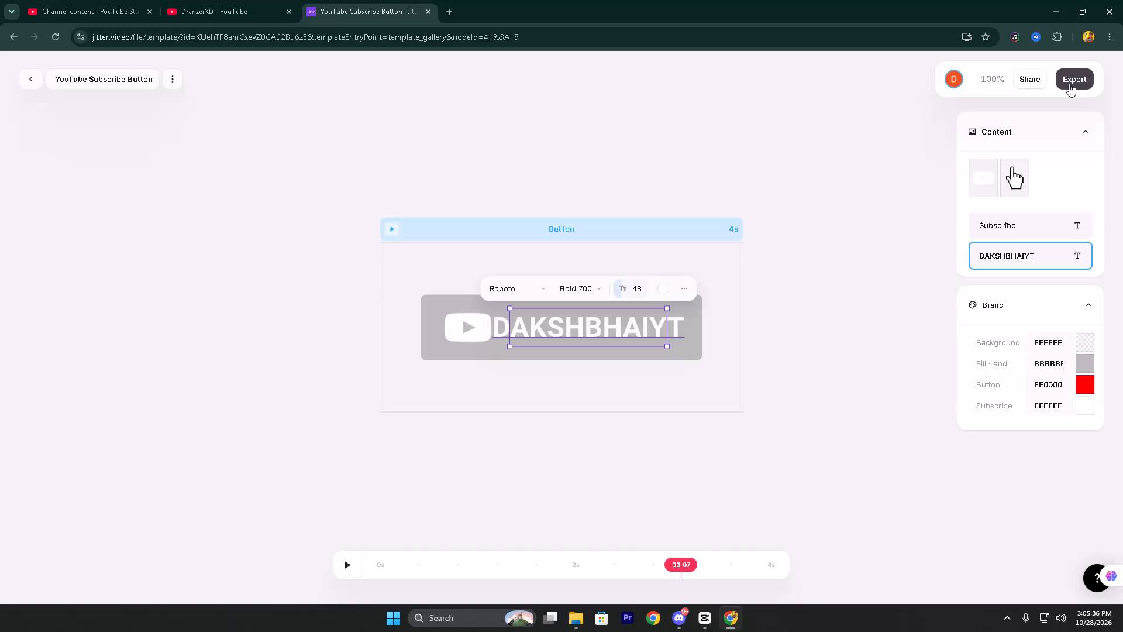
Export the YouTube Subscribe Button animation as a 720p MP4.
click(1004, 119)
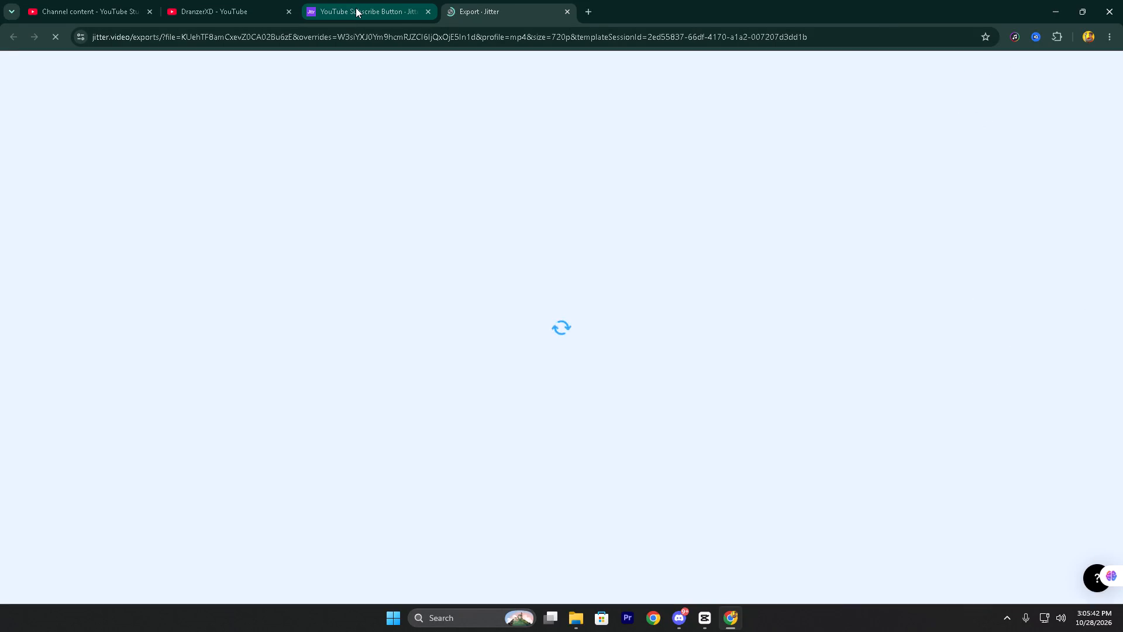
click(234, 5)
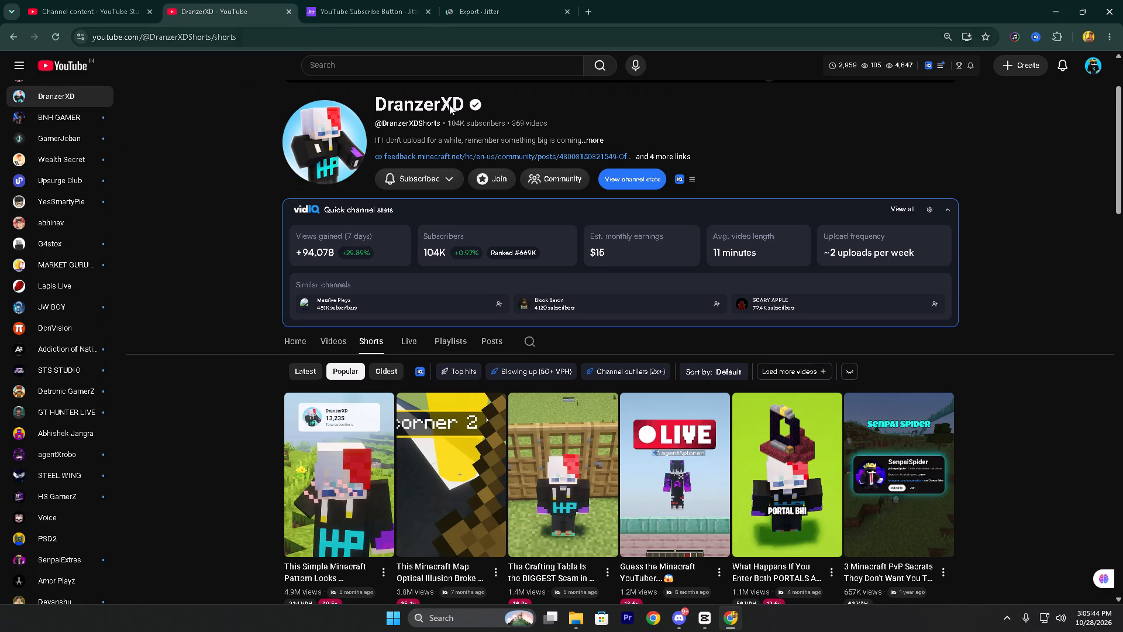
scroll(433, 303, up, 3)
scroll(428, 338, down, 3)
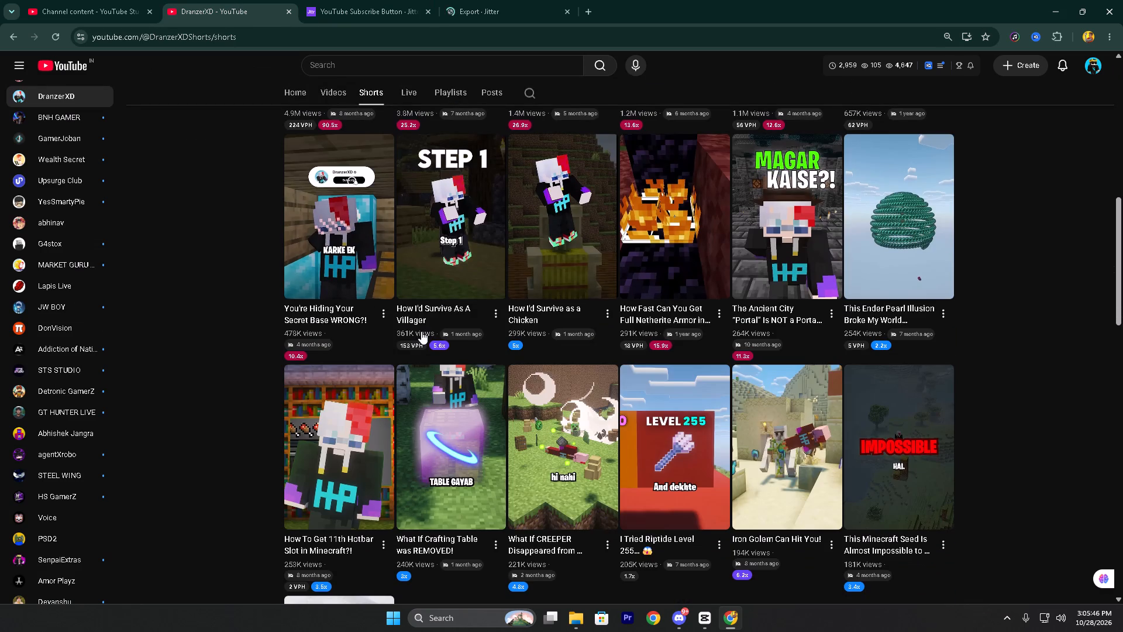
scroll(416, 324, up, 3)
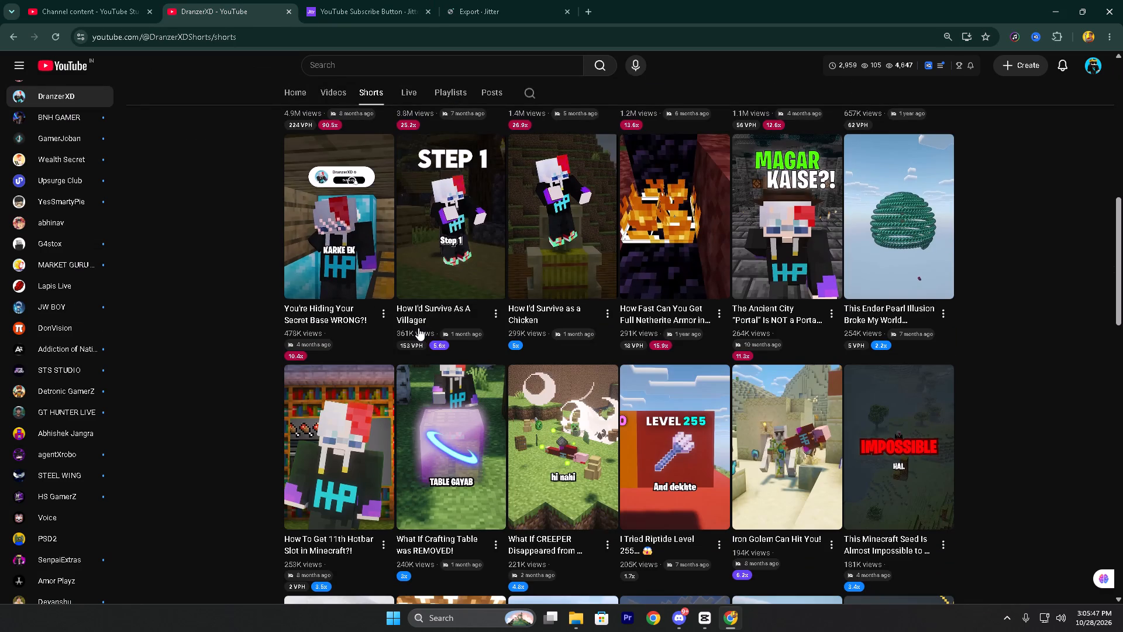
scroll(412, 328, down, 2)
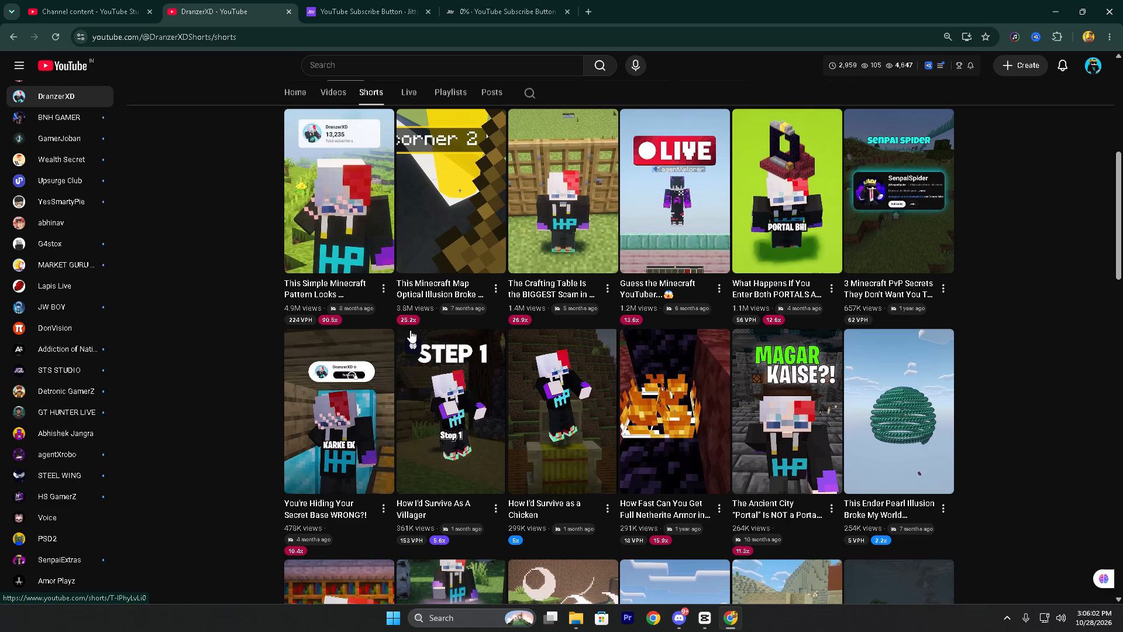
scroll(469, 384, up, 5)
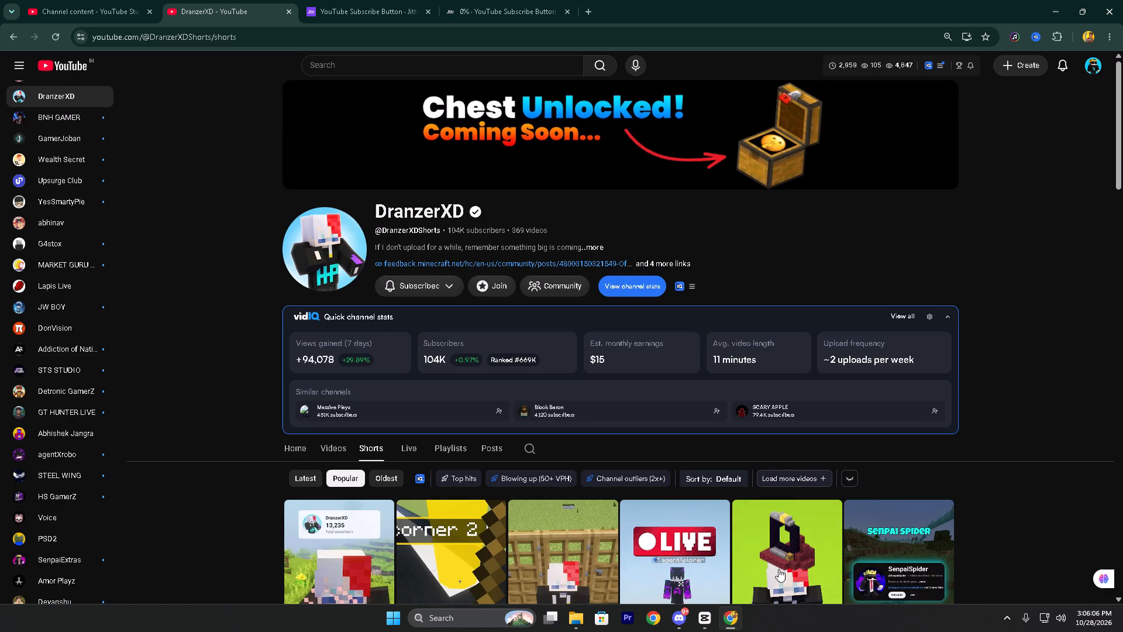
Download the exported button animation as a 1550×720 px MP4 at 30 fps.
click(519, 16)
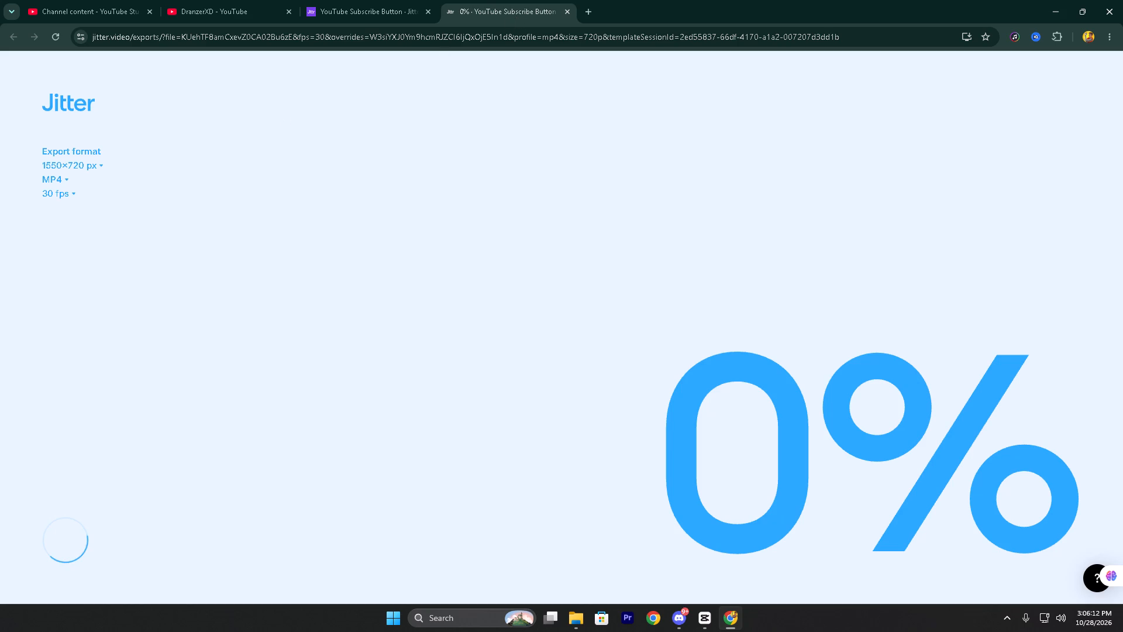
click(70, 192)
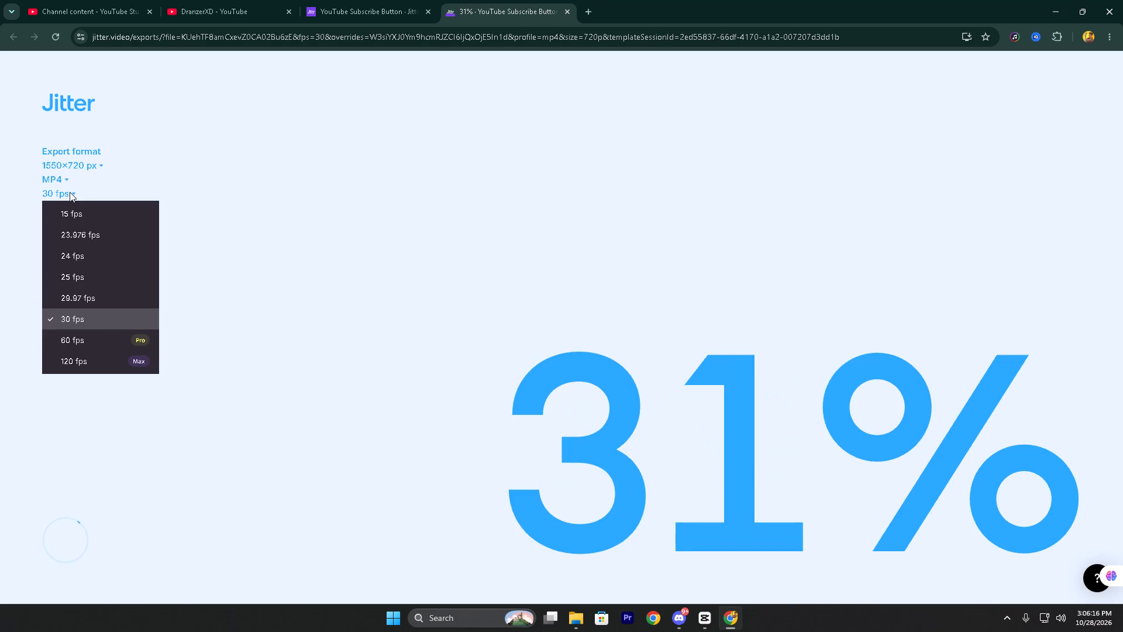
click(97, 166)
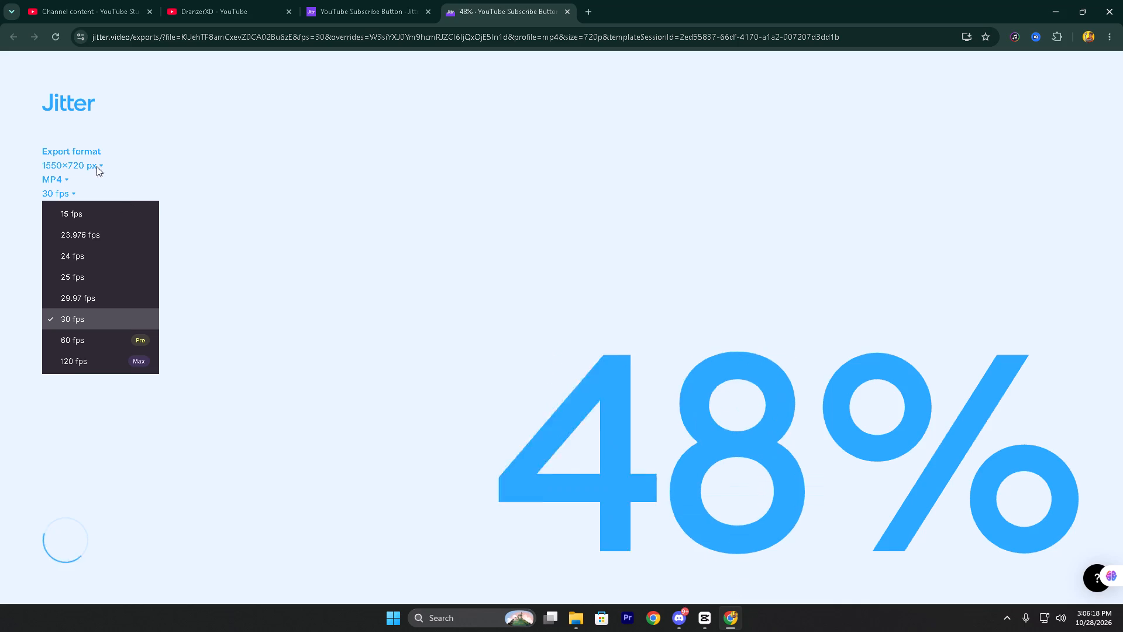
click(97, 166)
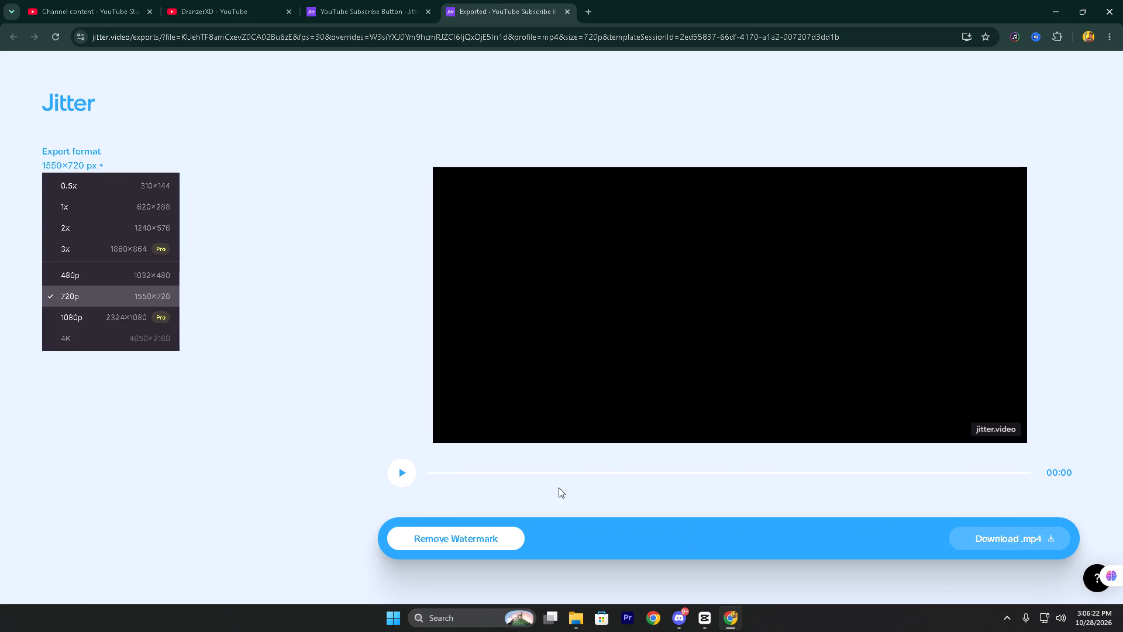
click(1012, 541)
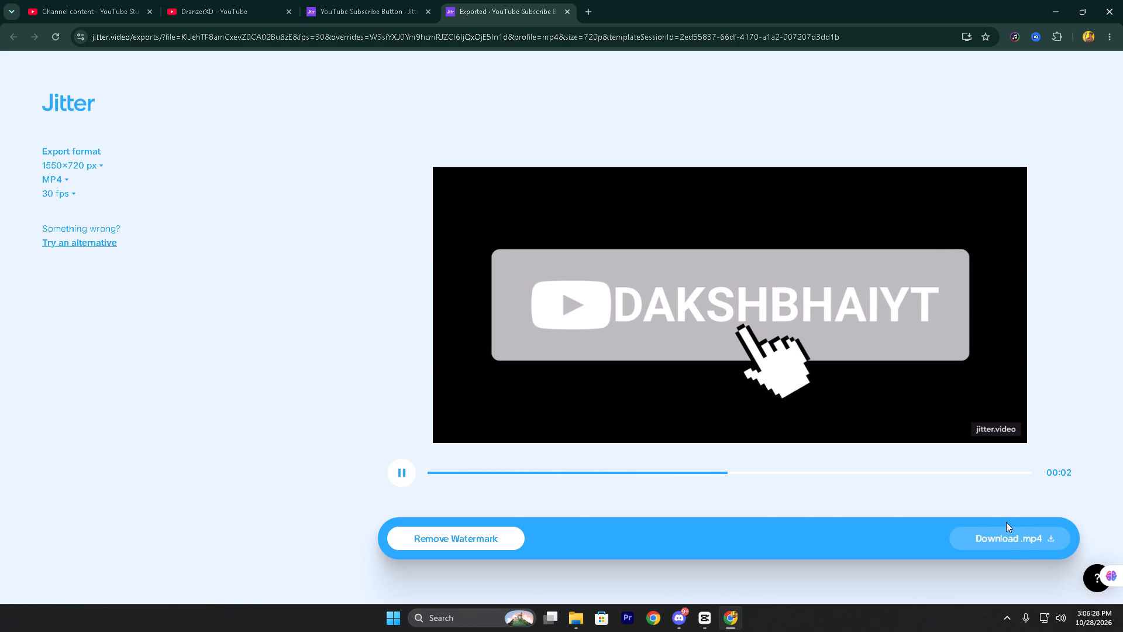
click(1005, 533)
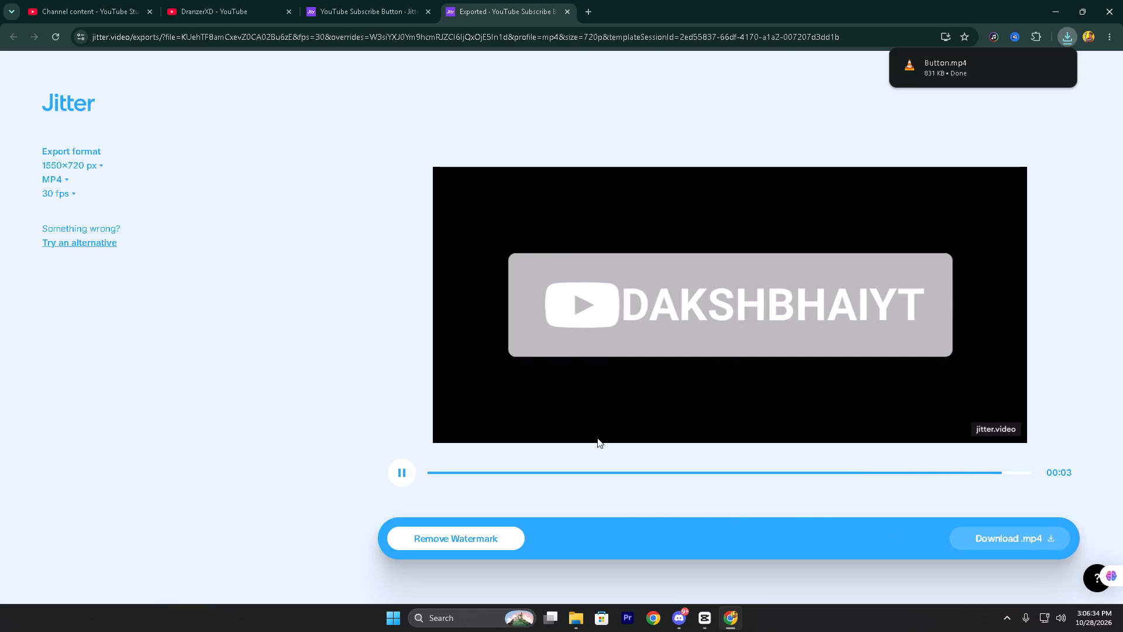
Bring the downloaded Button.mp4 into the CapCut timeline, on the track above the wheat field clip, at 00:04:03:23.
drag(938, 72, 806, 387)
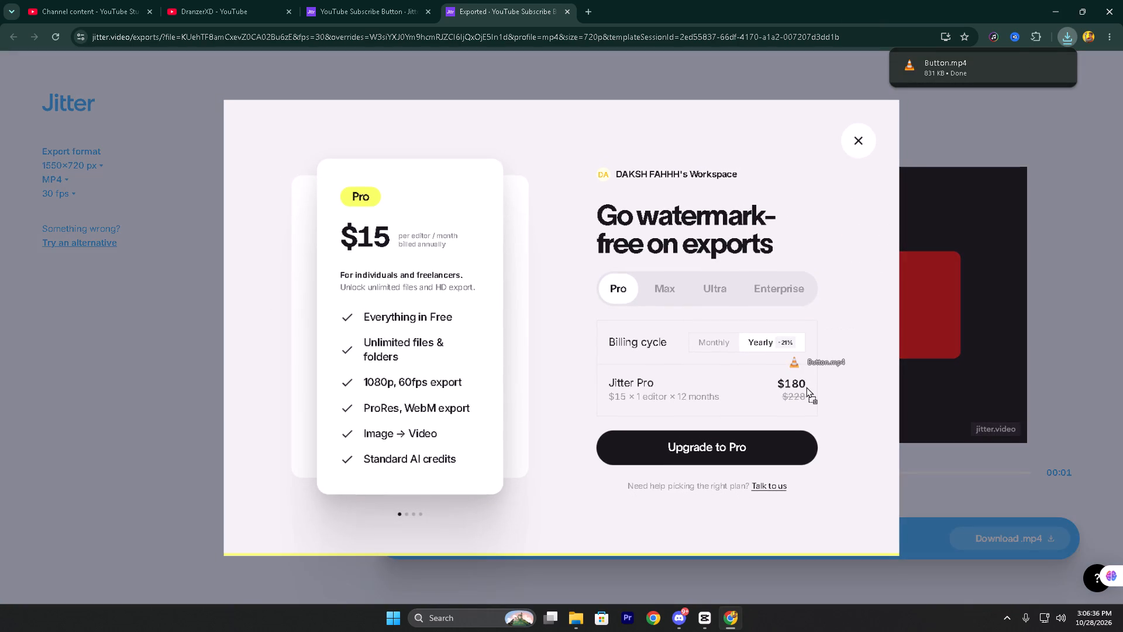
drag(806, 387, 698, 586)
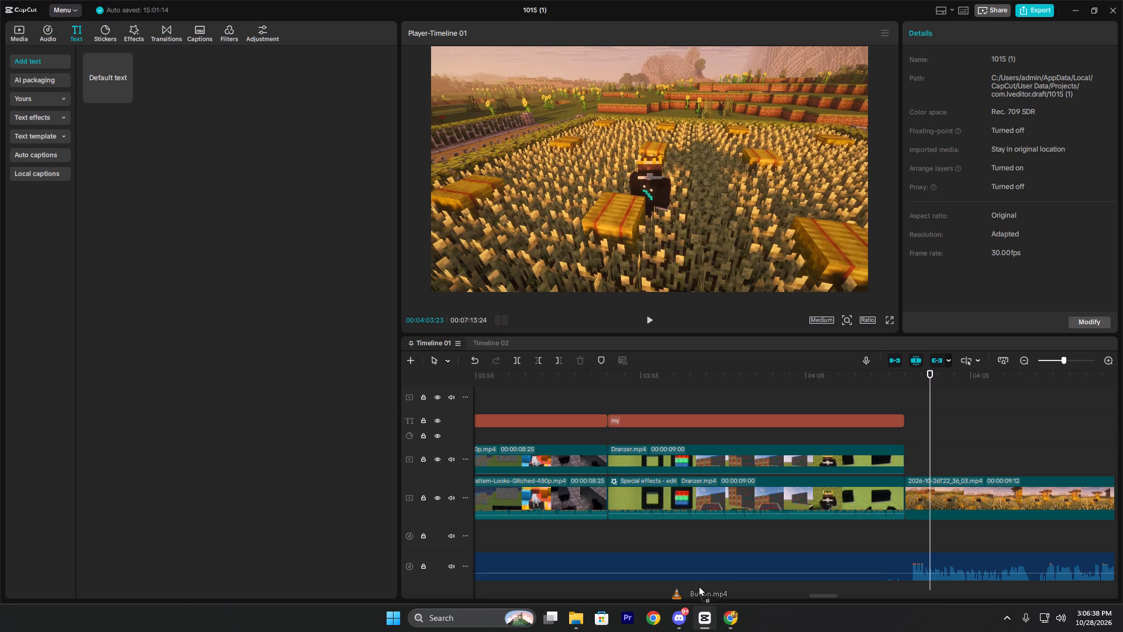
drag(698, 586, 699, 551)
Shift the Button.mp4 clip so it starts at about 00:04:05, and play the section back to check its timing.
click(913, 435)
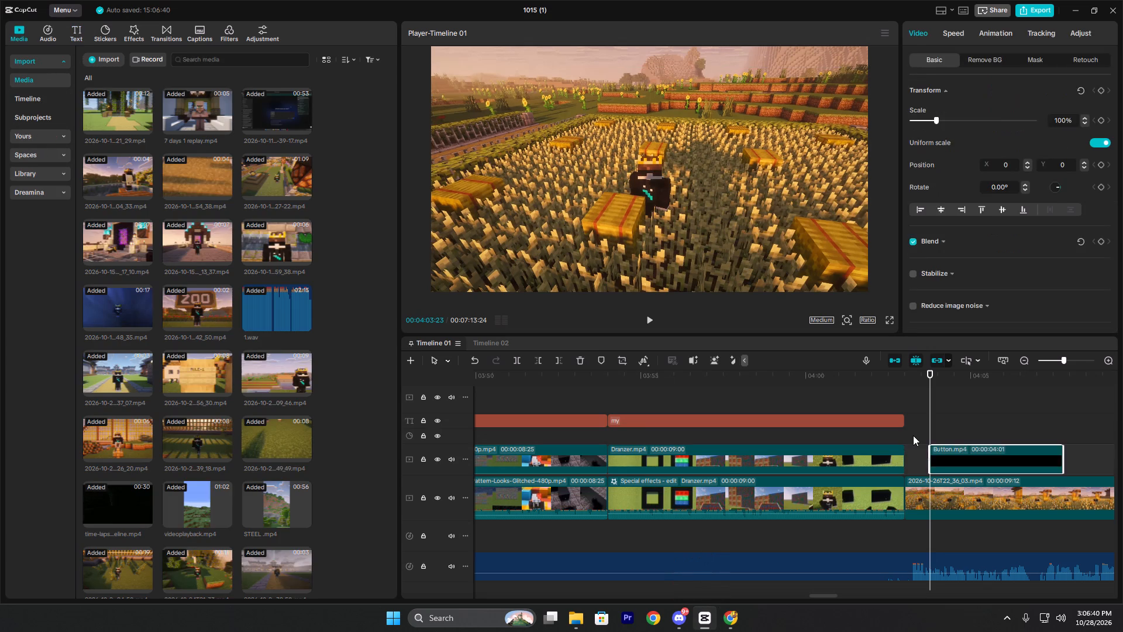
key(space)
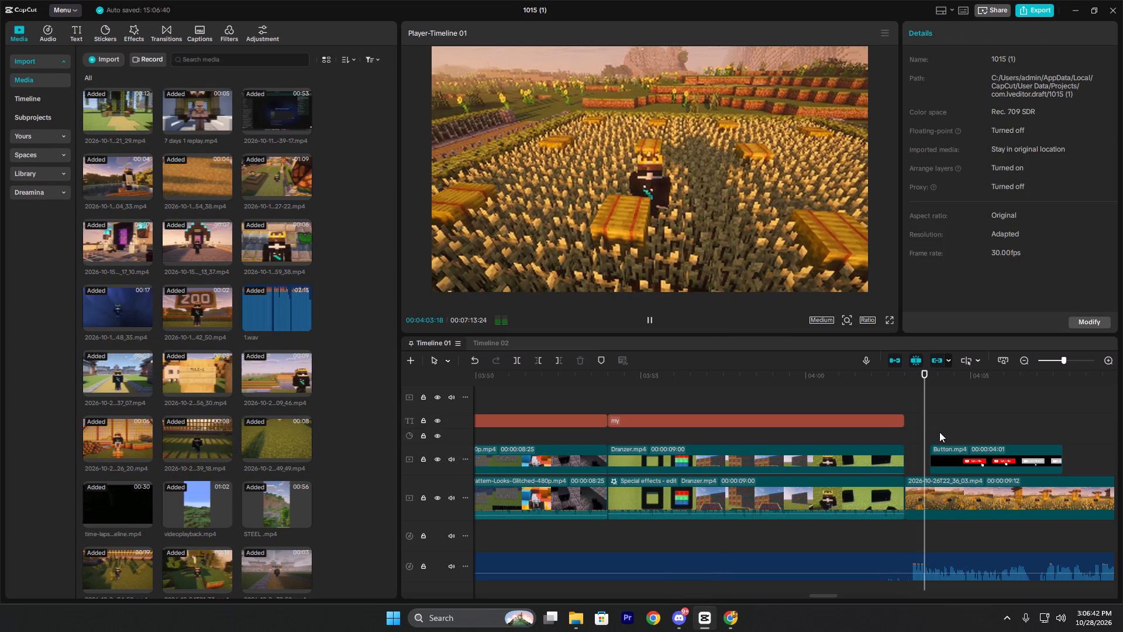
key(space)
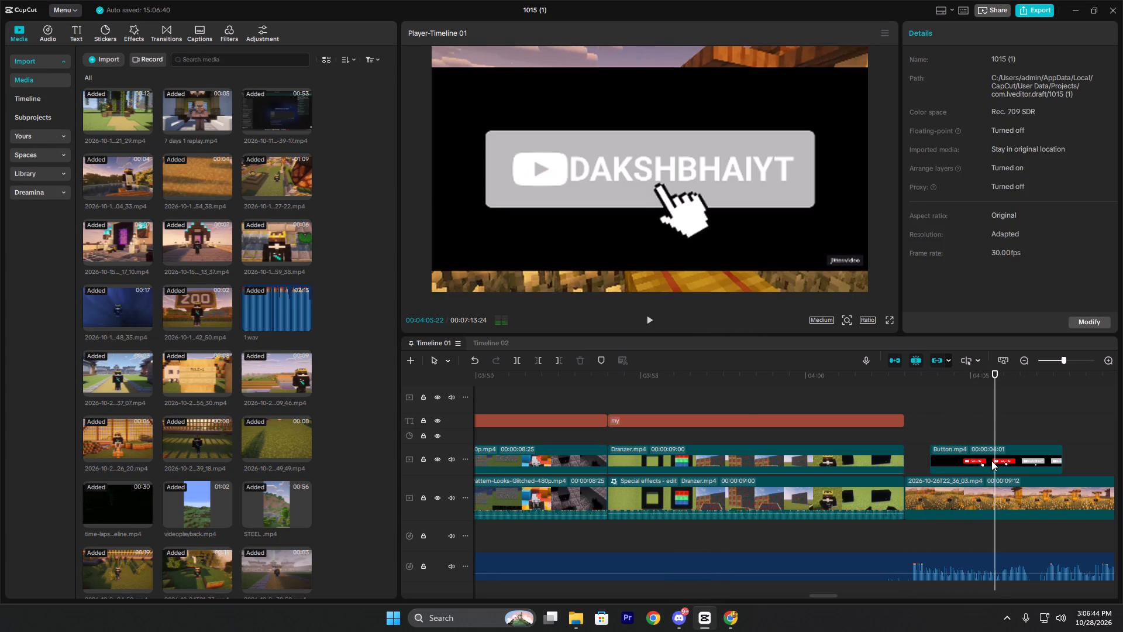
click(991, 461)
drag(982, 458, 1029, 459)
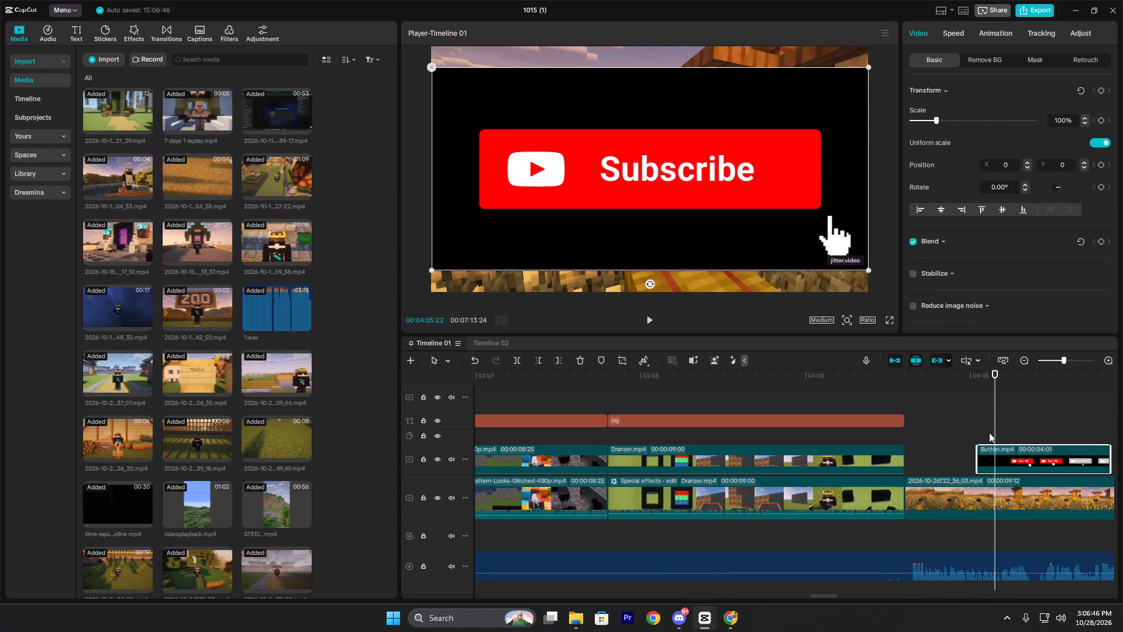
click(984, 431)
key(space)
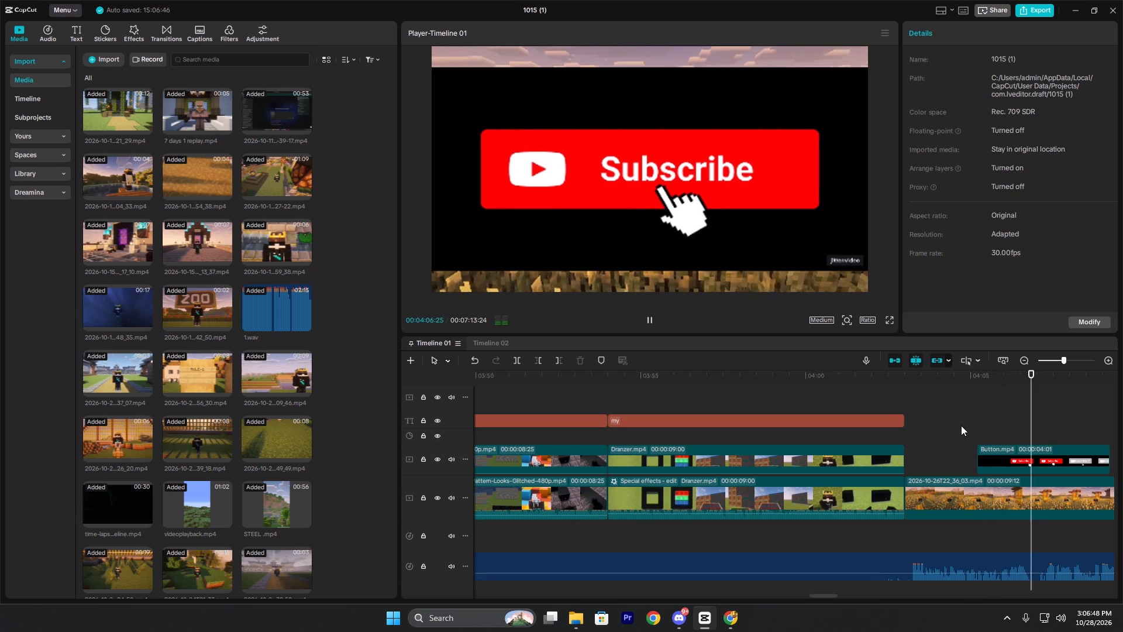
key(space)
click(953, 425)
key(space)
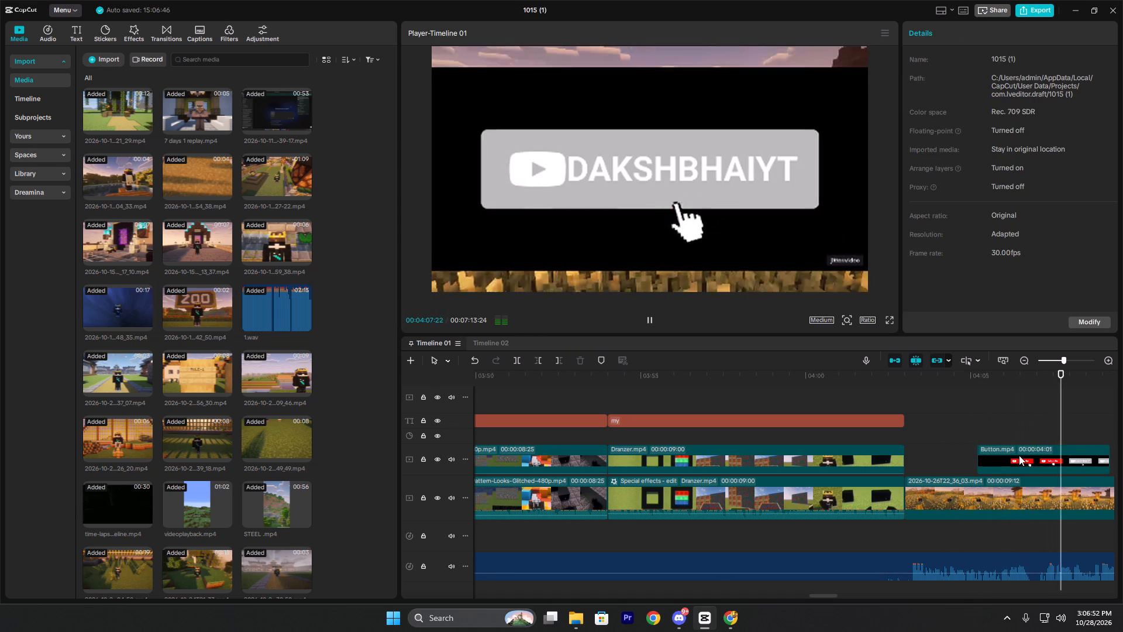
key(space)
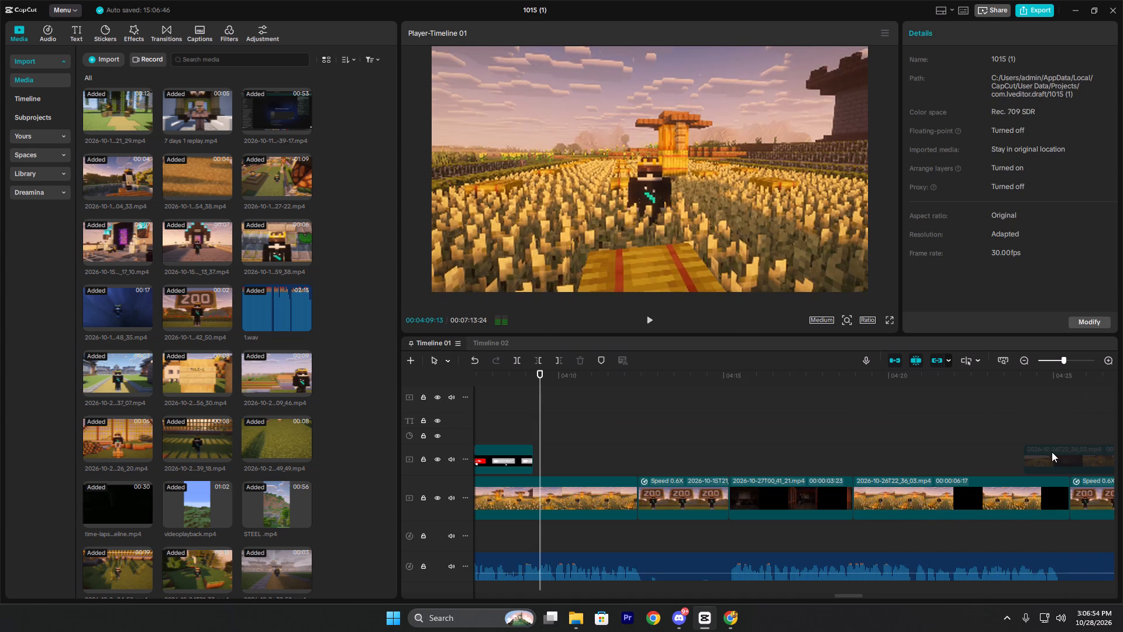
Crop the Button.mp4 clip to cut off the jitter.video watermark and trim the black margins beside and below the button.
click(521, 429)
drag(521, 429, 552, 430)
click(567, 457)
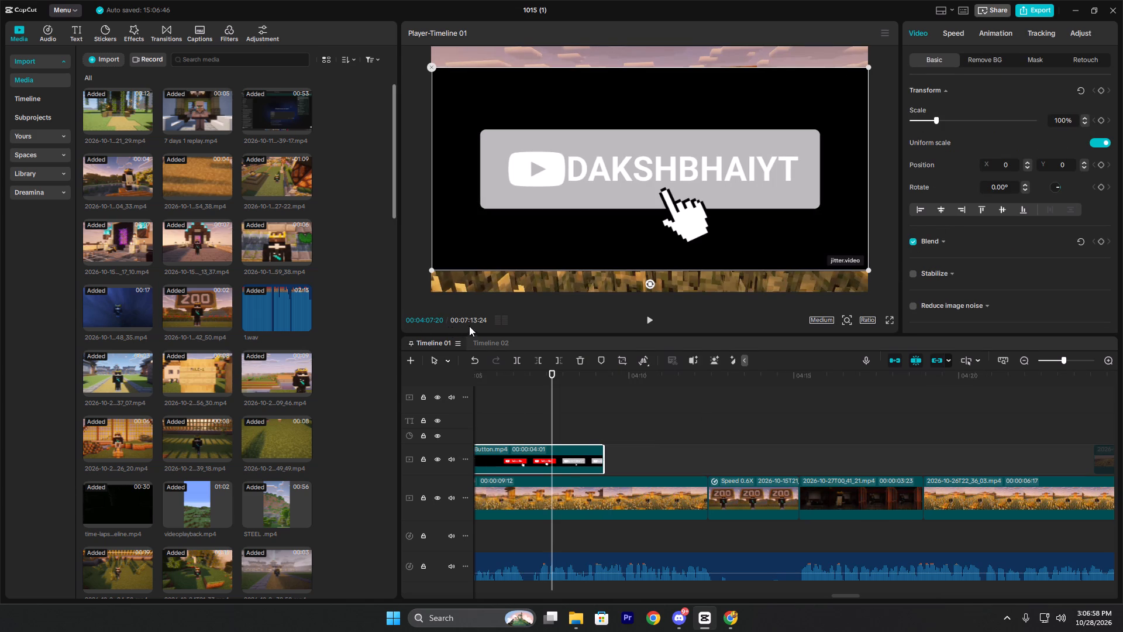
click(621, 363)
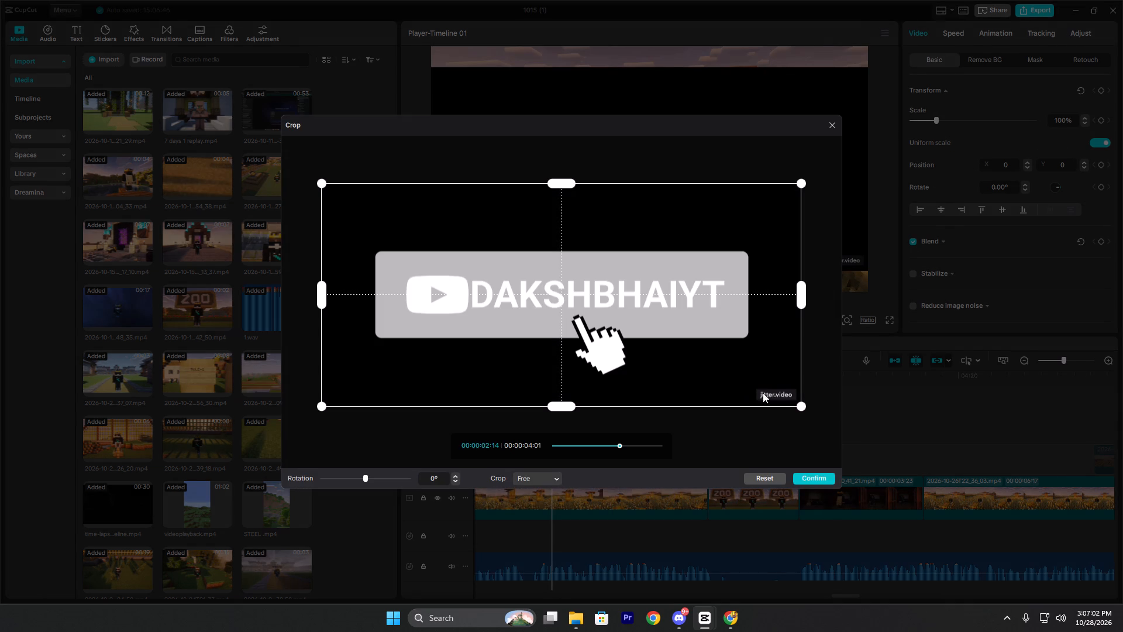
drag(803, 407, 753, 396)
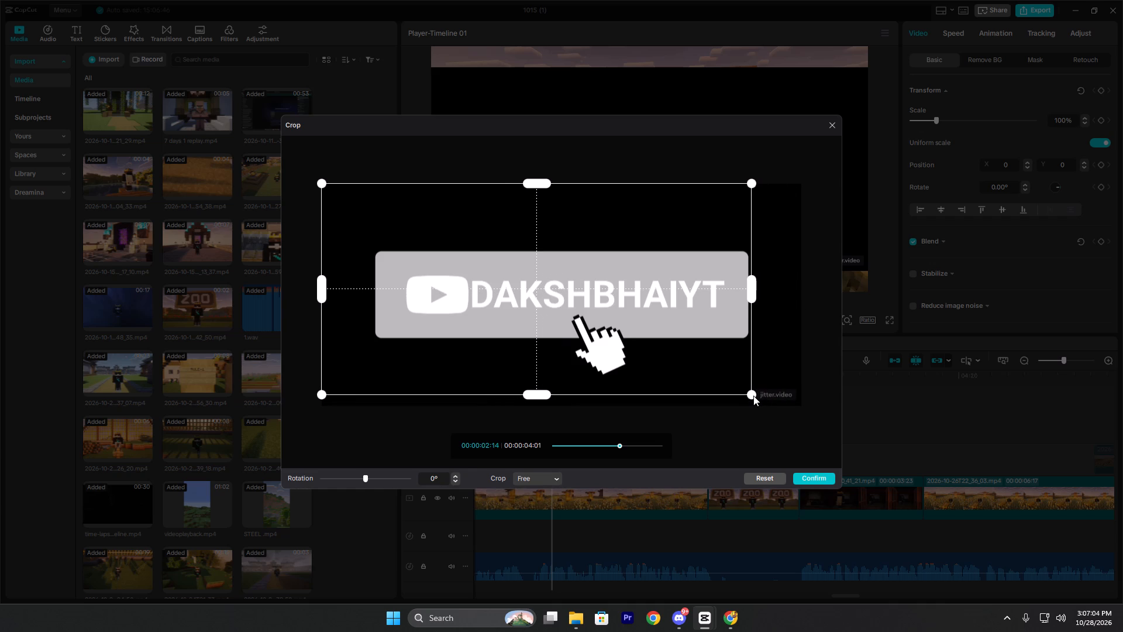
drag(753, 396, 755, 394)
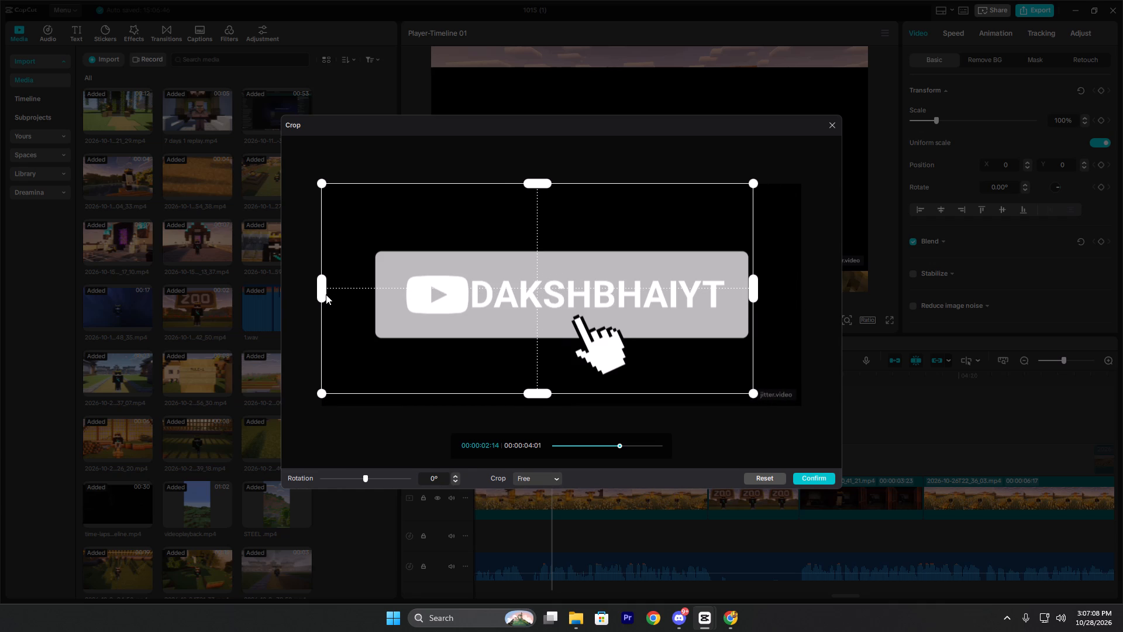
drag(326, 294, 349, 294)
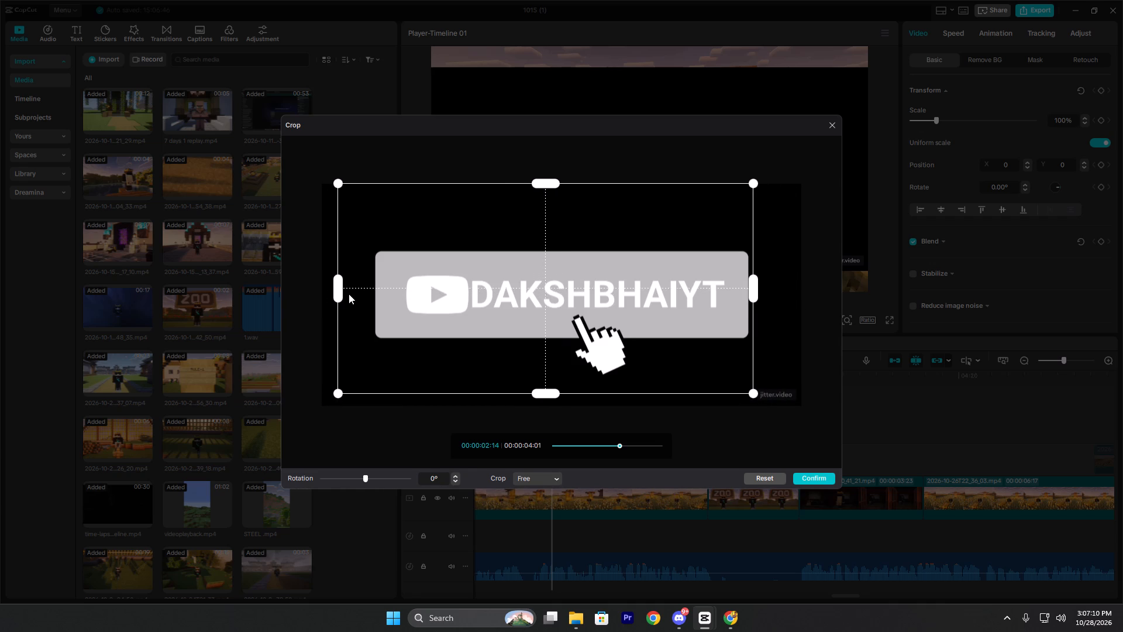
drag(349, 294, 371, 294)
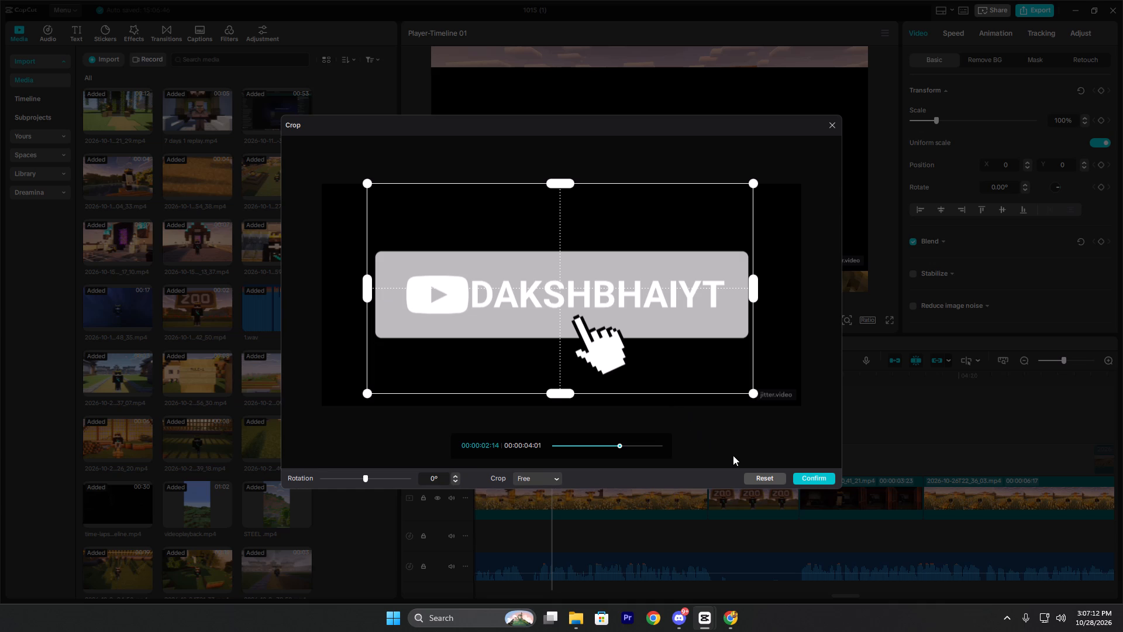
click(801, 477)
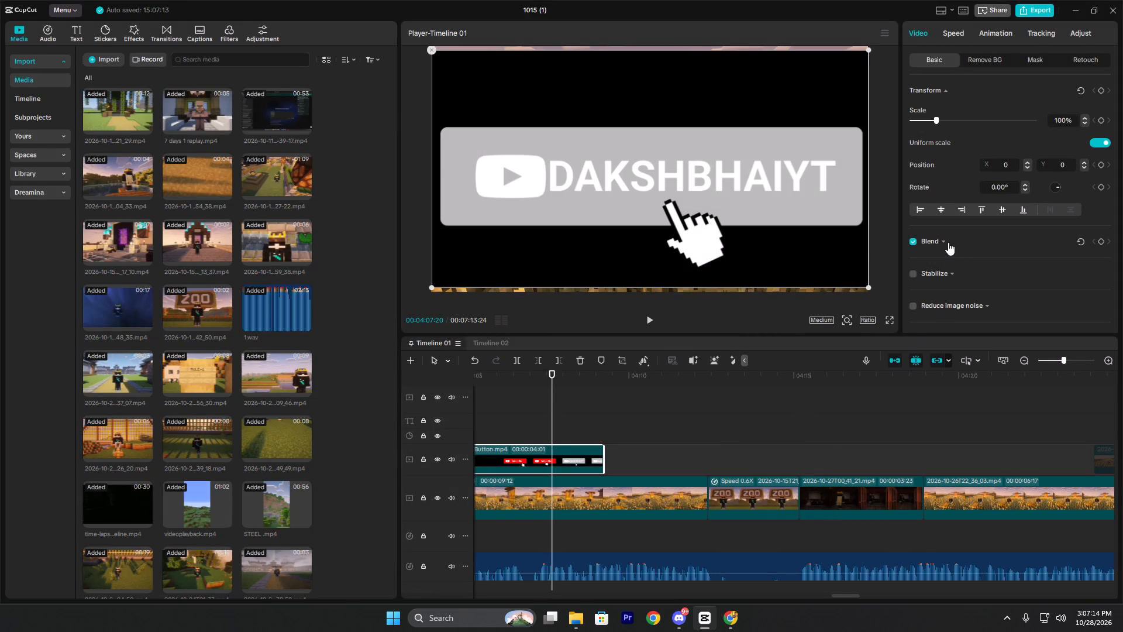
Set the Button.mp4 clip's blend mode to Screen and compare the frame with the clip disabled and enabled.
click(948, 242)
click(993, 269)
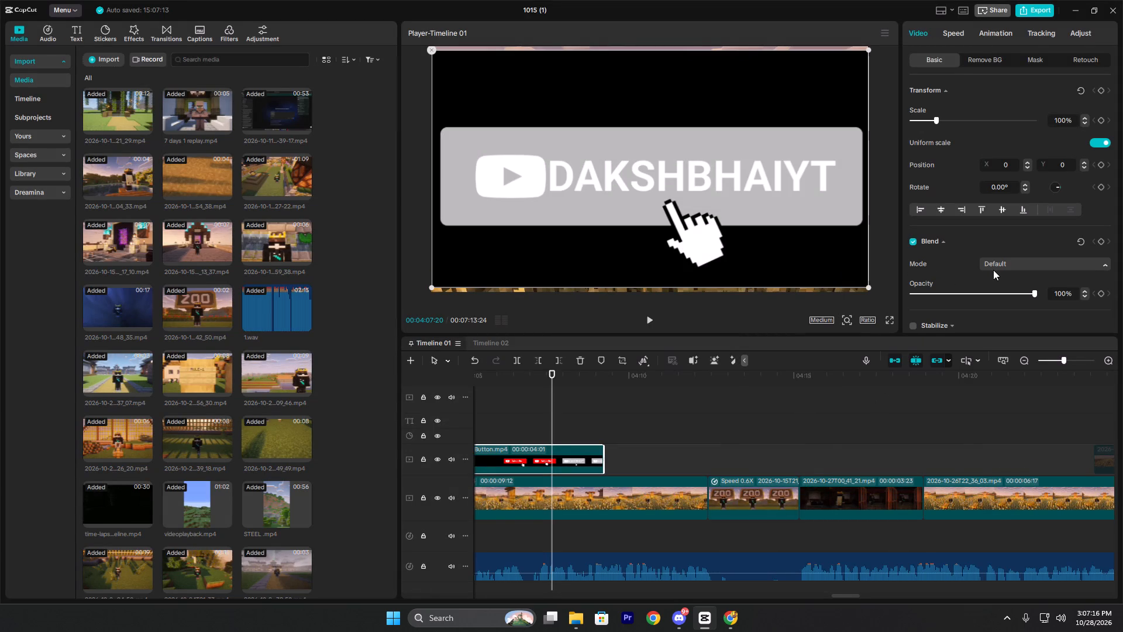
click(1011, 320)
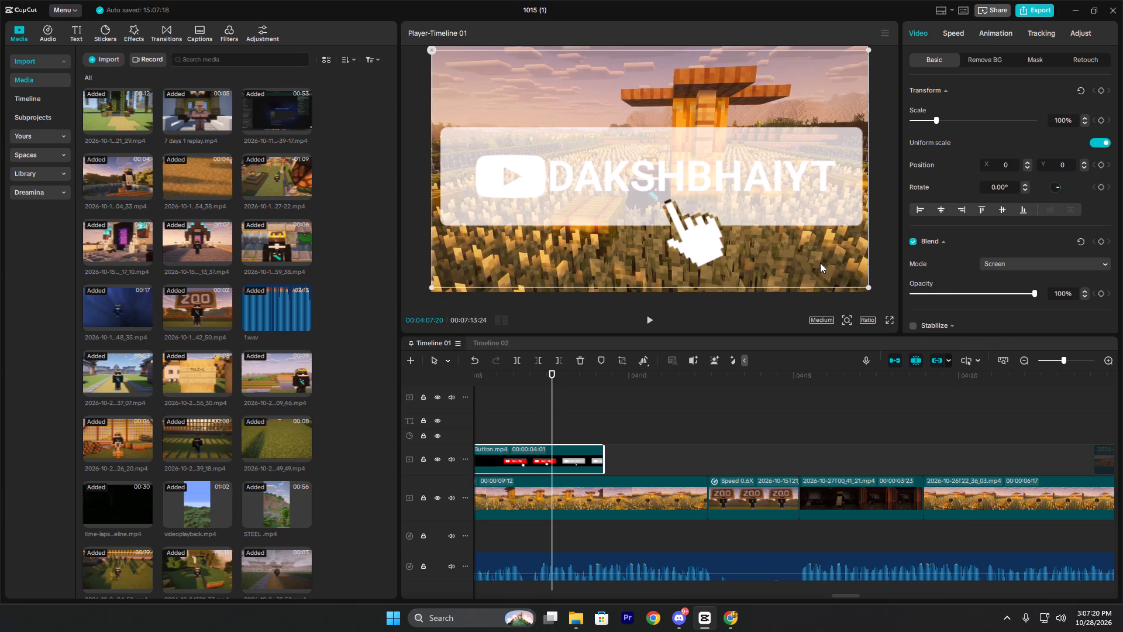
text(vv)
text(vv)
Scale the subscribe button overlay down to 62%, keeping it centred in the frame.
drag(869, 289, 766, 187)
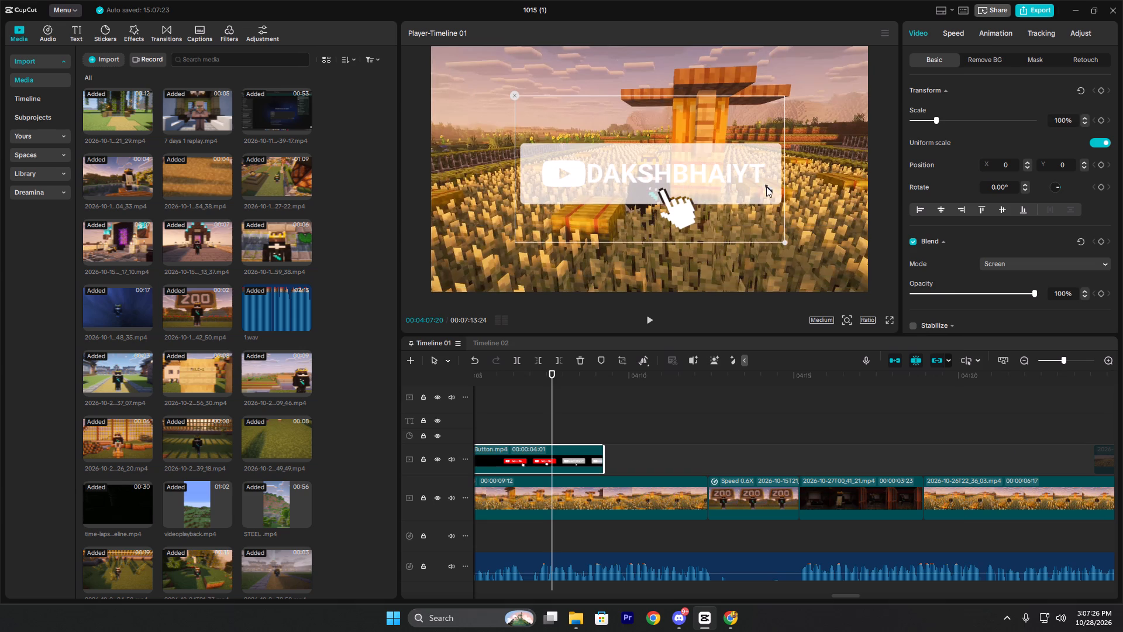
Toggle the Button.mp4 clip off and on at 00:04:06:13 to compare the frame with and without the overlay.
click(512, 433)
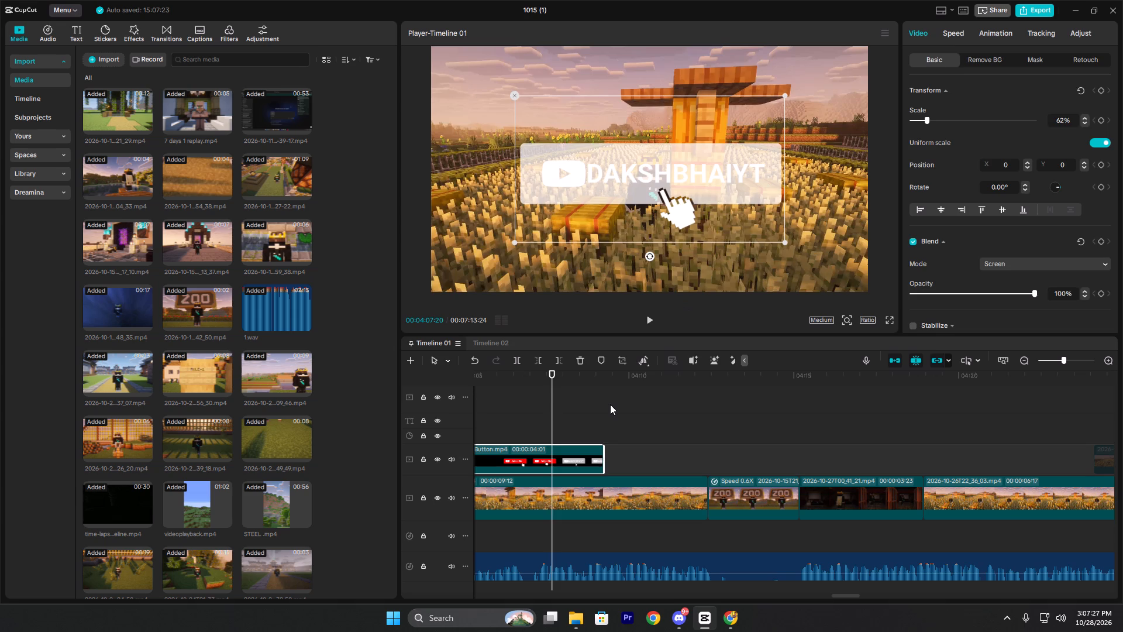
click(515, 458)
key(v)
key(v)
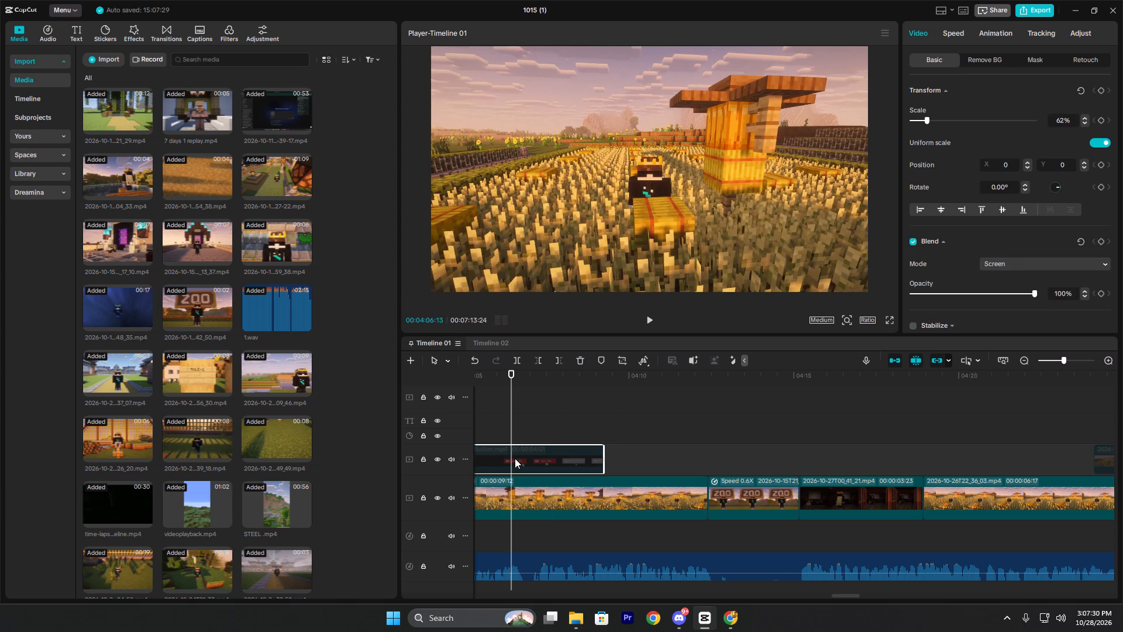
Try the Brighten blend mode on the Button.mp4 clip, and settle on the Default blend mode.
click(991, 265)
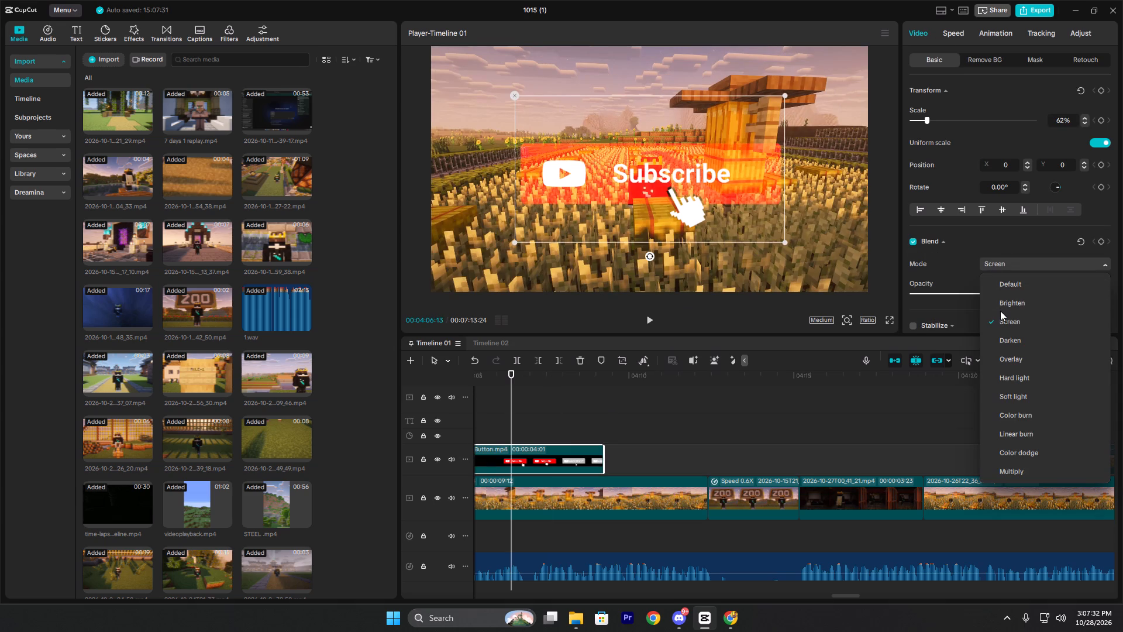
click(1000, 307)
click(1008, 260)
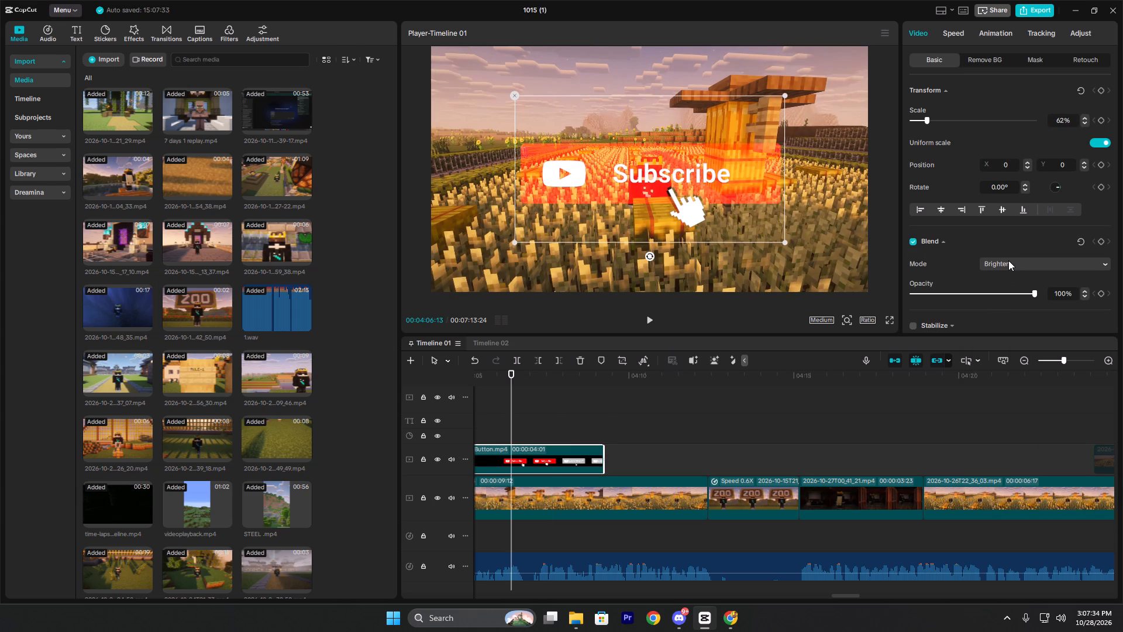
click(1008, 282)
Chroma key the black background out of the Button.mp4 clip by sampling the black area, and play the result.
click(986, 64)
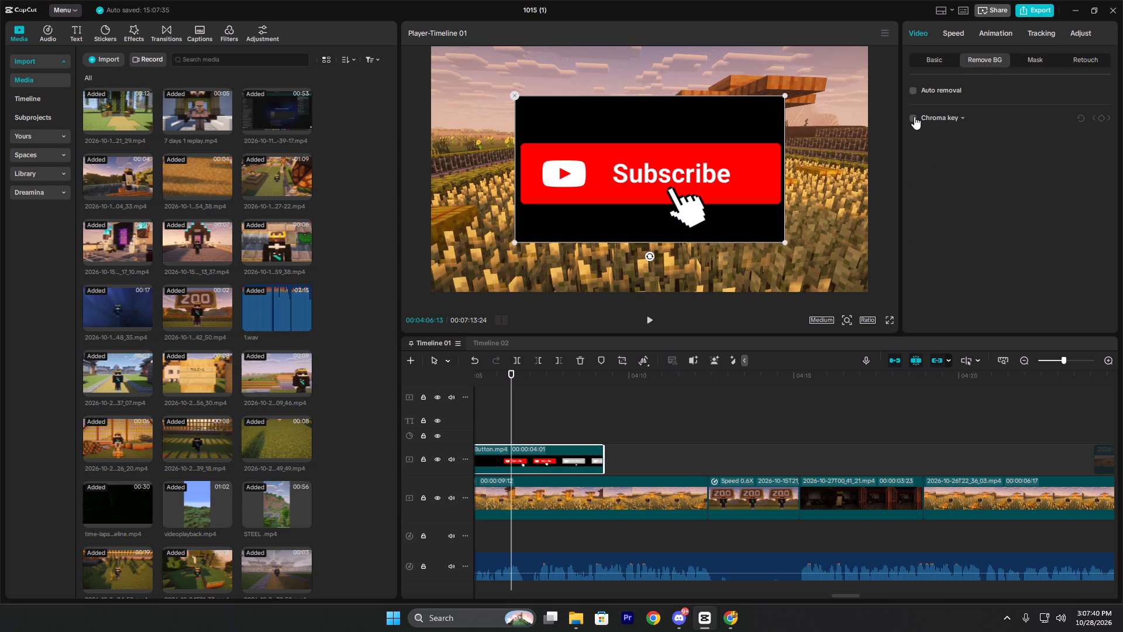
click(914, 116)
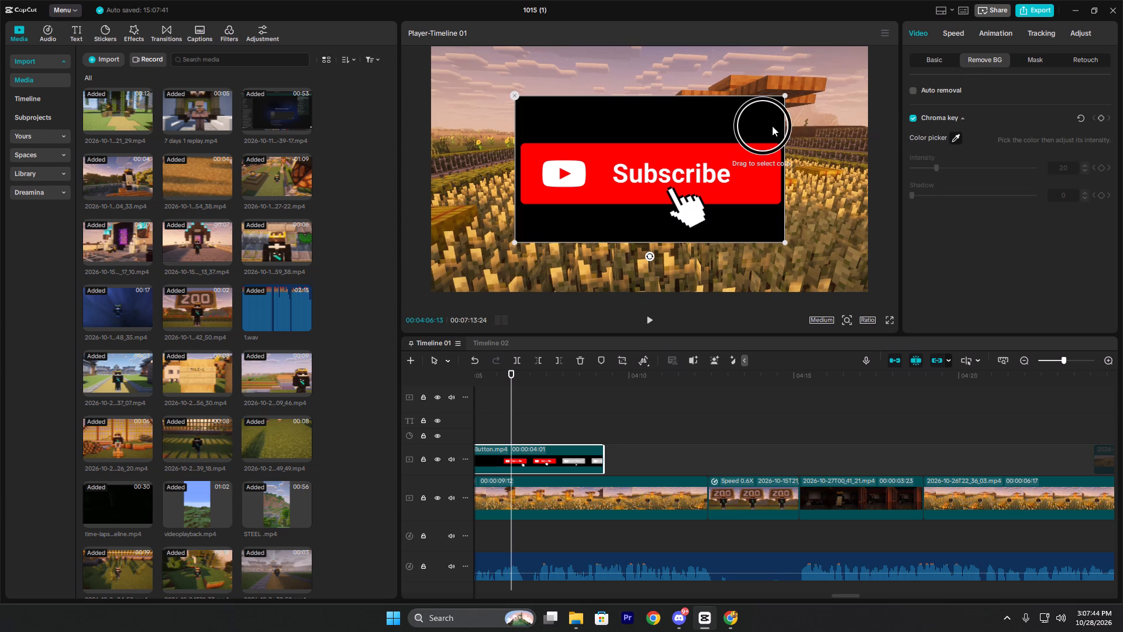
click(745, 125)
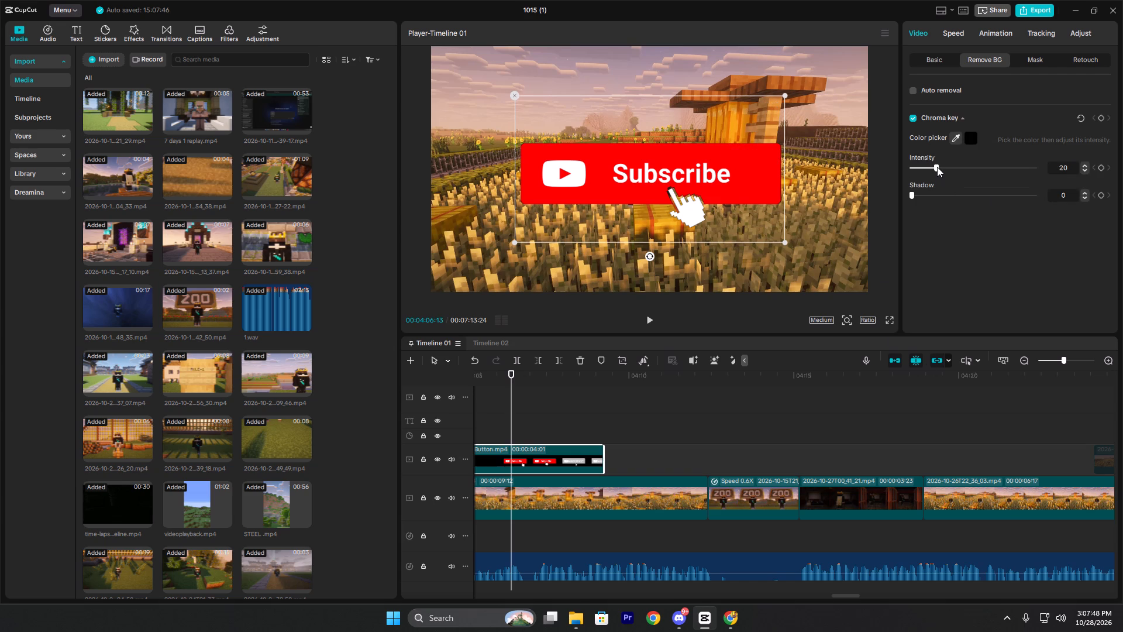
key(space)
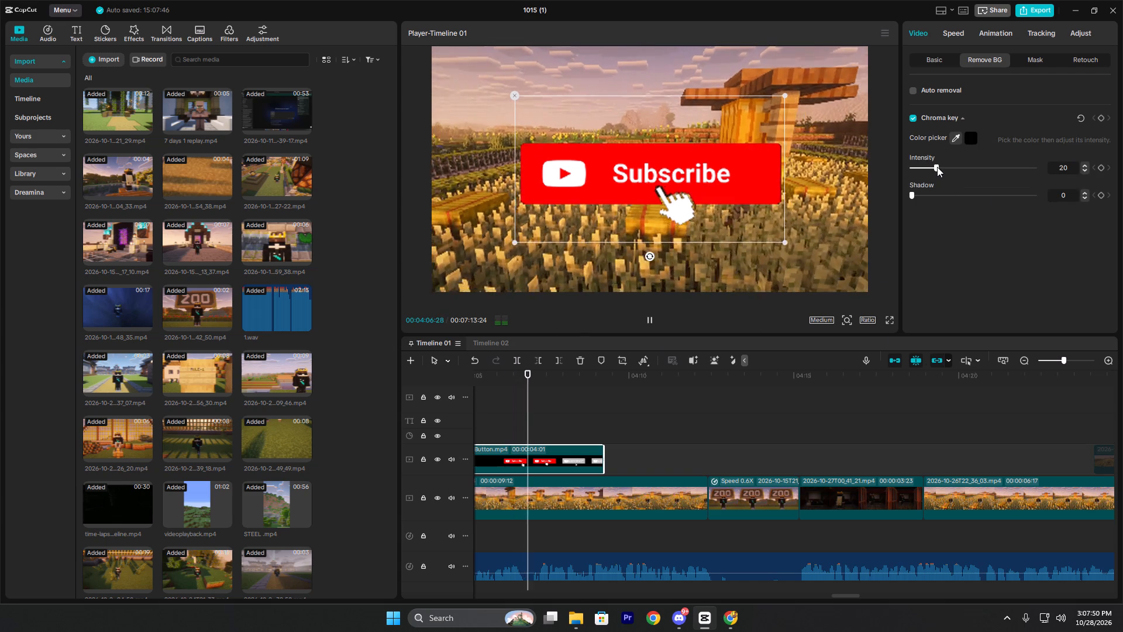
key(space)
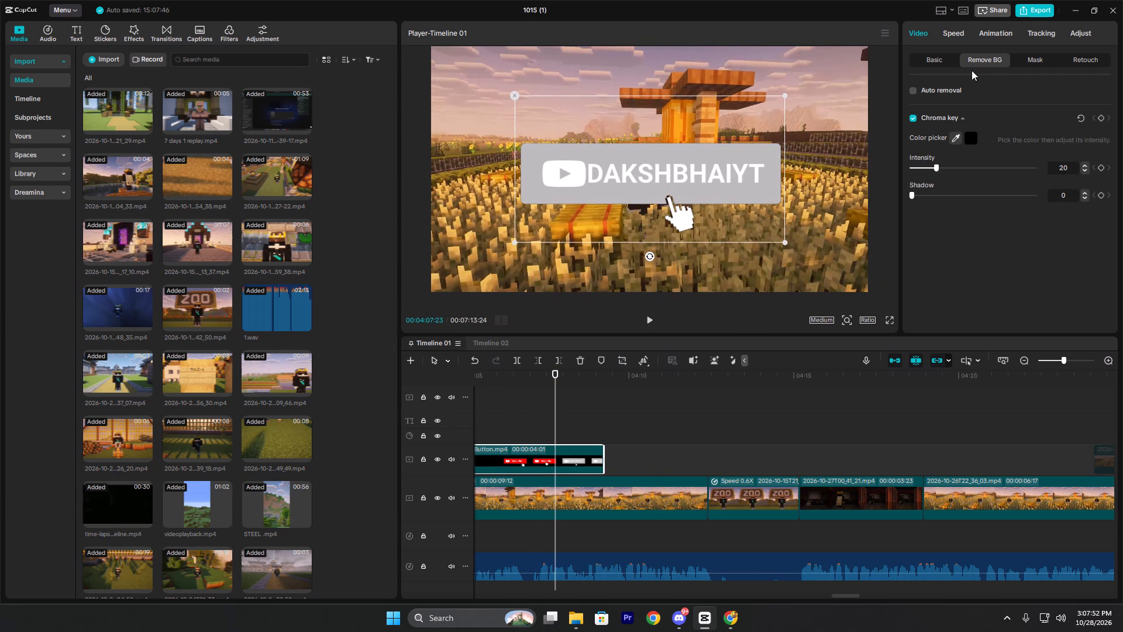
In the Button.mp4 clip's HSL adjustments, sample black beside the pointer and set that colour's saturation and brightness to -100.
click(1074, 33)
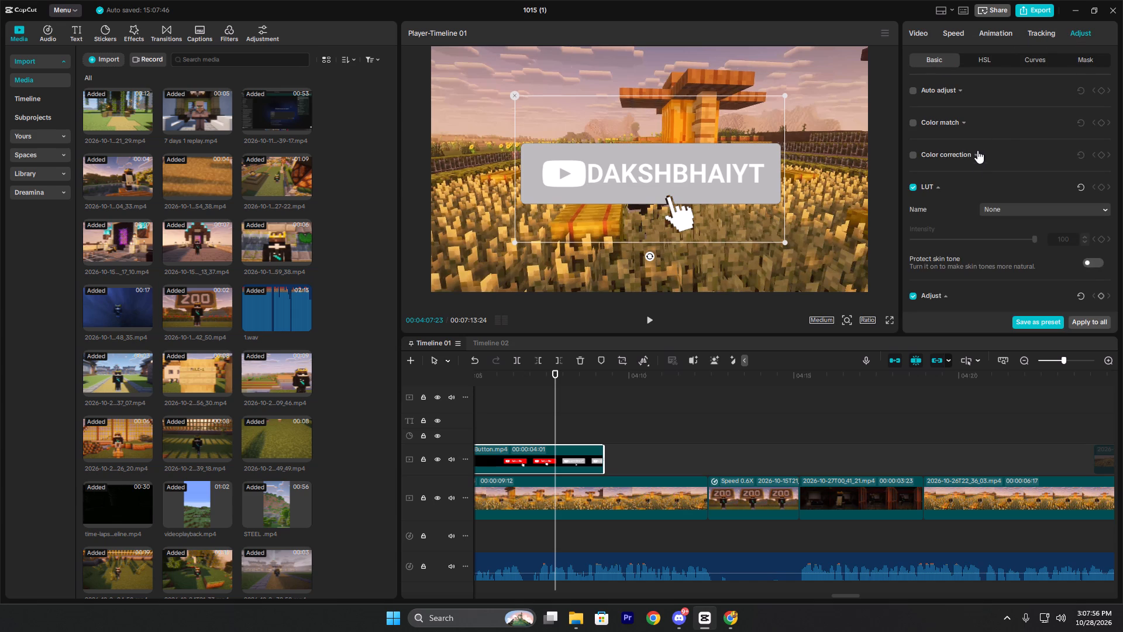
scroll(966, 211, down, 3)
scroll(957, 260, down, 2)
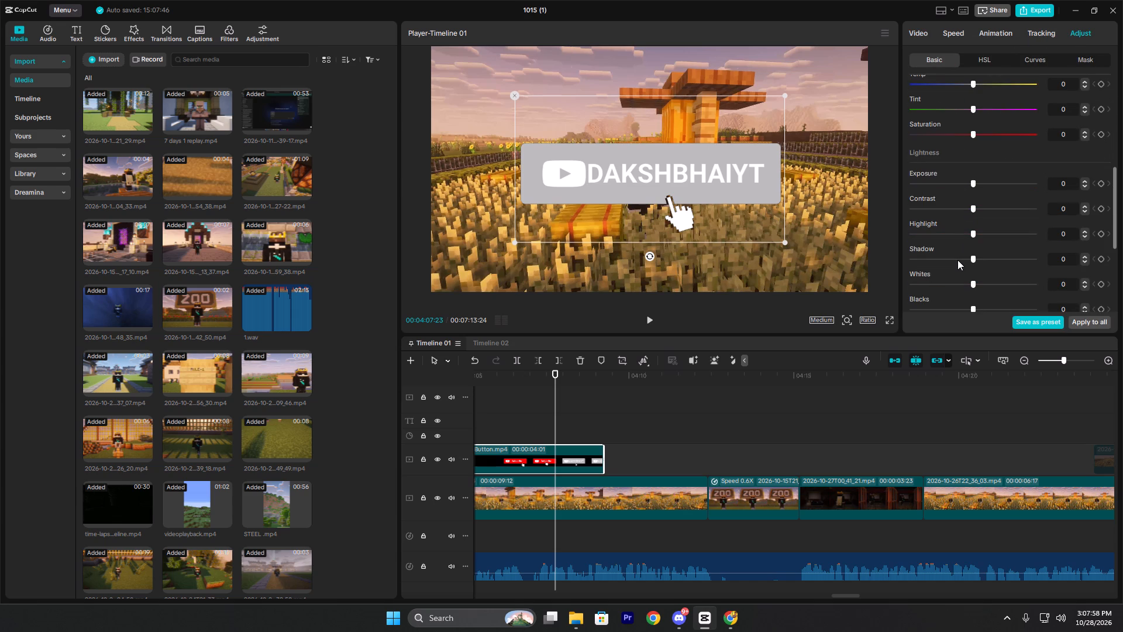
scroll(957, 260, up, 1)
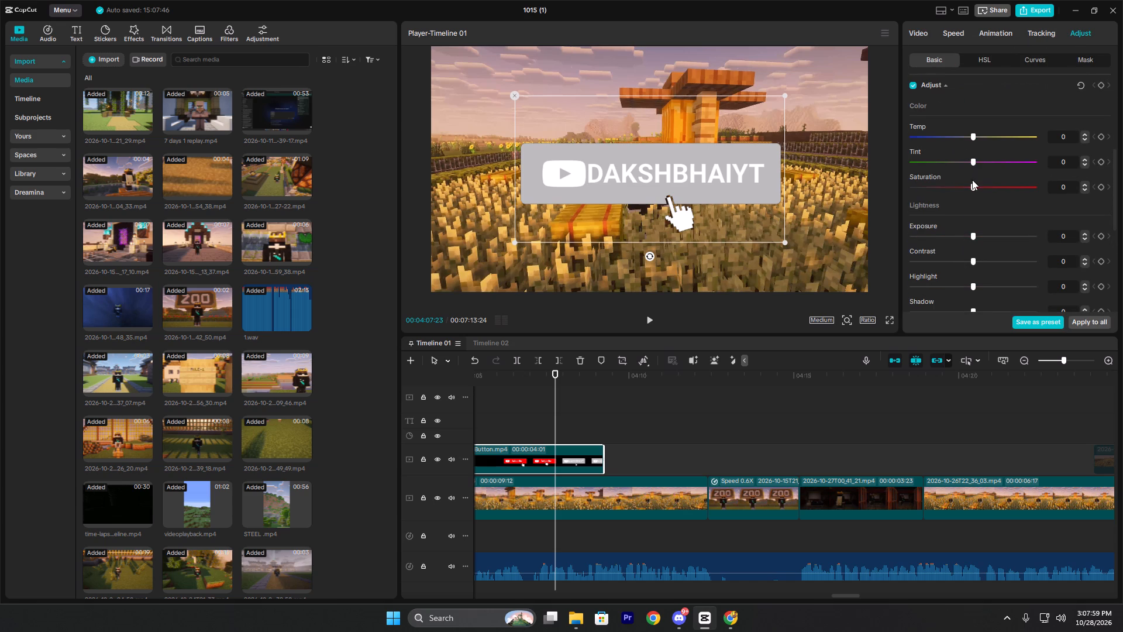
scroll(971, 195, up, 3)
click(974, 61)
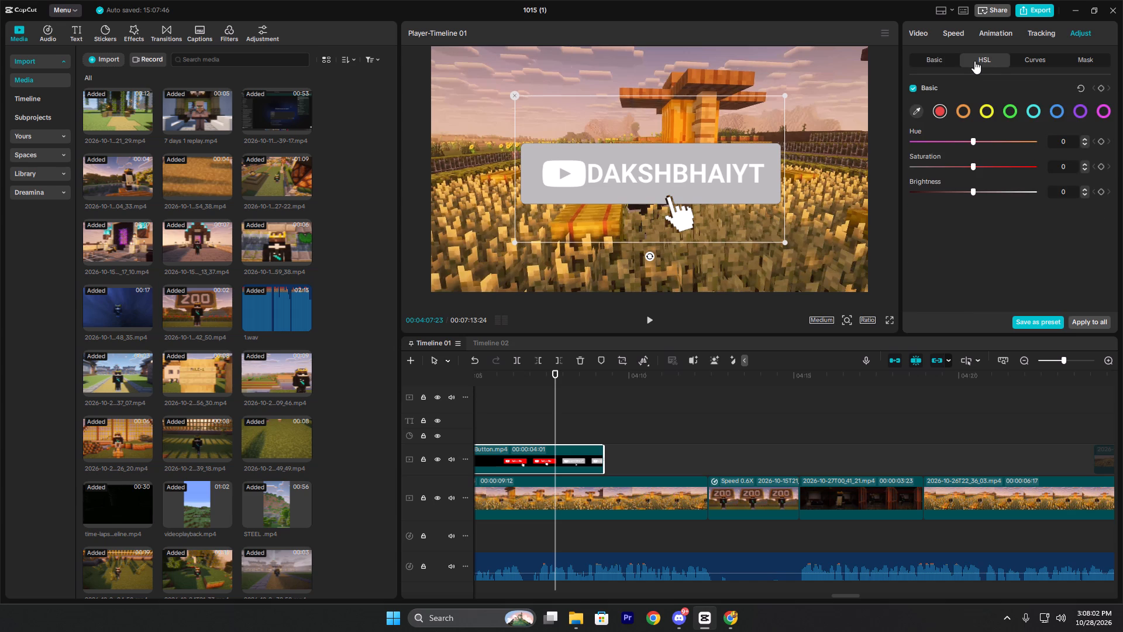
click(936, 60)
click(980, 61)
click(918, 112)
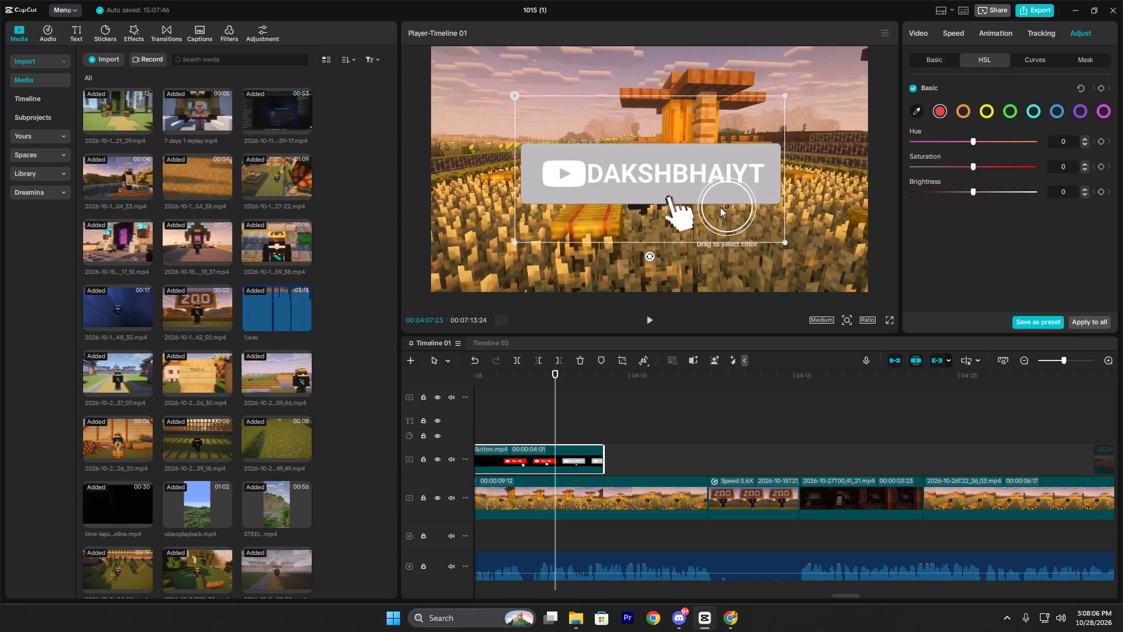
click(694, 208)
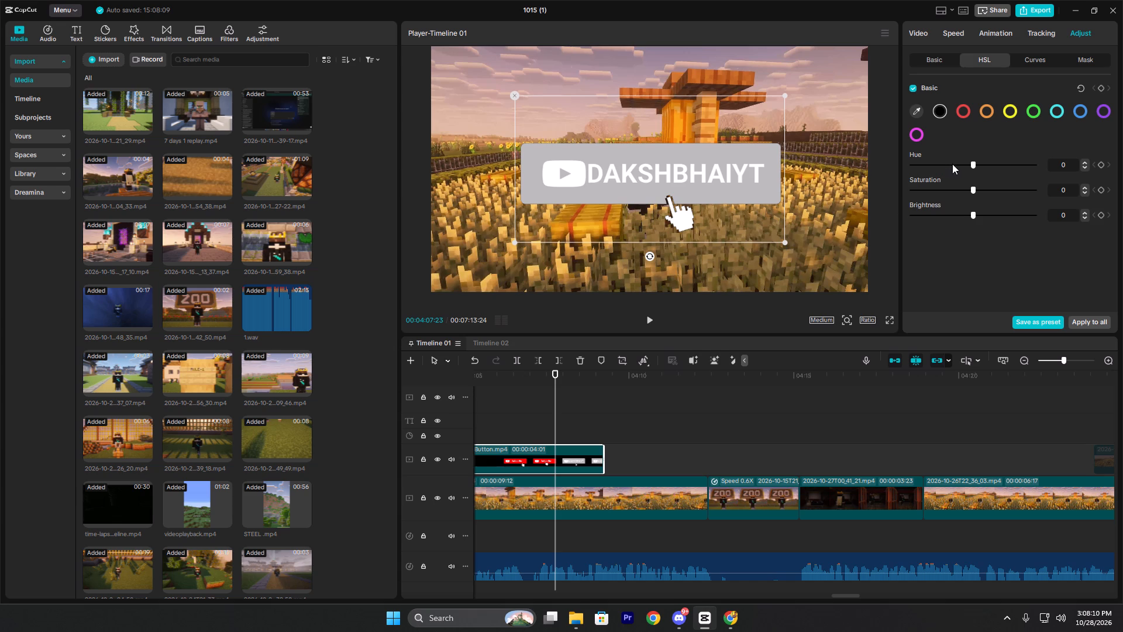
drag(967, 184, 826, 198)
drag(948, 215, 637, 372)
drag(637, 372, 843, 213)
Shrink the subscribe button overlay and place it in the lower centre of the video frame, below the character.
click(503, 401)
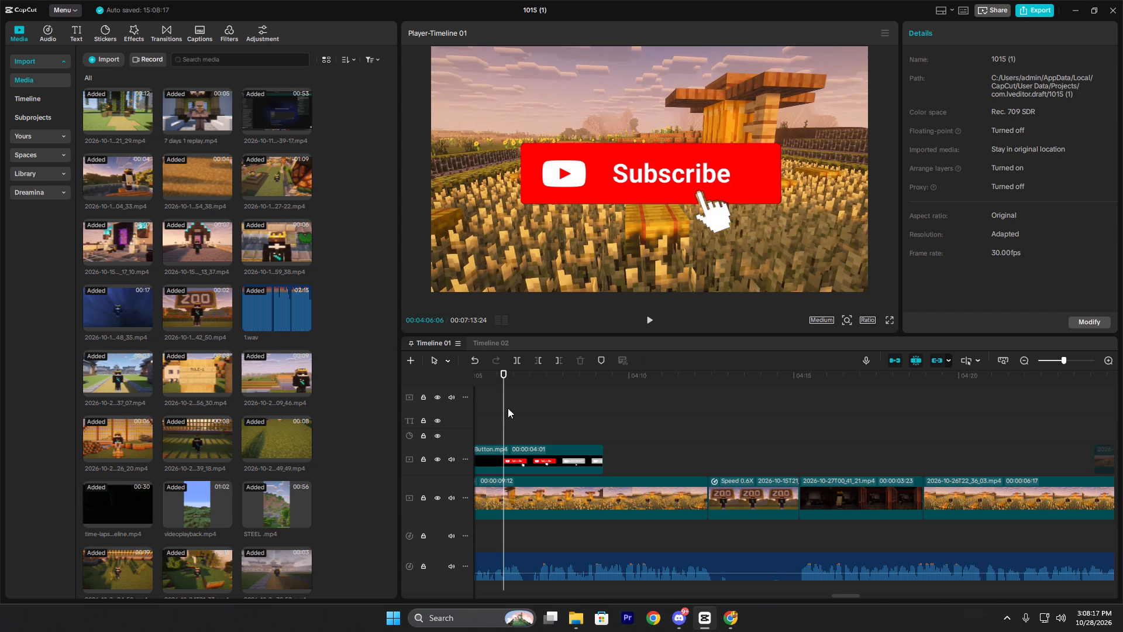
drag(508, 408, 501, 408)
click(523, 457)
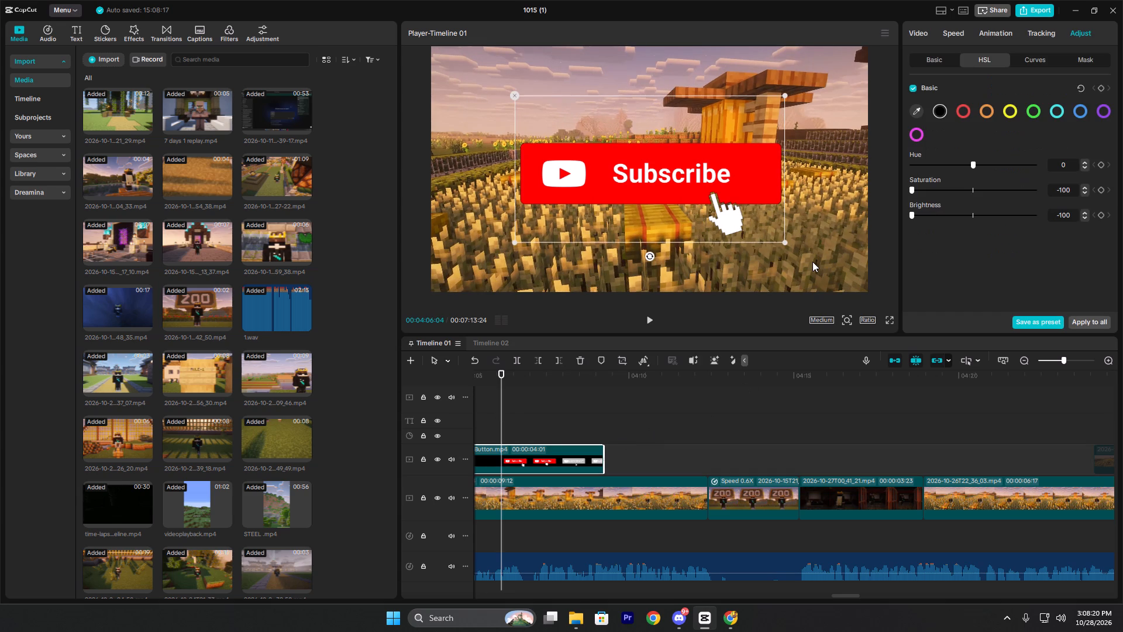
drag(787, 241, 731, 176)
drag(702, 164, 703, 250)
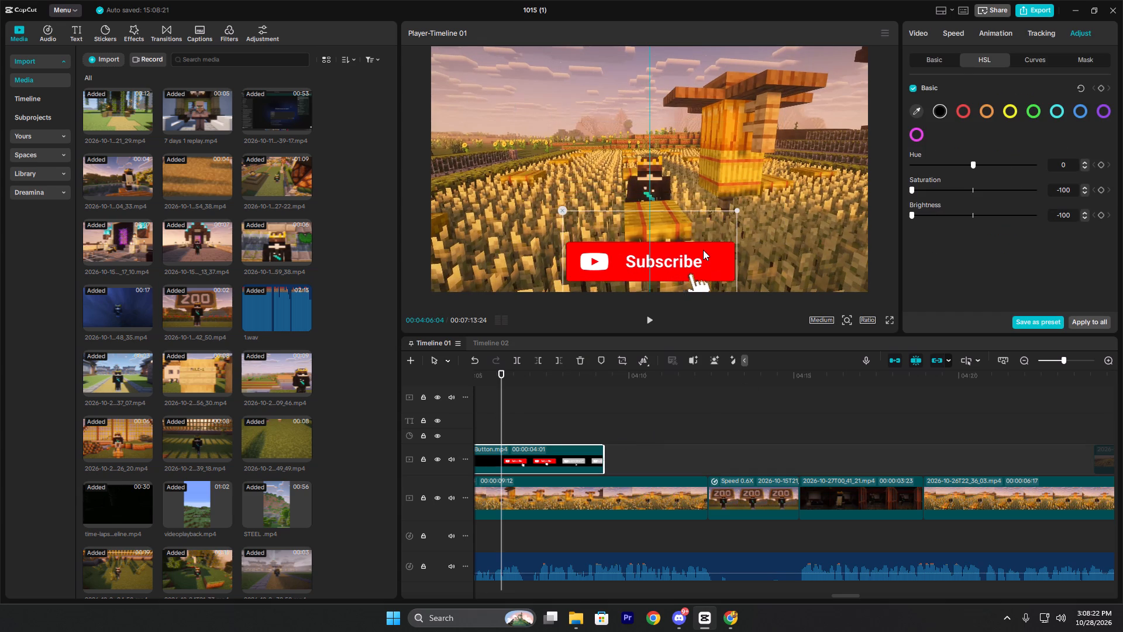
drag(703, 250, 704, 235)
drag(733, 284, 719, 258)
Play the timeline from before the Button.mp4 clip to check the keyed subscribe animation over the video.
click(505, 397)
drag(505, 397, 565, 396)
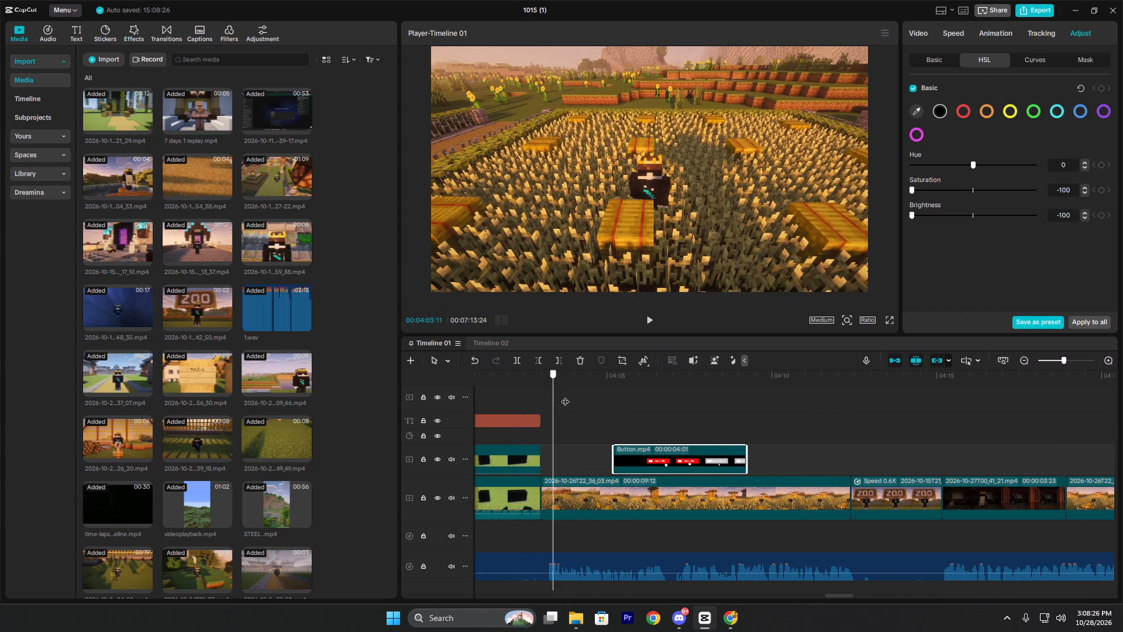
drag(565, 396, 568, 396)
key(space)
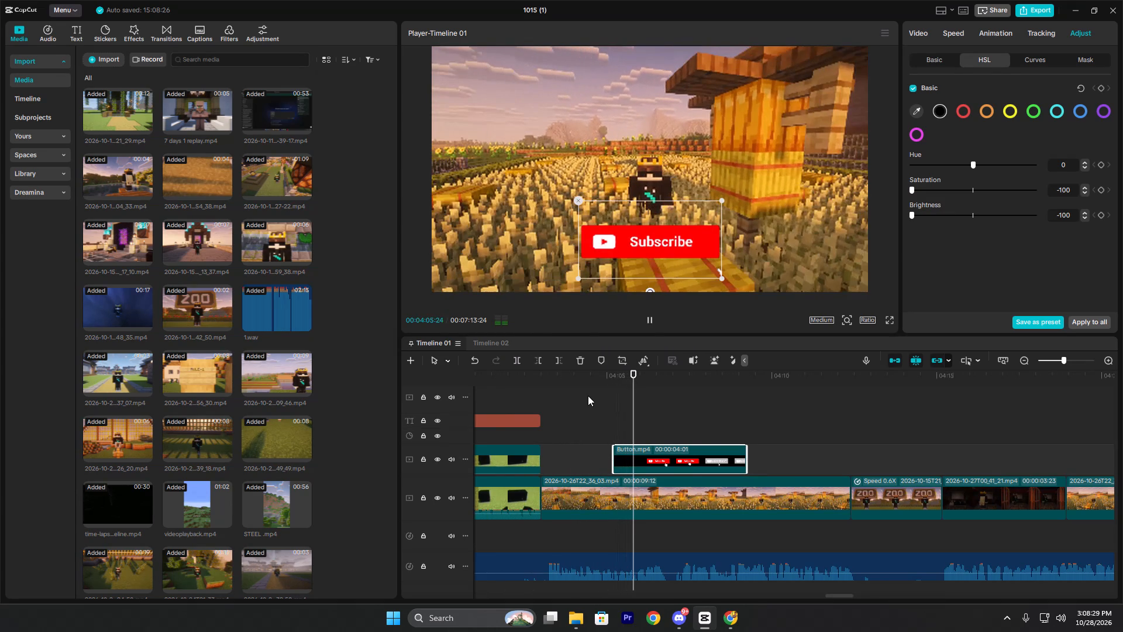
key(space)
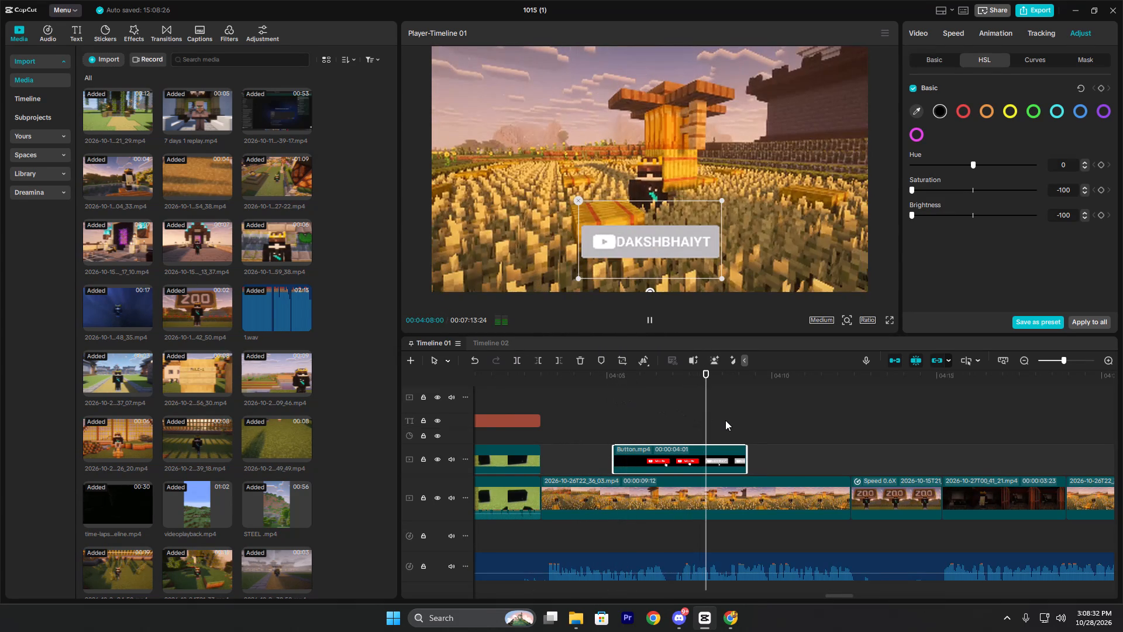
Split the main Minecraft clip under the button overlay at 00:04:07:10, where the button changes to DAKSHBHAIYT.
click(651, 421)
key(space)
key(space)
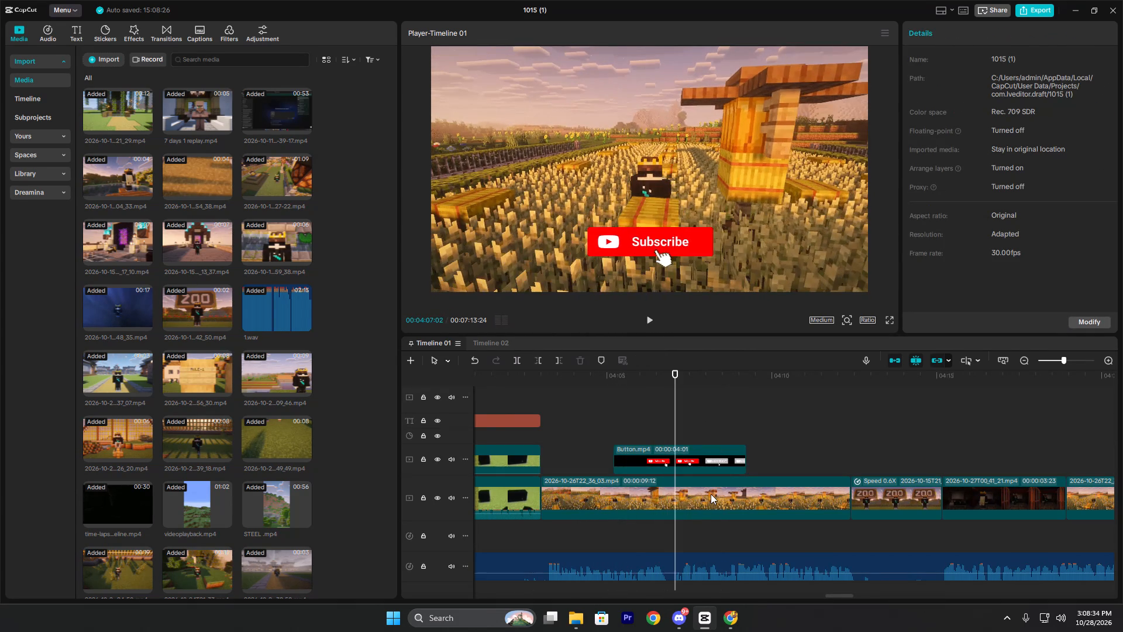
key(space)
key(space)
click(711, 494)
key(ctrl+b)
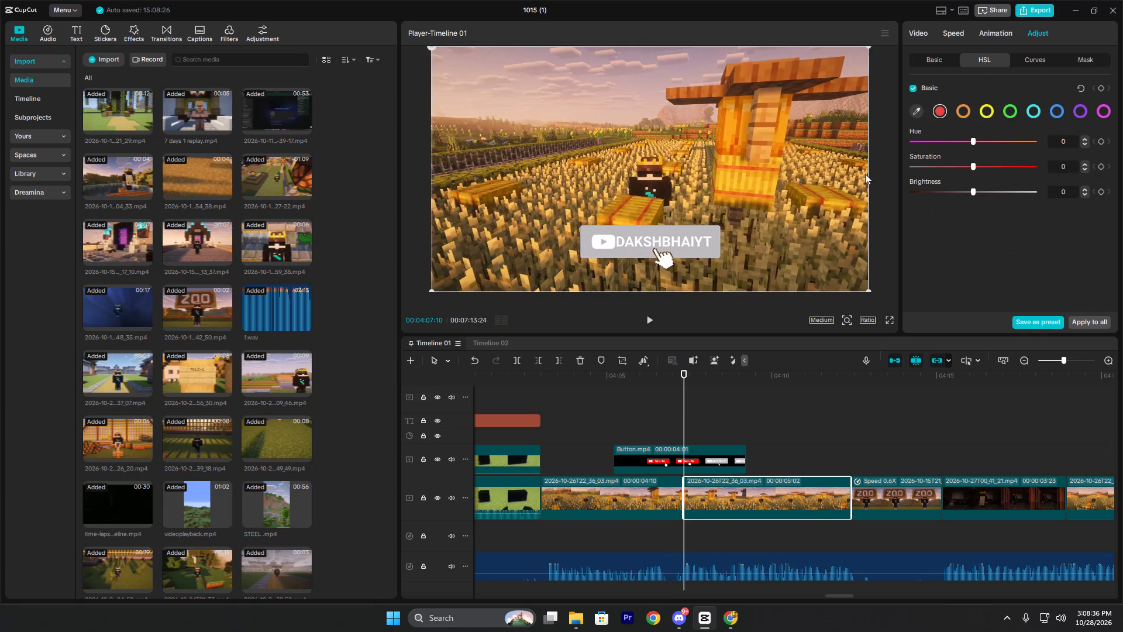
Scale the main clip segment after the 00:04:07:10 cut down to 63%.
click(933, 58)
click(928, 40)
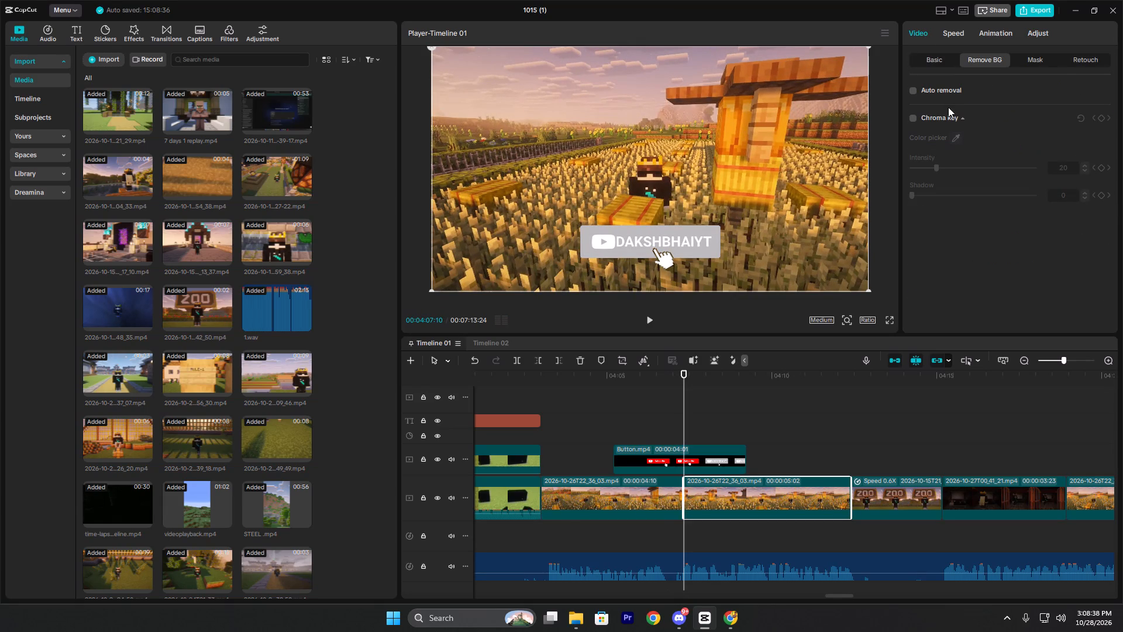
click(920, 53)
drag(941, 122, 948, 122)
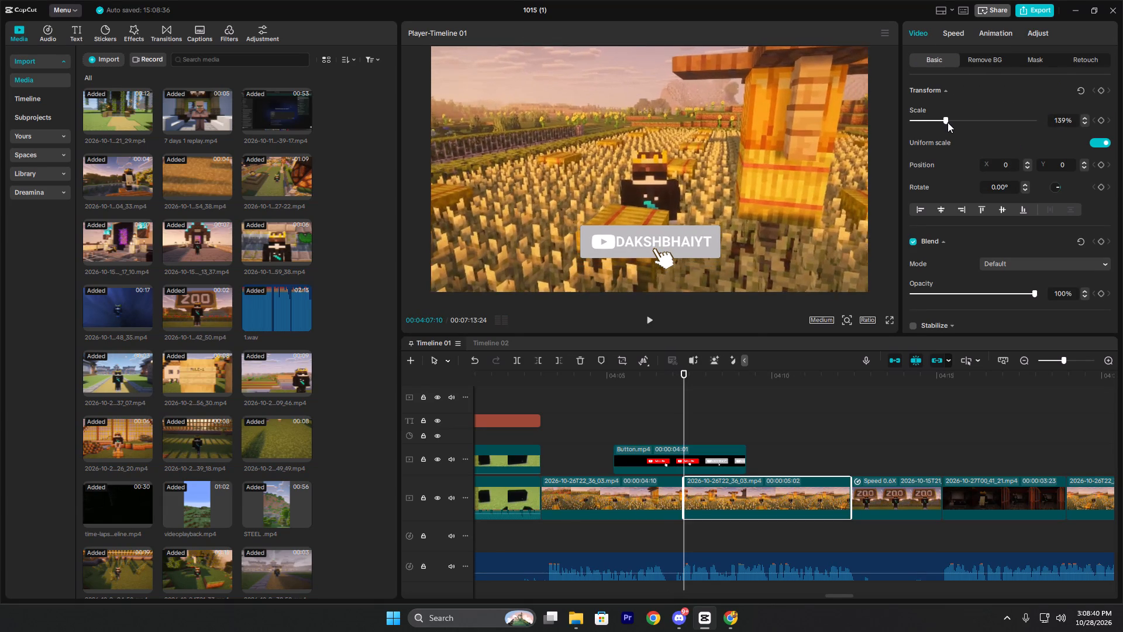
drag(948, 122, 927, 126)
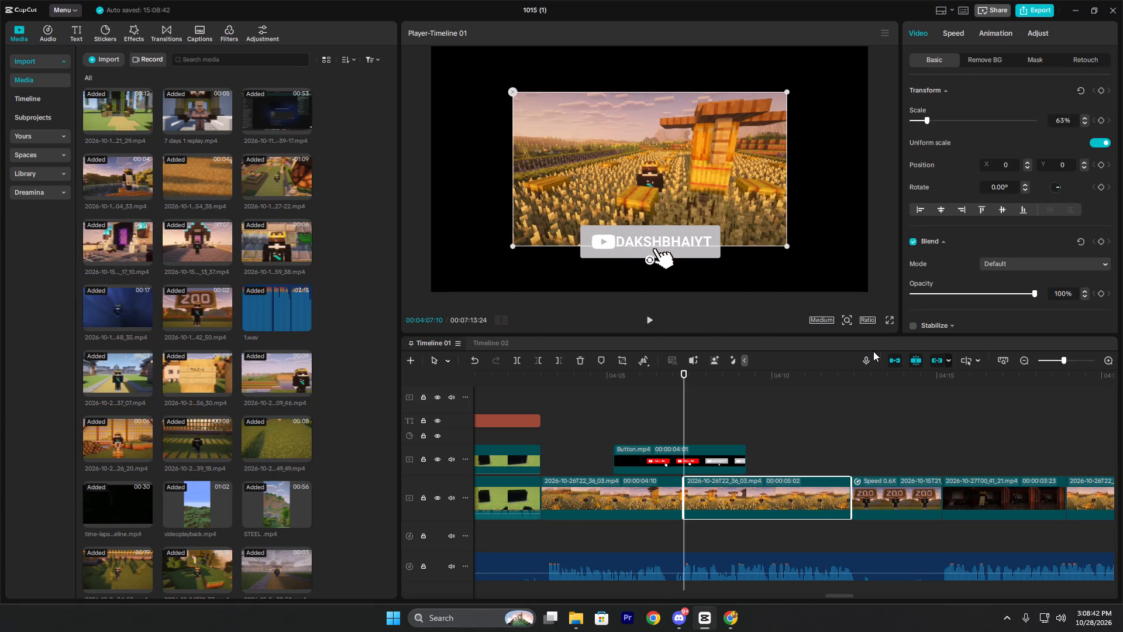
Split the scaled main clip at 00:04:09:04, near the end of the Button.mp4 overlay.
key(space)
key(space)
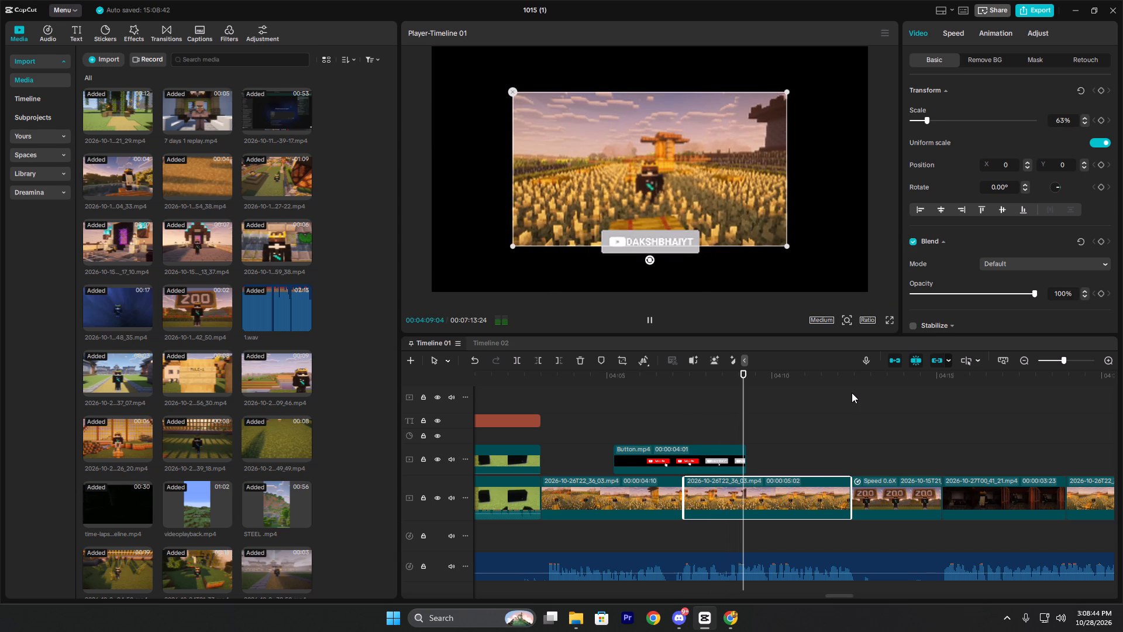
key(space)
key(space)
key(ctrl+b)
Scale the main clip segment after the 00:04:09:04 cut back up until it fills the frame.
click(715, 429)
click(787, 489)
click(786, 456)
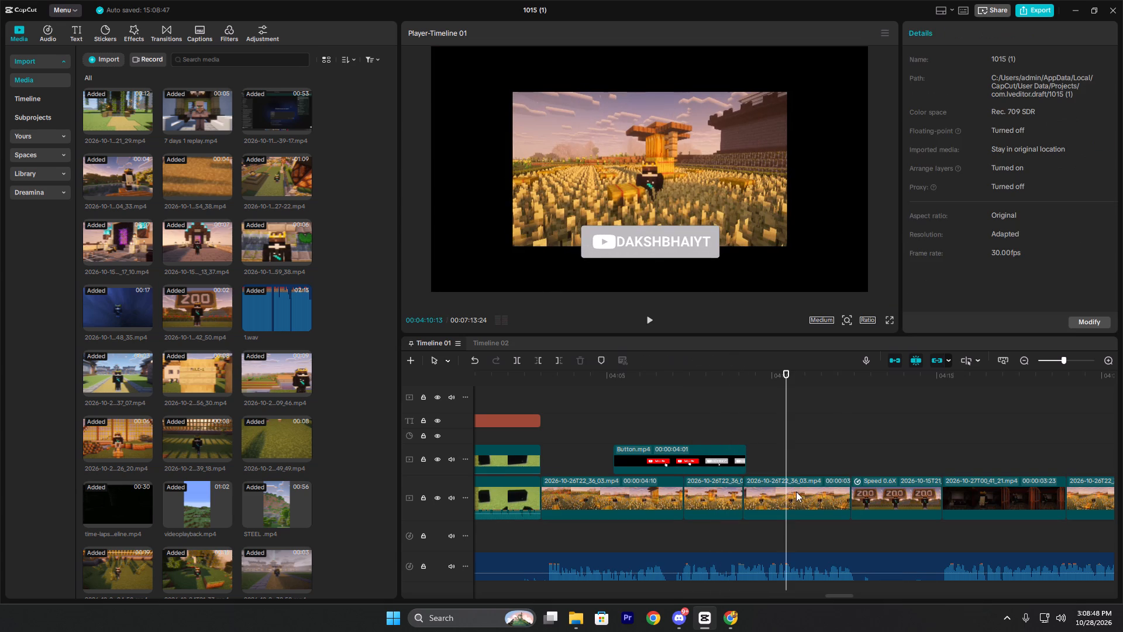
click(796, 492)
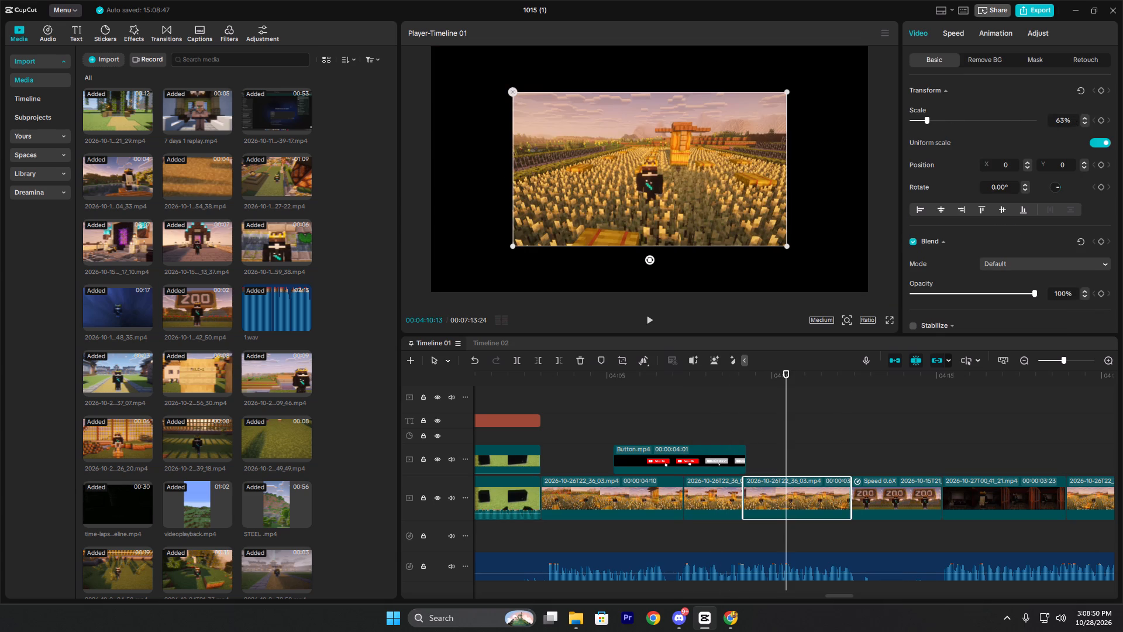
drag(1070, 121, 1020, 122)
double_click(1066, 123)
scroll(1066, 123, up, 17)
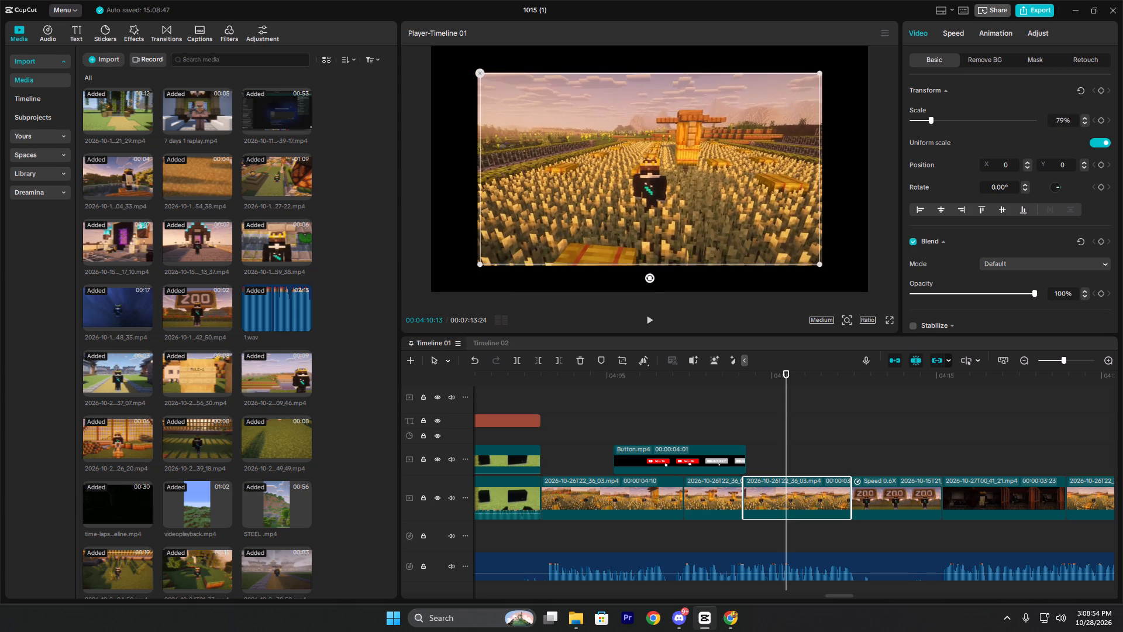
scroll(1066, 123, up, 17)
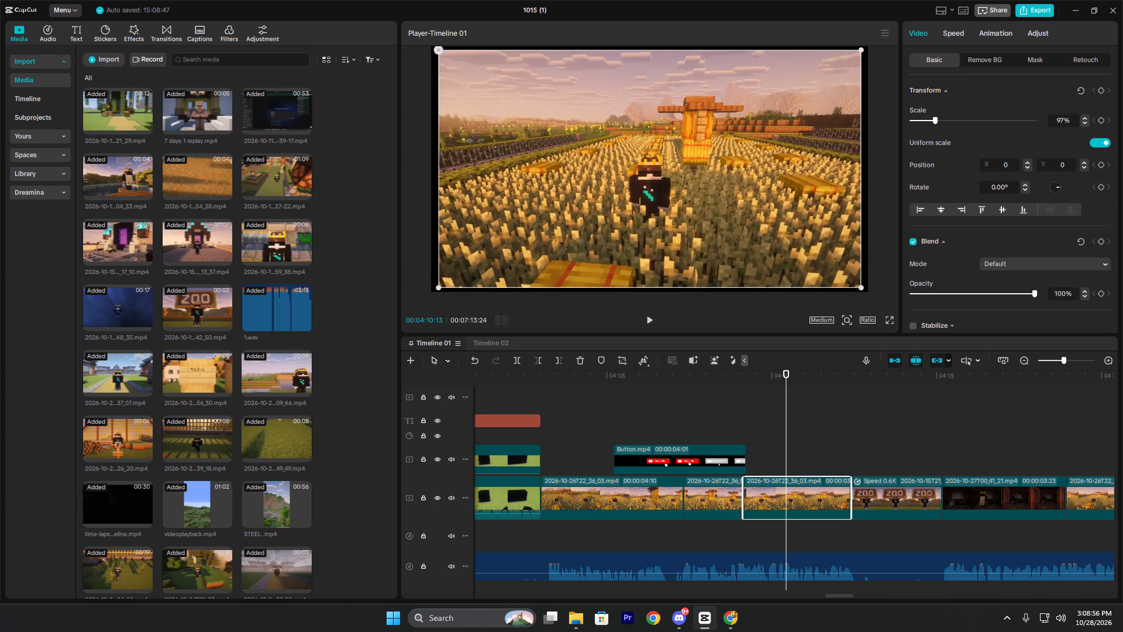
scroll(1066, 123, up, 2)
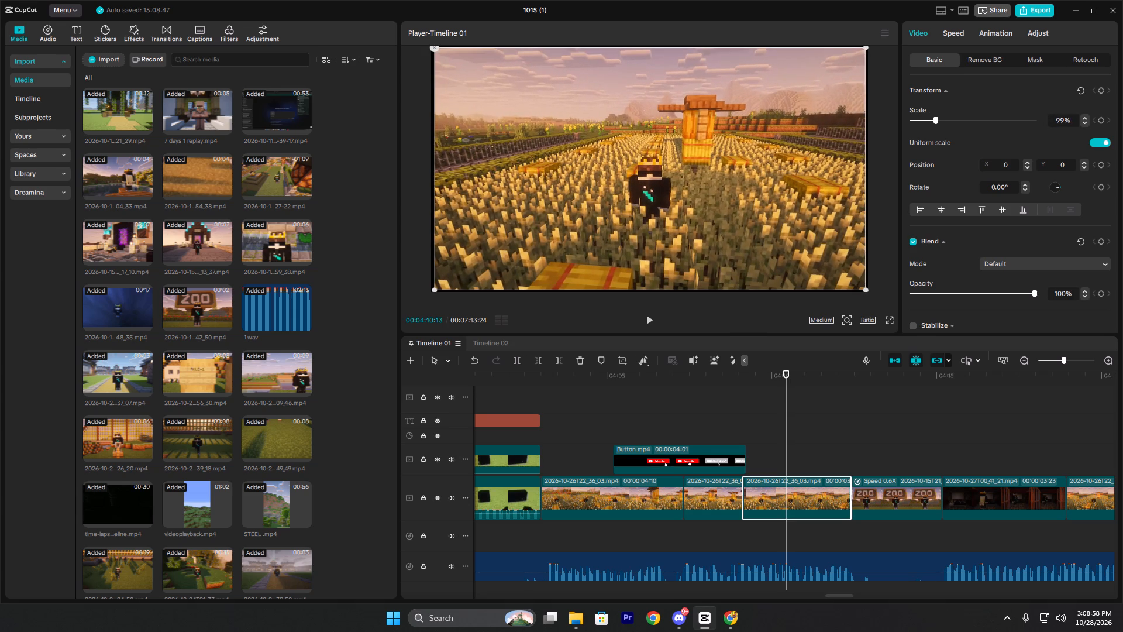
scroll(1066, 123, up, 1)
click(744, 427)
key(space)
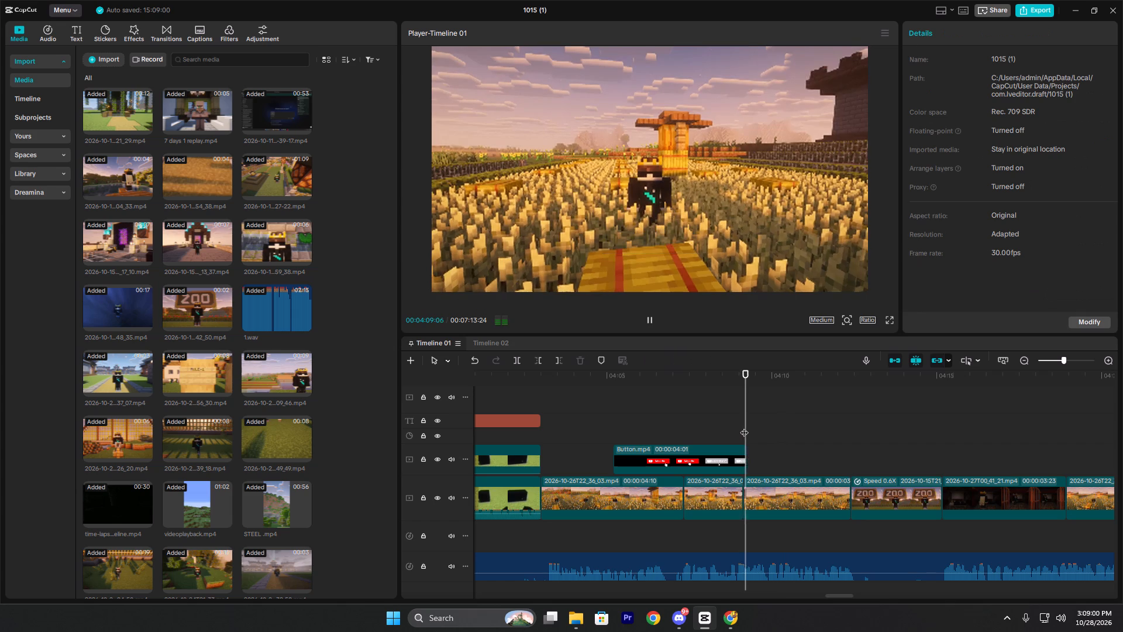
key(space)
Set the saturation of the shrunken main clip segment between the two cuts to -50.
click(691, 412)
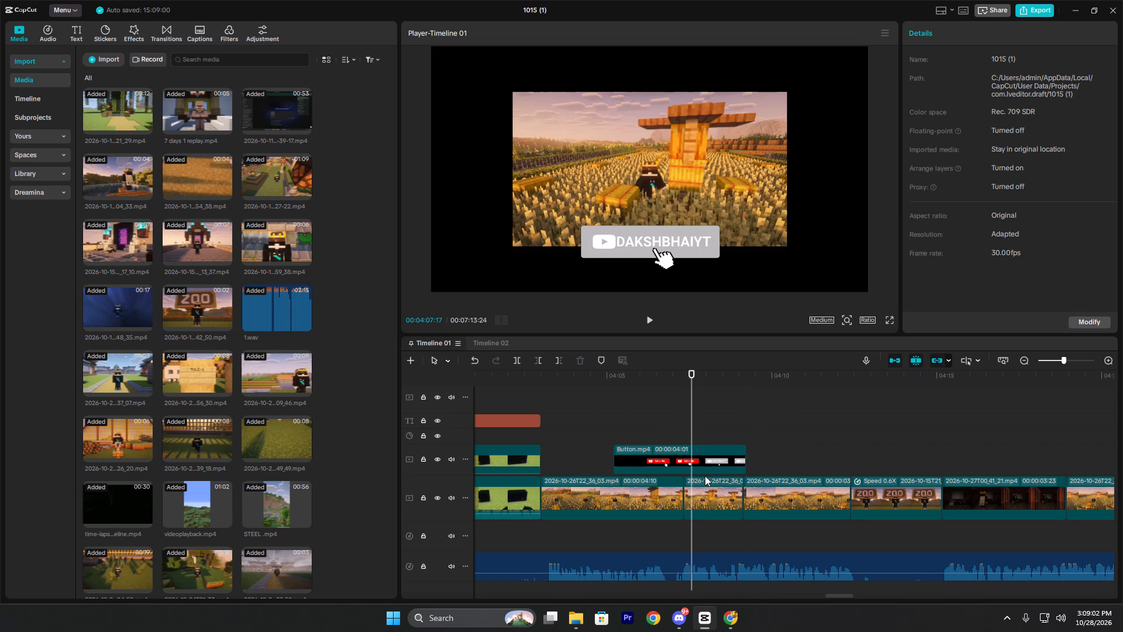
click(707, 486)
click(1034, 34)
scroll(941, 205, down, 2)
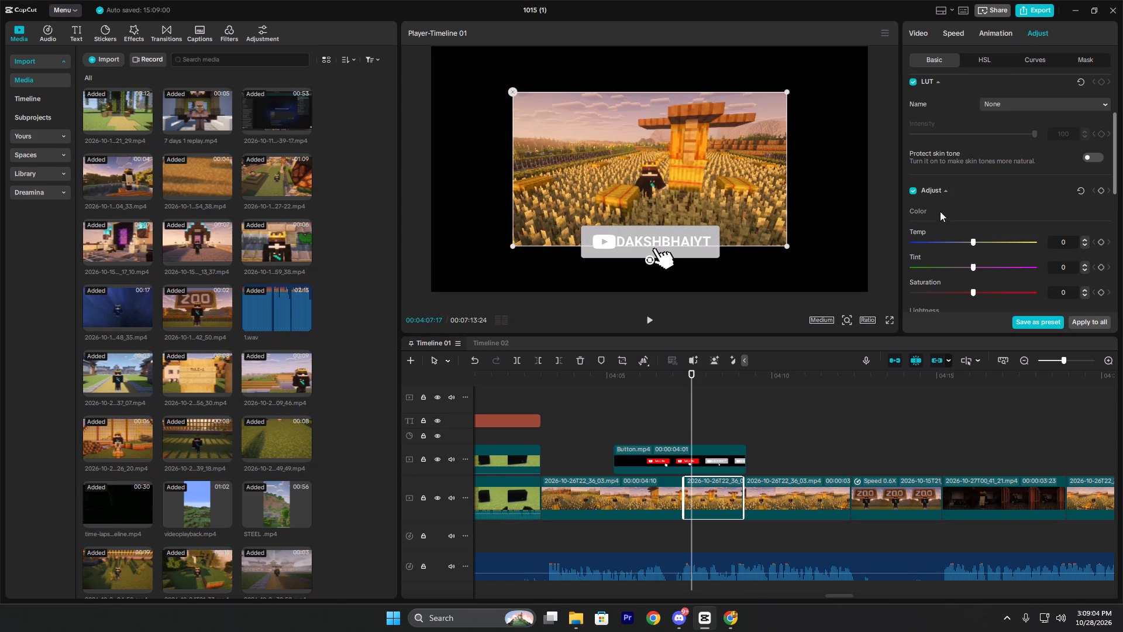
drag(939, 285, 908, 296)
drag(930, 298, 861, 303)
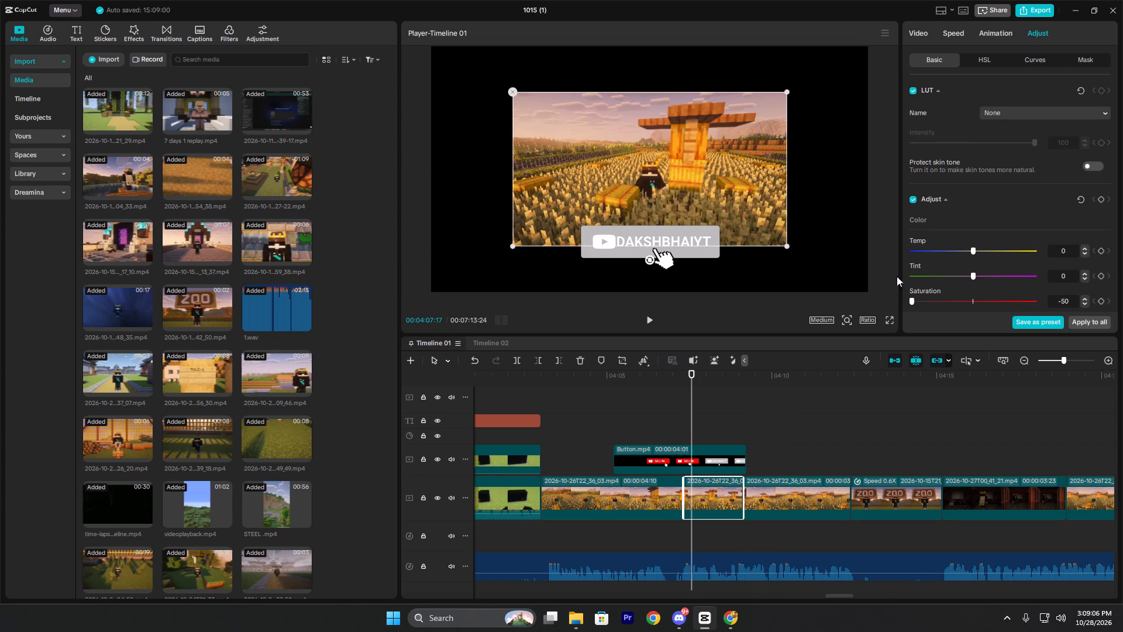
scroll(983, 239, up, 3)
click(932, 36)
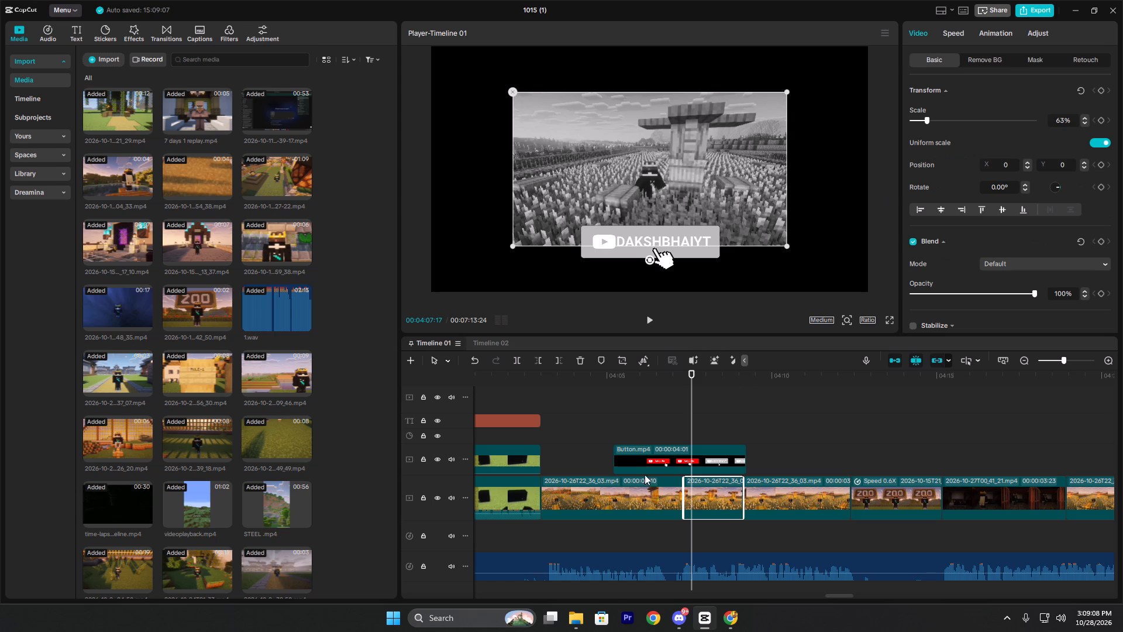
Bring the awkward-moment sound from the FunnySfx folder into the CapCut timeline, aligned with the start of the shrunken segment.
click(574, 616)
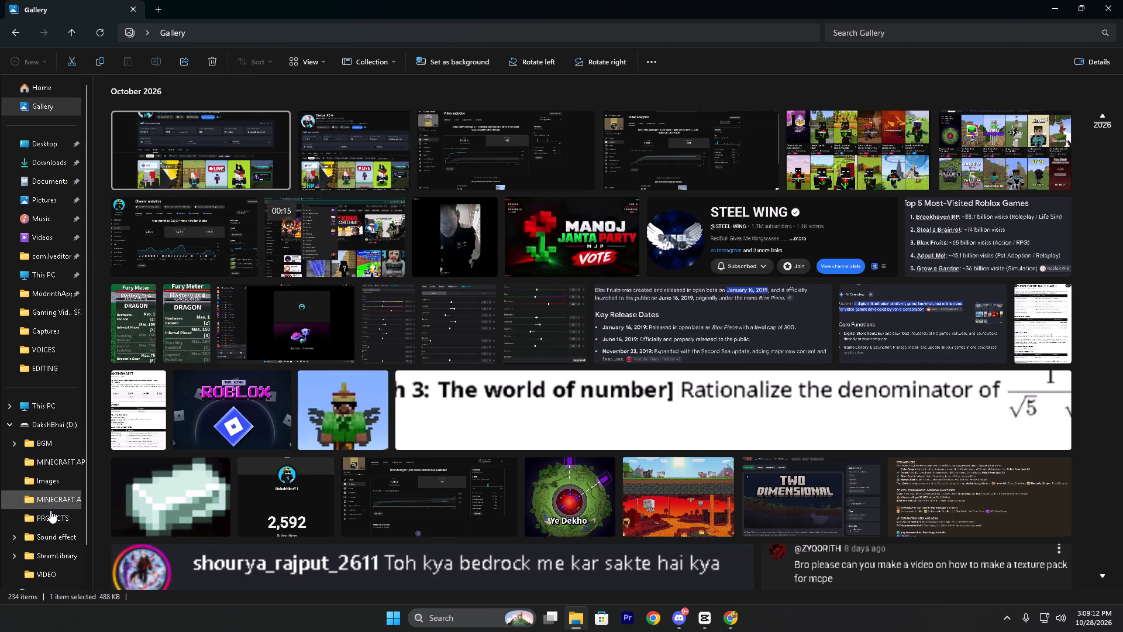
click(59, 542)
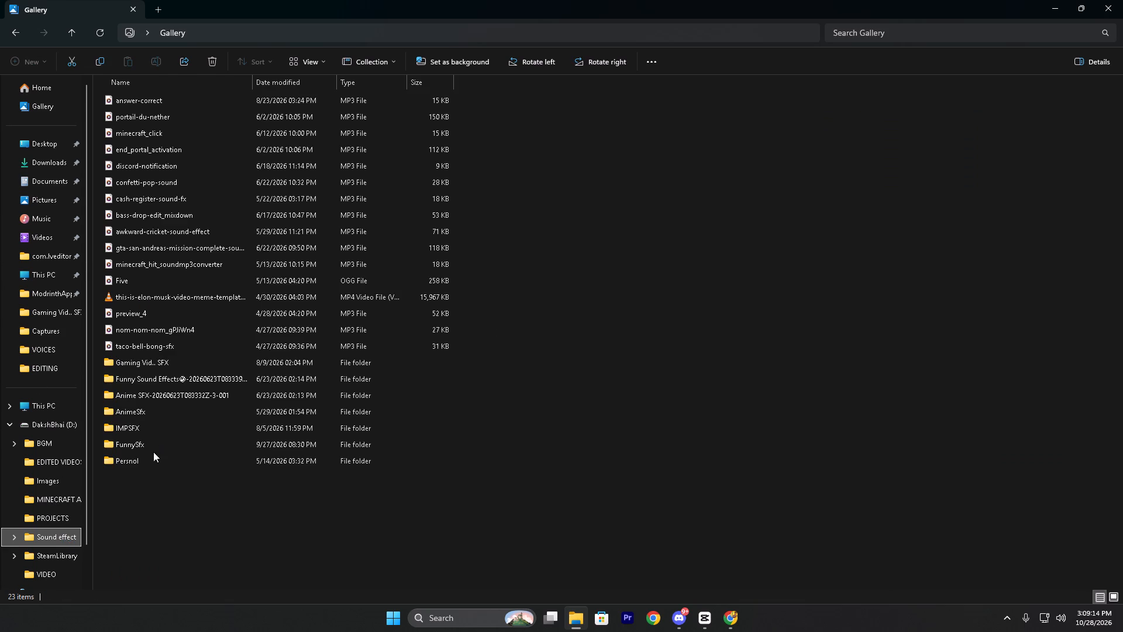
double_click(146, 448)
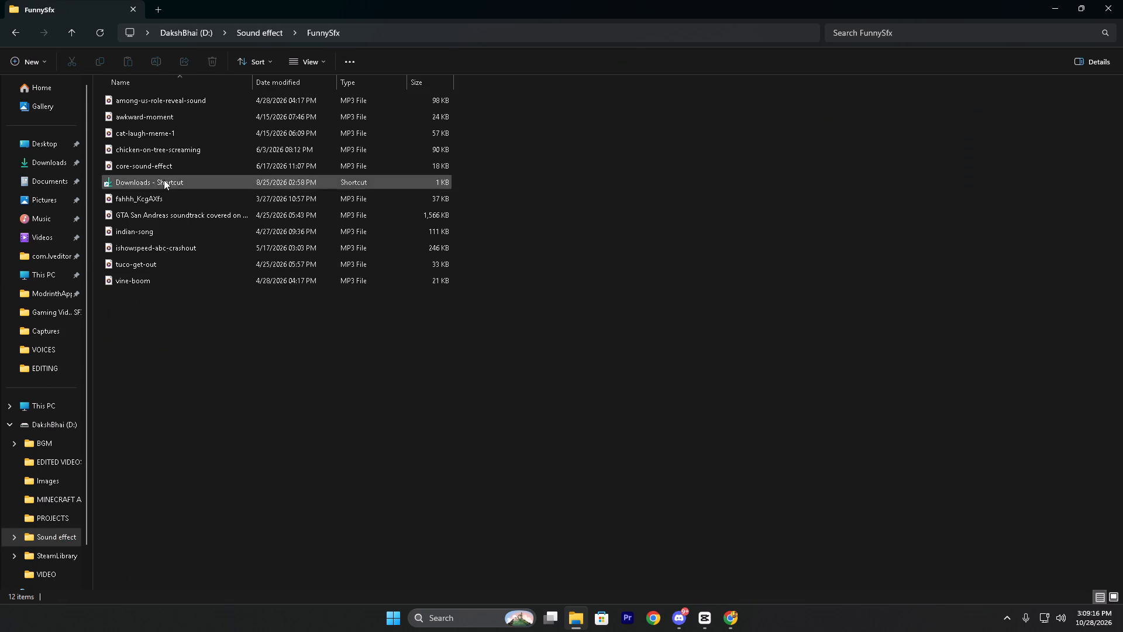
drag(181, 125, 216, 113)
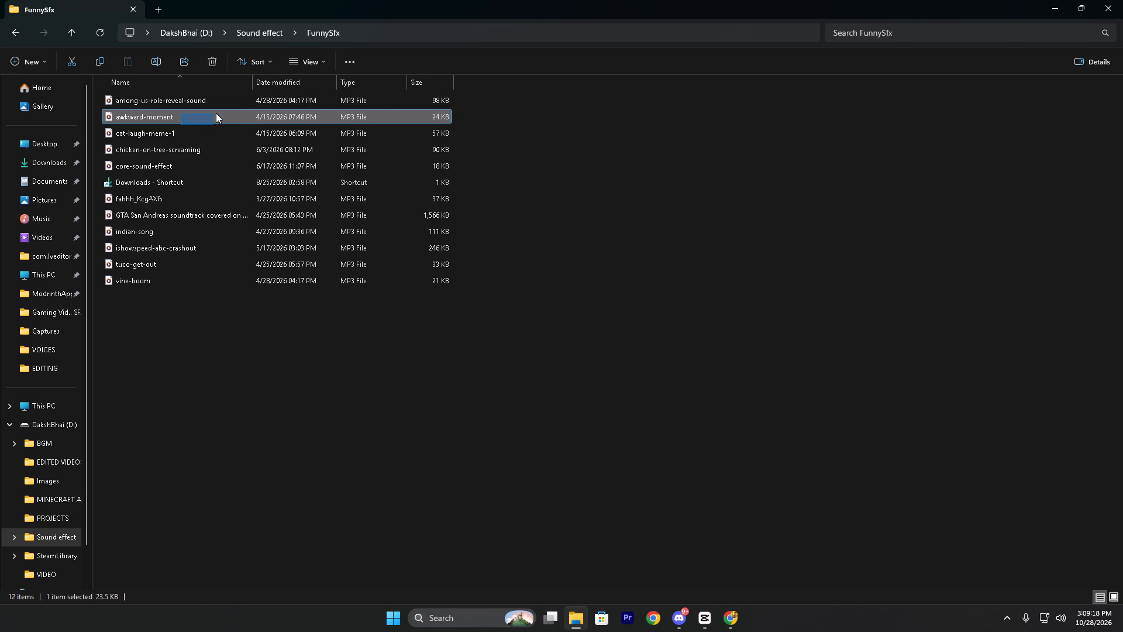
drag(216, 113, 218, 113)
drag(171, 115, 699, 621)
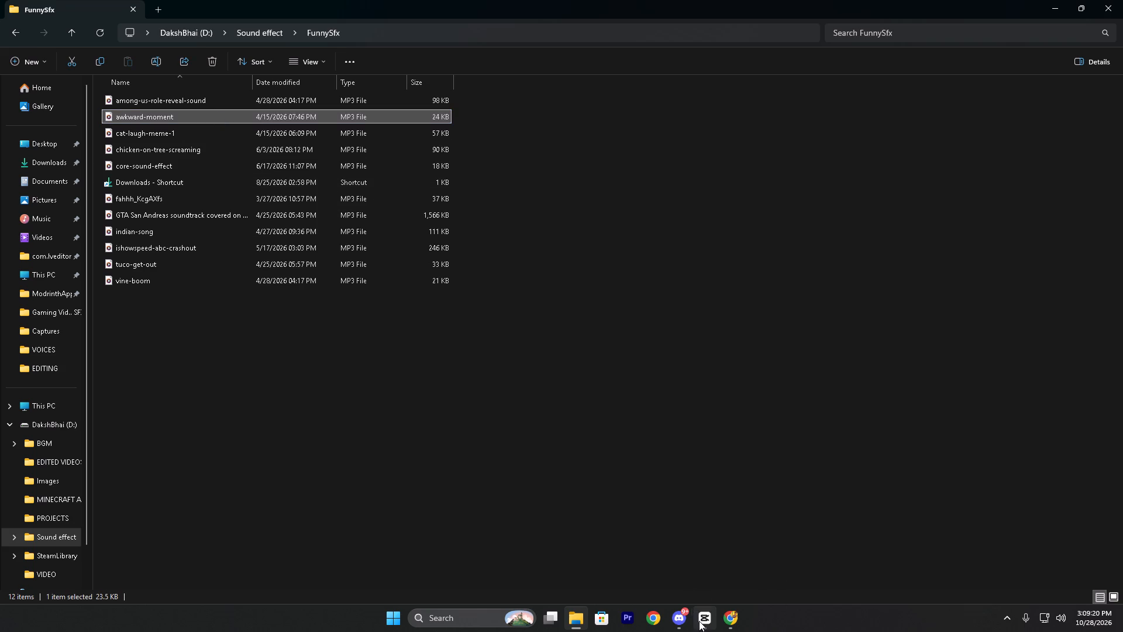
drag(699, 621, 663, 531)
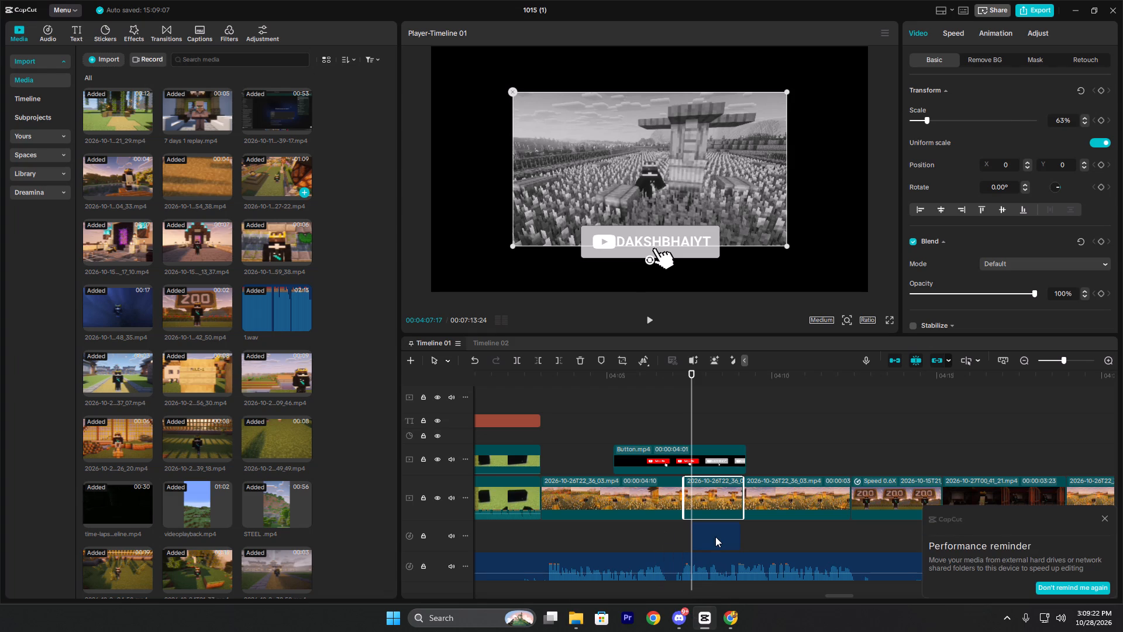
drag(721, 531, 711, 525)
Lower the awkward-moment sound's volume to -8.6 dB and play the black-and-white section to check it.
click(680, 399)
key(space)
key(space)
click(701, 542)
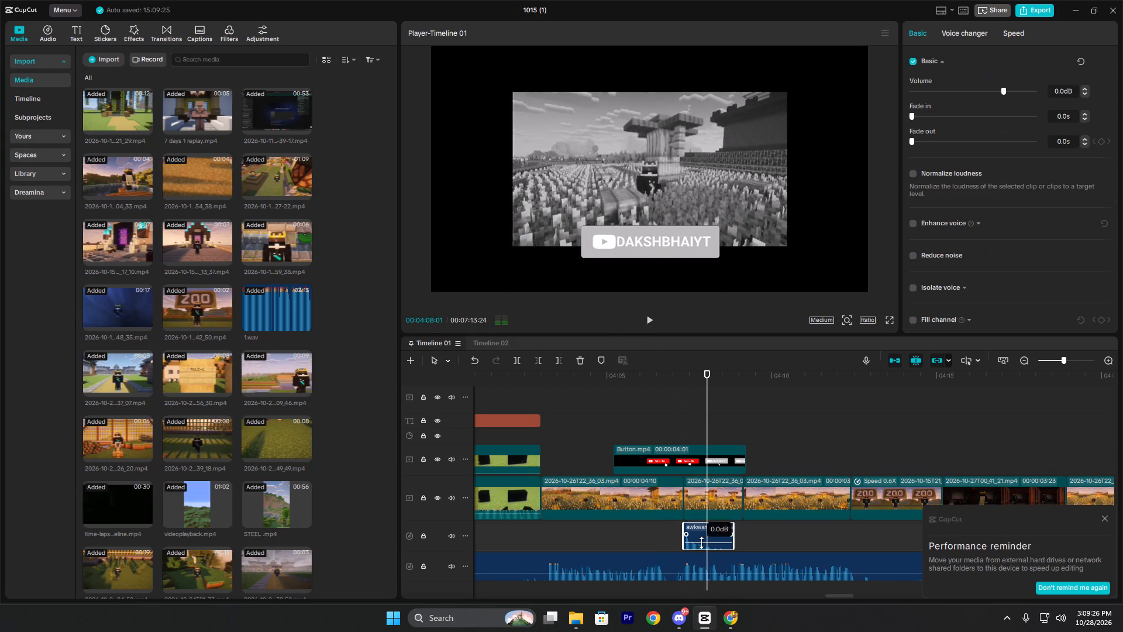
click(988, 91)
click(635, 419)
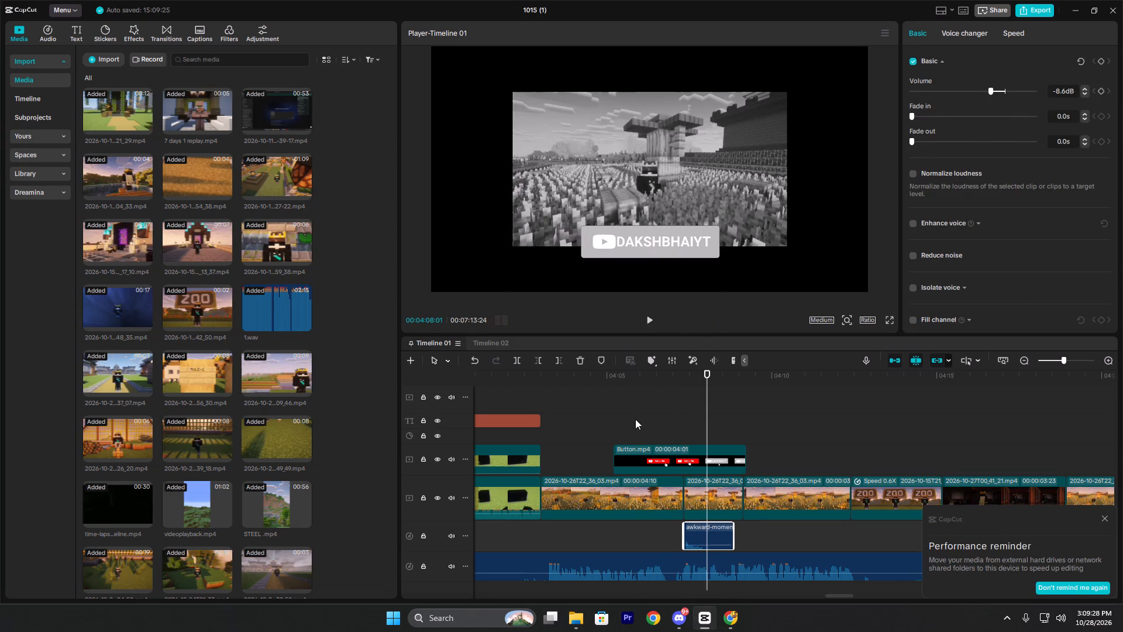
key(space)
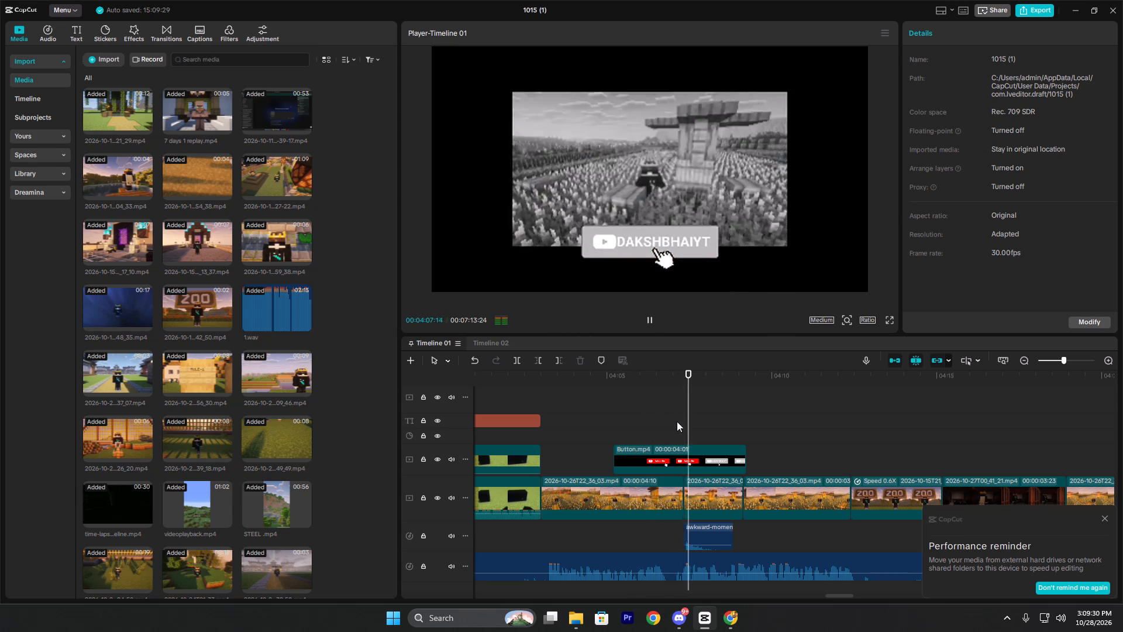
click(1104, 517)
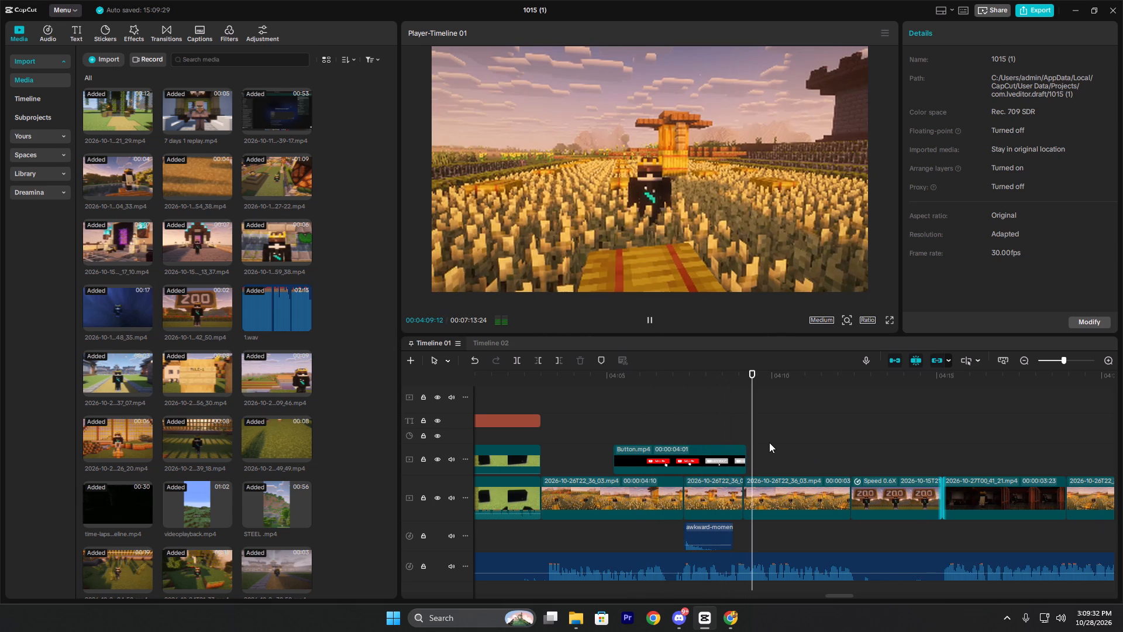
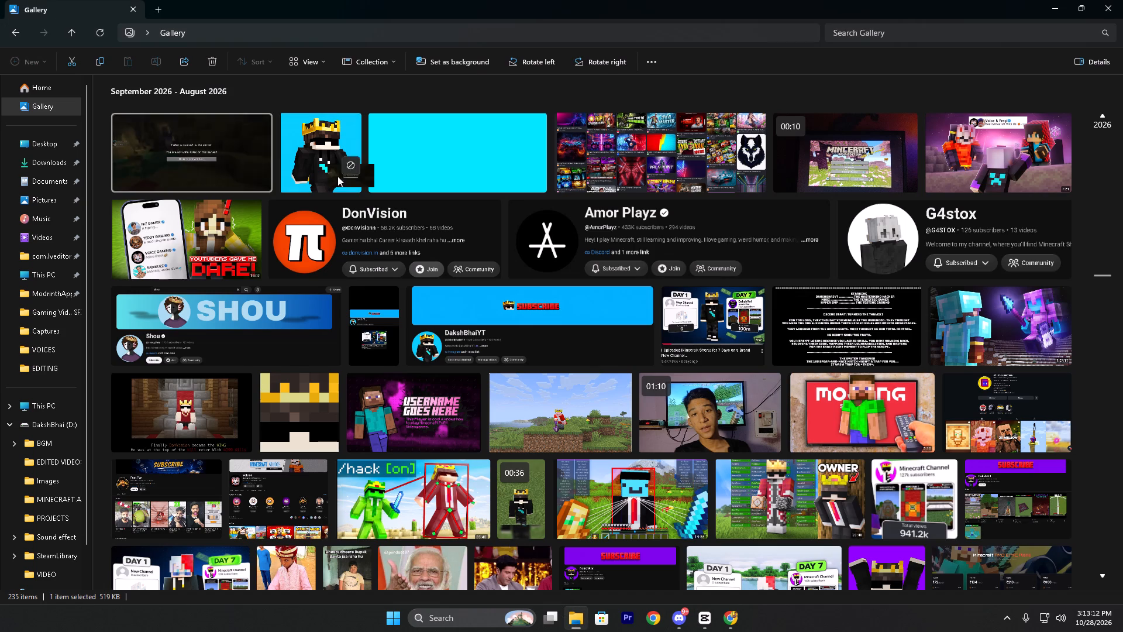
drag(337, 176, 229, 152)
scroll(229, 183, up, 20)
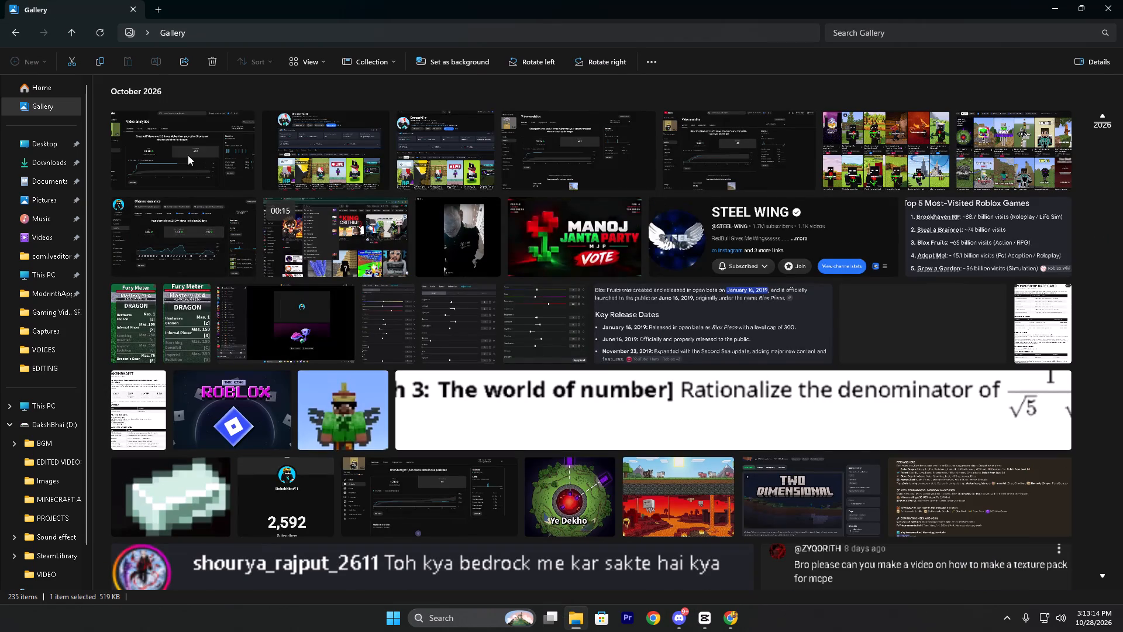
drag(181, 148, 709, 627)
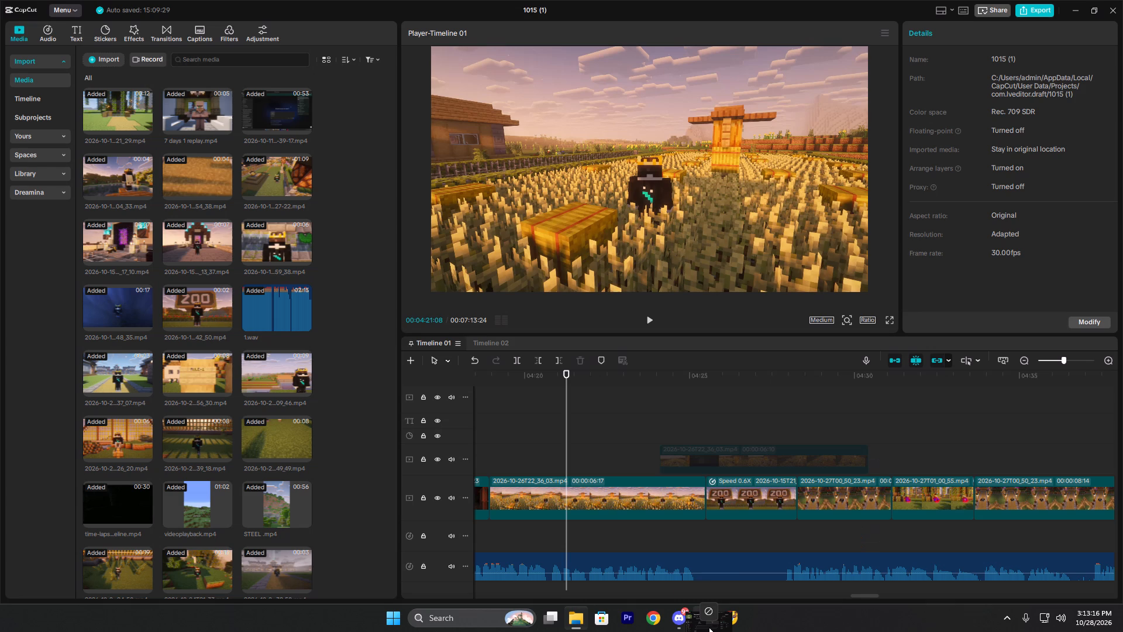
drag(709, 627, 640, 499)
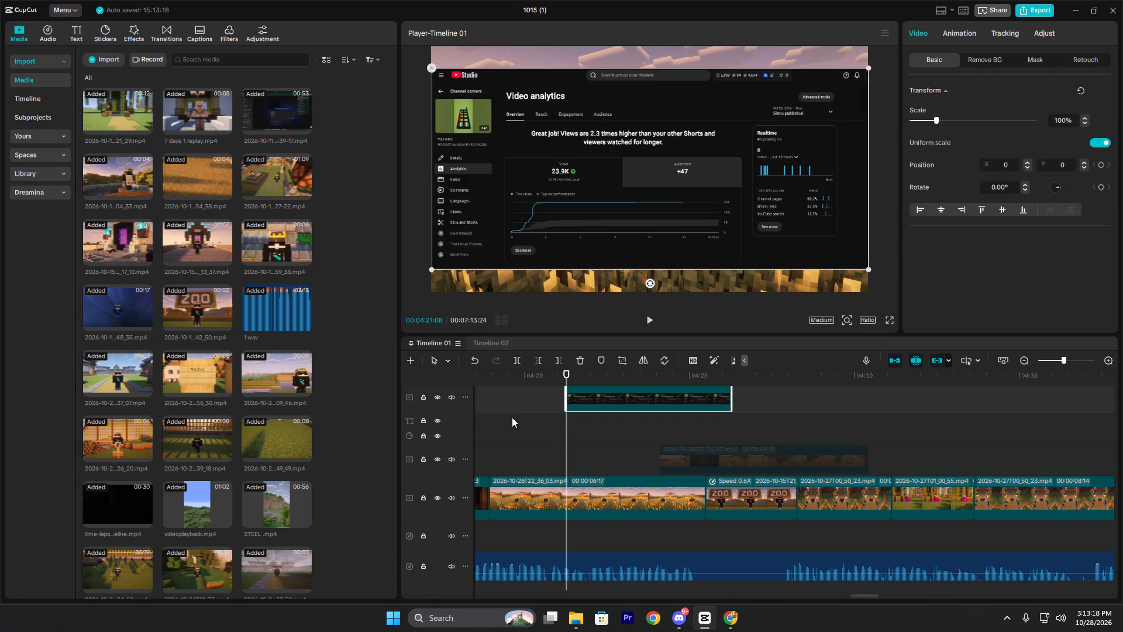
Move the analytics screenshot clip earlier on its track to start at about 00:04:20 and play back its lead-in.
click(512, 417)
key(space)
key(space)
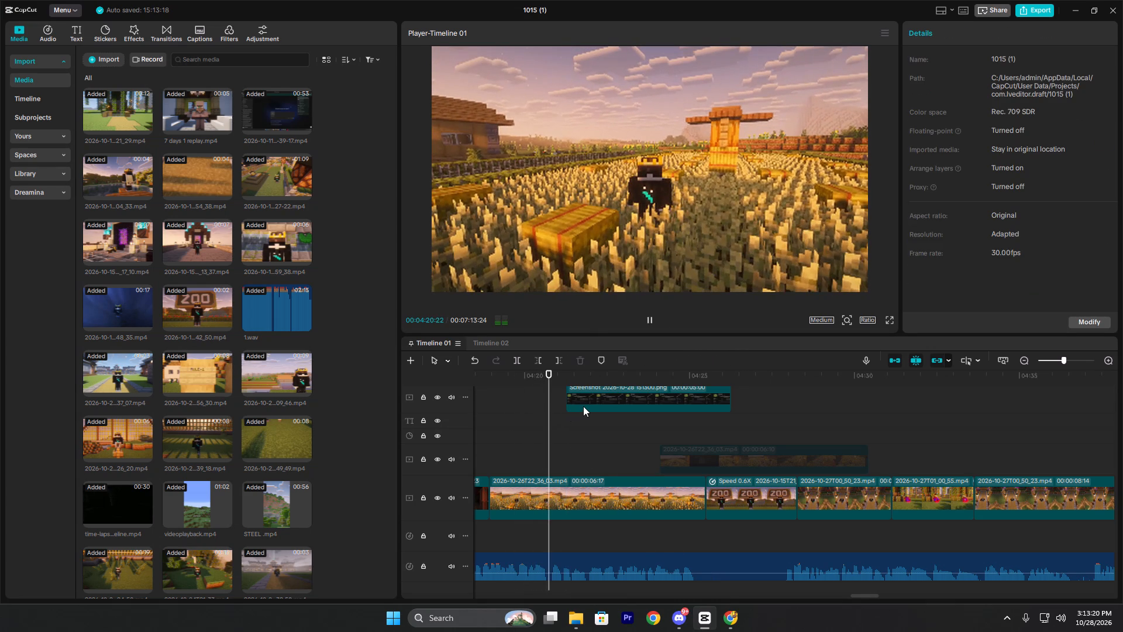
click(590, 395)
drag(593, 390, 559, 396)
click(503, 395)
key(space)
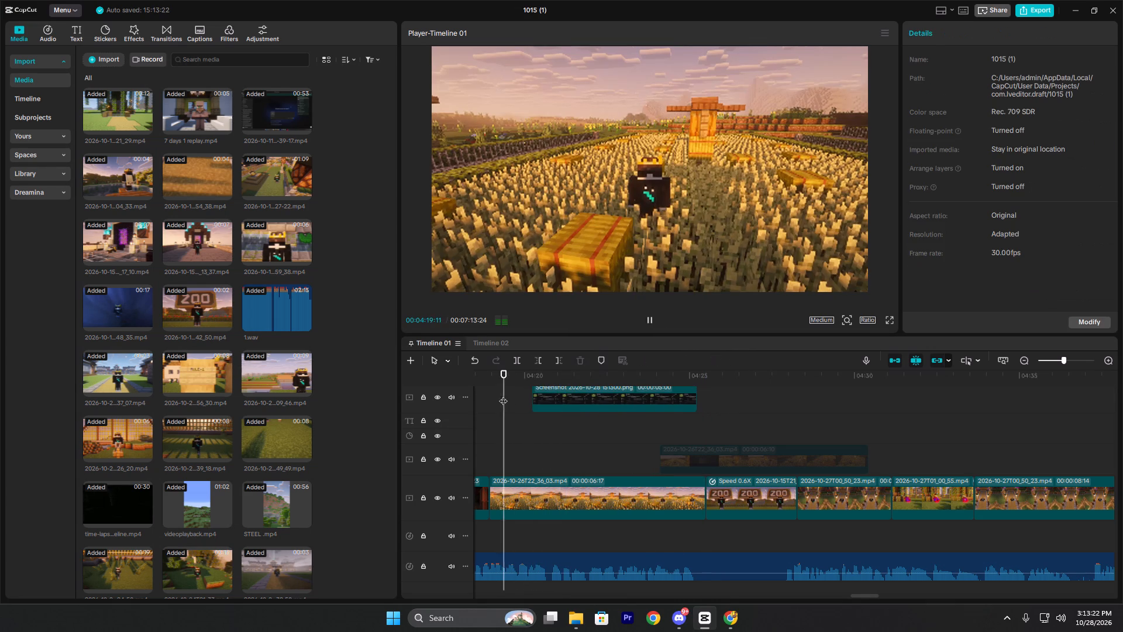
key(space)
With the playhead at the analytics screenshot clip's start, scale the clip to 140% so it fills the frame.
click(556, 393)
ctrl+scroll(552, 392, up, 6)
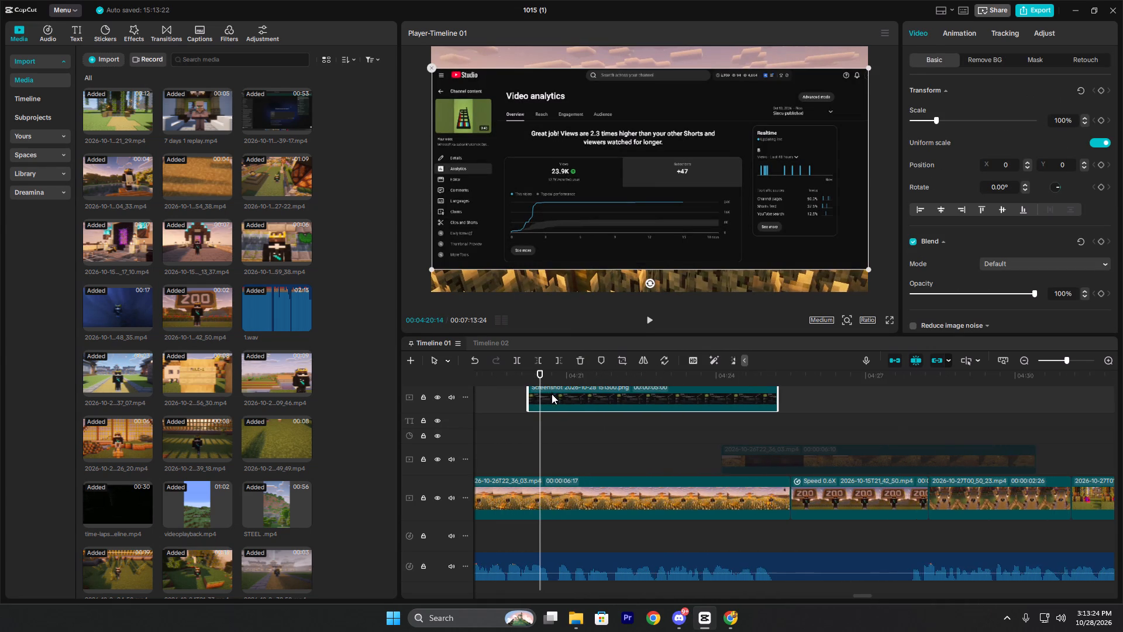
ctrl+scroll(552, 394, up, 9)
click(525, 371)
ctrl+scroll(536, 384, up, 4)
scroll(549, 410, up, 2)
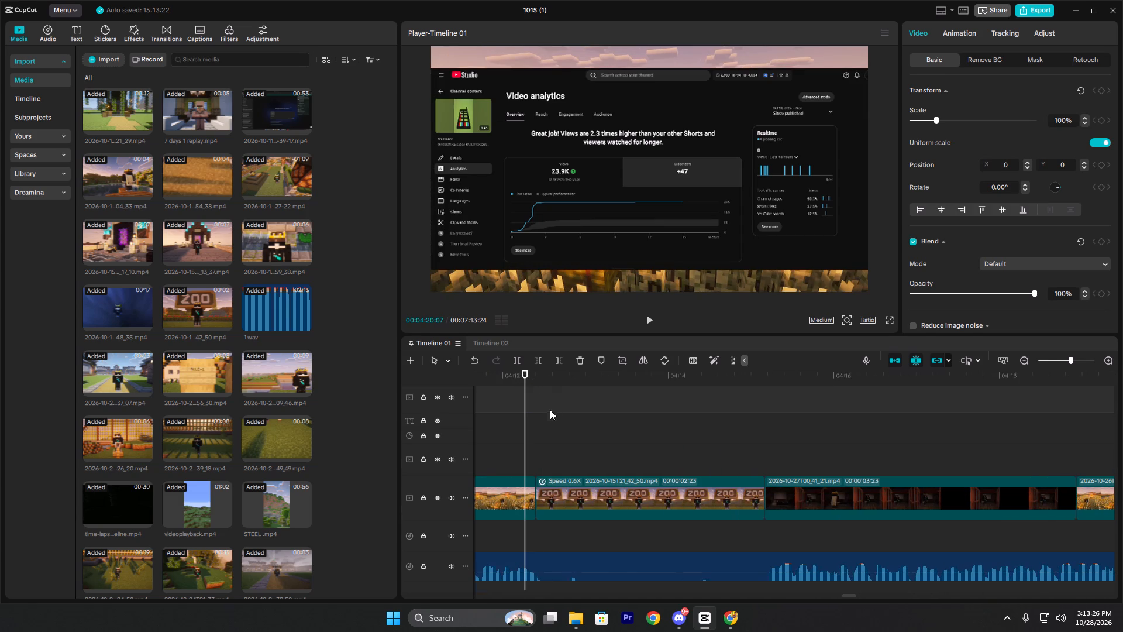
scroll(550, 410, up, 8)
scroll(559, 429, down, 10)
scroll(647, 437, down, 5)
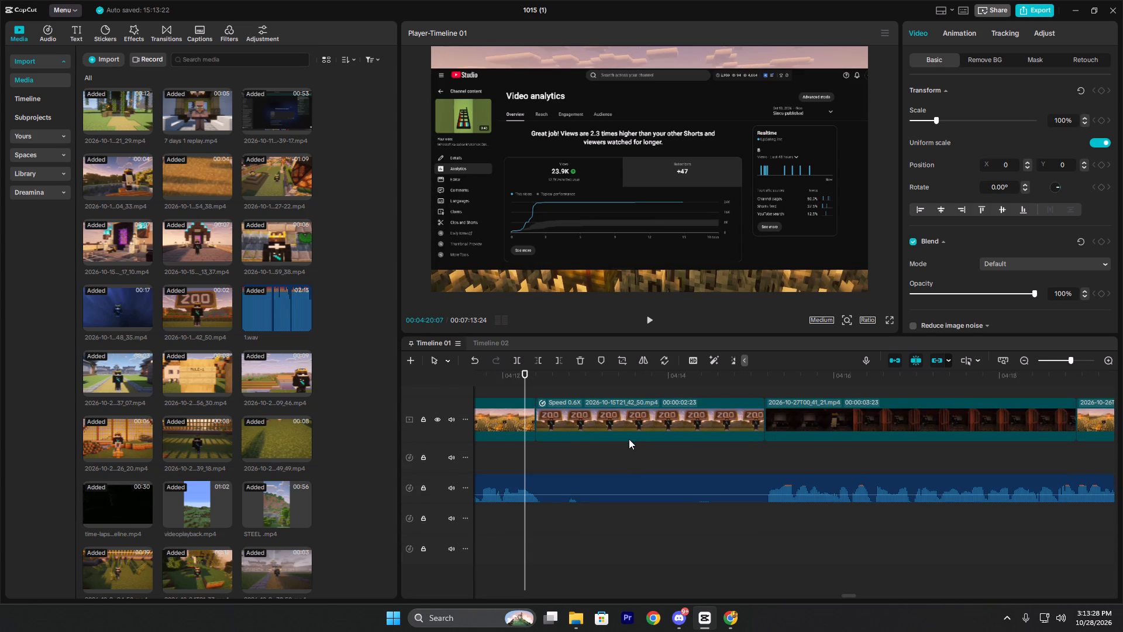
scroll(628, 438, up, 14)
scroll(620, 427, down, 4)
key(space)
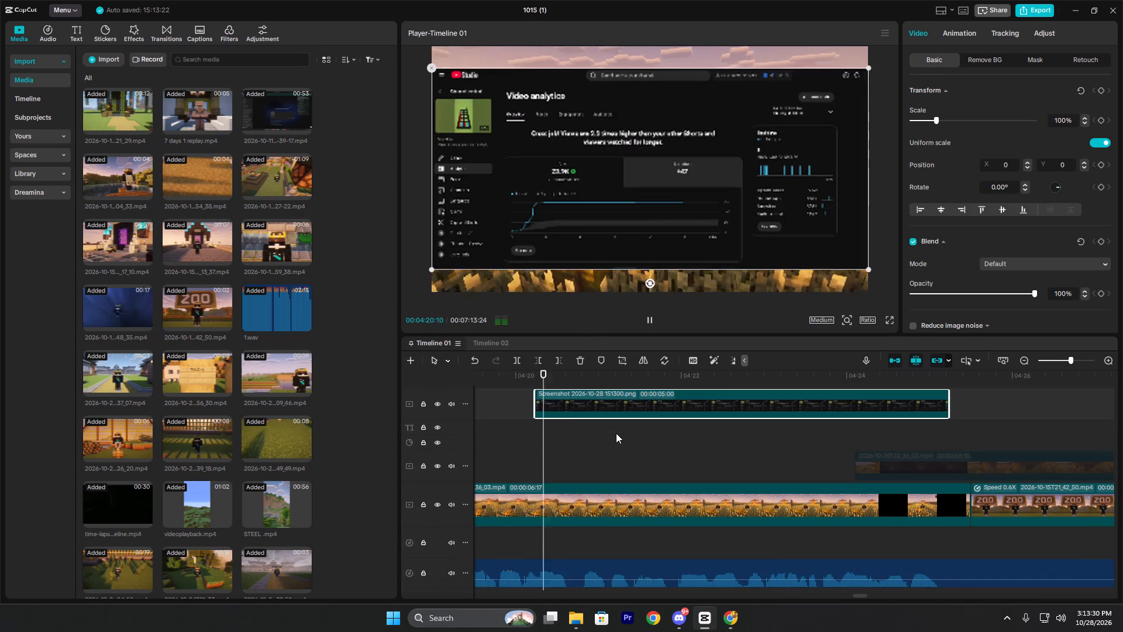
key(space)
click(529, 375)
drag(529, 375, 538, 377)
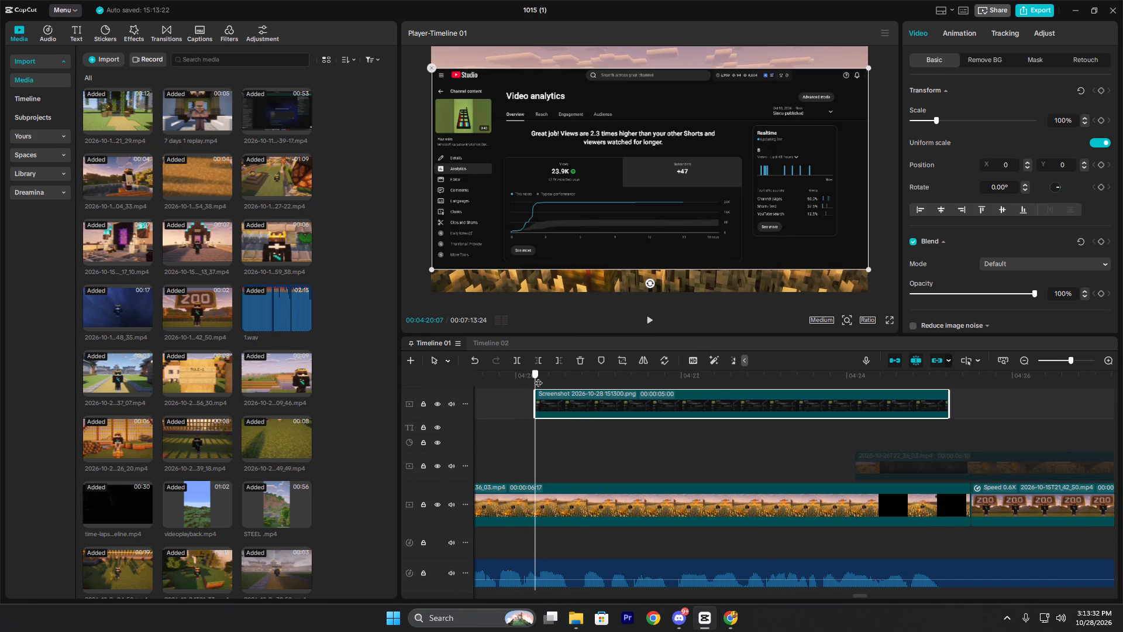
drag(936, 119, 946, 119)
click(700, 192)
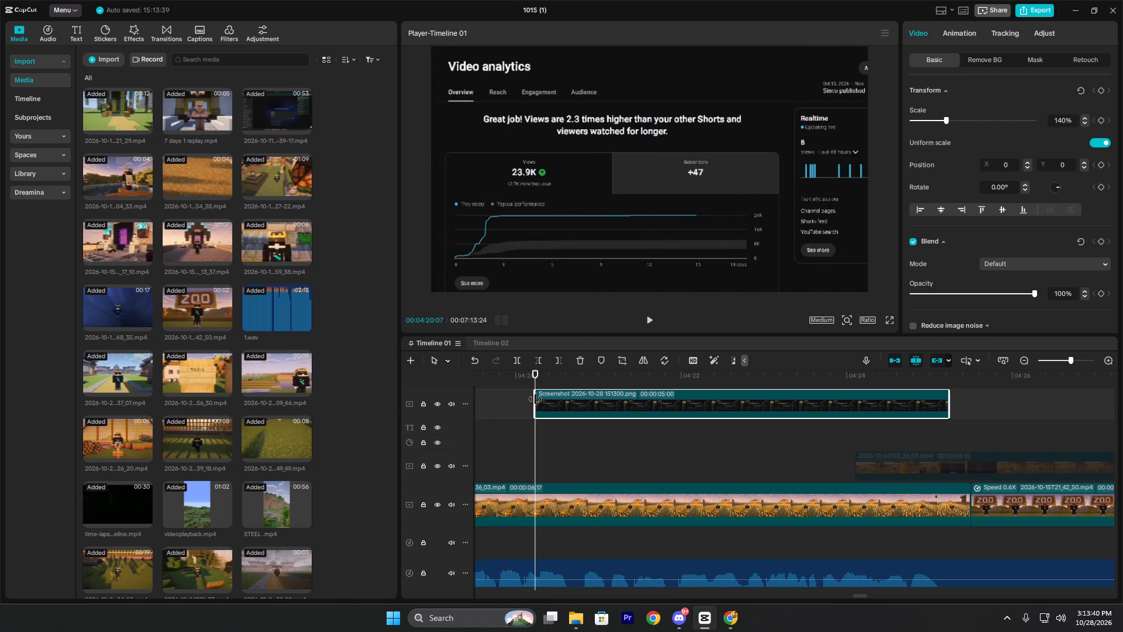
Add a Transform keyframe to the screenshot clip at 00:04:20:18, keeping the image centred.
key(space)
key(space)
key(space)
key(space)
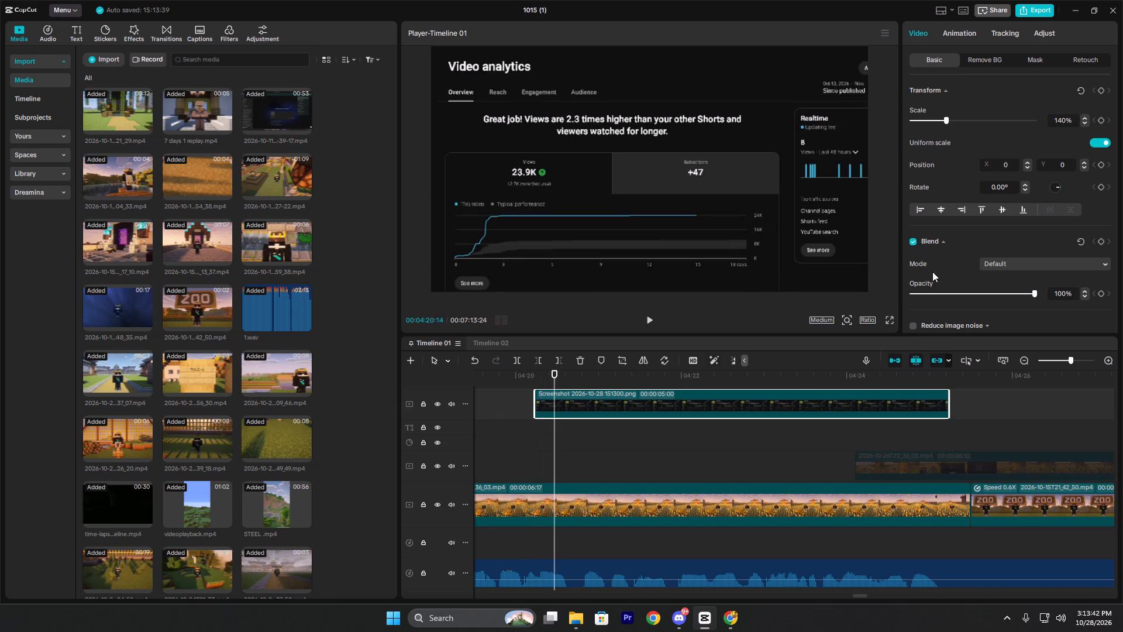
click(1101, 94)
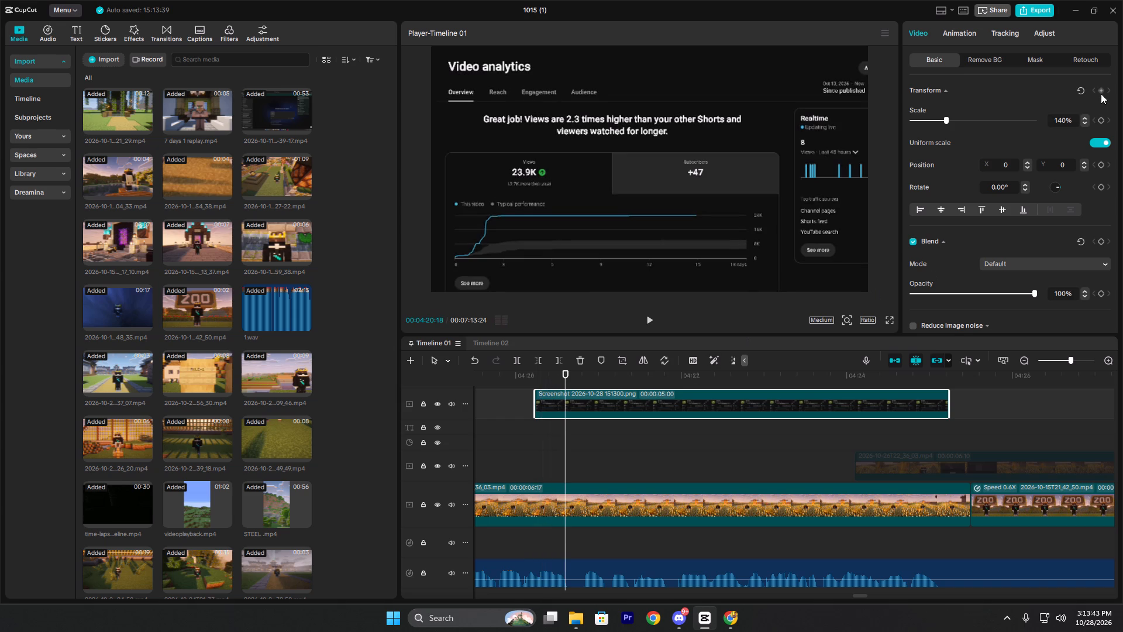
At 00:04:20:10, move the screenshot straight down out of the frame to Y -2324 for its slide-in start.
key(Left)
key(Left)
key(Left)
key(Left)
key(Left)
key(Left)
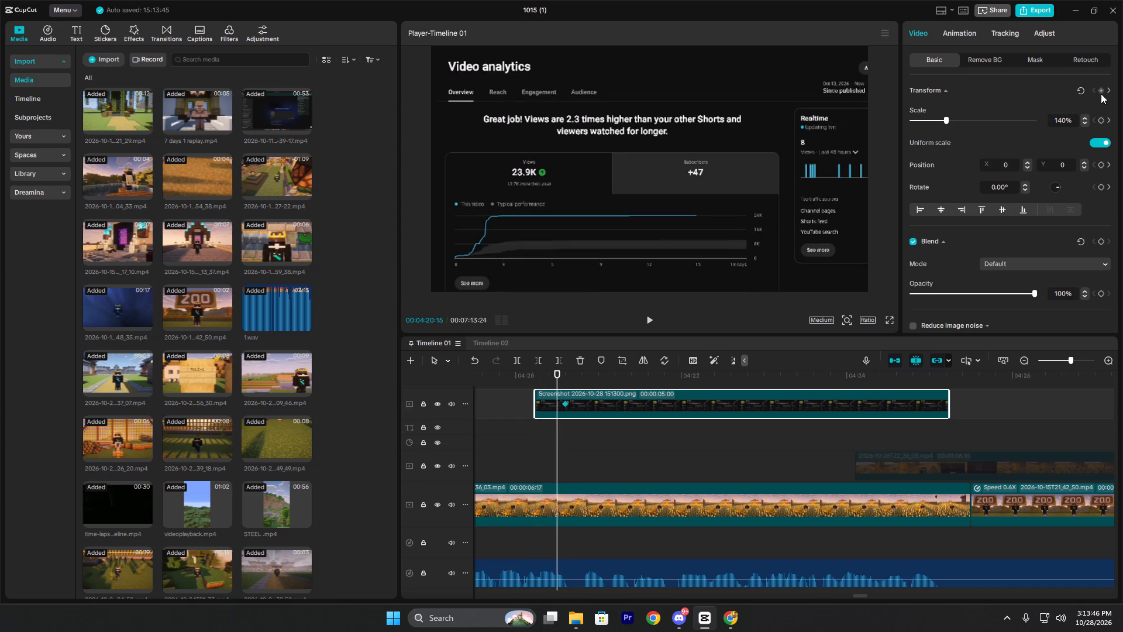
key(Left)
key(Left)
drag(645, 128, 642, 205)
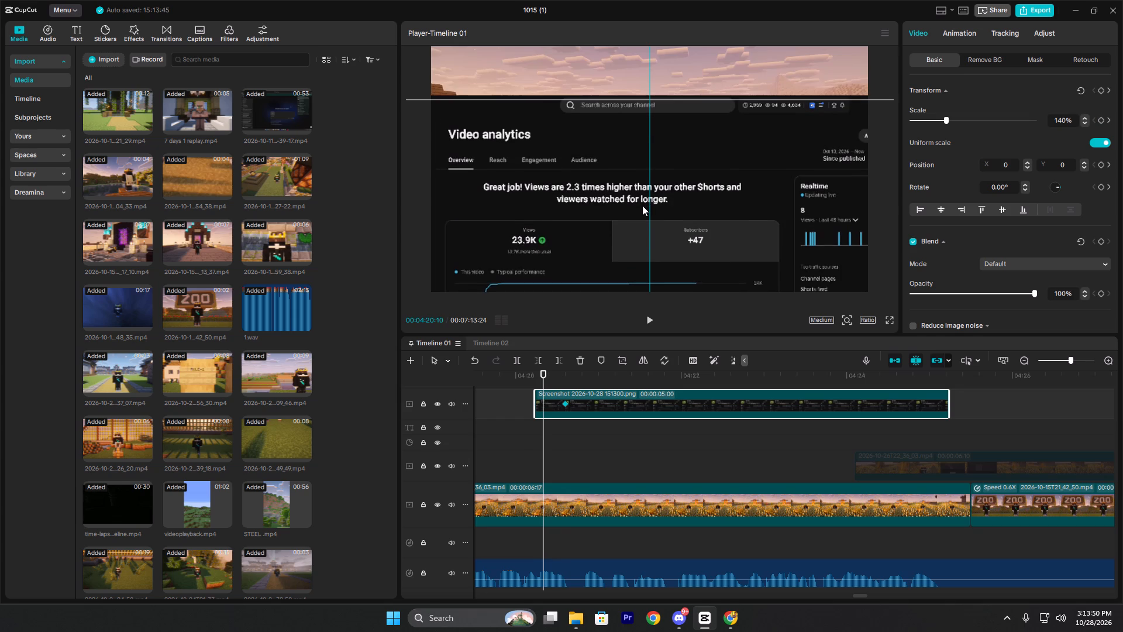
drag(642, 205, 643, 342)
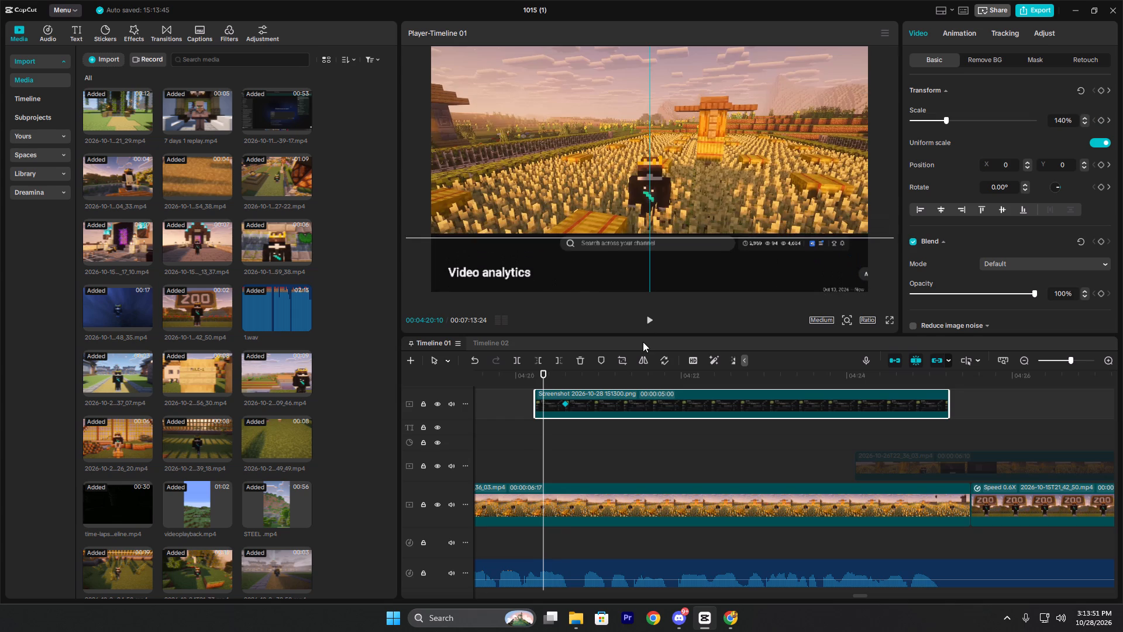
drag(643, 342, 644, 393)
Apply the Cubic Out preset curve to the screenshot's slide-in keyframes and play the animation.
right_click(565, 404)
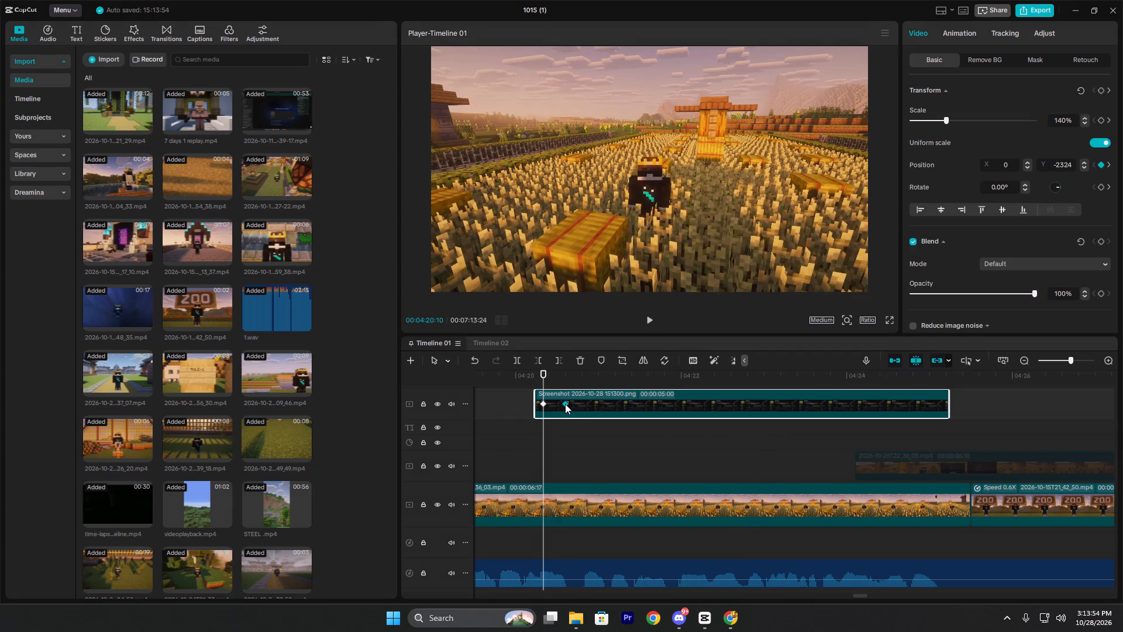
click(610, 480)
click(721, 495)
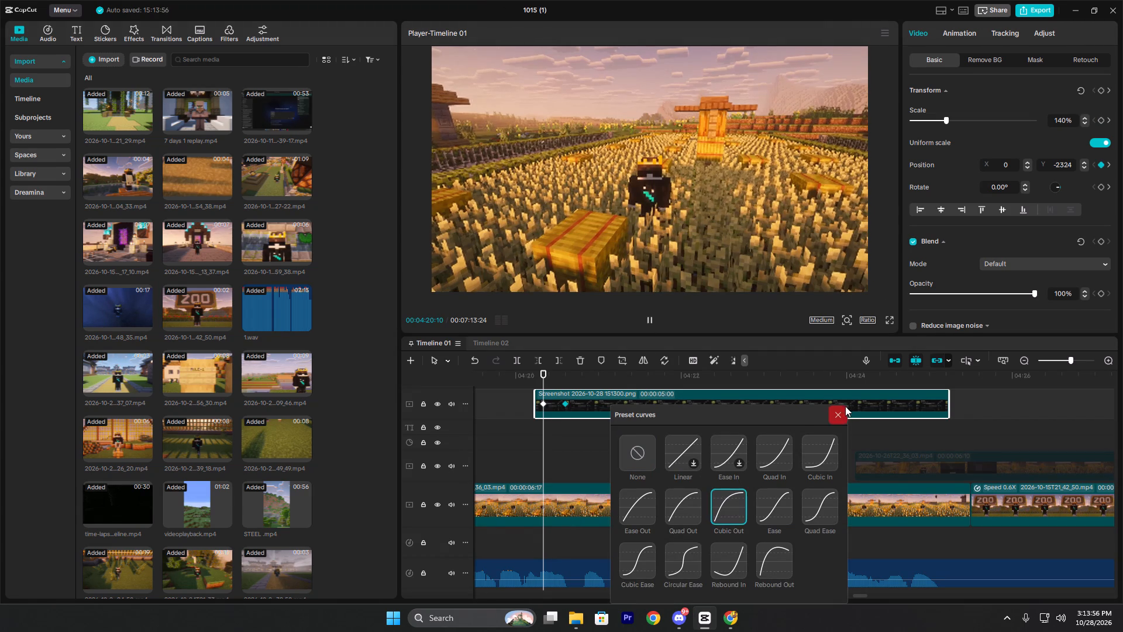
click(841, 418)
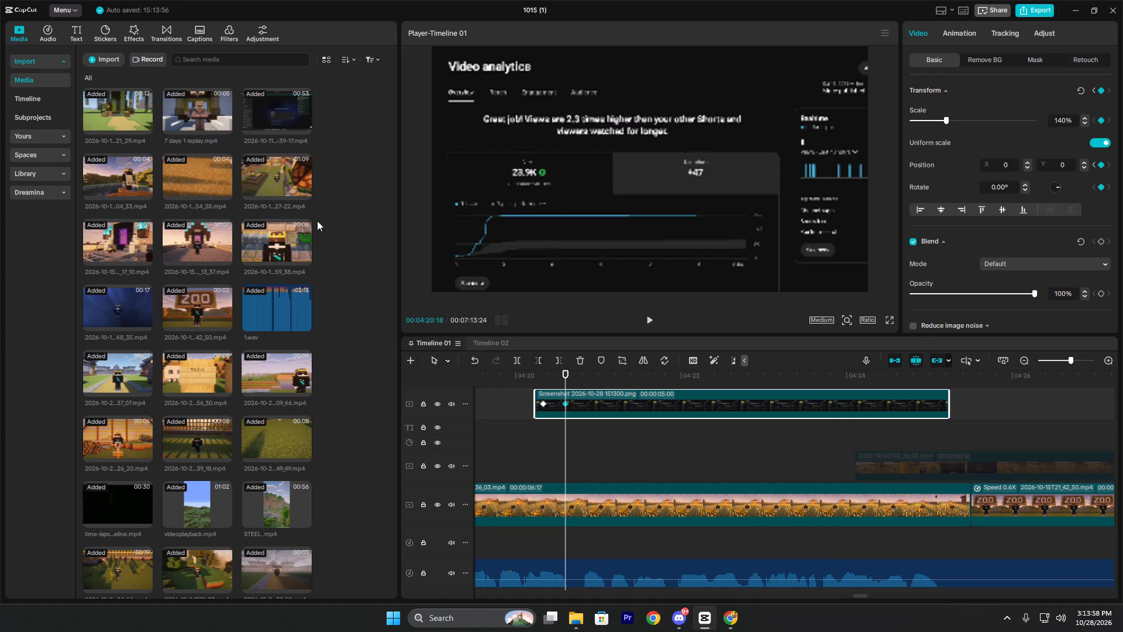
Apply the first Blur video effect to the analytics screenshot clip.
click(136, 31)
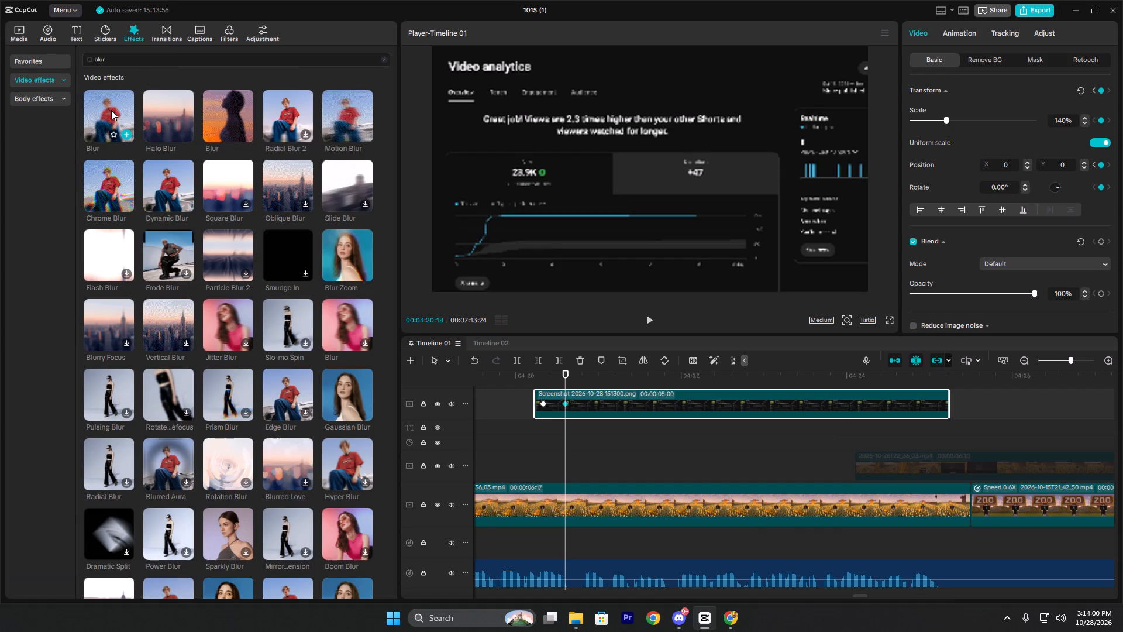
drag(106, 110, 578, 401)
Limit the blur with a rectangle mask over the screenshot's views count, sized 130 by 83 at X -319, Y -9.
click(1036, 64)
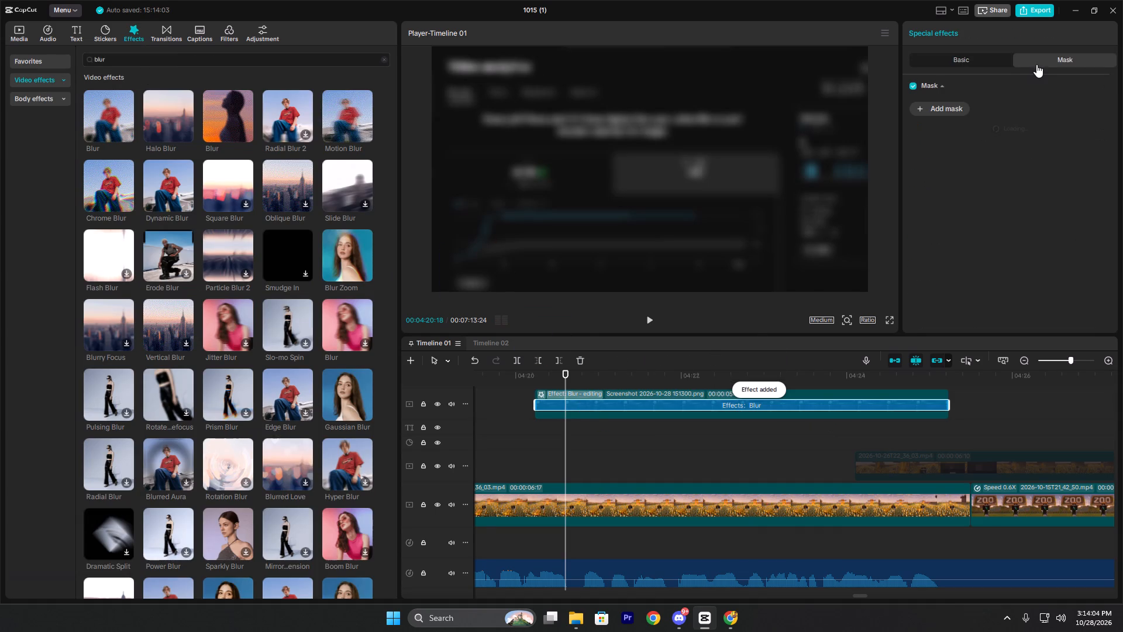
click(960, 109)
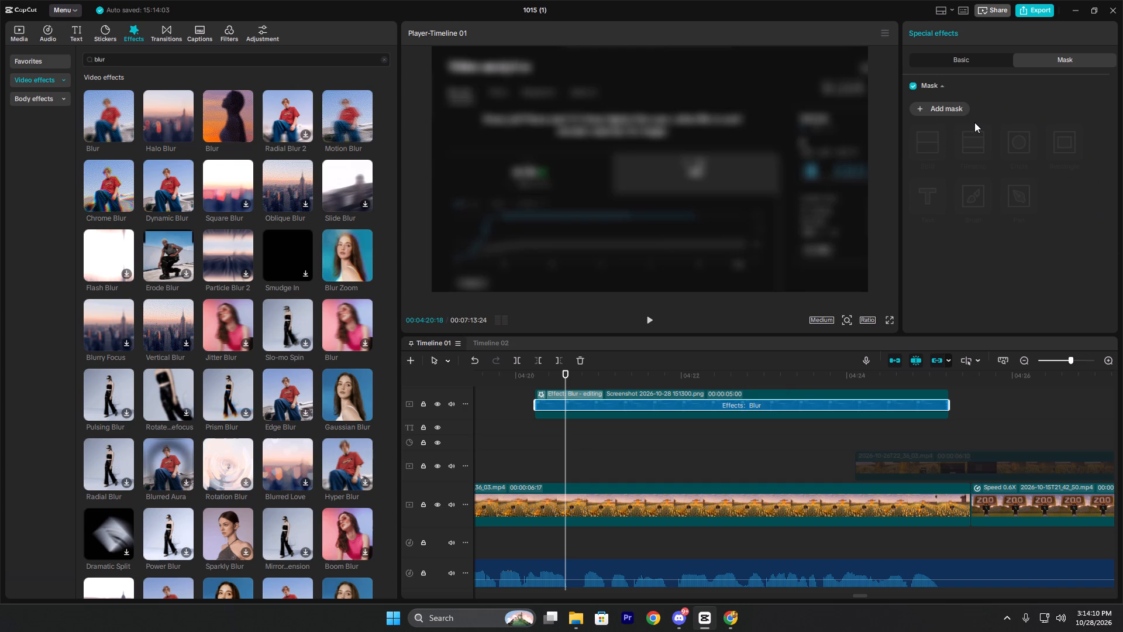
click(946, 113)
drag(657, 180, 738, 158)
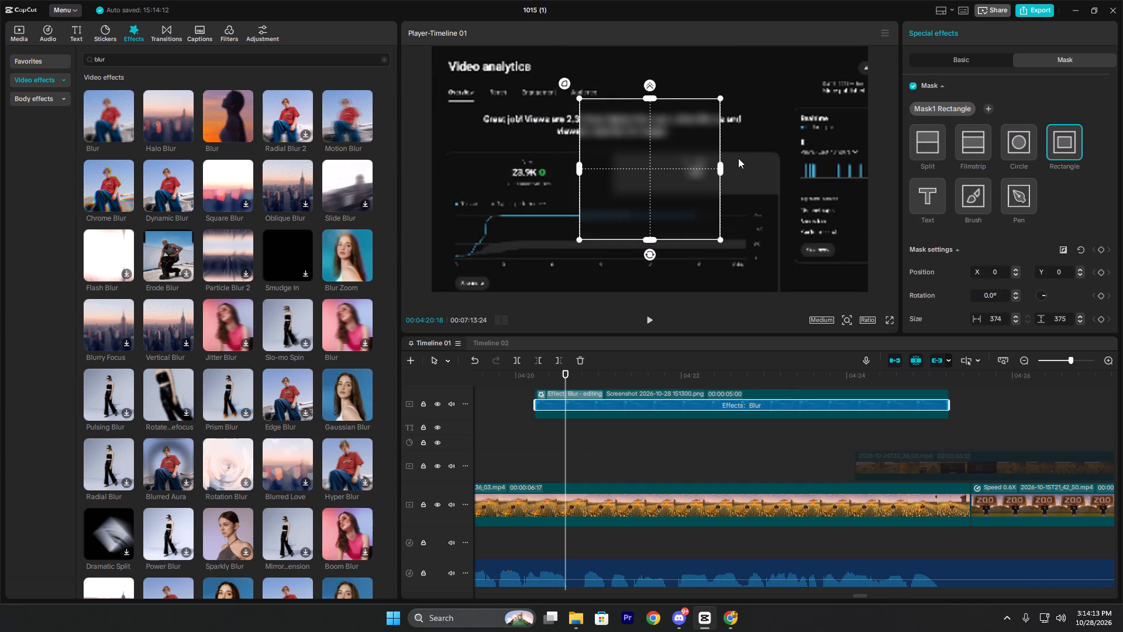
drag(738, 158, 543, 181)
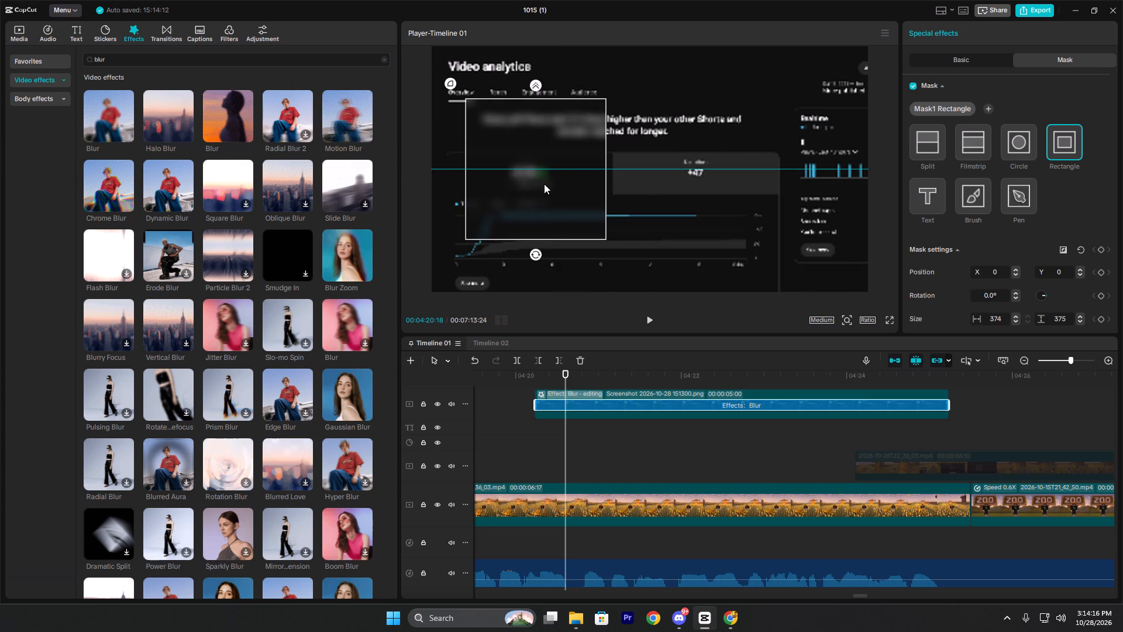
drag(607, 239, 584, 190)
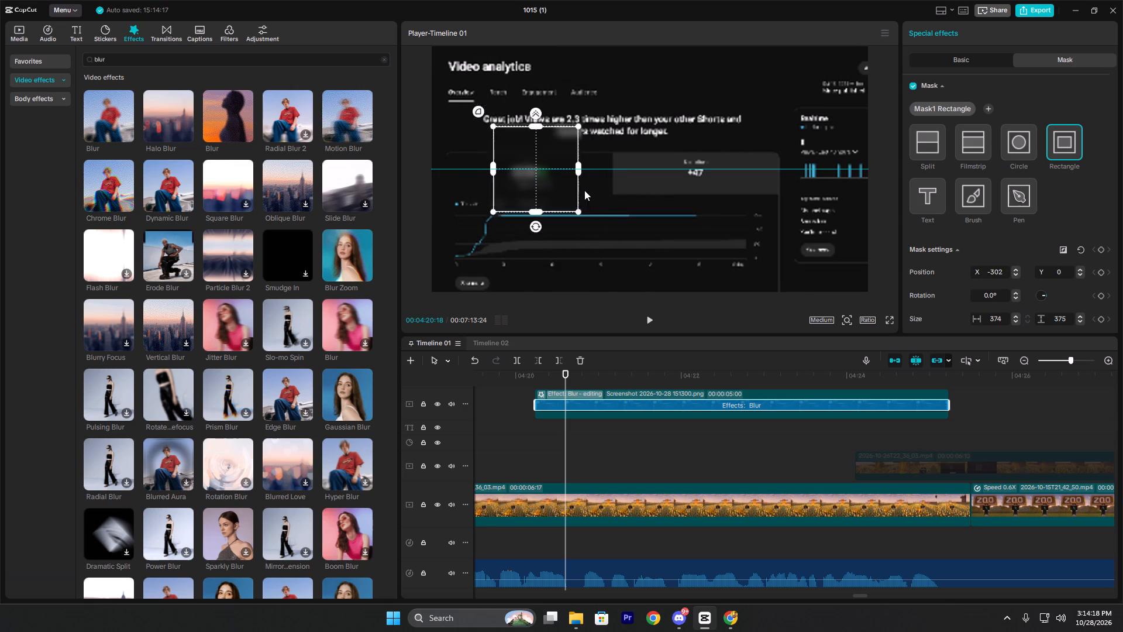
drag(584, 190, 567, 165)
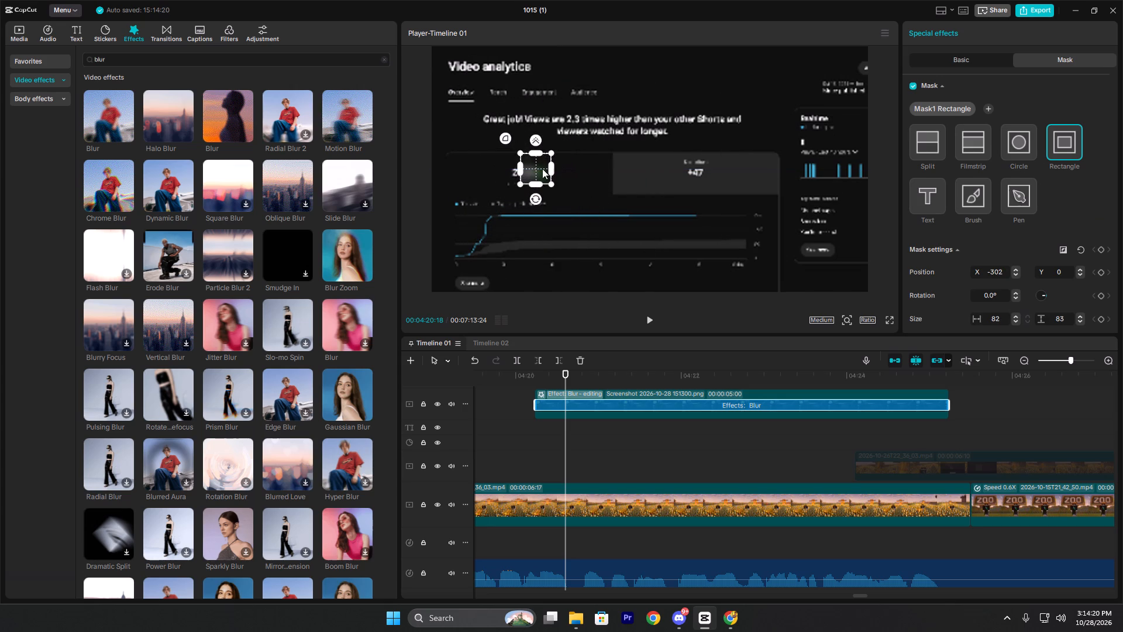
click(539, 169)
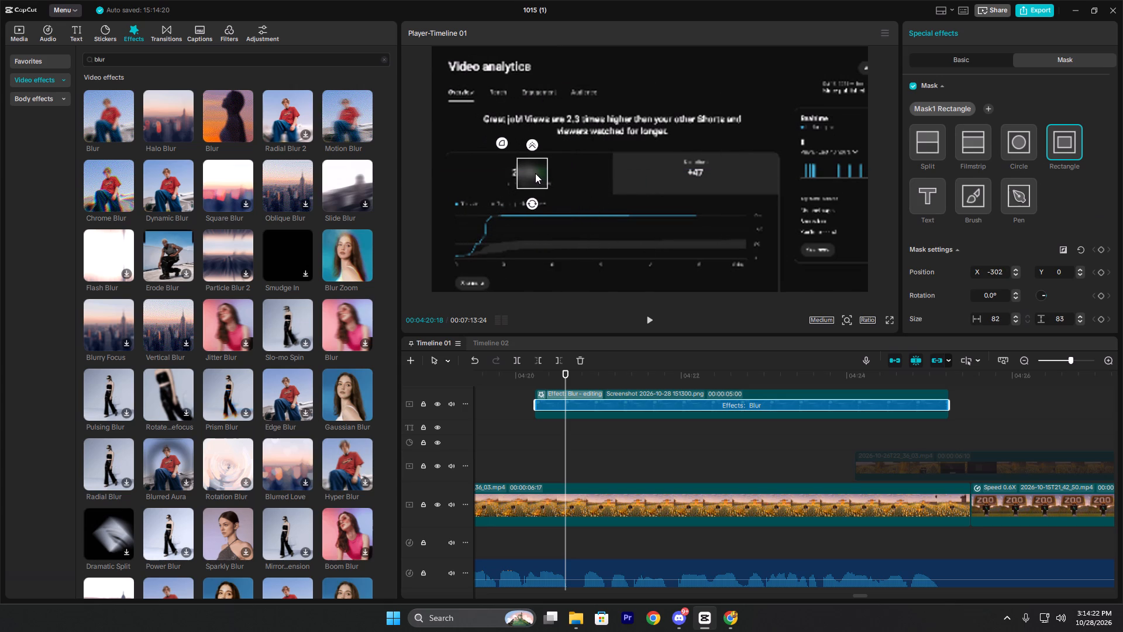
click(548, 173)
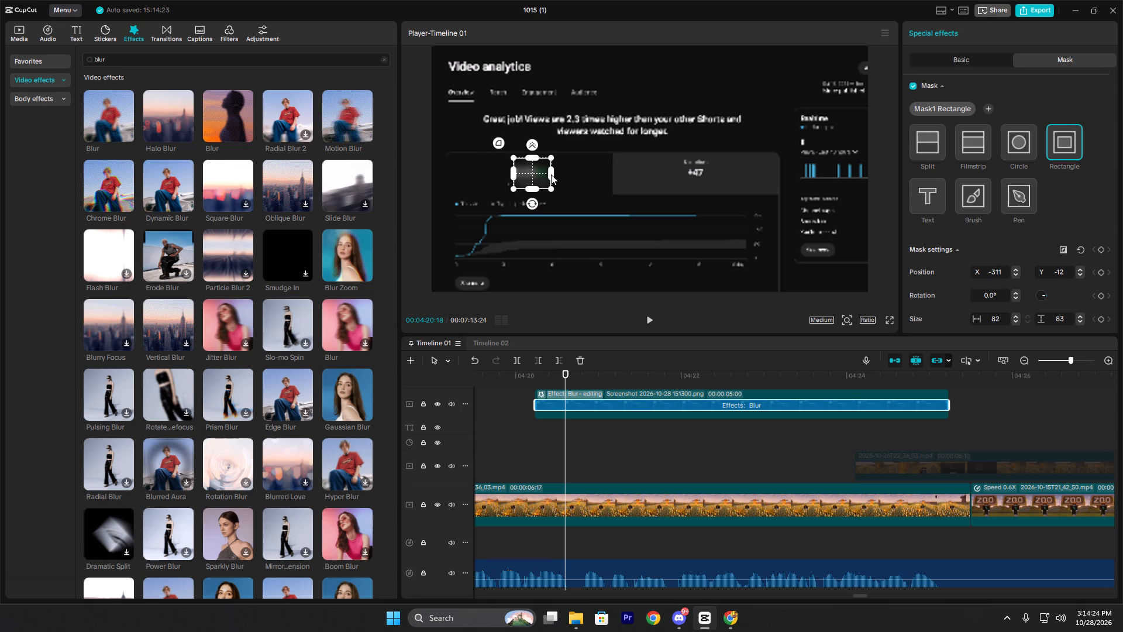
click(514, 171)
click(533, 174)
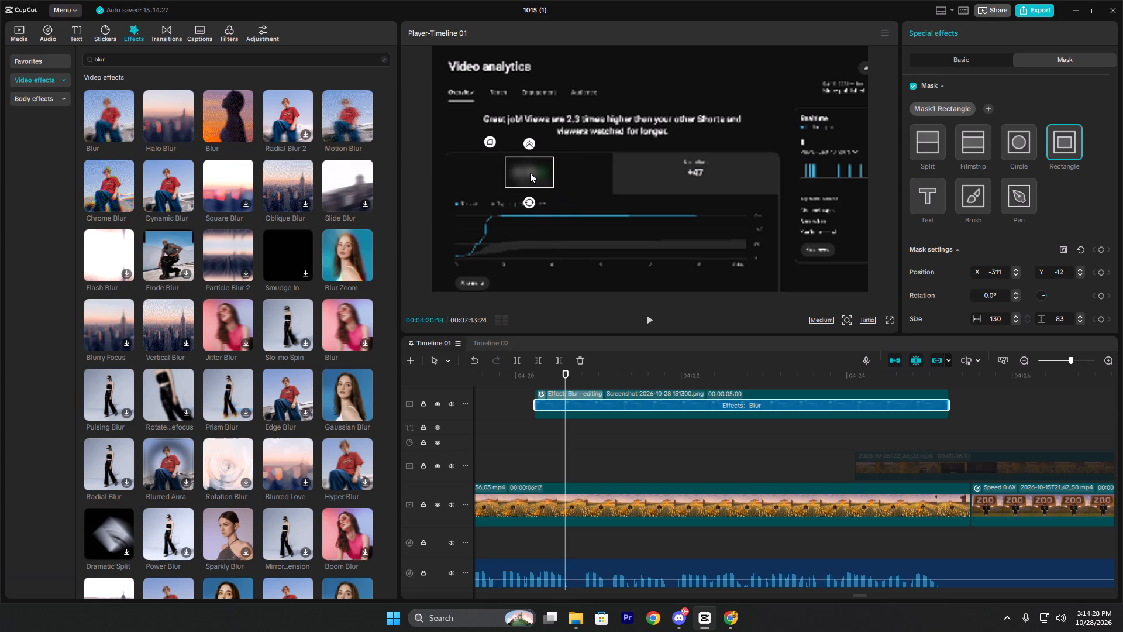
Lower the screenshot's Blur effect strength to 17 and play the slide-in.
scroll(1003, 278, down, 4)
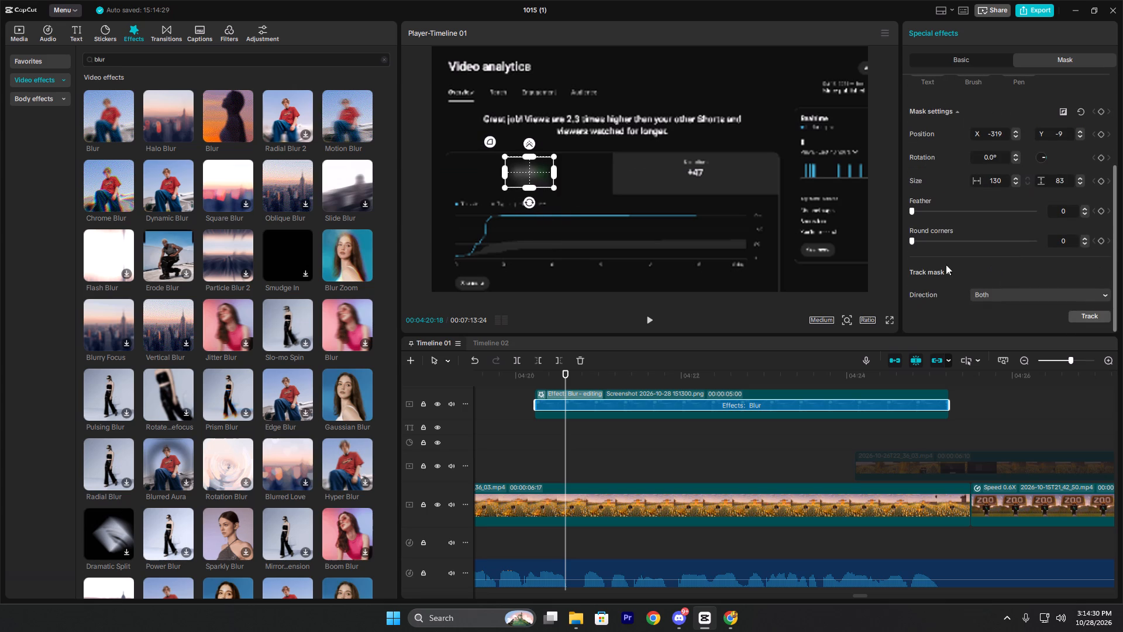
scroll(921, 276, up, 4)
click(938, 59)
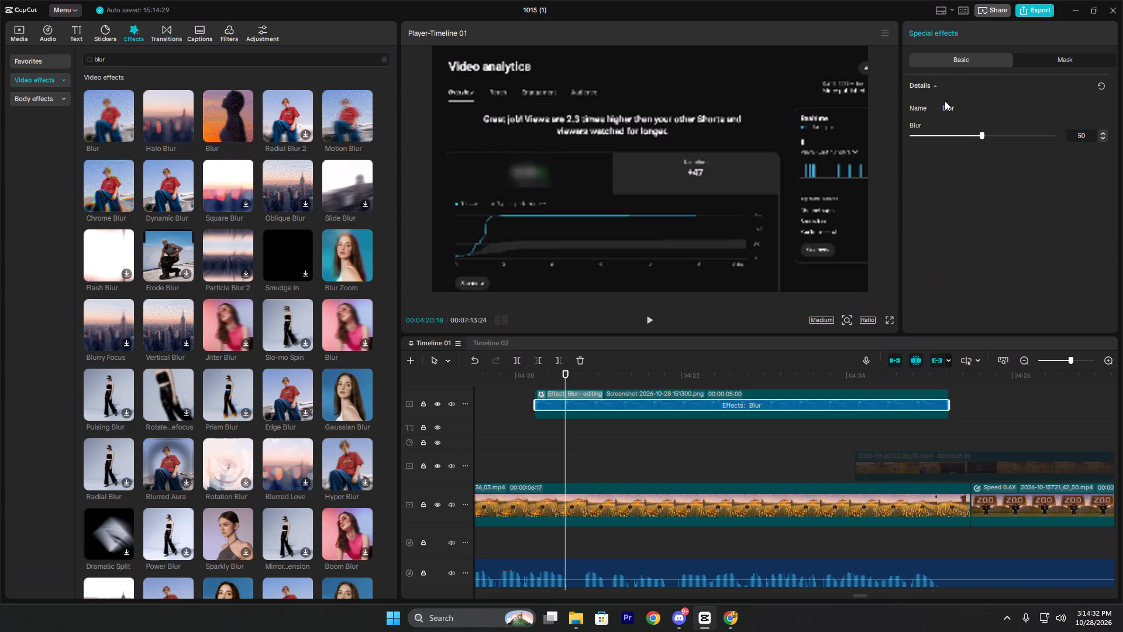
drag(964, 133, 937, 140)
drag(937, 140, 936, 140)
click(543, 373)
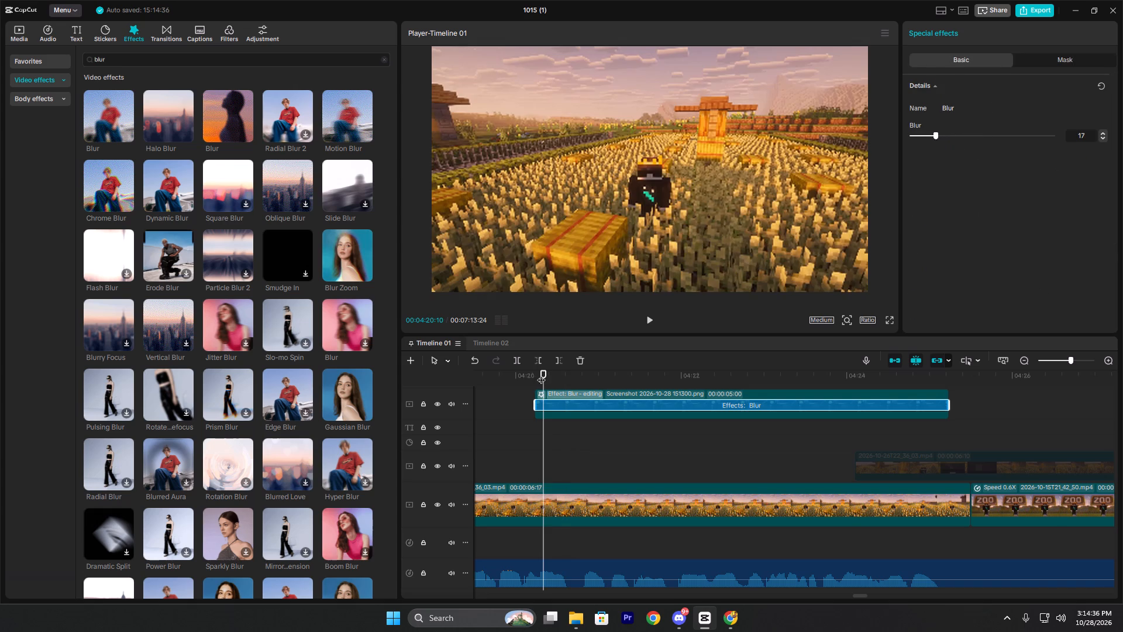
click(535, 376)
key(space)
key(space)
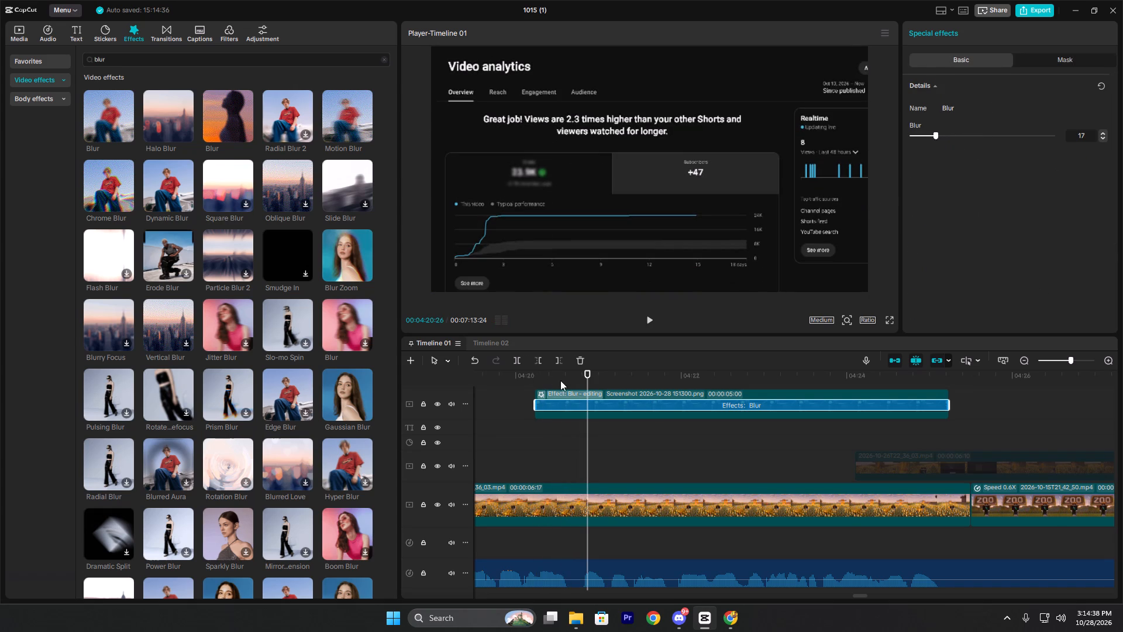
Leave effect editing, select the screenshot clip and add a Transform keyframe to it at 00:04:21:01.
click(539, 372)
click(621, 428)
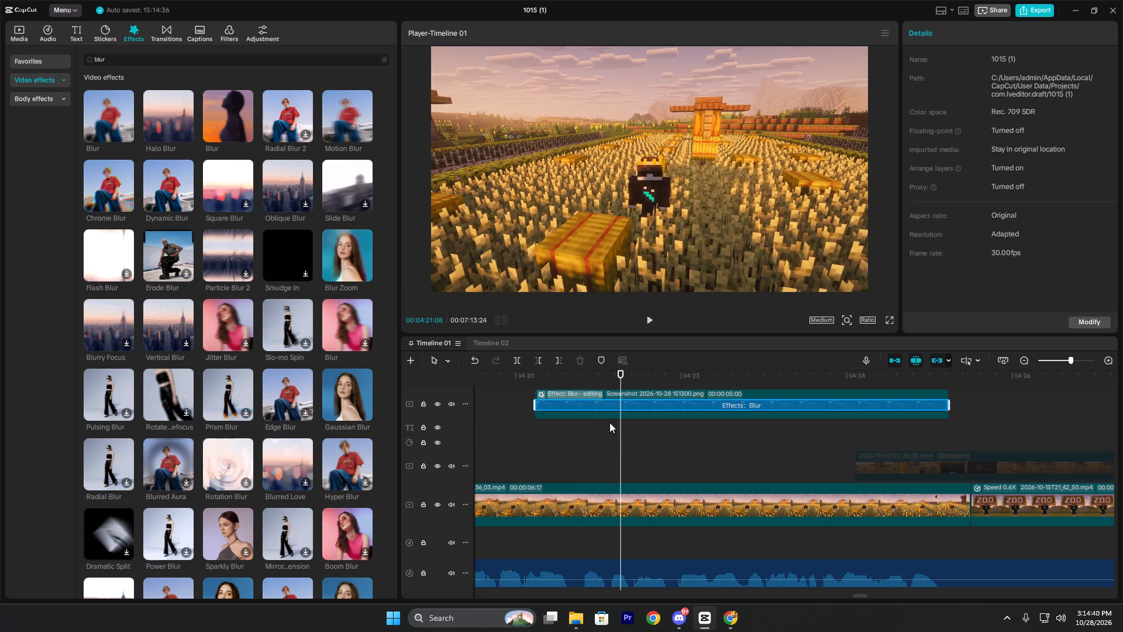
click(573, 384)
click(583, 395)
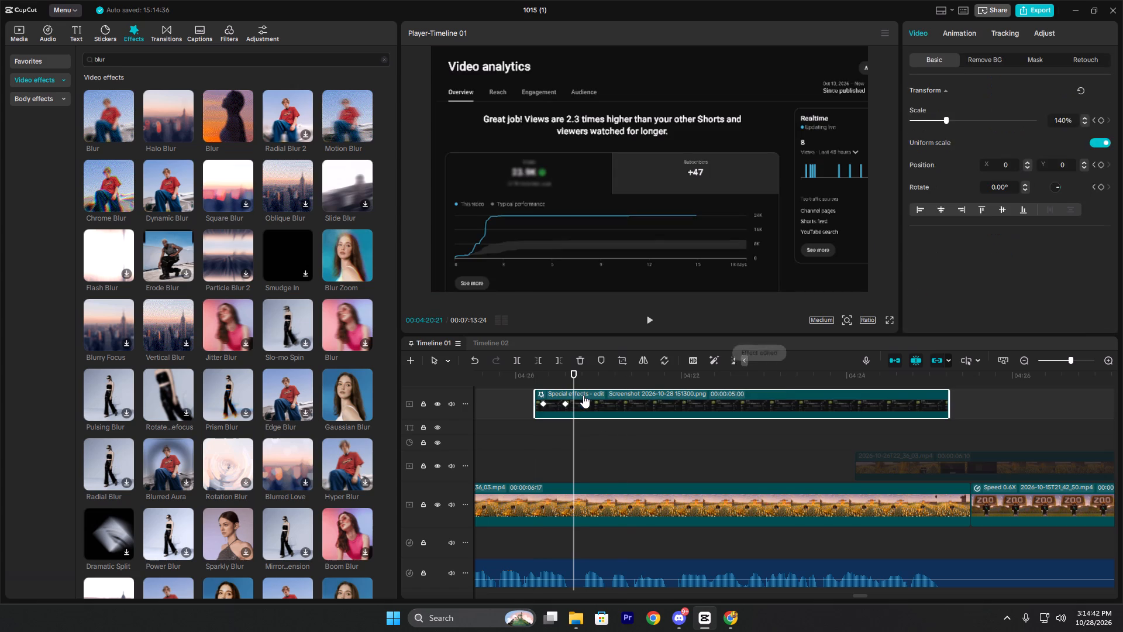
click(542, 380)
key(space)
key(space)
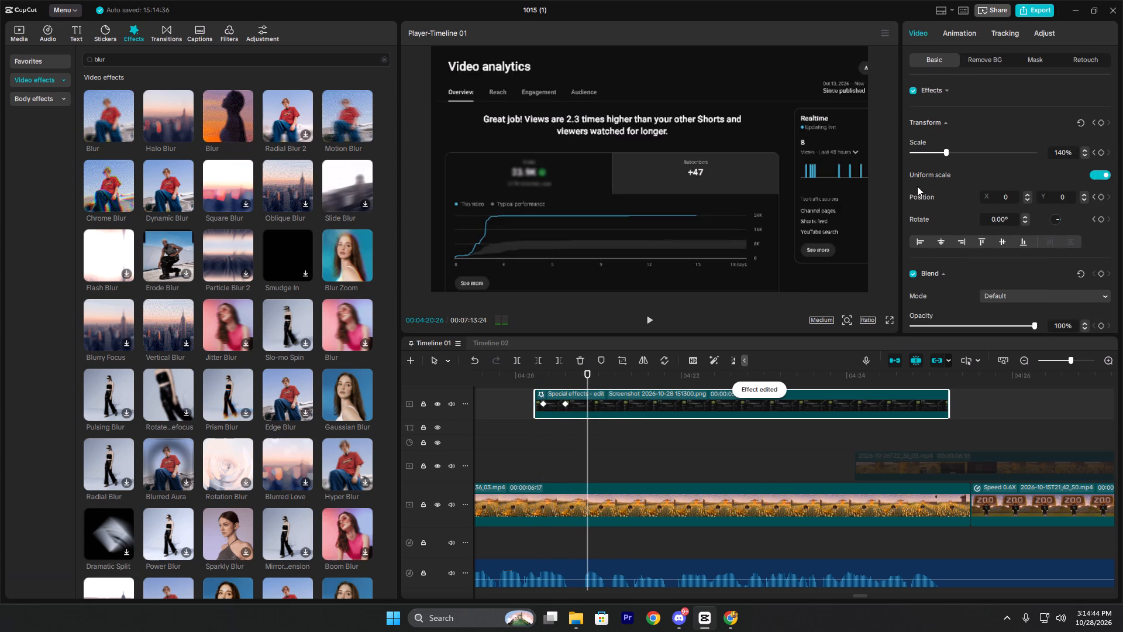
click(539, 380)
key(space)
key(space)
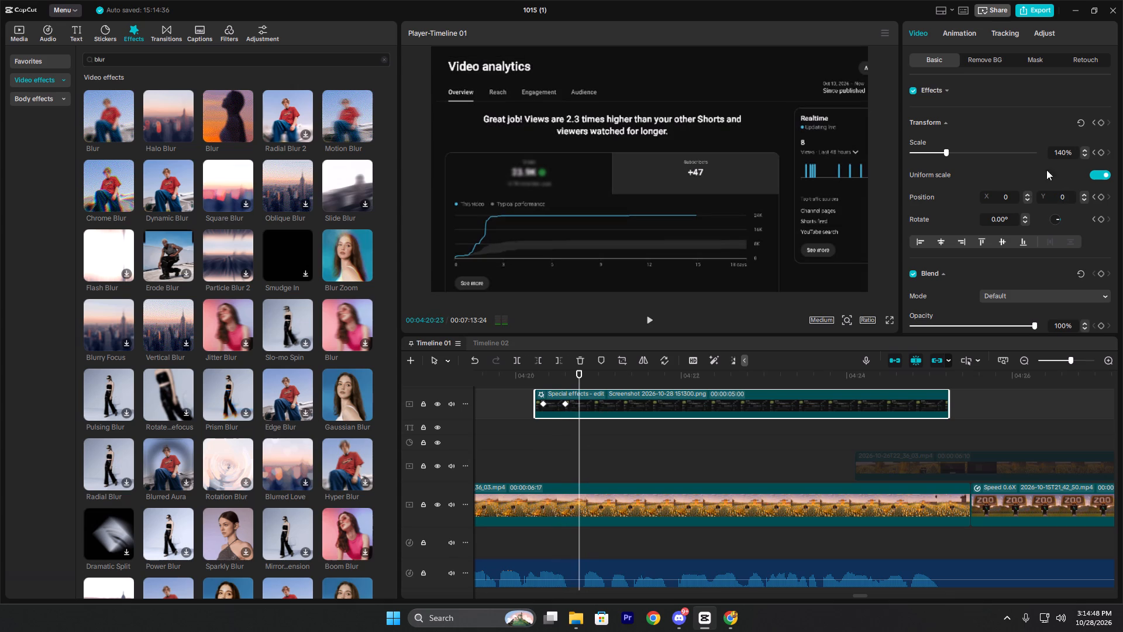
key(space)
key(space)
click(1100, 125)
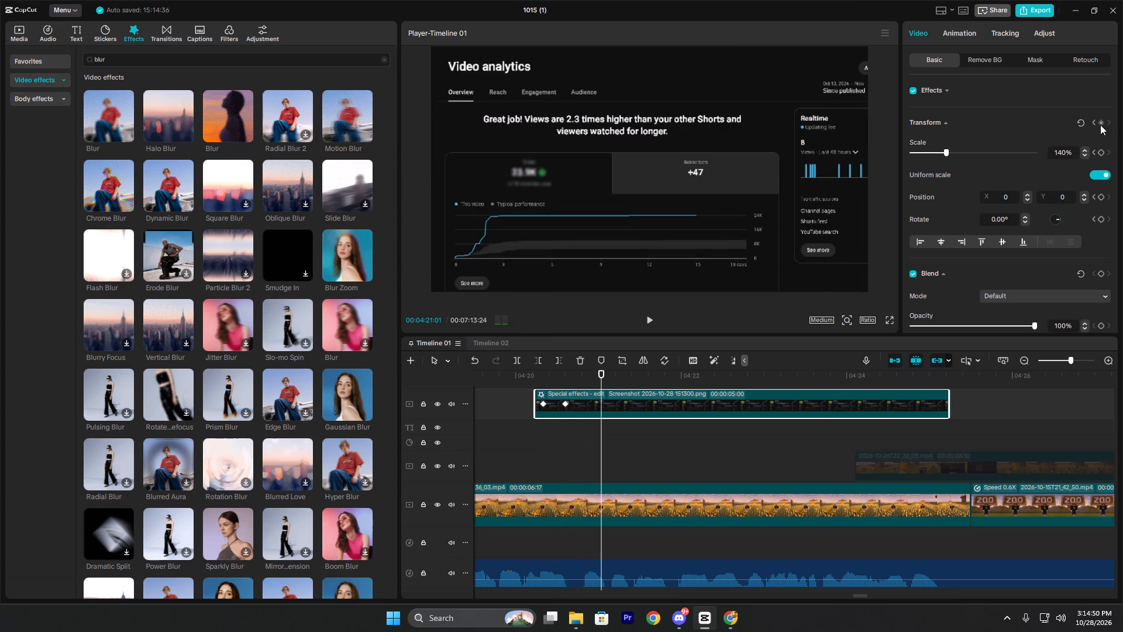
At 00:04:21:11, scale the screenshot to 224% and shift it sideways to X 1321 for a zoom toward the views count.
key(space)
key(space)
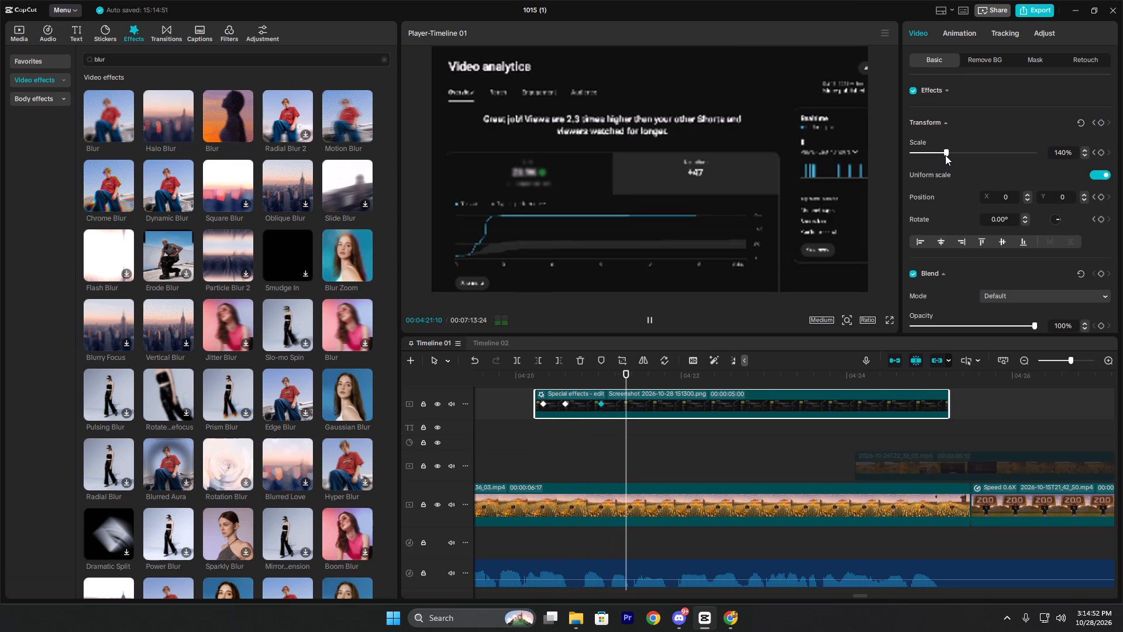
drag(948, 150, 969, 155)
drag(714, 152, 768, 159)
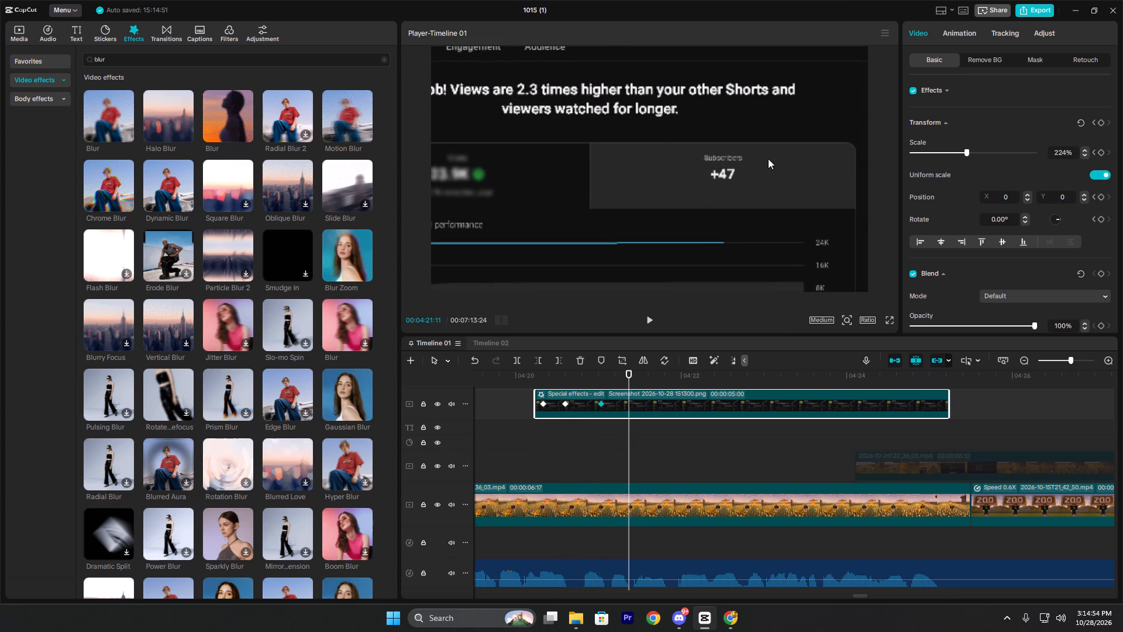
drag(768, 159, 864, 154)
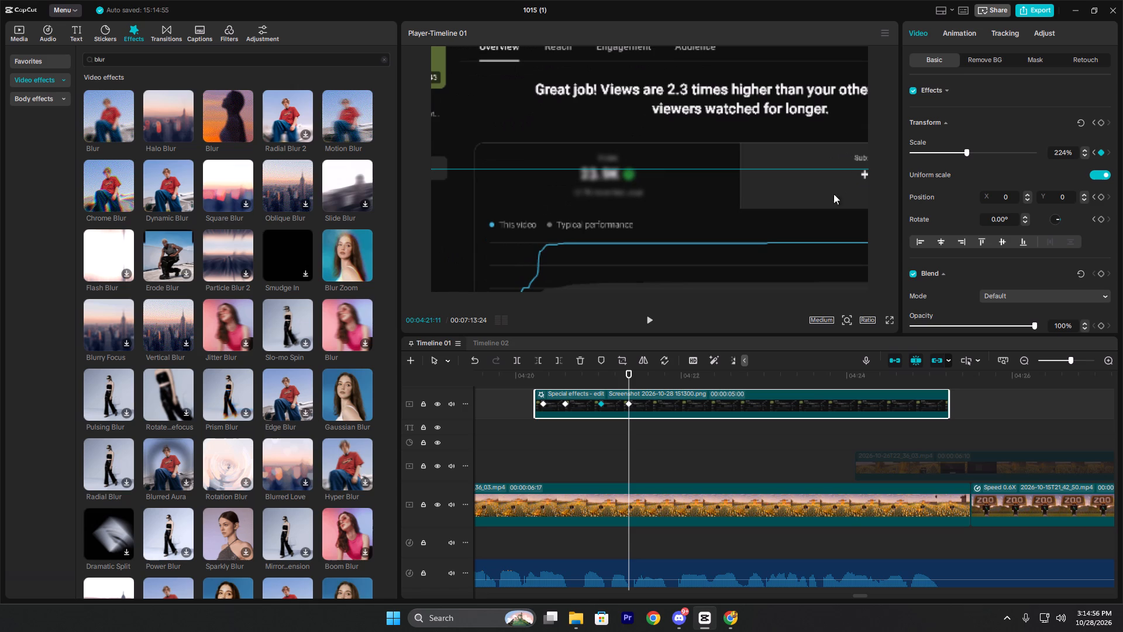
Apply the Cubic Out preset curve to the screenshot's zoom keyframes and play the animation.
click(629, 406)
right_click(629, 406)
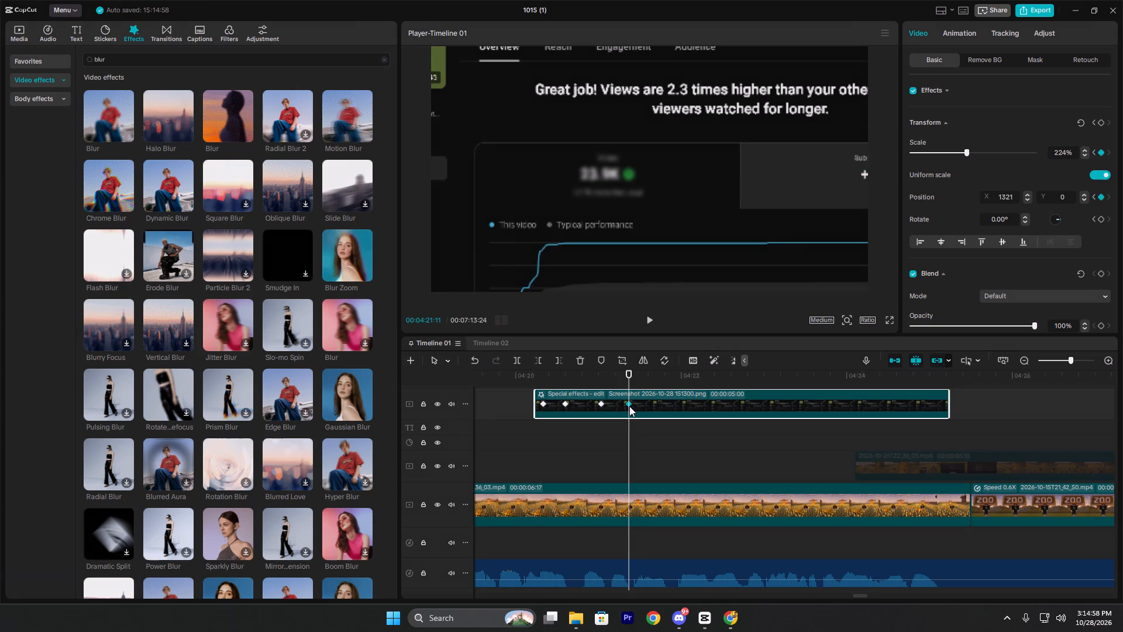
click(680, 478)
click(801, 500)
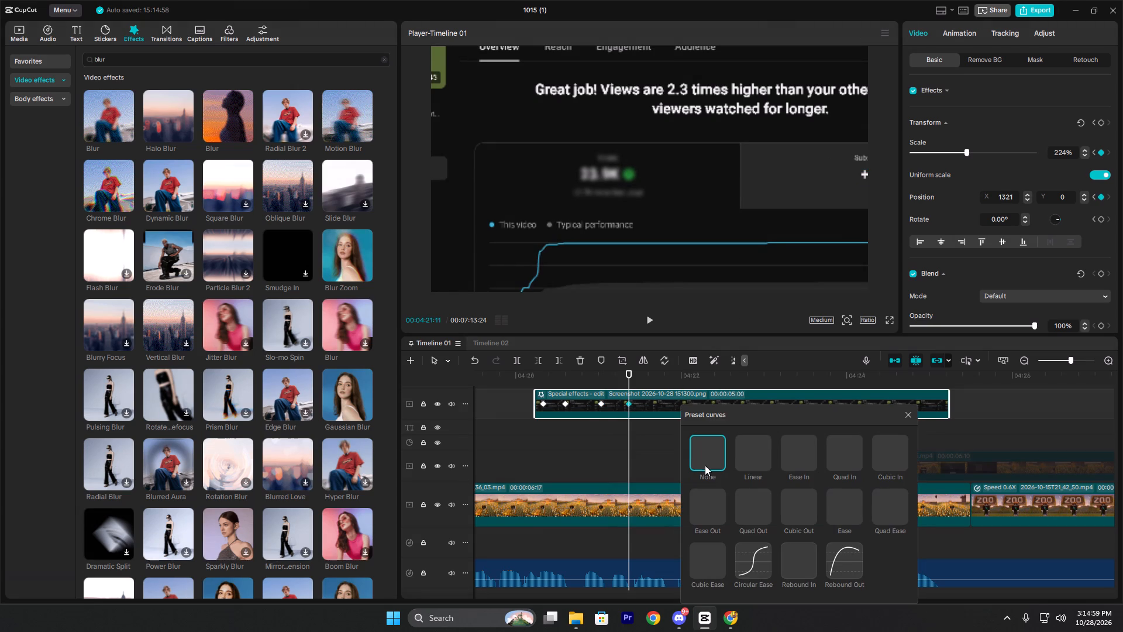
click(914, 414)
click(589, 370)
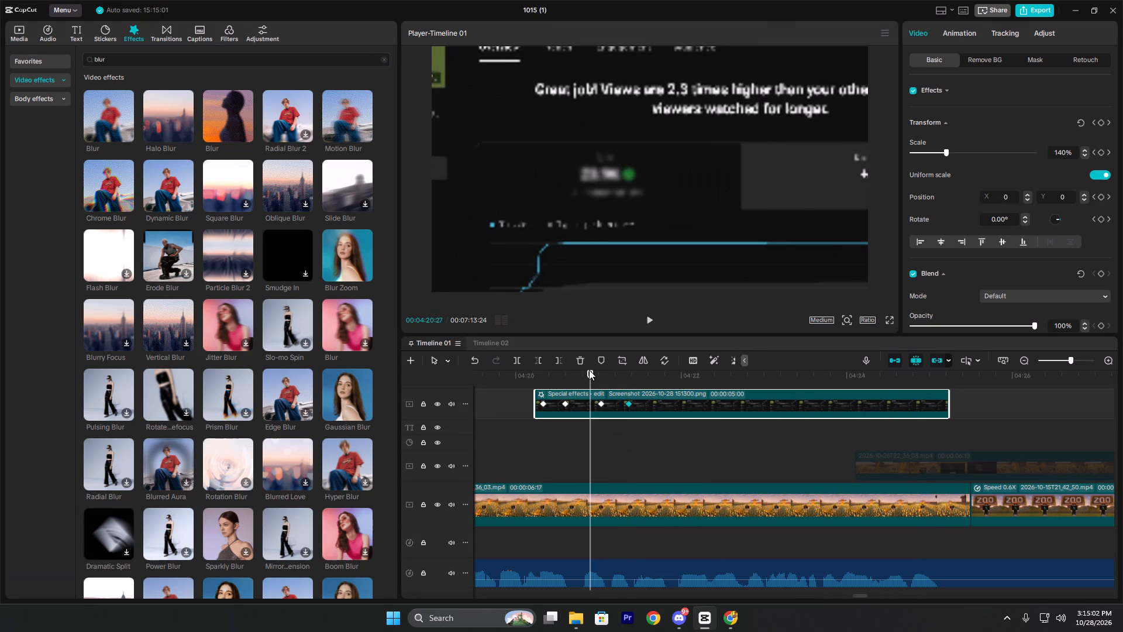
key(space)
key(space)
click(537, 377)
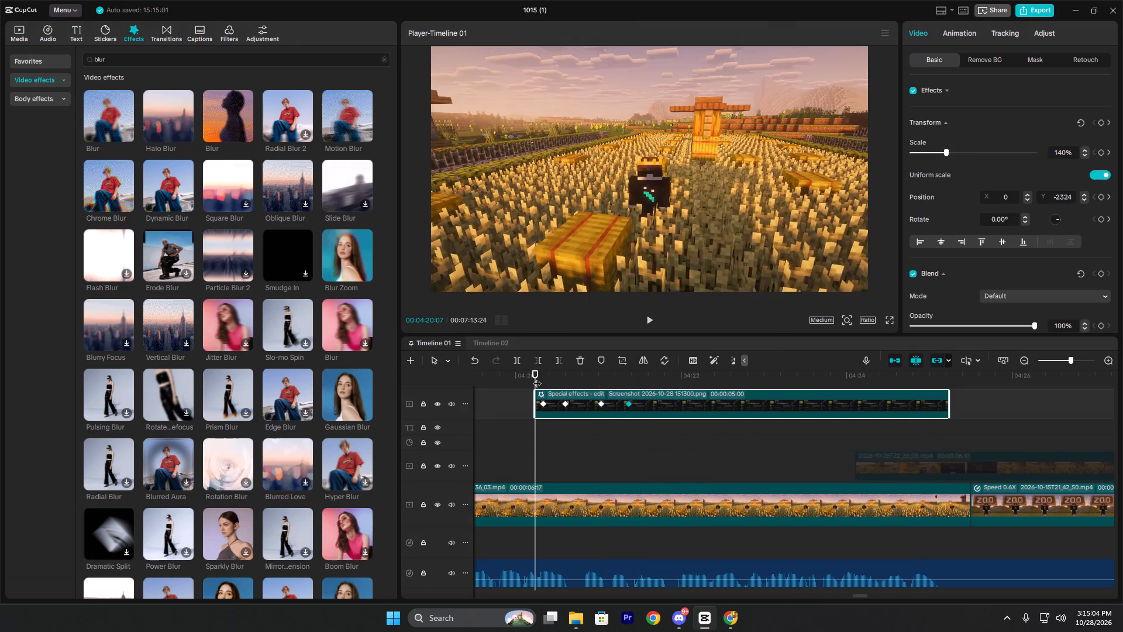
key(space)
key(space)
click(547, 377)
key(space)
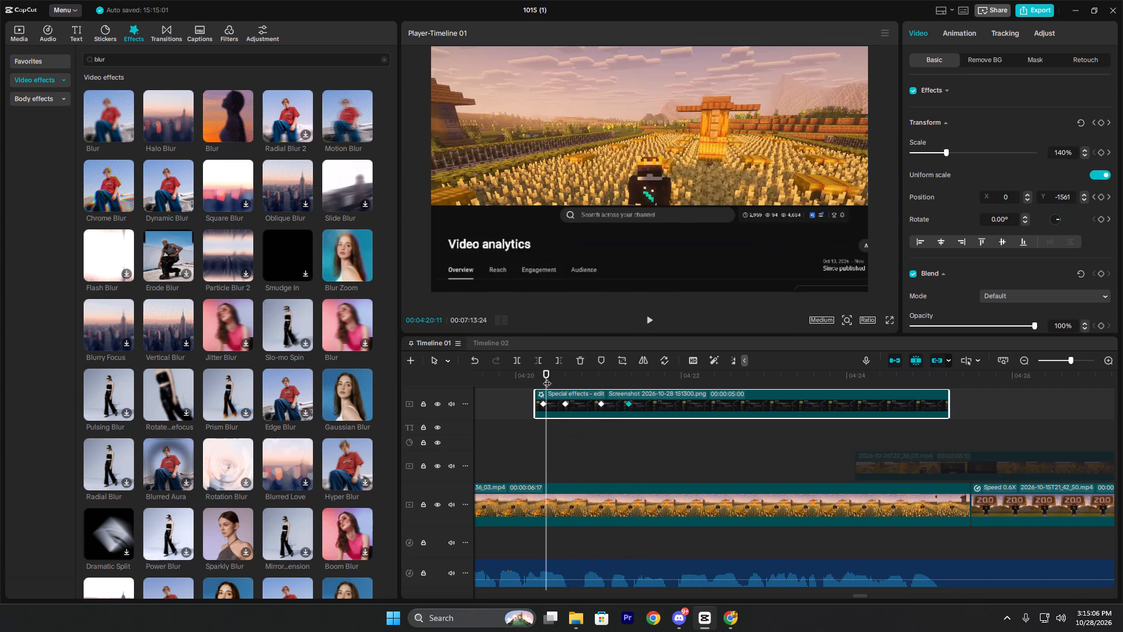
key(space)
Move both zoom keyframes earlier on the screenshot clip, closer behind the slide-in keyframes, and play the animation.
drag(601, 404, 583, 404)
drag(625, 406, 606, 408)
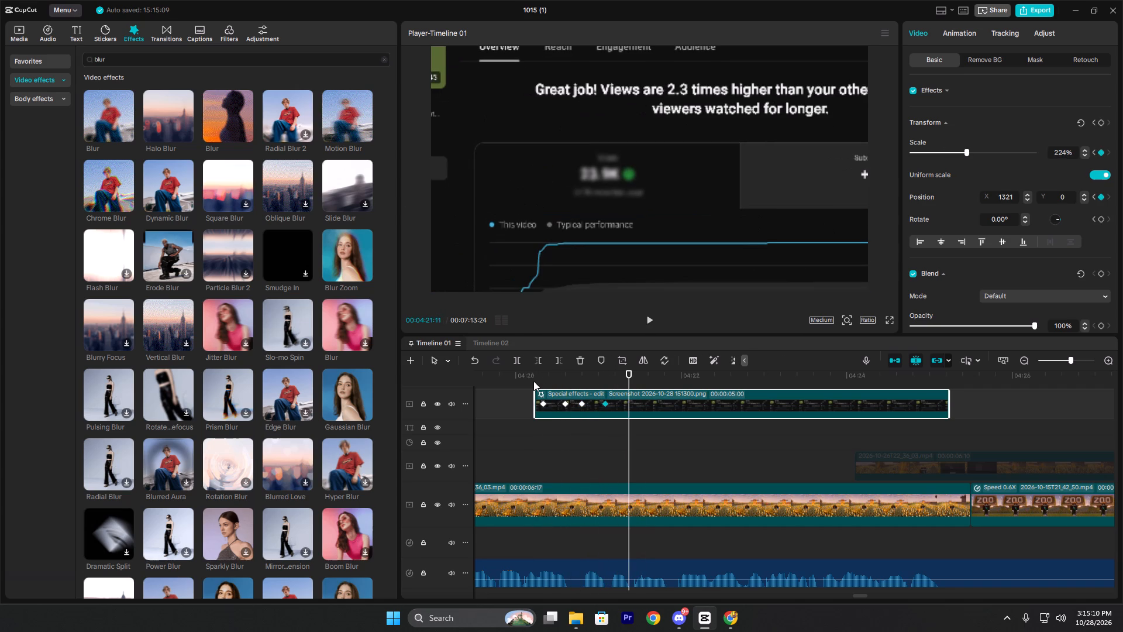
click(533, 381)
key(space)
key(space)
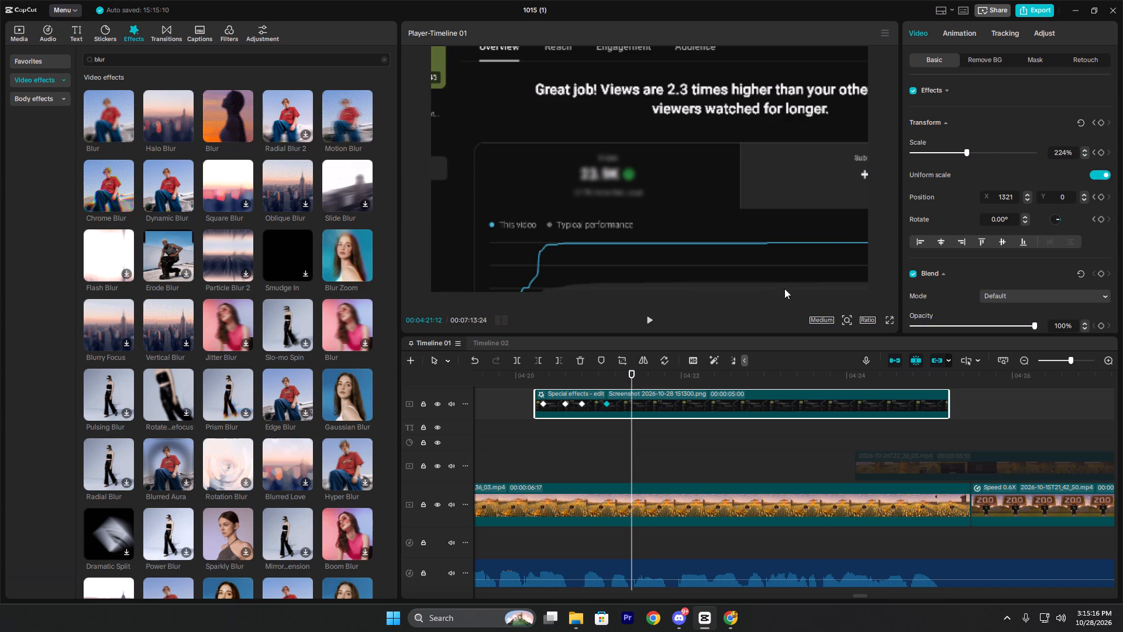
click(573, 376)
key(space)
key(space)
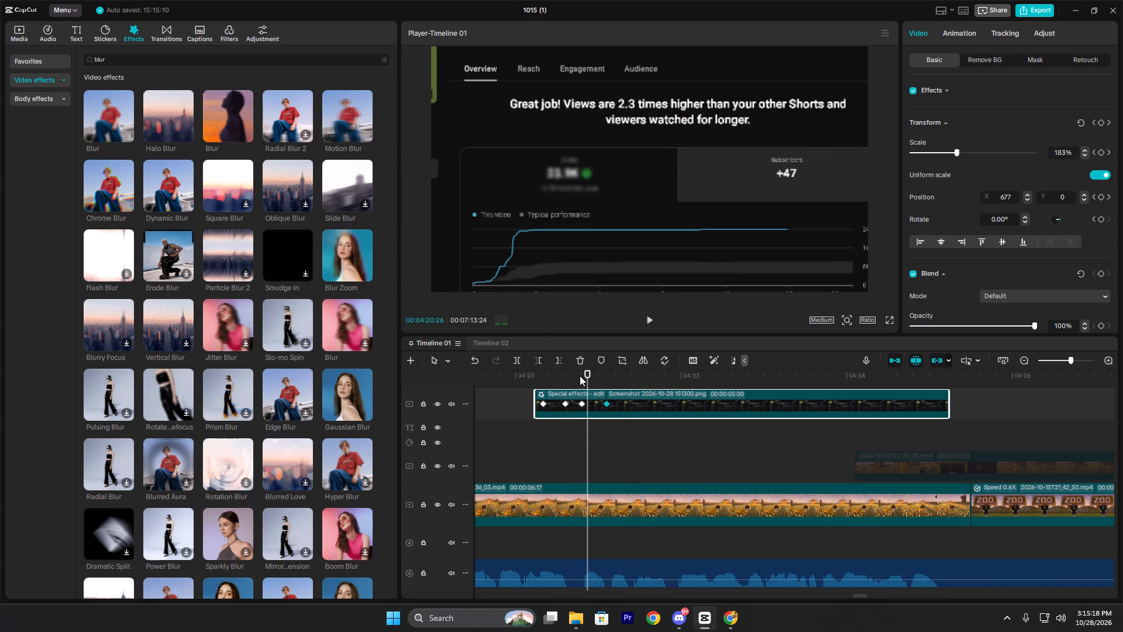
click(539, 373)
key(space)
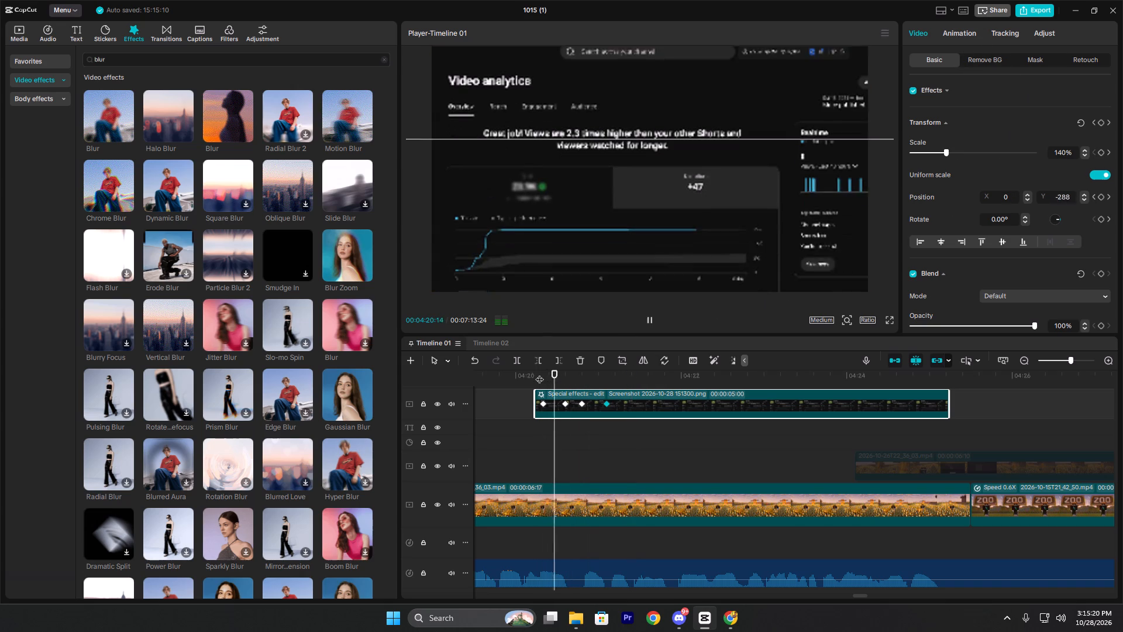
key(space)
Split the screenshot clip at 00:04:20:22, between the slide-in and the zoom keyframes.
click(581, 378)
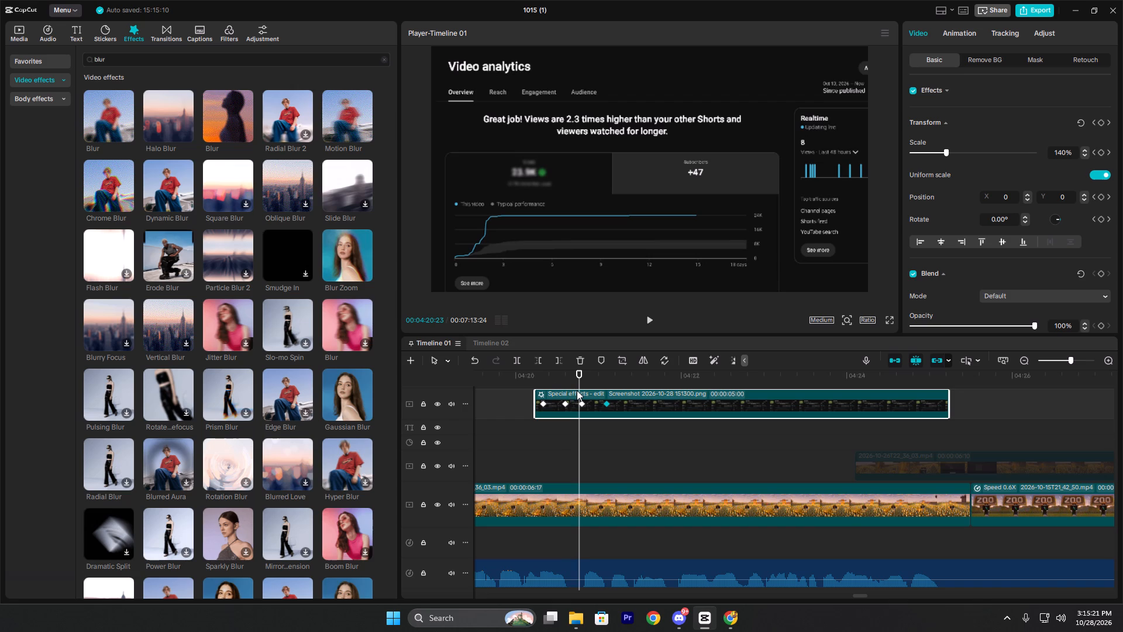
key(ctrl+b)
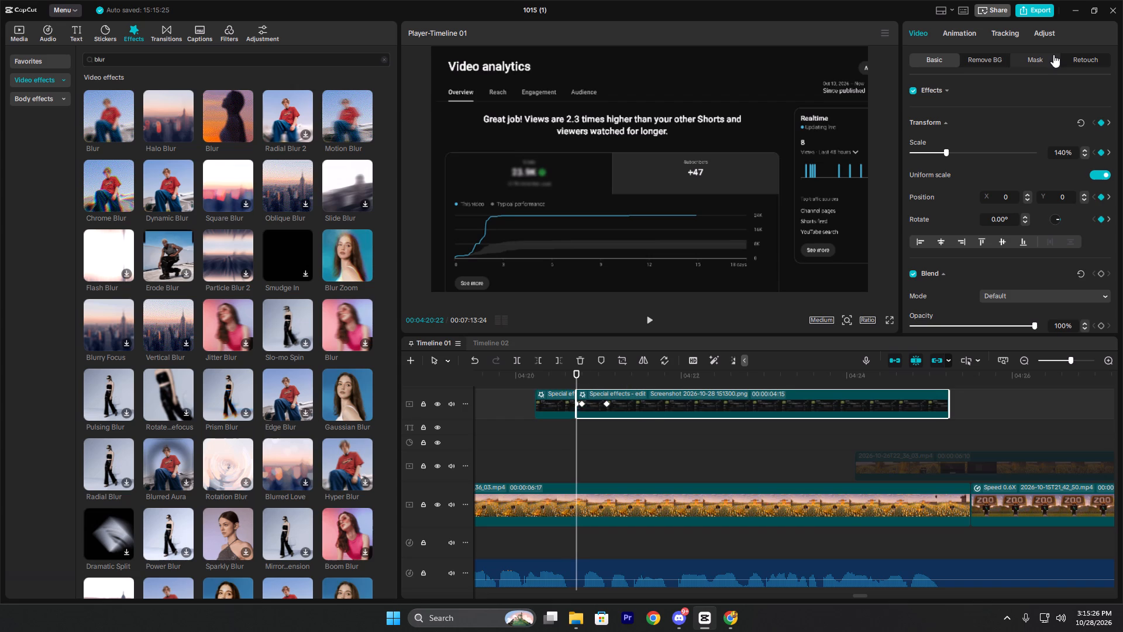
Open the Blur effect's rectangle mask on the second screenshot clip and examine its settings down to the mask tracking direction.
click(604, 392)
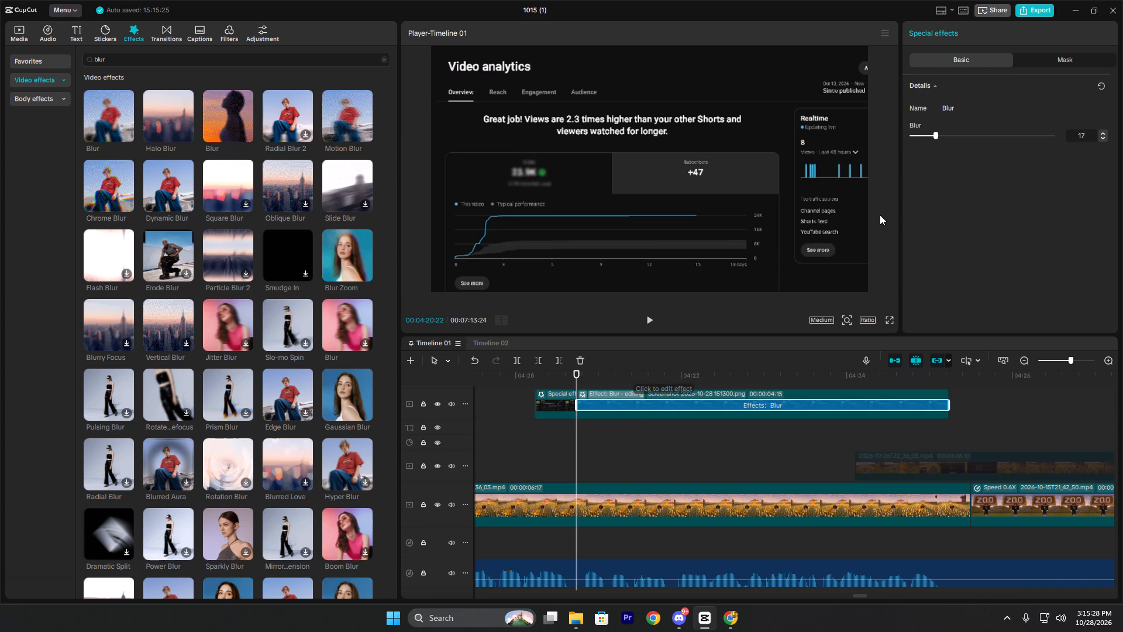
click(1067, 57)
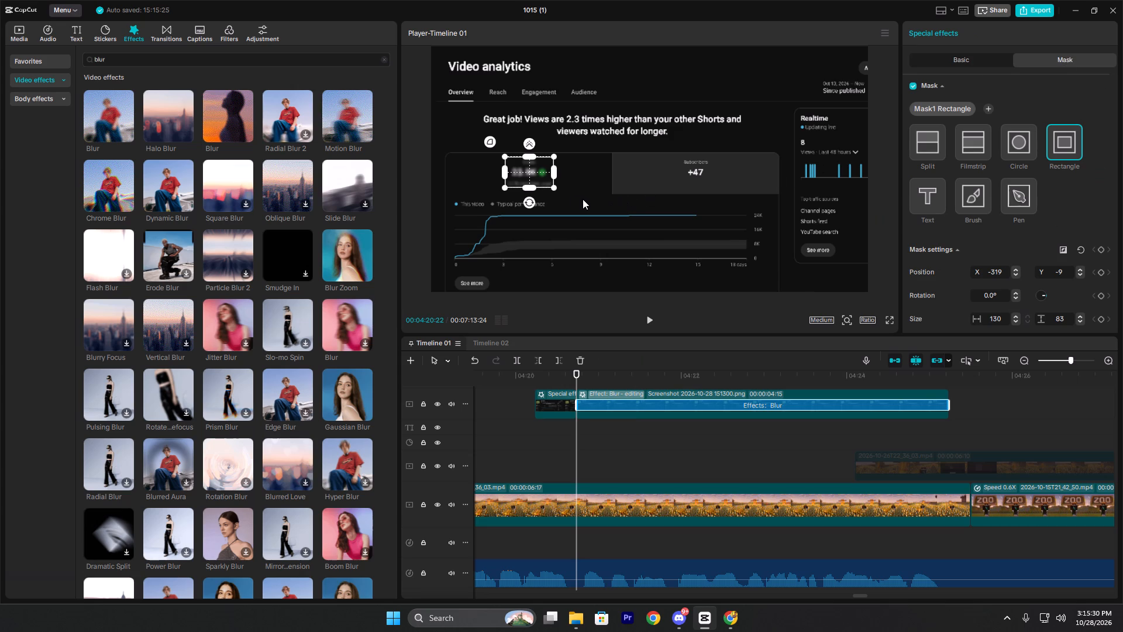
ctrl+scroll(569, 194, up, 5)
drag(538, 194, 557, 194)
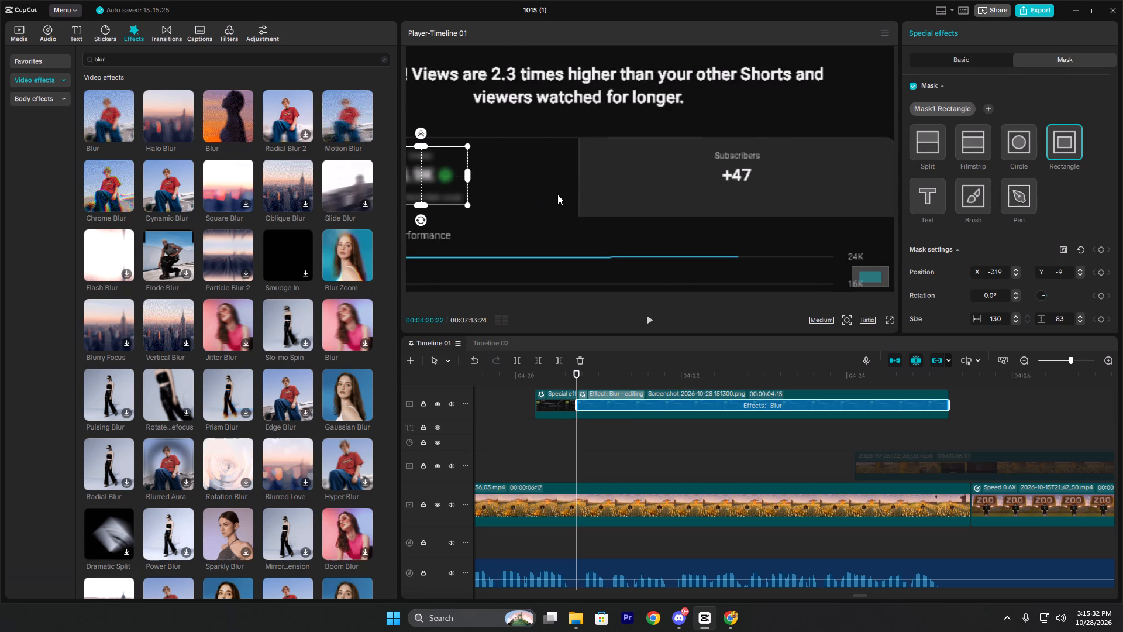
drag(557, 194, 685, 167)
drag(685, 167, 705, 175)
drag(588, 129, 673, 129)
ctrl+scroll(557, 188, down, 4)
ctrl+scroll(685, 186, down, 3)
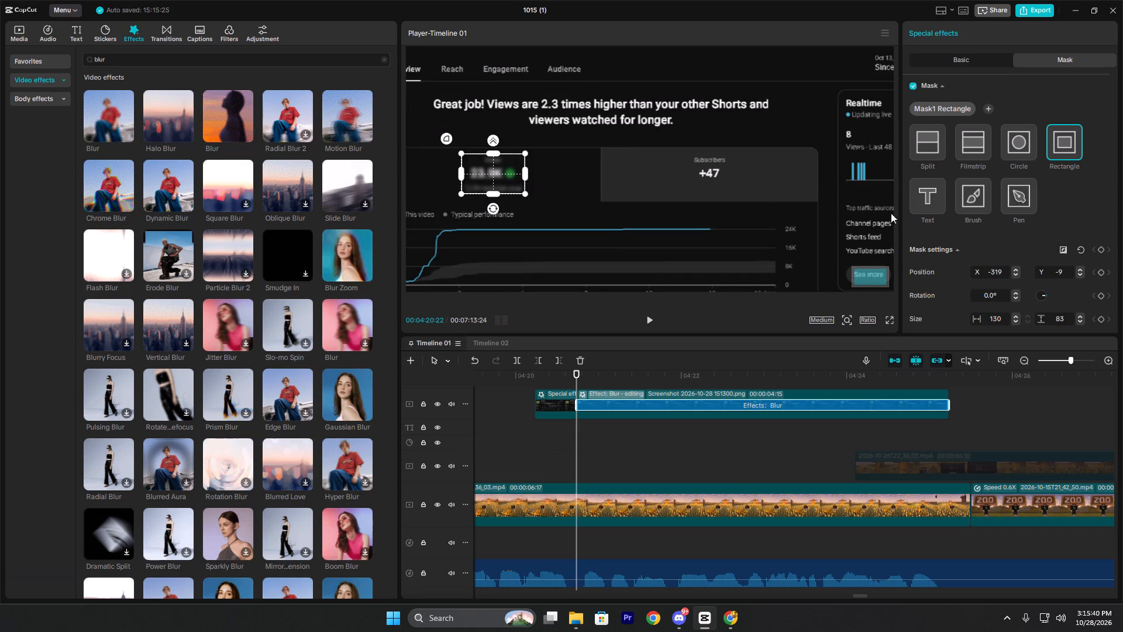
scroll(967, 218, down, 1)
scroll(1043, 232, down, 1)
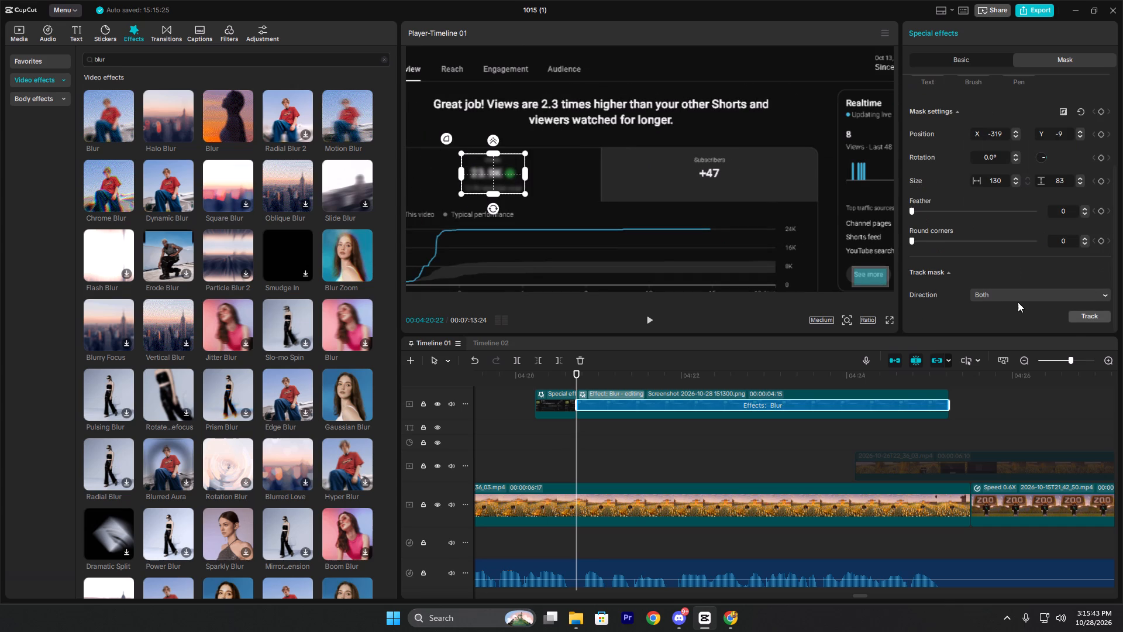
click(1018, 298)
click(1018, 298)
scroll(1008, 287, up, 2)
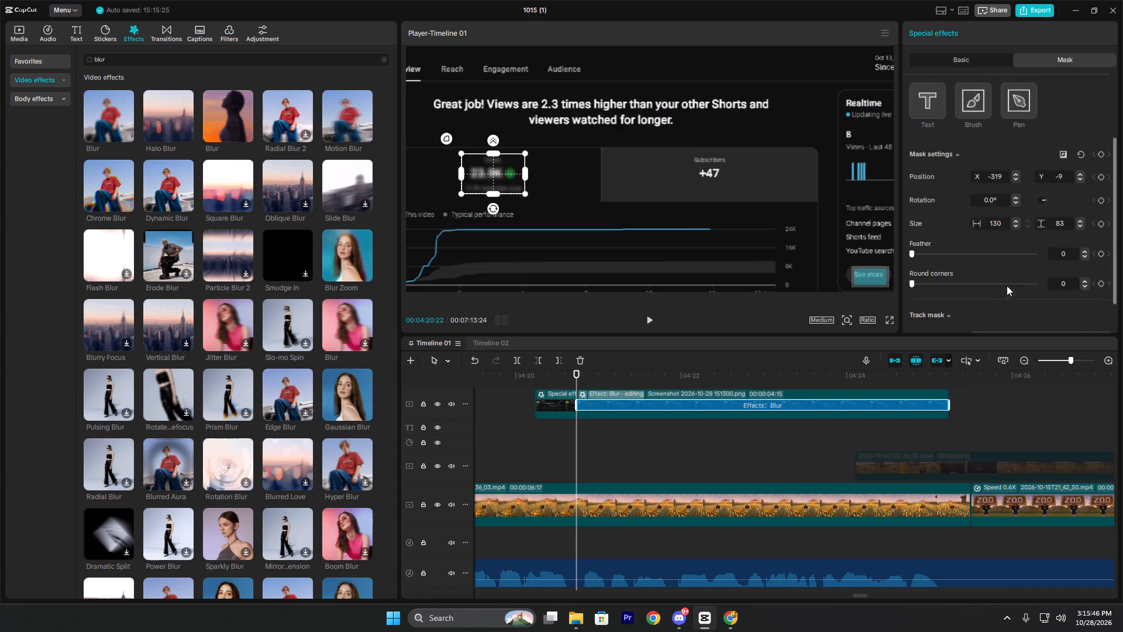
scroll(1007, 286, up, 1)
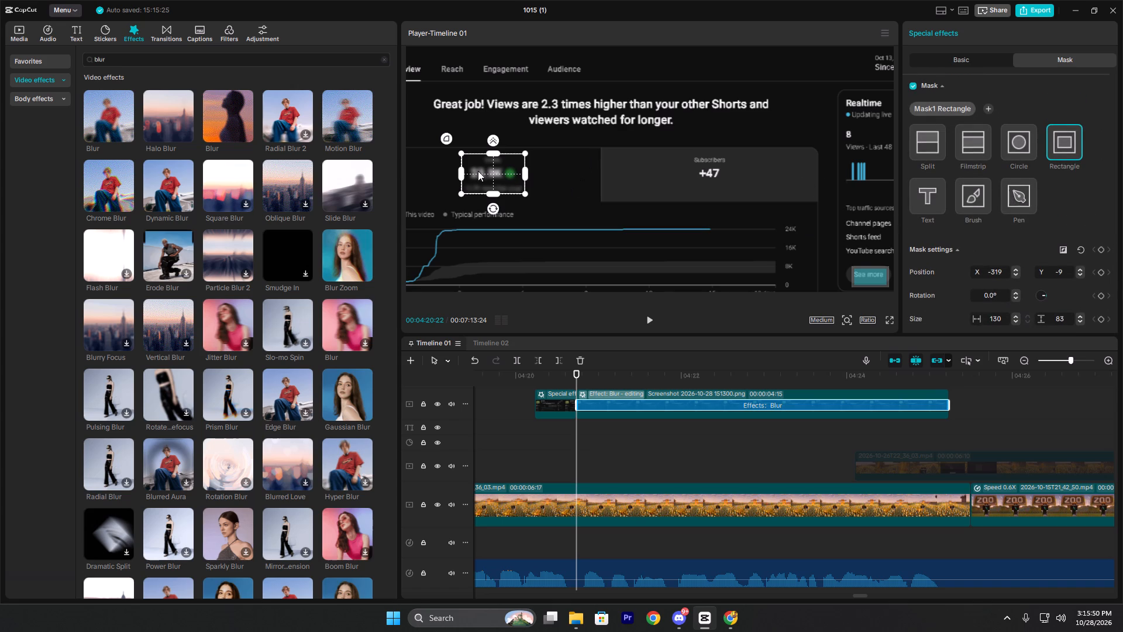
Narrow the second screenshot clip's blur mask to a width of 73 and position it at X -312, Y -9 over the view count.
drag(523, 173, 522, 173)
drag(522, 173, 507, 178)
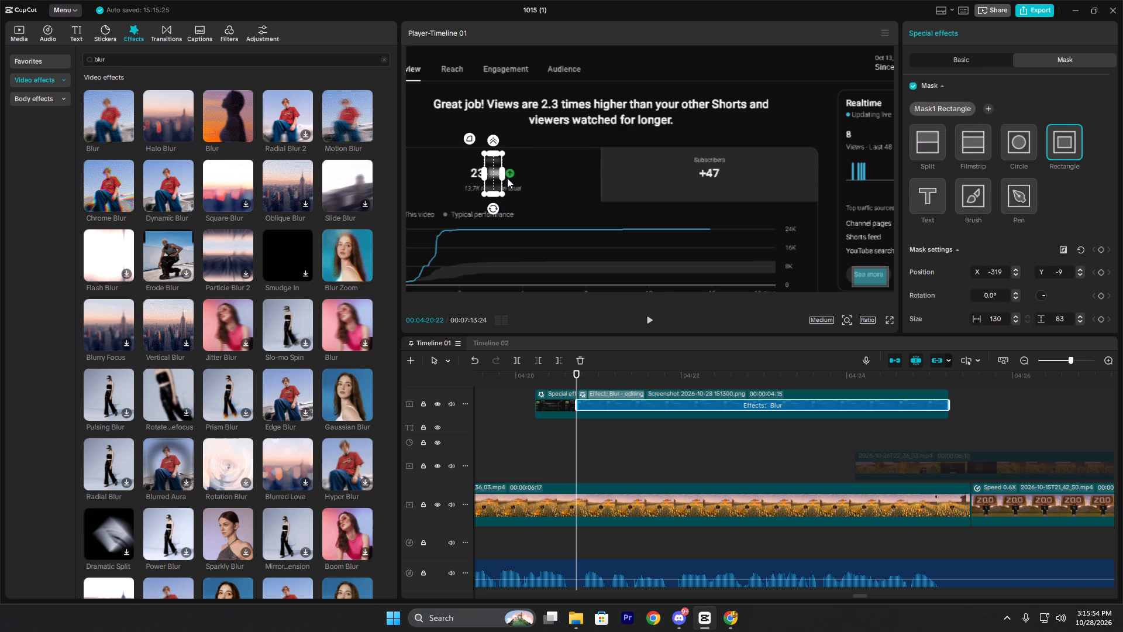
drag(507, 178, 511, 176)
click(494, 174)
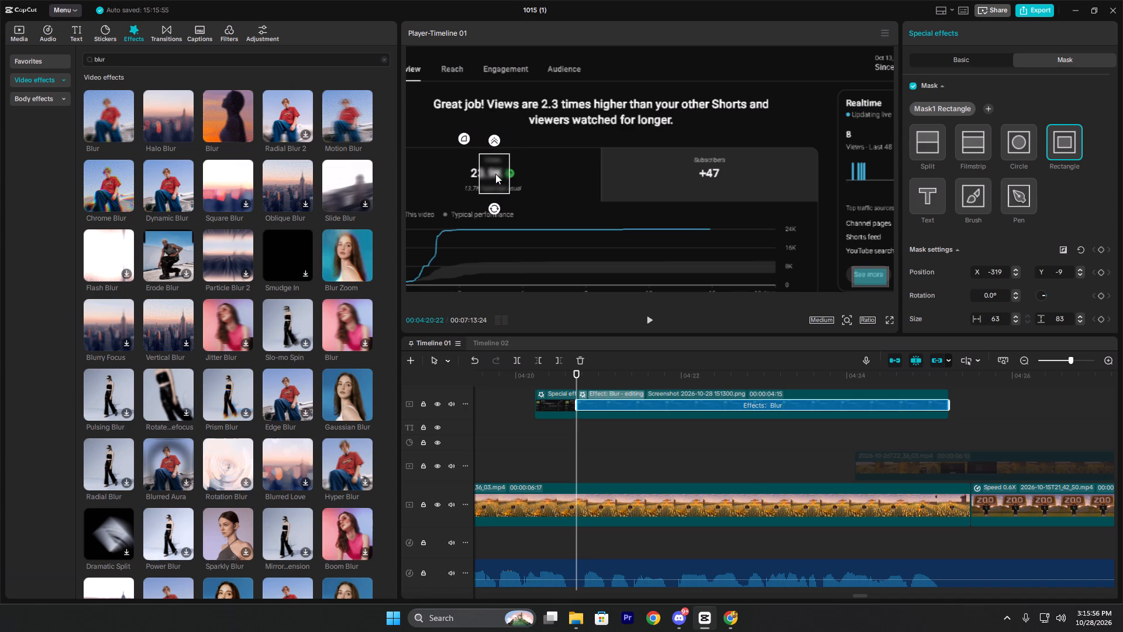
click(511, 174)
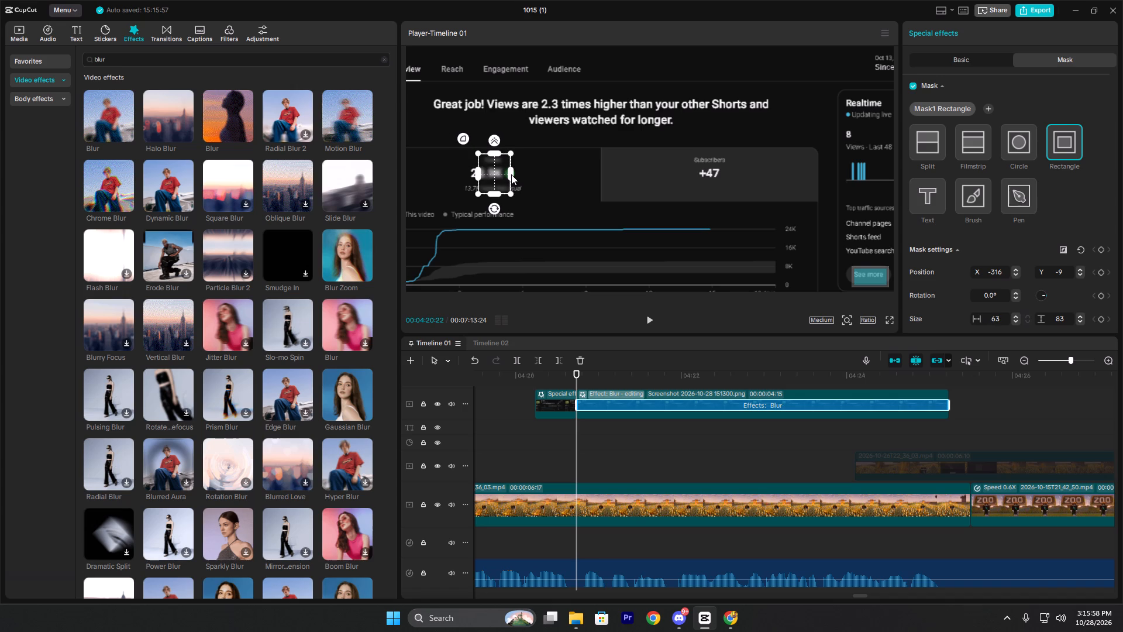
click(494, 176)
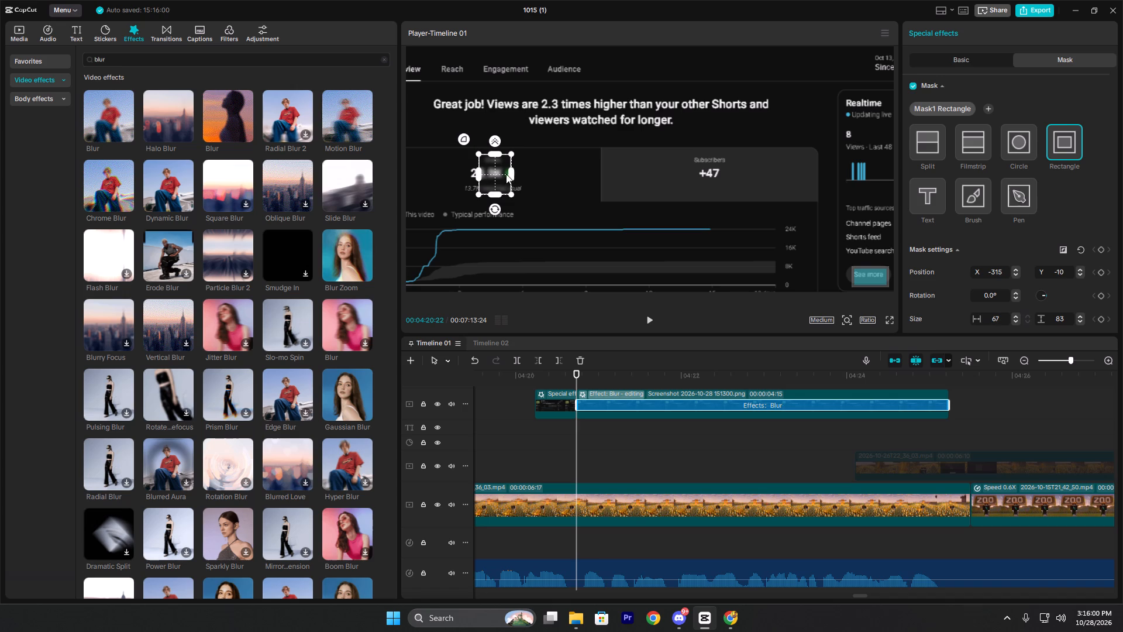
click(508, 173)
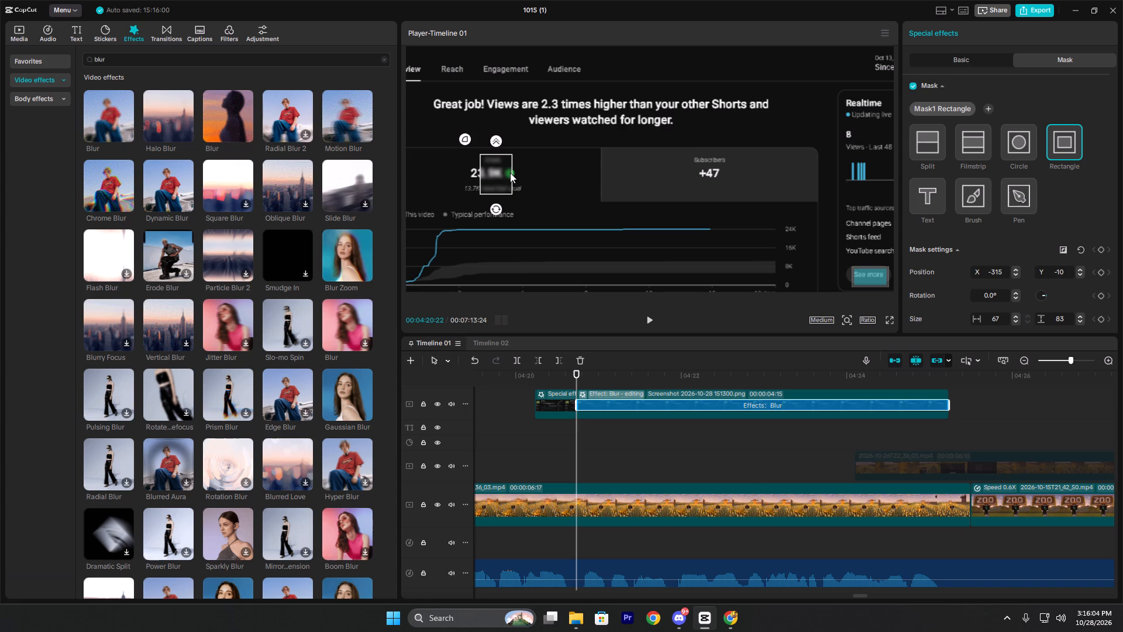
click(479, 171)
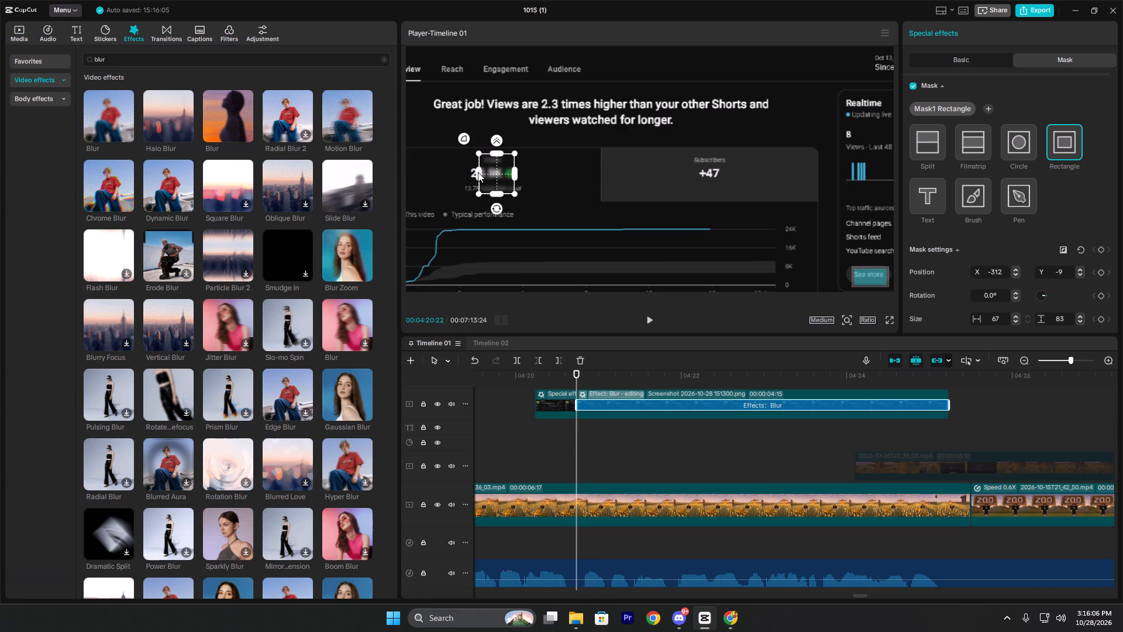
Play to 00:04:21:13, after the zoom keyframes, and split the gameplay clip and the screenshot clip there.
click(576, 372)
click(544, 372)
key(space)
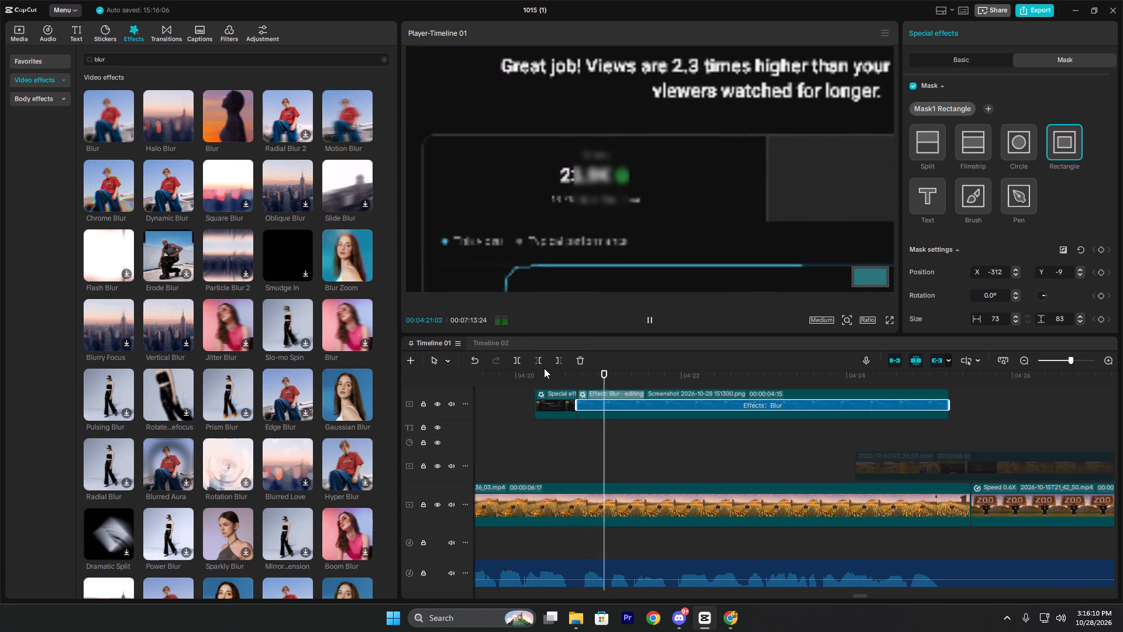
key(space)
key(space)
key(space)
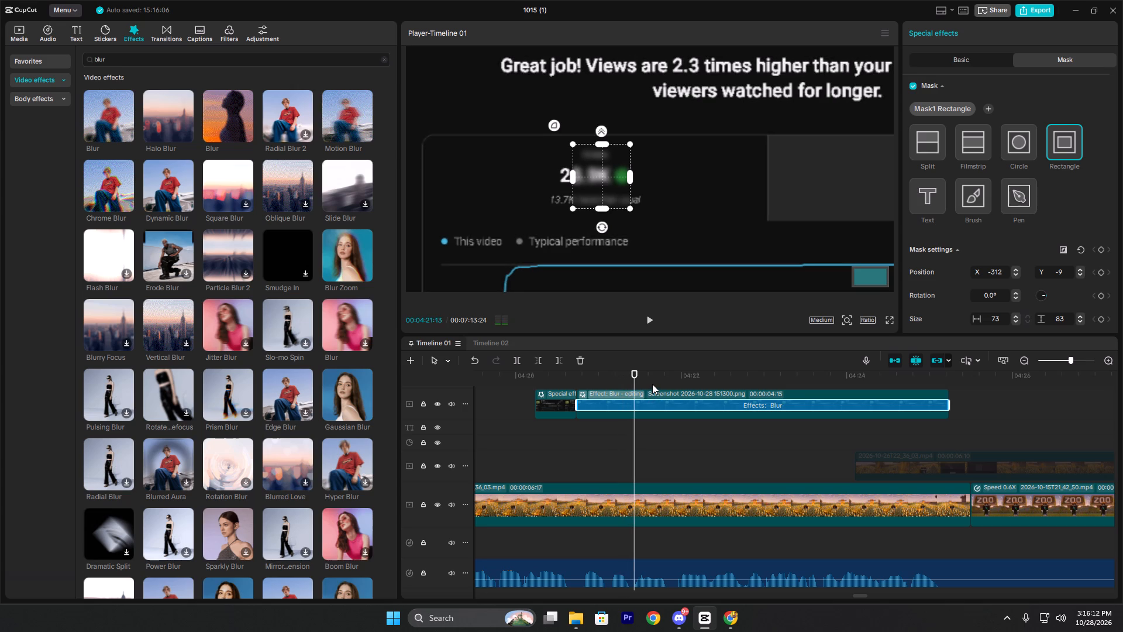
key(ctrl+b)
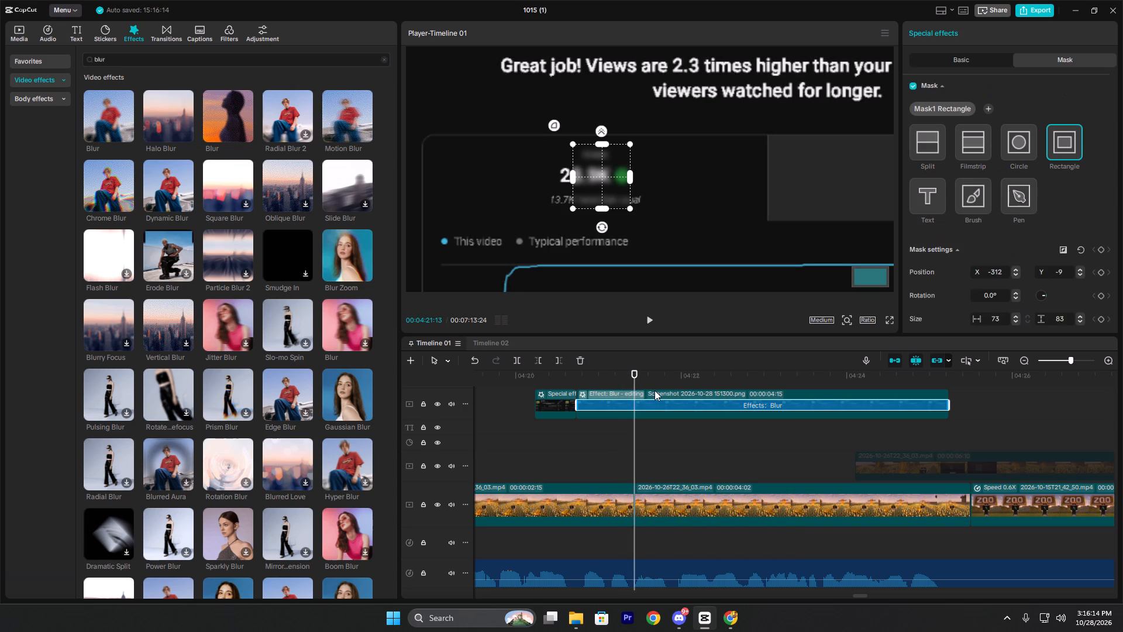
click(654, 393)
key(ctrl+b)
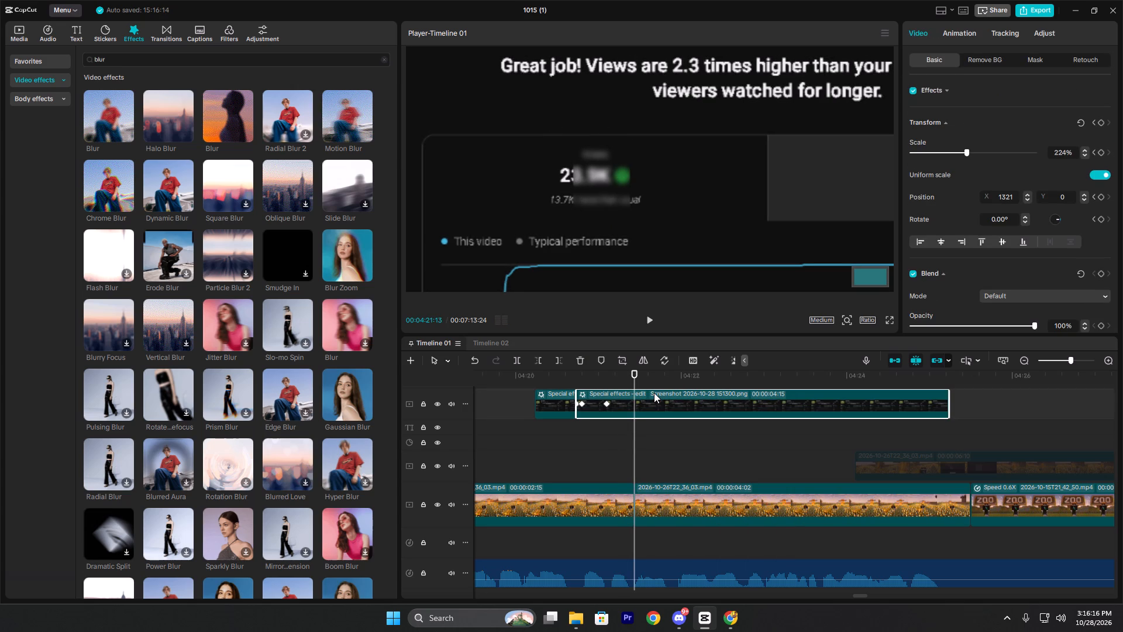
Trim the end off the last screenshot clip at 00:04:22:27 and replay it from its start.
key(space)
key(space)
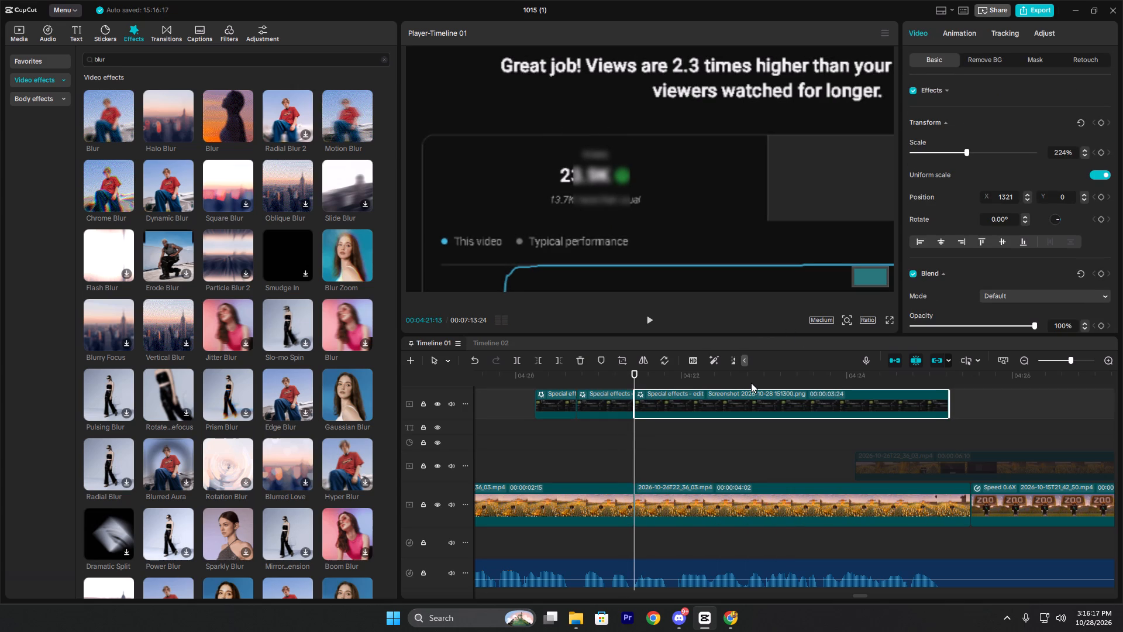
key(space)
key(space)
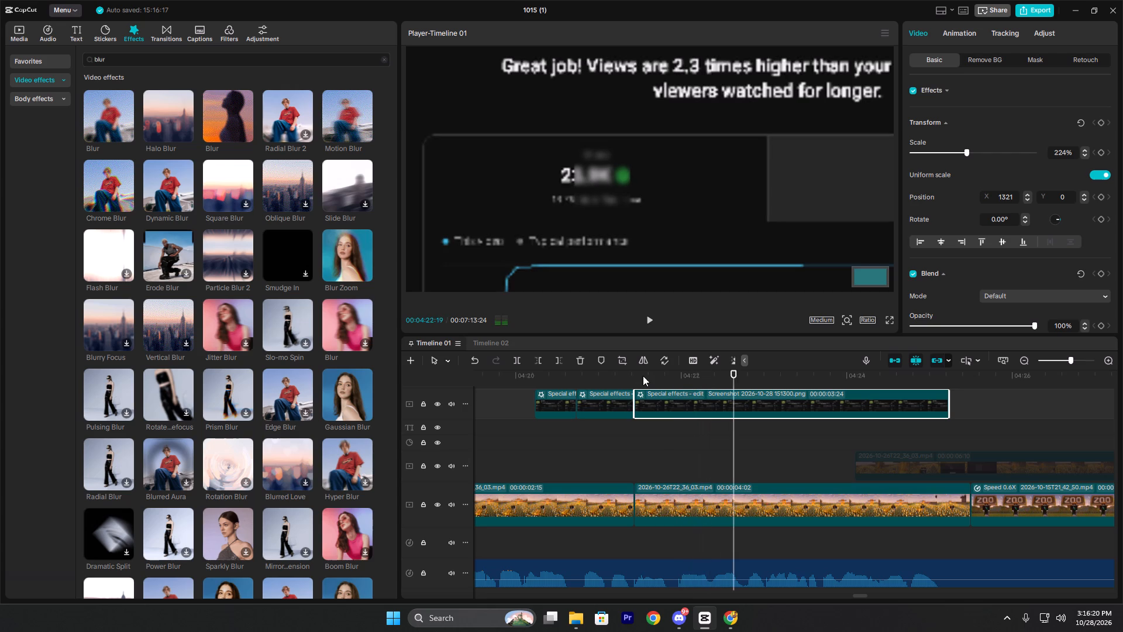
click(643, 376)
double_click(640, 377)
key(space)
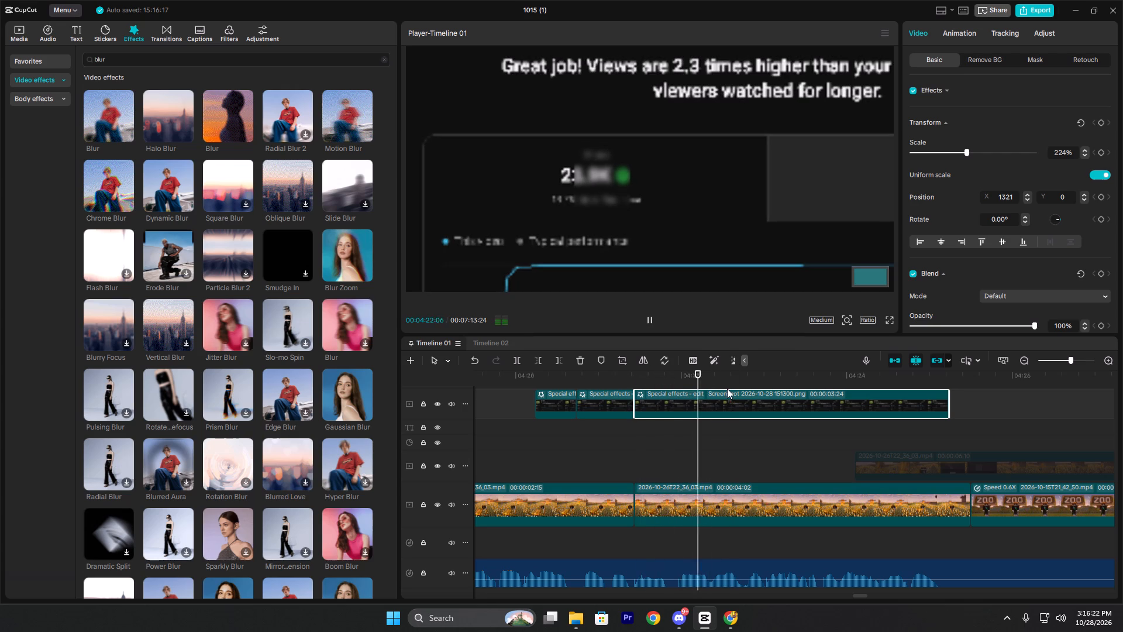
key(space)
key(w)
key(space)
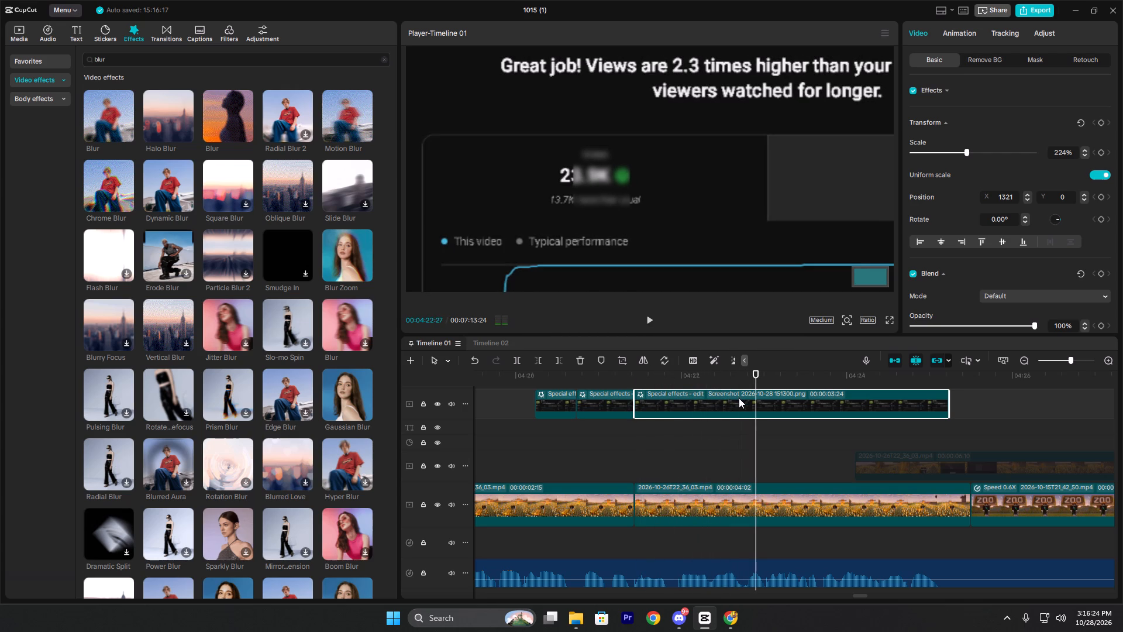
key(space)
click(633, 370)
key(space)
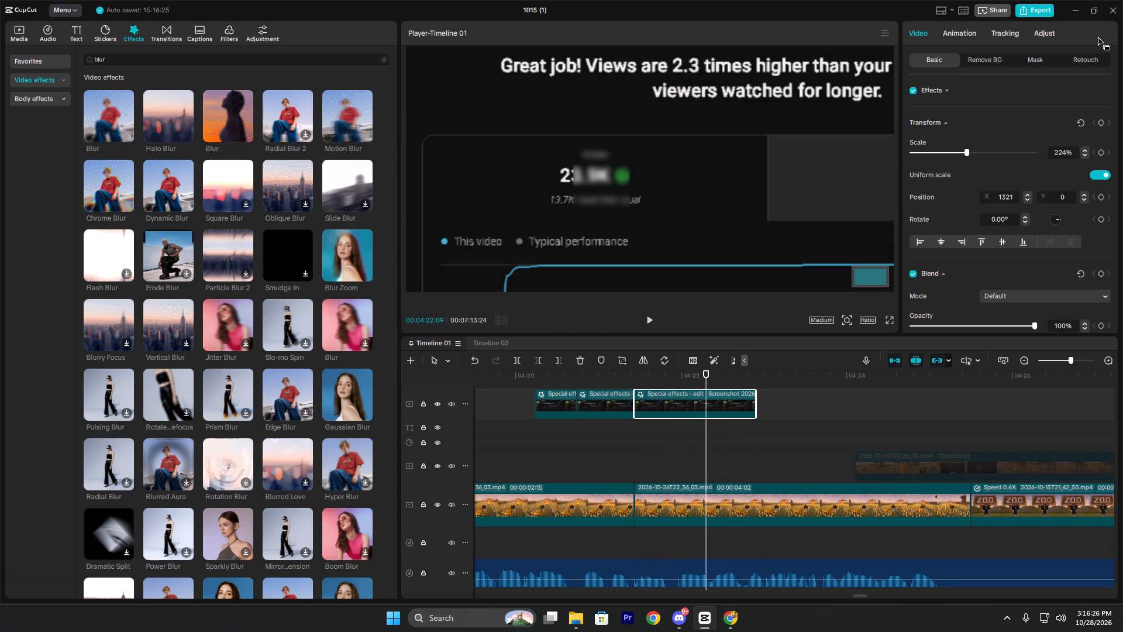
Move the last screenshot clip's blur mask sideways off the view count, to X -217, Y -8.
click(661, 393)
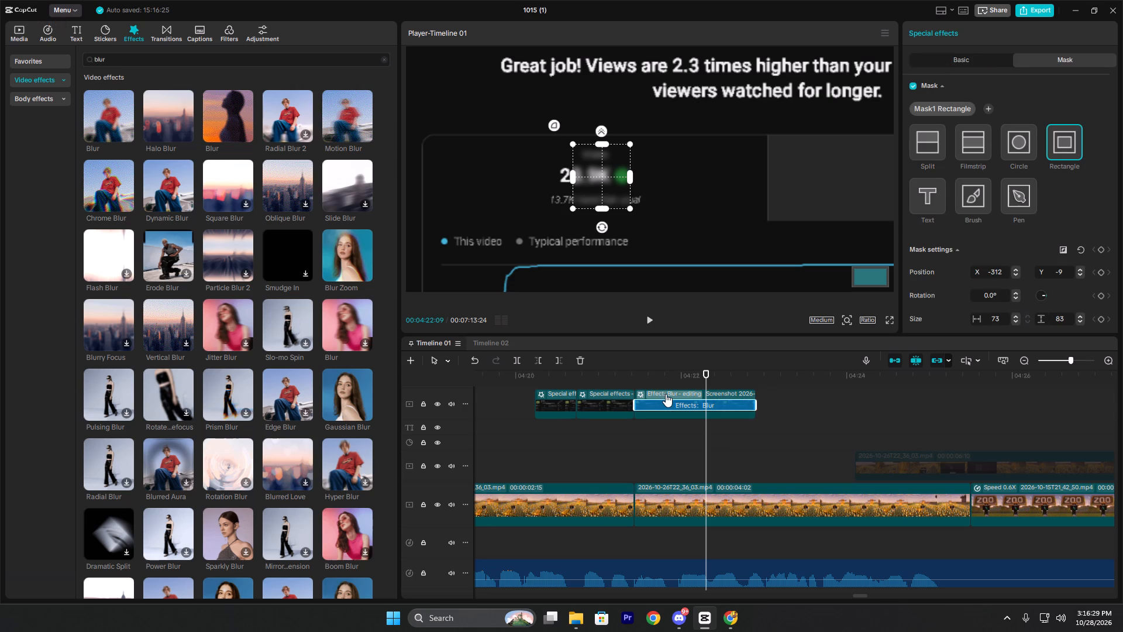
drag(605, 179, 664, 178)
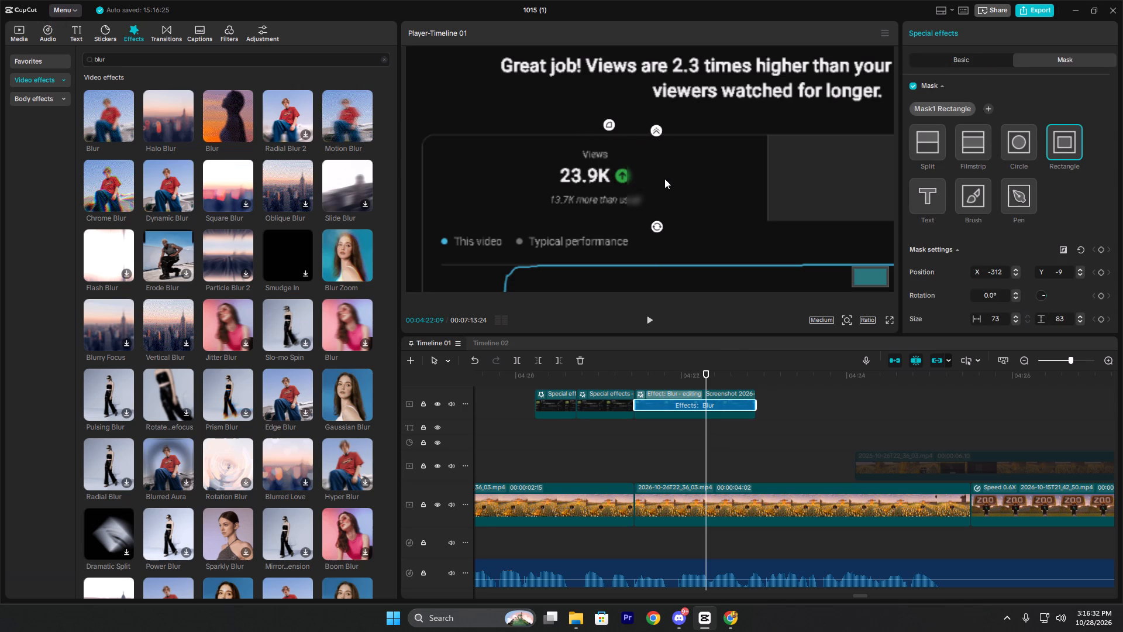
drag(664, 178, 678, 178)
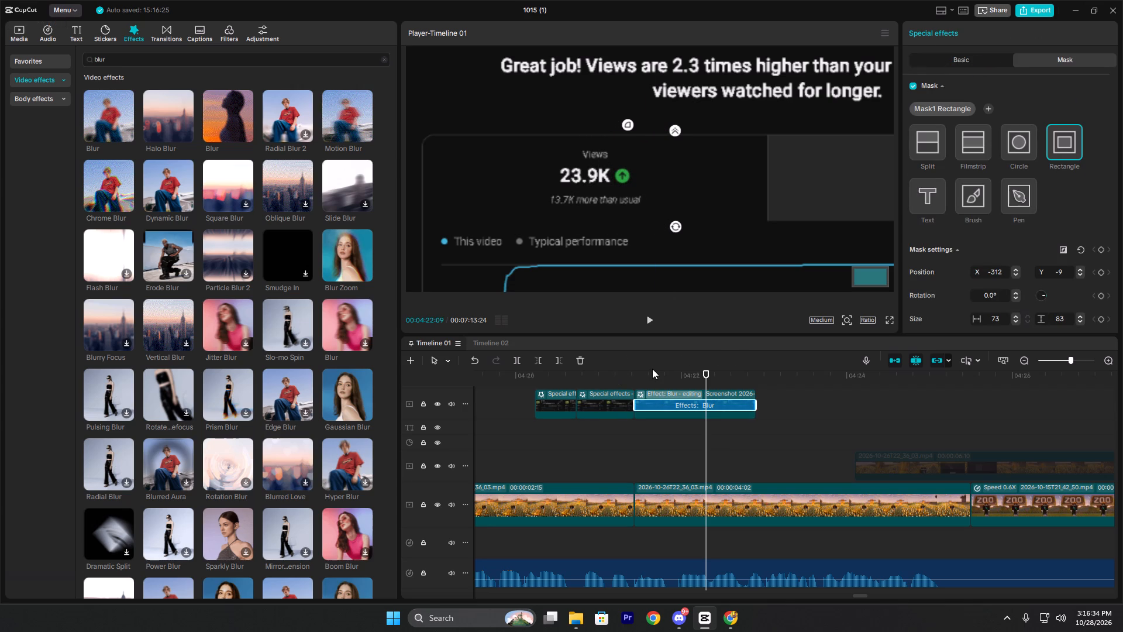
Play the timeline from before the screenshot slides in through to the ZOO clip to review the blur reveal.
click(645, 373)
click(632, 380)
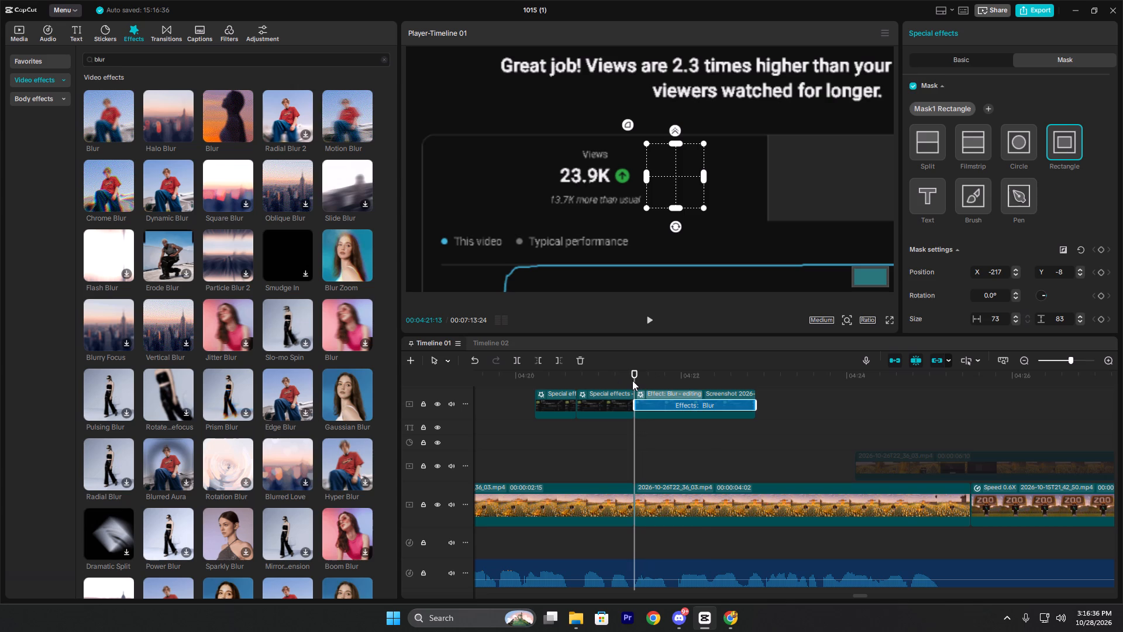
click(529, 384)
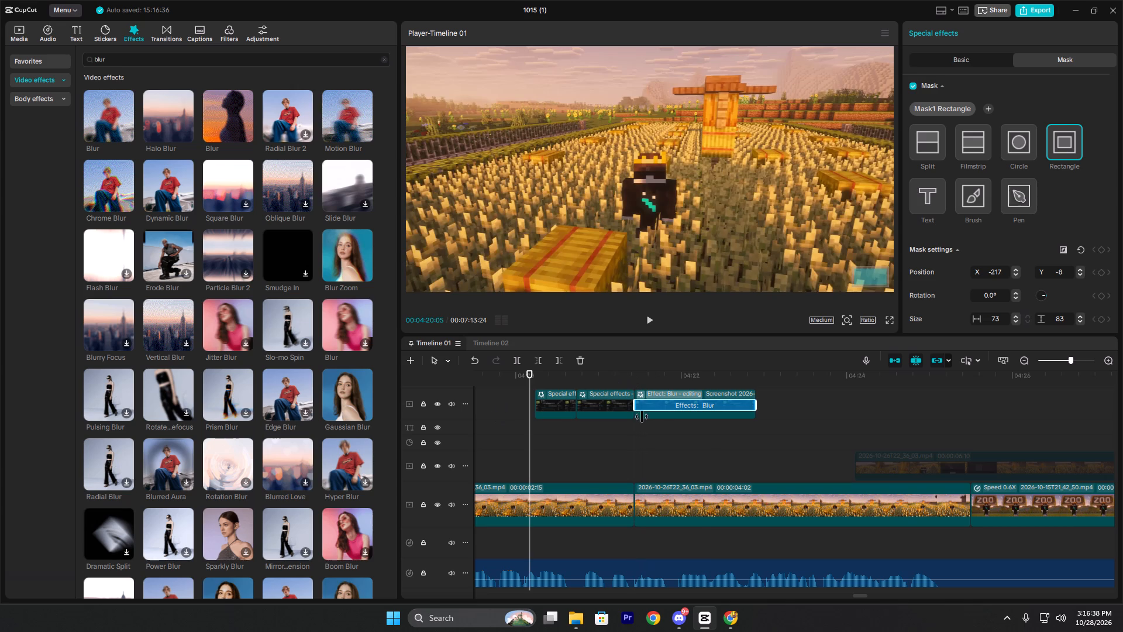
click(676, 391)
click(489, 388)
key(space)
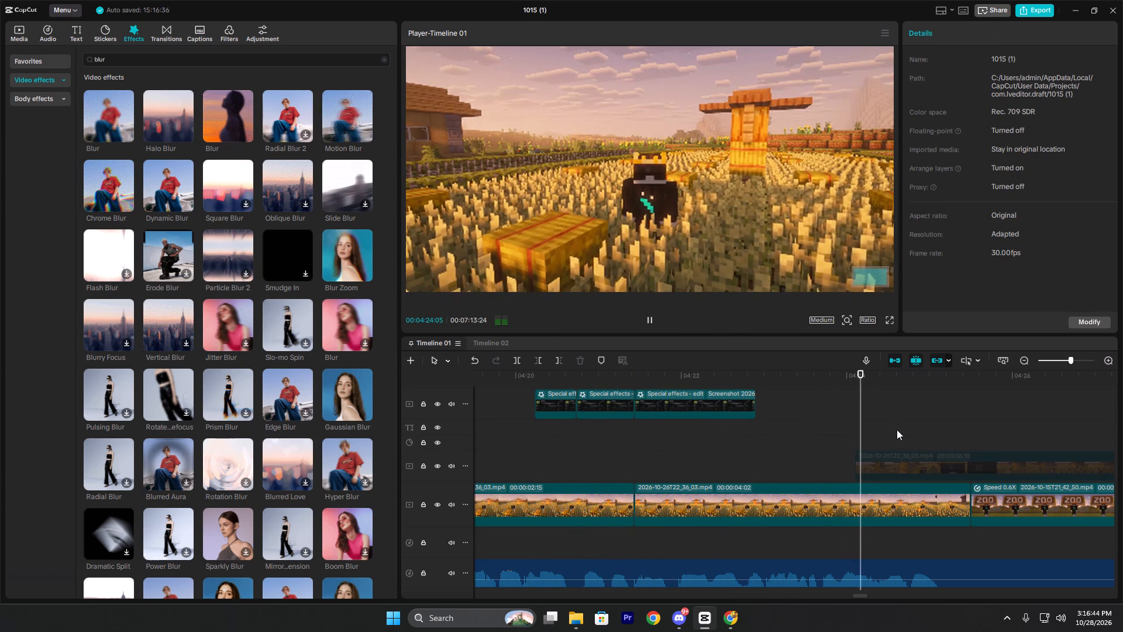
key(space)
key(space)
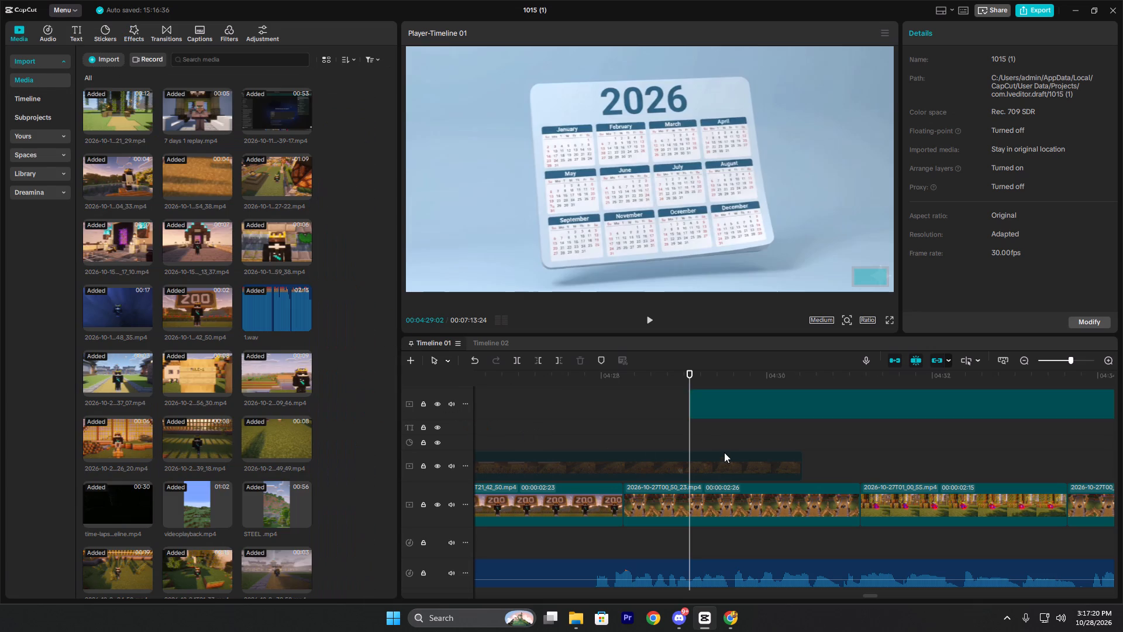
drag(782, 406, 416, 412)
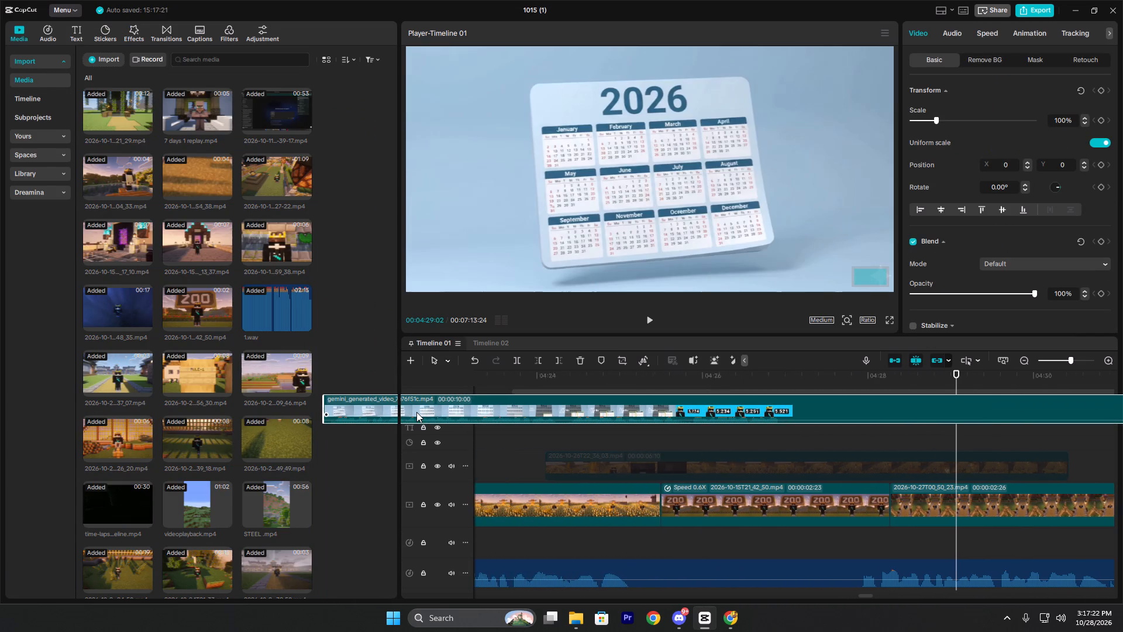
drag(416, 412, 773, 394)
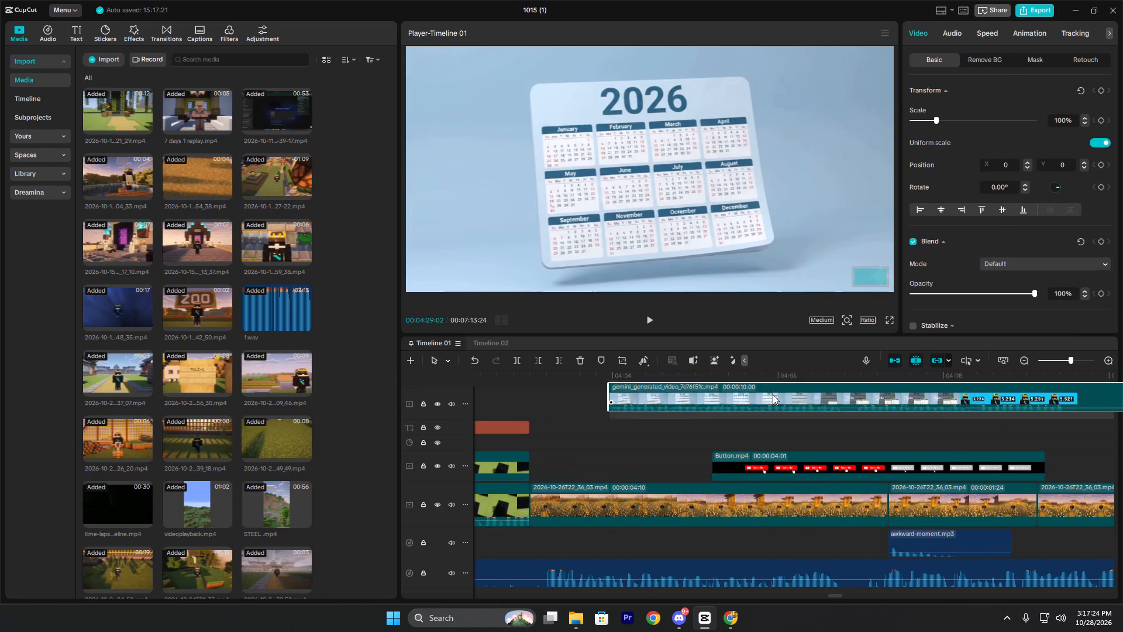
drag(773, 394, 1122, 463)
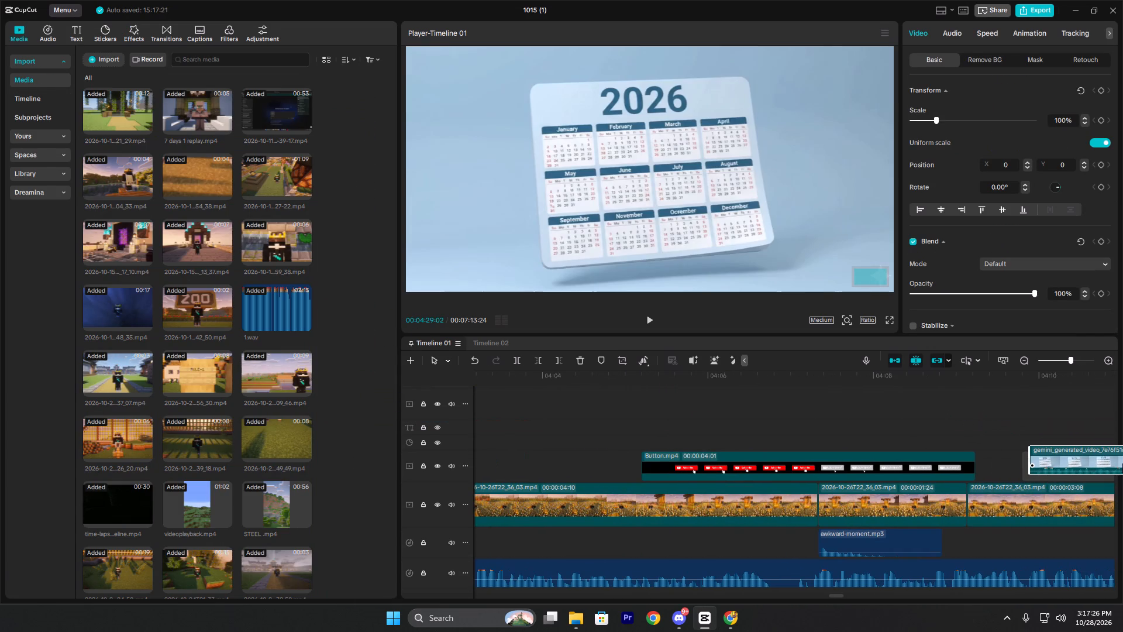
drag(1122, 463, 972, 466)
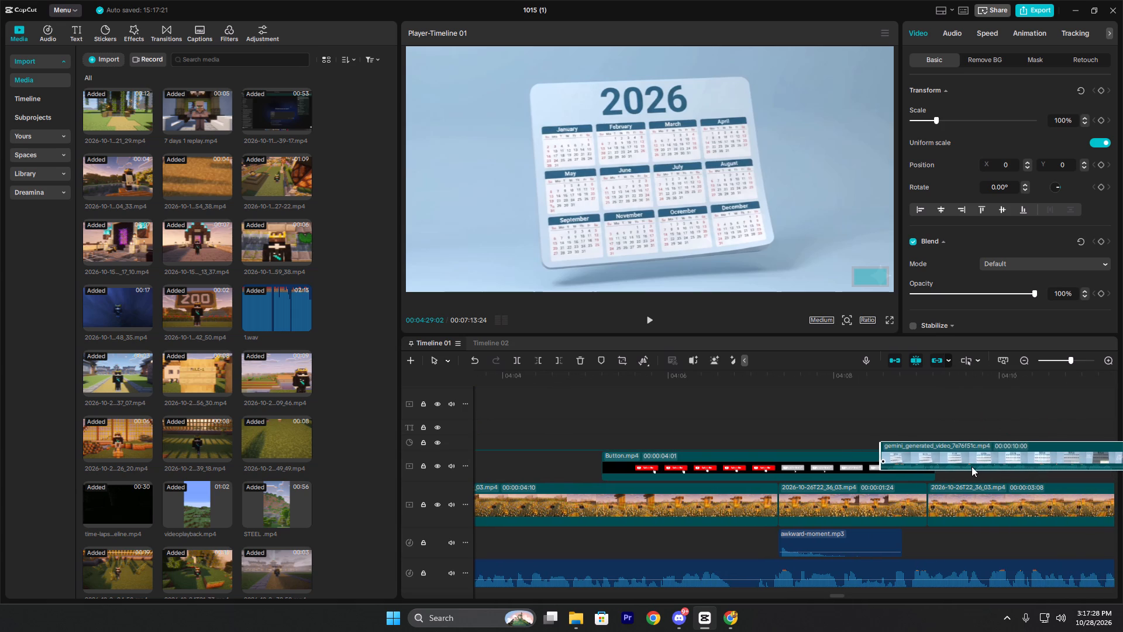
drag(972, 466, 1050, 479)
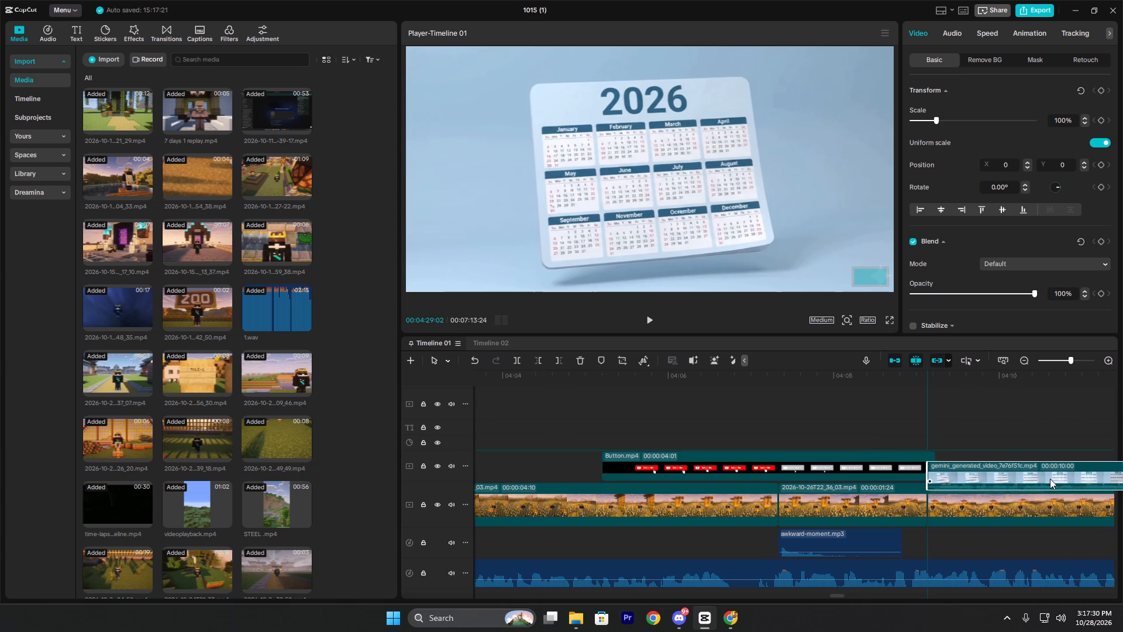
drag(1050, 479, 1026, 473)
Play from the end of Button.mp4 into the generated video clip and lower that clip's volume to -∞ dB.
click(931, 430)
key(space)
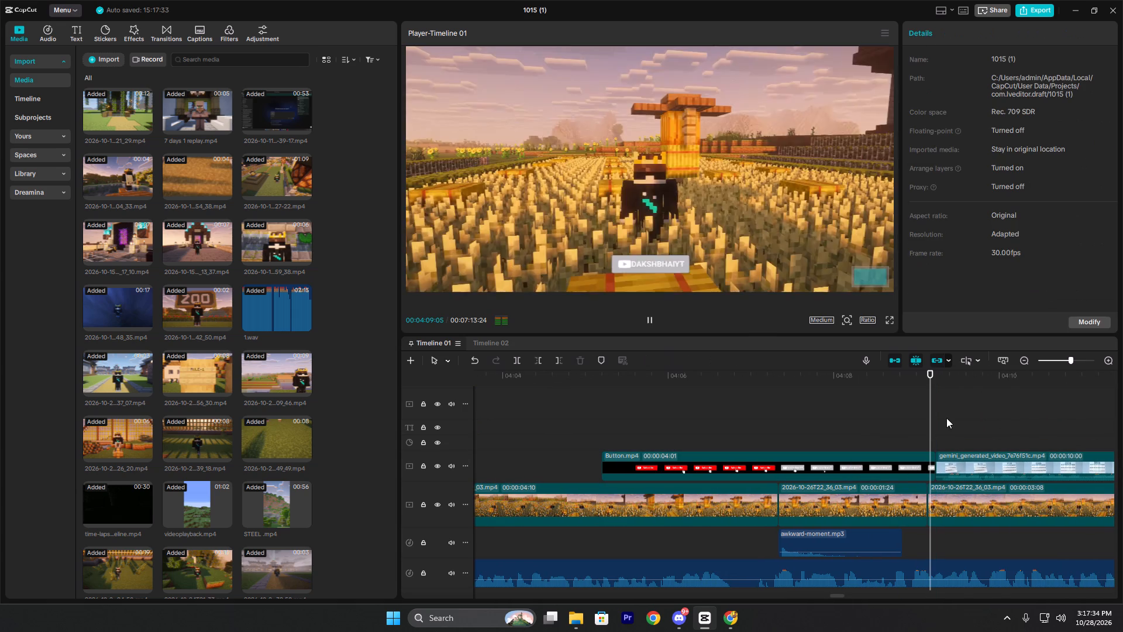
key(space)
click(983, 459)
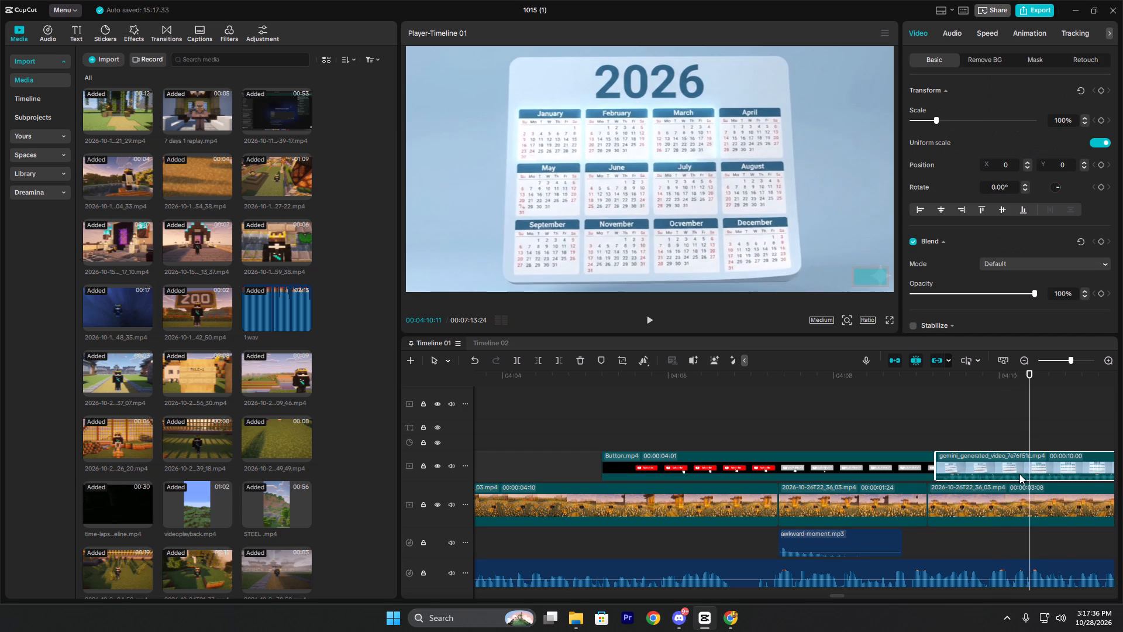
key(space)
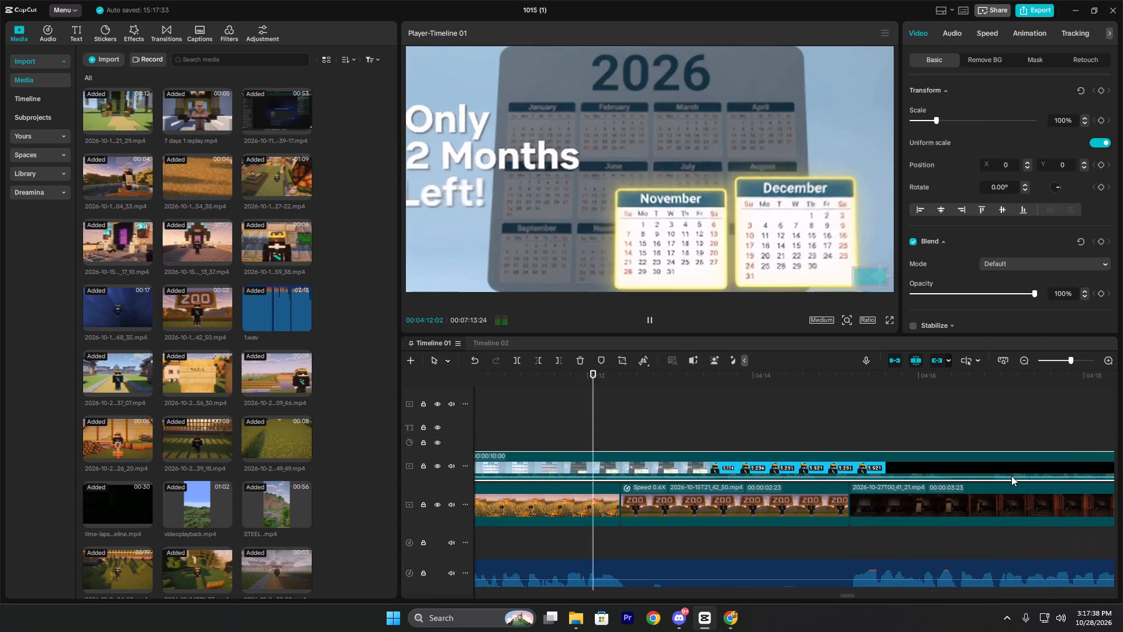
drag(1012, 477, 1018, 505)
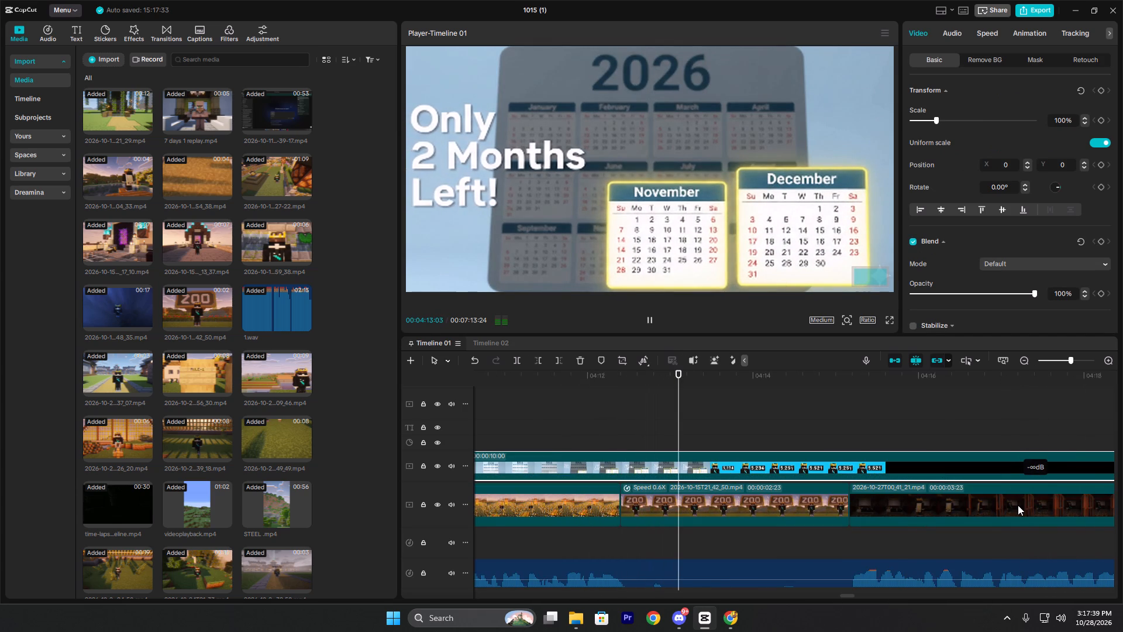
Replay the generated clip's calendar opening several times to find where the November and December caption comes in against the voice-over.
click(559, 413)
drag(559, 413, 652, 434)
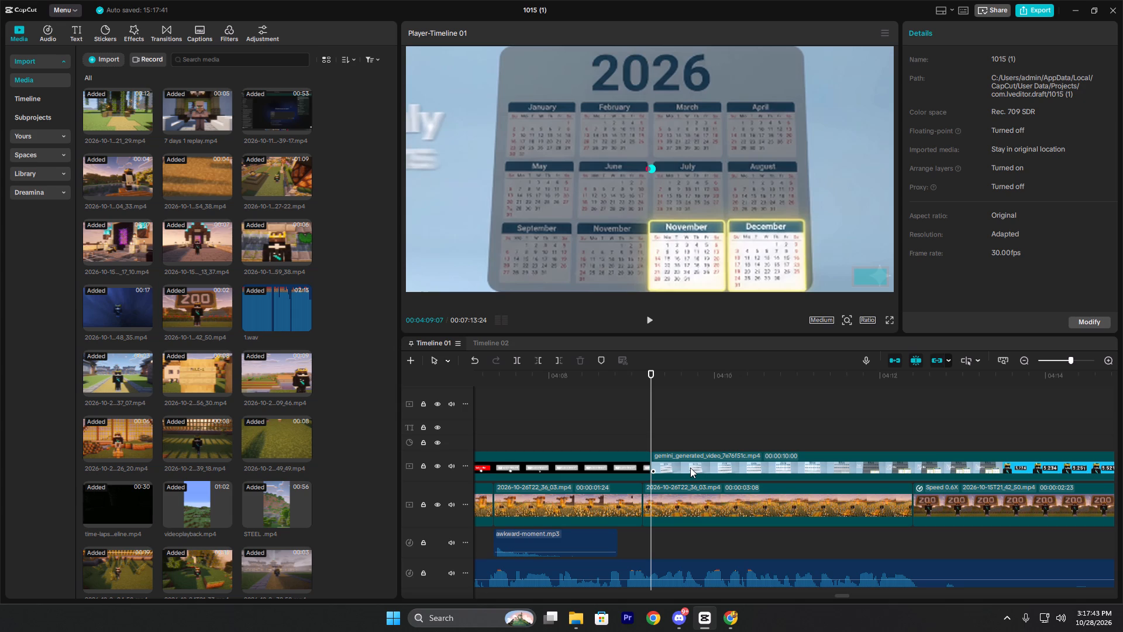
key(space)
click(803, 439)
key(space)
key(space)
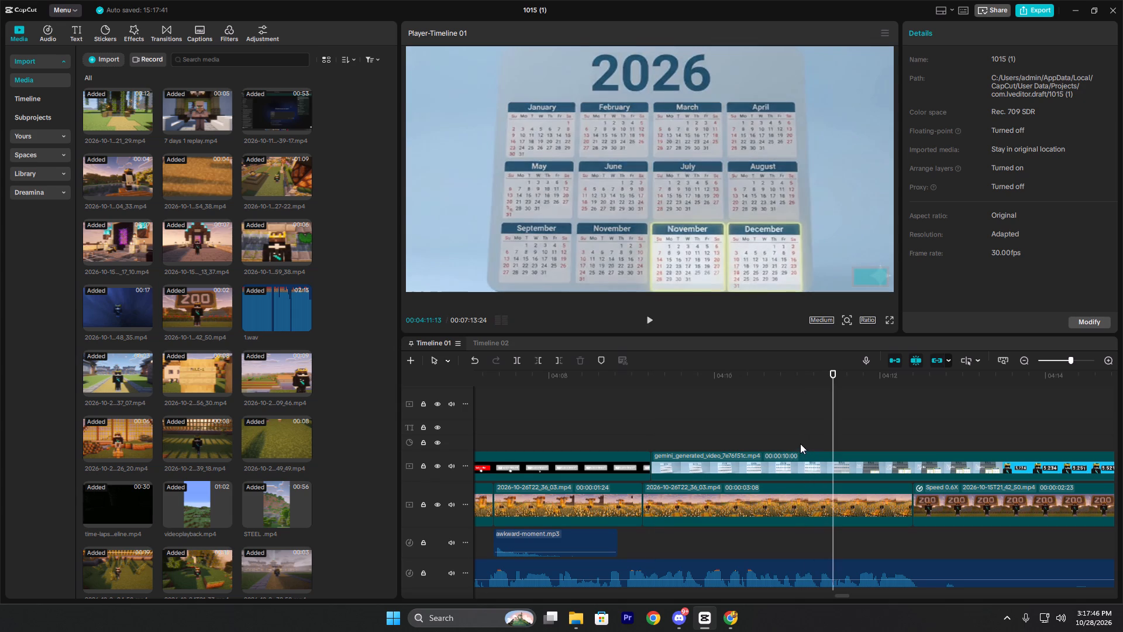
key(space)
key(space)
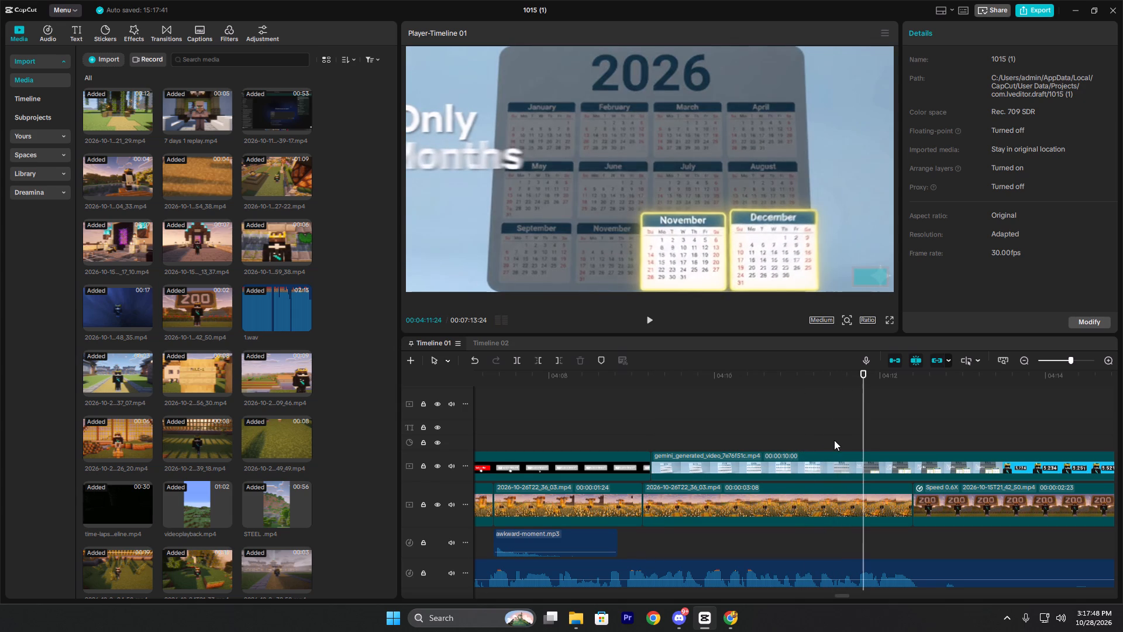
key(space)
key(space)
click(825, 430)
key(space)
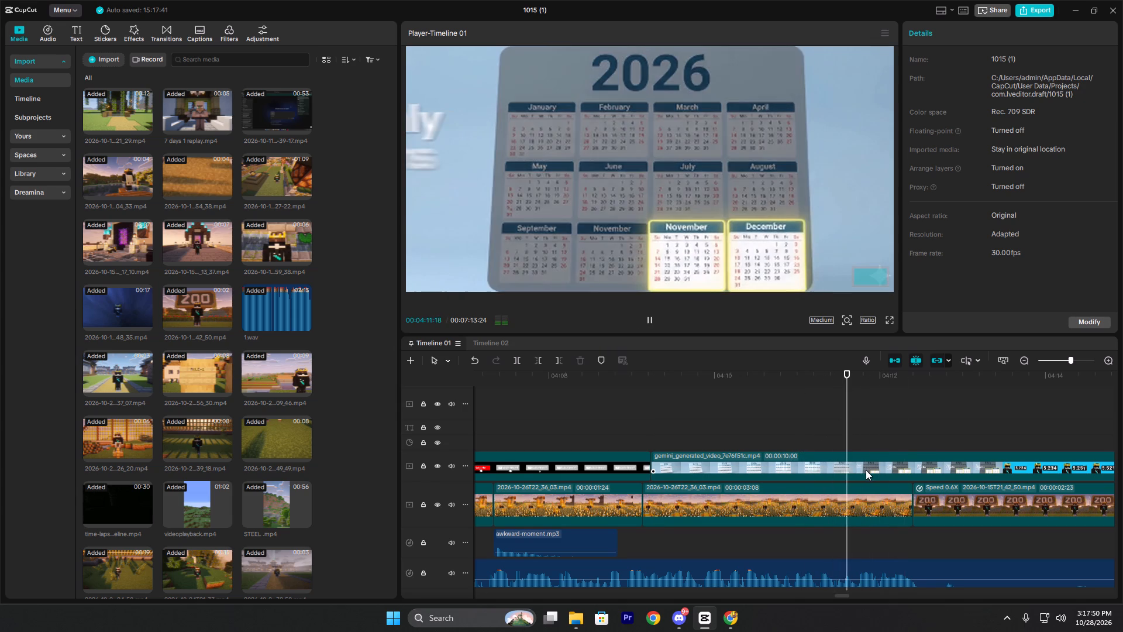
key(space)
key(space)
key(space)
key(space)
key(space)
Trim off the generated clip's start up to 00:04:12:17 and move the clip back against the end of Button.mp4.
click(868, 467)
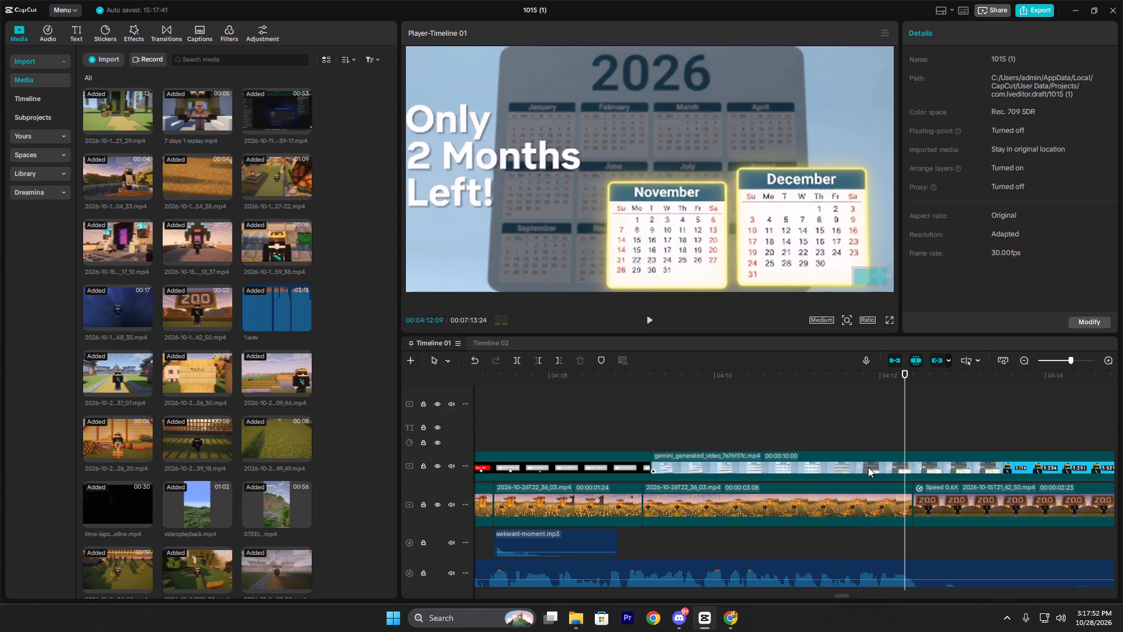
key(space)
key(space)
key(q)
drag(957, 465, 890, 472)
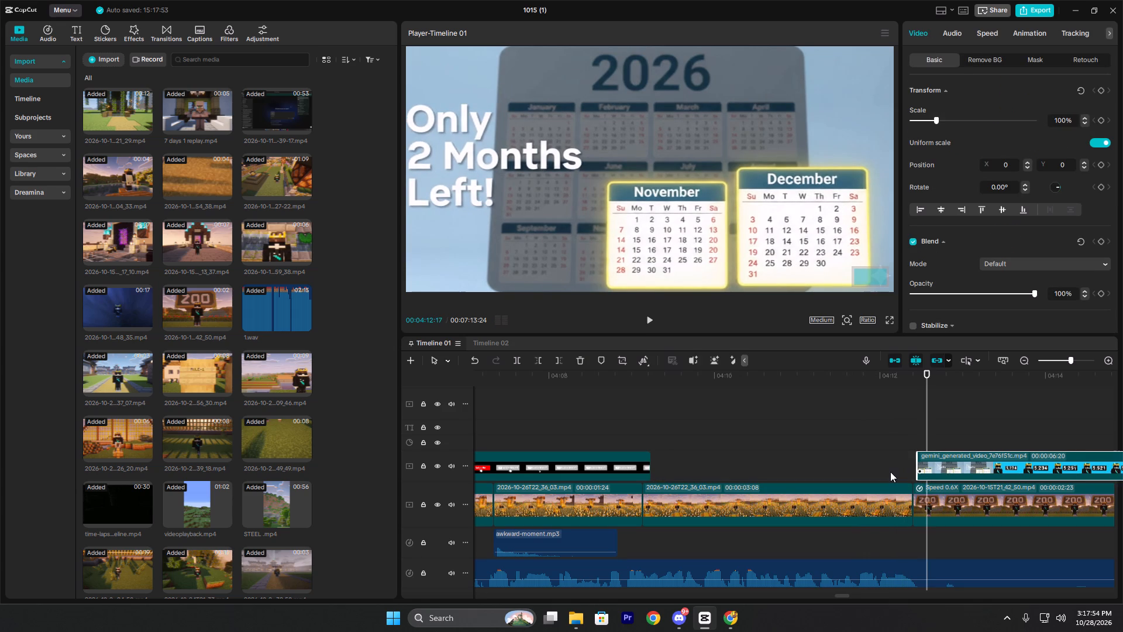
drag(890, 472, 683, 471)
Play the trimmed generated clip from its start and split it at 00:04:10:11, where the 5,234 counter is shown.
click(647, 439)
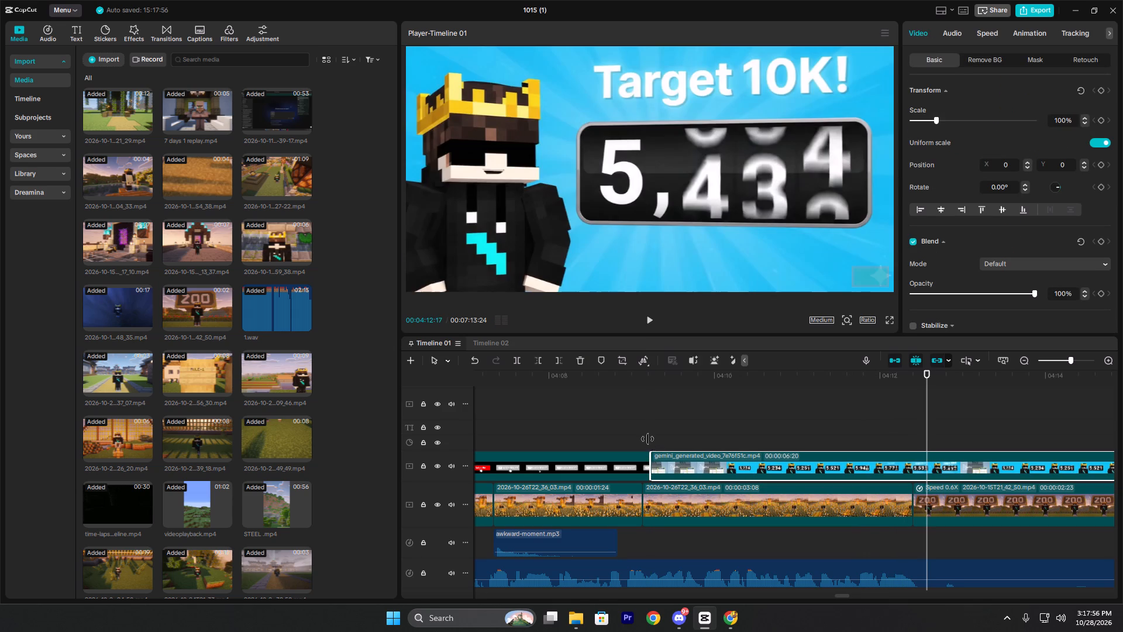
key(space)
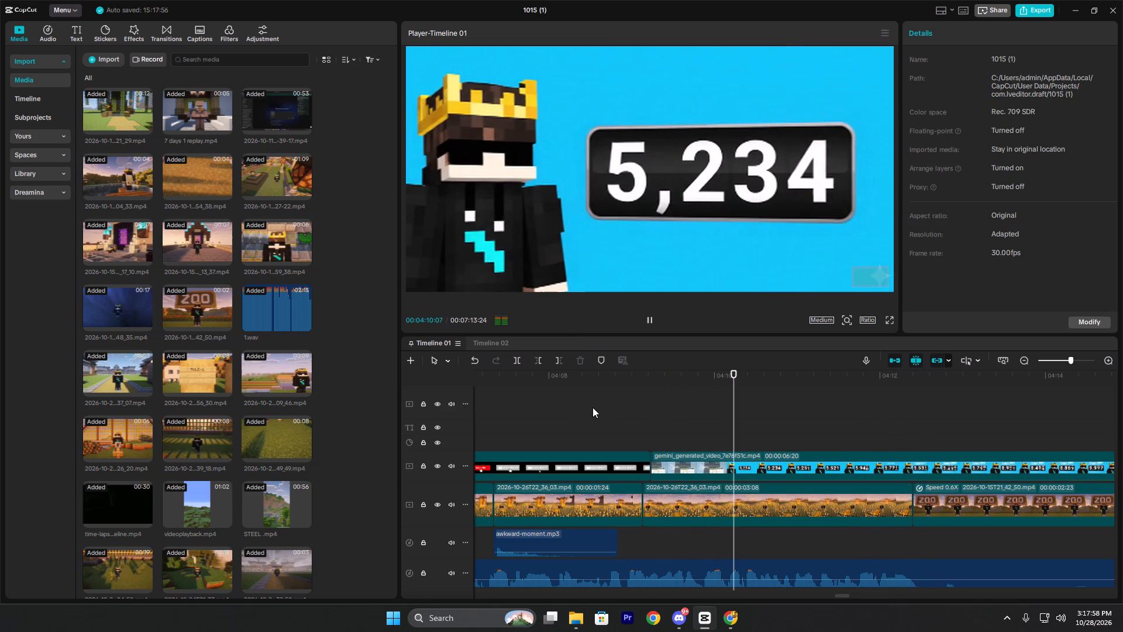
key(space)
click(681, 425)
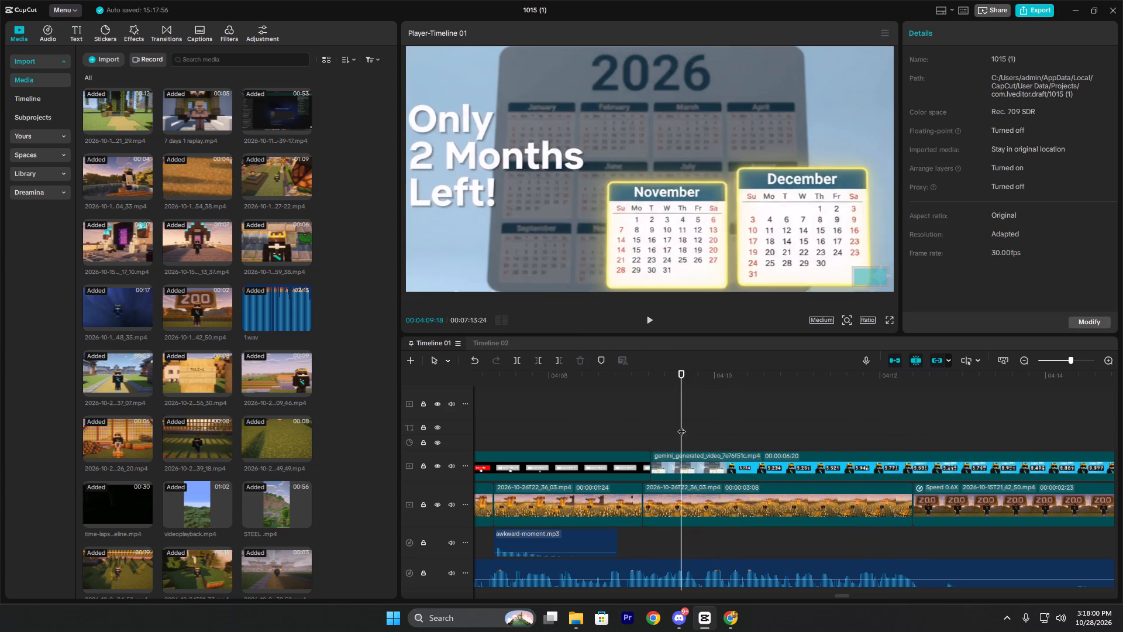
key(space)
key(space)
click(763, 462)
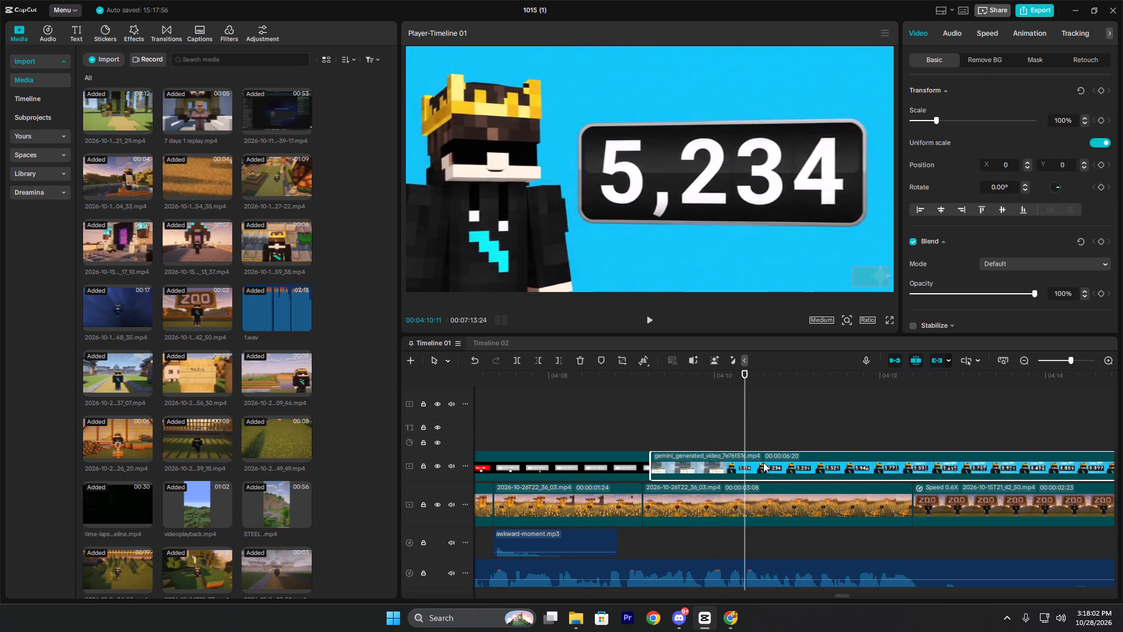
key(ctrl+b)
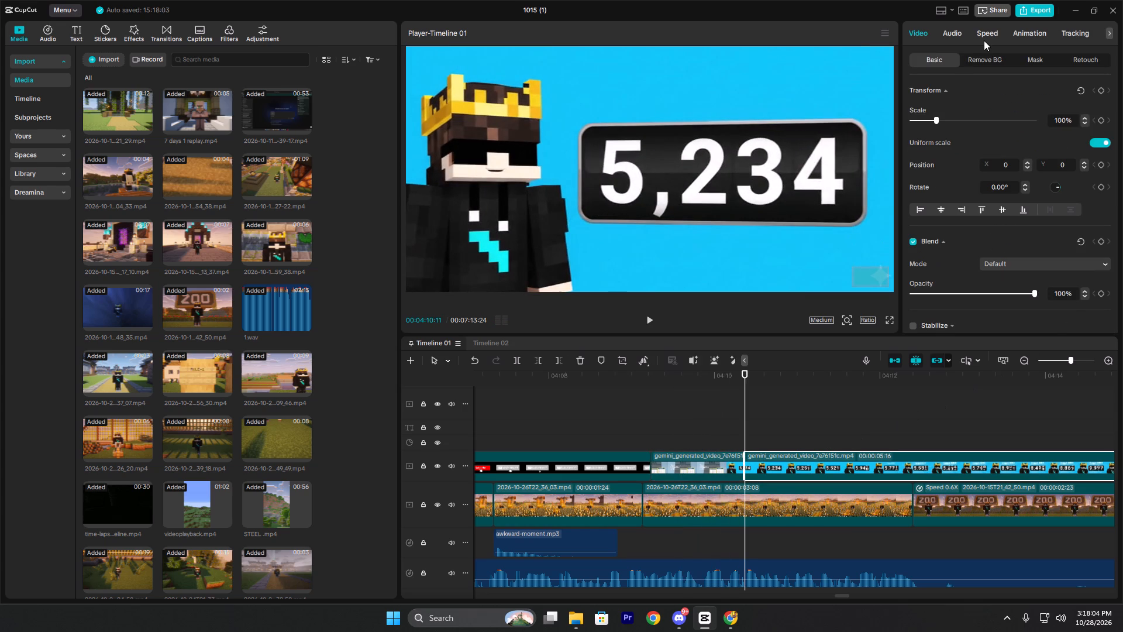
Set the speed of the generated clip's second part, with the running counter, to 2.73x.
click(985, 38)
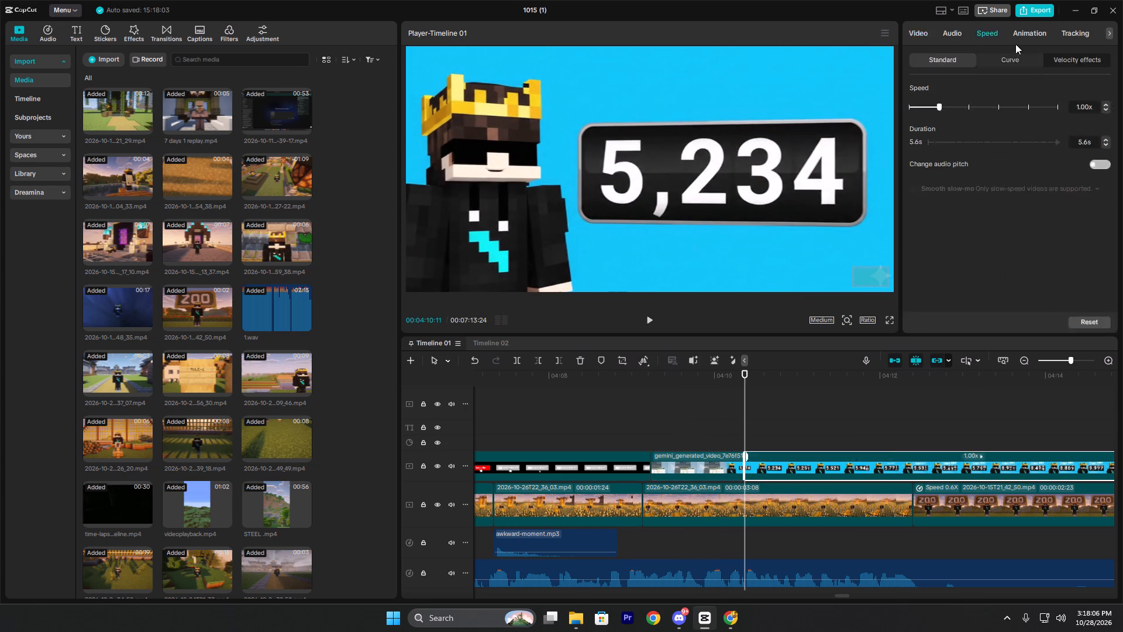
drag(941, 106, 976, 118)
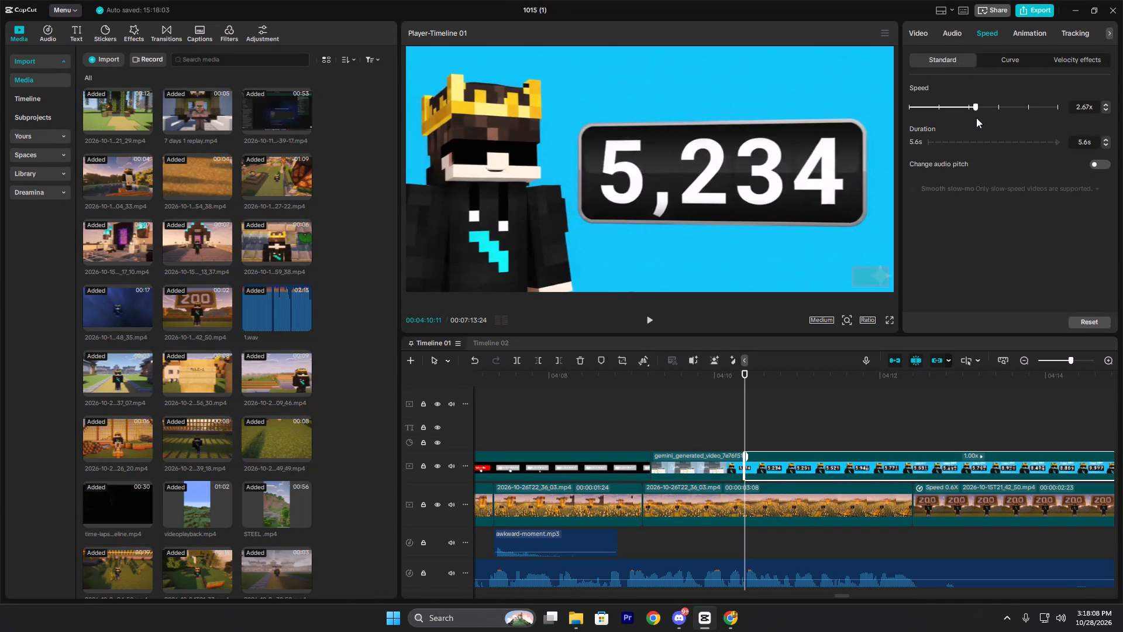
Replay the 10K goal clip several times to check the sped-up counter against the voice-over and the following ZOO shot.
key(space)
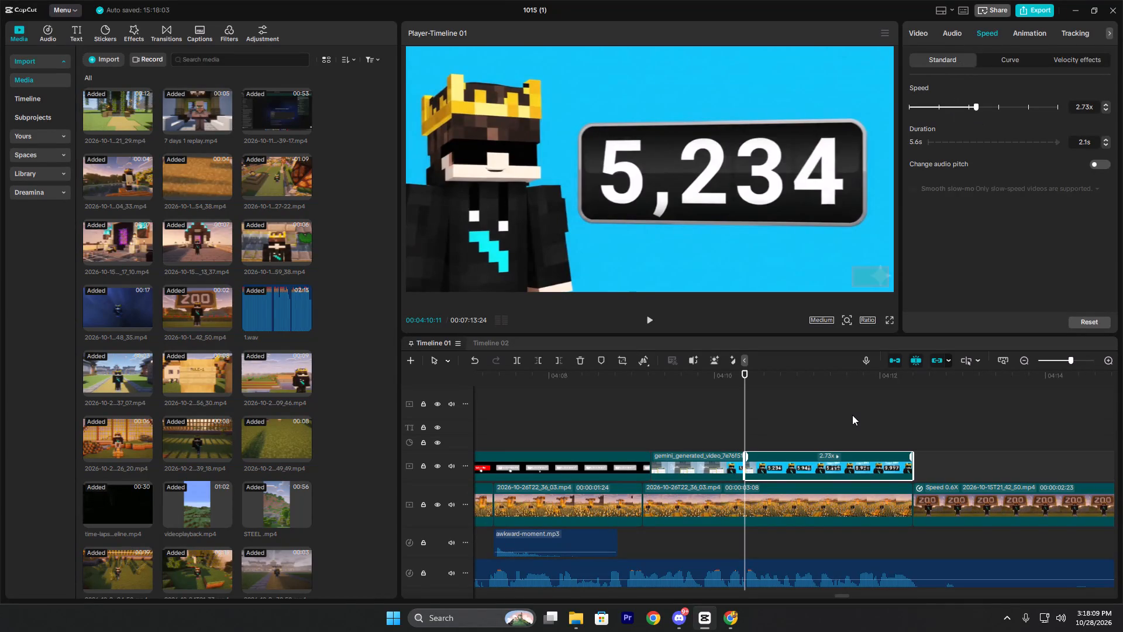
click(751, 423)
key(space)
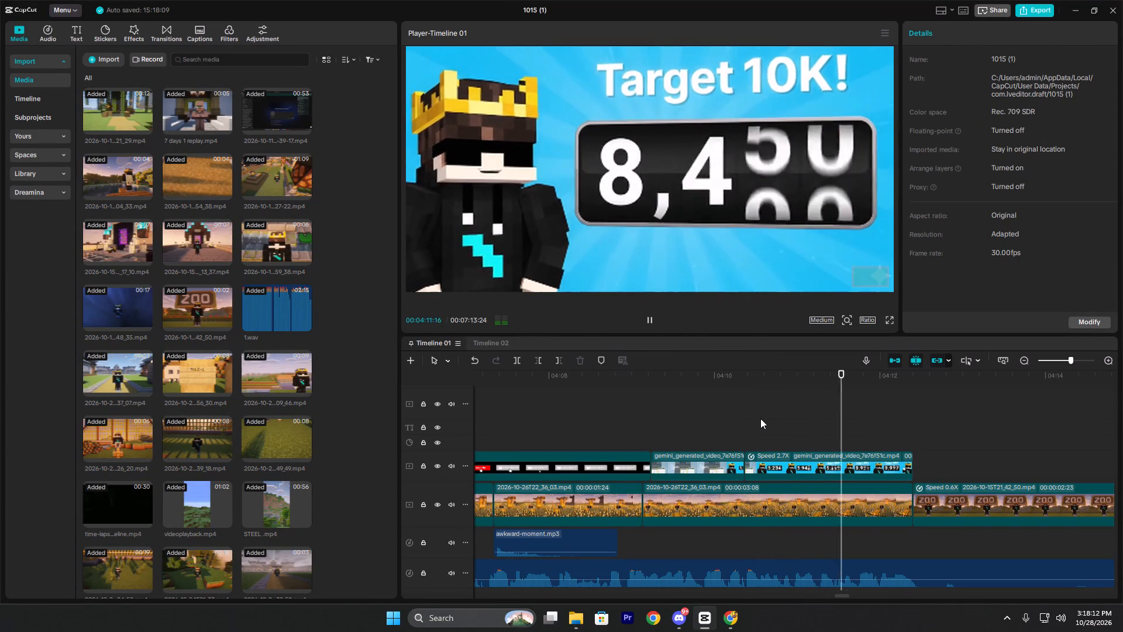
key(space)
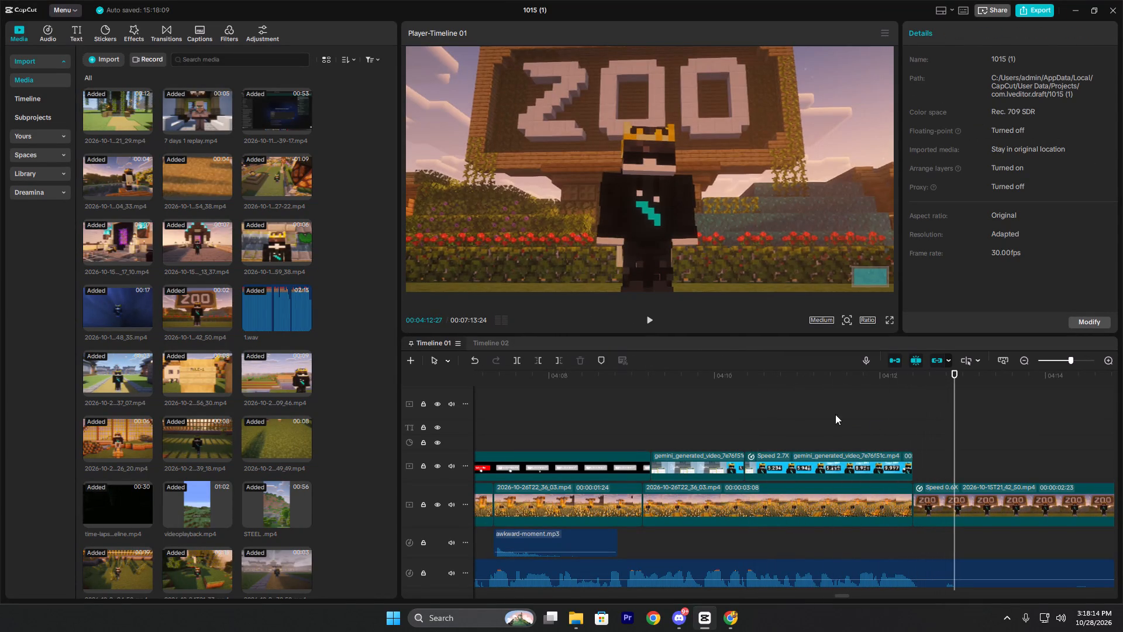
click(819, 413)
key(space)
key(space)
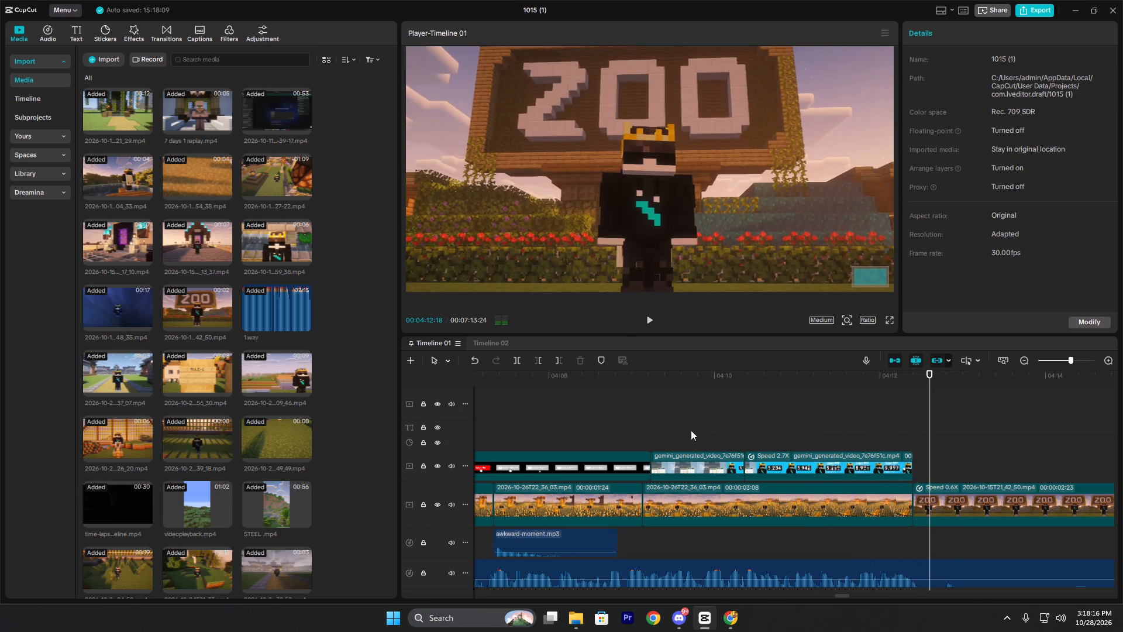
click(612, 420)
drag(612, 420, 591, 420)
key(space)
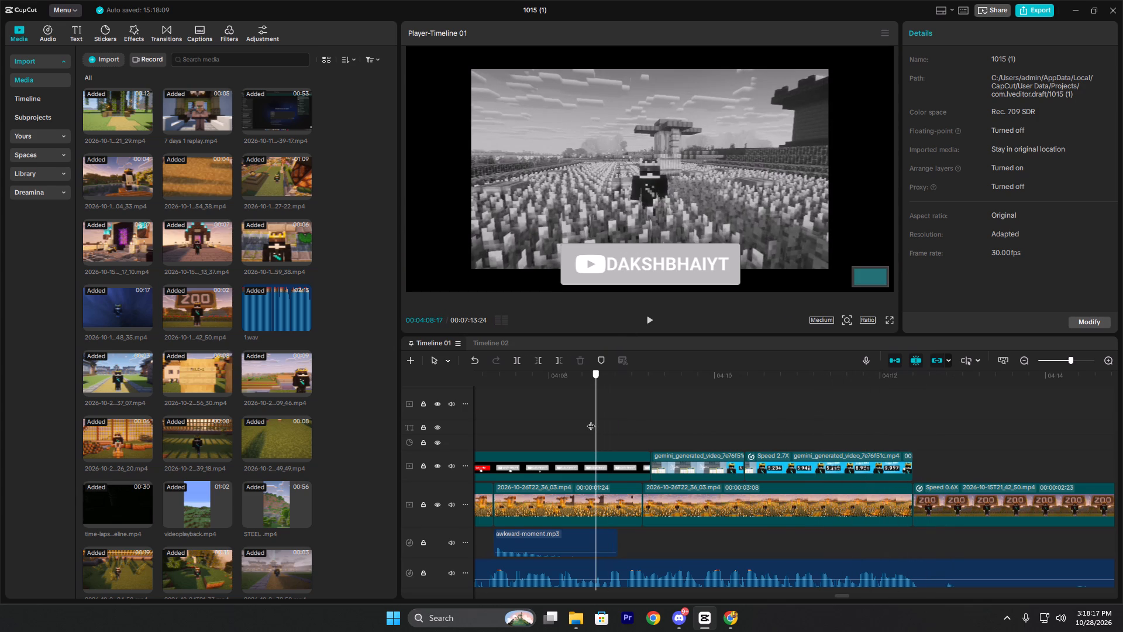
key(space)
click(654, 432)
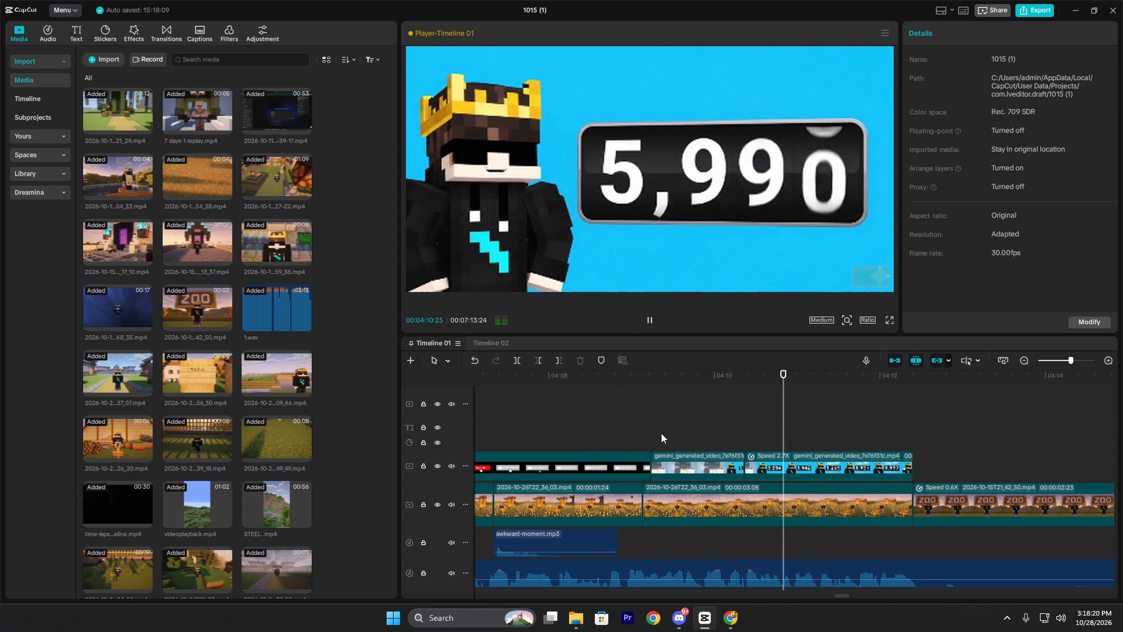
key(space)
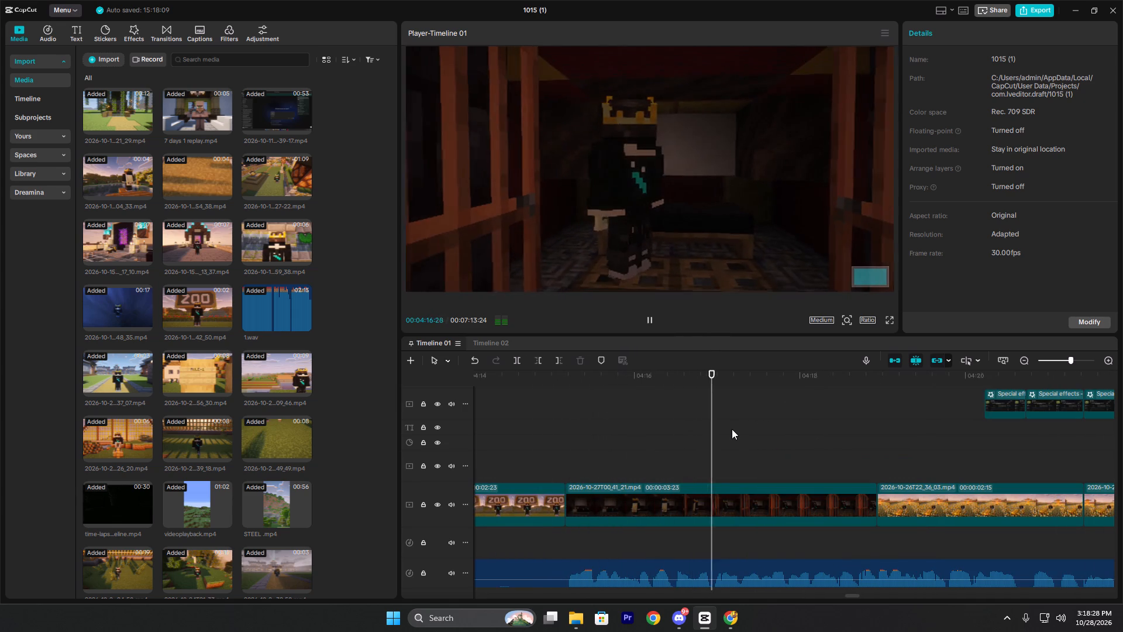
Split the dark clip 2026-10-27T00_41_21.mp4 at 00:04:17:16 and again at 00:04:18:10 to isolate a short middle segment.
scroll(732, 429, down, 4)
ctrl+scroll(732, 429, down, 5)
key(space)
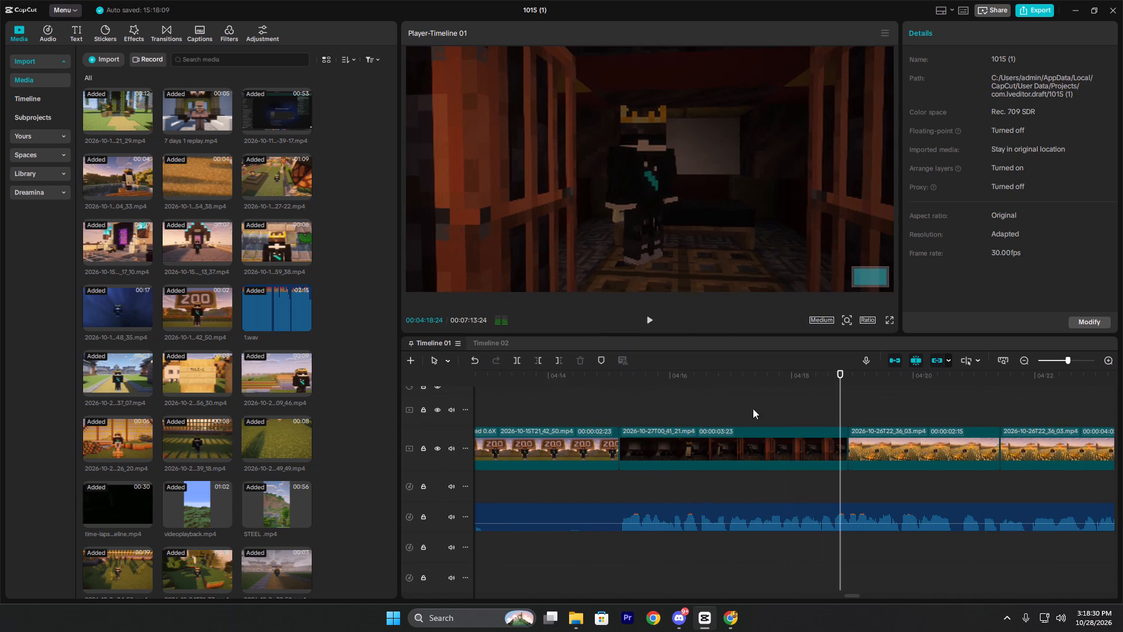
click(717, 400)
key(space)
key(space)
click(764, 449)
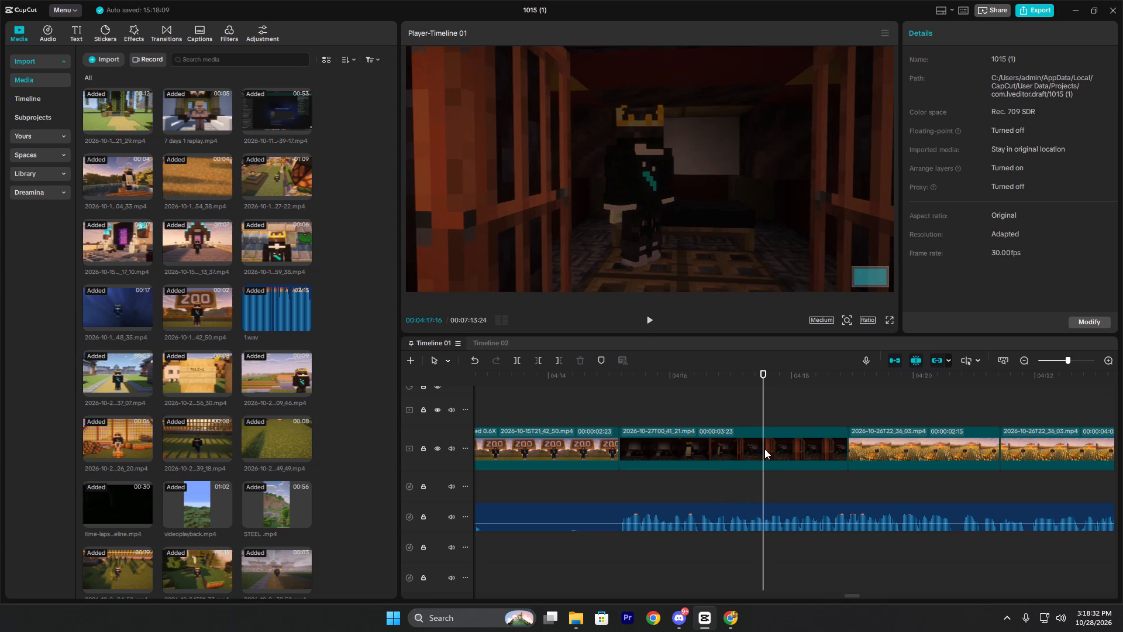
key(ctrl+b)
key(space)
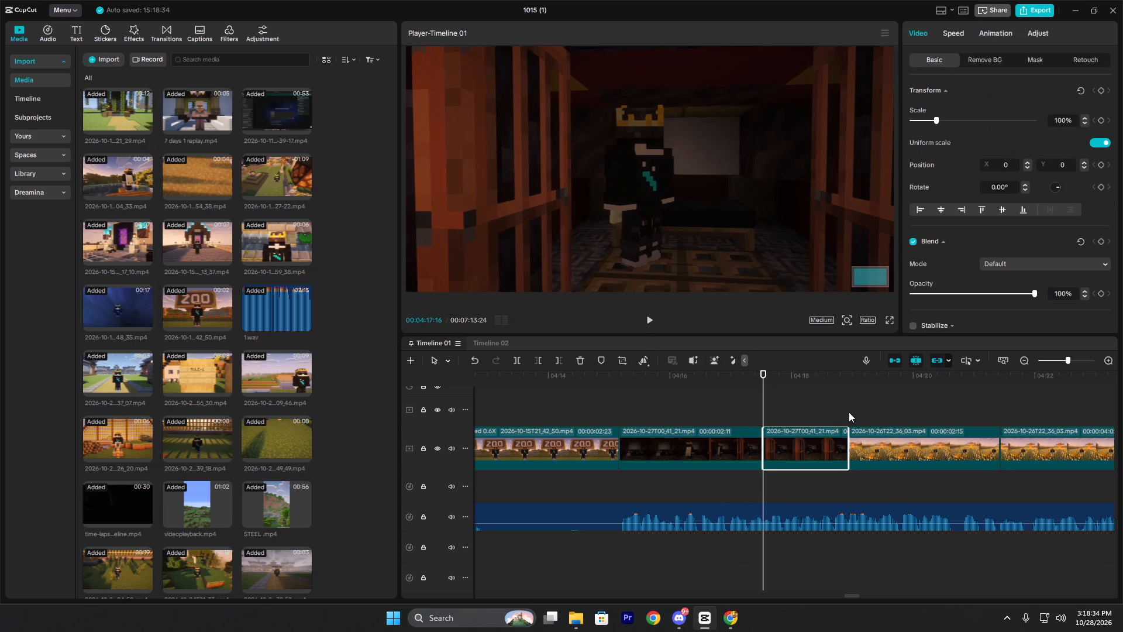
key(space)
key(ctrl+b)
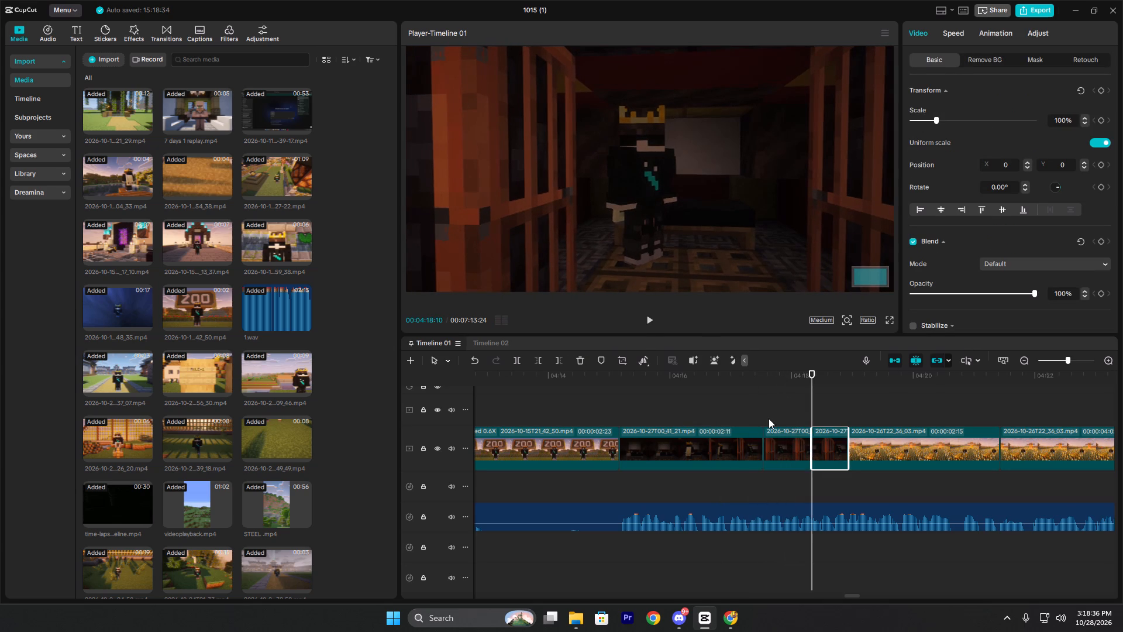
Turn off uniform scale for the isolated middle segment, stretch its scale width well beyond 100%, and return to its start.
click(787, 396)
click(786, 448)
click(1106, 143)
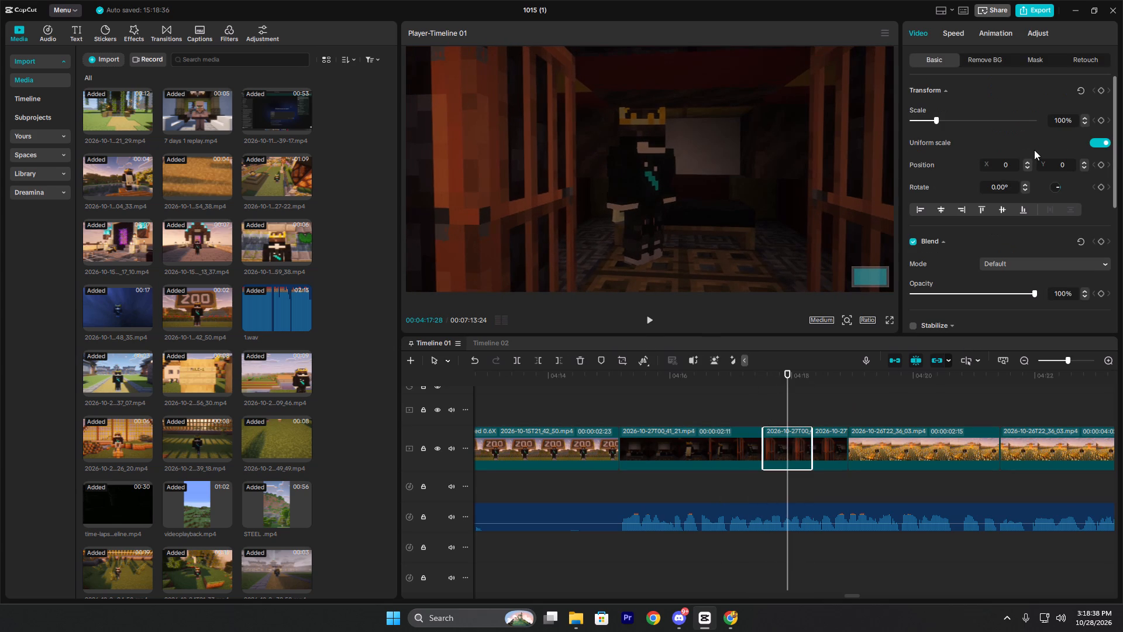
drag(937, 119, 945, 126)
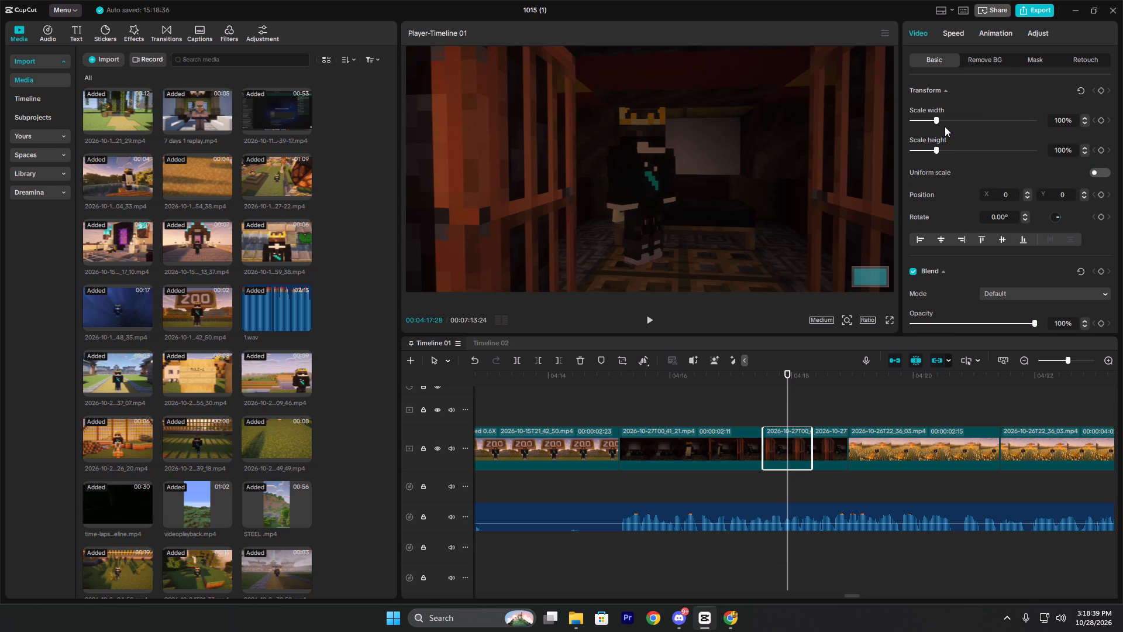
drag(945, 126, 981, 141)
click(773, 399)
drag(773, 400, 766, 404)
Look through the Gaming Vid.. SFX folder, inside Sound effect on drive D, for a sound that suits the stretched segment.
click(574, 631)
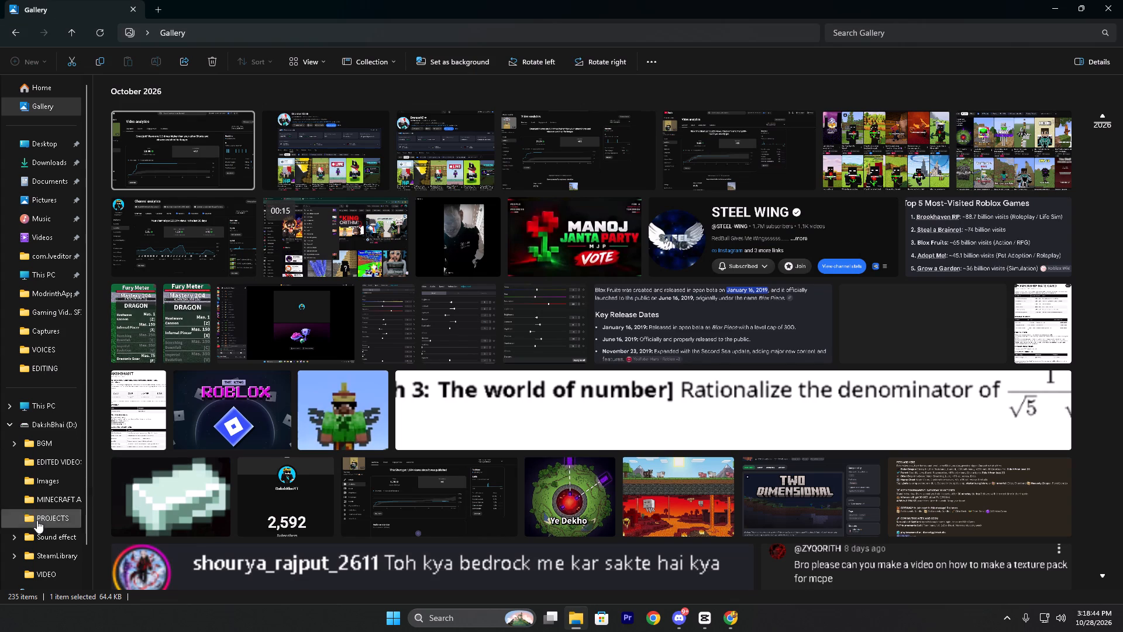
click(50, 538)
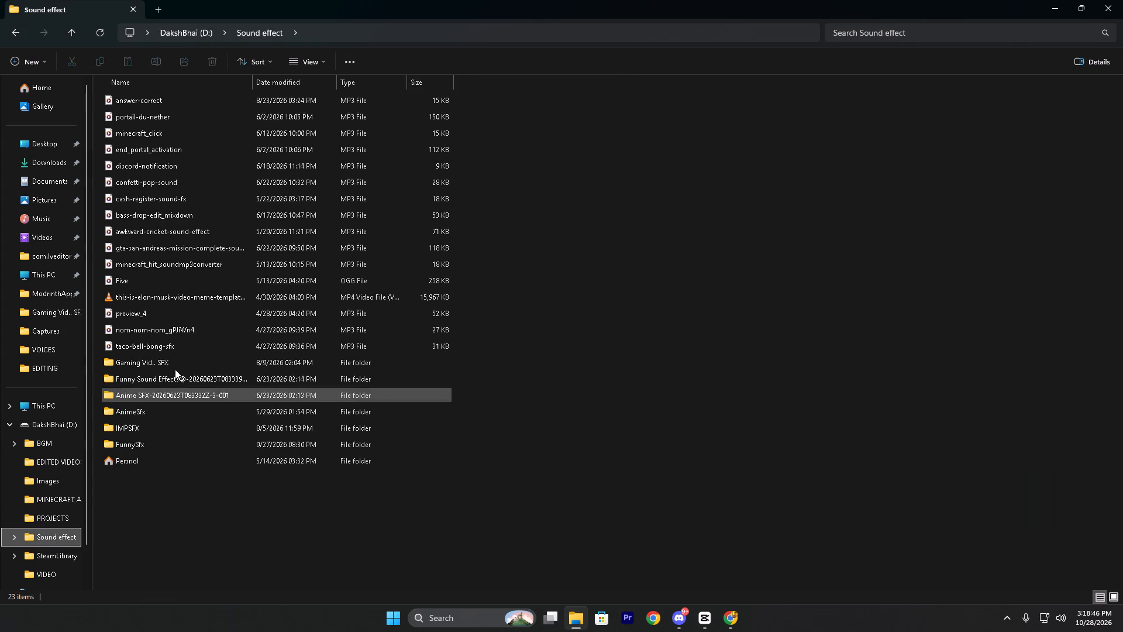
double_click(142, 365)
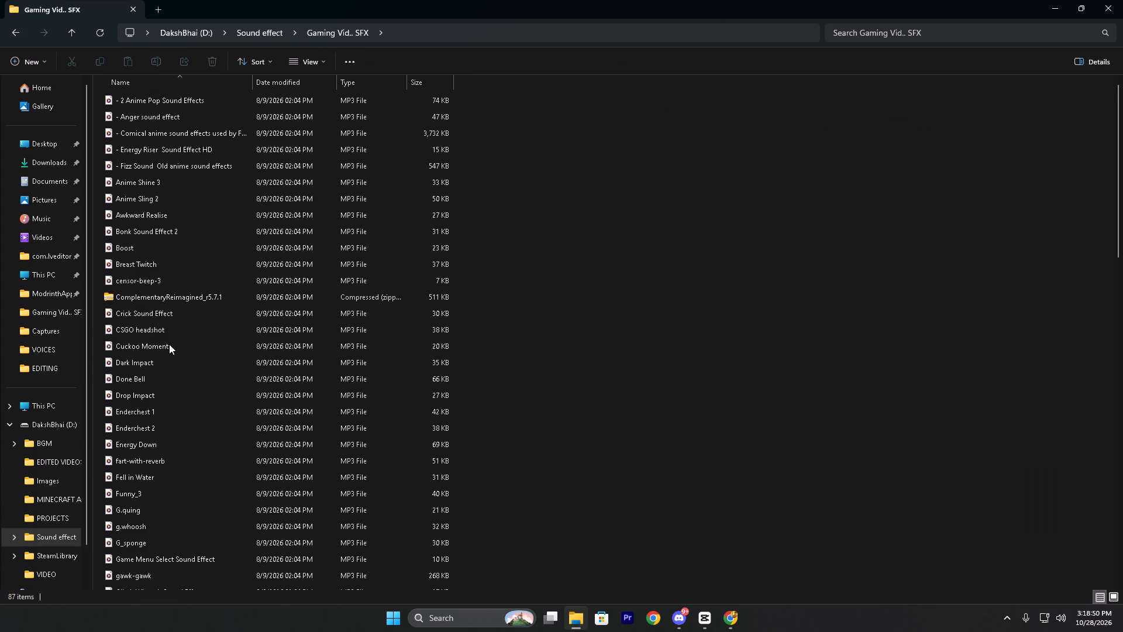
scroll(181, 446, down, 1)
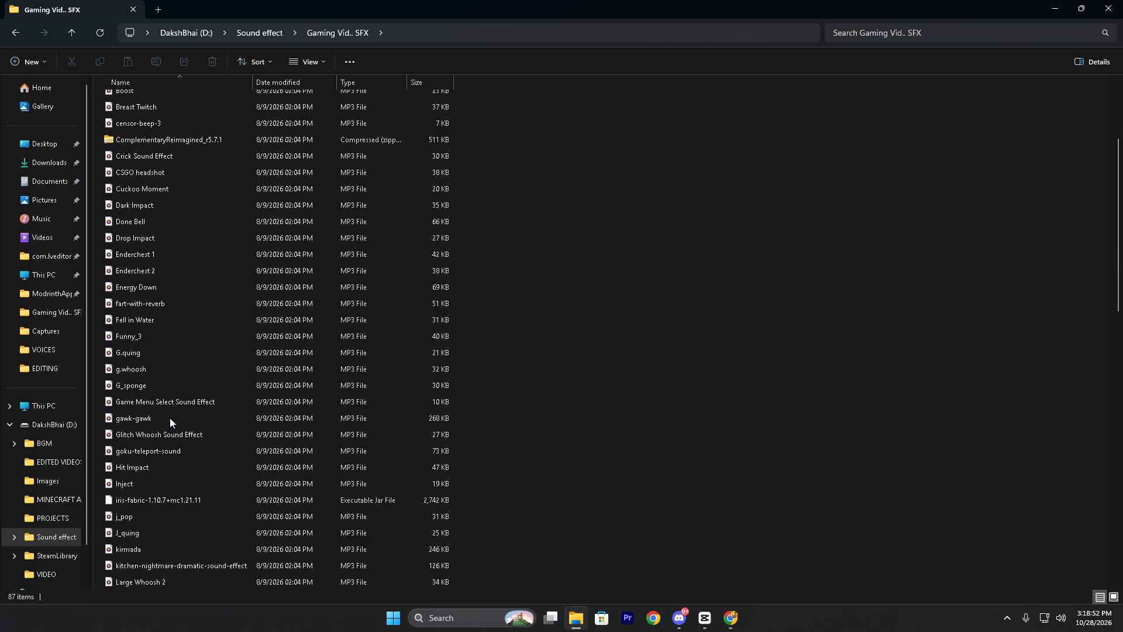
scroll(174, 472, down, 1)
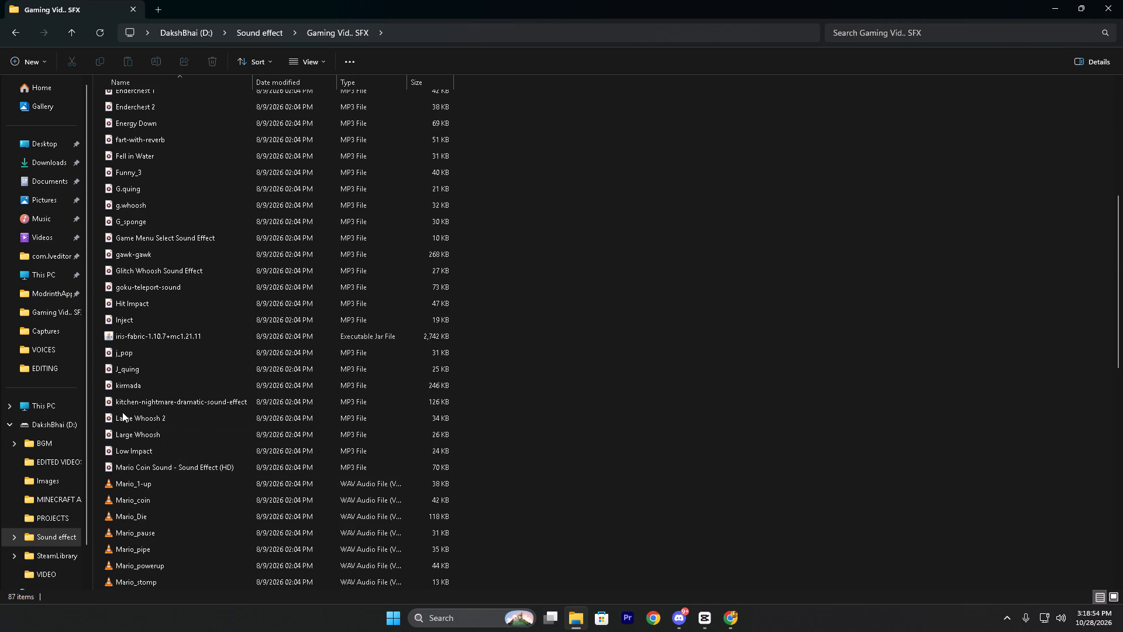
scroll(240, 380, down, 1)
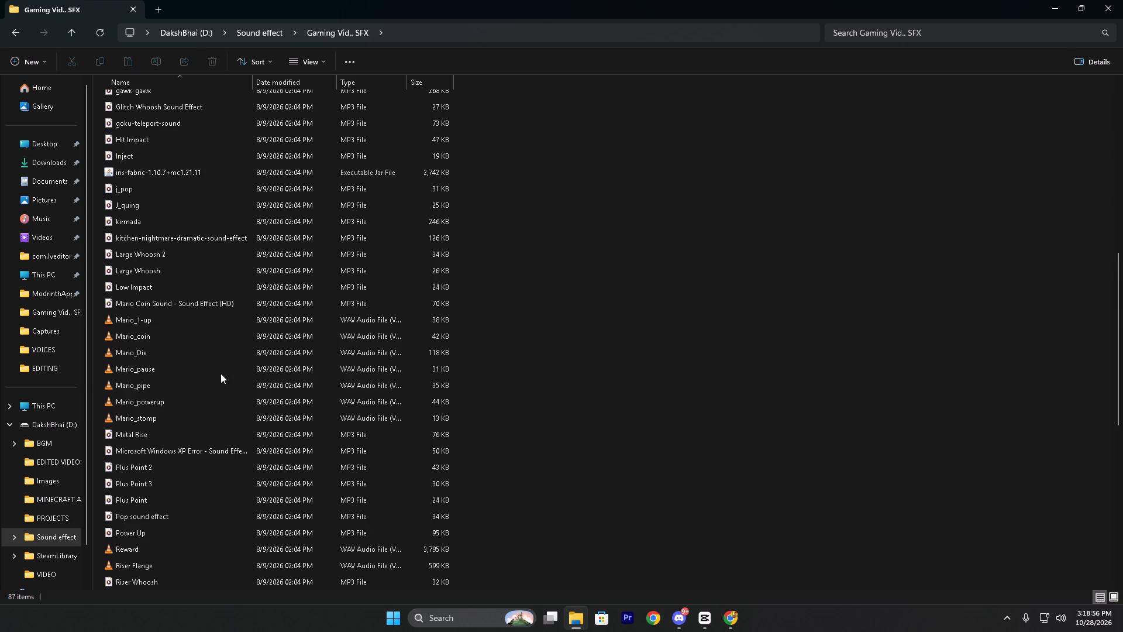
scroll(168, 379, down, 1)
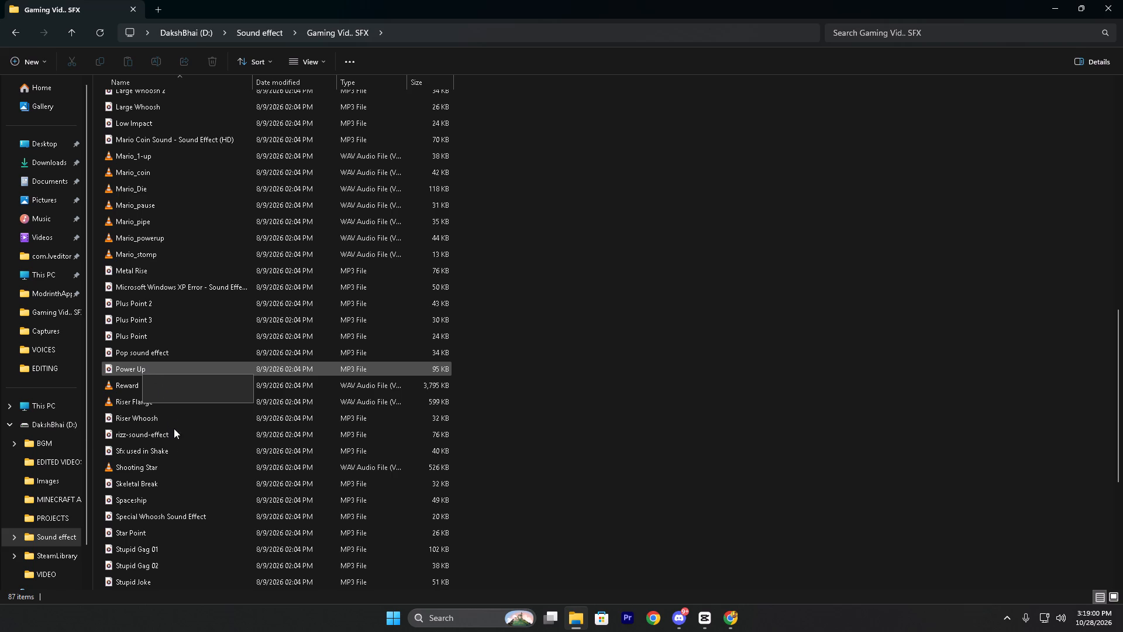
scroll(200, 476, up, 8)
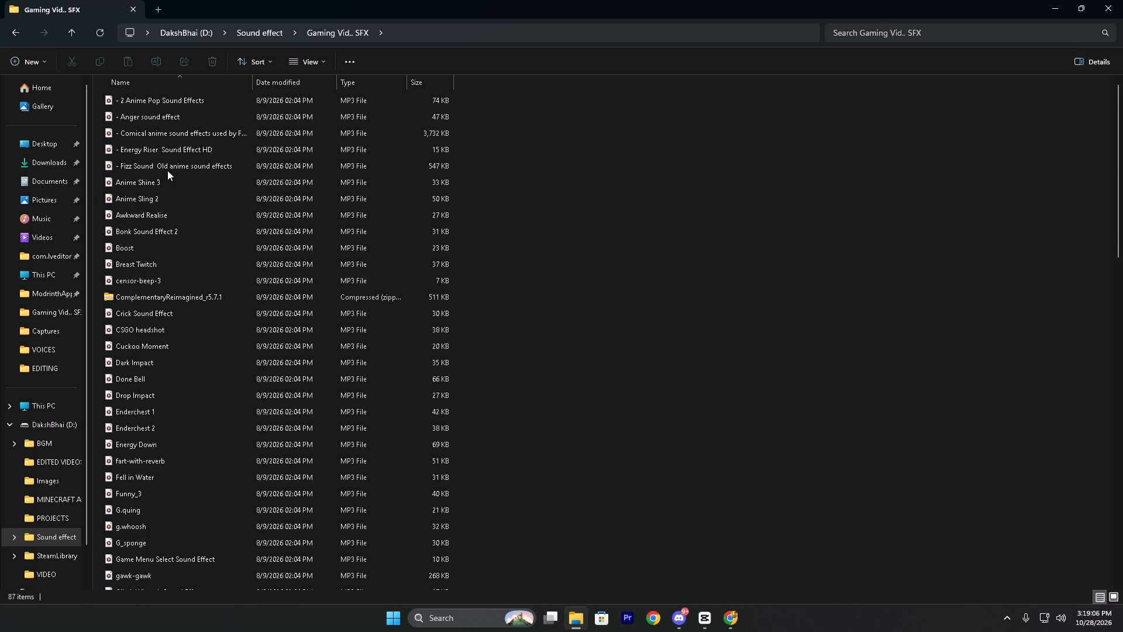
scroll(197, 217, down, 1)
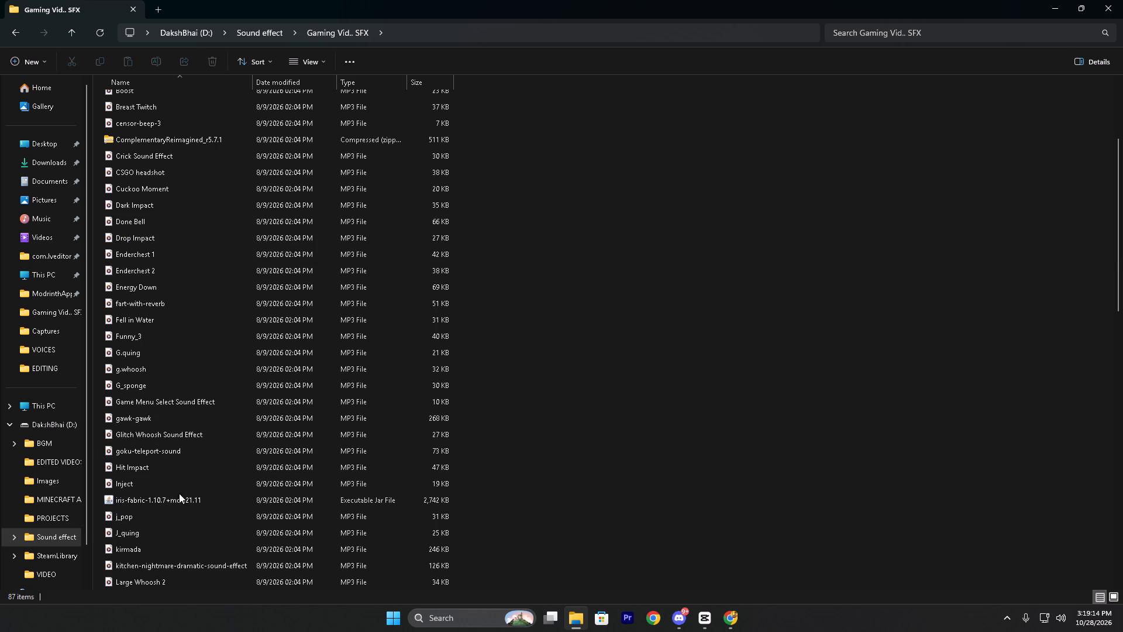
scroll(211, 525, down, 1)
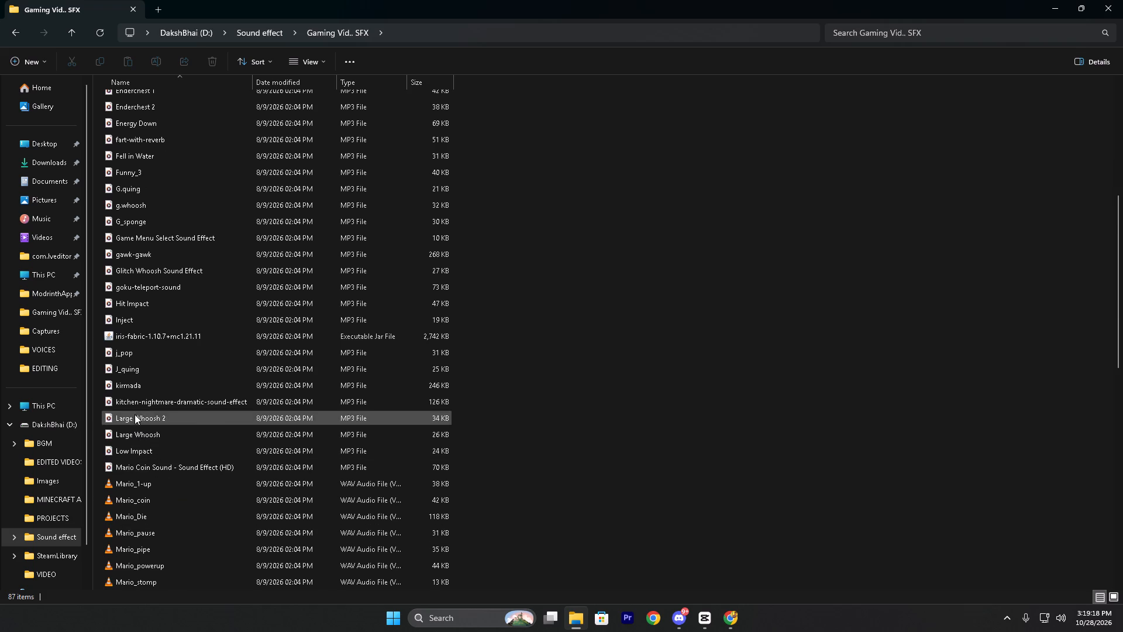
scroll(139, 376, down, 2)
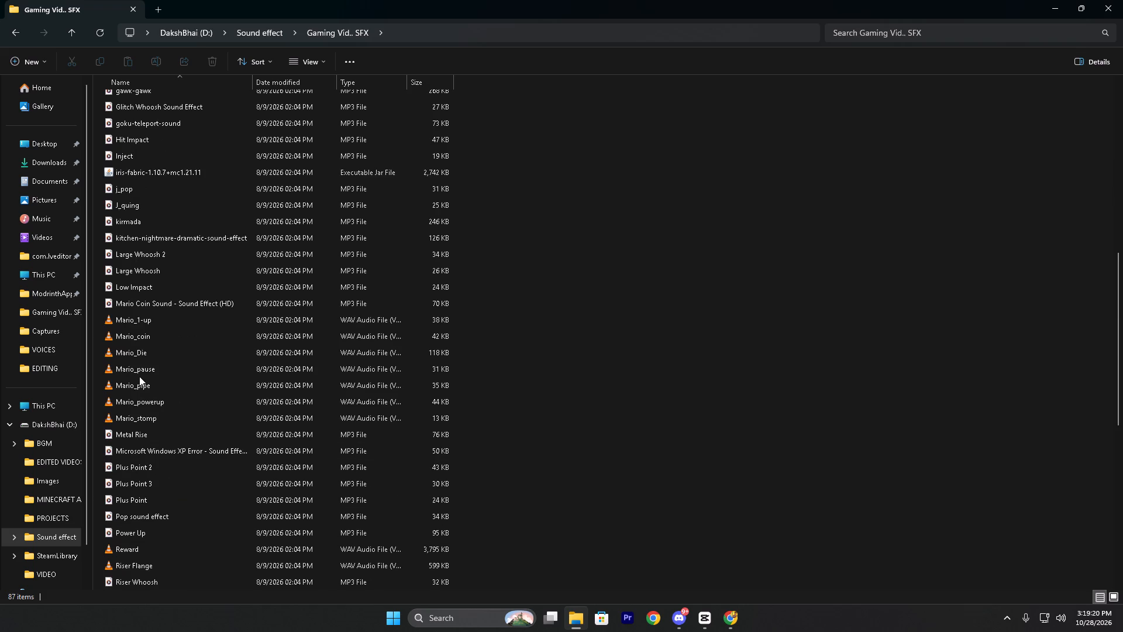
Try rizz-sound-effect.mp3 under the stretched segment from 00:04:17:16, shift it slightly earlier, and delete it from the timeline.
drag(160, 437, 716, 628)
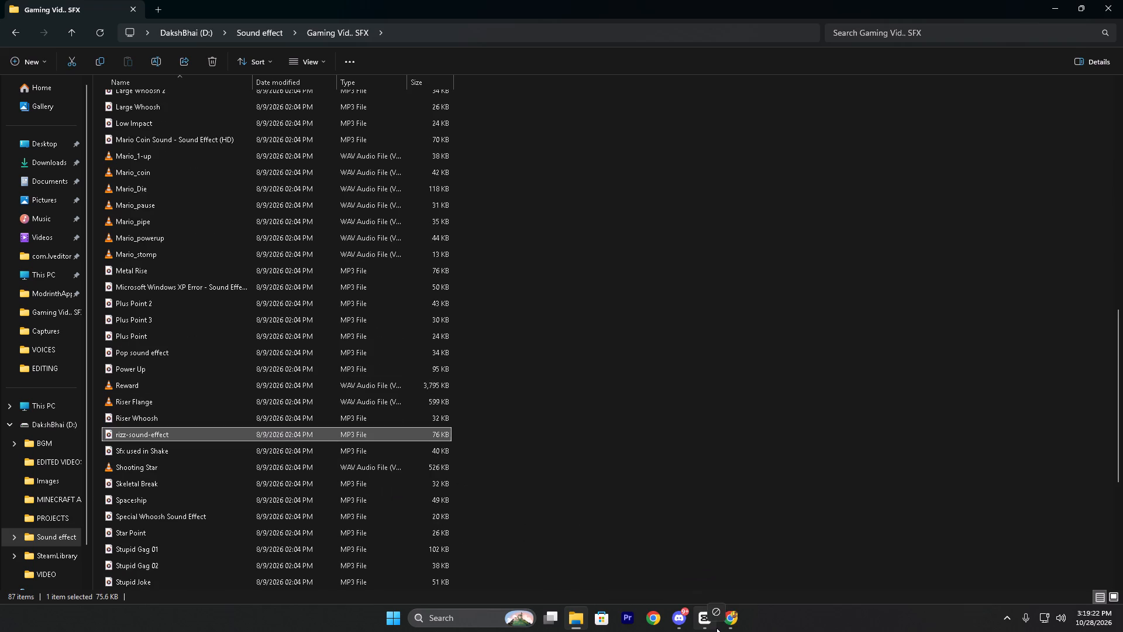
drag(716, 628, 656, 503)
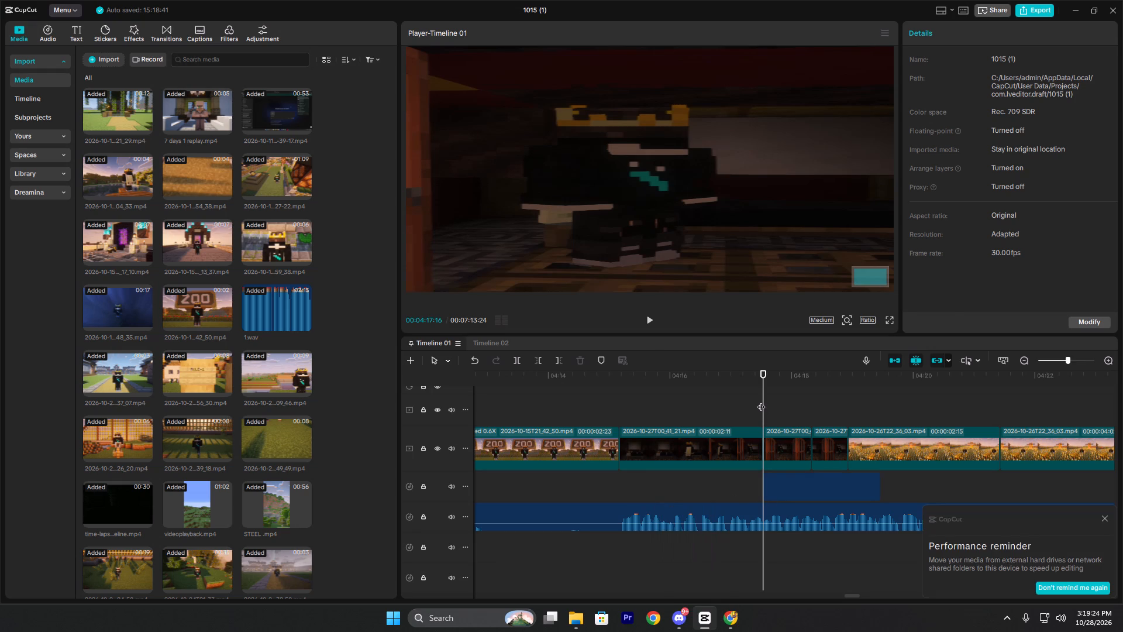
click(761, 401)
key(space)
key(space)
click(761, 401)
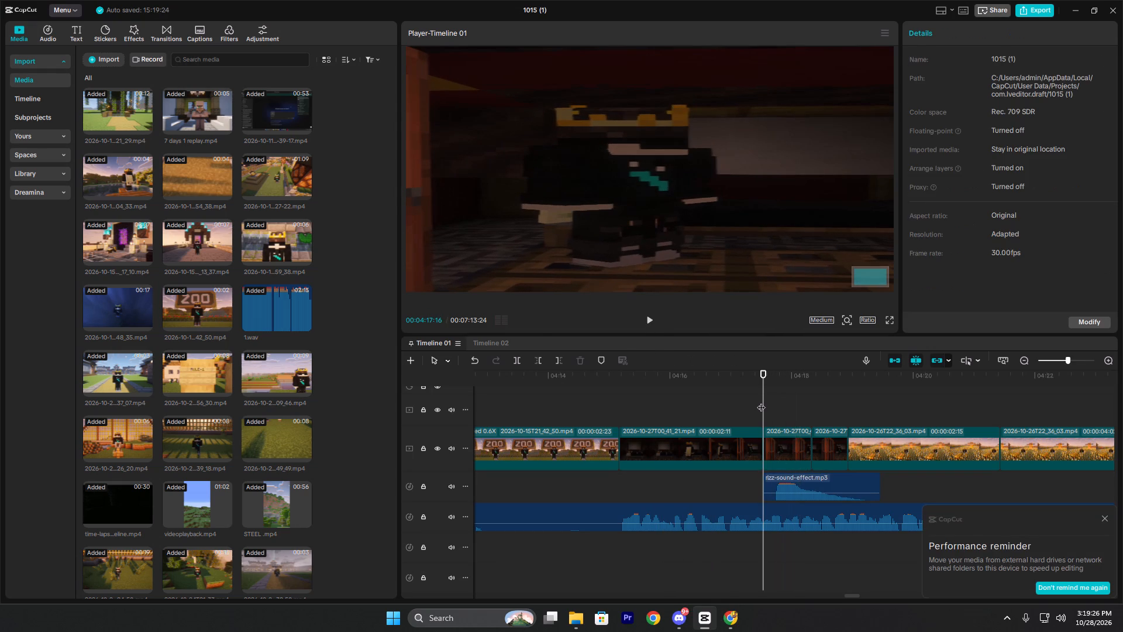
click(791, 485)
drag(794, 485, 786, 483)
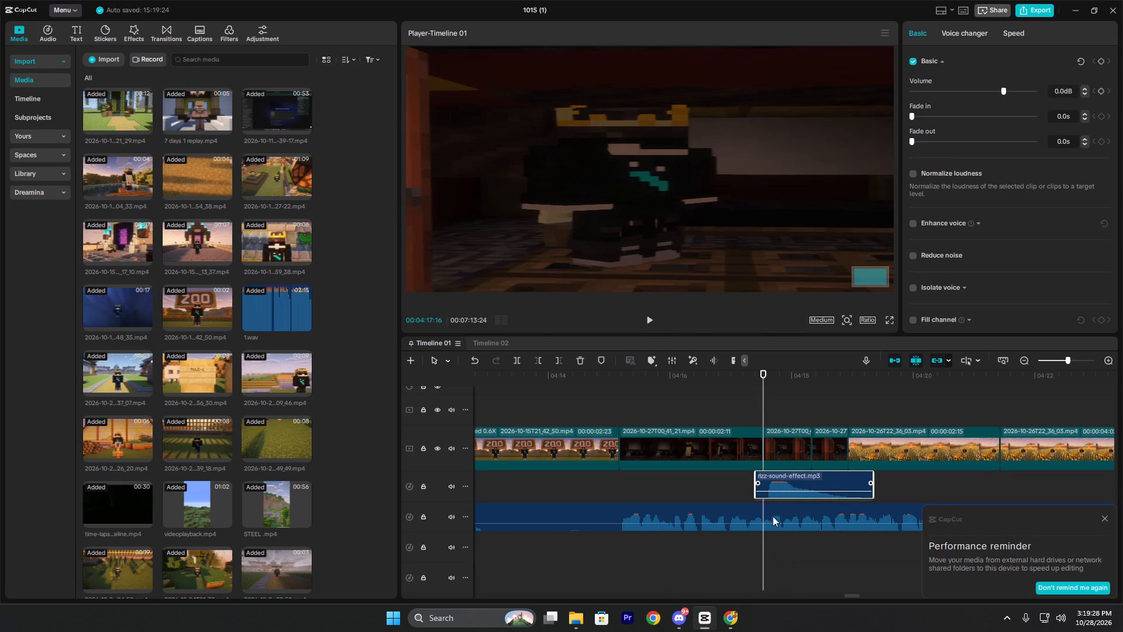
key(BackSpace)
Switch to Chrome, search Google for "shock sfx" in a new tab, and open the Myinstants Shocked sound result.
click(738, 618)
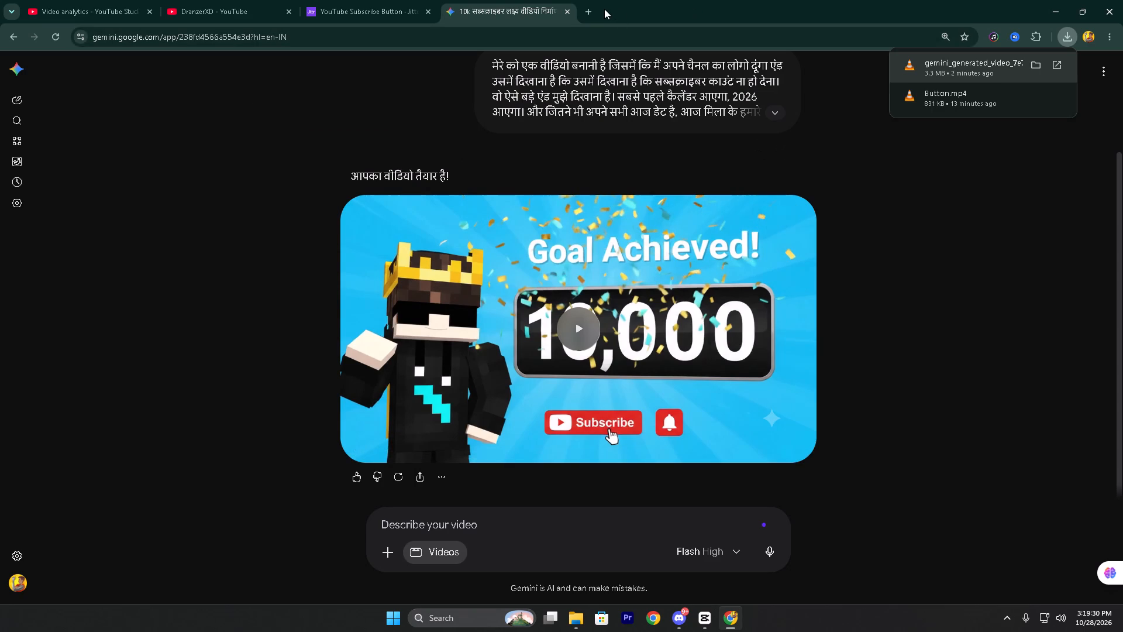
click(595, 9)
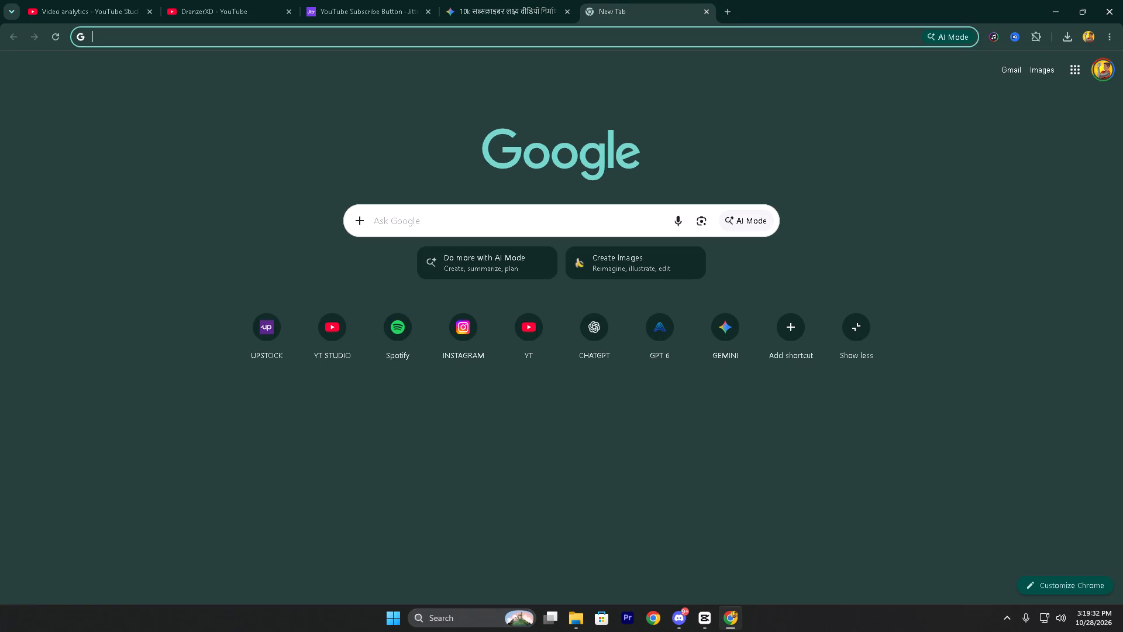
click(543, 224)
text(sho)
key(c)
text(k sfx)
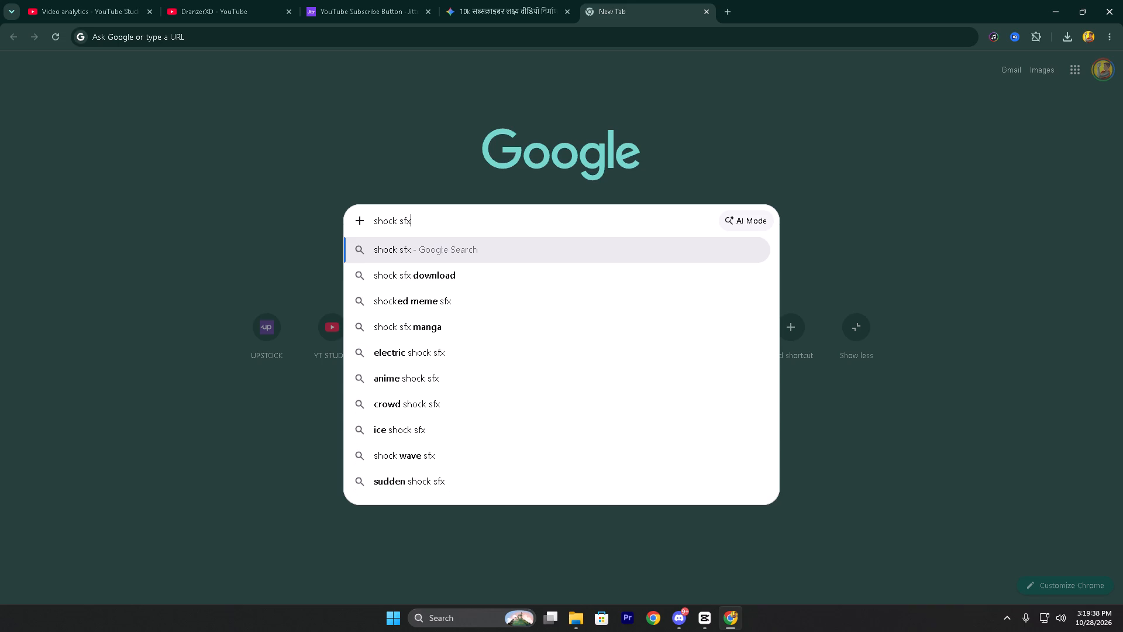
key(Return)
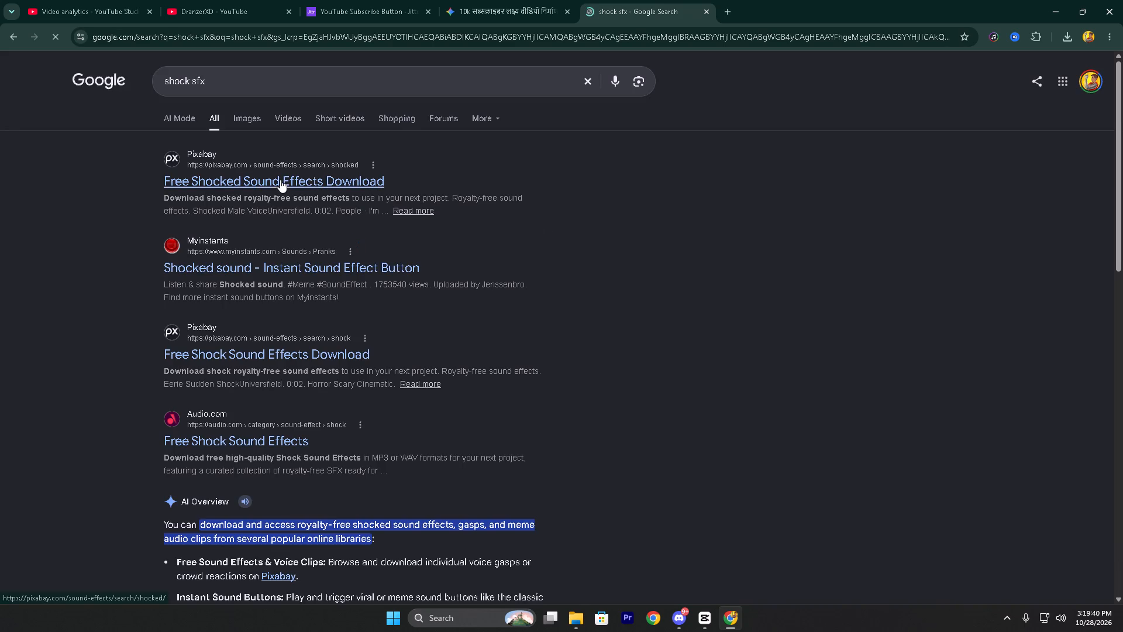
click(266, 261)
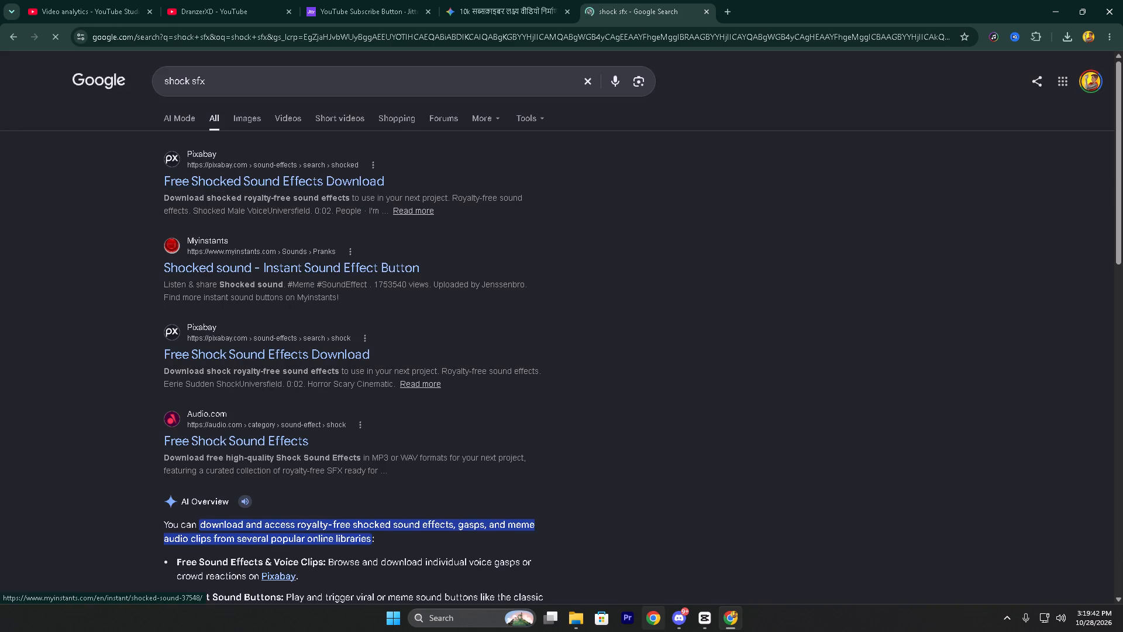
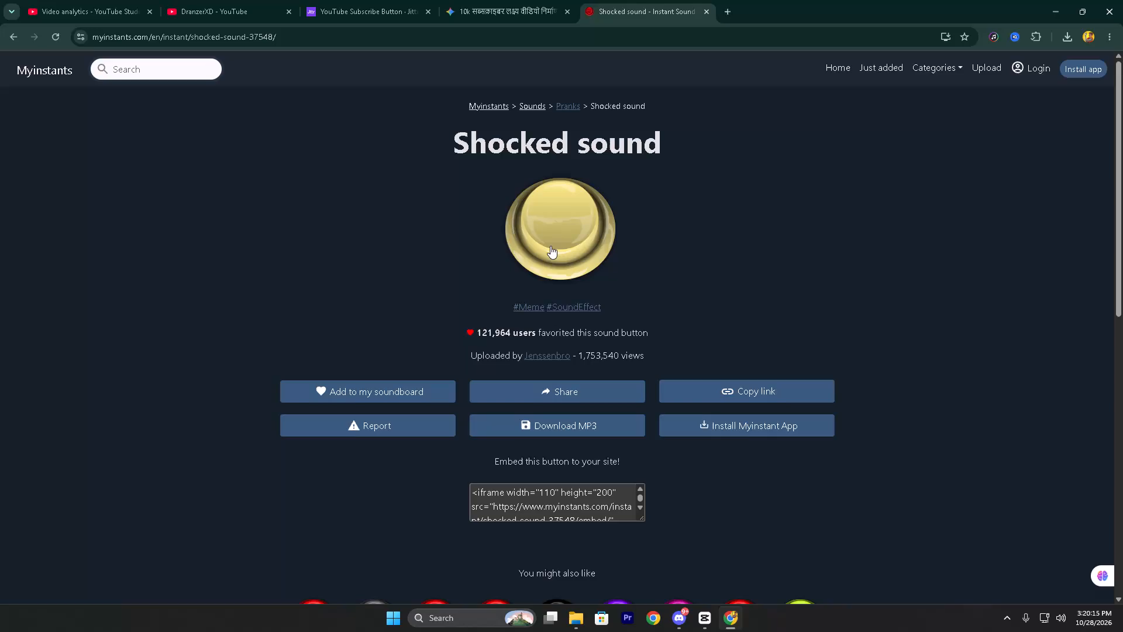
Preview the related sounds below Shocked sound on Myinstants and download the Metal pipe clang MP3.
scroll(550, 263, down, 1)
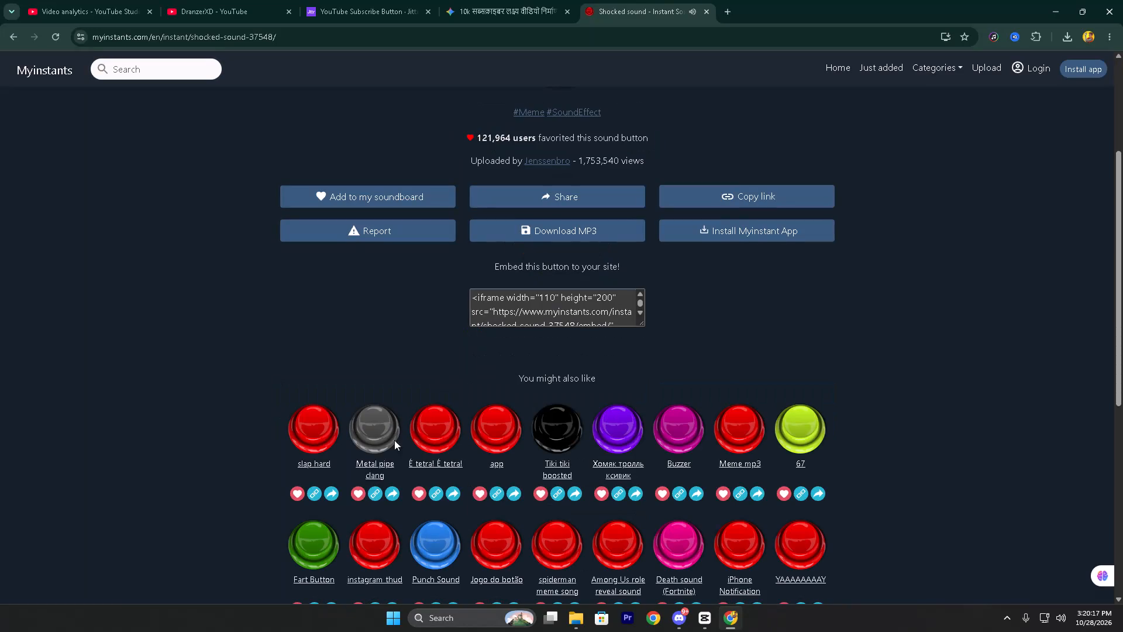
click(311, 439)
click(368, 423)
click(372, 470)
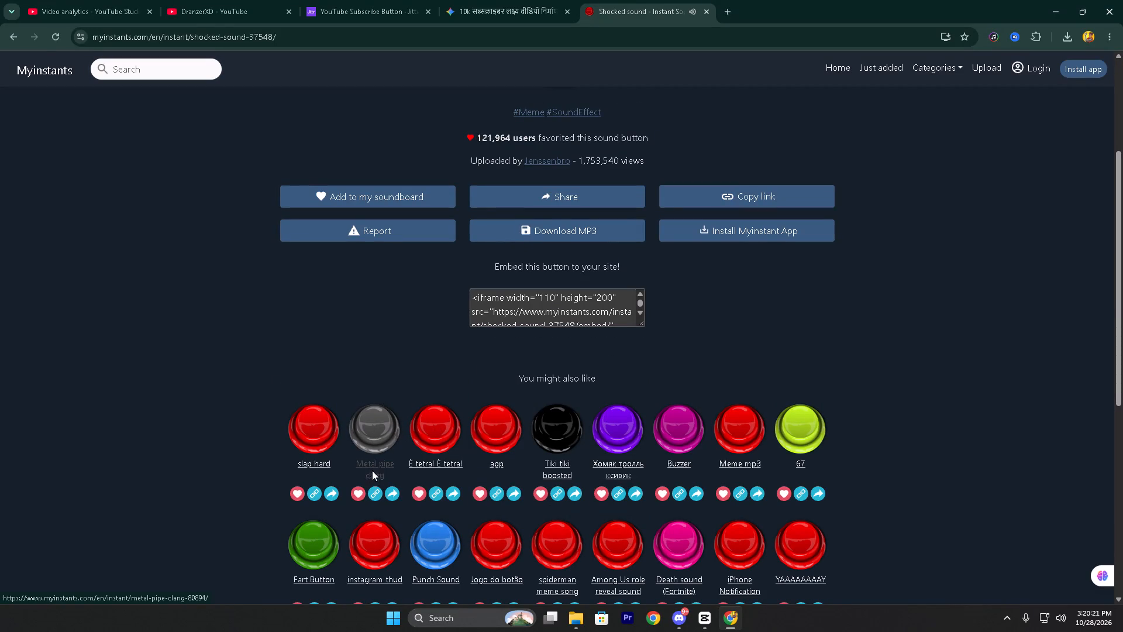
click(508, 407)
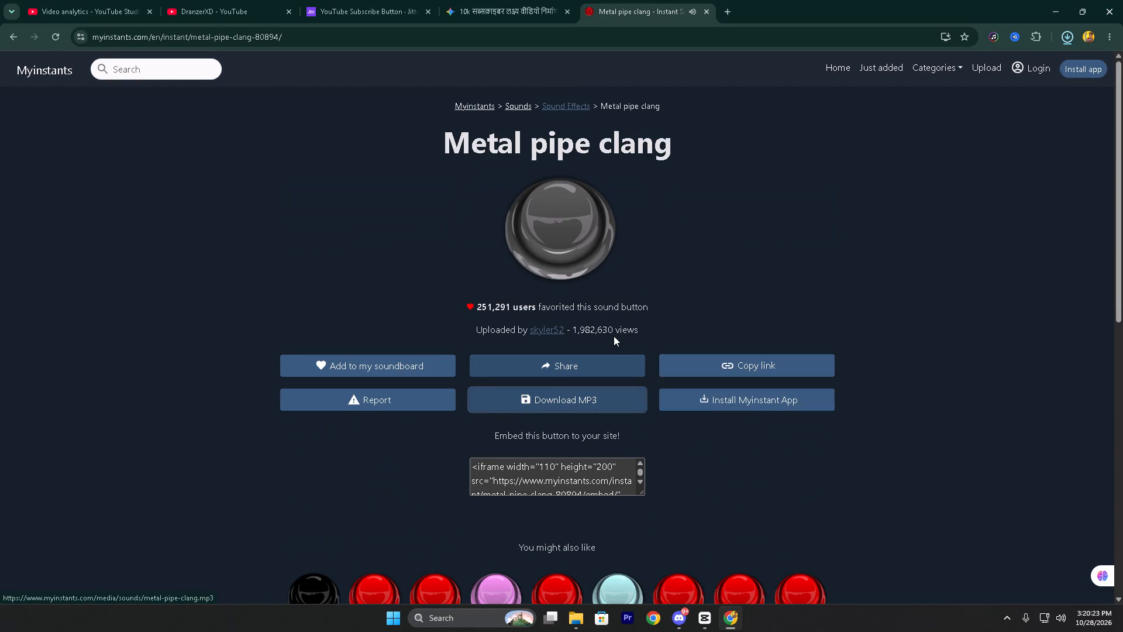
Bring the downloaded metal-pipe-clang.mp3 into CapCut's timeline under the stretched segment and shift it slightly earlier than 00:04:17:16.
drag(964, 72, 806, 225)
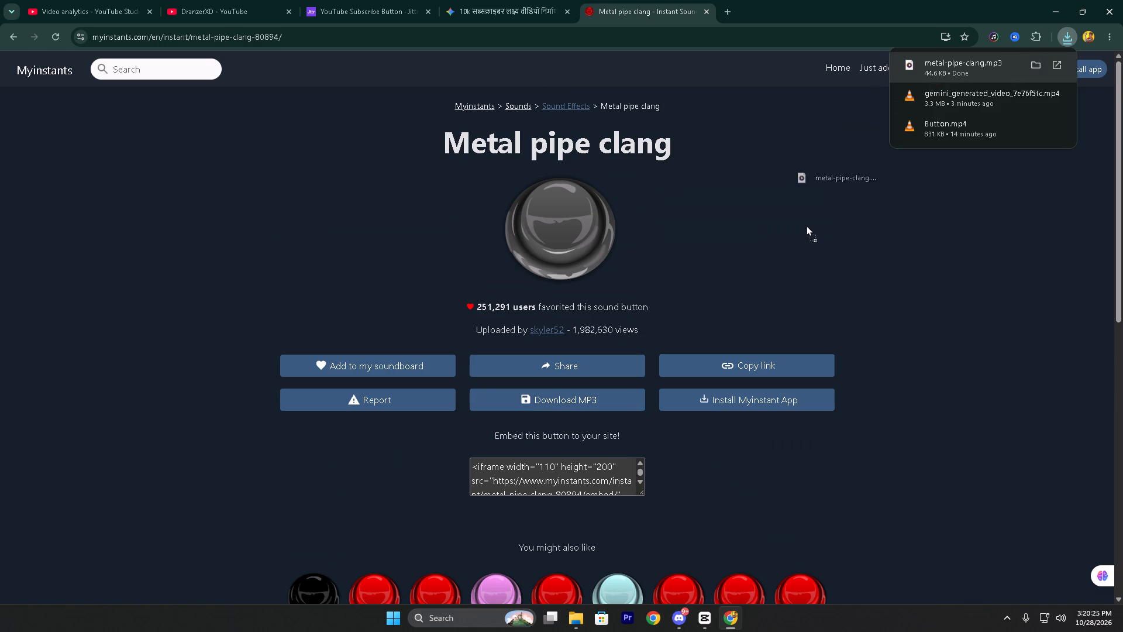
drag(806, 225, 627, 518)
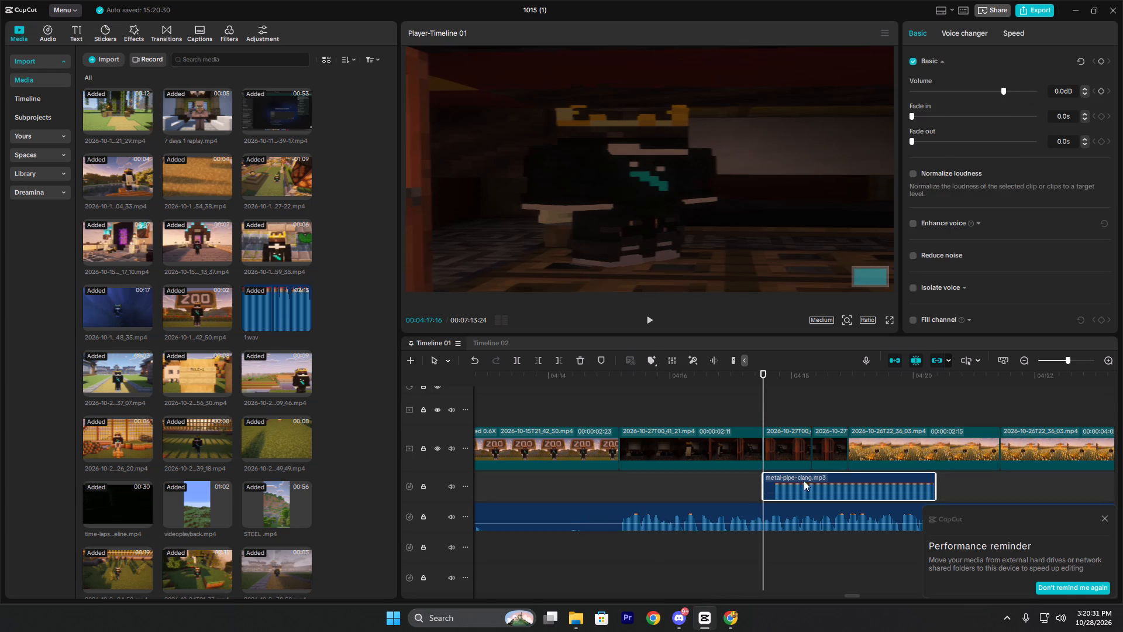
drag(807, 485, 796, 487)
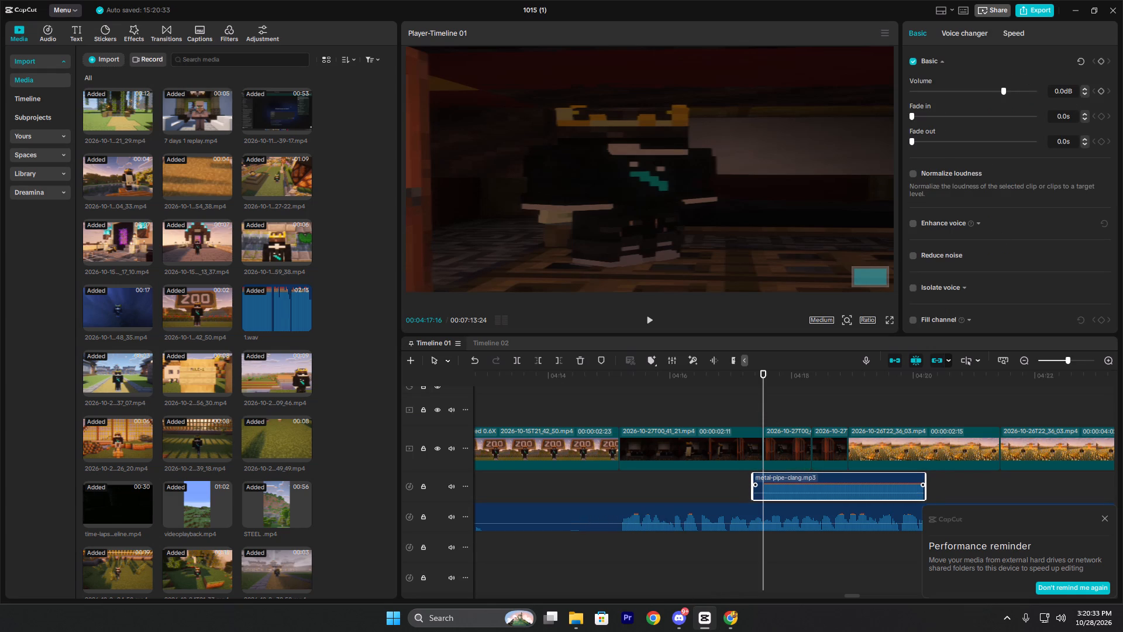
Lower the metal pipe clang to about -16.2 dB, trim its tail at the stretched segment's end, and play the gag back.
click(977, 90)
key(space)
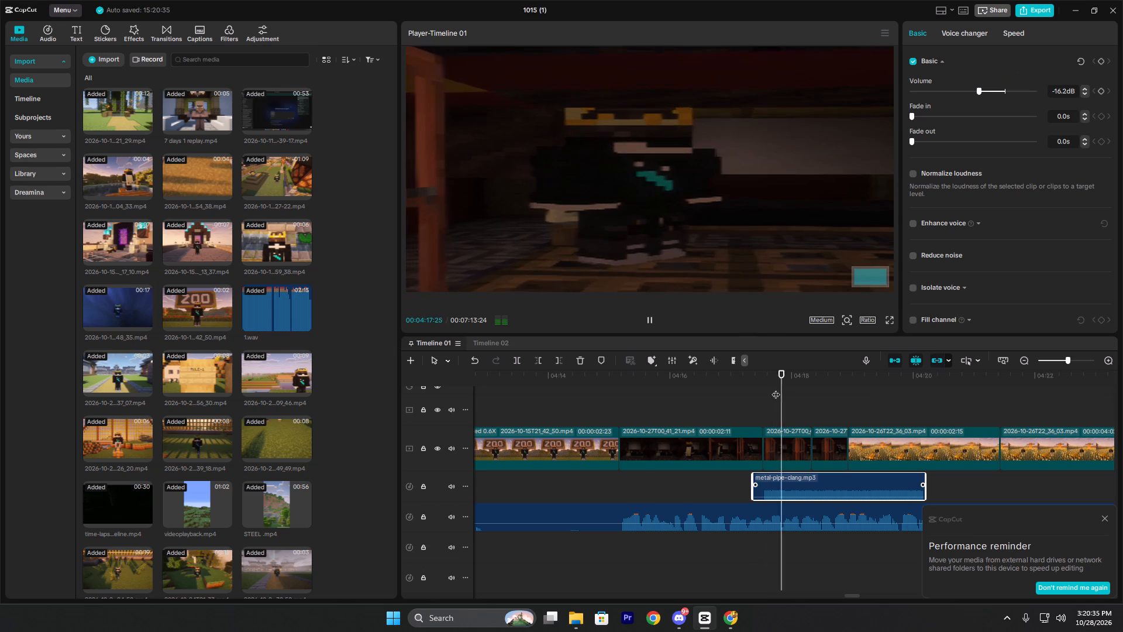
key(space)
key(w)
key(space)
key(space)
click(774, 421)
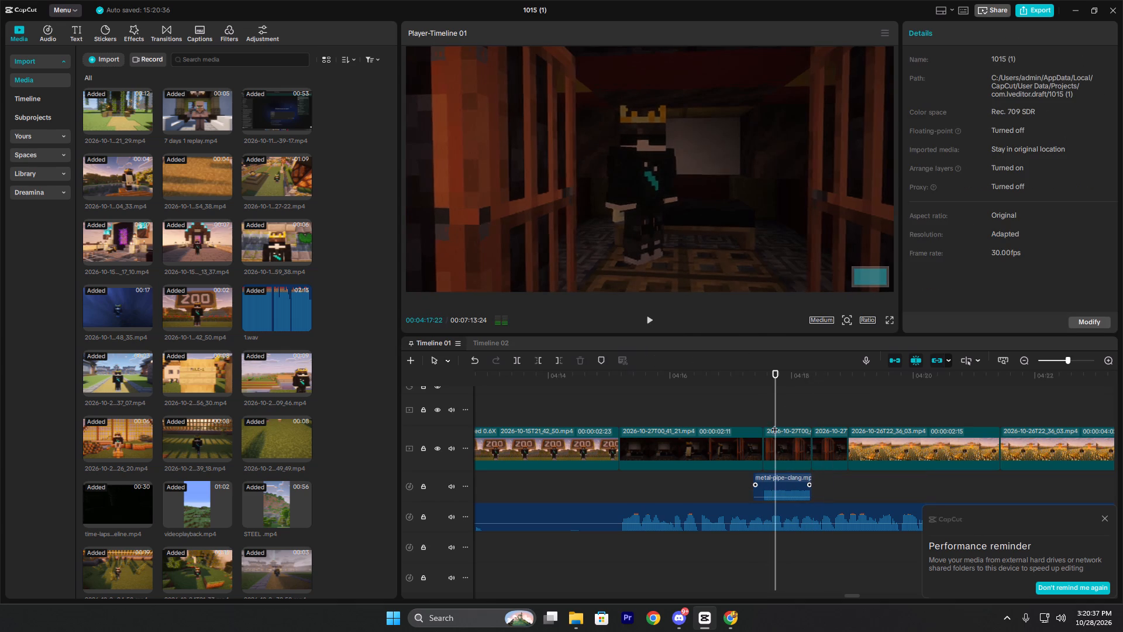
key(space)
key(space)
Lower the metal pipe clang's volume further and play the gag from shortly before the sound.
click(777, 487)
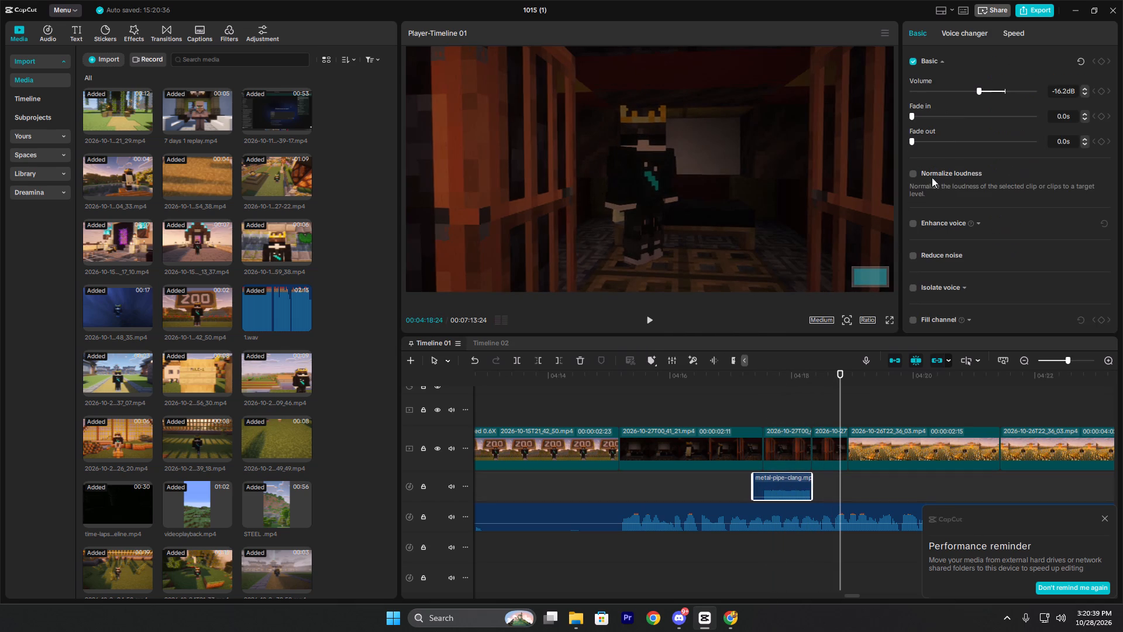
click(960, 86)
click(743, 391)
key(space)
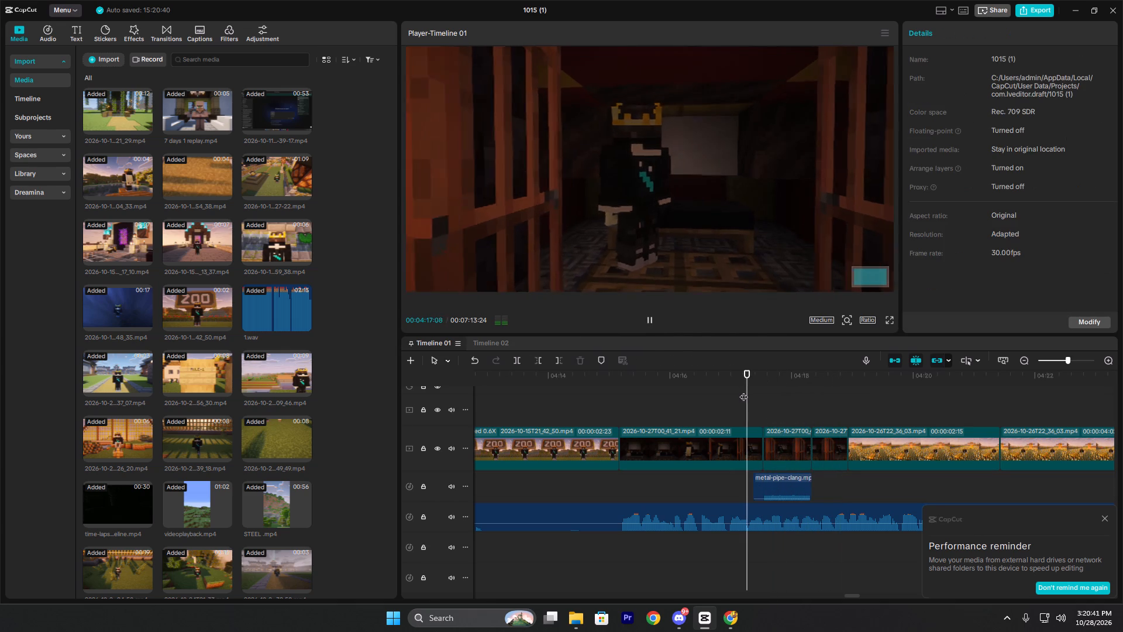
key(space)
click(731, 392)
key(space)
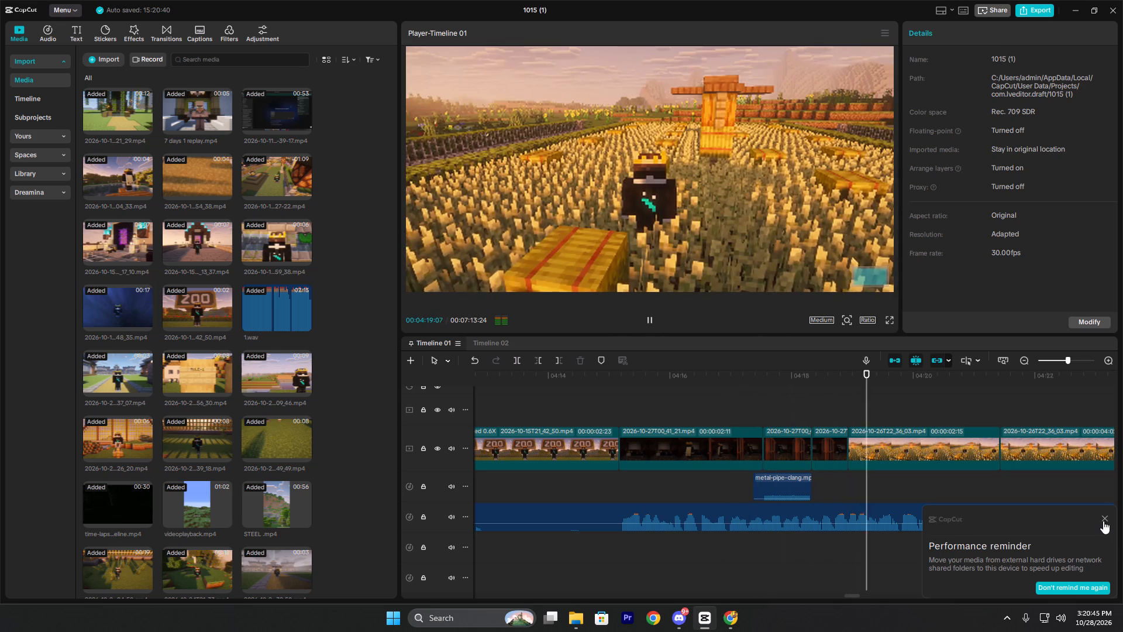
Close the performance reminder and review the following wheat field, zoo and pathway clips against the voice-over, up to around 00:04:28.
click(1104, 518)
key(space)
key(space)
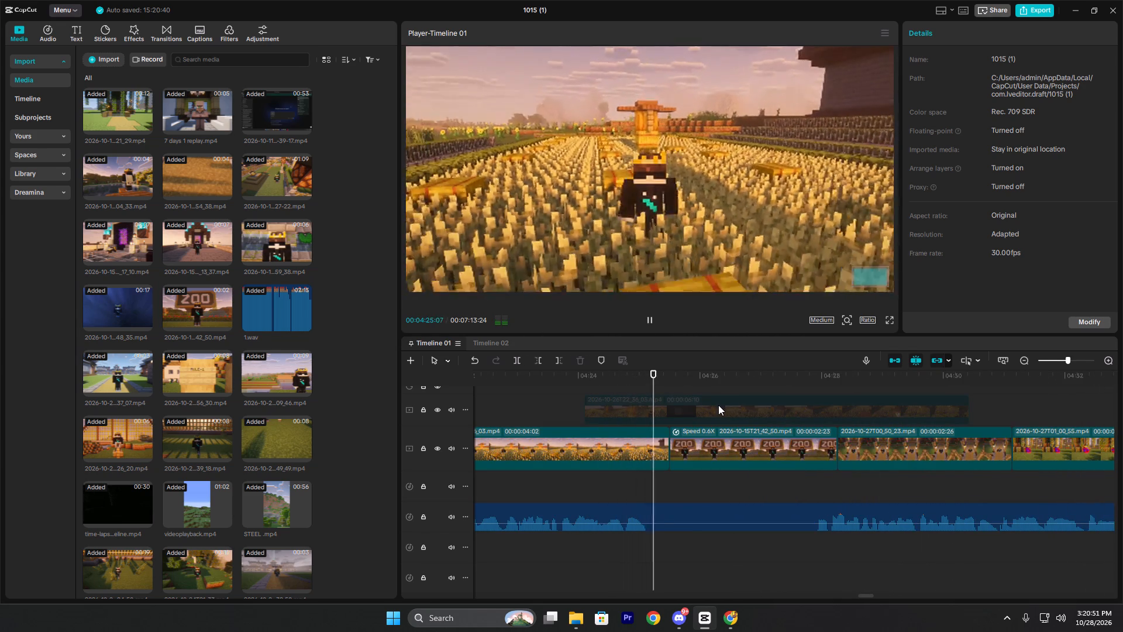
key(space)
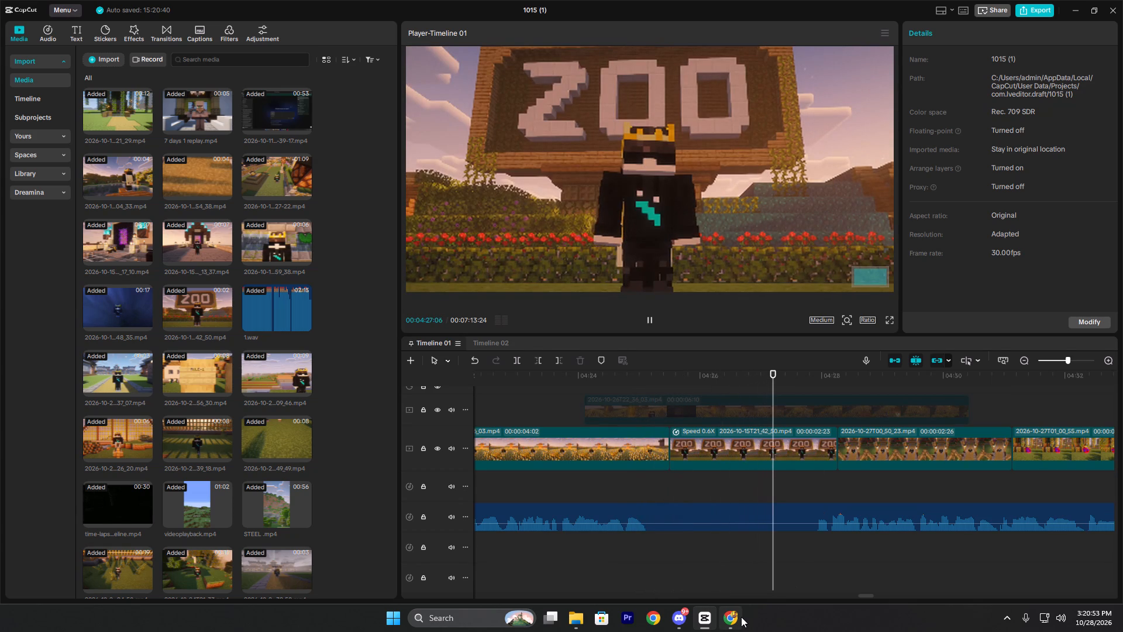
click(741, 617)
click(713, 612)
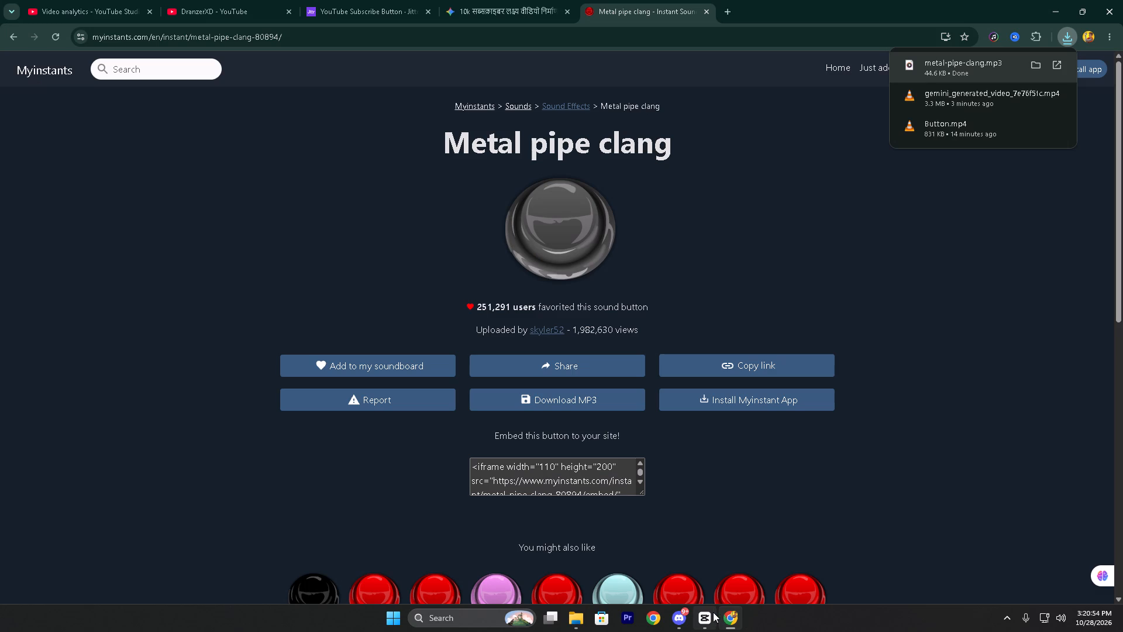
key(space)
click(898, 386)
click(865, 387)
key(space)
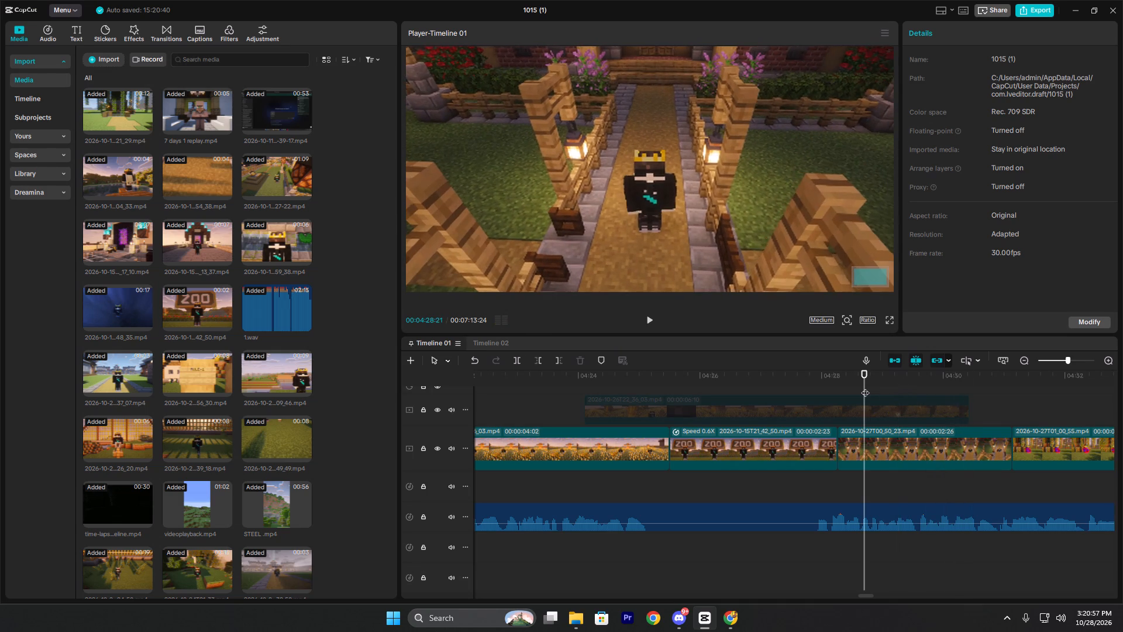
key(space)
Switch to Chrome and, from the YouTube subscriptions in the DranzerXD tab, open the channel listed directly after GT HUNTER LIVE.
click(732, 617)
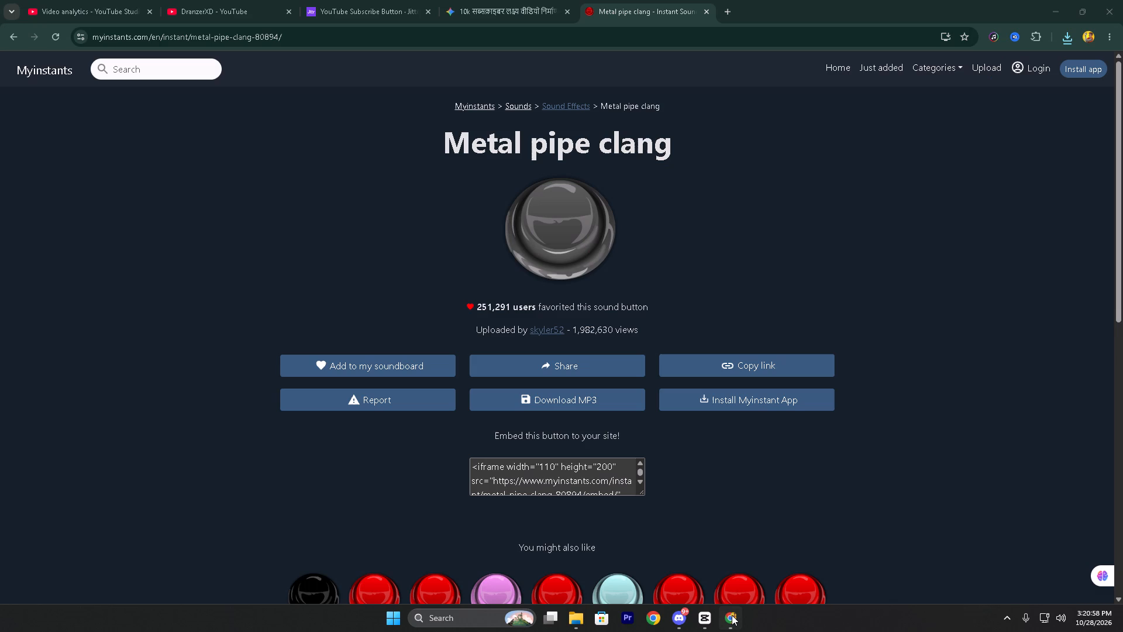
click(179, 0)
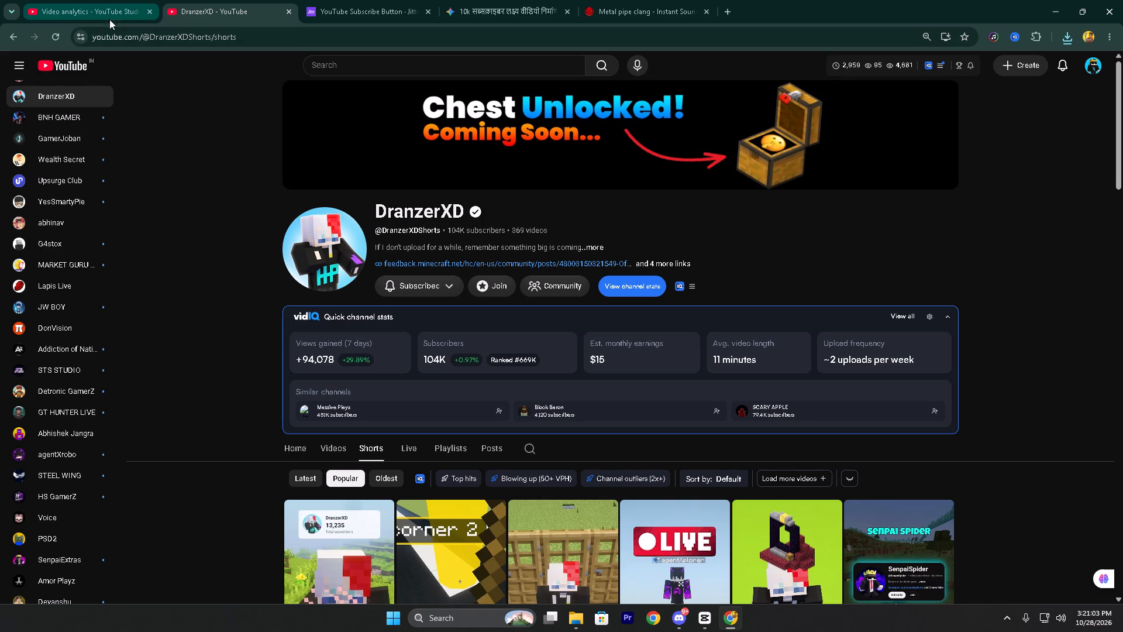
scroll(87, 228, down, 1)
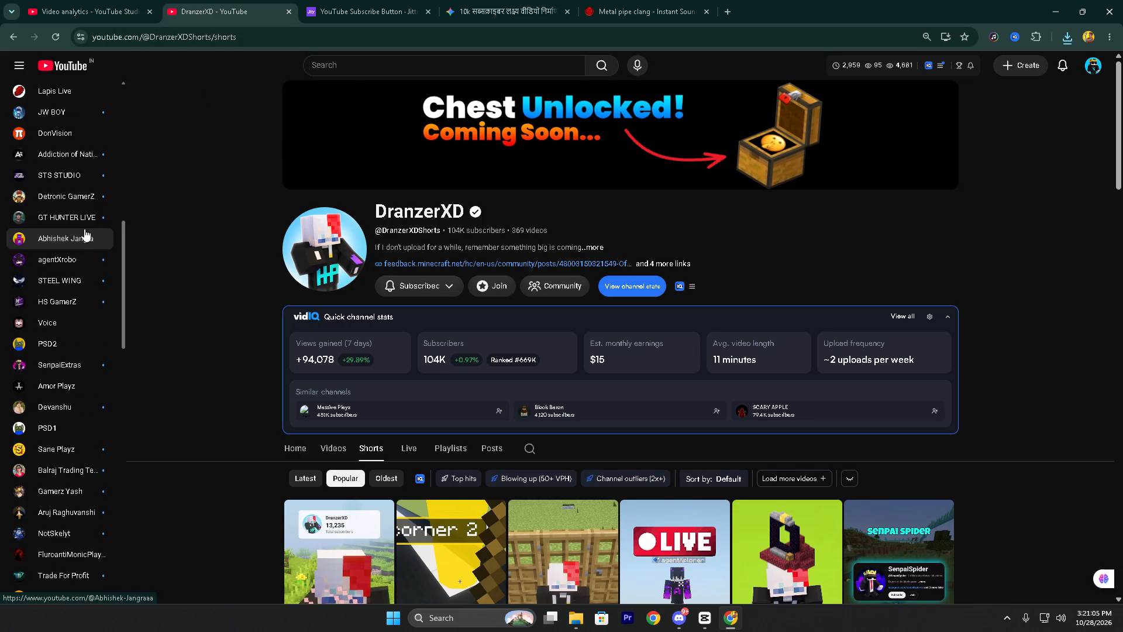
click(80, 232)
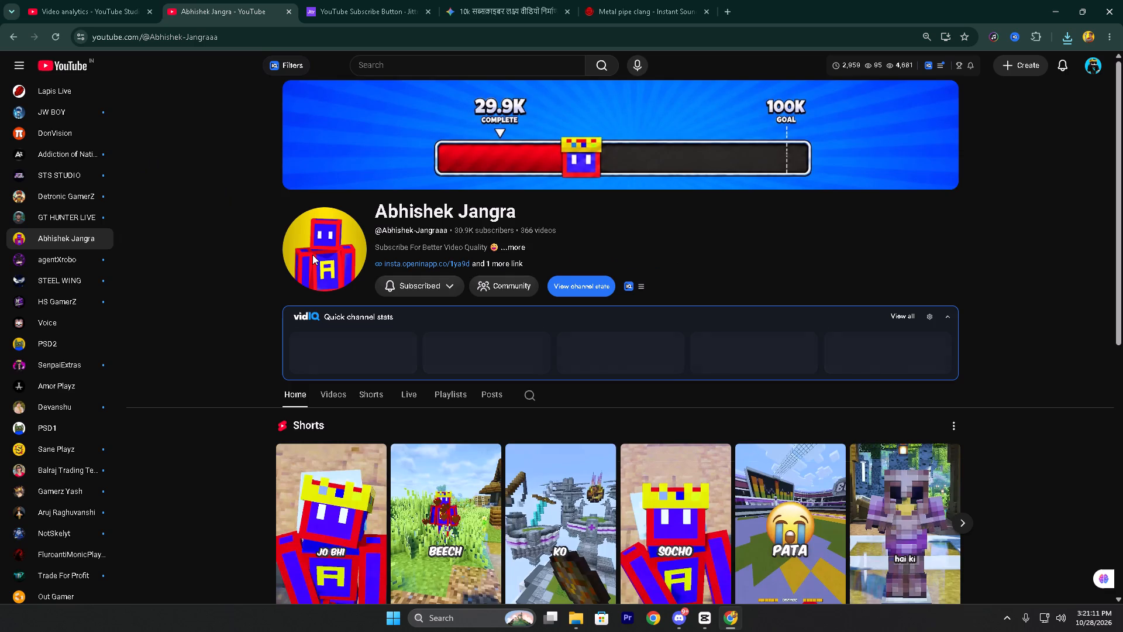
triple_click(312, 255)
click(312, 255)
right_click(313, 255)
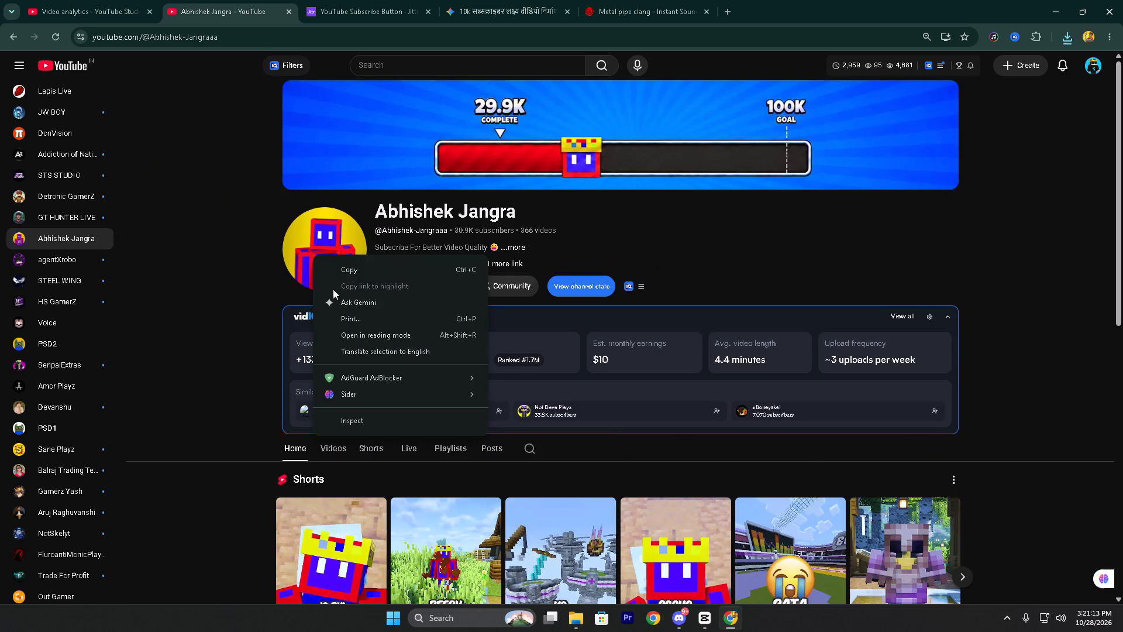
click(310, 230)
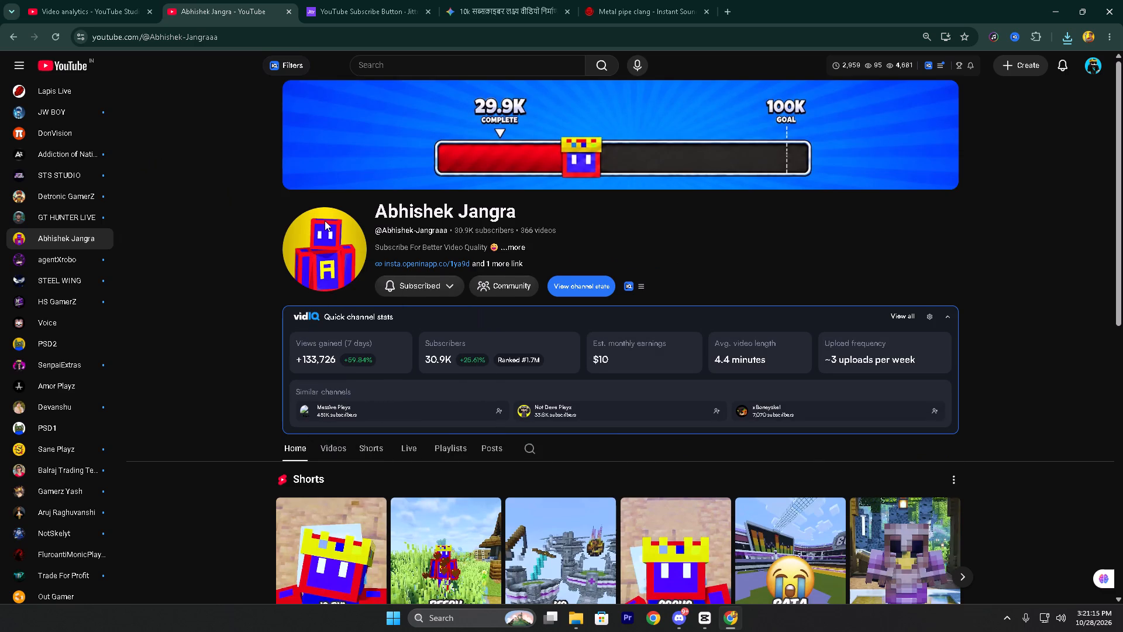
Capture a screenshot of the channel's header, covering the profile picture, name, handle, description and the row of subscription buttons.
key(Print)
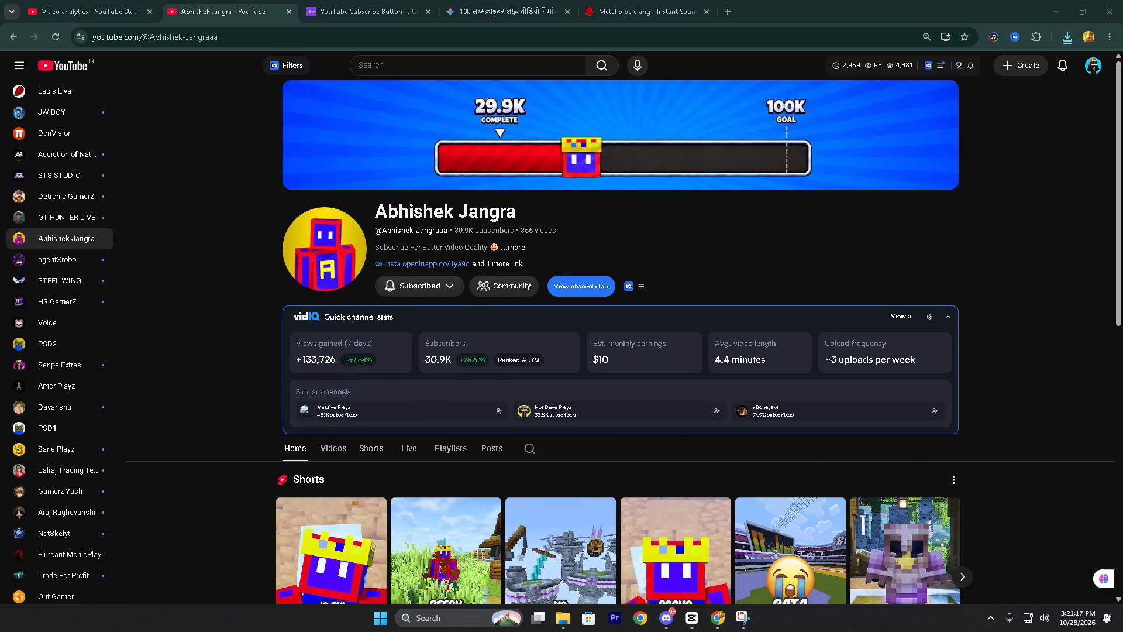
drag(281, 190, 623, 273)
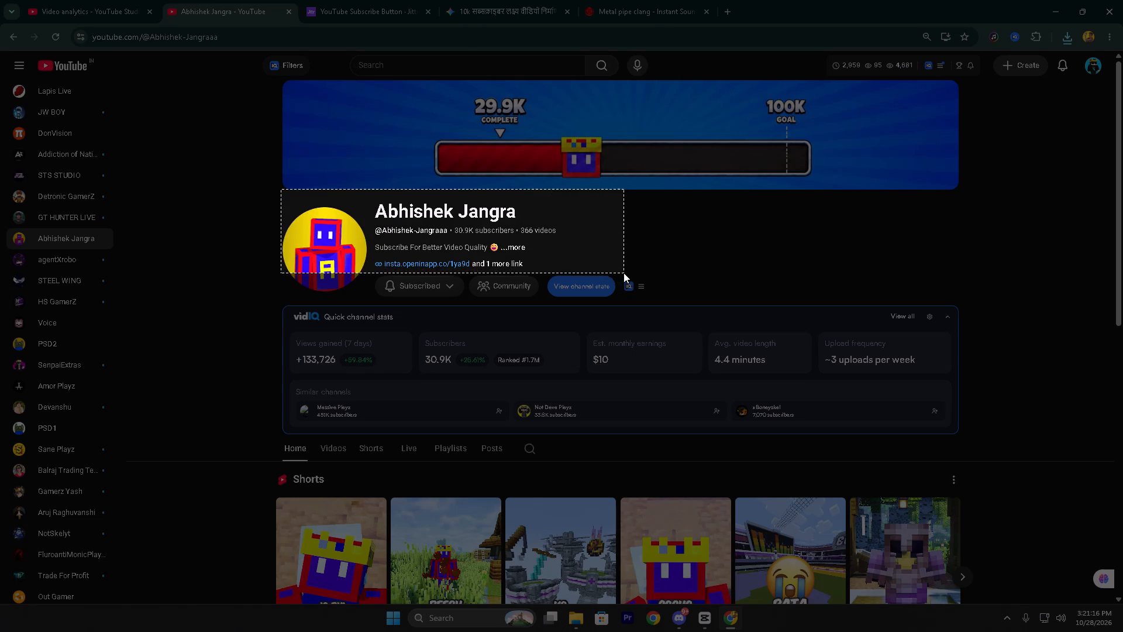
drag(623, 273, 657, 303)
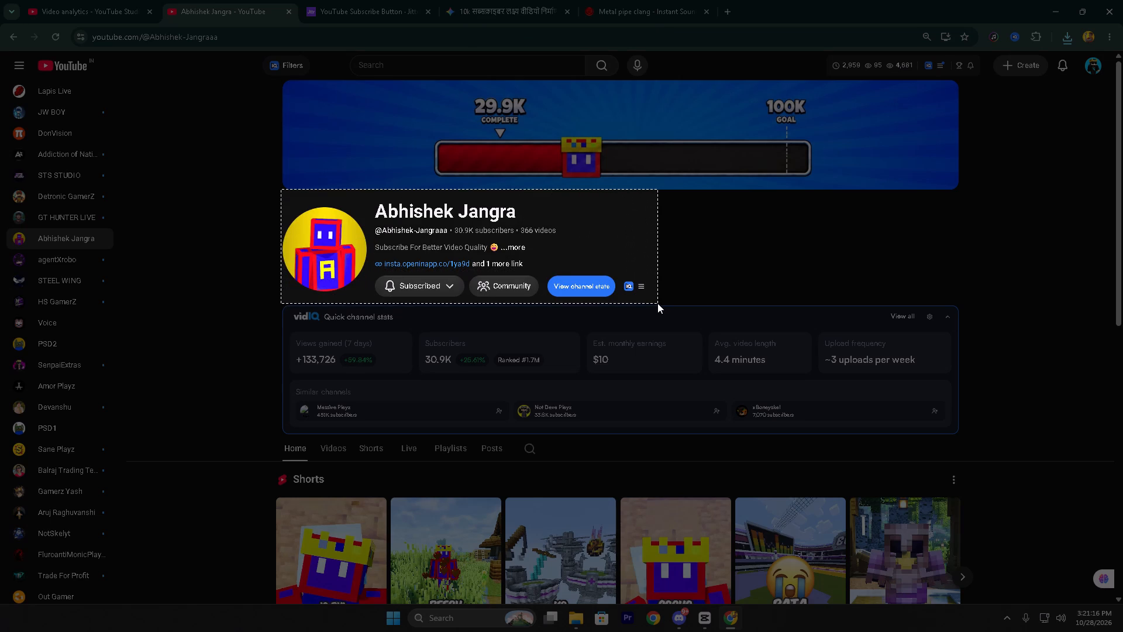
drag(657, 303, 647, 300)
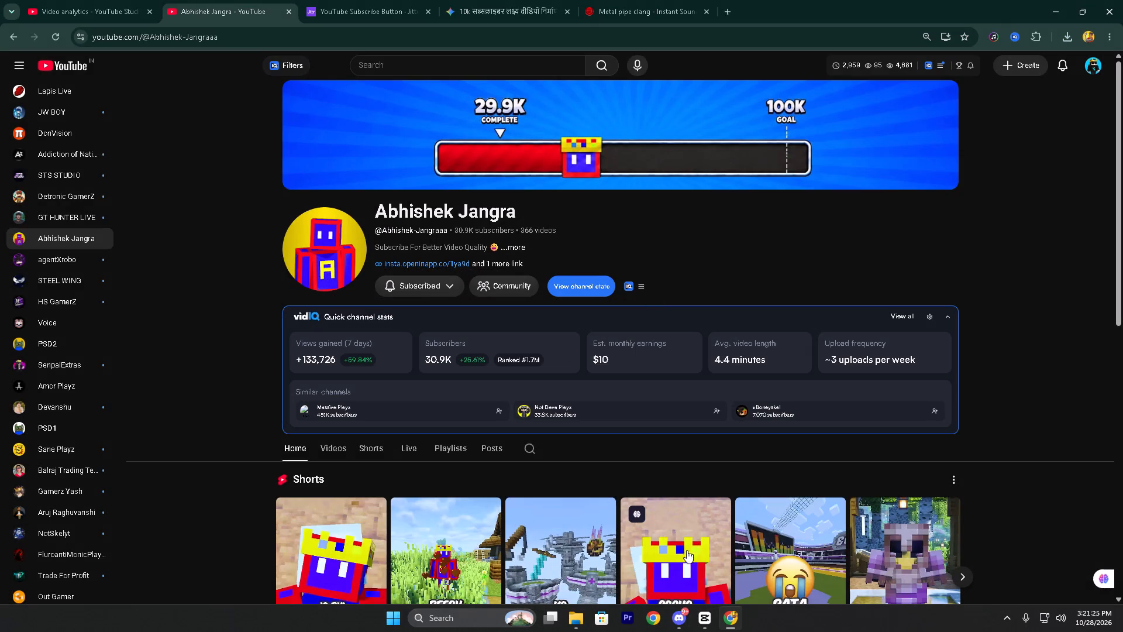
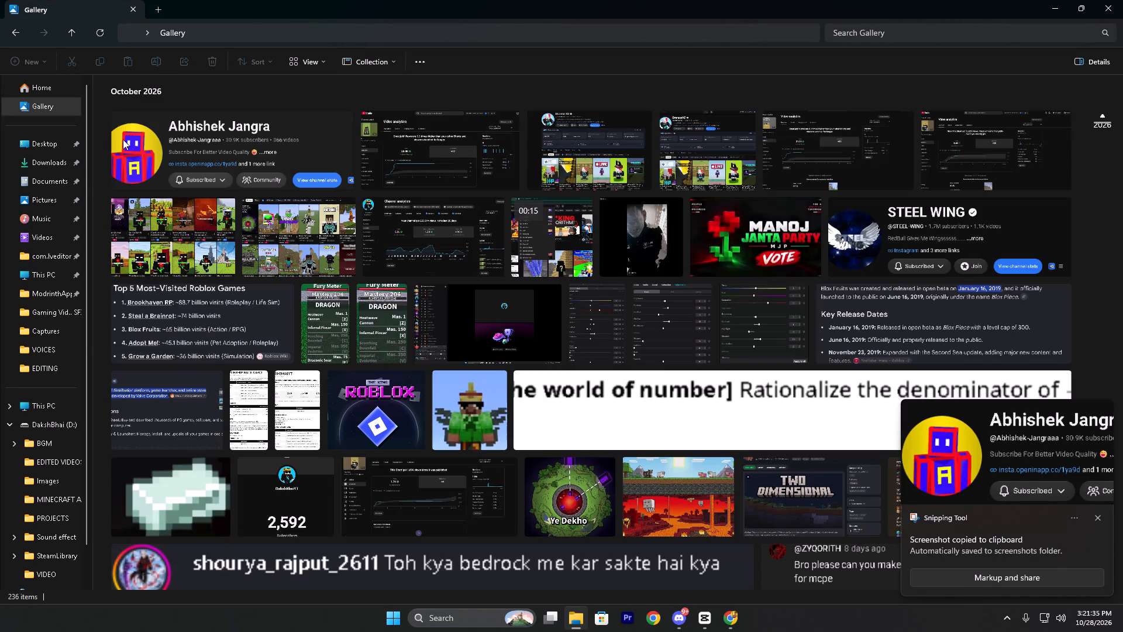
Place the newest gallery screenshot on the CapCut overlay track at 00:04:29:15, scaled to 56% and positioned low in the frame at Y -437.
drag(144, 142, 697, 610)
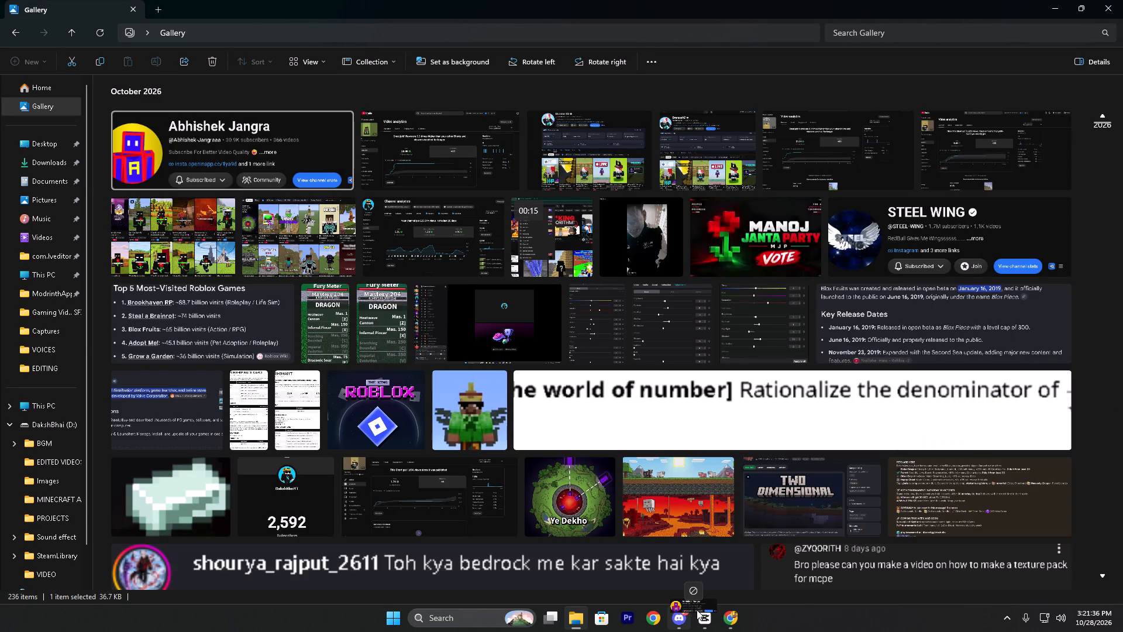
drag(697, 610, 691, 556)
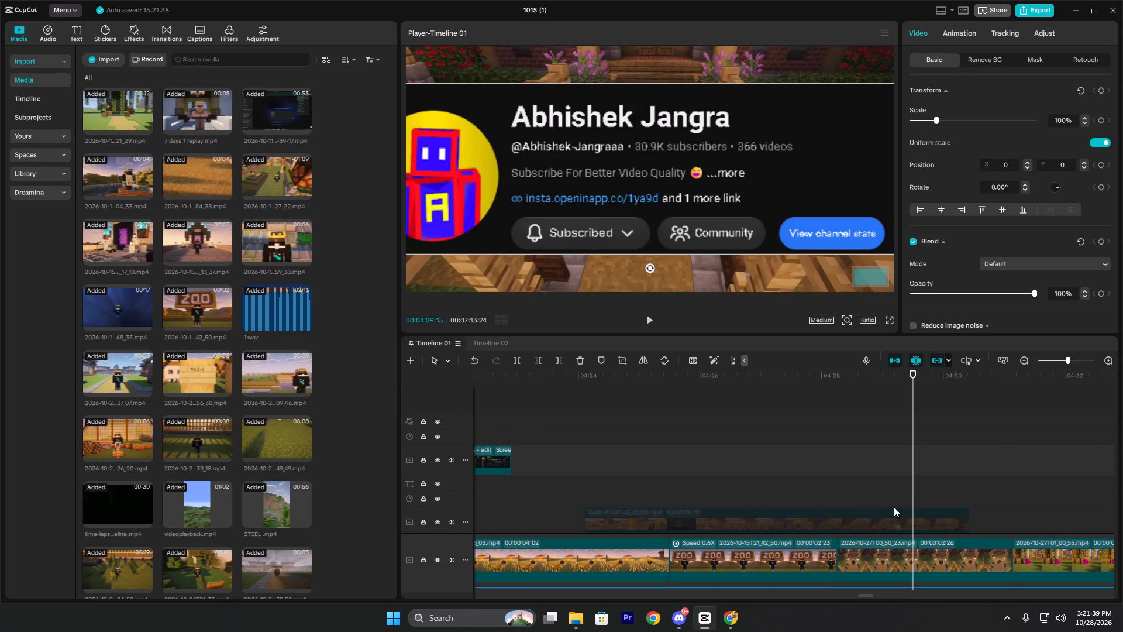
drag(931, 119, 925, 121)
drag(654, 195, 656, 260)
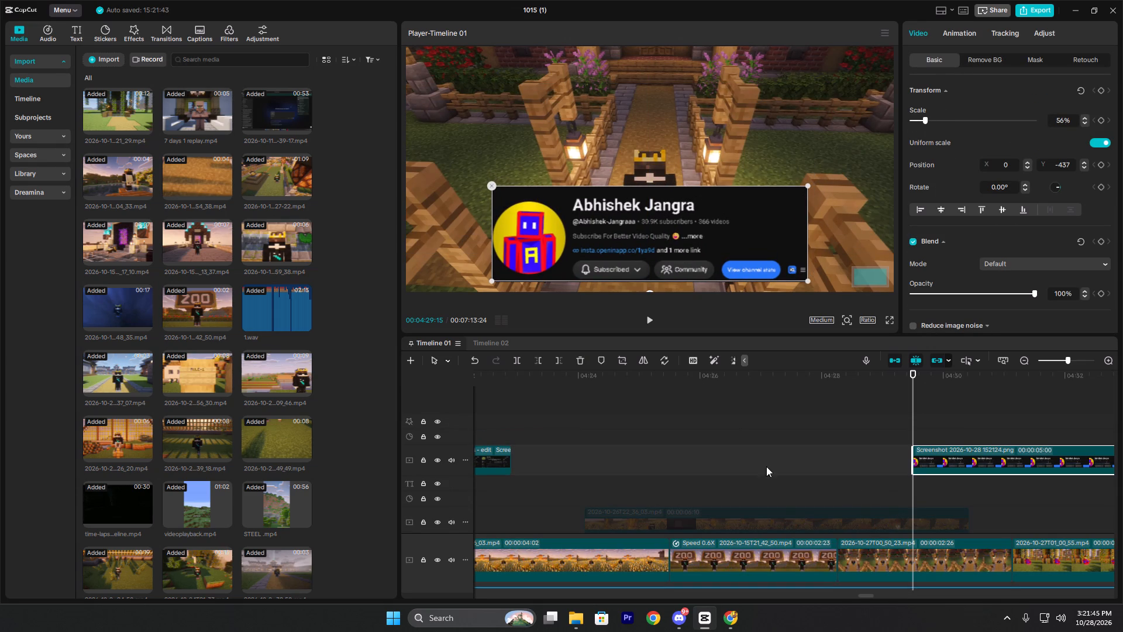
Extend the channel screenshot's start about 8 frames earlier to match the voice-over, checking it by playback.
key(space)
key(space)
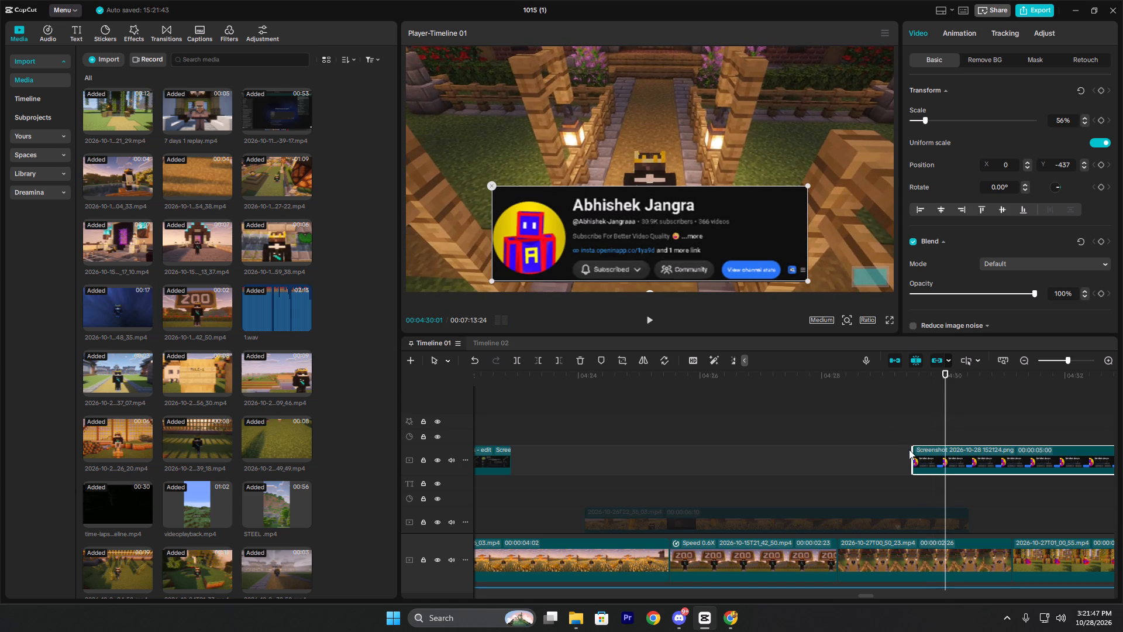
drag(915, 451, 900, 455)
click(910, 422)
key(space)
key(space)
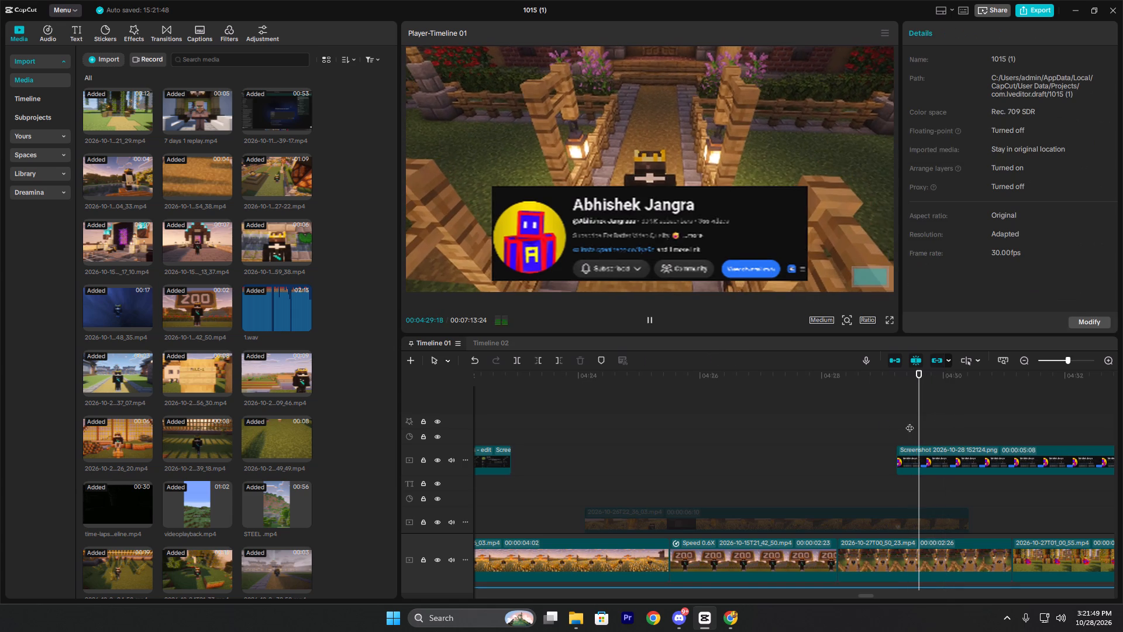
Move the channel screenshot to mid-frame at X 0, Y -51 and add a Transform keyframe at 00:04:29:18.
click(918, 459)
drag(675, 252, 812, 217)
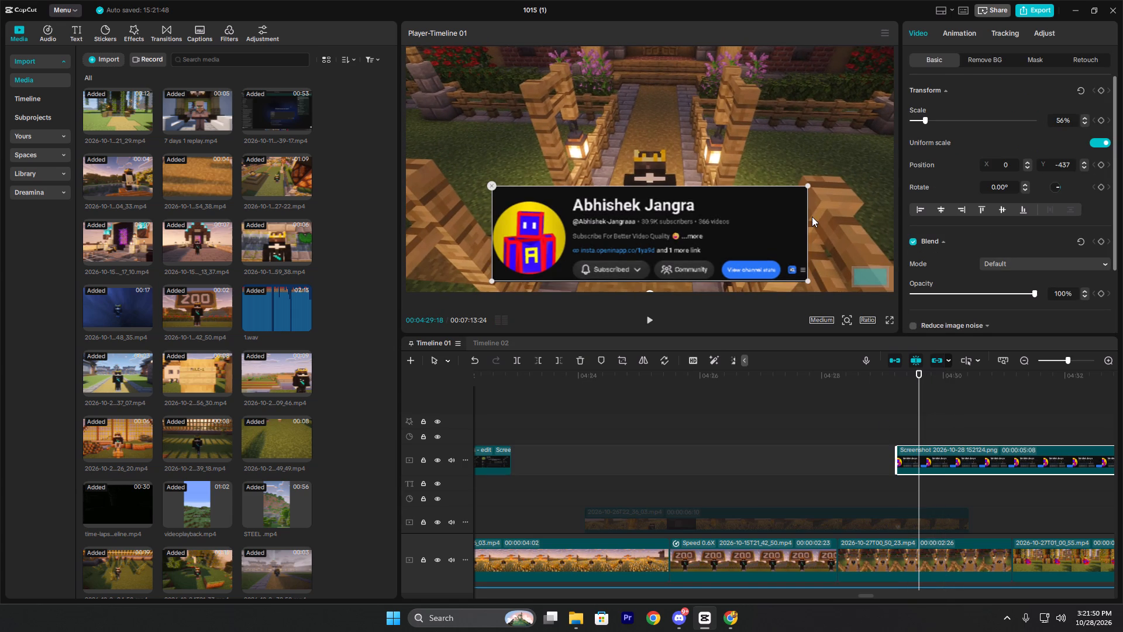
drag(812, 217, 674, 195)
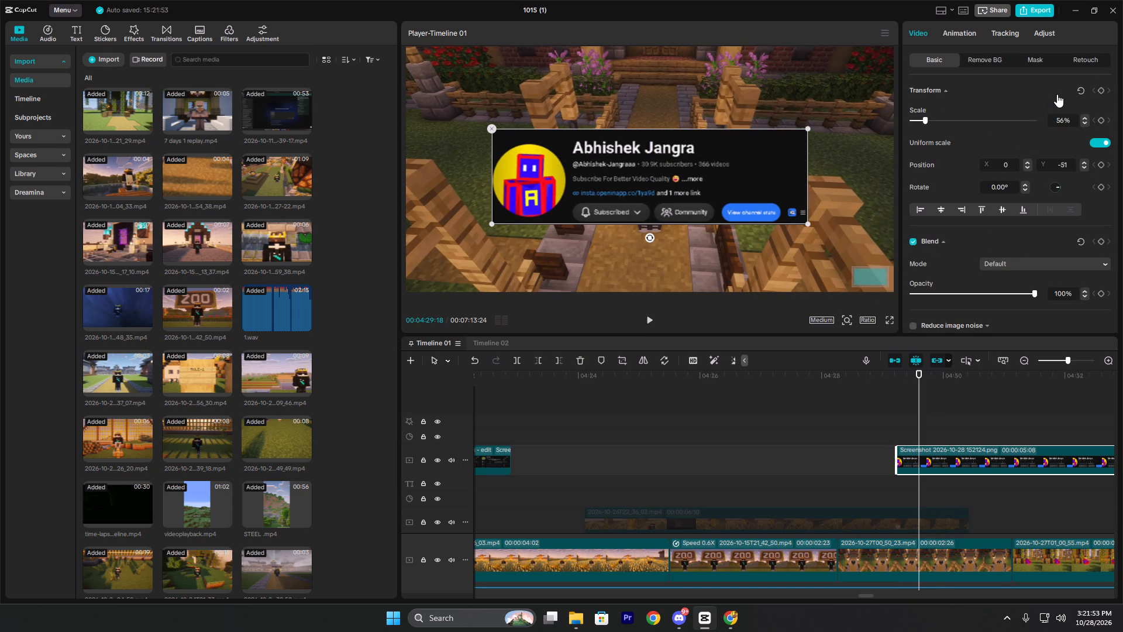
click(1100, 94)
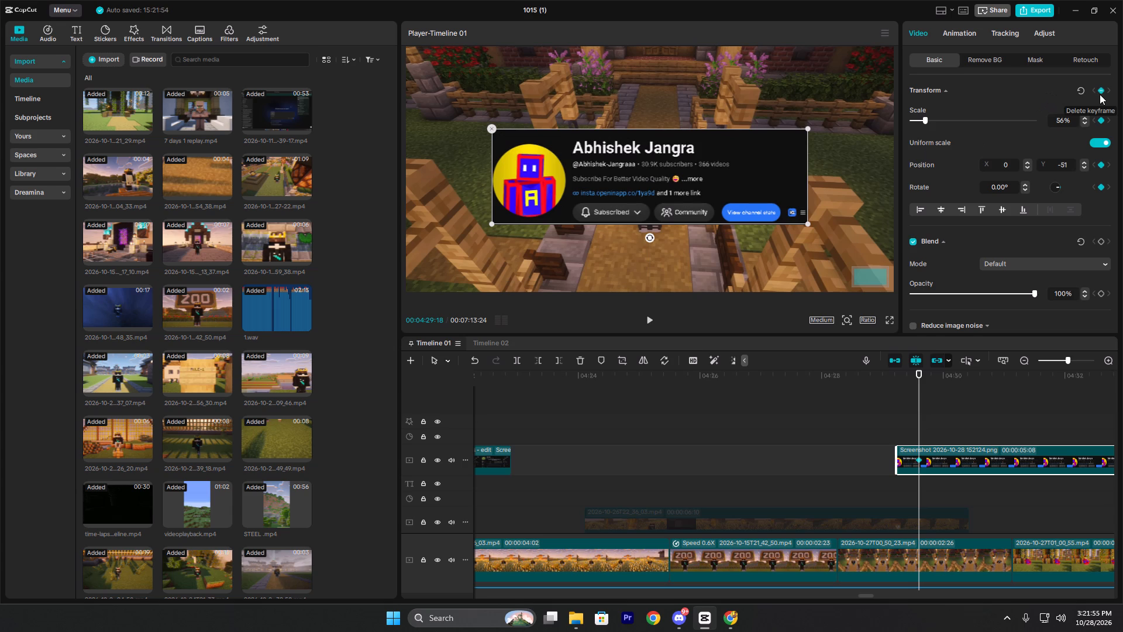
At 00:04:29:10, create the slide-in's starting position keyframe by moving the channel screenshot below the frame to Y -1153.
key(Left)
key(Left)
key(Left)
key(Left)
key(Left)
key(Left)
key(Left)
key(Left)
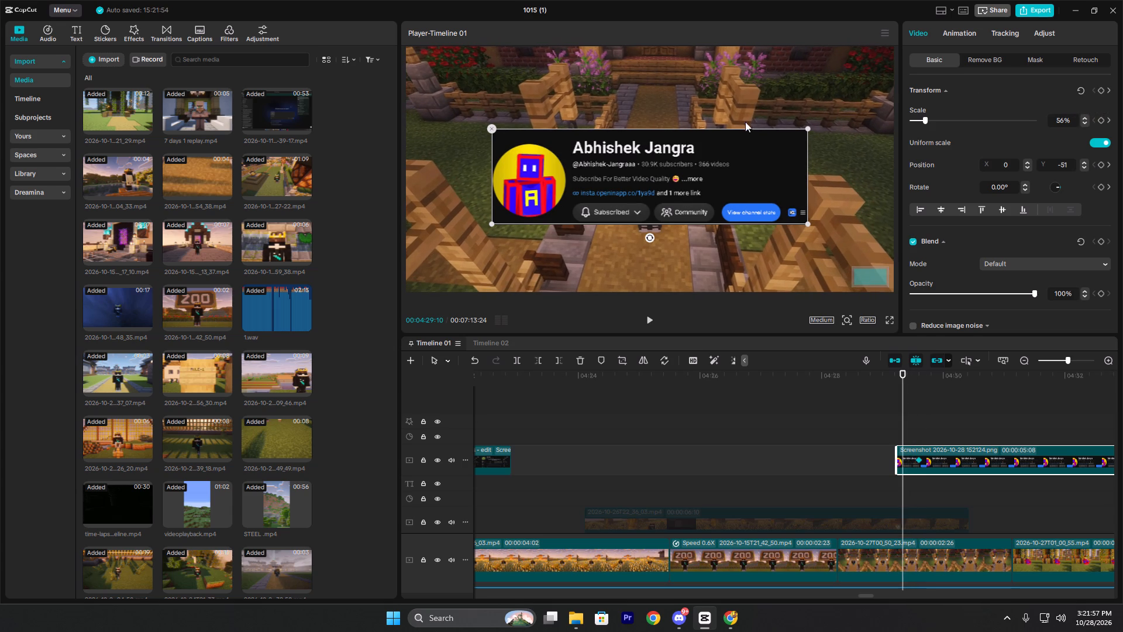
drag(666, 170, 670, 331)
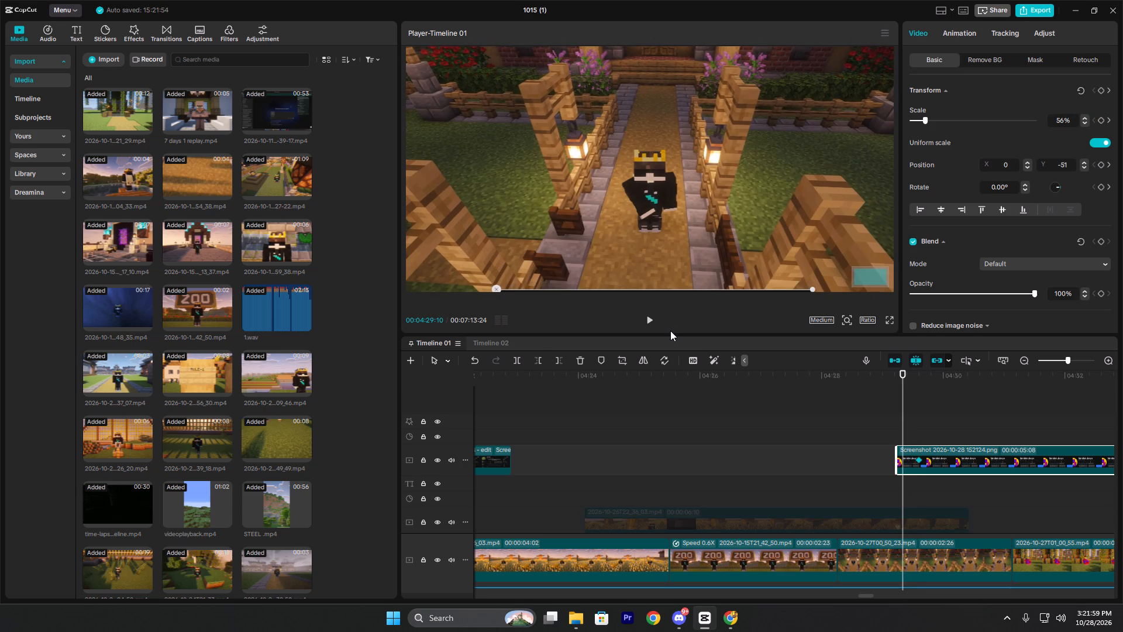
drag(670, 331, 666, 333)
Apply the Cubic Out preset curve between the channel screenshot's two position keyframes.
right_click(916, 458)
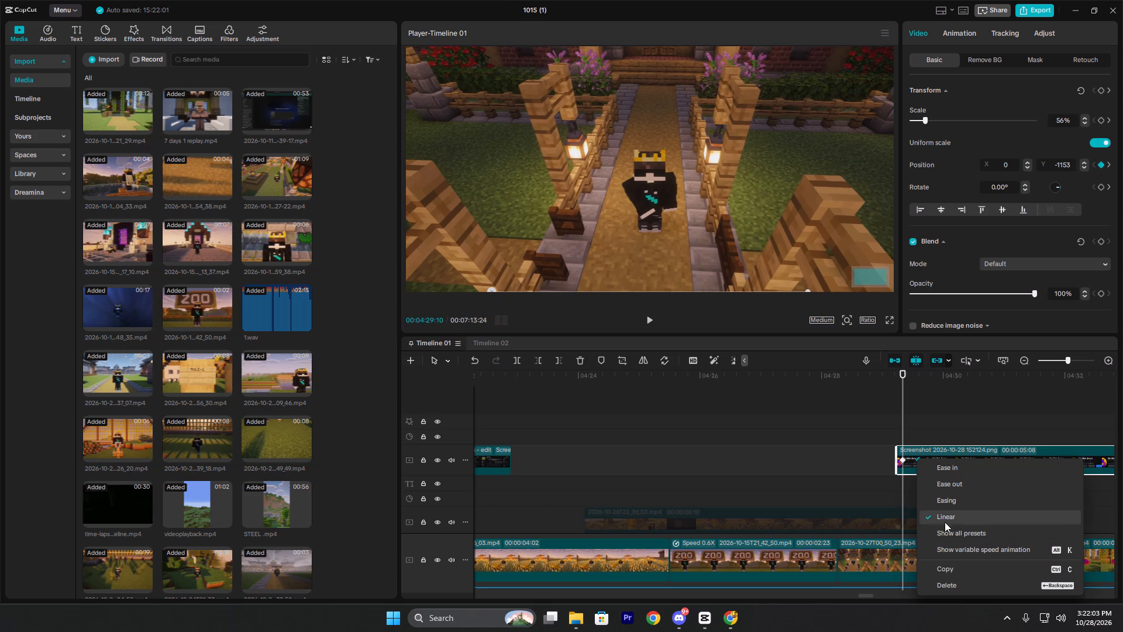
click(943, 532)
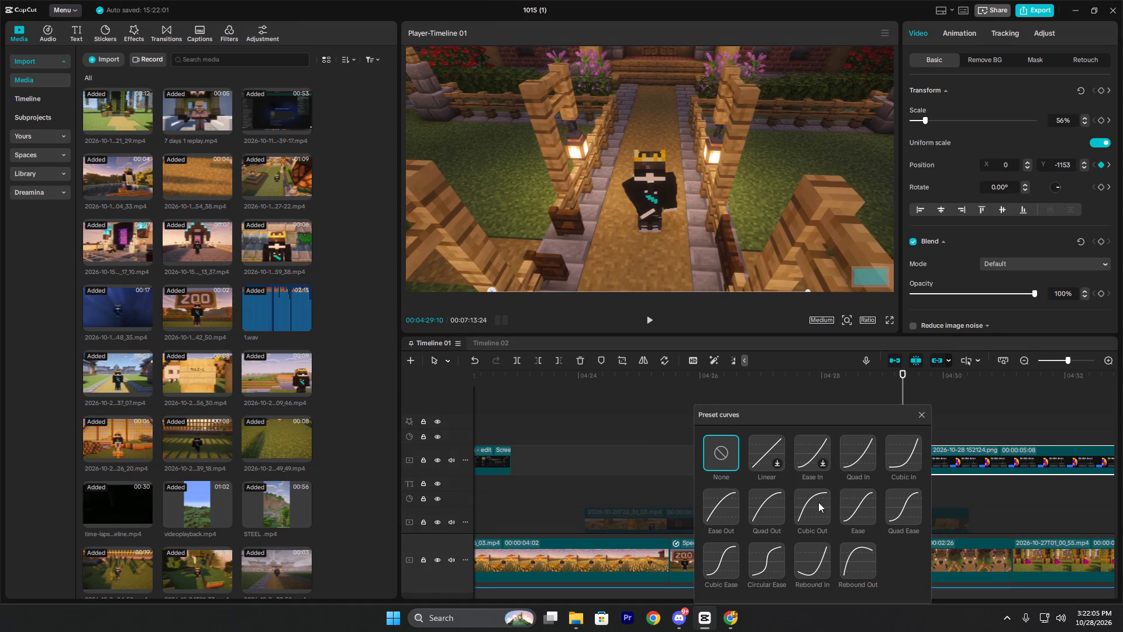
click(818, 502)
click(926, 416)
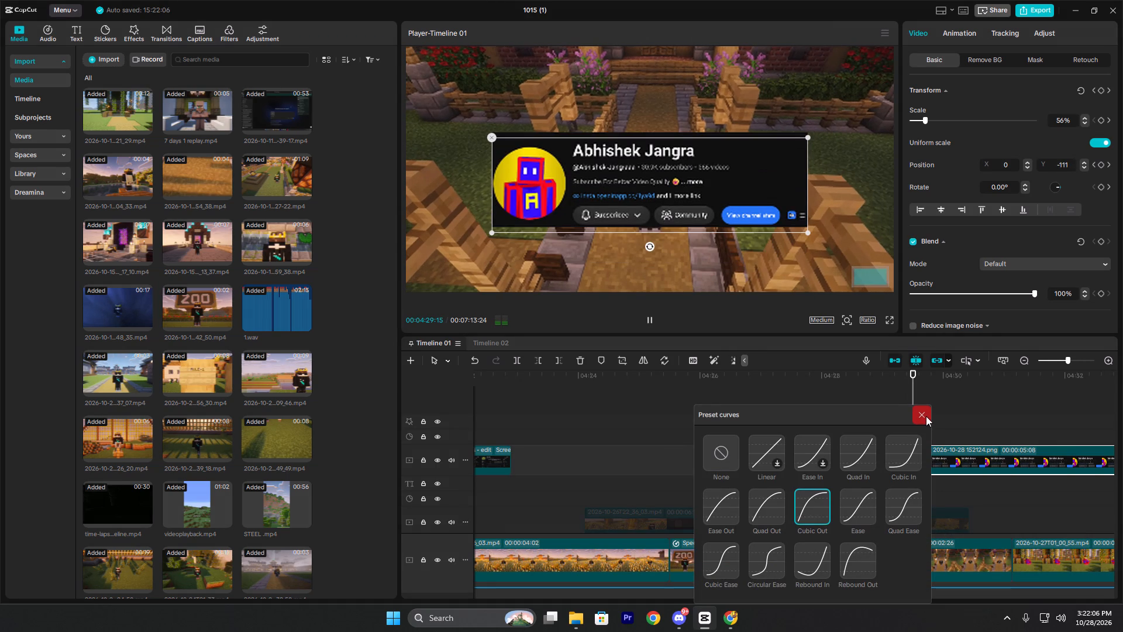
Trim the channel screenshot's end at 00:04:31:04, where the pathway clip ends, and review the following clip around 00:04:32:06.
click(901, 409)
key(space)
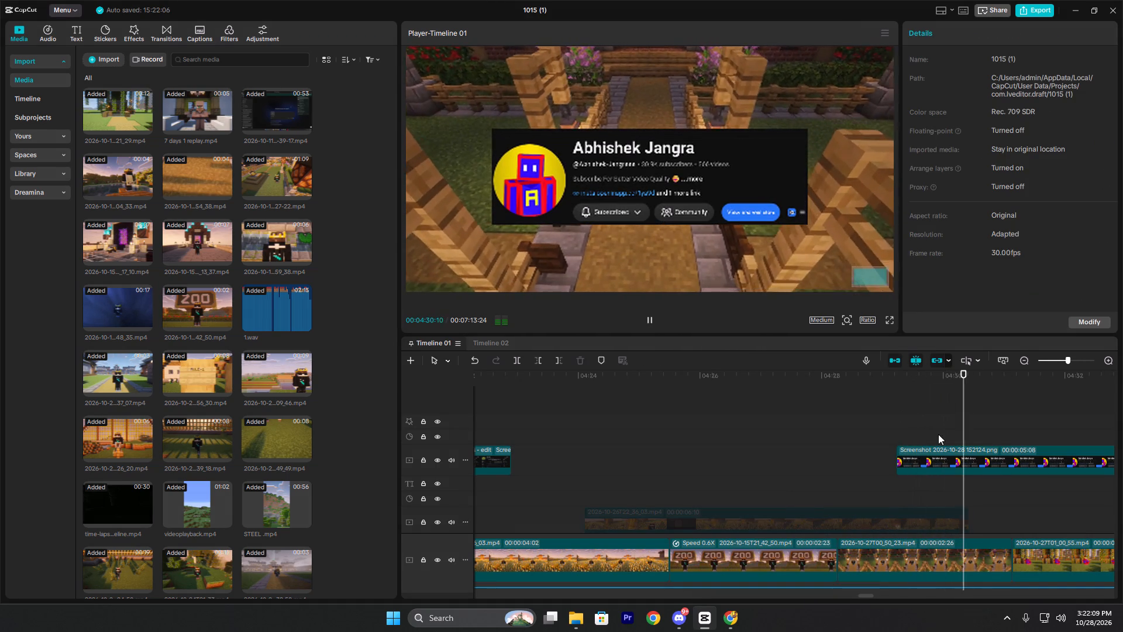
key(space)
key(space)
key(space)
click(988, 420)
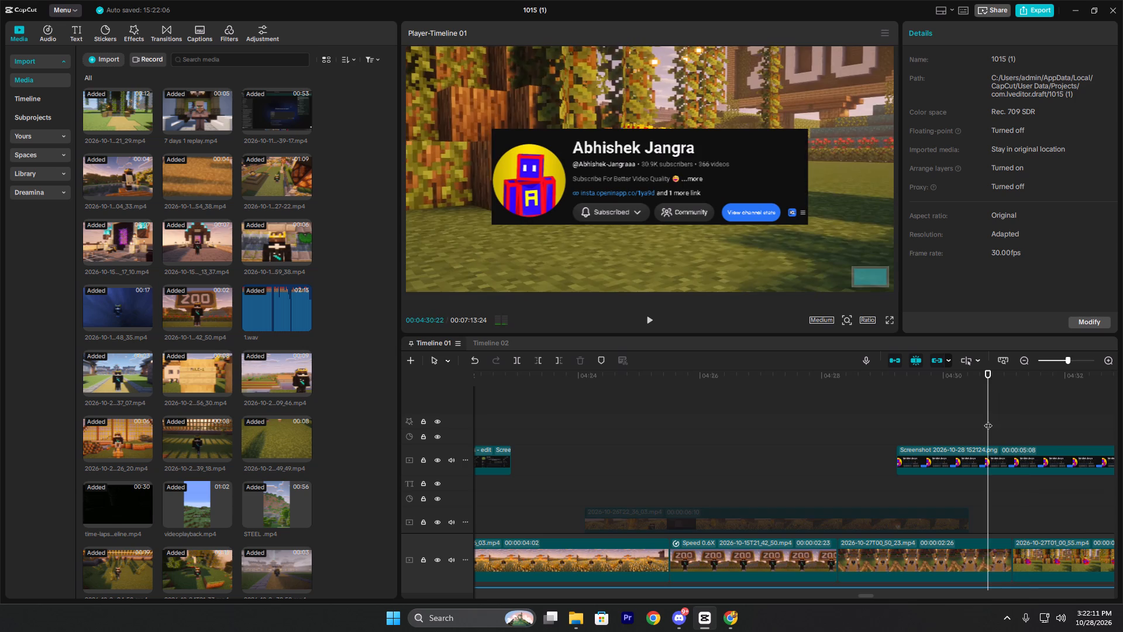
drag(988, 420, 1010, 430)
click(1007, 449)
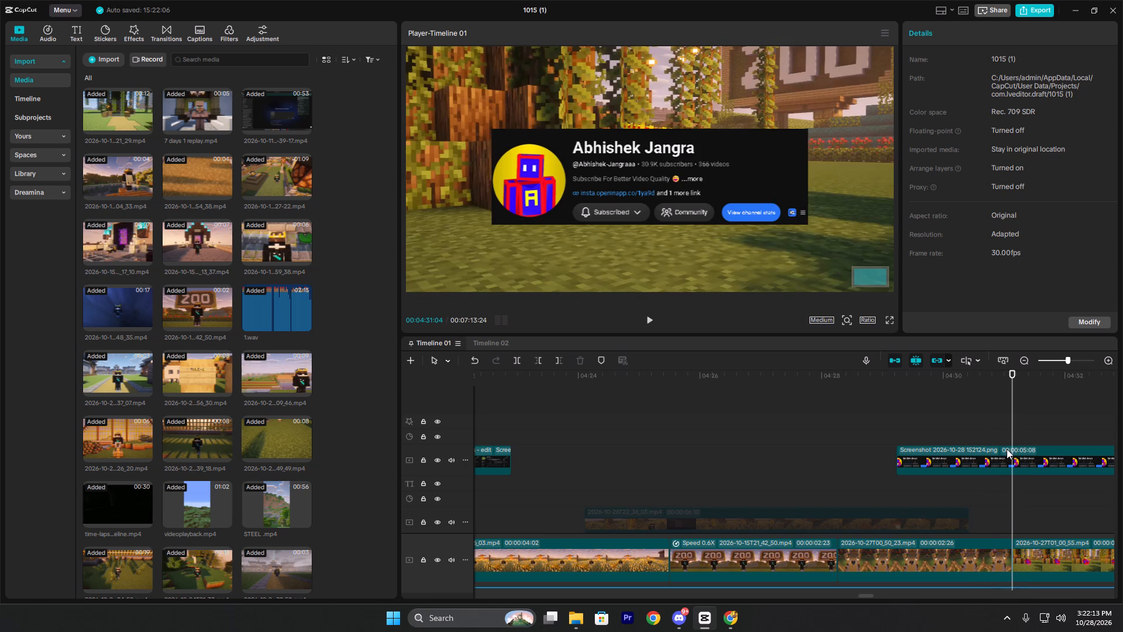
text(w)
key(space)
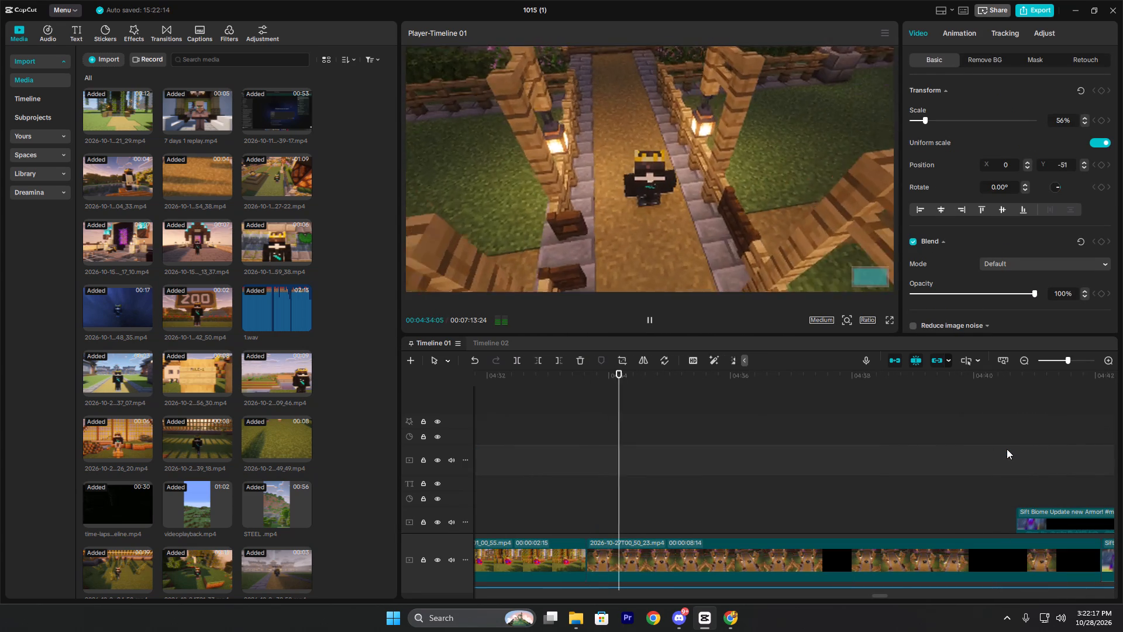
key(space)
click(516, 466)
drag(514, 466, 569, 464)
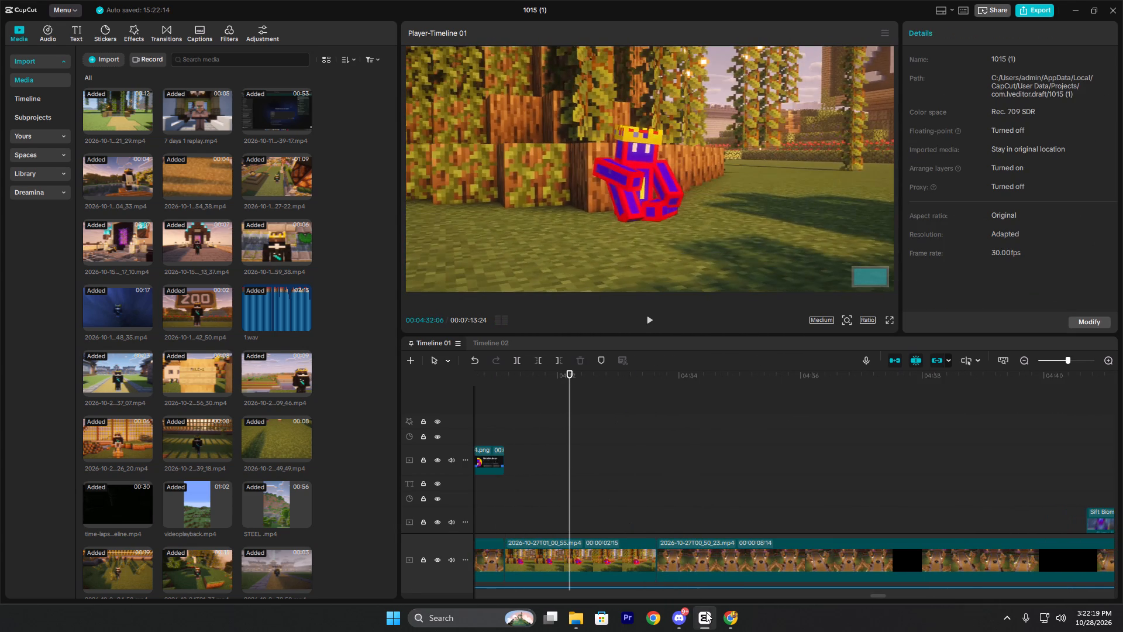
Switch to Chrome's Myinstants tab, preview the Metal pipe clang and go back to the Shocked sound page.
click(725, 612)
click(597, 11)
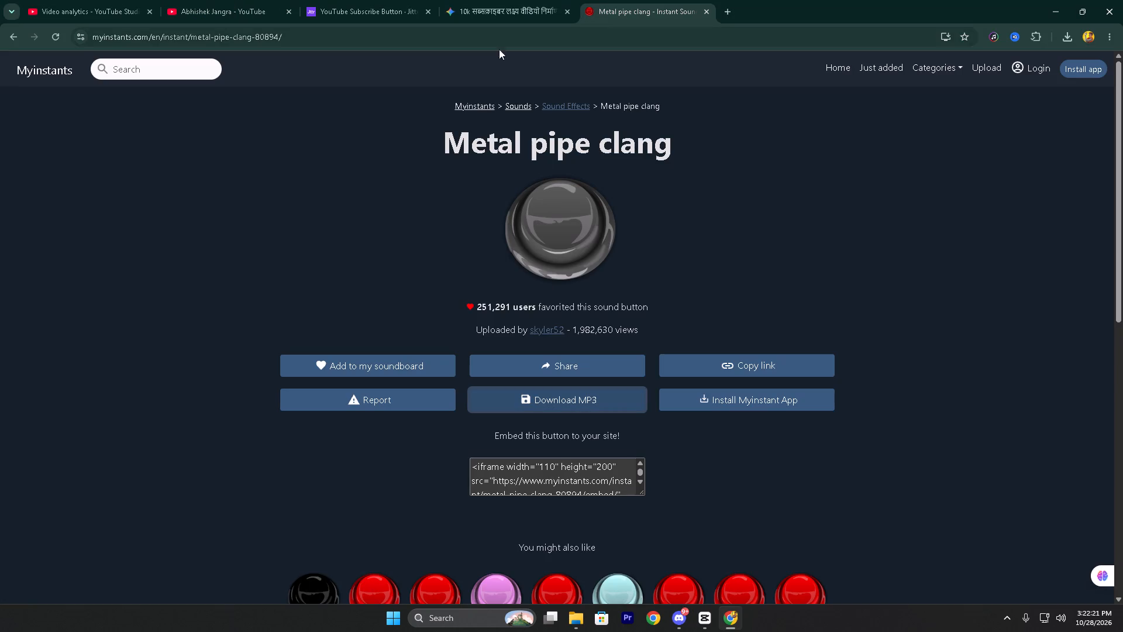
click(551, 225)
scroll(505, 315, down, 1)
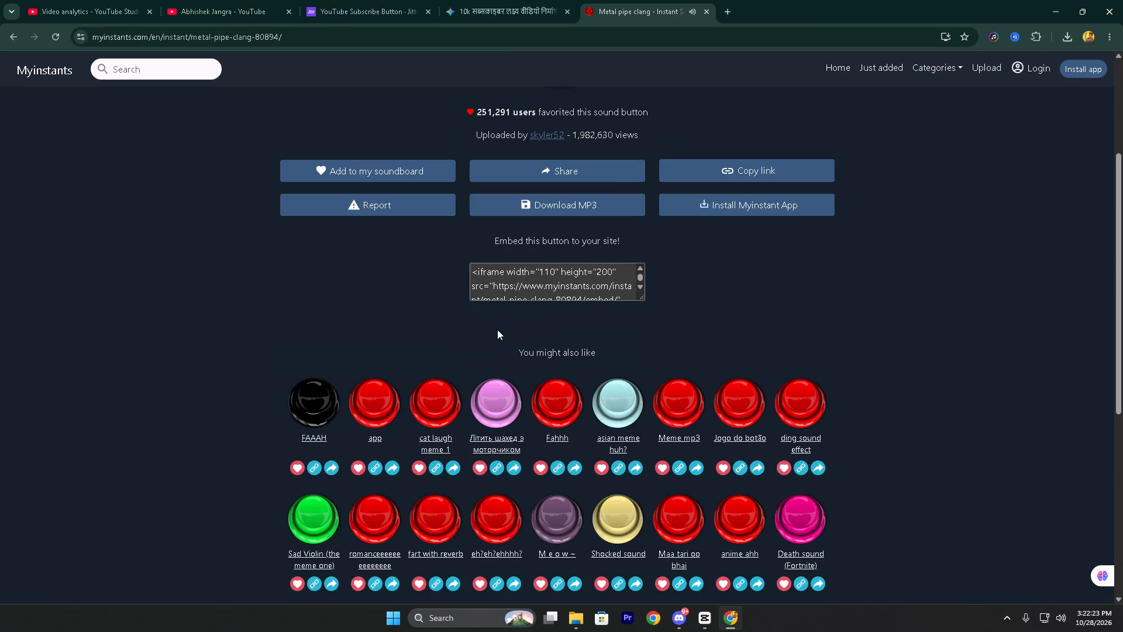
click(7, 37)
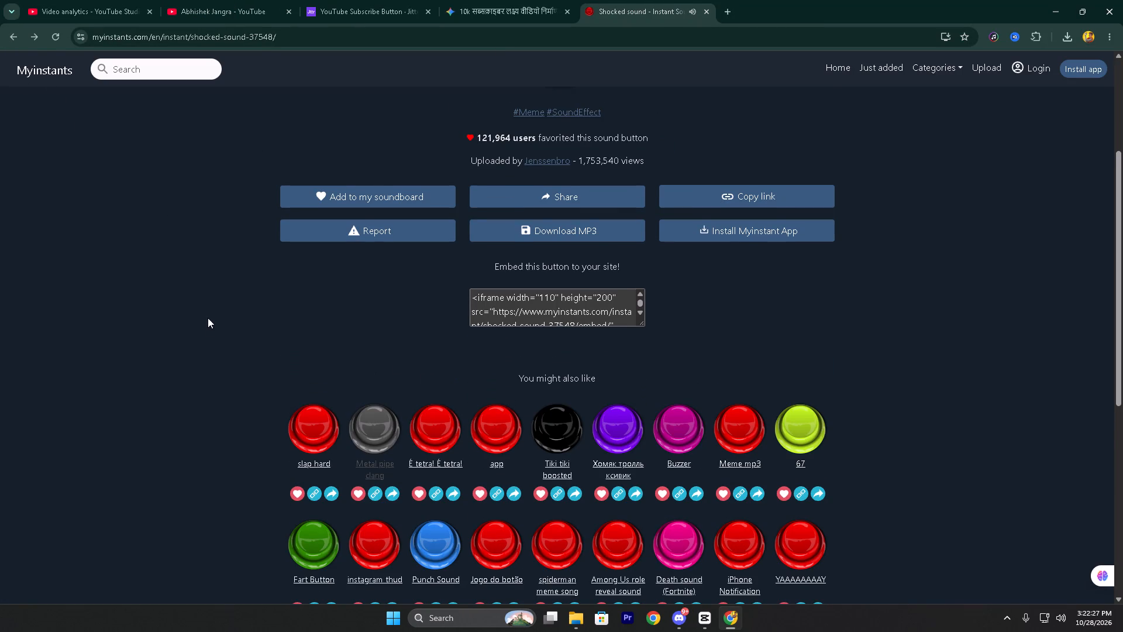
Preview the first row of related sounds on the Shocked sound page, from slap hard through 67, skipping Metal pipe clang.
click(315, 427)
click(438, 439)
click(488, 432)
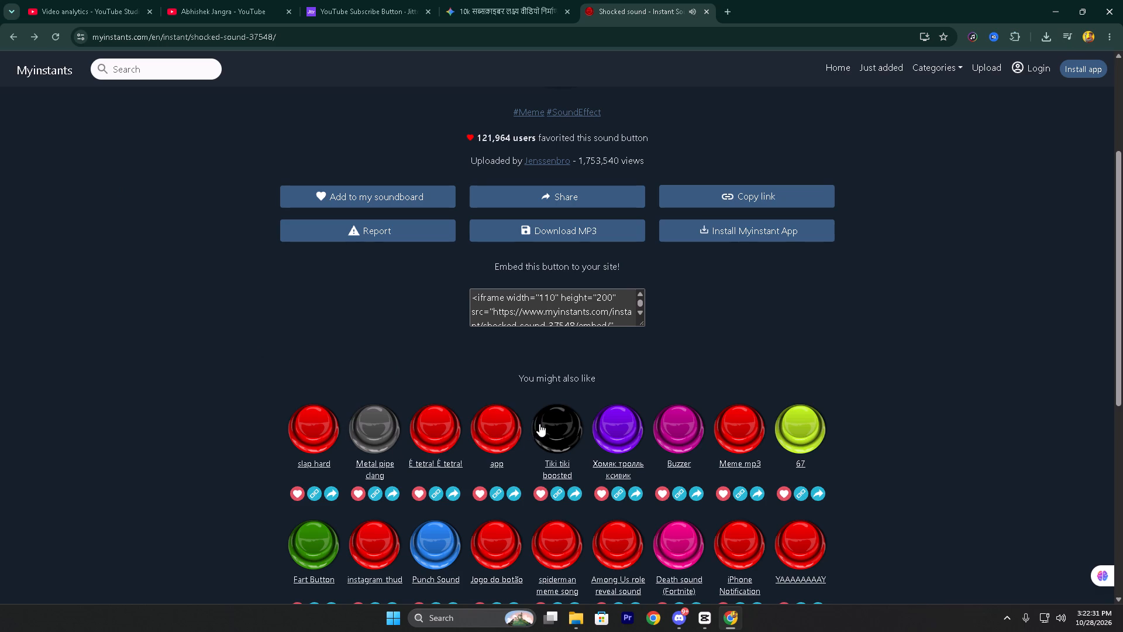
click(541, 424)
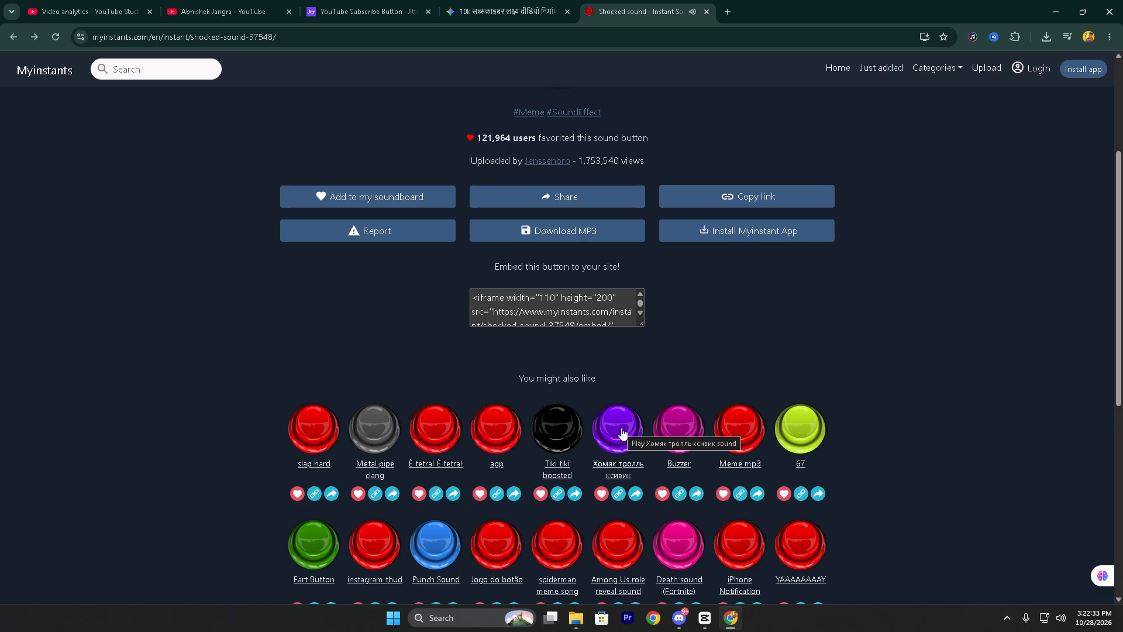
click(615, 407)
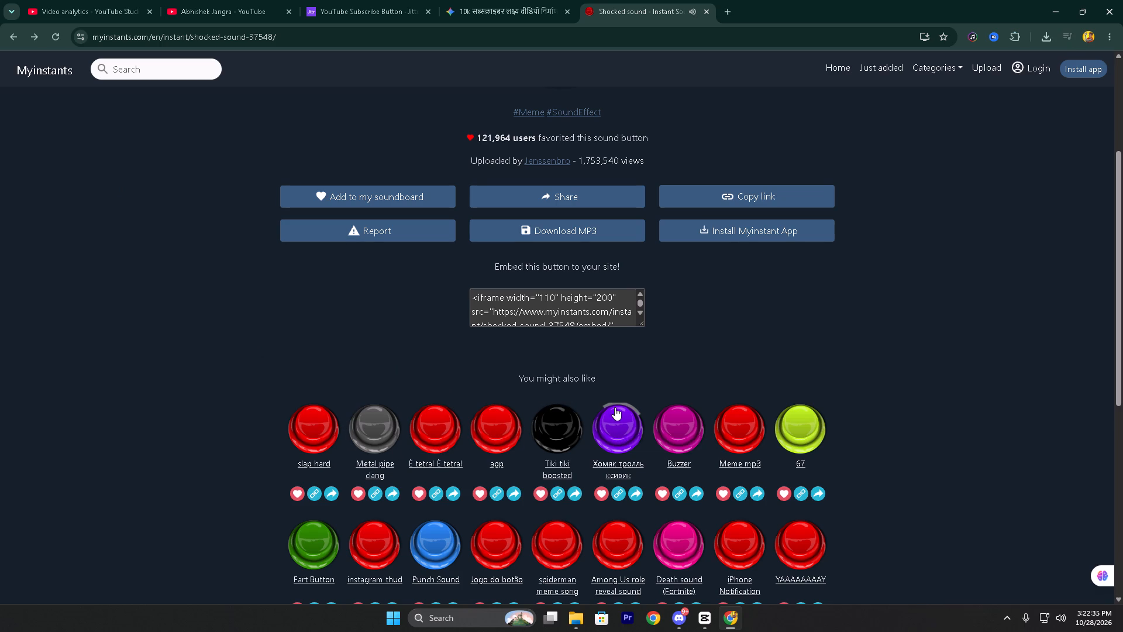
click(660, 431)
click(724, 427)
click(788, 423)
Preview the second row of related sounds, from YAAAAAAAY back to Fart Button and instagram thud.
scroll(788, 423, down, 1)
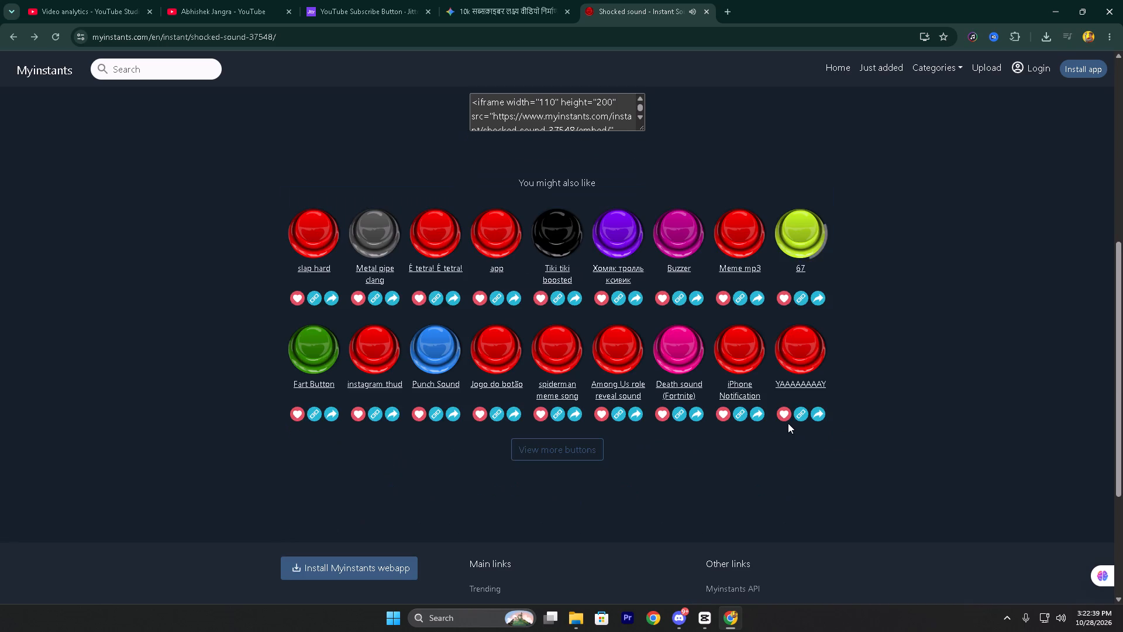
click(794, 351)
click(757, 341)
click(676, 336)
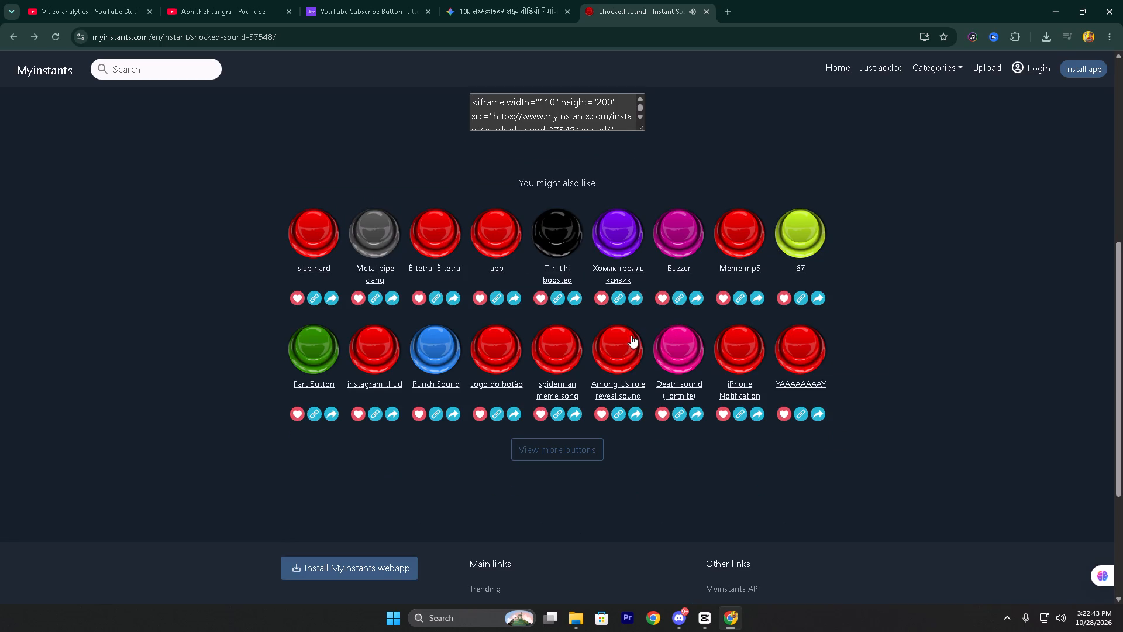
click(619, 337)
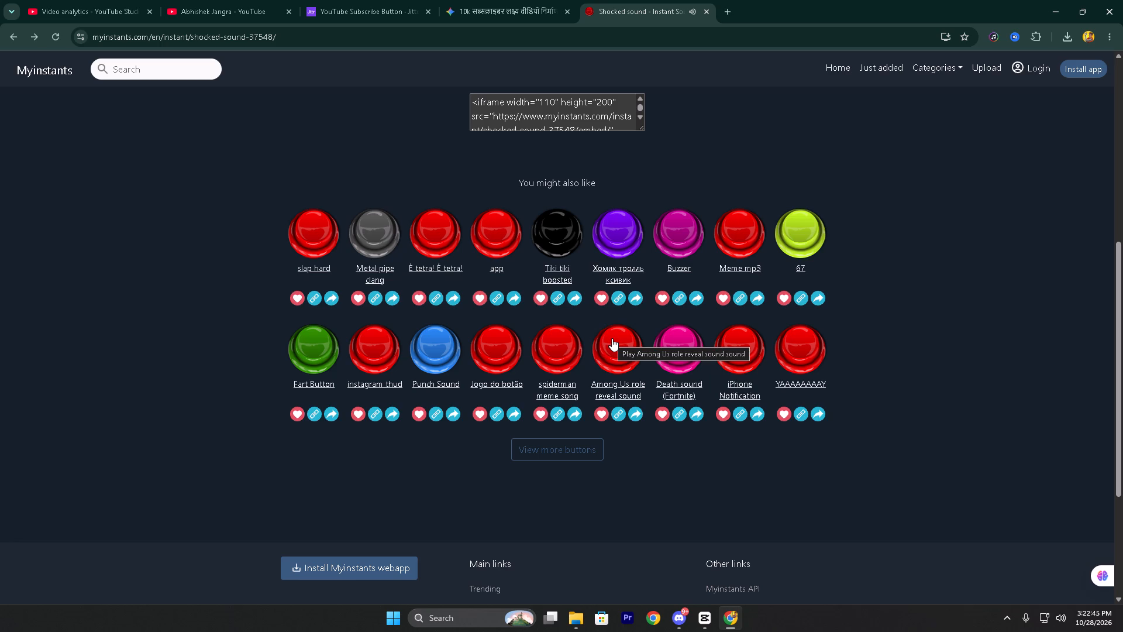
click(564, 341)
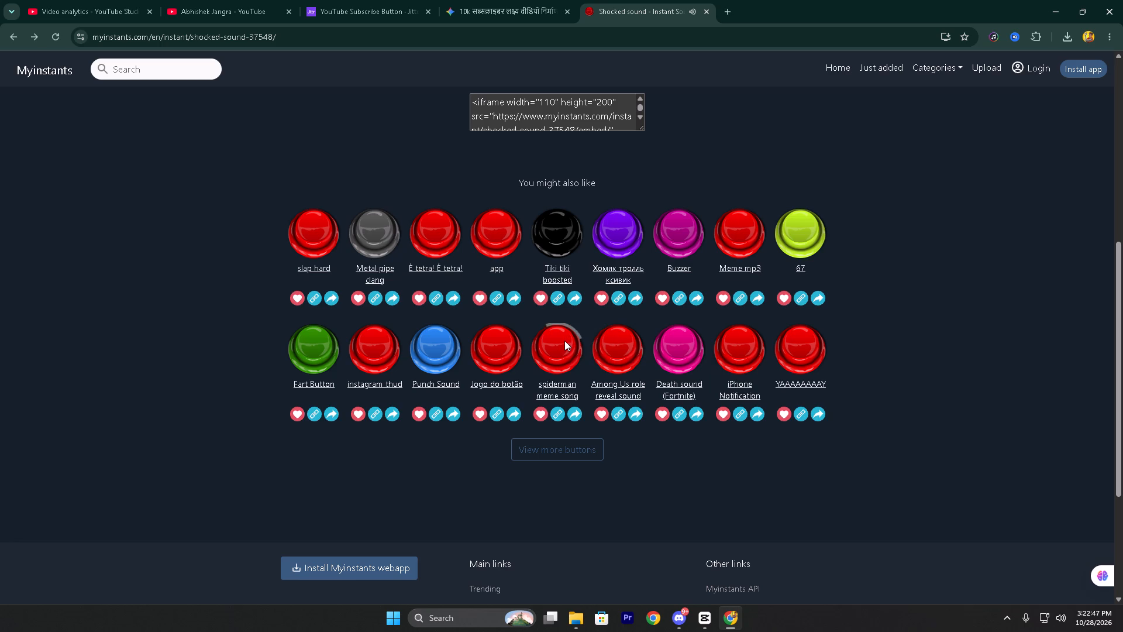
click(498, 348)
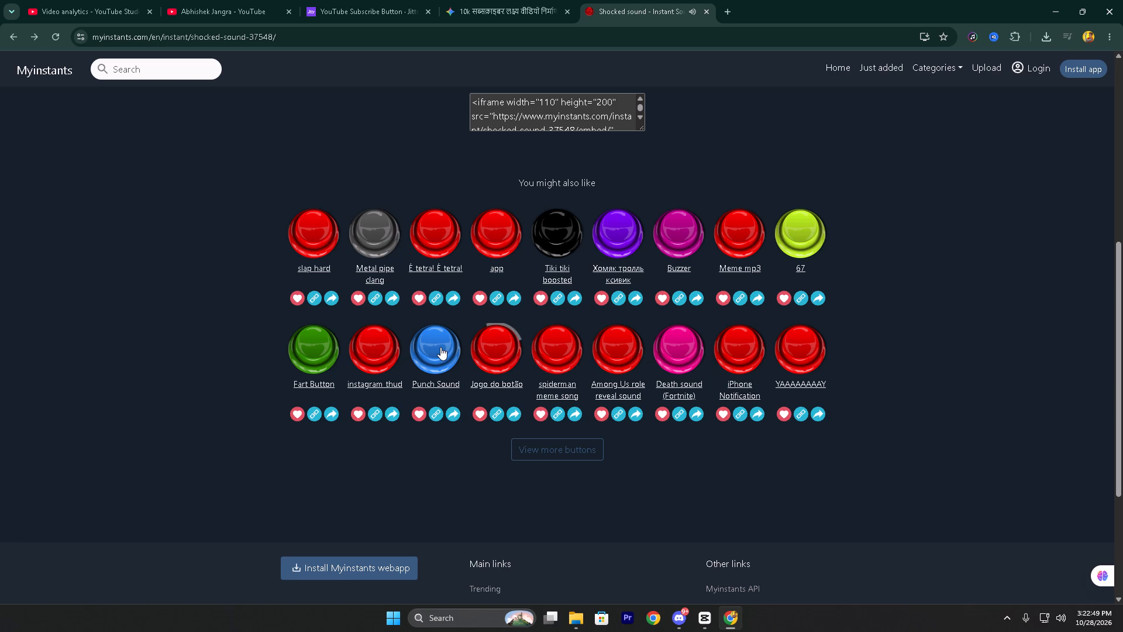
click(457, 338)
click(297, 337)
click(353, 343)
Search Myinstants for "punjabi".
scroll(353, 344, up, 2)
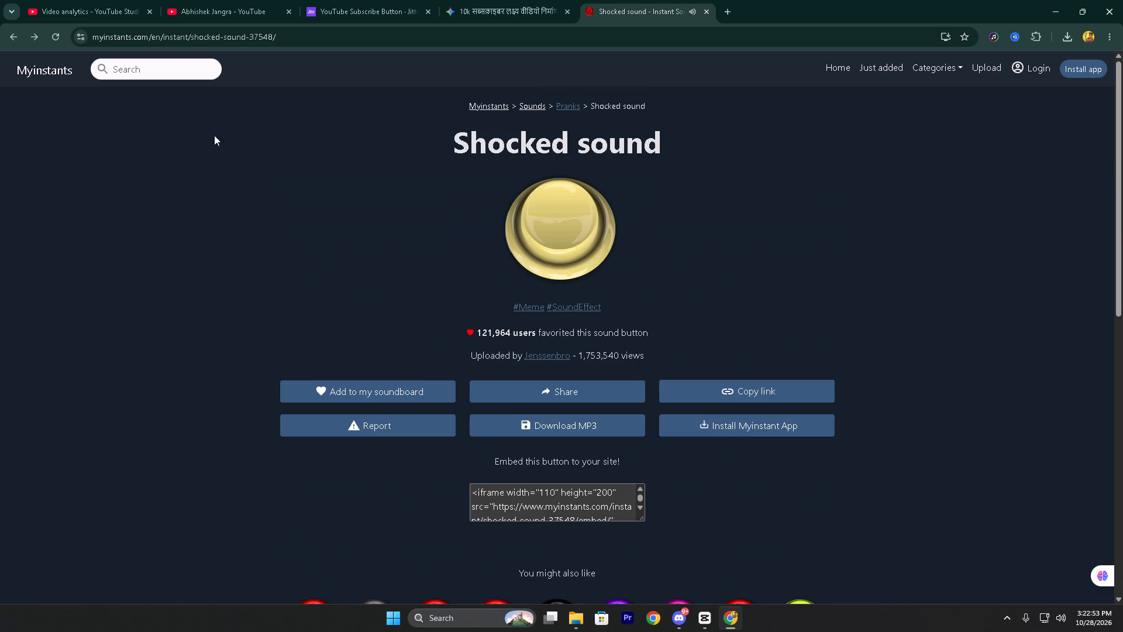
click(156, 64)
text(pu)
text(njabi)
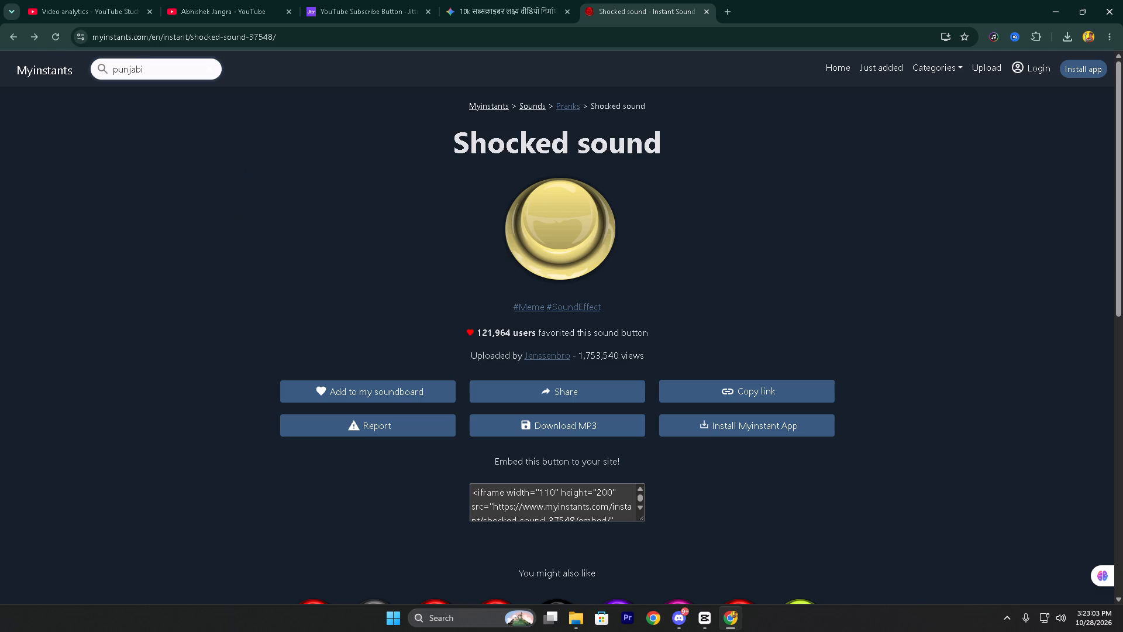
key(Return)
Preview the first row of Punjabi sounds in order, from the Modi "Sab Changasi" sound through Av Punjabi gaali.
click(292, 164)
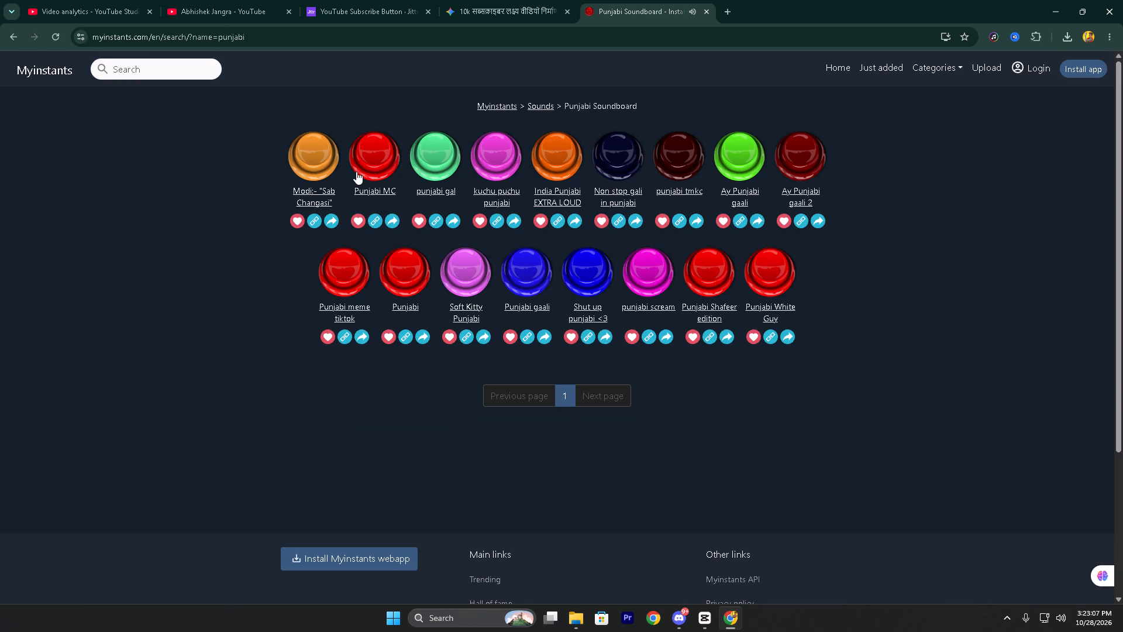
click(373, 161)
click(433, 157)
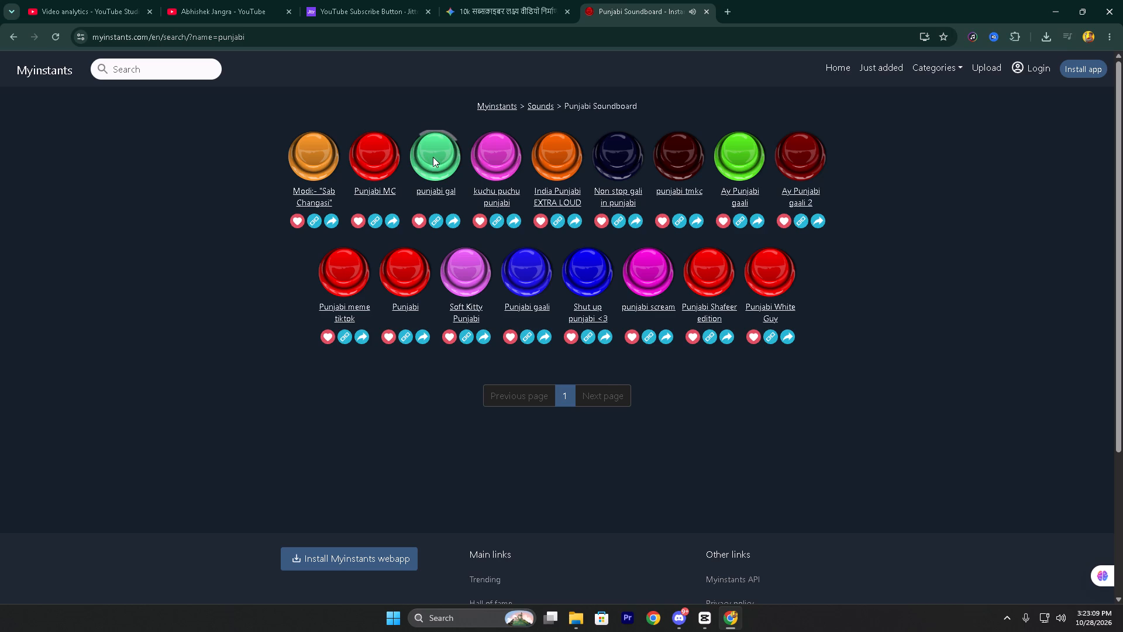
click(495, 160)
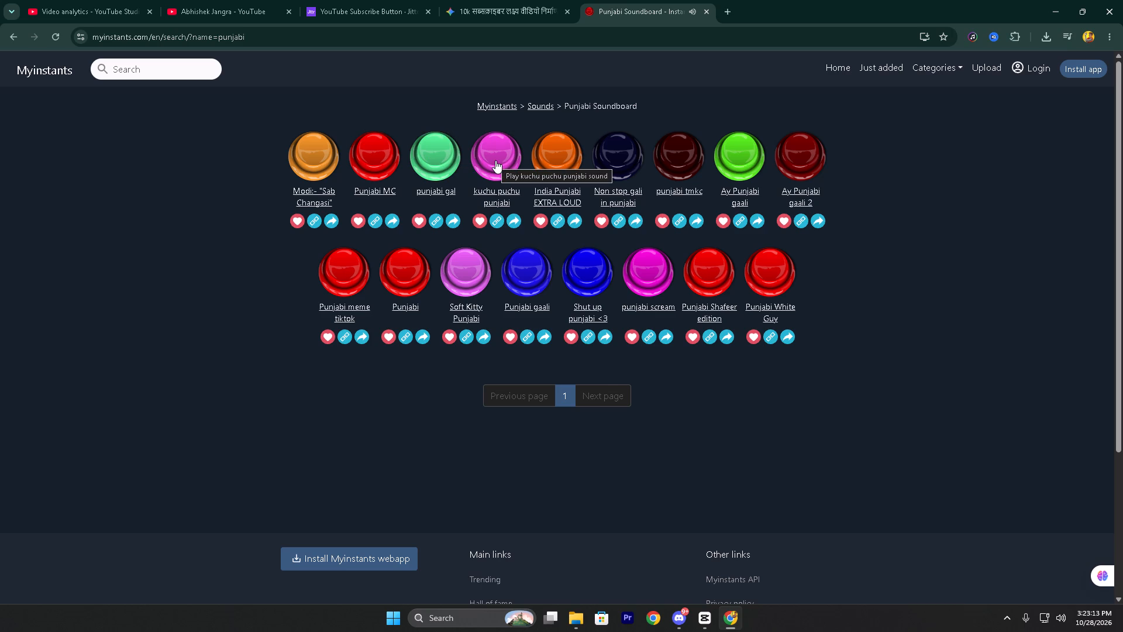
click(542, 154)
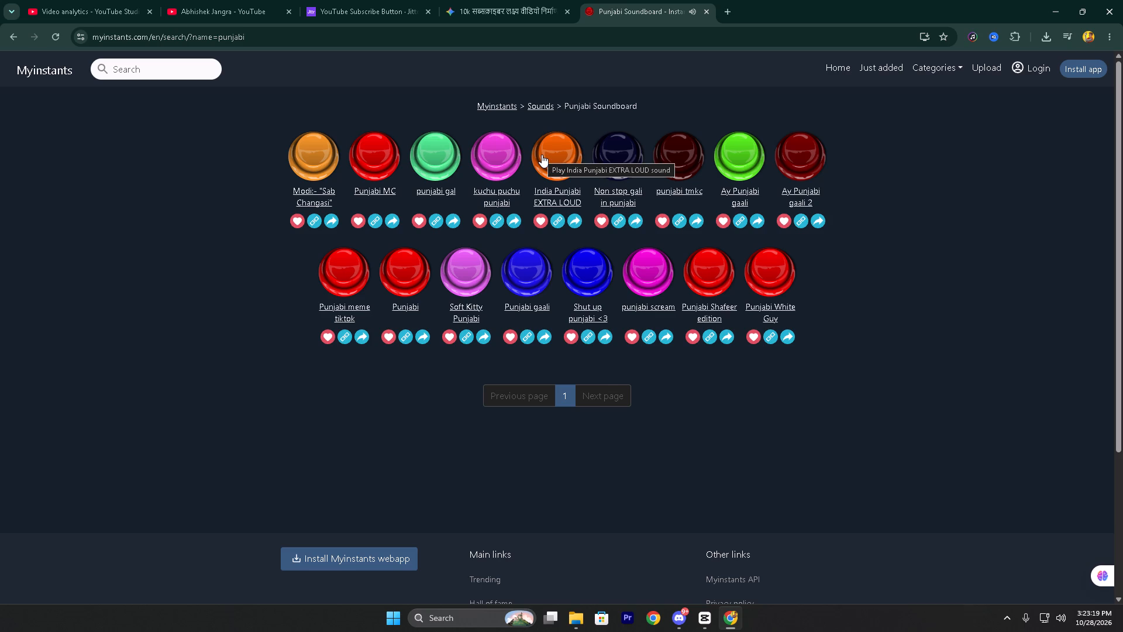
click(592, 153)
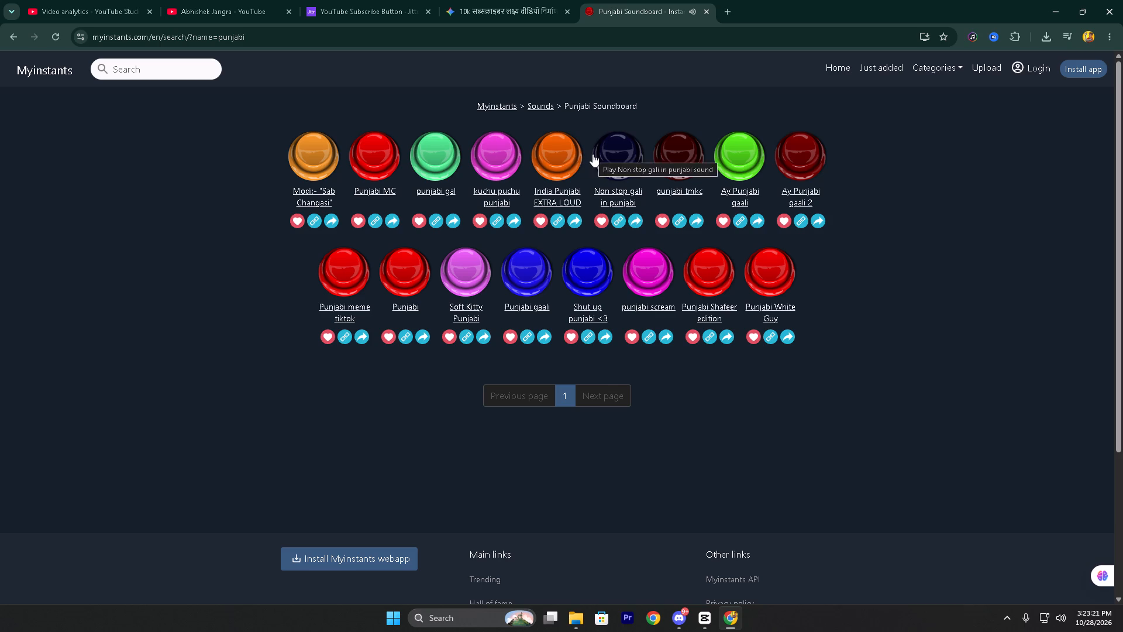
click(670, 162)
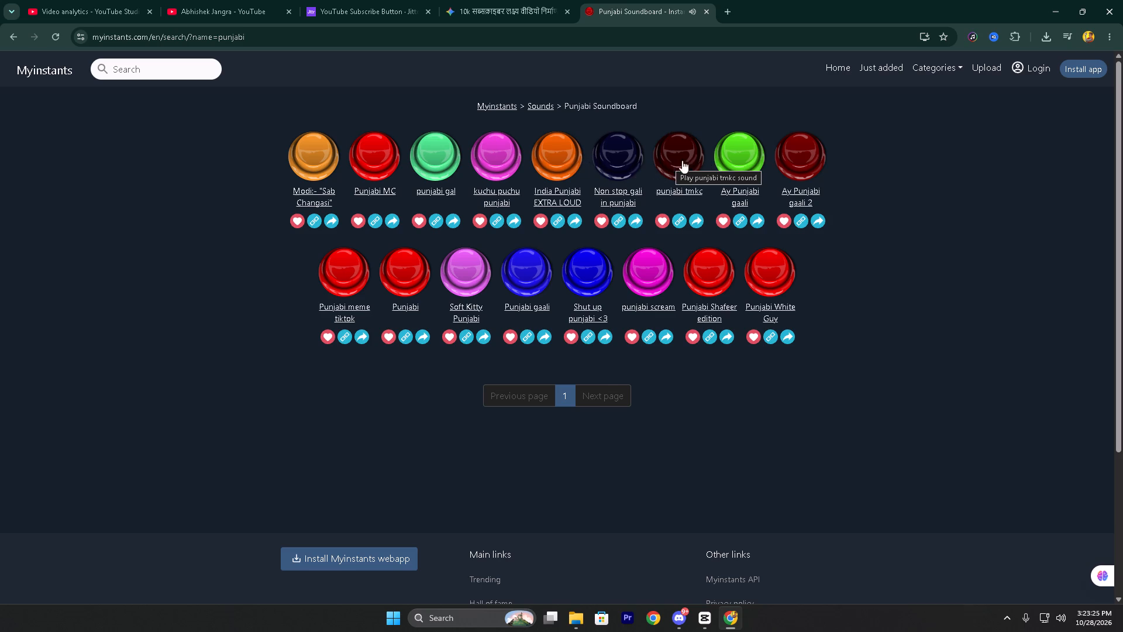
click(722, 159)
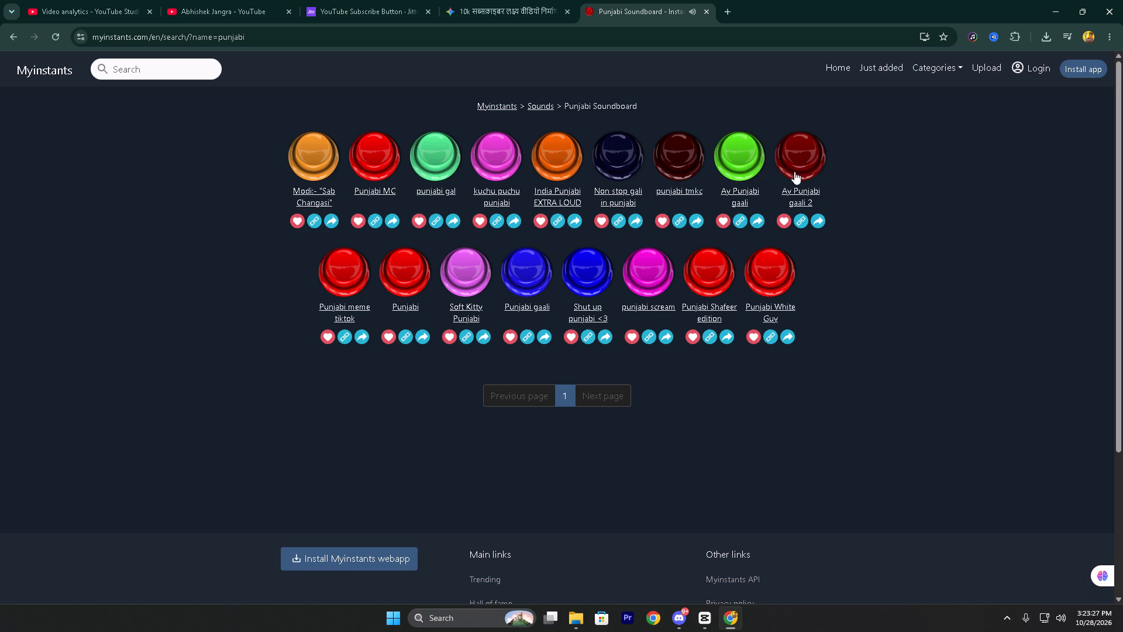
Preview Punjabi White Guy, punjabi scream and Shut up punjabi <3, and replay Punjabi MC, punjabi gal and India Punjabi EXTRA LOUD.
click(767, 280)
click(653, 256)
click(578, 255)
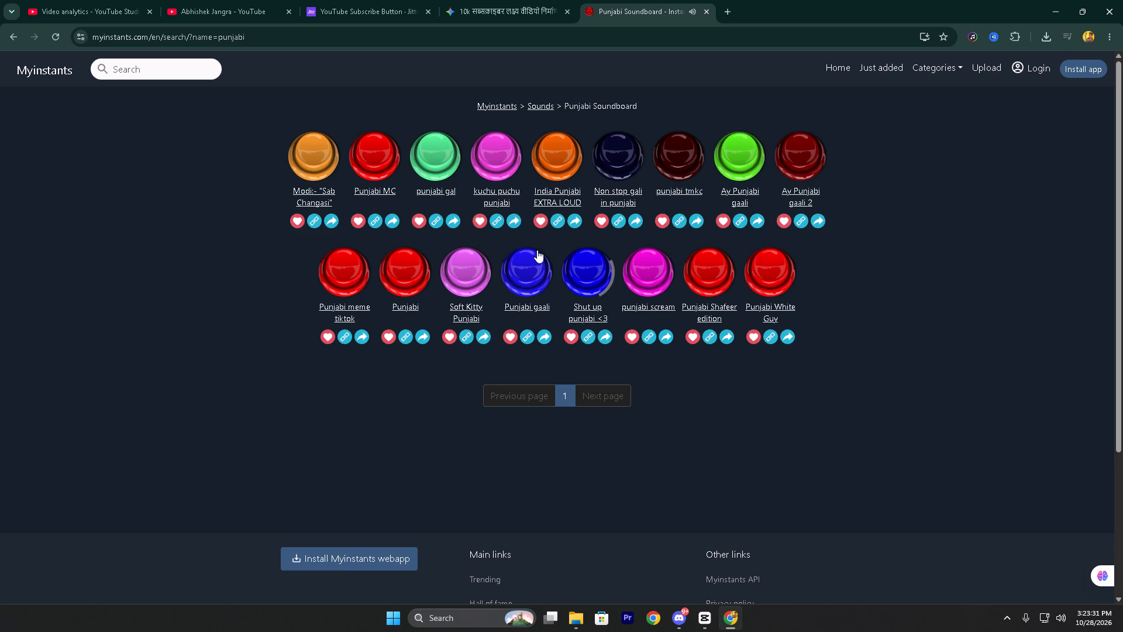
click(371, 155)
click(438, 153)
click(562, 156)
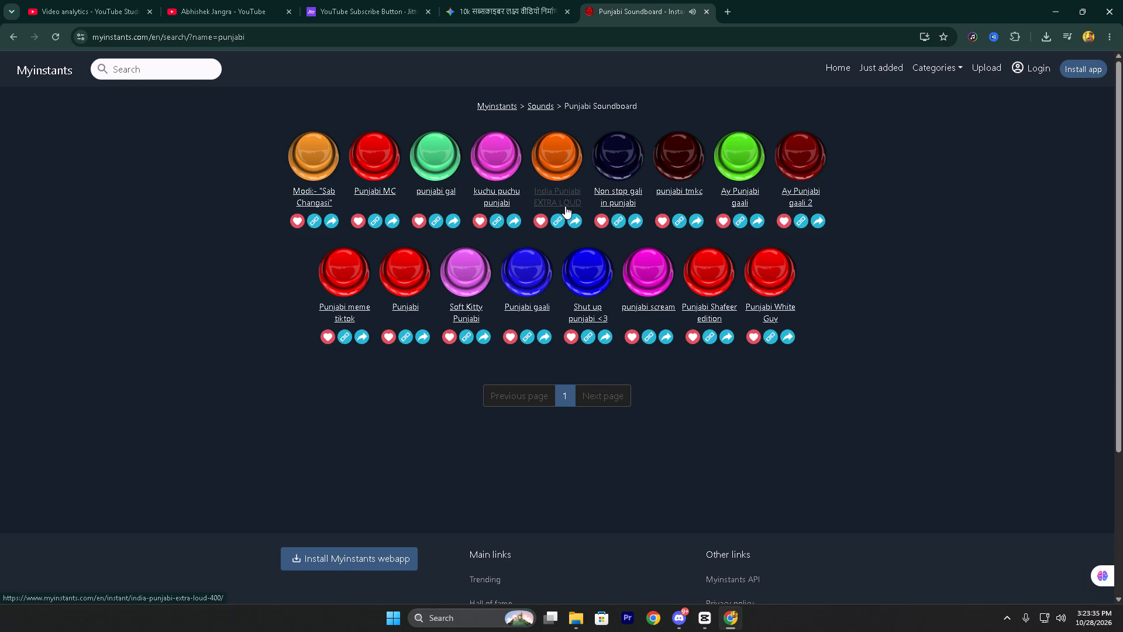
Open the India Punjabi EXTRA LOUD sound page and download its MP3.
click(565, 204)
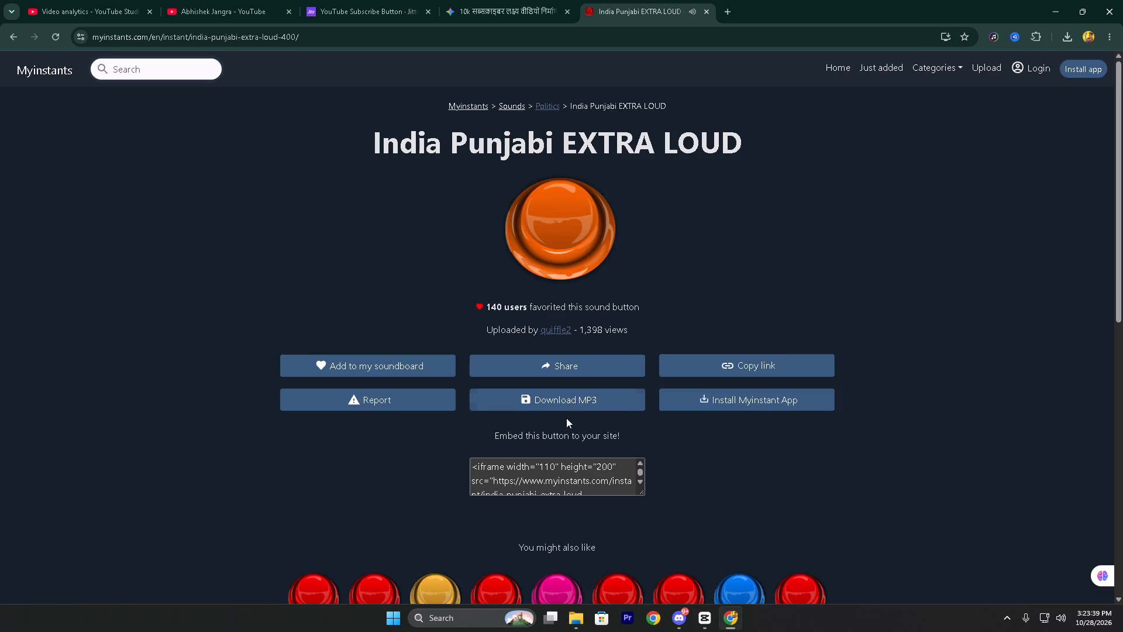
click(571, 404)
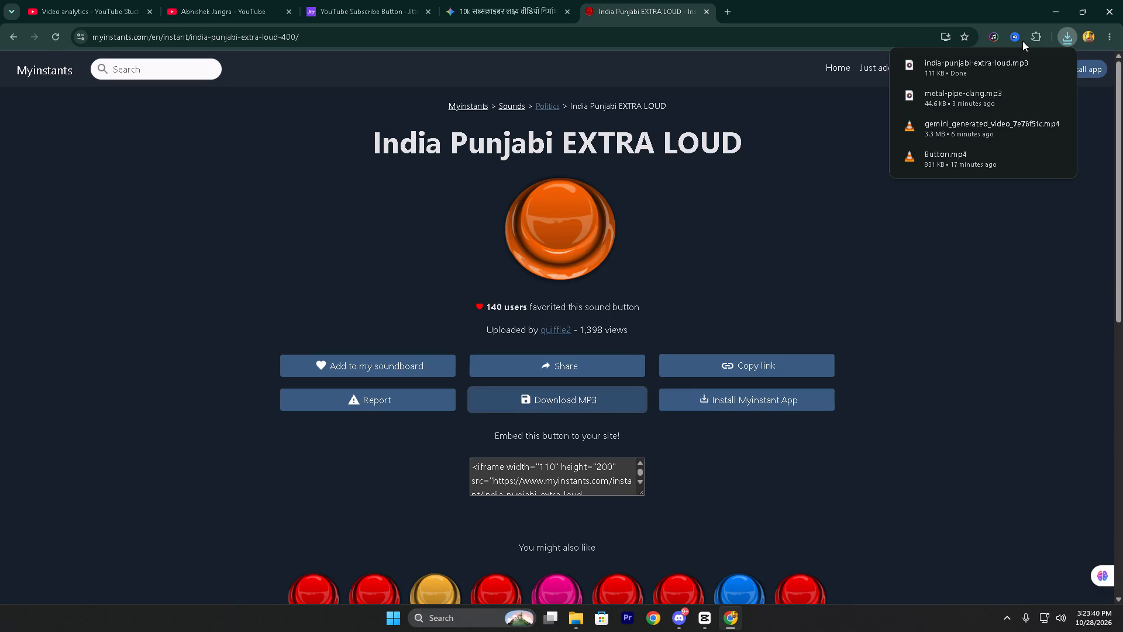
Add india-punjabi-extra-loud.mp3 to an audio track in CapCut, starting about half a second before the 2026-10-27T01_00_55 clip.
drag(983, 70, 683, 511)
scroll(607, 500, down, 7)
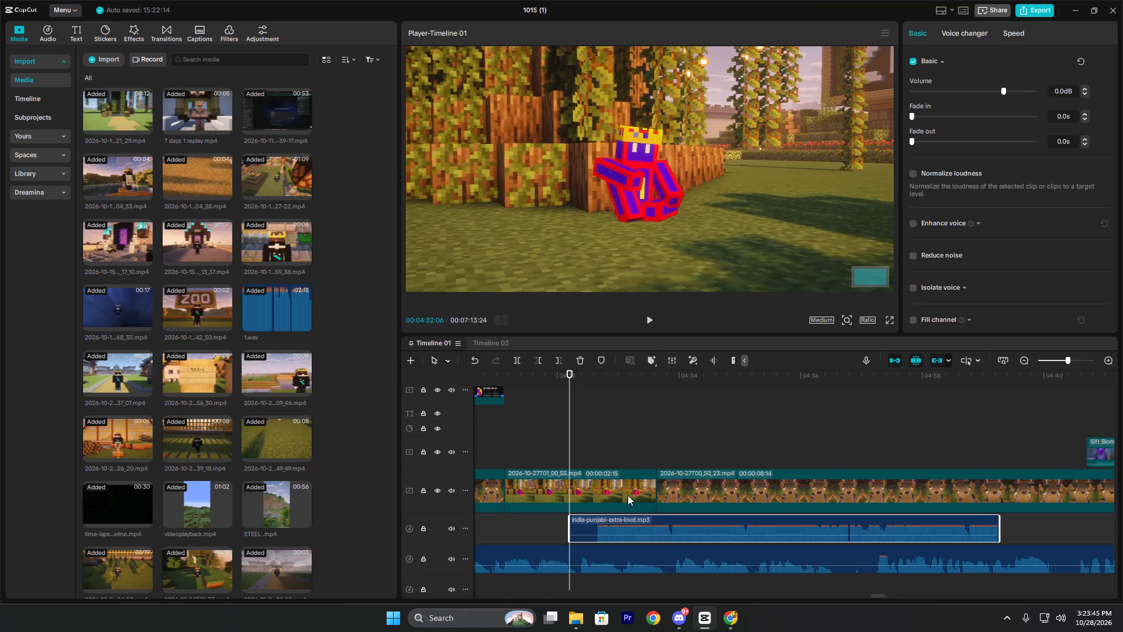
drag(636, 504, 608, 508)
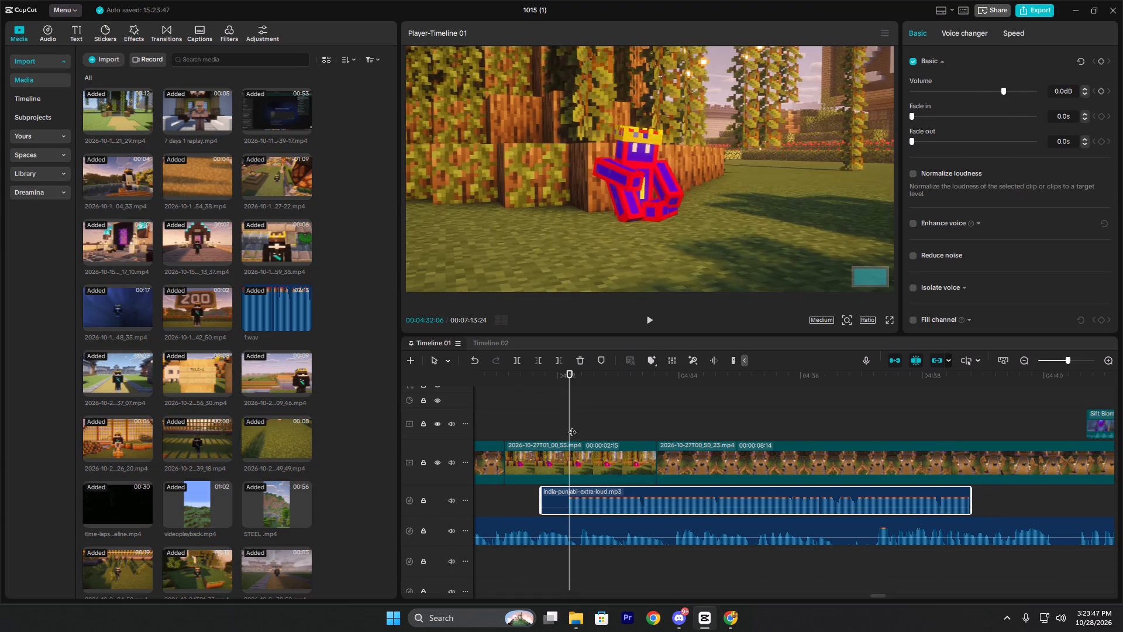
click(572, 426)
key(space)
key(space)
drag(615, 497, 612, 498)
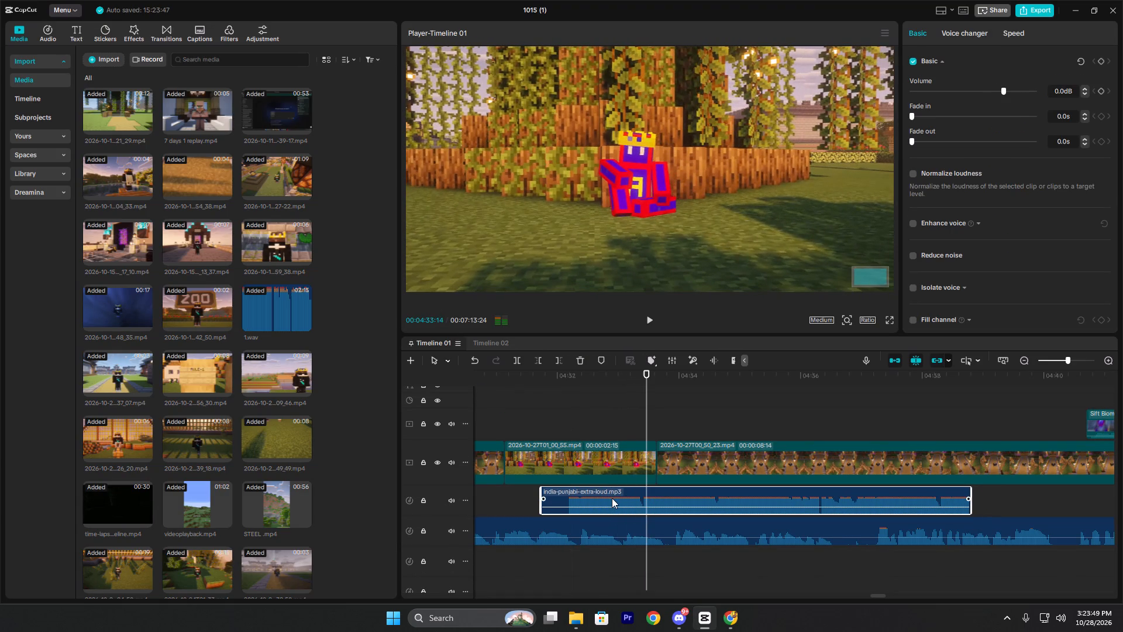
drag(612, 498, 552, 505)
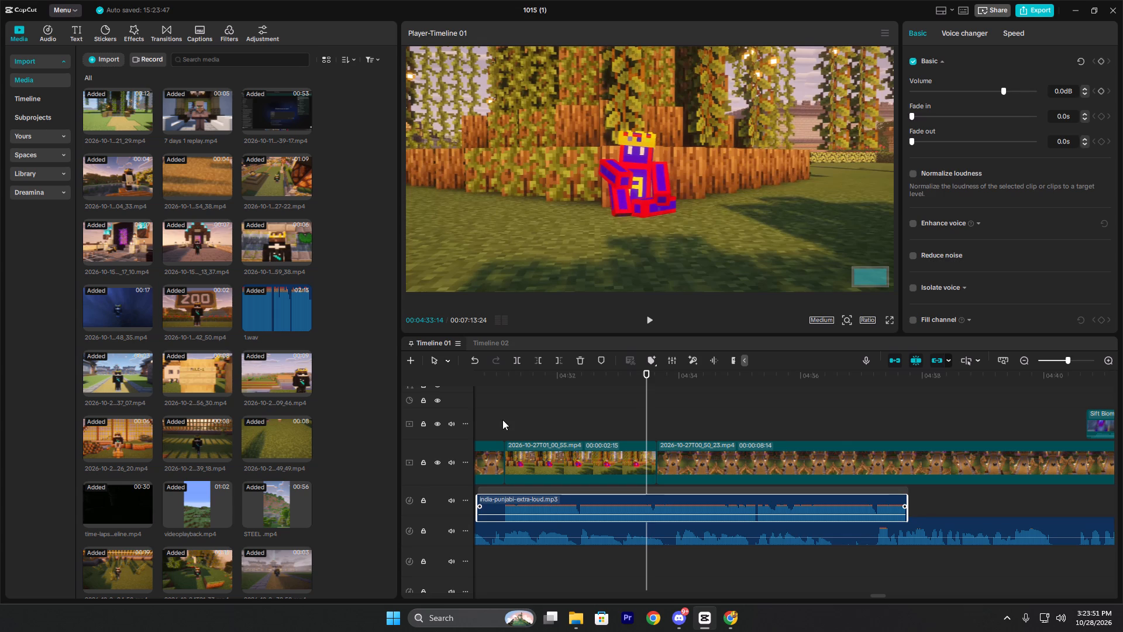
Play the sound under the clip and trim its end at 00:04:33:18, near the start of the 2026-10-27T00_50_23 clip.
click(502, 420)
key(space)
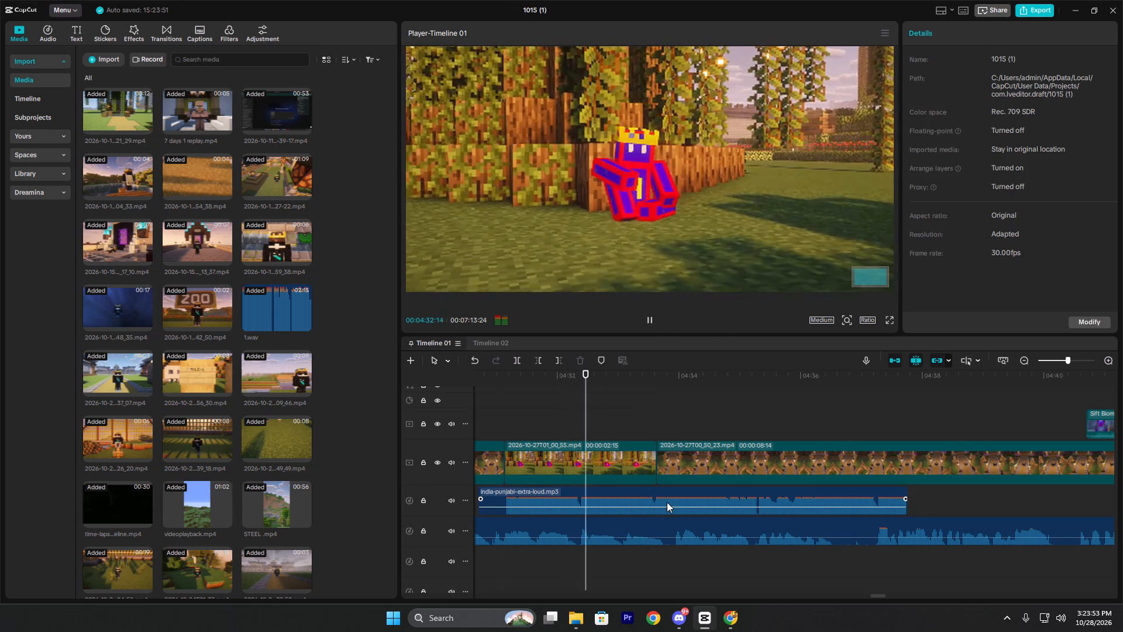
key(space)
click(669, 500)
key(w)
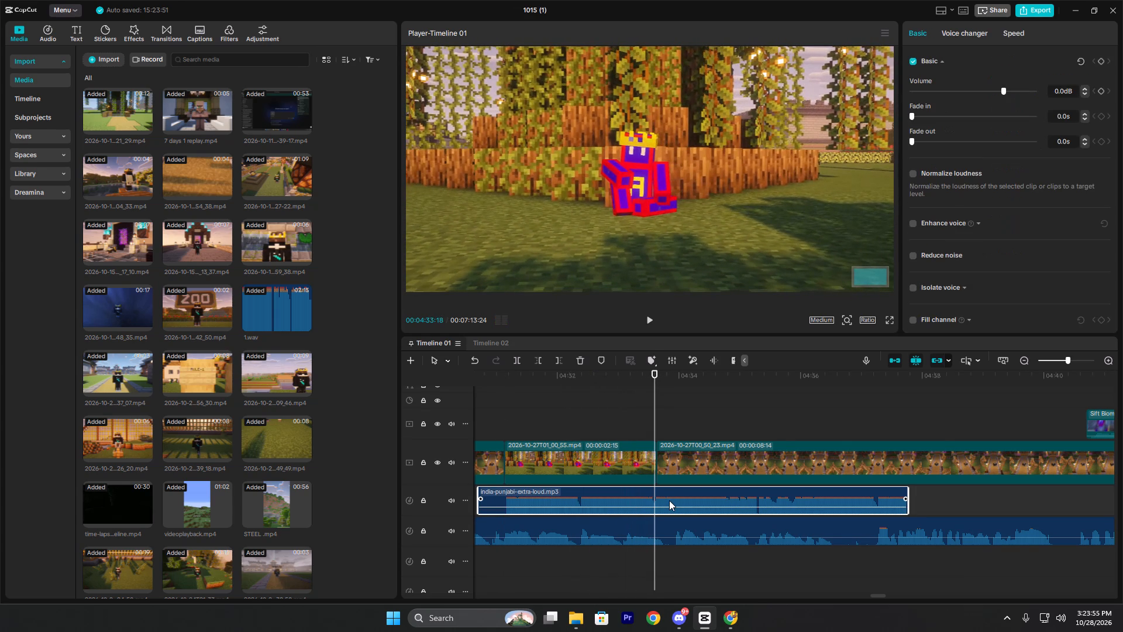
Lower the india-punjabi-extra-loud sound's volume to -22.3 dB and play it back with the voice-over.
click(967, 92)
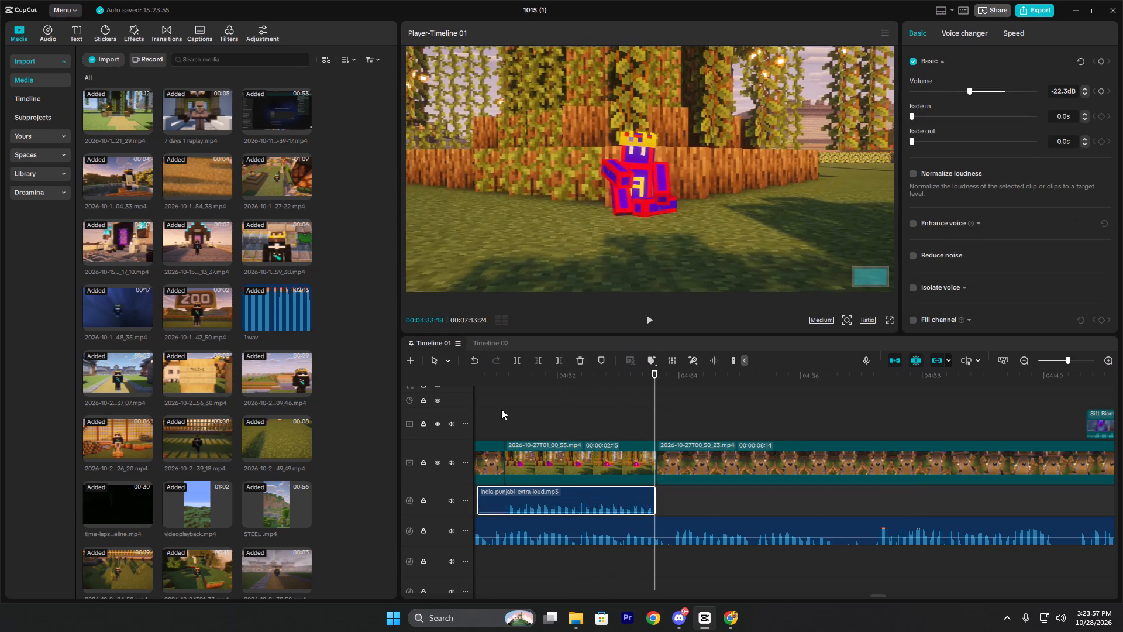
click(508, 407)
key(space)
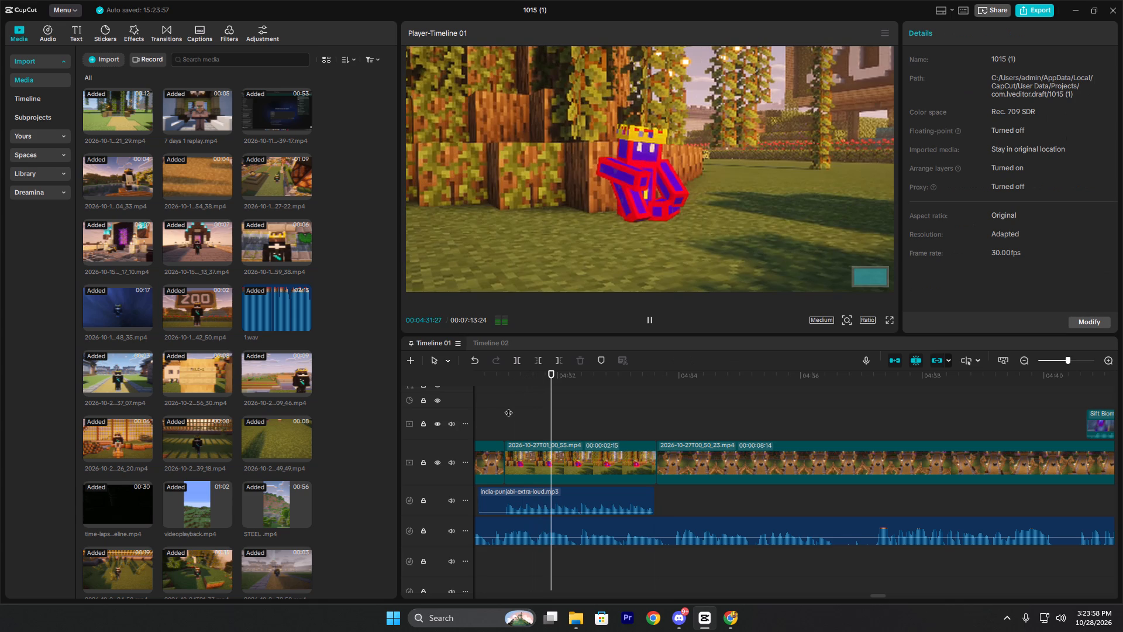
scroll(759, 440, down, 3)
scroll(753, 444, up, 2)
key(space)
Play on into the 2026-10-27T00_50_23 clip and split it at 00:04:34:09.
click(637, 428)
click(650, 427)
click(657, 423)
key(space)
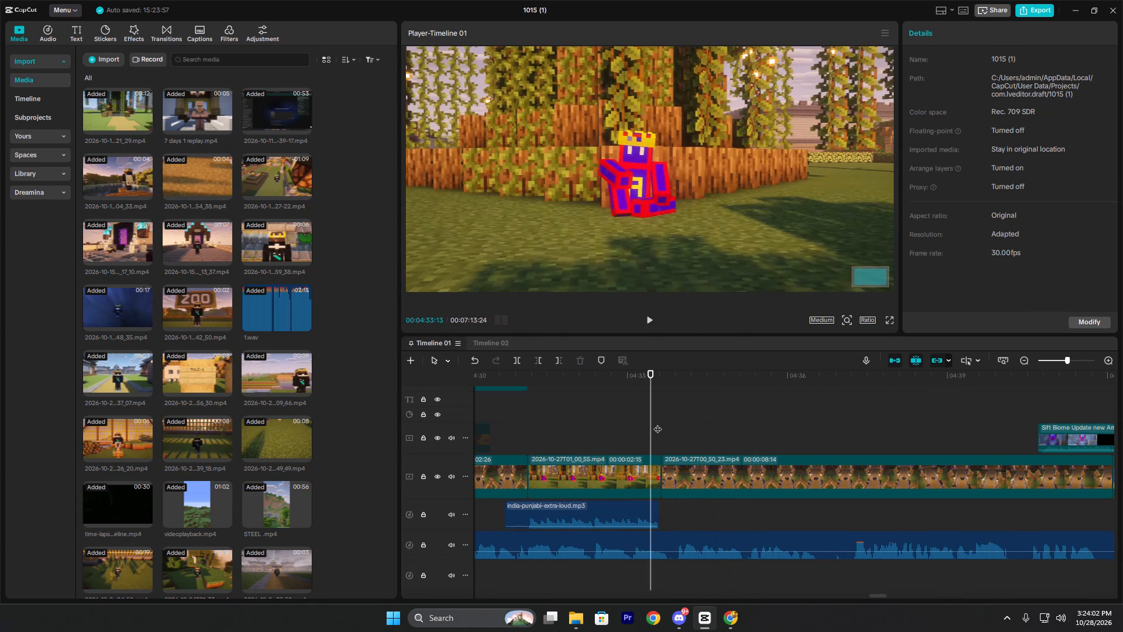
key(space)
click(713, 470)
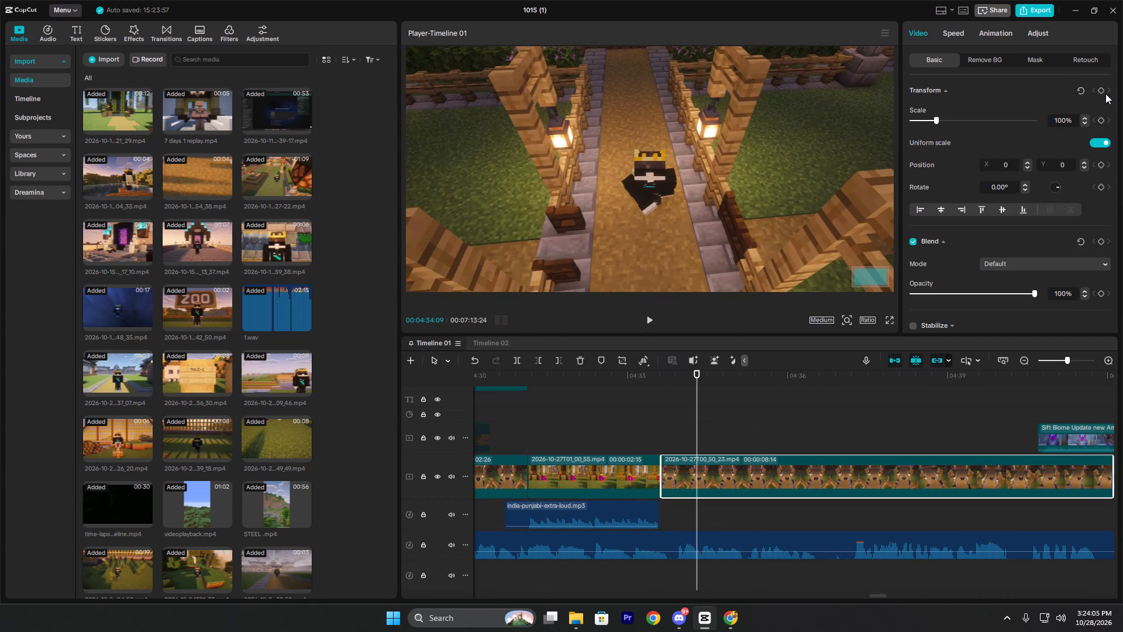
click(1102, 93)
key(ctrl+z)
key(ctrl+b)
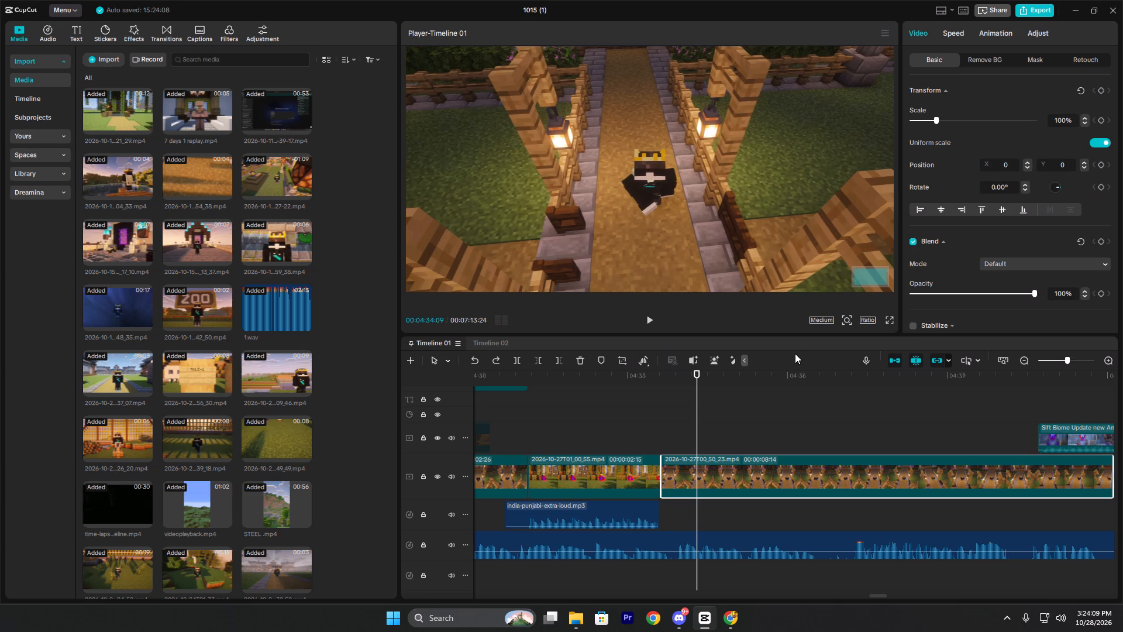
Split the remaining 2026-10-27T00_50_23 clip again at about 00:04:35:09 to isolate a one-second middle piece.
key(space)
key(space)
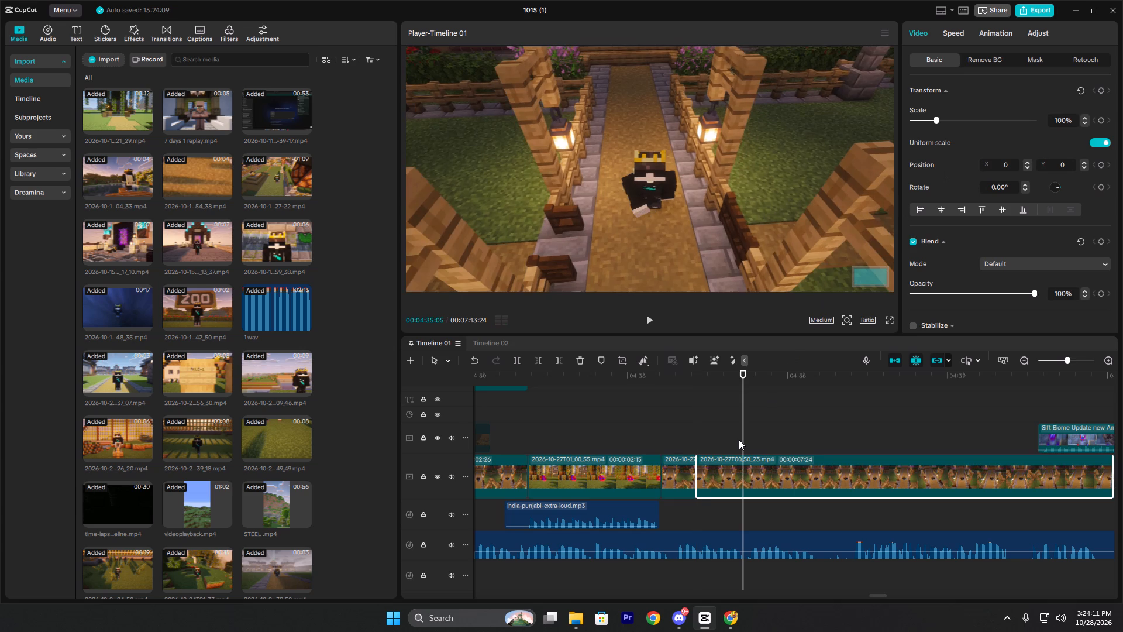
key(b)
key(ctrl+b)
key(a)
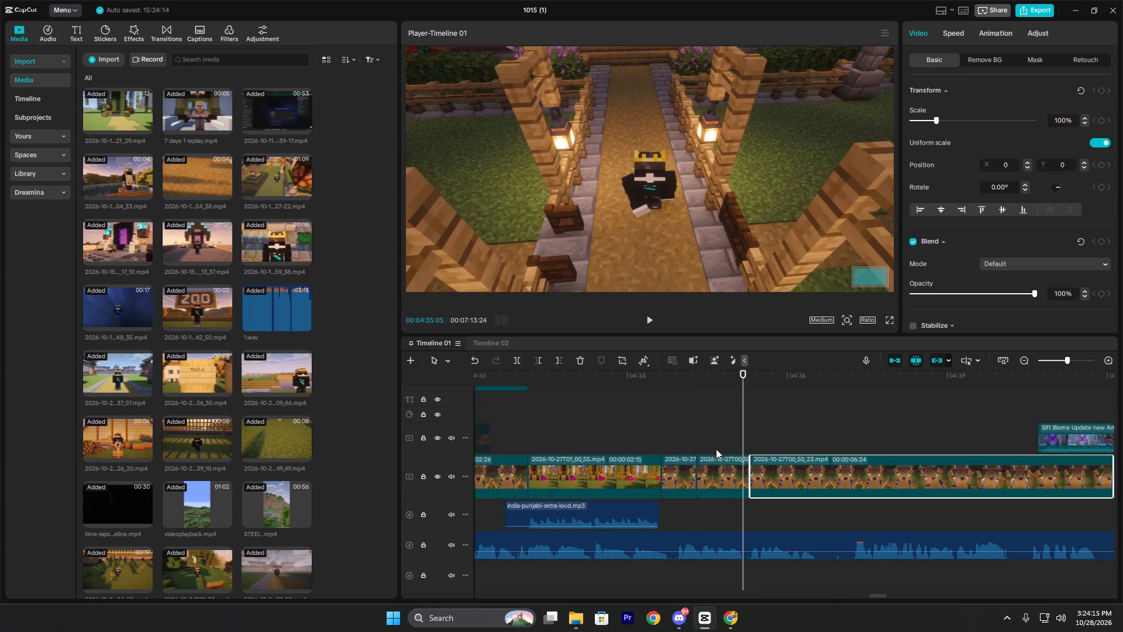
Turn off uniform scale for the one-second middle piece and set its scale width to 68% and height to 45%.
click(726, 438)
click(716, 474)
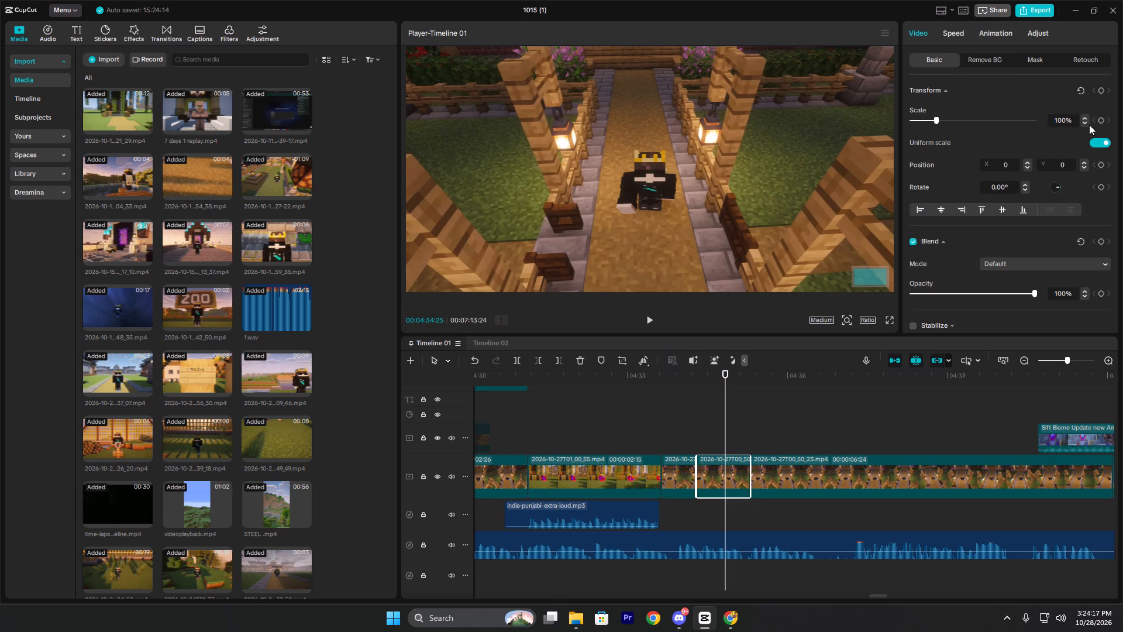
click(1100, 140)
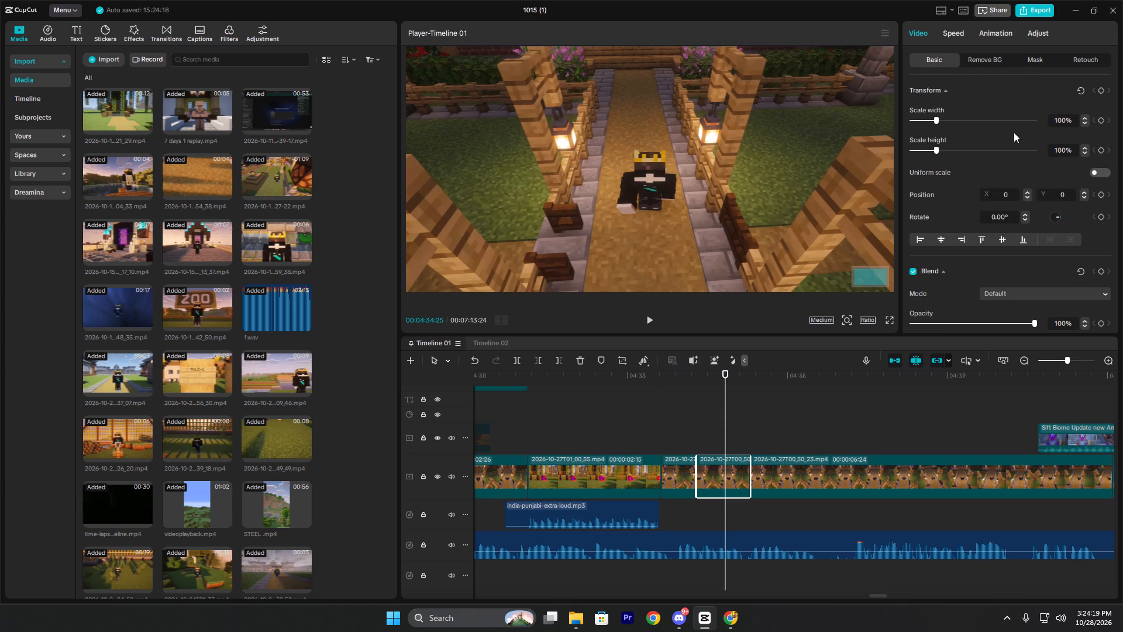
drag(933, 121, 928, 124)
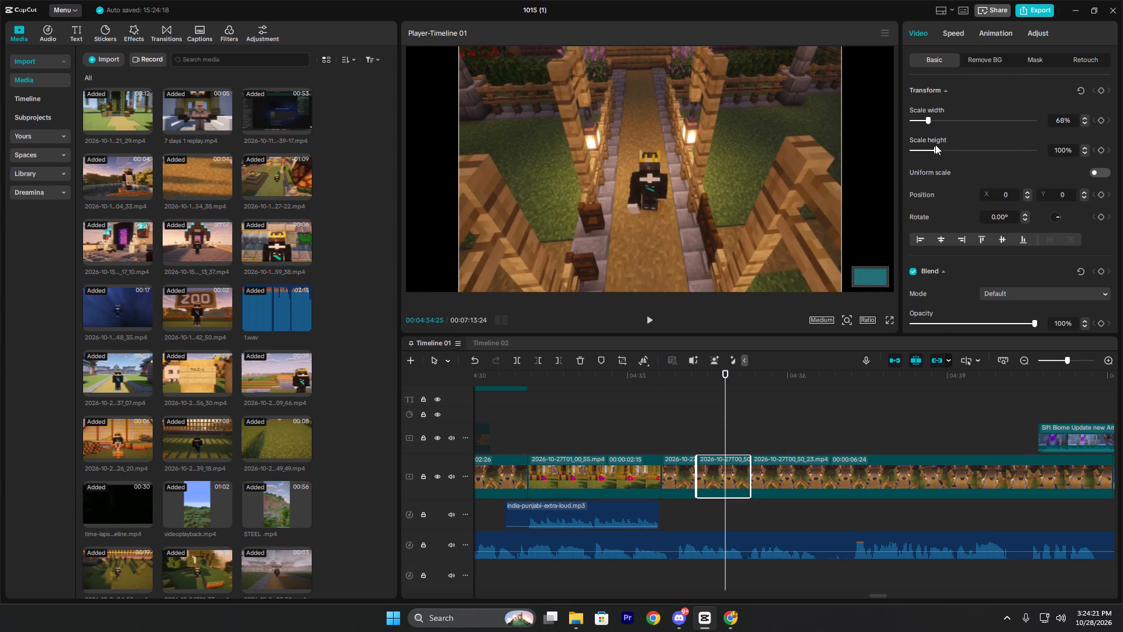
drag(935, 150, 921, 152)
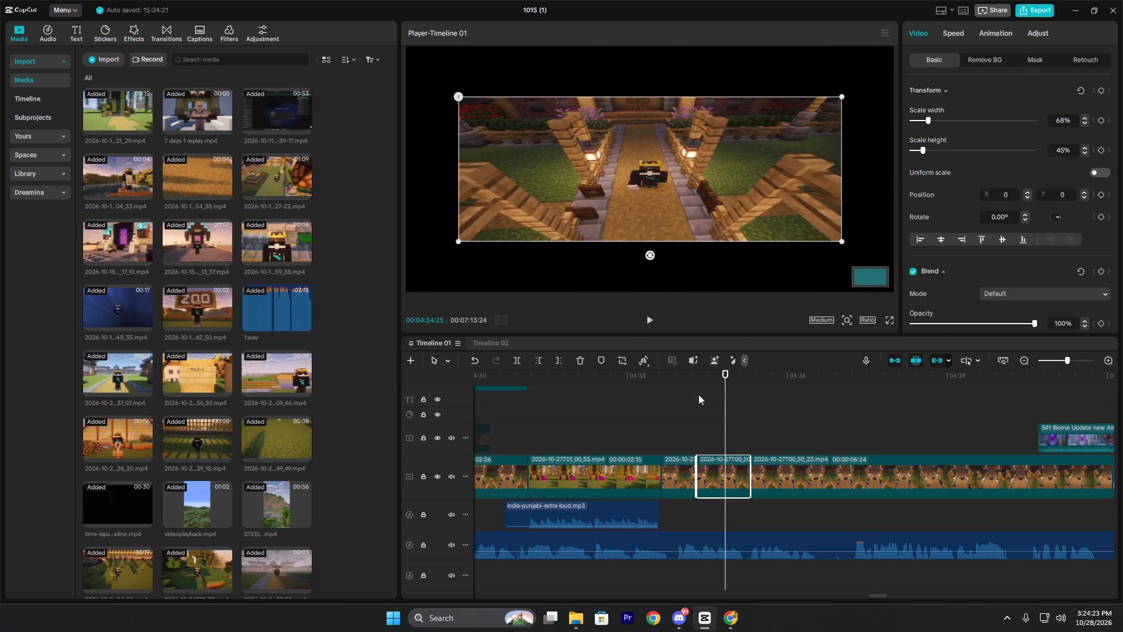
Add awkward-moment.mp3 from the Sound effect drive's FunnySfx folder to the timeline at the rescaled piece's start, 00:04:34:09.
click(694, 420)
key(space)
key(space)
click(689, 420)
key(space)
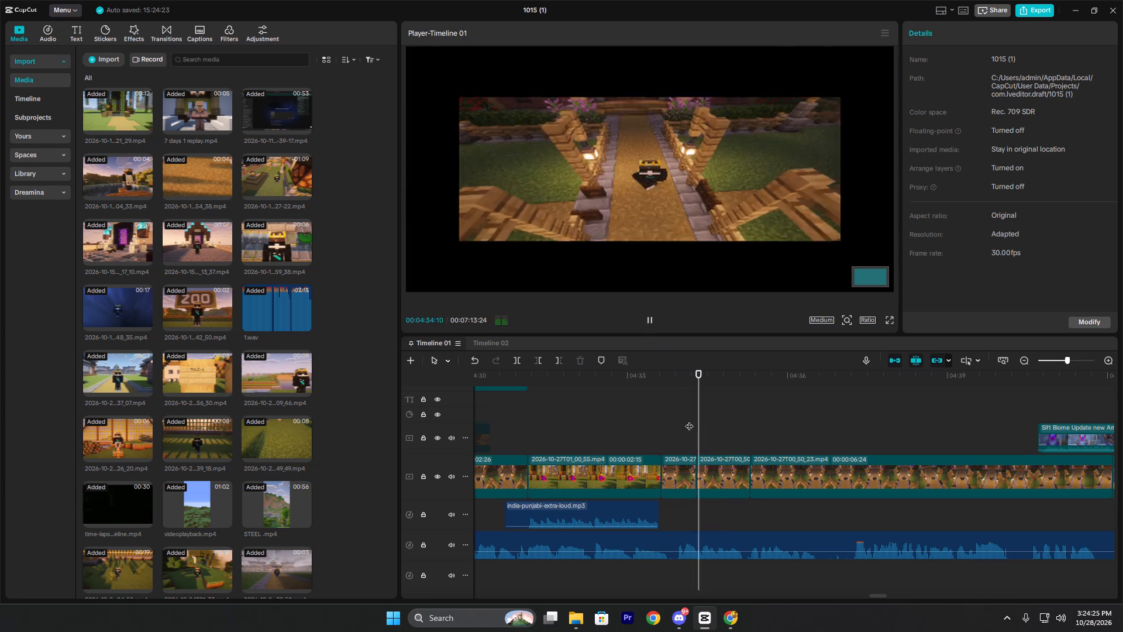
key(space)
click(695, 420)
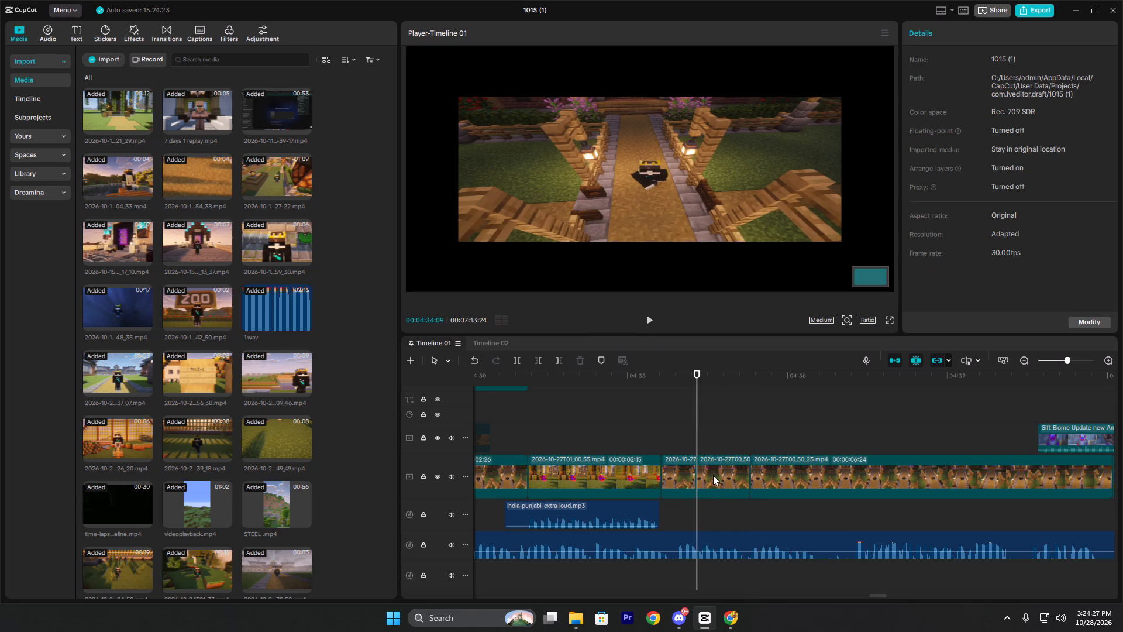
click(585, 615)
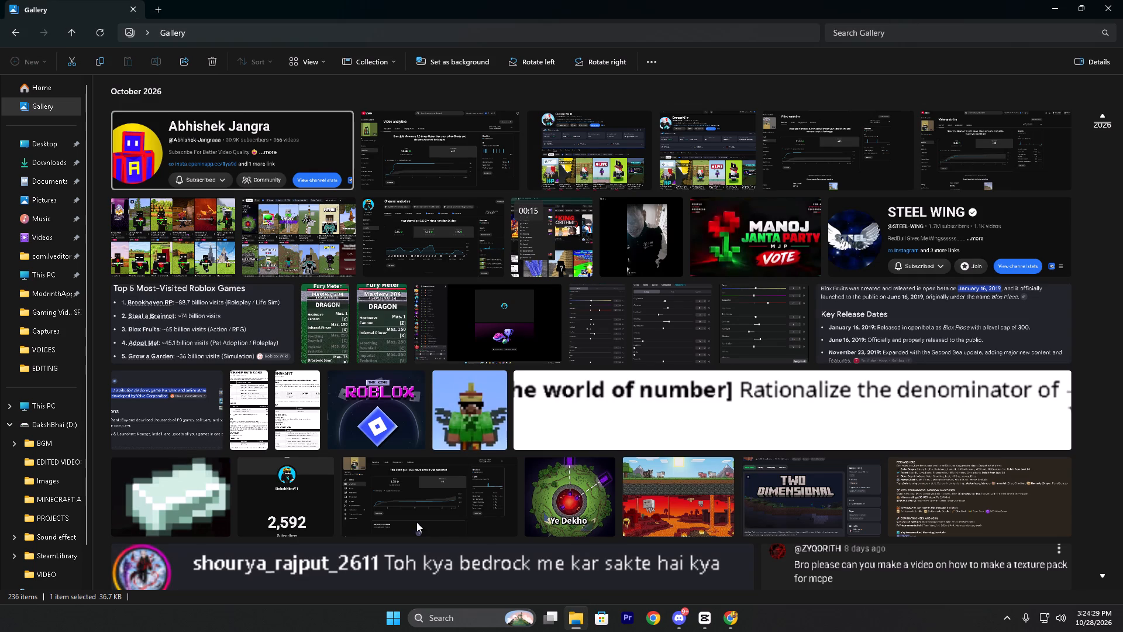
click(49, 528)
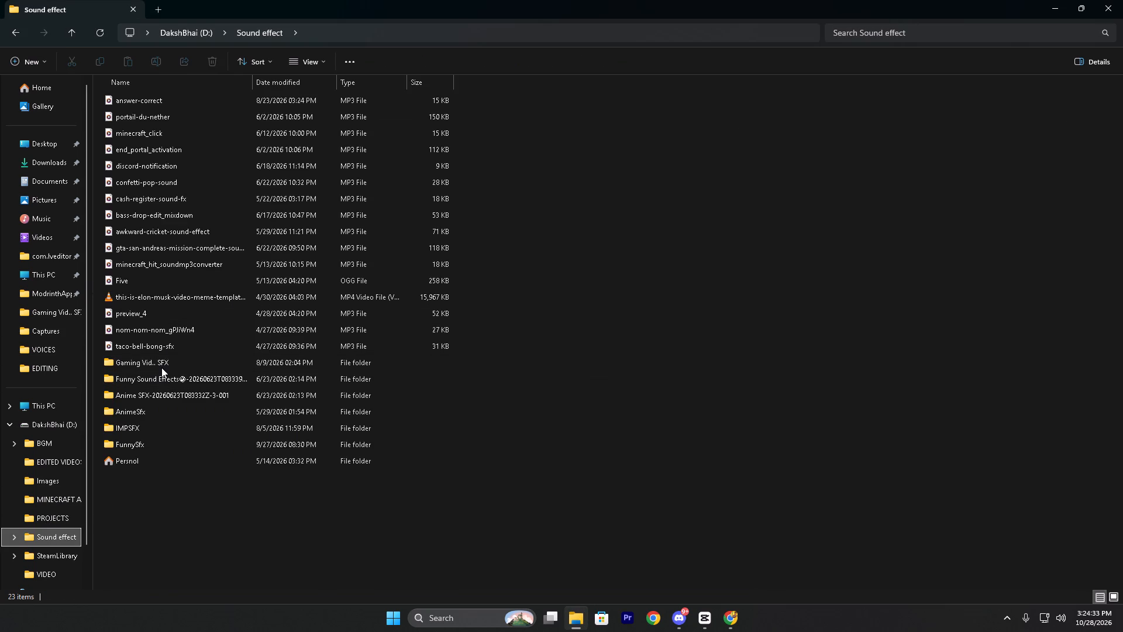
double_click(167, 442)
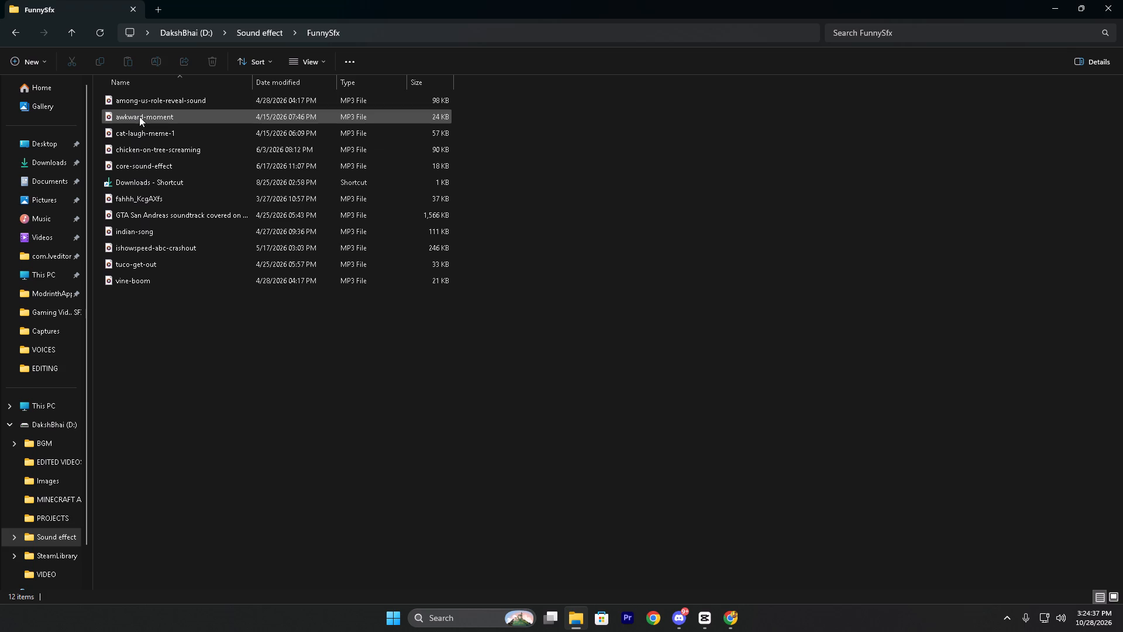
drag(141, 112, 701, 614)
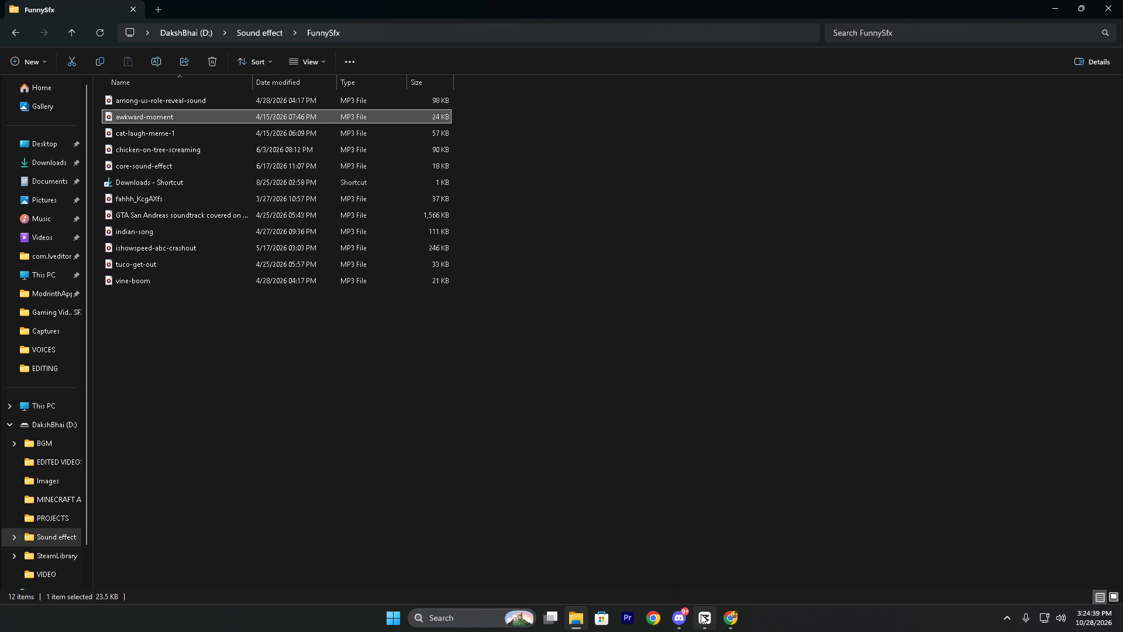
drag(701, 614, 678, 532)
Play back the awkward-moment sound and the following voice-over, and leave the playhead at 00:04:36:16.
click(695, 439)
key(space)
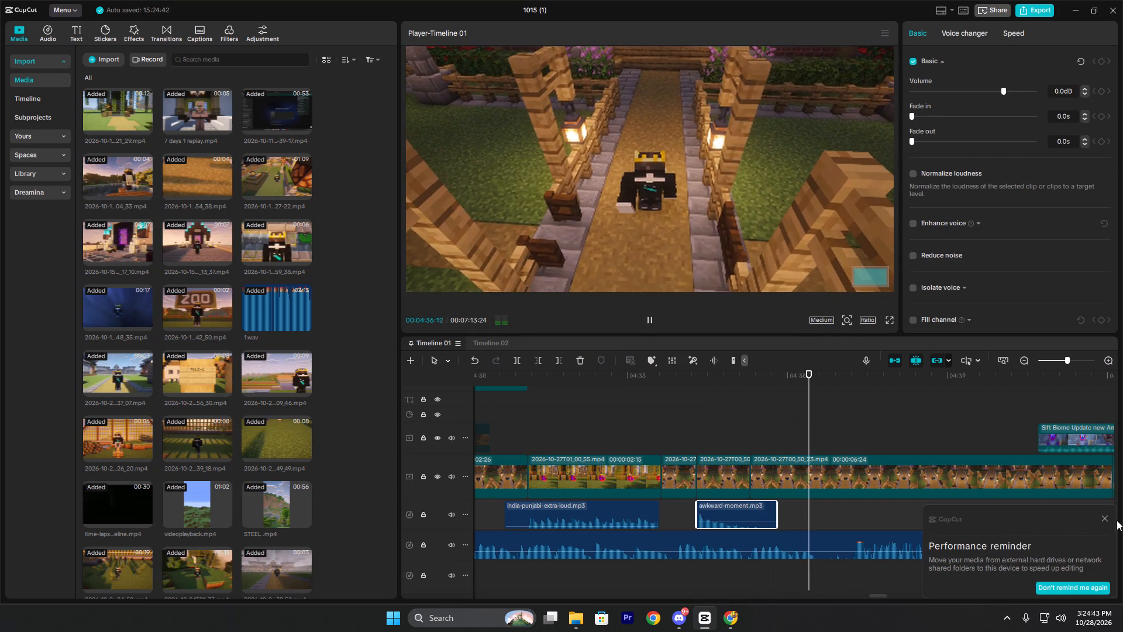
key(space)
click(1106, 517)
key(space)
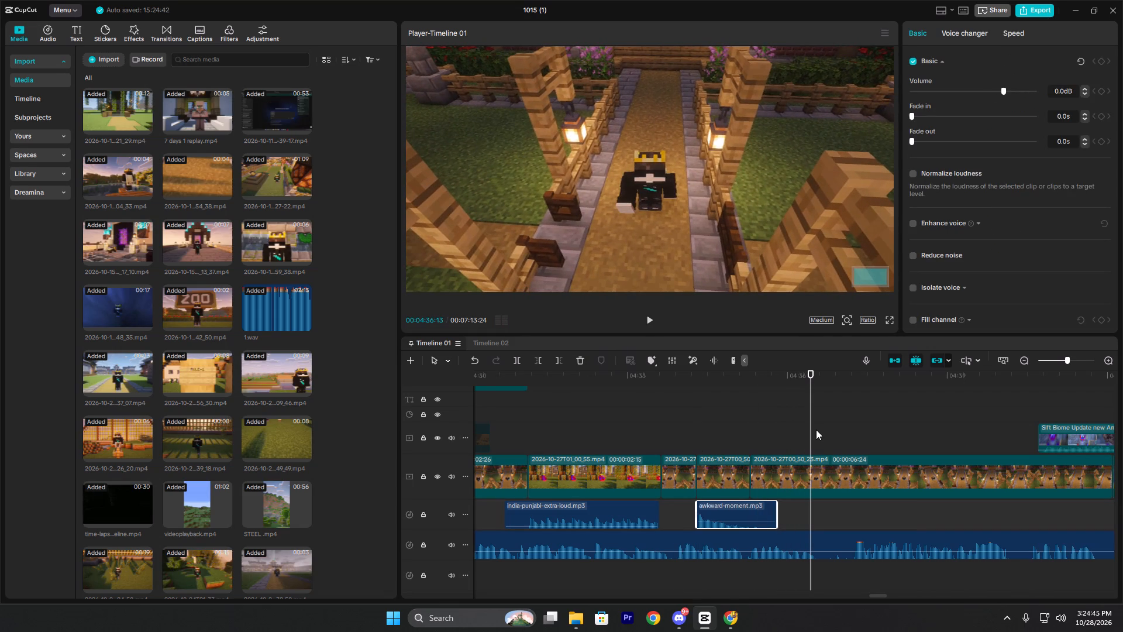
click(811, 428)
key(space)
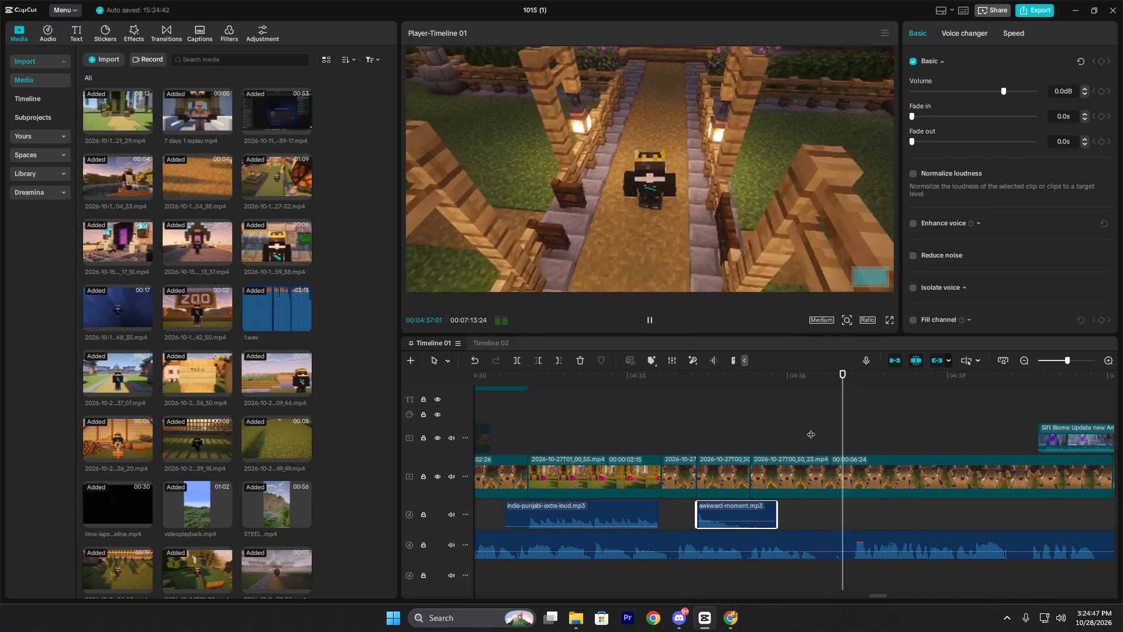
key(space)
click(808, 421)
key(space)
drag(812, 434, 818, 438)
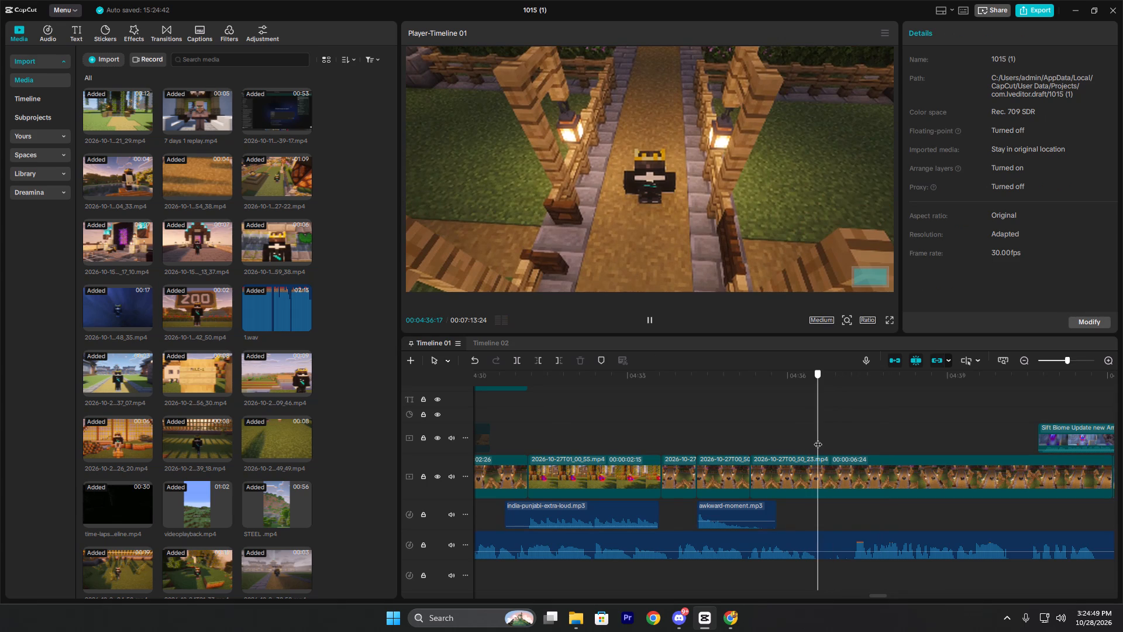
drag(818, 438, 816, 458)
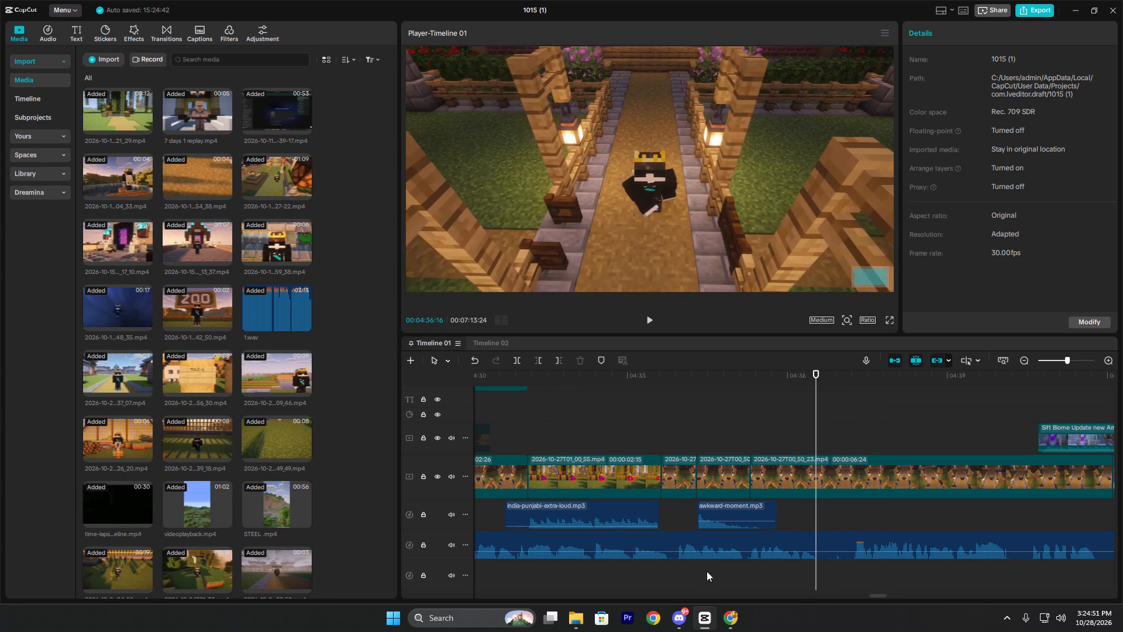
Switch to Chrome, search Google for "laughing meme" and open the Memes.co.in Laughing Memes Videos page.
click(737, 621)
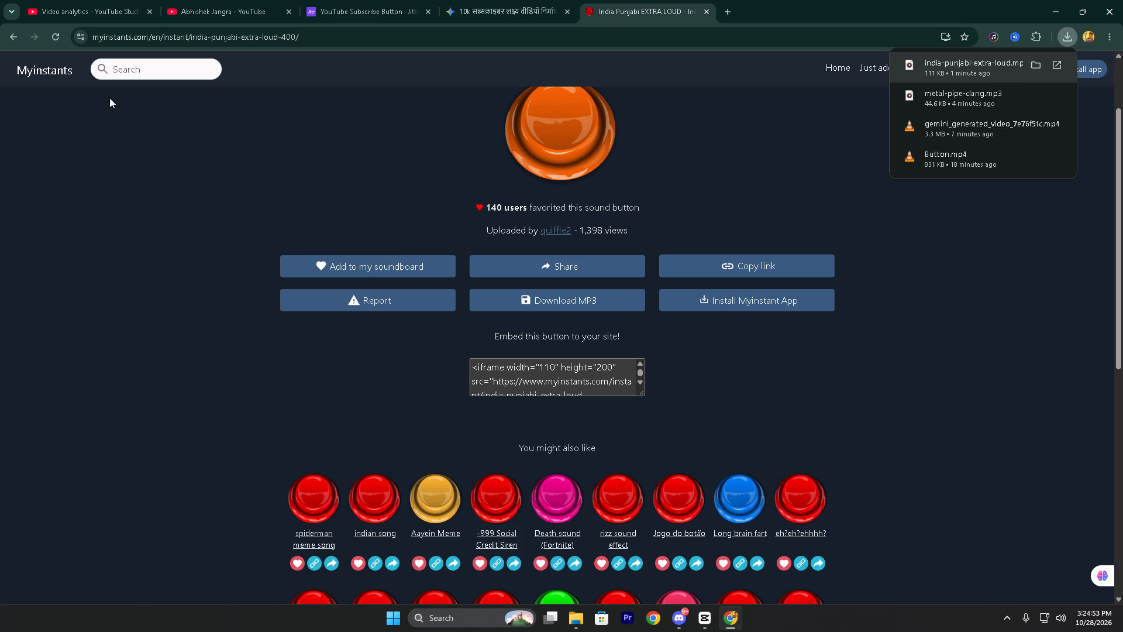
click(11, 41)
click(11, 41)
click(11, 41)
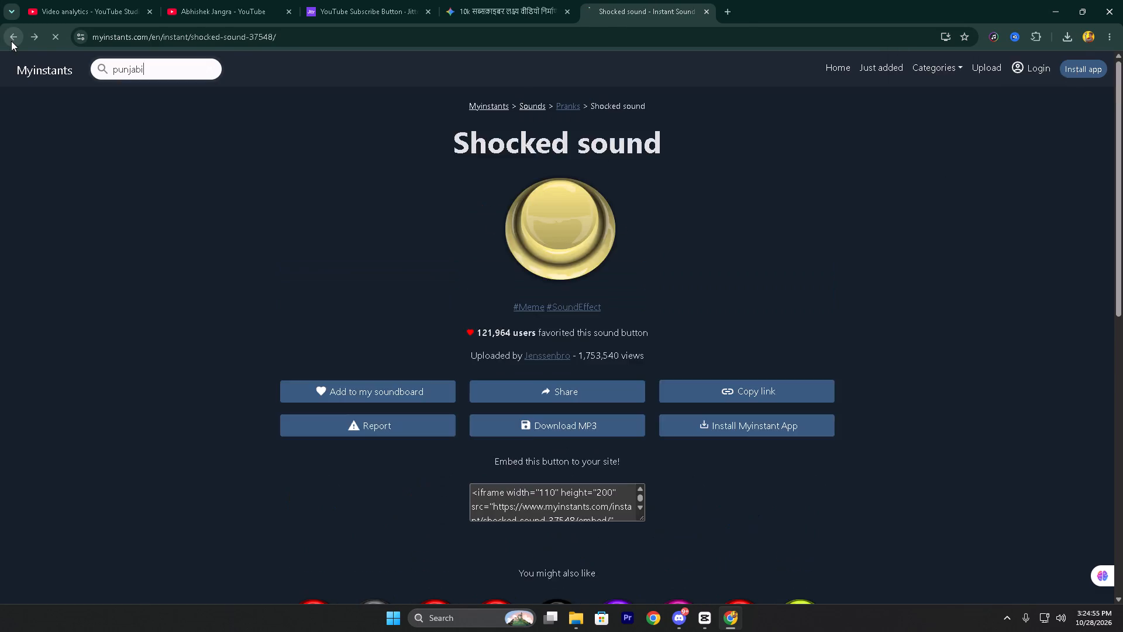
drag(222, 86, 123, 70)
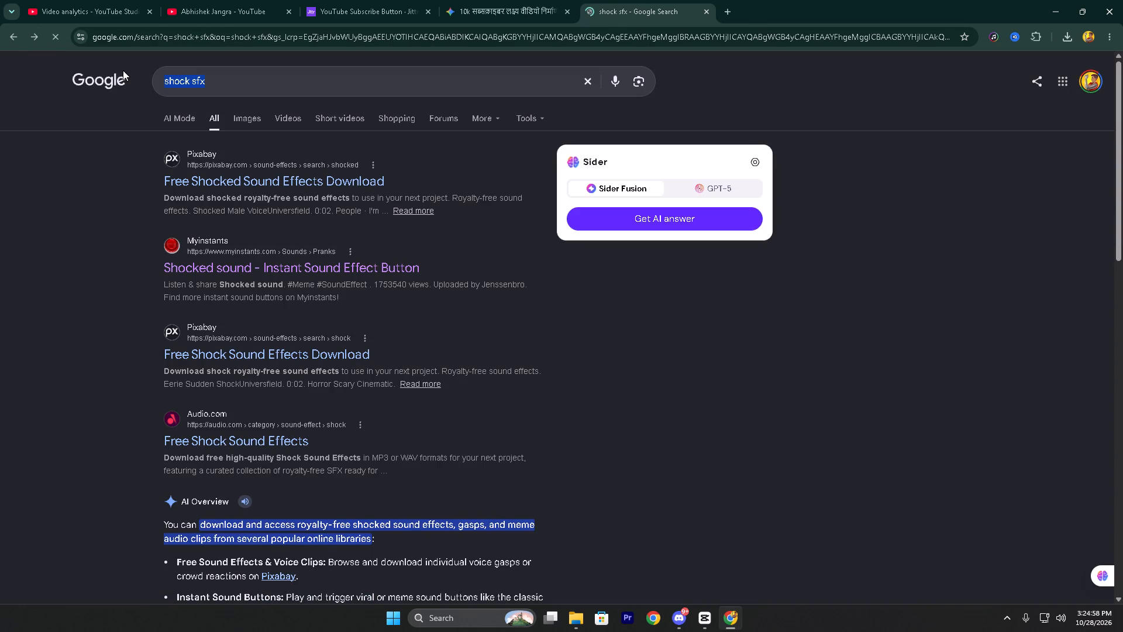
key(l)
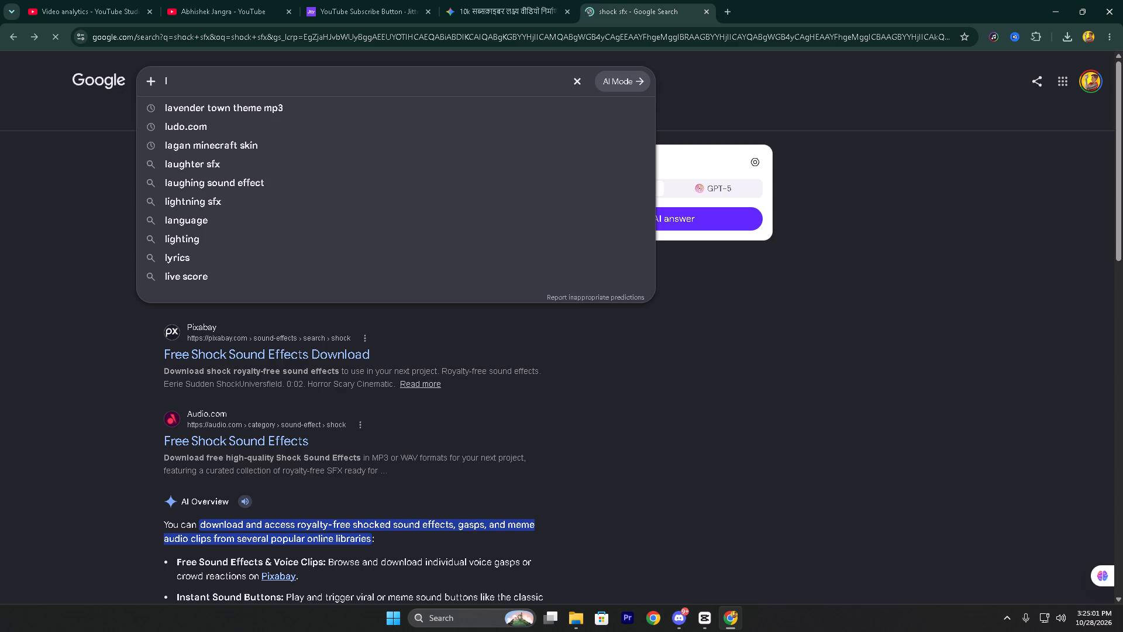
text(aughing)
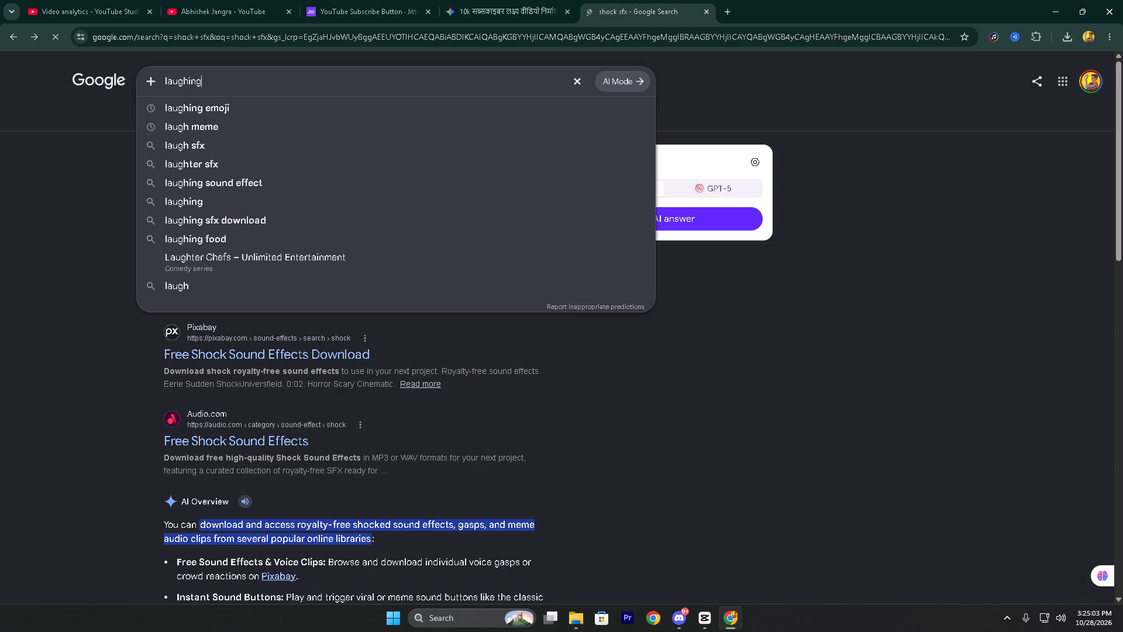
key(space)
text(meme)
key(Return)
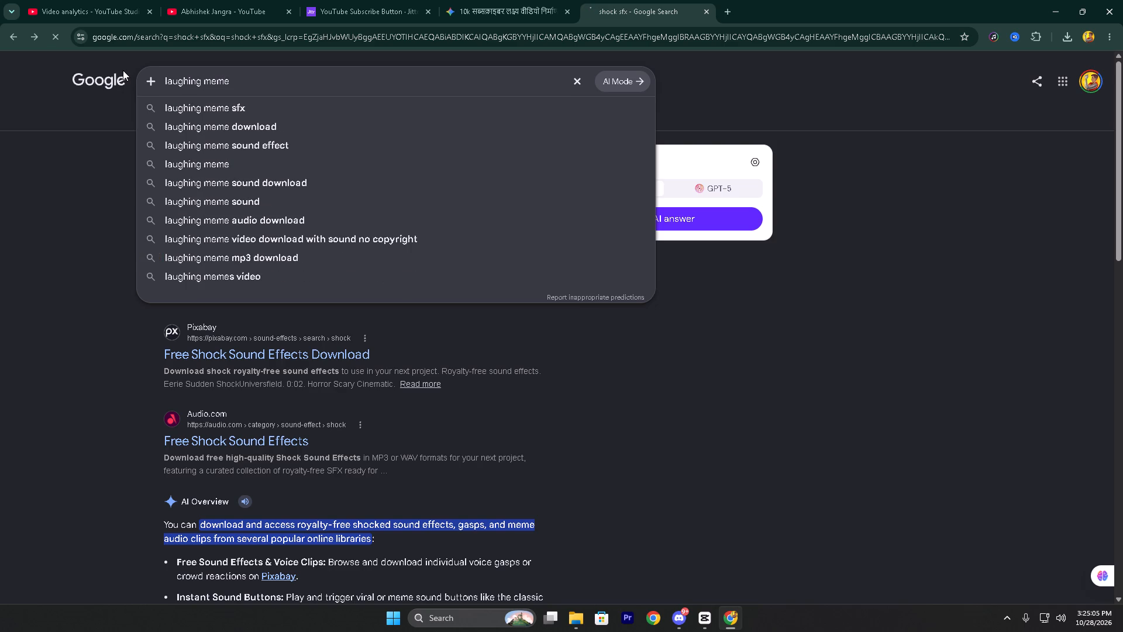
click(201, 168)
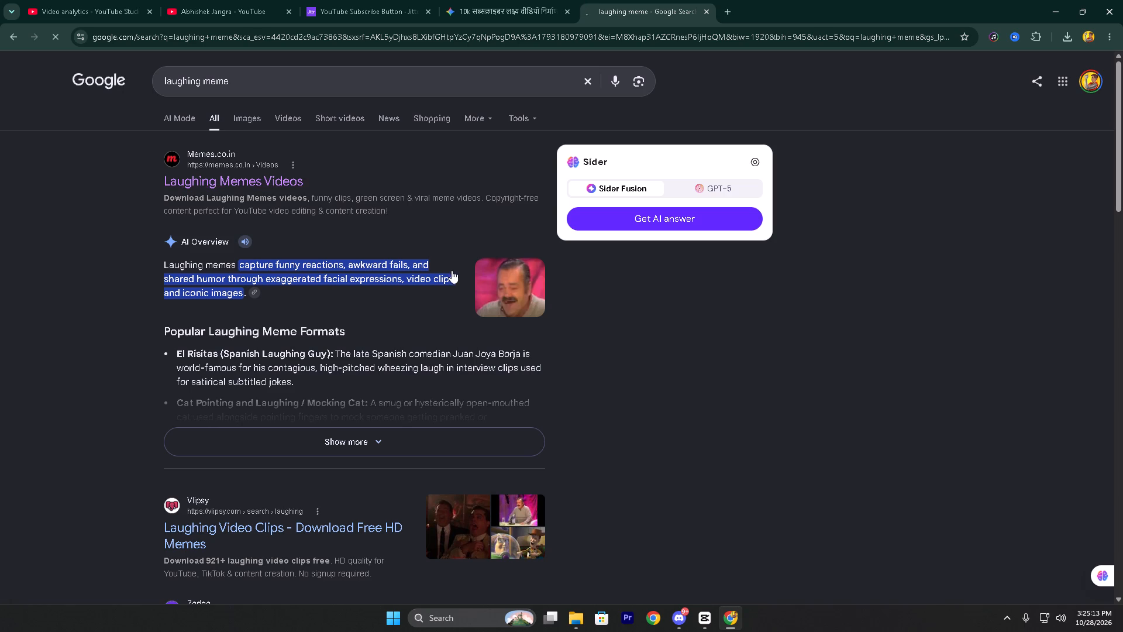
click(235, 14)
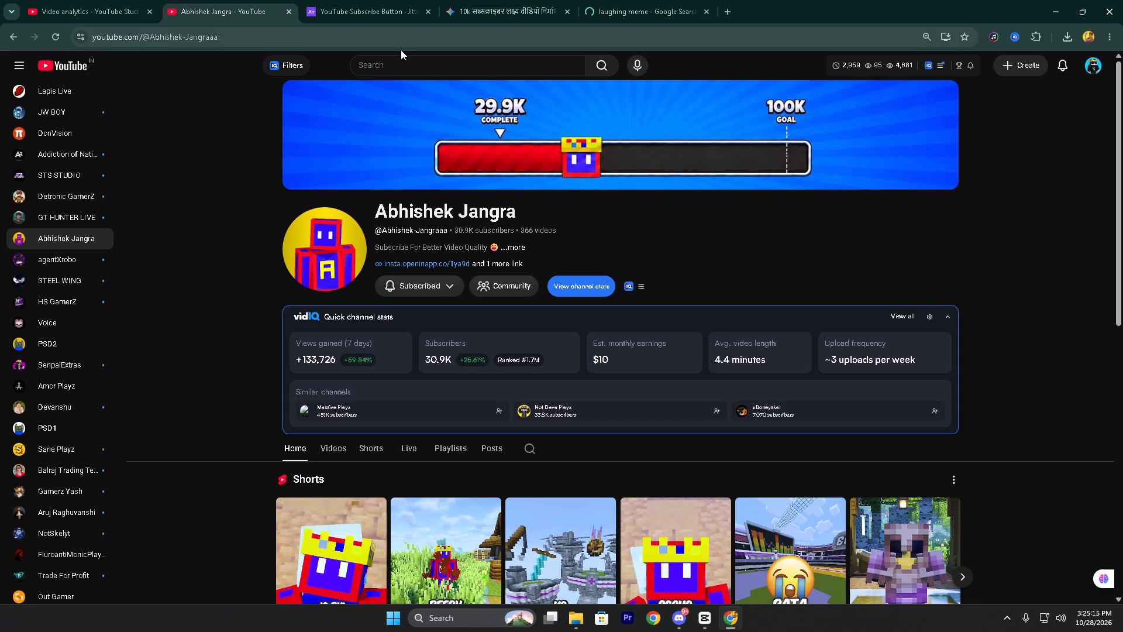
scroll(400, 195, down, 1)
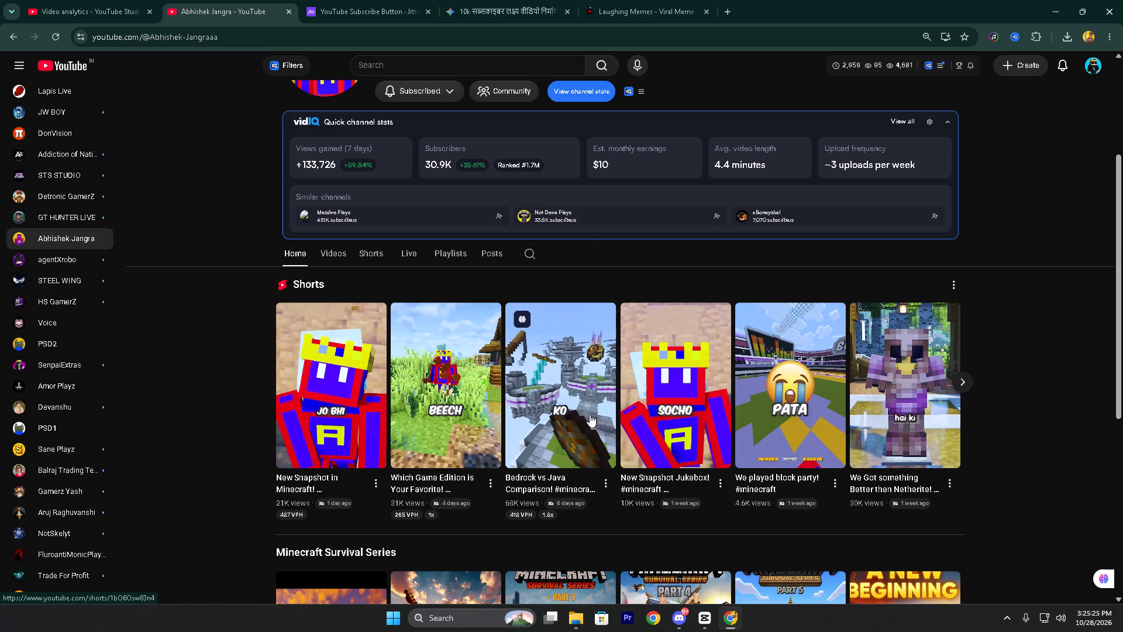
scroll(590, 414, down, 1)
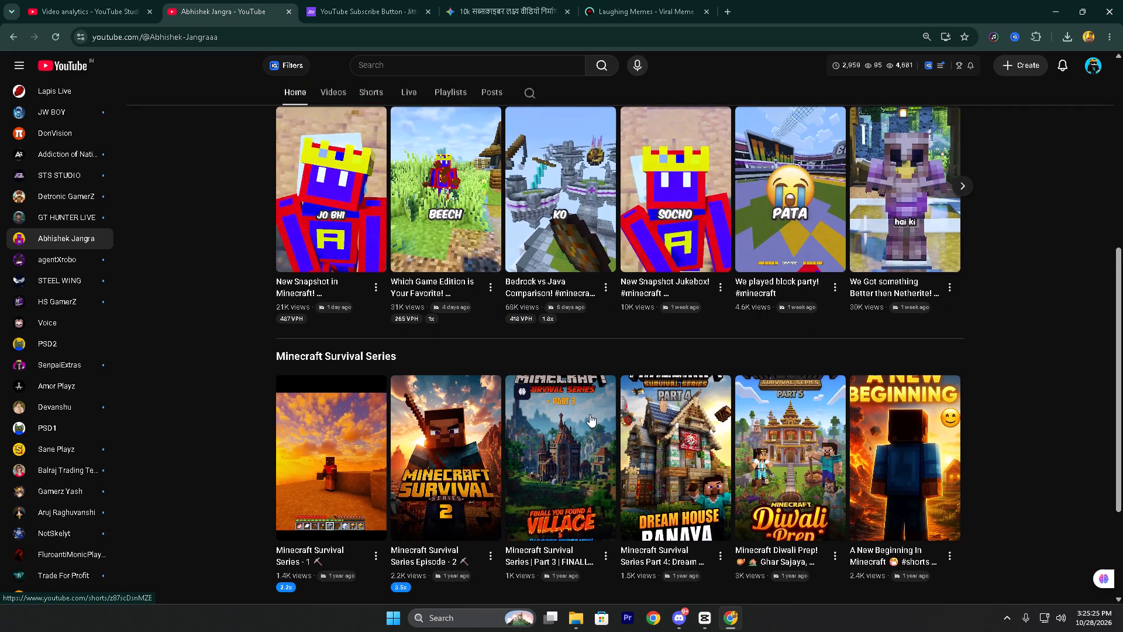
Open the Raja Gujjar Laughing Meme video on memes.co.in and preview it with sound.
click(620, 11)
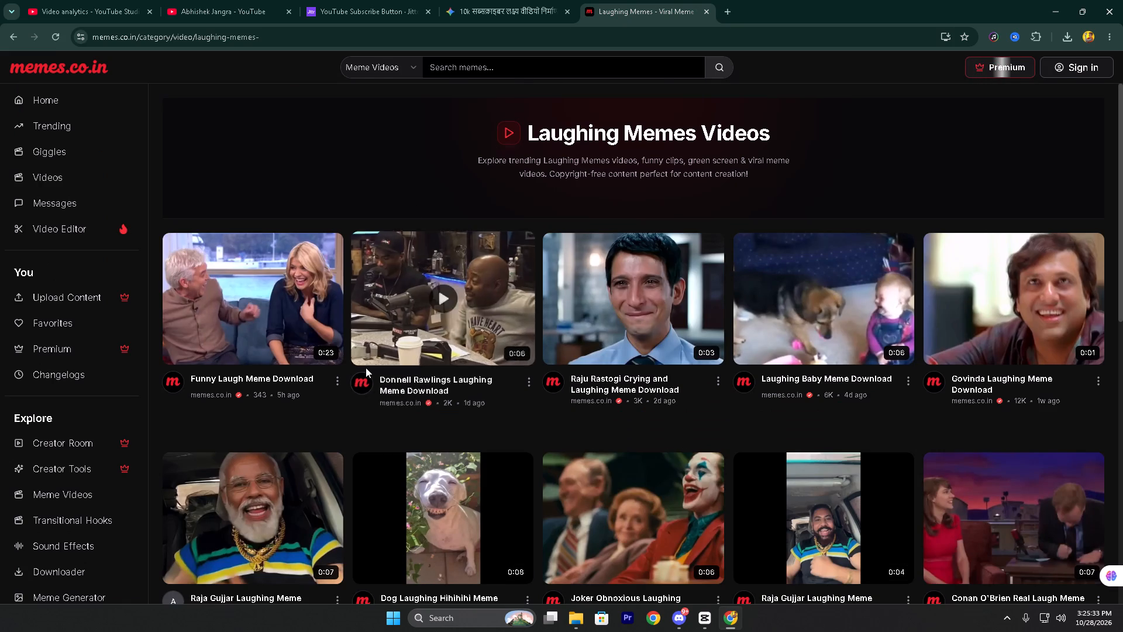
scroll(366, 367, down, 1)
click(275, 328)
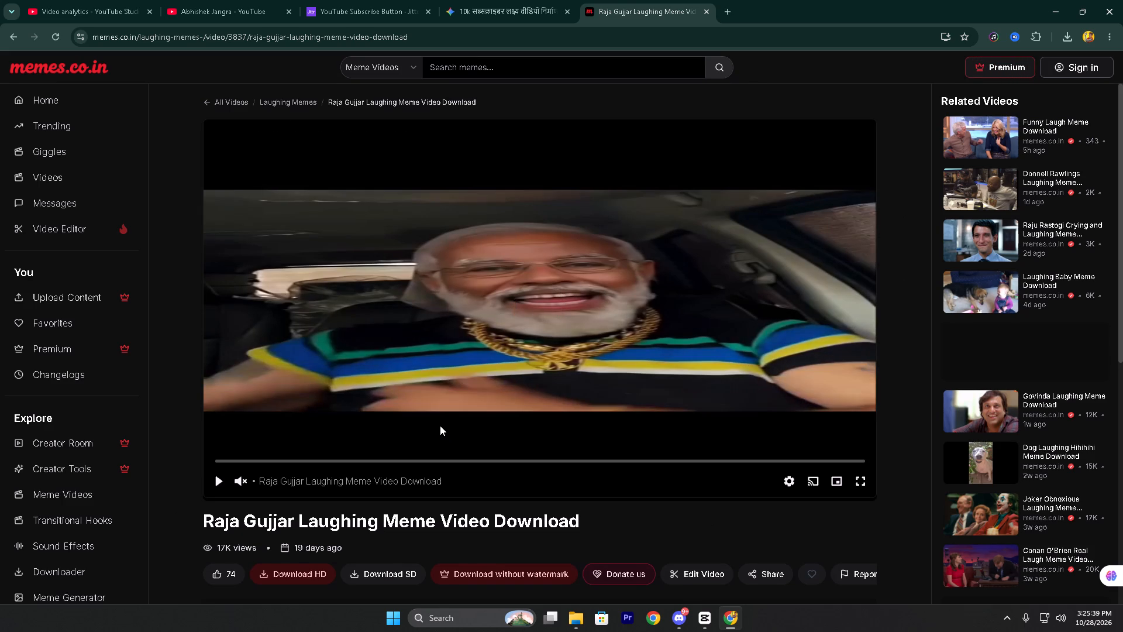
click(225, 483)
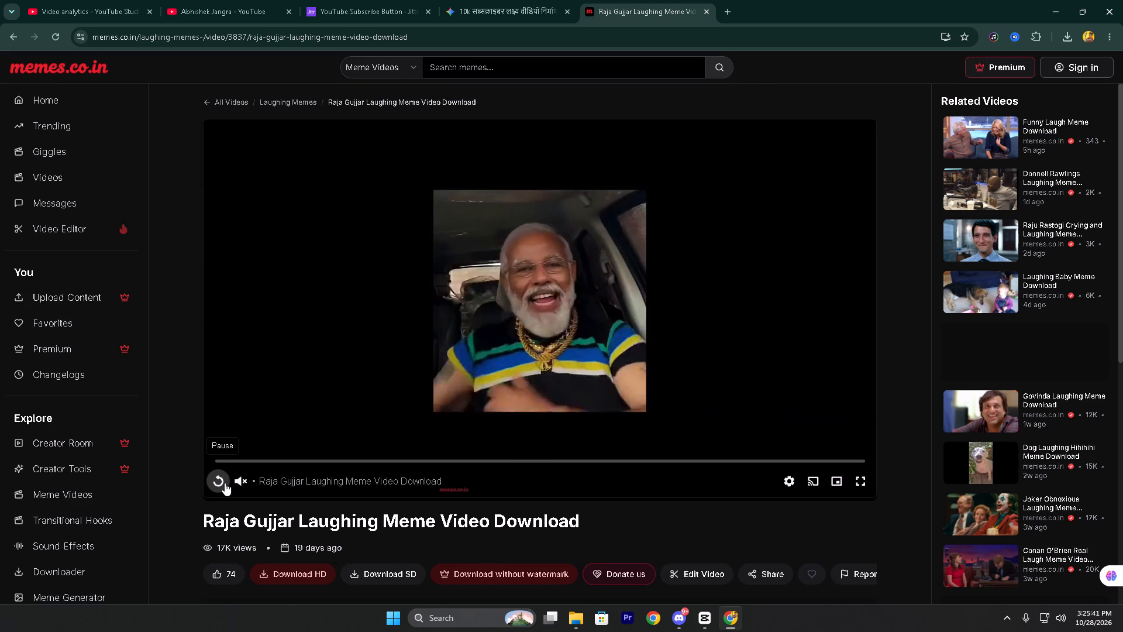
click(236, 480)
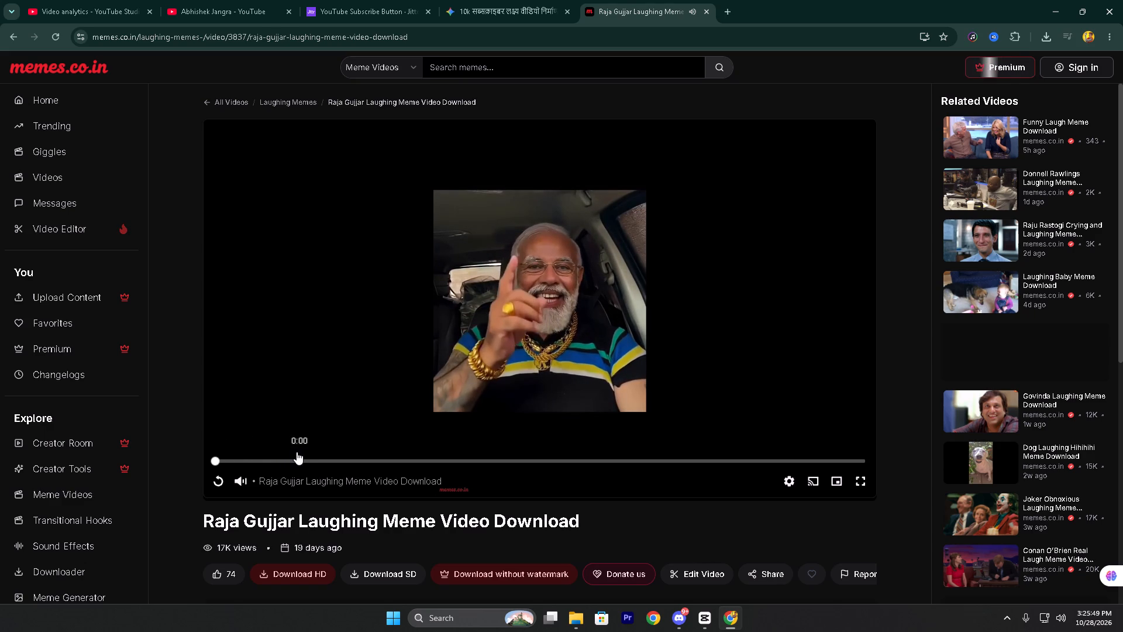
click(221, 478)
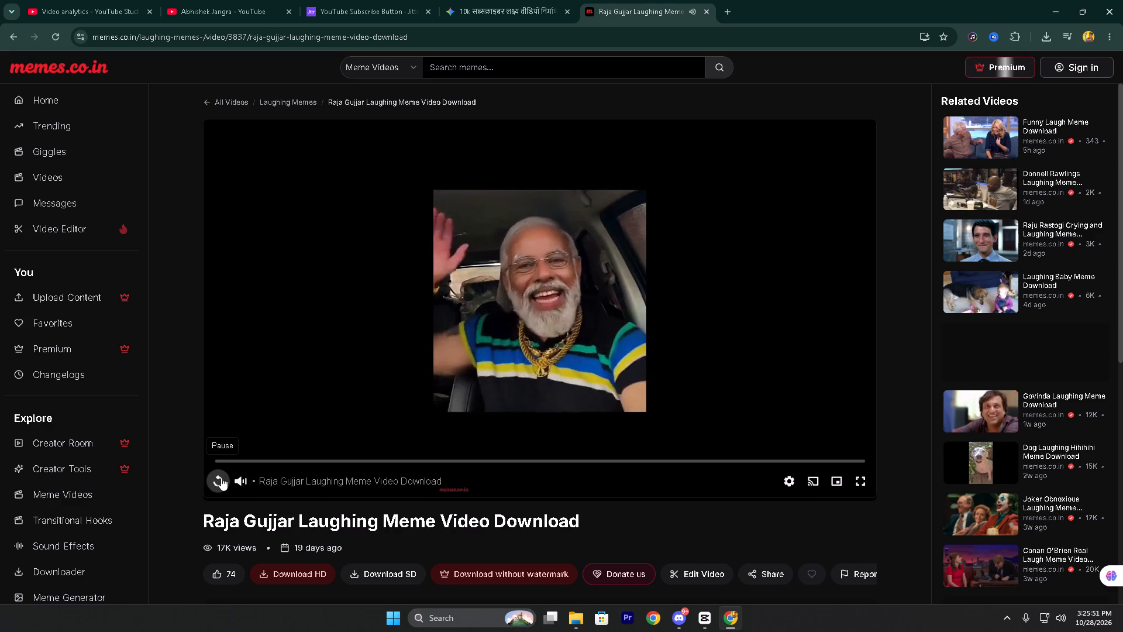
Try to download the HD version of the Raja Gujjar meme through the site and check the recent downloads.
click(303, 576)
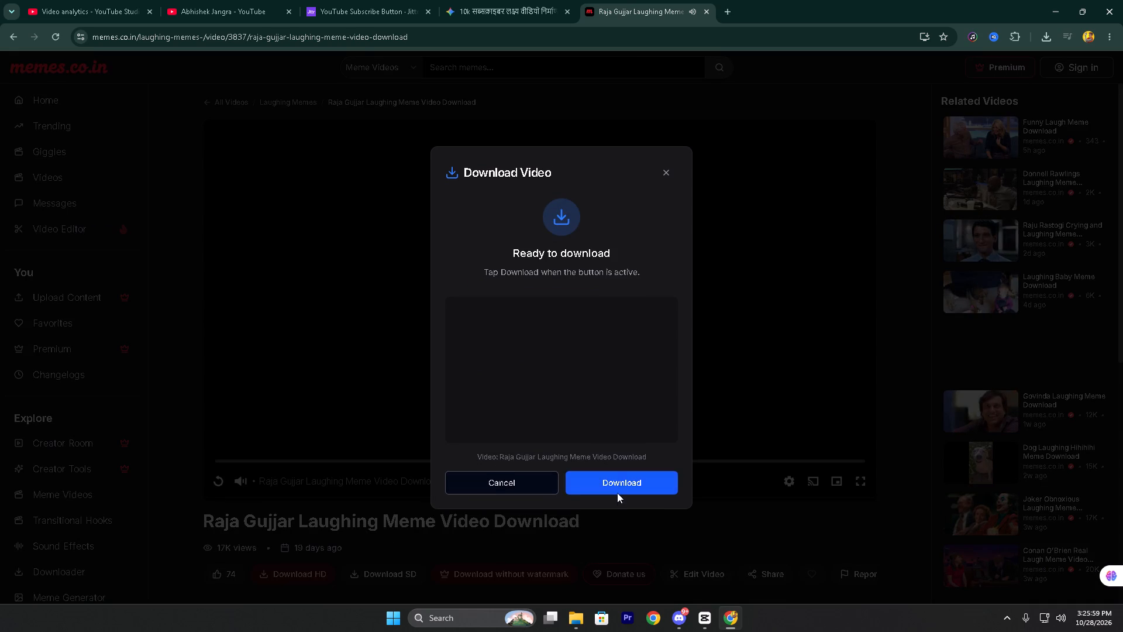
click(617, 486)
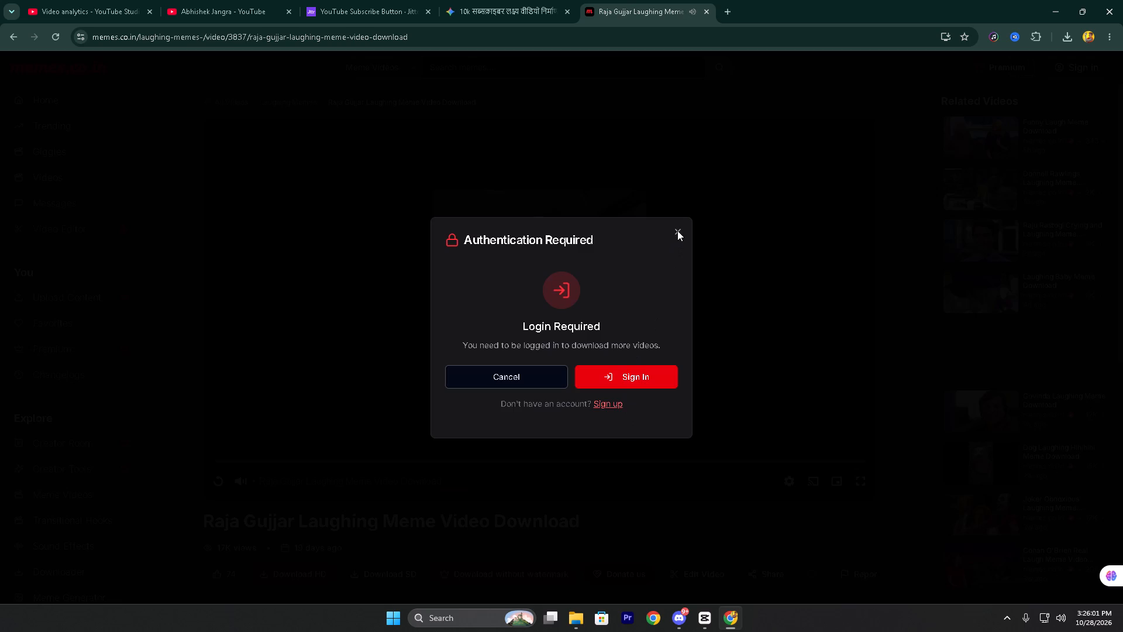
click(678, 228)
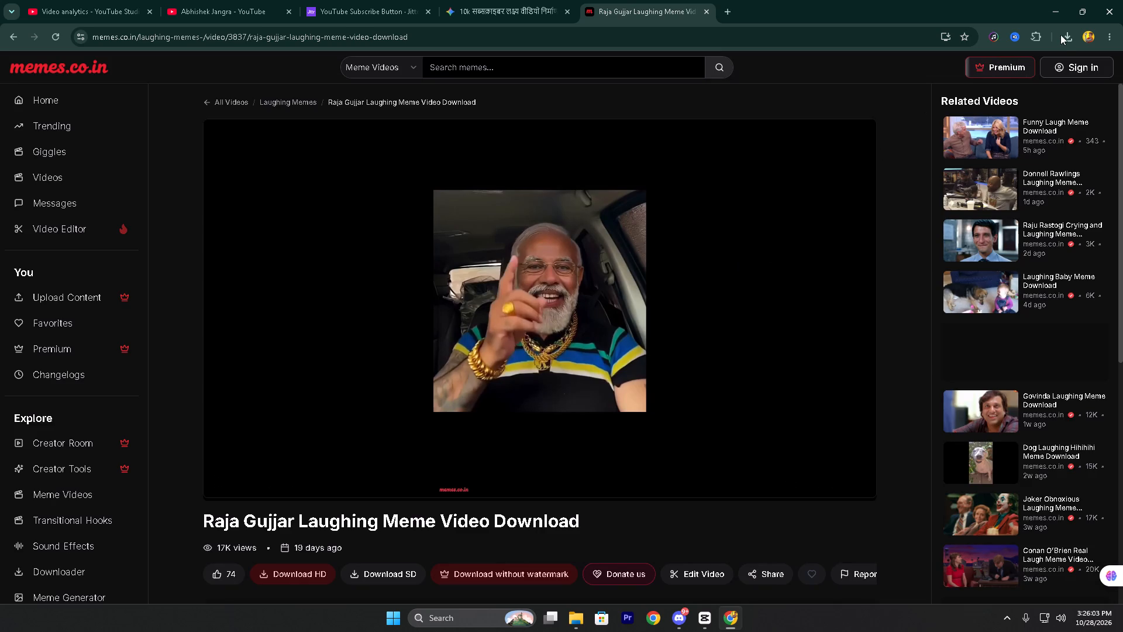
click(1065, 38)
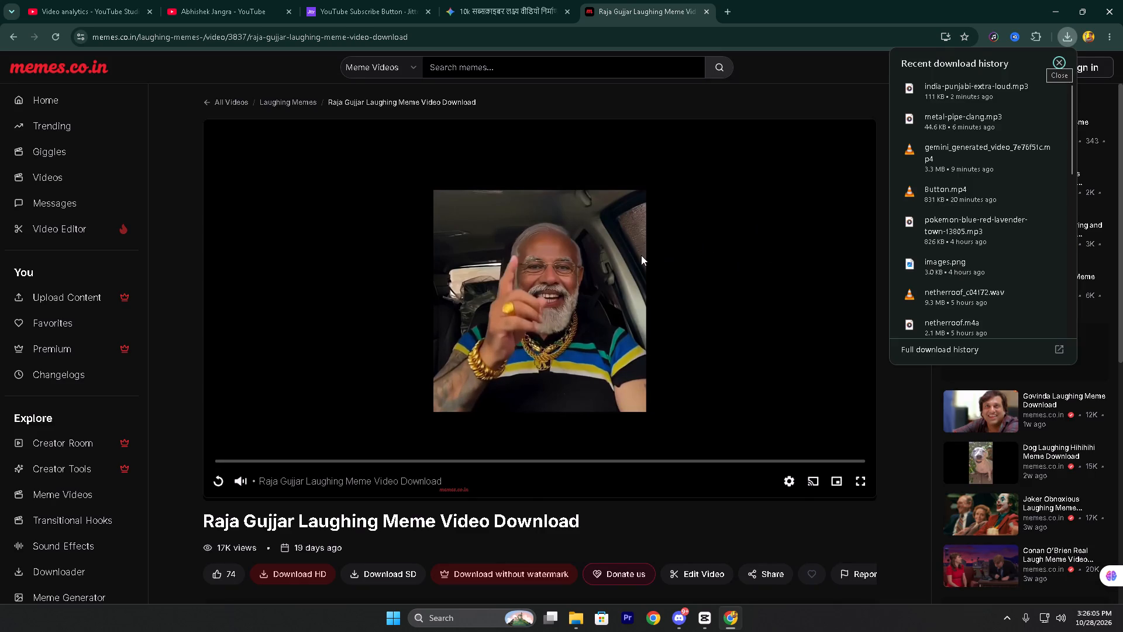
Save the playing meme video directly to the Downloads folder as wm_Raja_Gujjar in MP4 format.
right_click(641, 255)
click(690, 350)
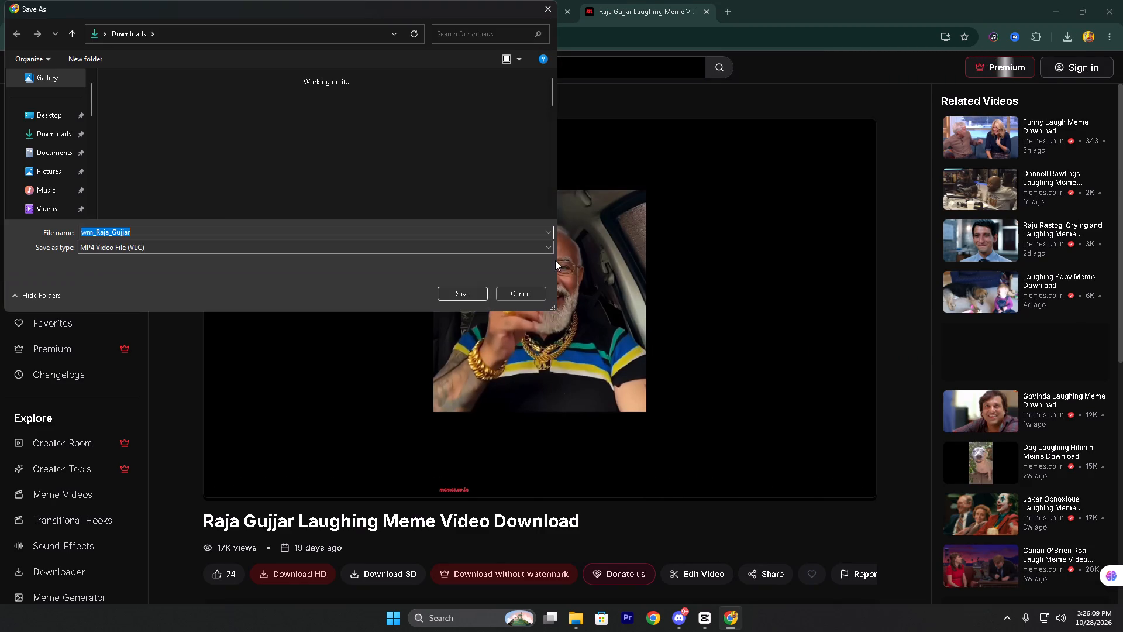
click(479, 295)
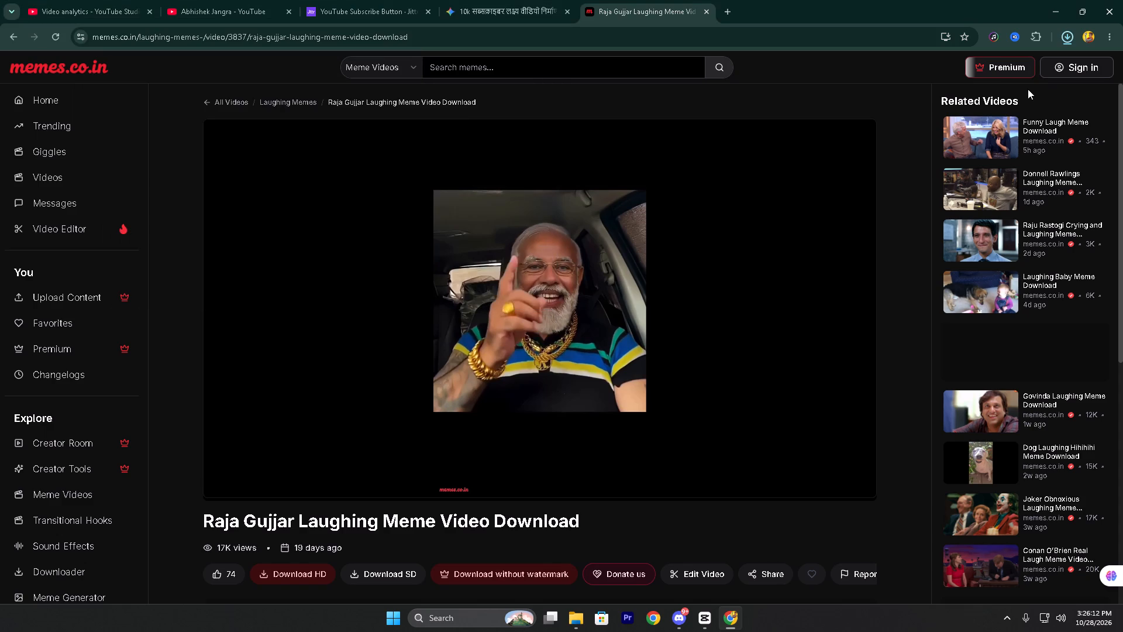
Bring the downloaded wm_Raja_Gujjar.mp4 into the CapCut timeline on an upper track at 00:04:36:16.
drag(981, 63, 749, 376)
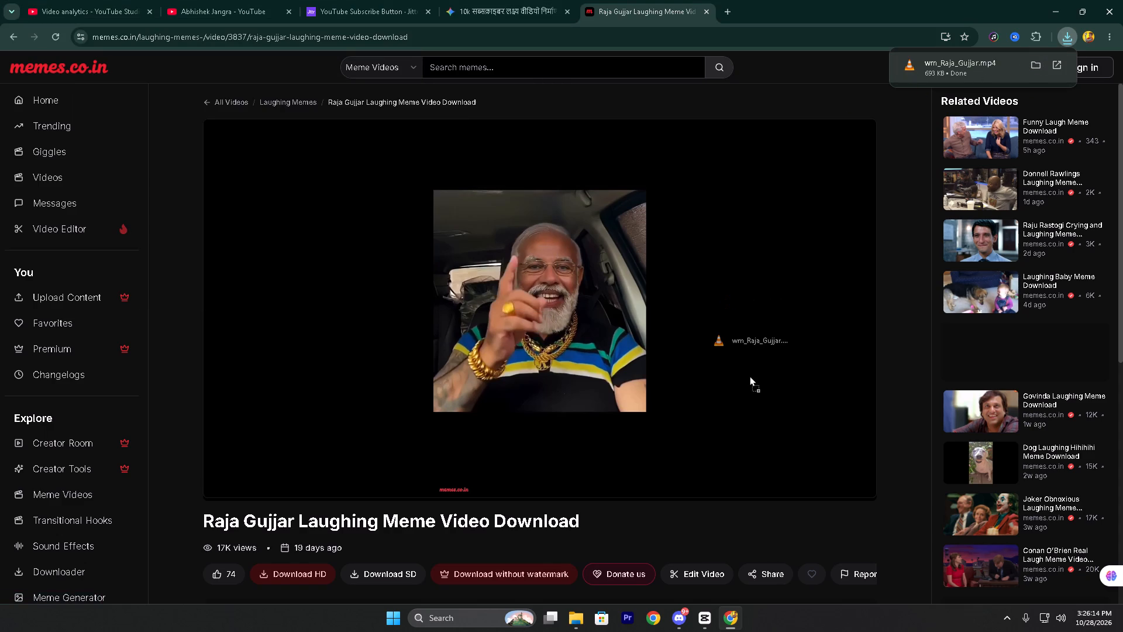
drag(749, 376, 687, 517)
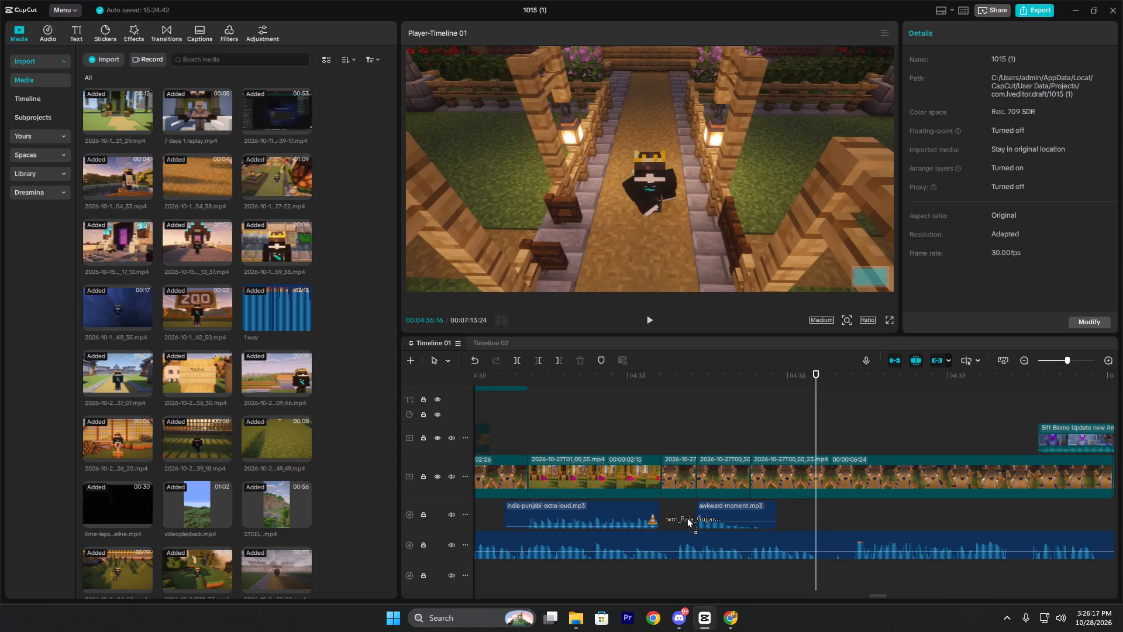
drag(687, 517, 686, 514)
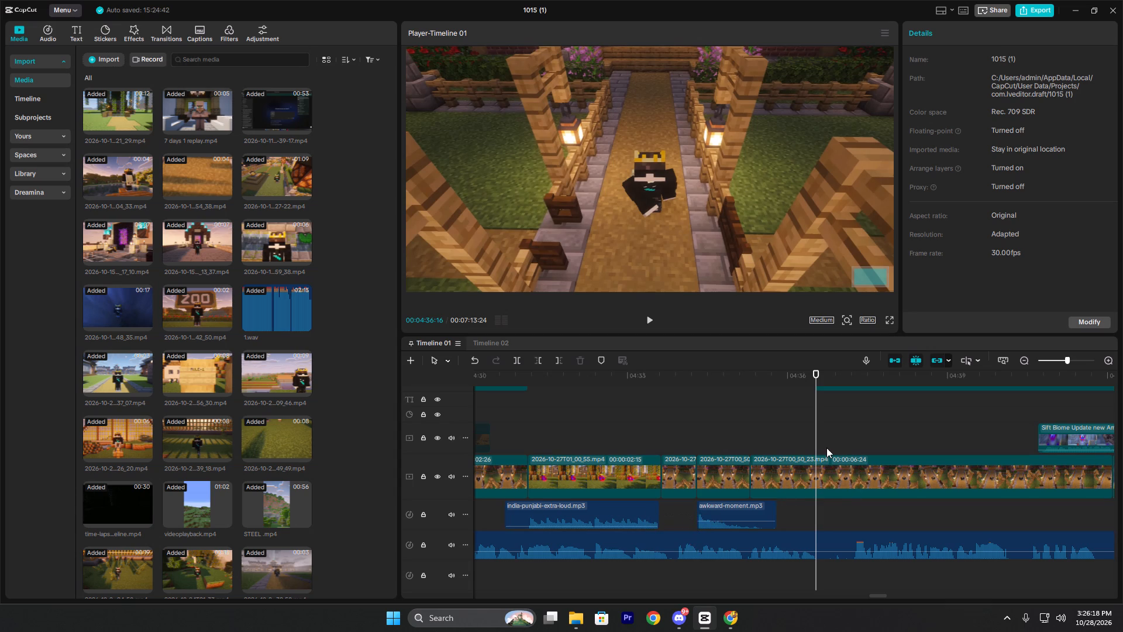
scroll(830, 470, up, 6)
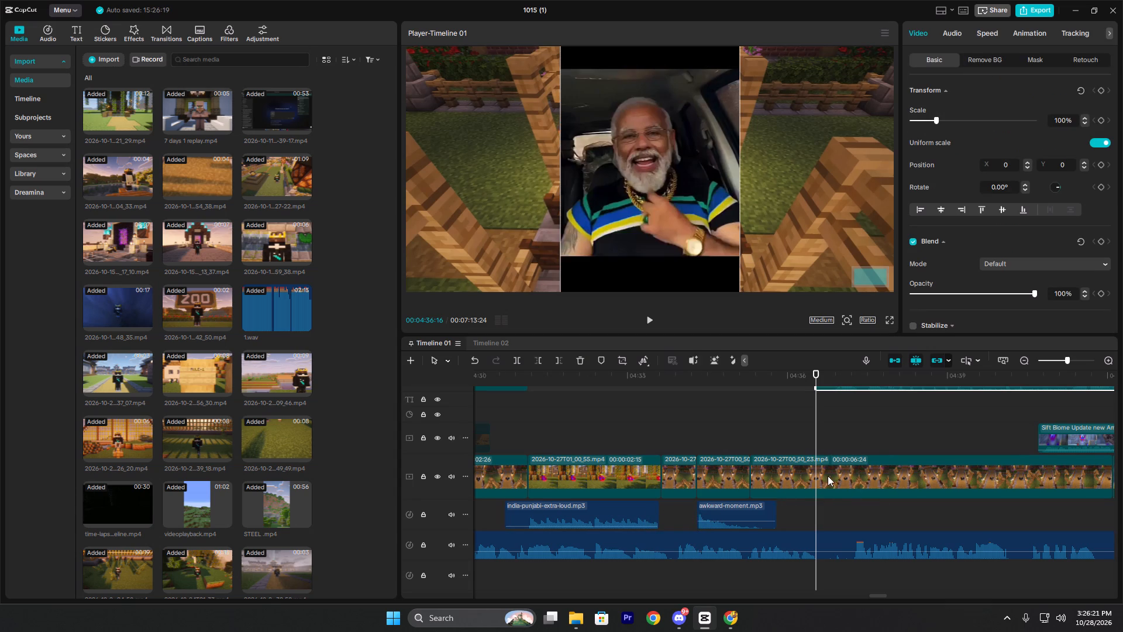
scroll(887, 482, up, 4)
drag(816, 455, 826, 456)
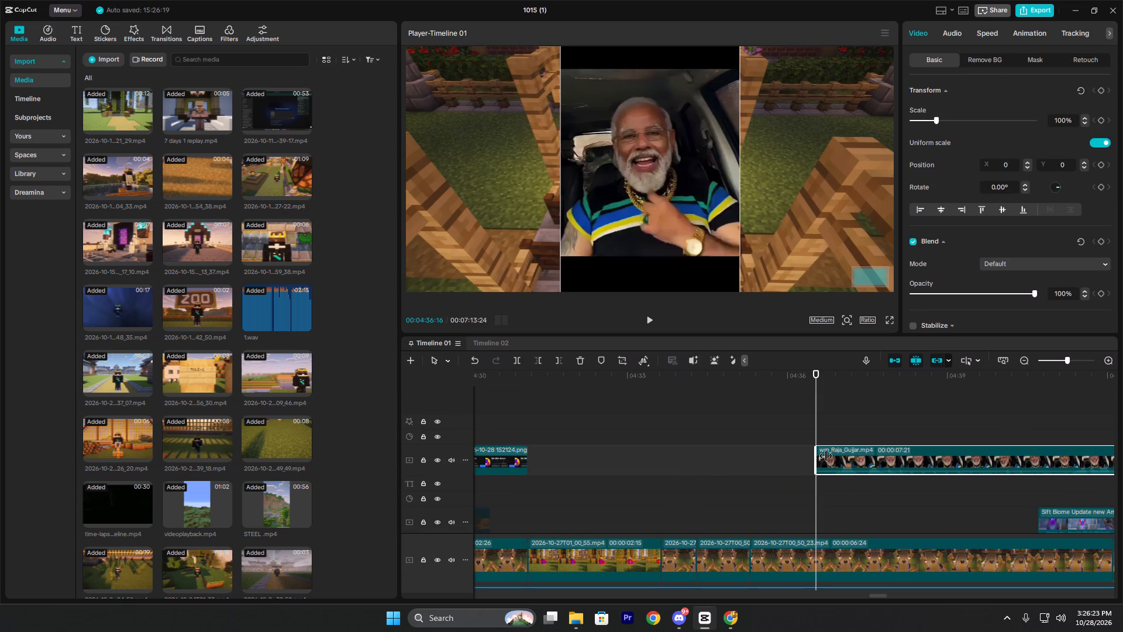
drag(826, 456, 835, 457)
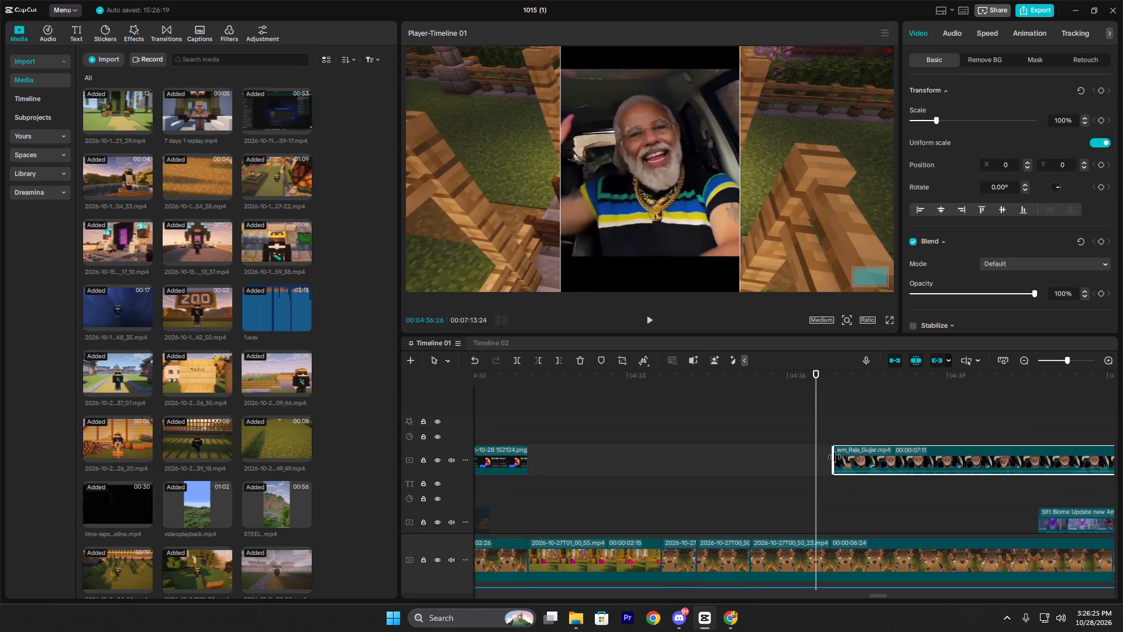
drag(870, 461, 839, 465)
Play back the section around 00:04:36 to 00:04:37 several times to check the meme clip's timing against the voice-over.
scroll(799, 465, down, 9)
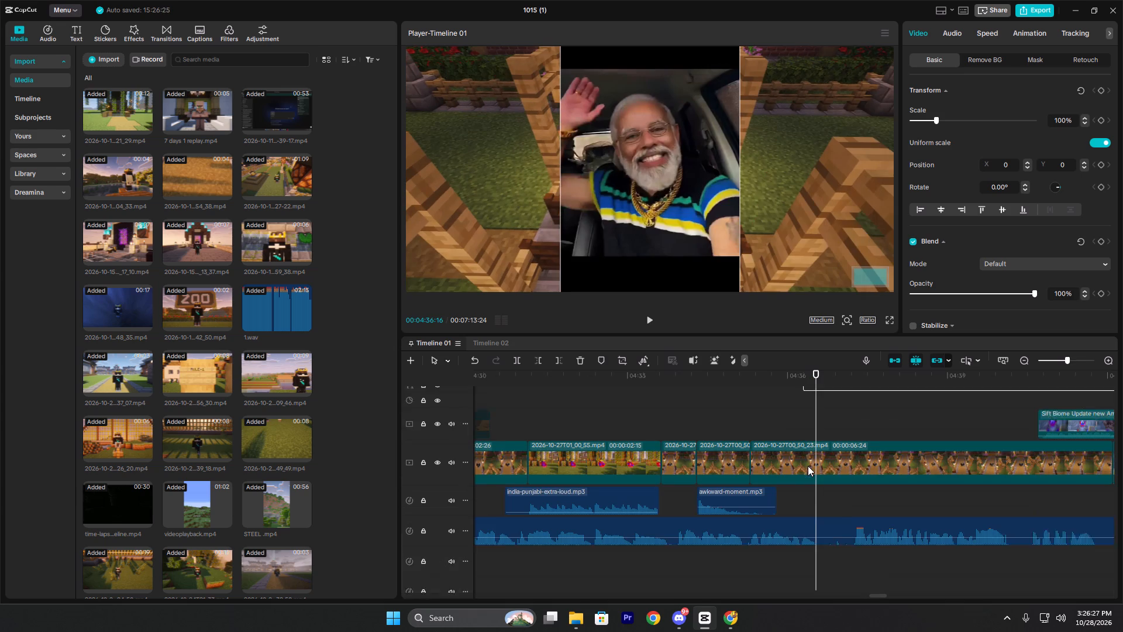
key(space)
scroll(843, 428, up, 2)
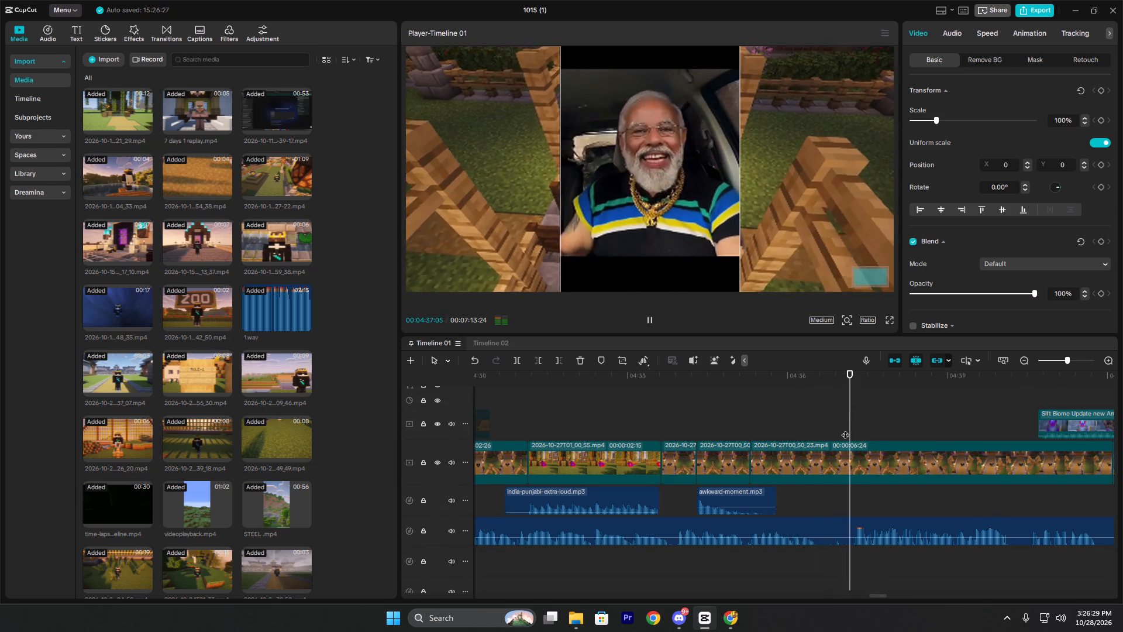
key(space)
click(856, 417)
drag(856, 417, 833, 421)
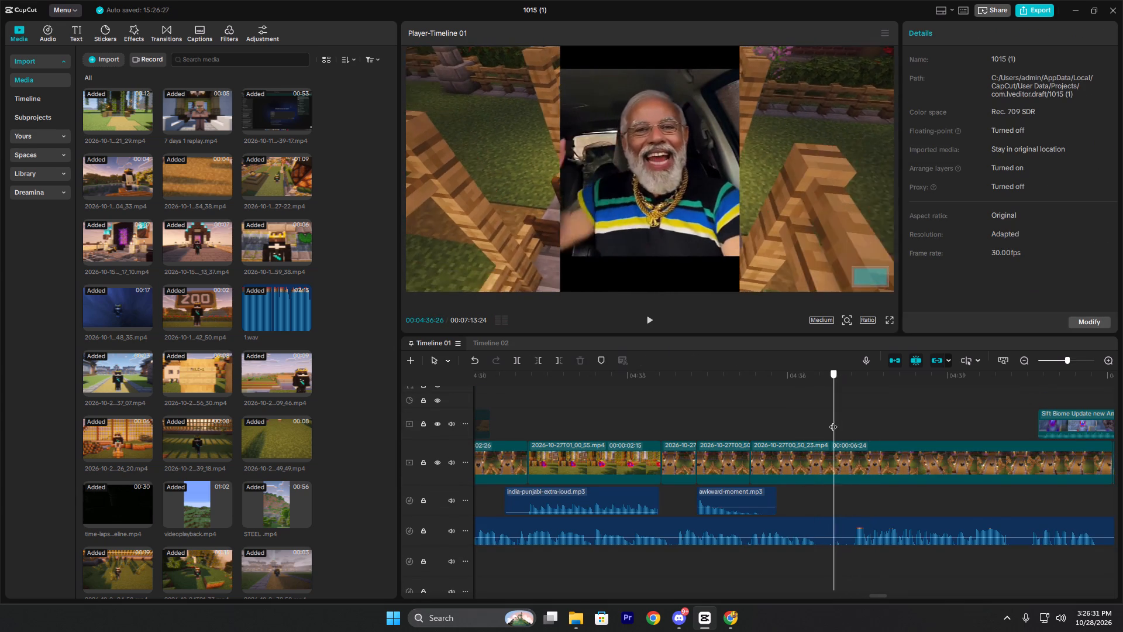
drag(833, 421, 819, 424)
key(space)
key(space)
key(space)
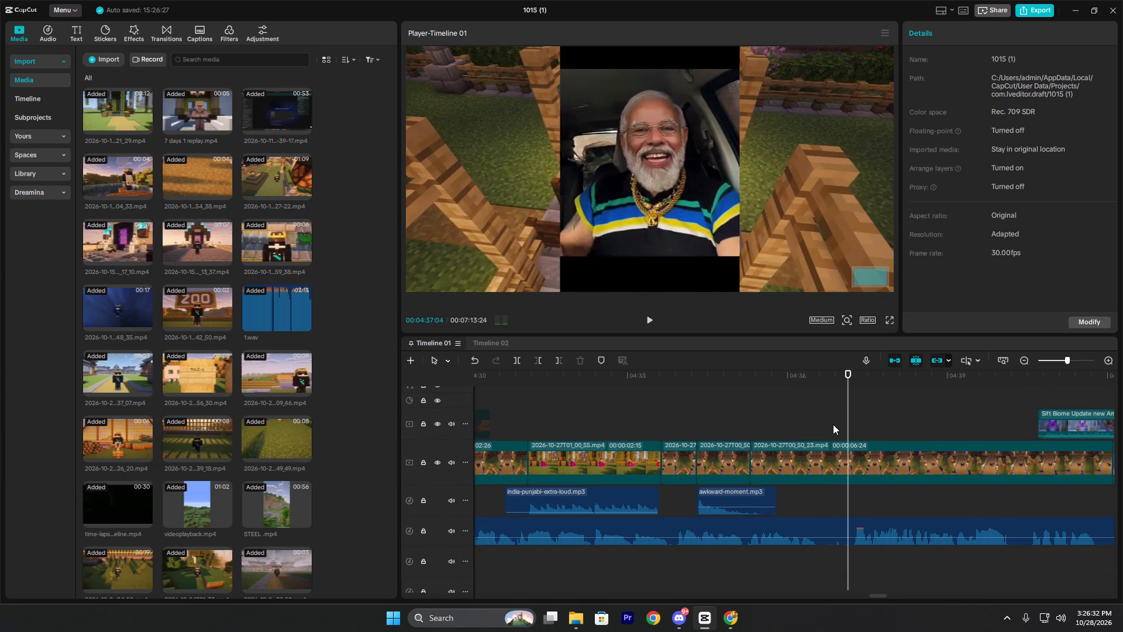
key(space)
click(825, 417)
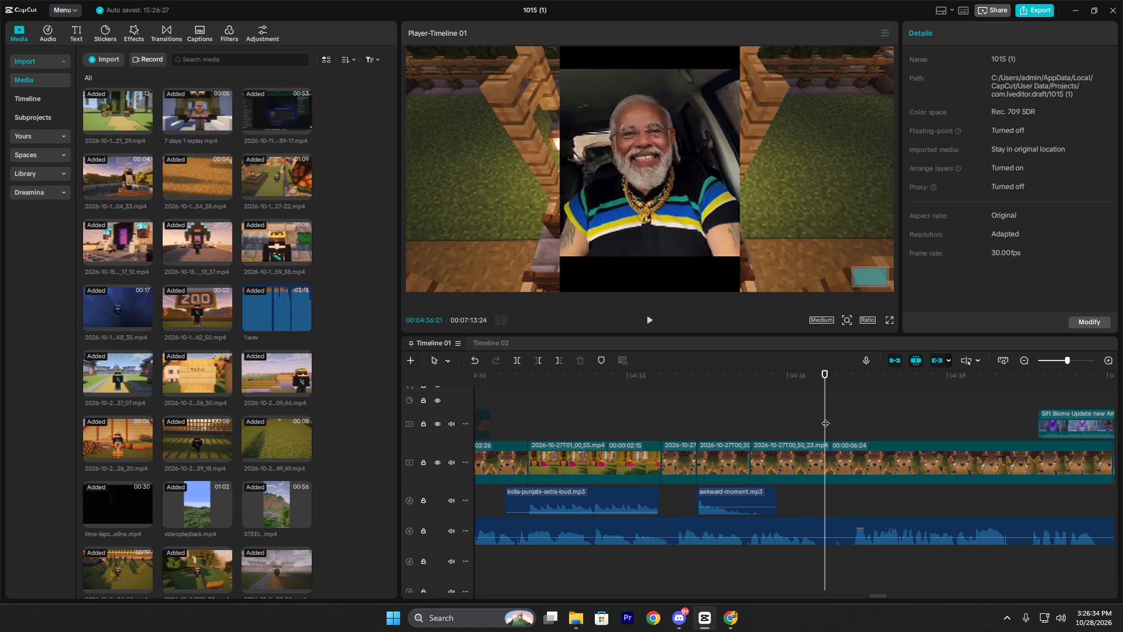
key(space)
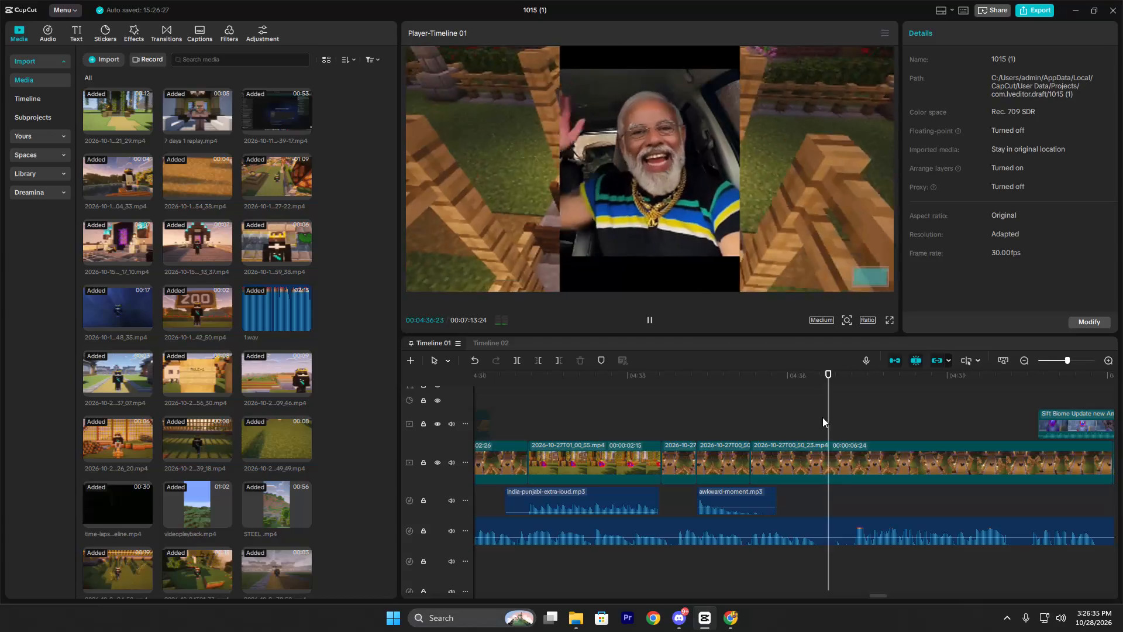
click(820, 417)
drag(820, 417, 814, 419)
Play from 00:04:36:00 to find the meme's end point, and trim off the rest of wm_Raja_Gujjar.mp4 after 00:04:37:09.
scroll(816, 421, up, 5)
click(787, 446)
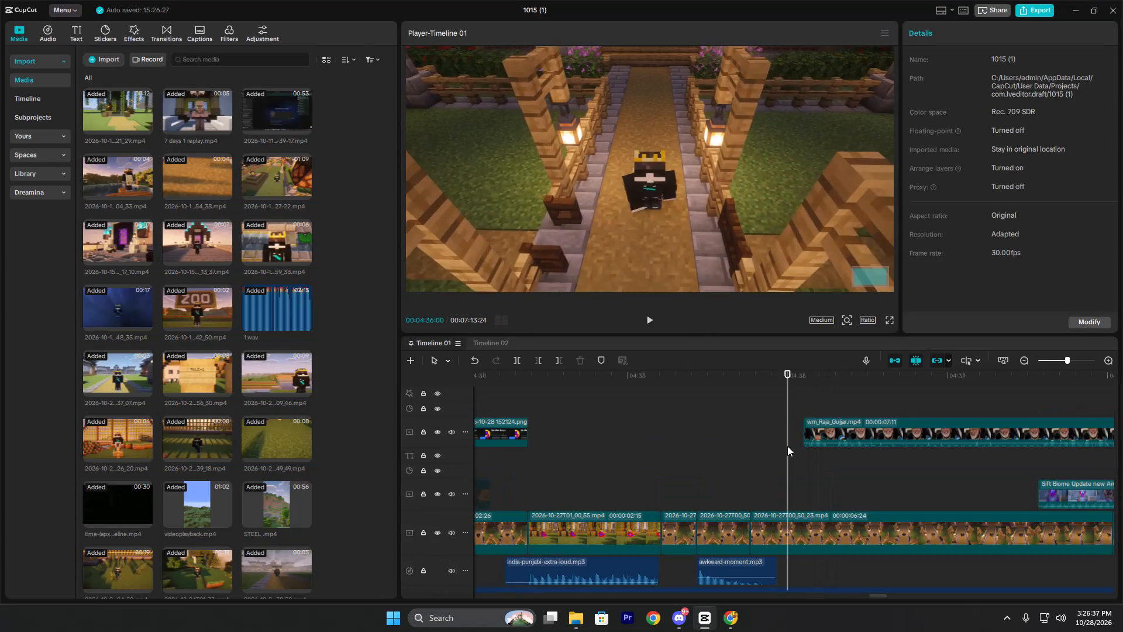
key(space)
scroll(787, 446, down, 3)
key(space)
key(space)
key(space)
key(space)
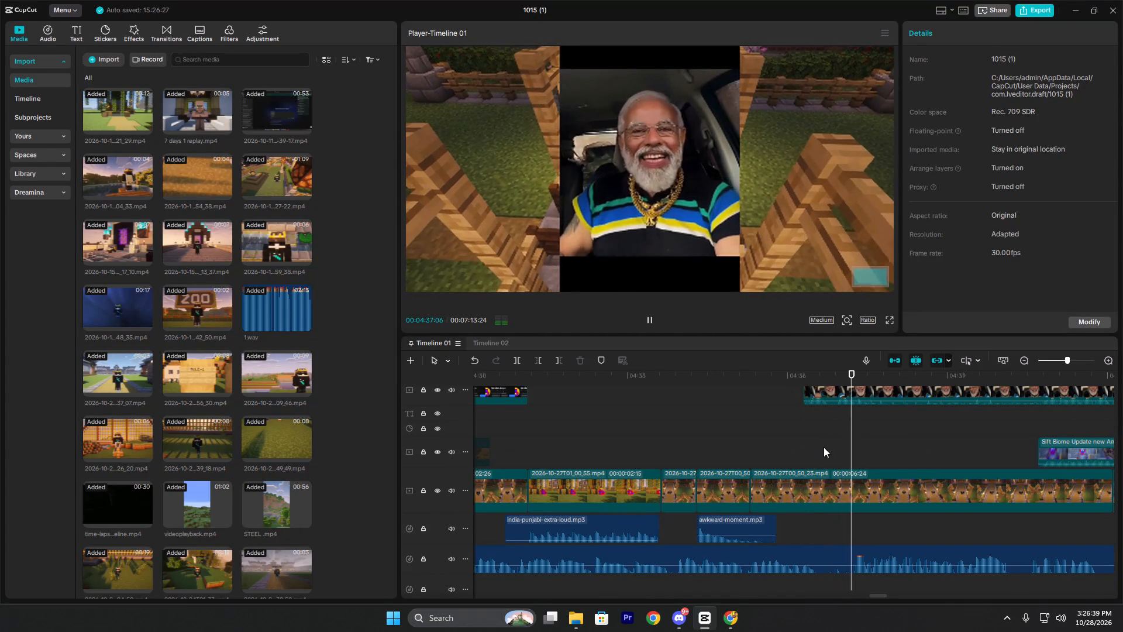
key(space)
click(863, 397)
text(w)
Split the main-track gameplay clip beneath the meme at 00:04:36:09 and 00:04:37:09, matching the meme's start and end.
key(space)
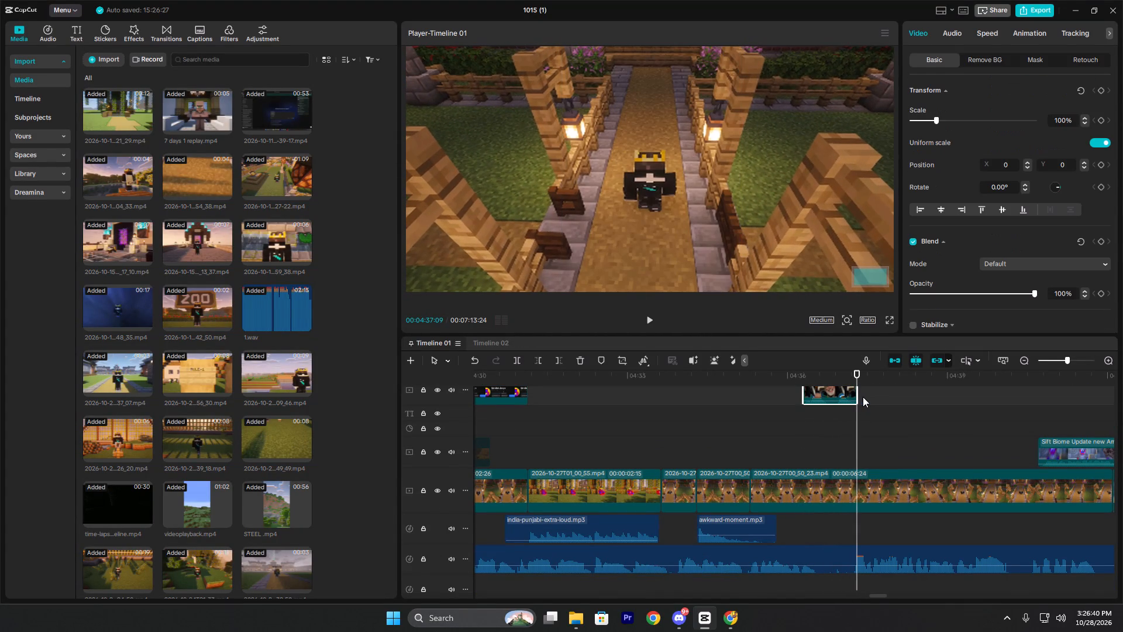
key(space)
click(802, 445)
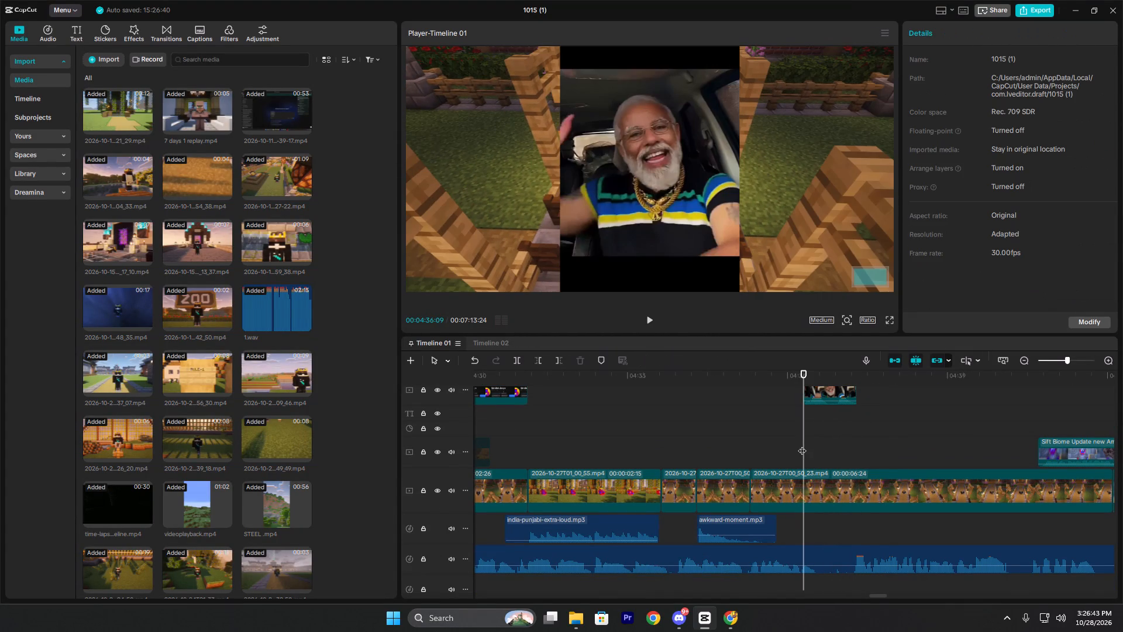
click(812, 496)
key(ctrl+b)
double_click(849, 437)
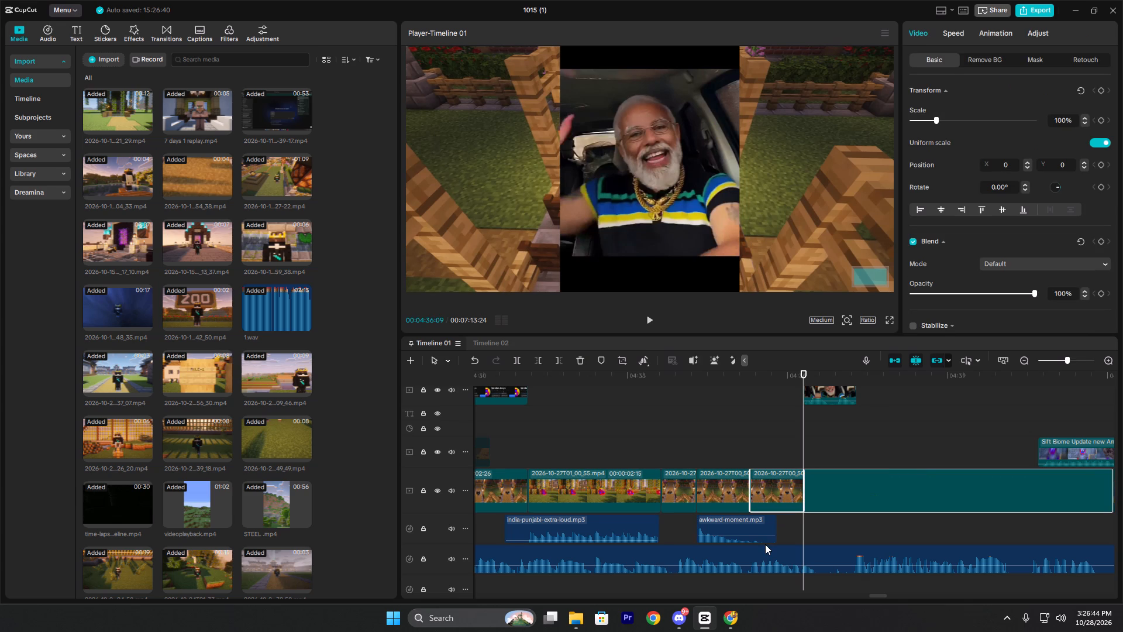
click(853, 437)
key(ctrl+b)
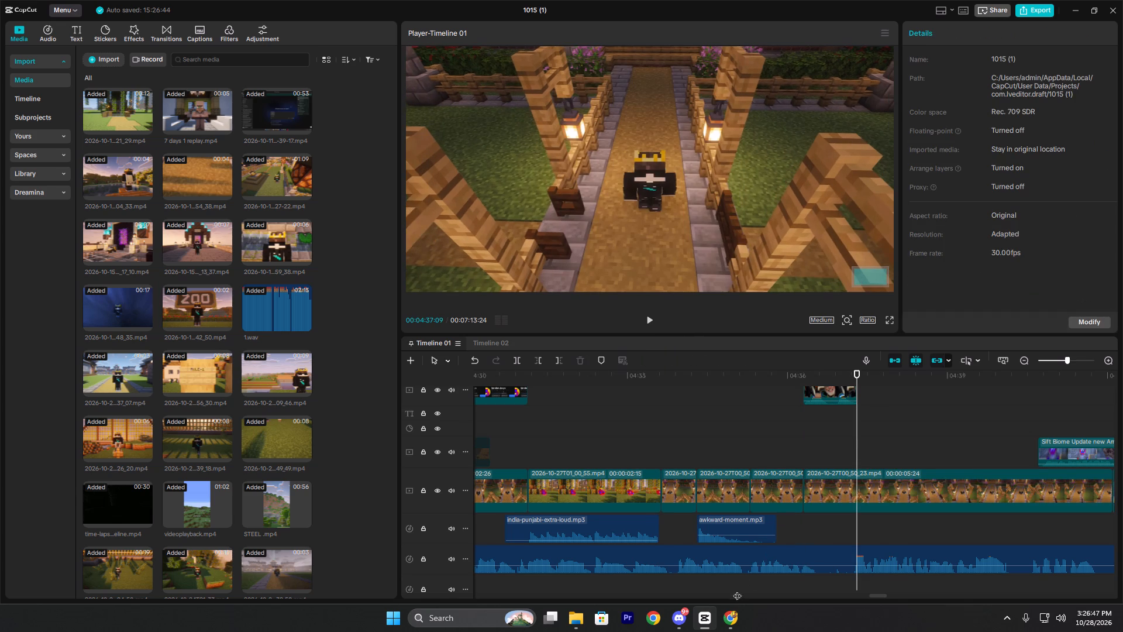
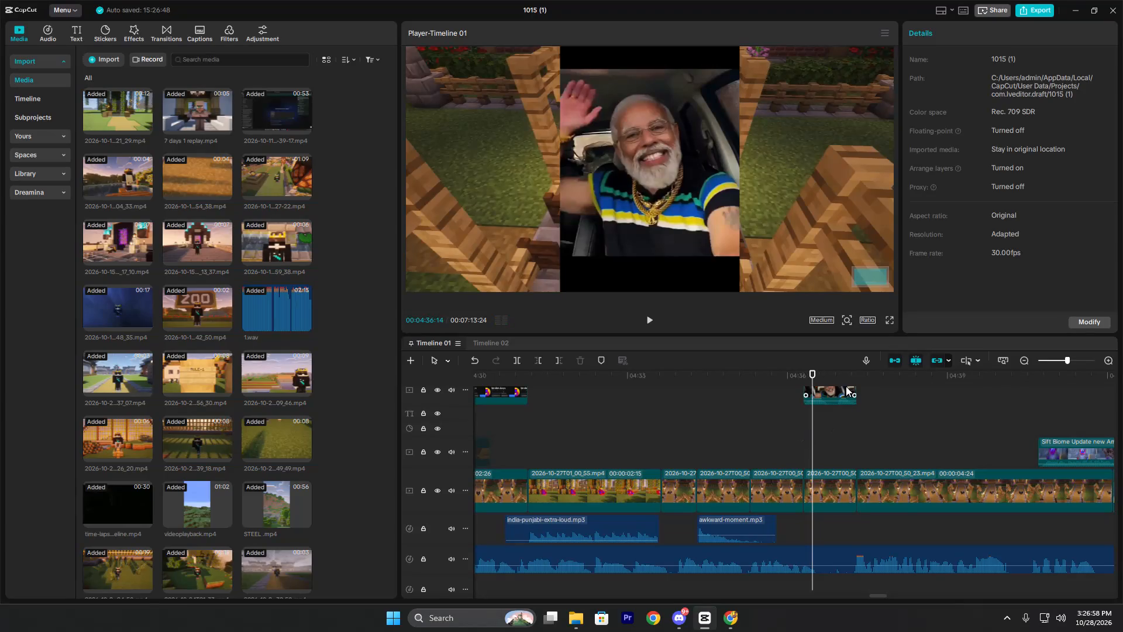
Move the wm_Raja_Gujjar.mp4 clip down onto the main track and delete the short gameplay segment it covered, so the meme takes its place.
click(833, 392)
drag(833, 392, 837, 500)
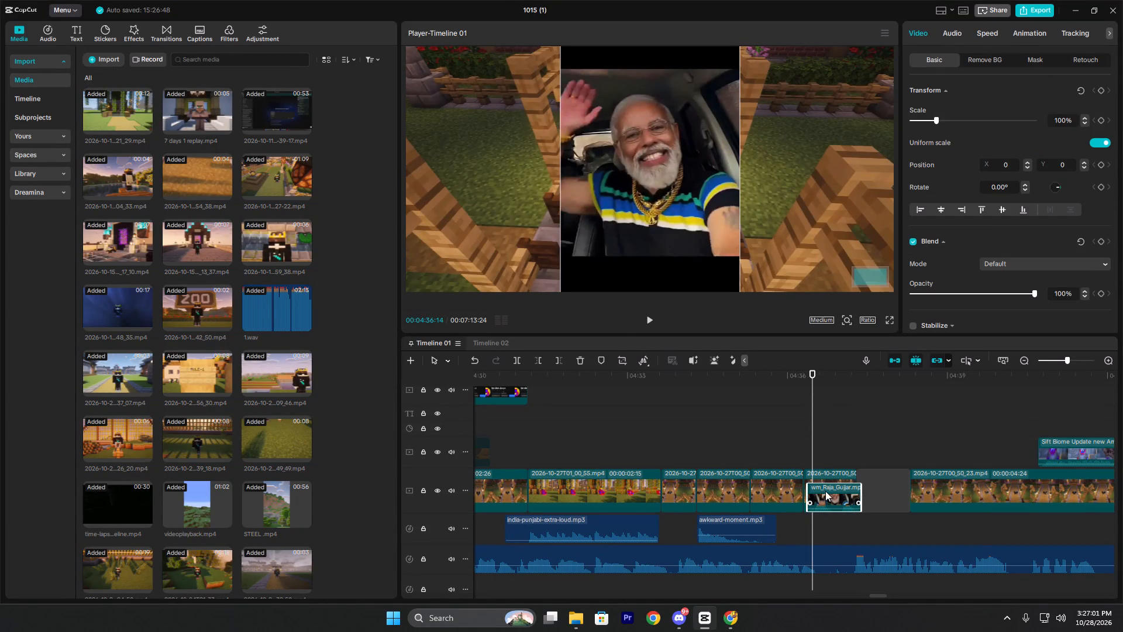
click(828, 490)
key(BackSpace)
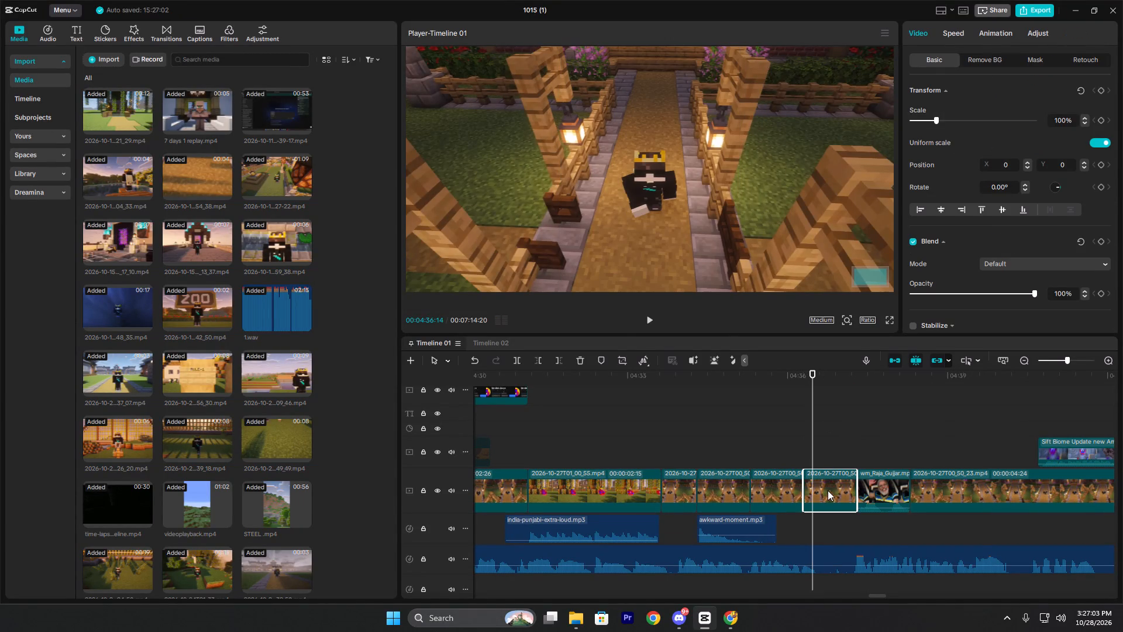
click(828, 490)
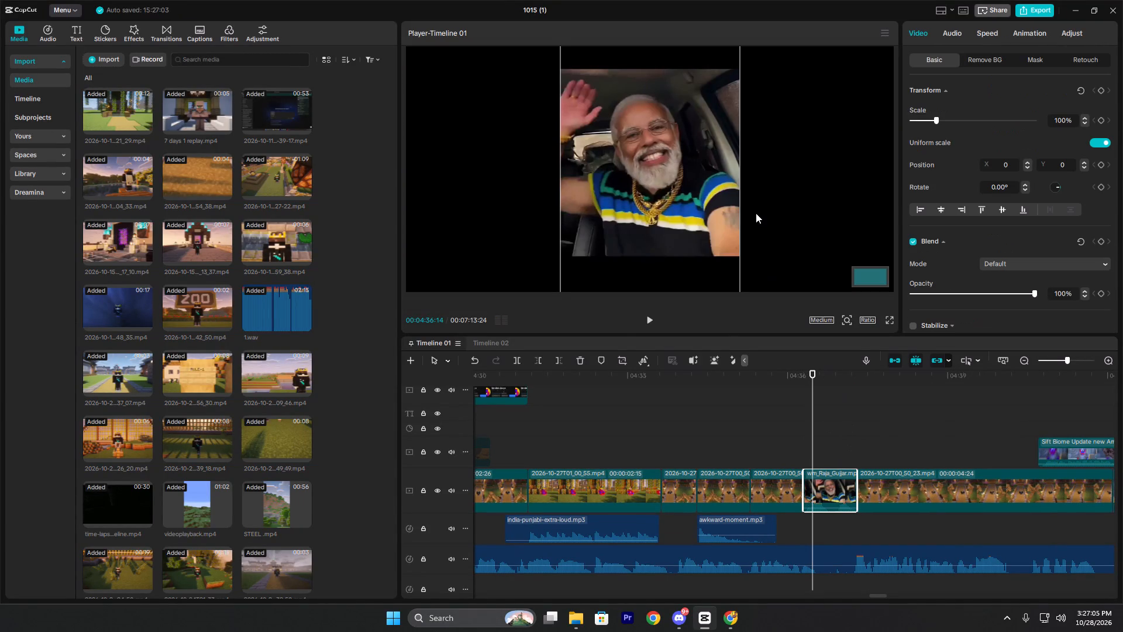
ctrl+scroll(756, 213, up, 1)
ctrl+scroll(756, 213, down, 3)
ctrl+scroll(654, 221, up, 3)
ctrl+scroll(654, 220, down, 3)
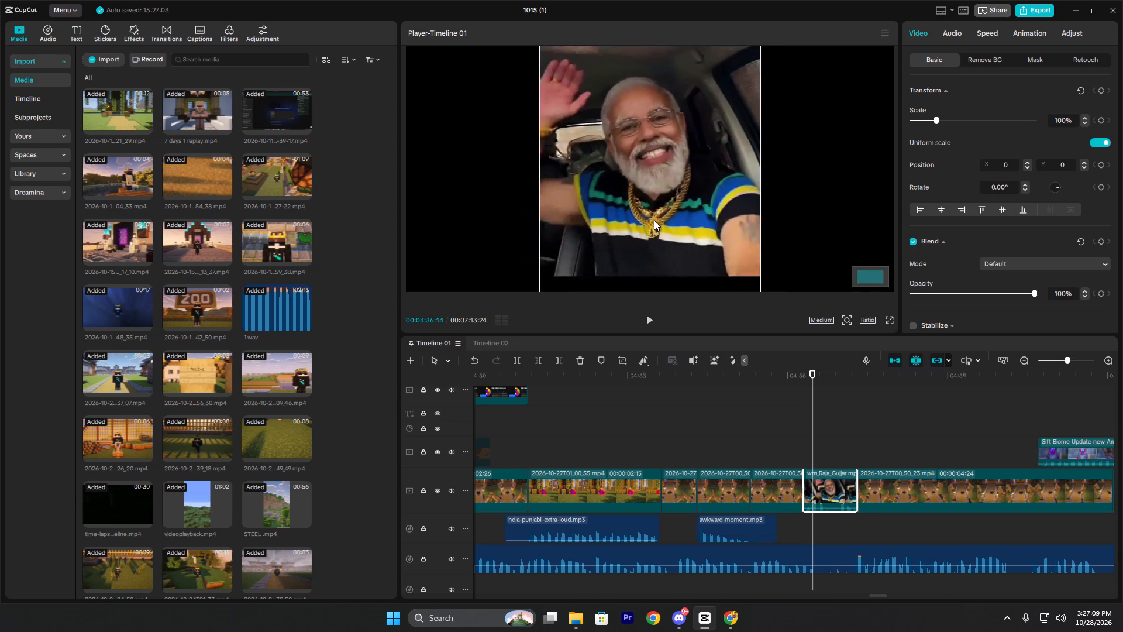
ctrl+scroll(654, 220, down, 5)
ctrl+scroll(666, 210, up, 1)
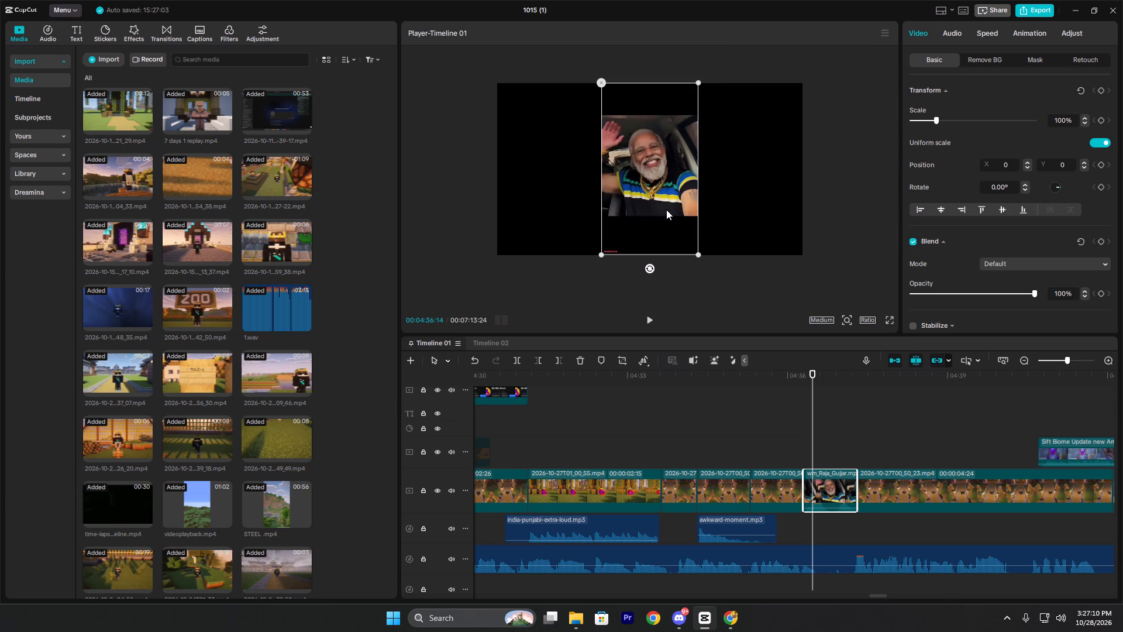
ctrl+scroll(667, 208, up, 7)
ctrl+scroll(662, 181, down, 8)
ctrl+scroll(662, 181, up, 6)
ctrl+scroll(662, 181, down, 2)
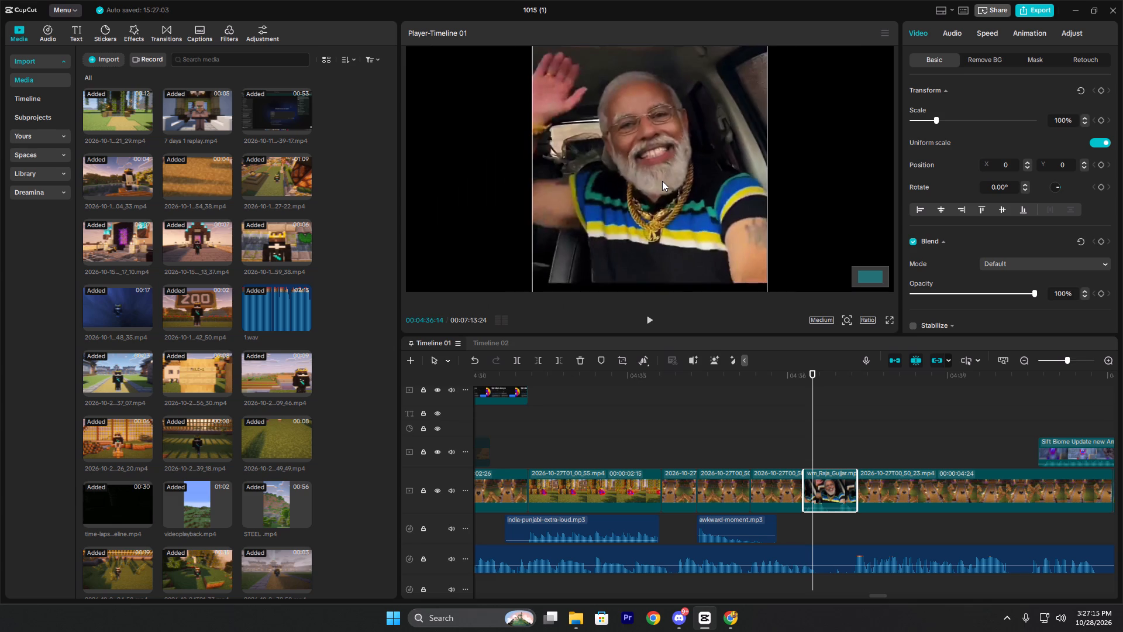
ctrl+scroll(662, 181, down, 3)
ctrl+scroll(662, 180, up, 1)
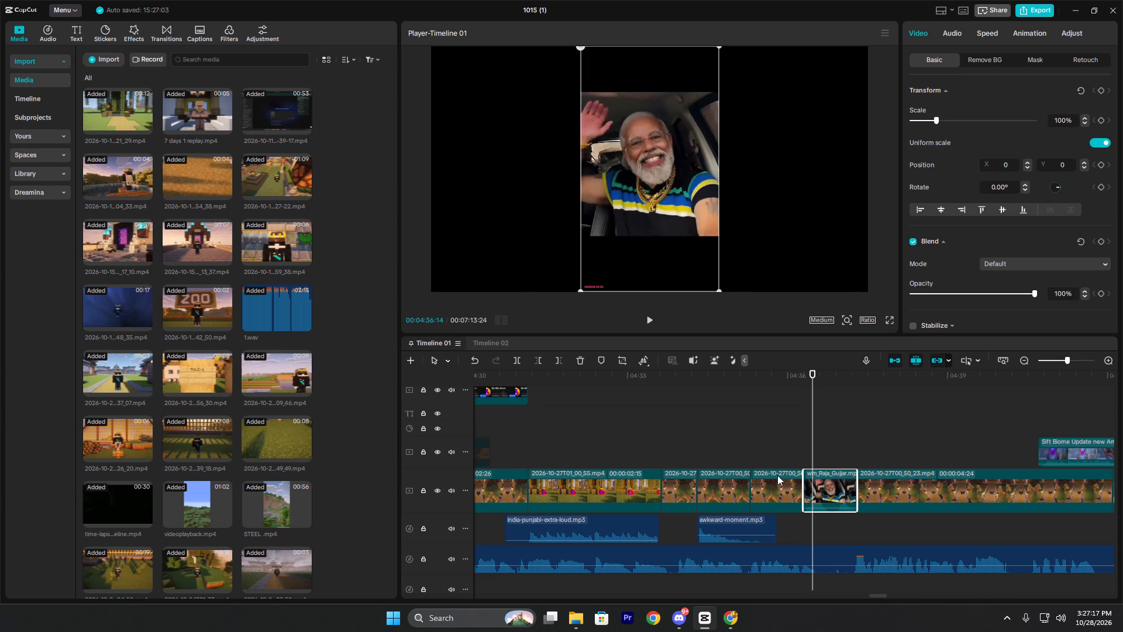
drag(938, 119, 970, 125)
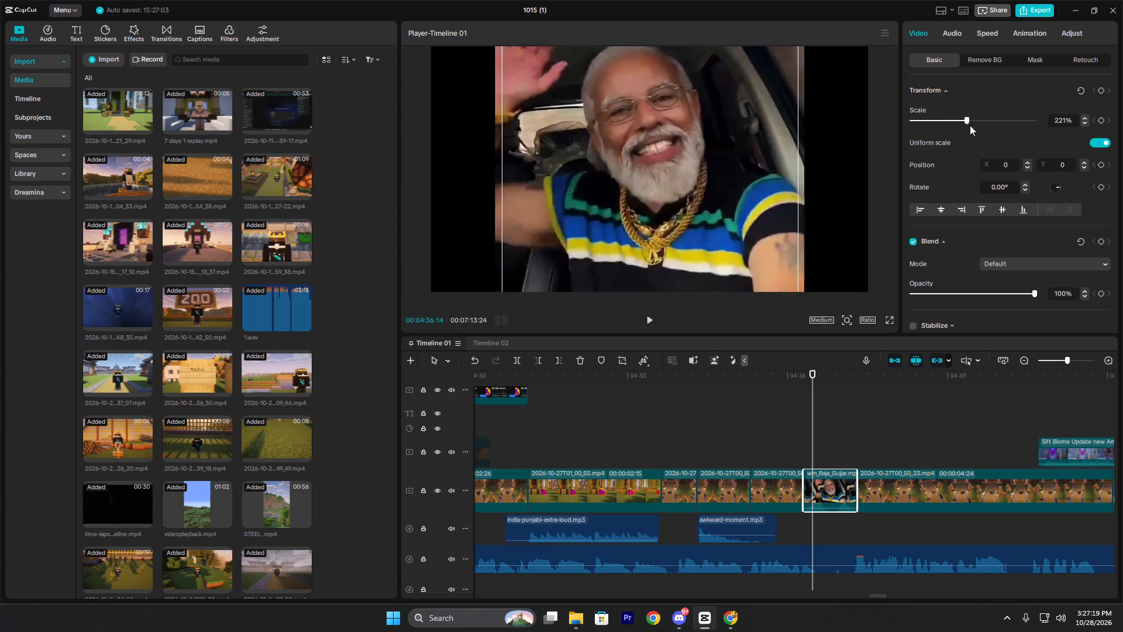
drag(970, 125, 963, 128)
Play back from about 00:04:36 through the enlarged meme, and again from 00:04:37:17 into the Sift Biome clip, to check the sequence.
click(801, 454)
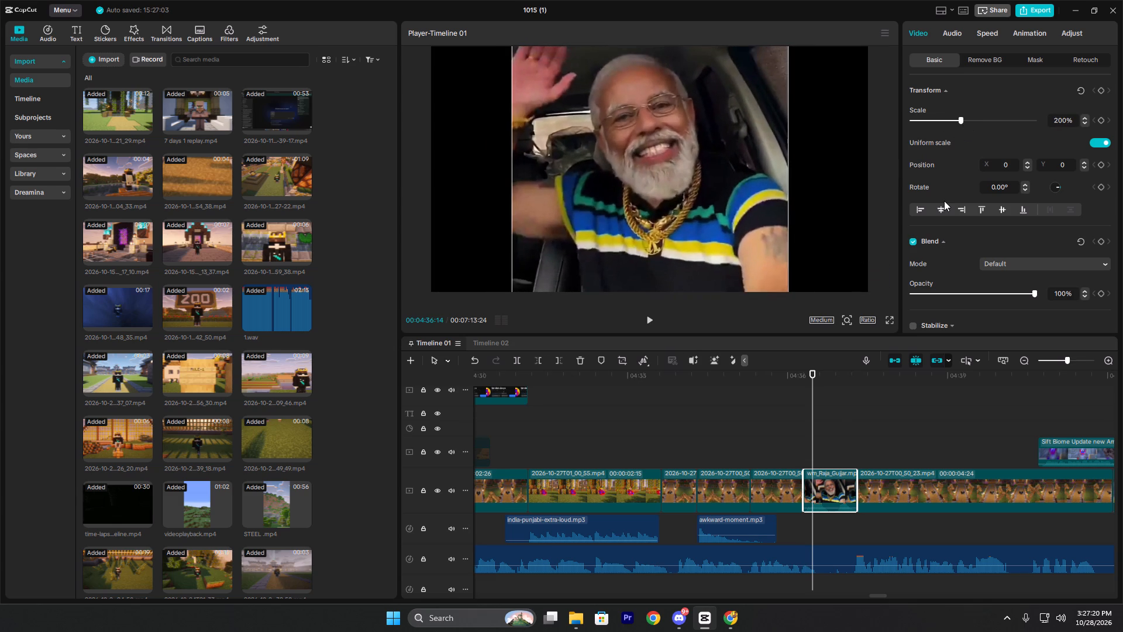
click(802, 445)
click(808, 439)
key(space)
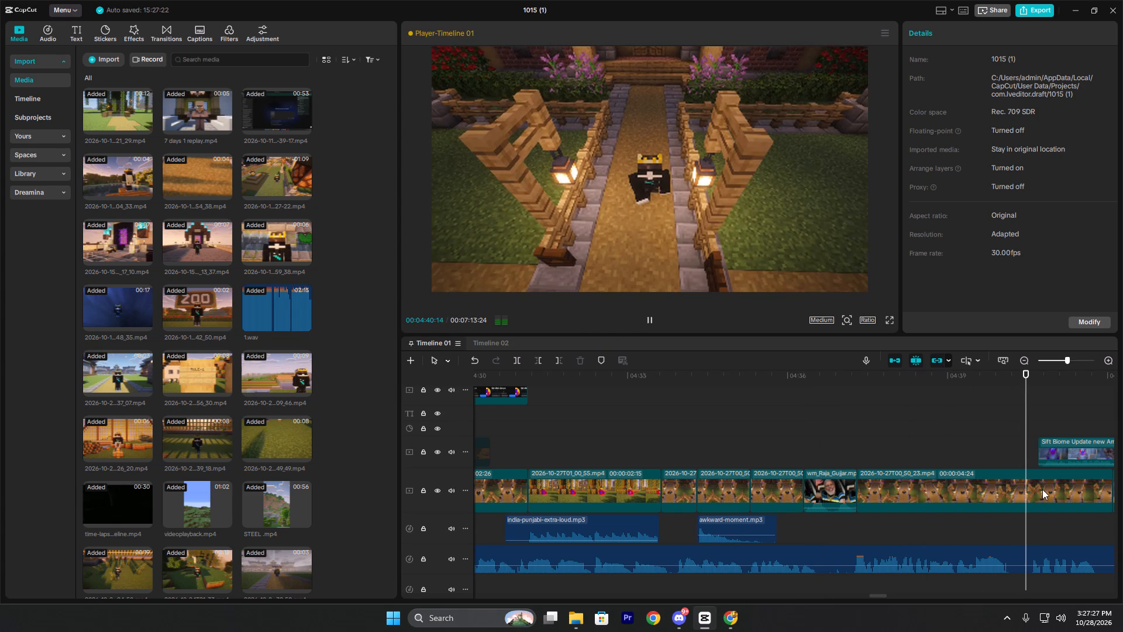
key(space)
click(870, 432)
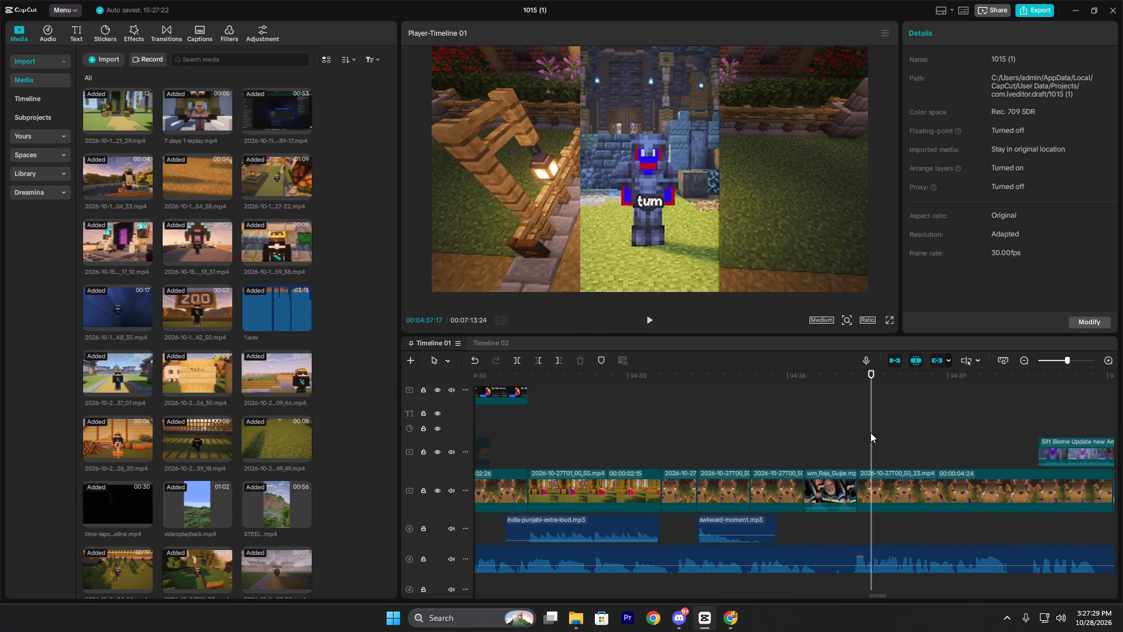
key(space)
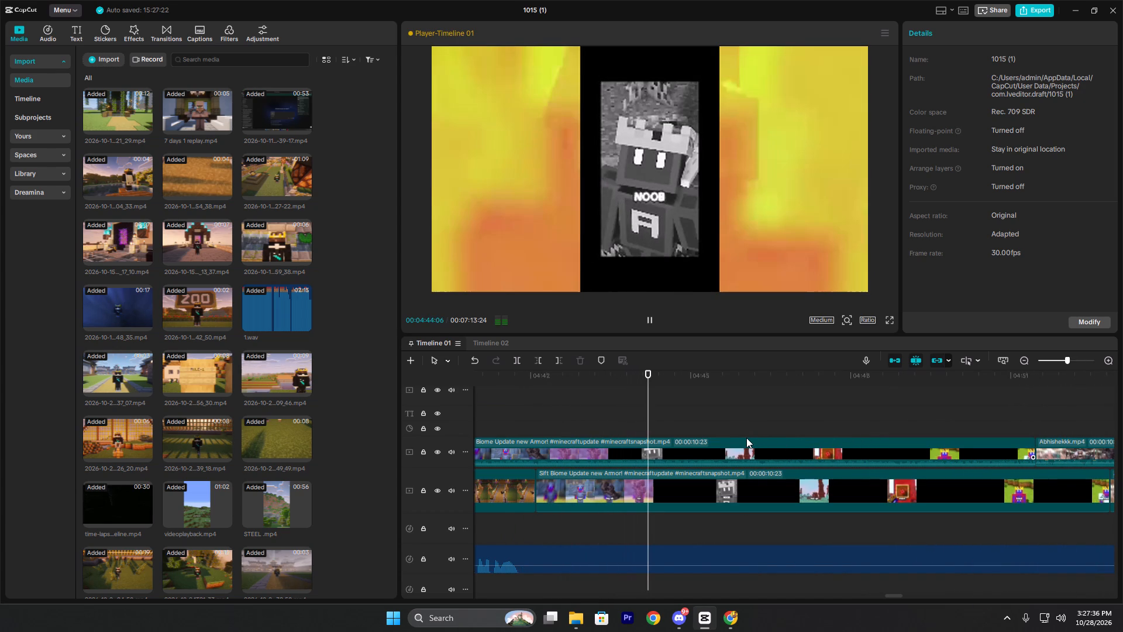
key(space)
Shift the overlay Abhishekkk.mp4 and Sift Biome clips forward in time to line up with their main-track copies, and play the result.
ctrl+scroll(984, 478, down, 12)
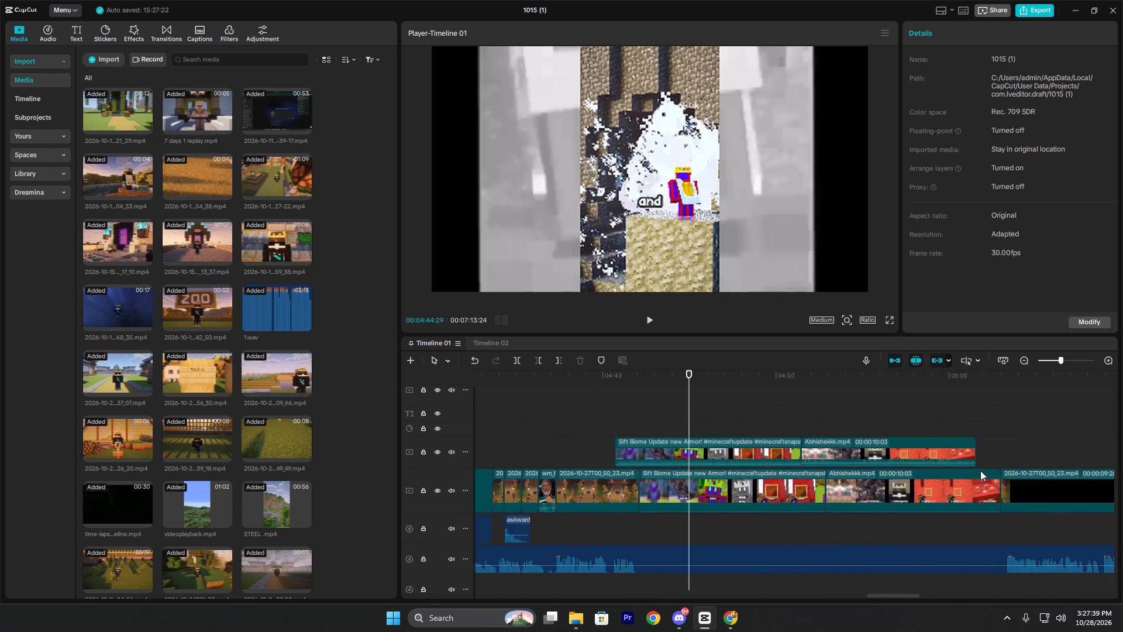
ctrl+scroll(980, 470, down, 2)
click(884, 461)
drag(840, 448, 850, 447)
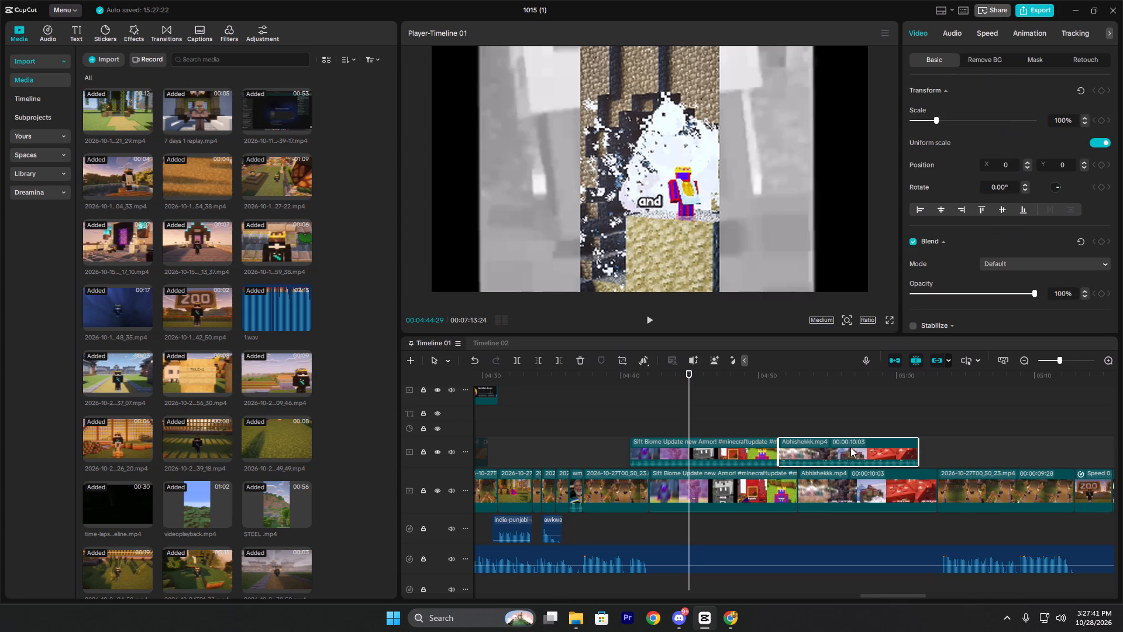
drag(850, 447, 860, 445)
click(746, 444)
drag(737, 449, 755, 448)
key(space)
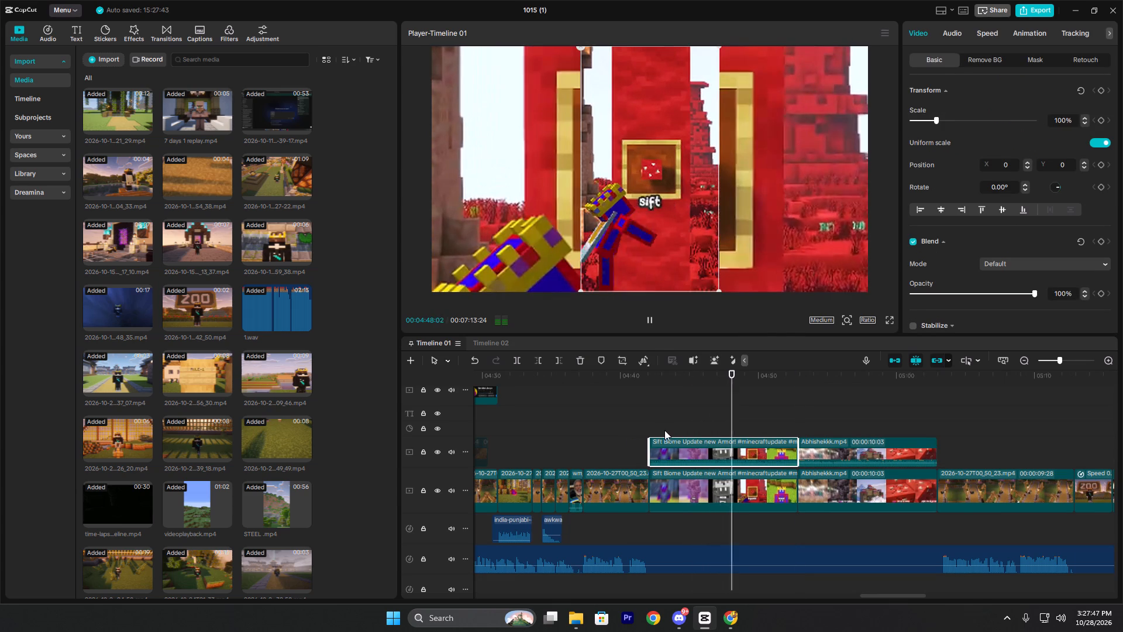
Add a default text at 00:04:42:03, where the Sift Biome clip starts, and change its wording to "abhishek".
click(652, 424)
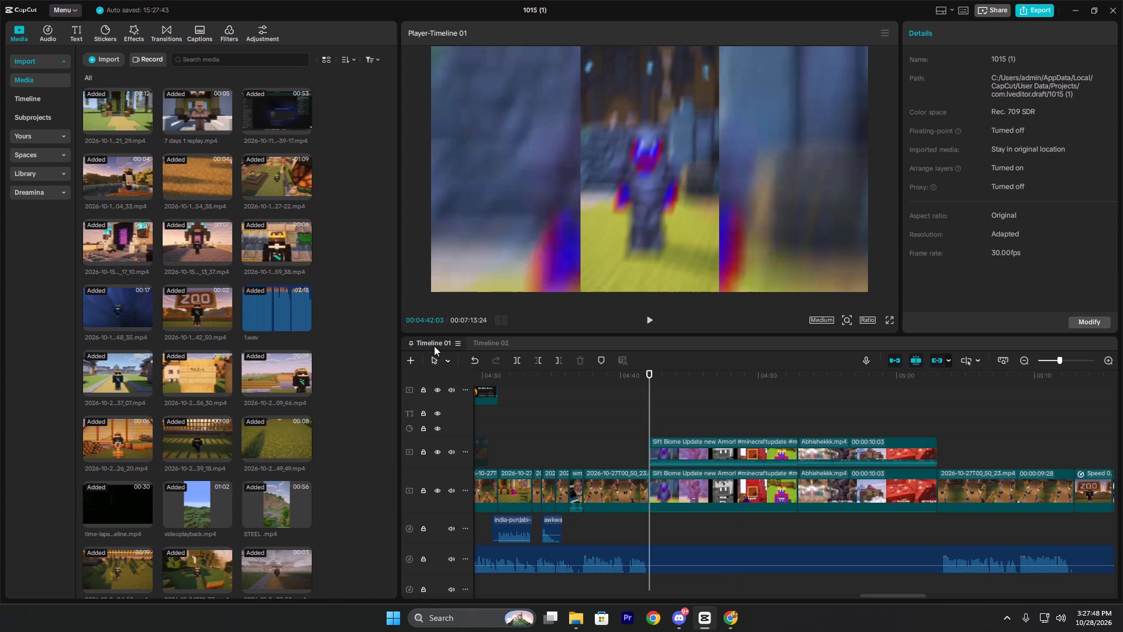
click(73, 31)
click(126, 96)
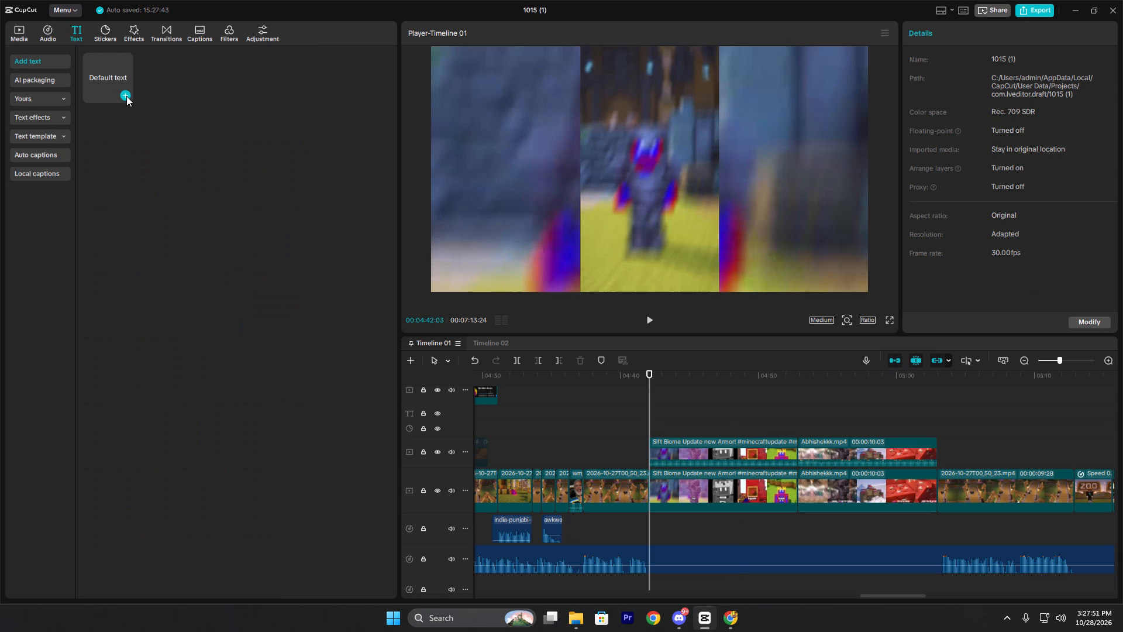
drag(960, 83, 791, 66)
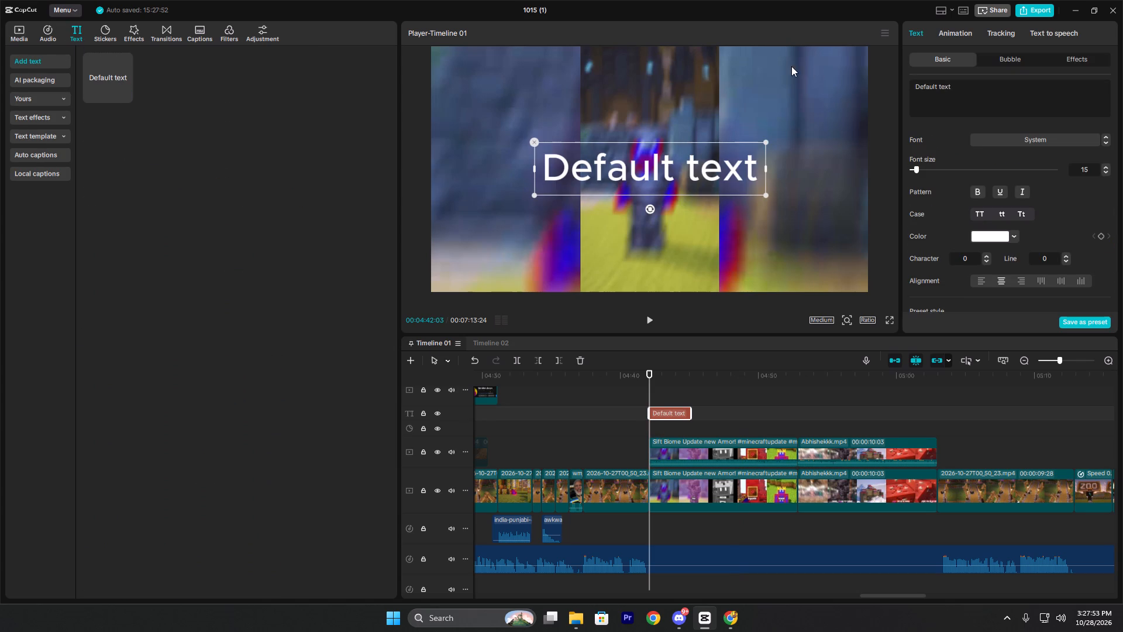
drag(1001, 91, 805, 73)
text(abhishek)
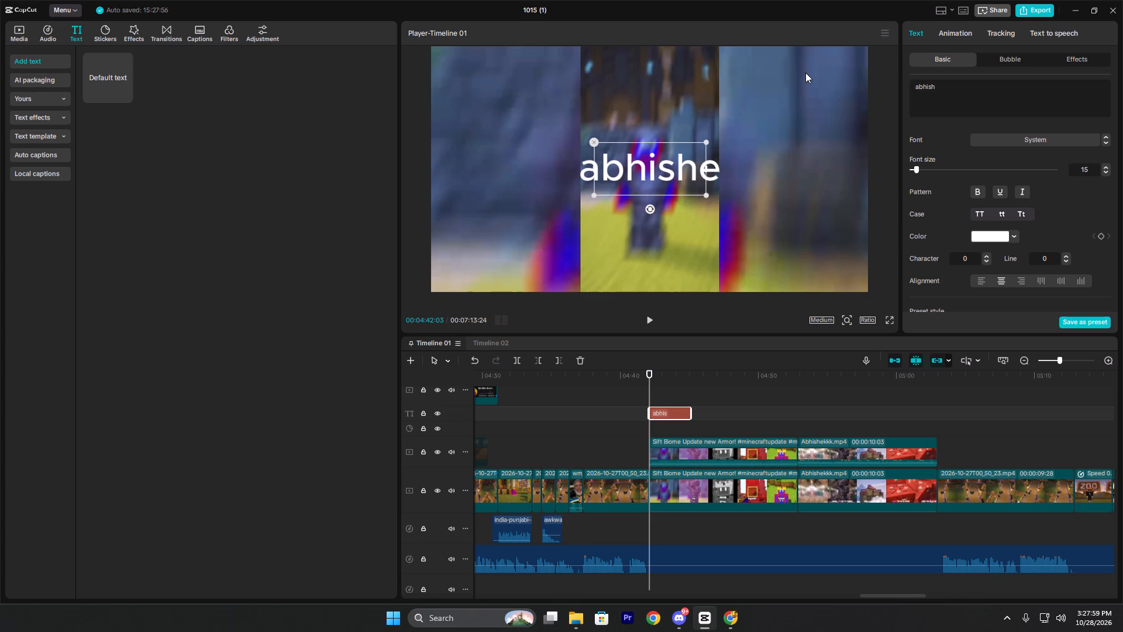
drag(805, 73, 841, 166)
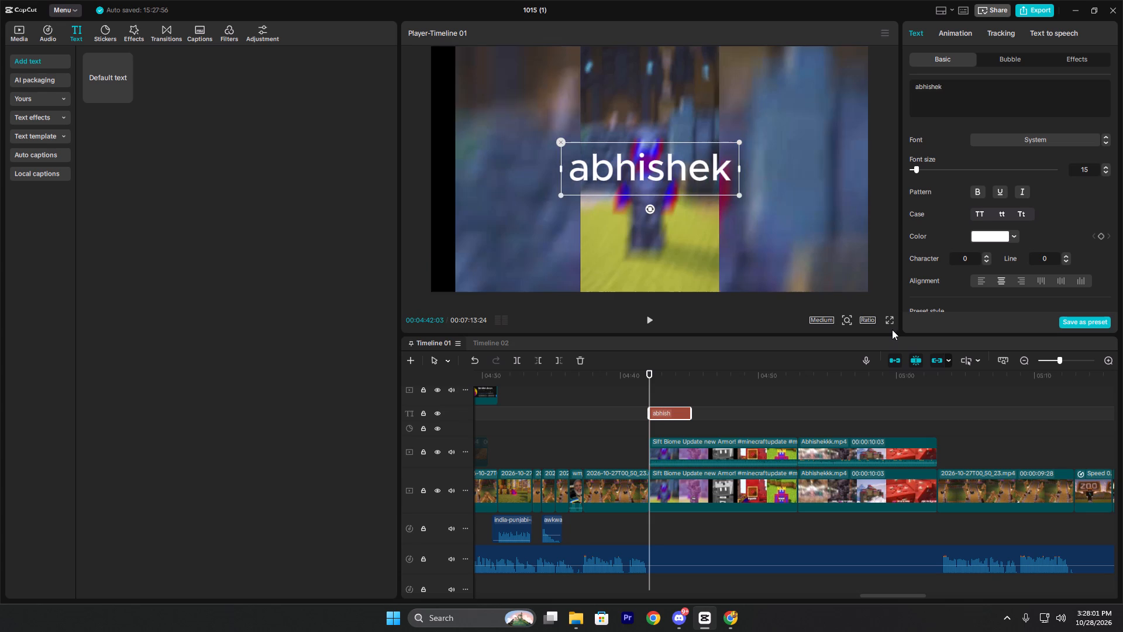
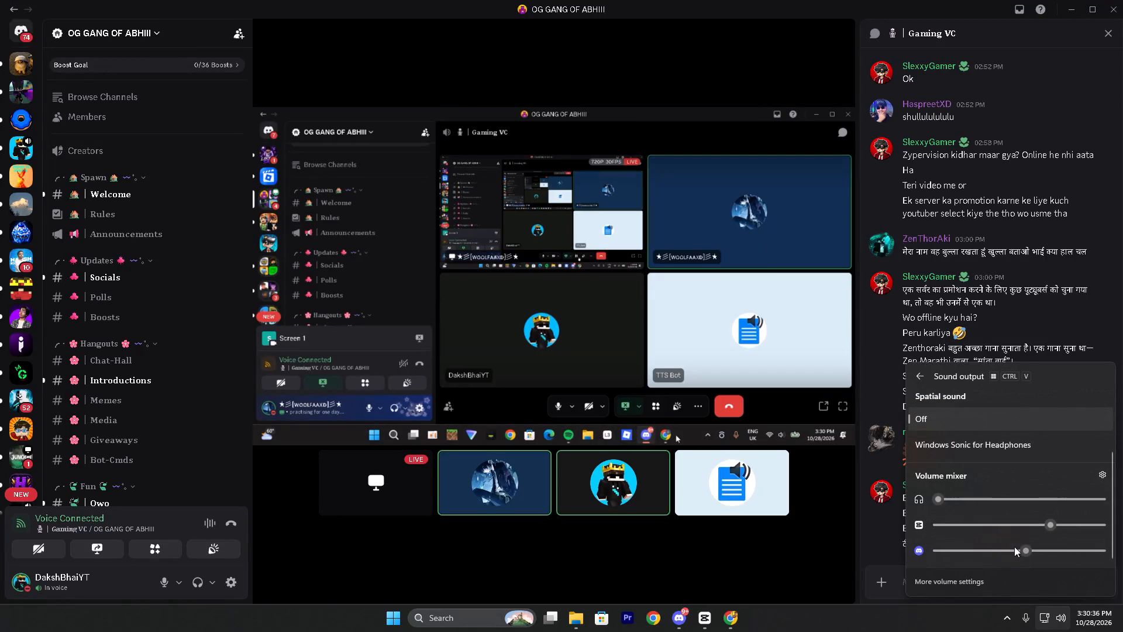
Raise Discord's volume to nearly maximum in the Windows volume mixer.
drag(1039, 552, 1104, 540)
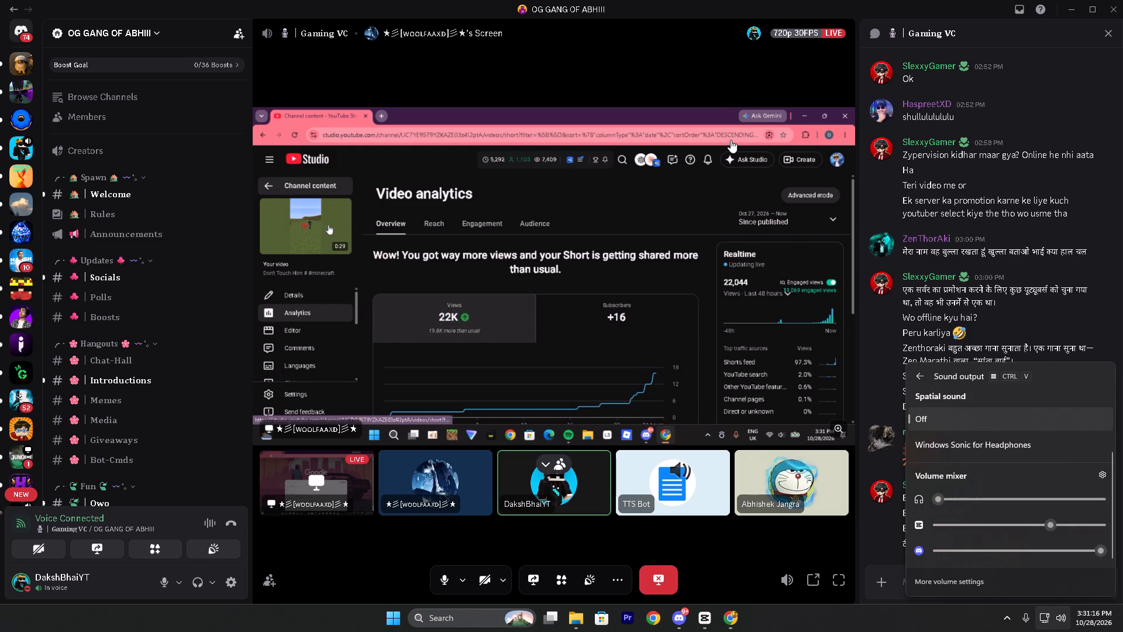
click(915, 382)
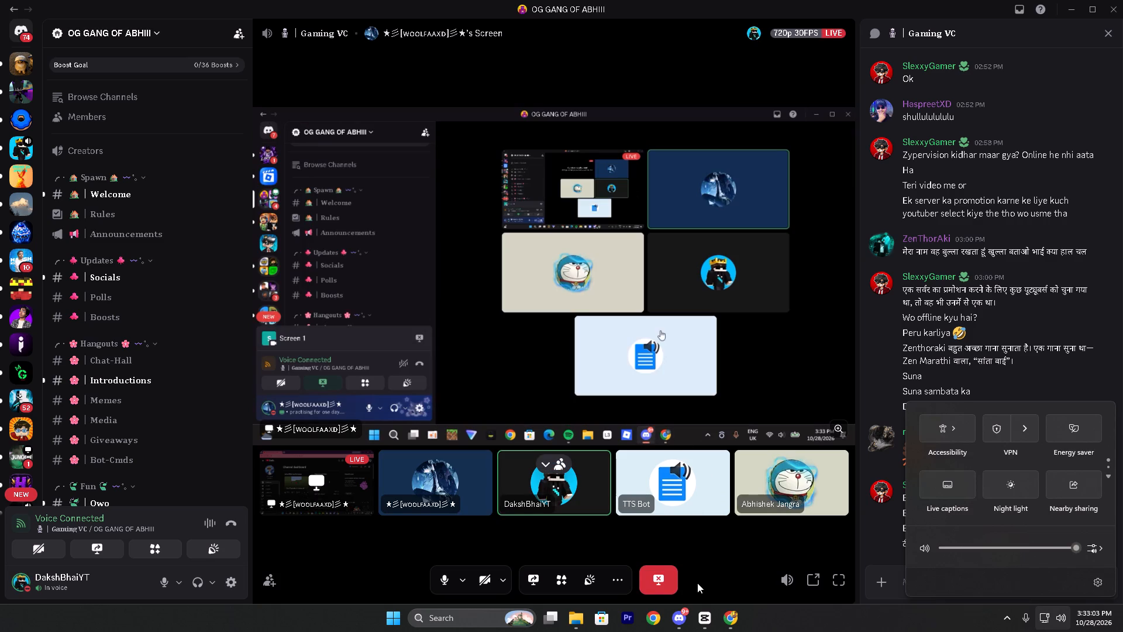
Switch to CapCut and append the surname after "abhishek" in the text at 00:04:42:03.
click(695, 627)
click(683, 417)
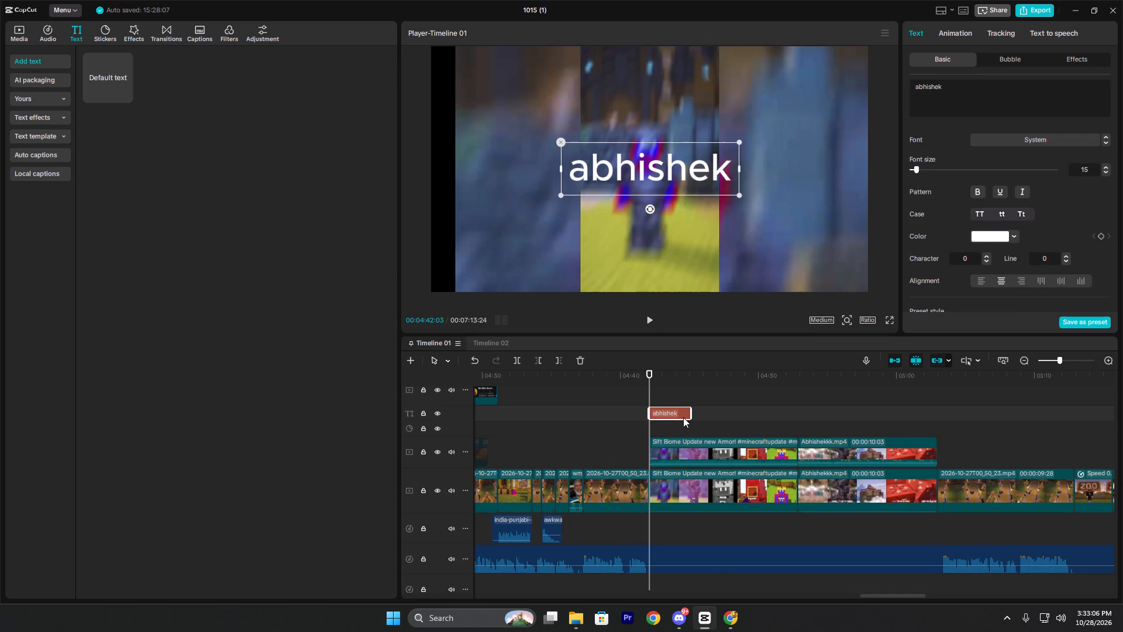
click(935, 91)
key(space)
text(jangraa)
click(1032, 146)
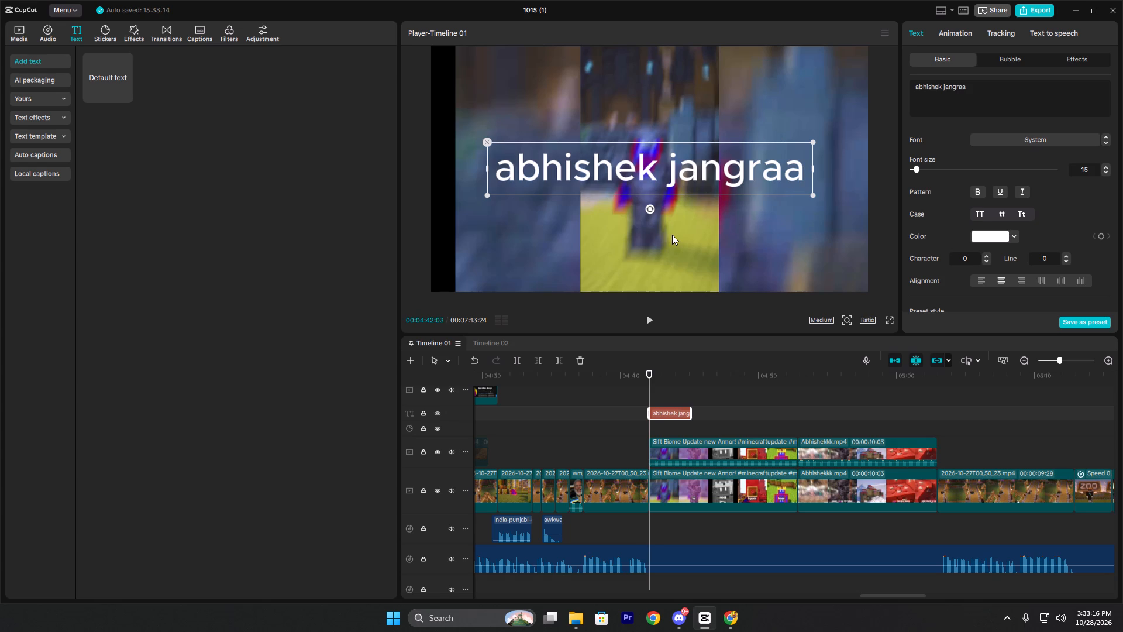
Shift the main-track Sift Biome clip's picture sideways in the frame to cover the black strip along the video's left edge.
click(688, 480)
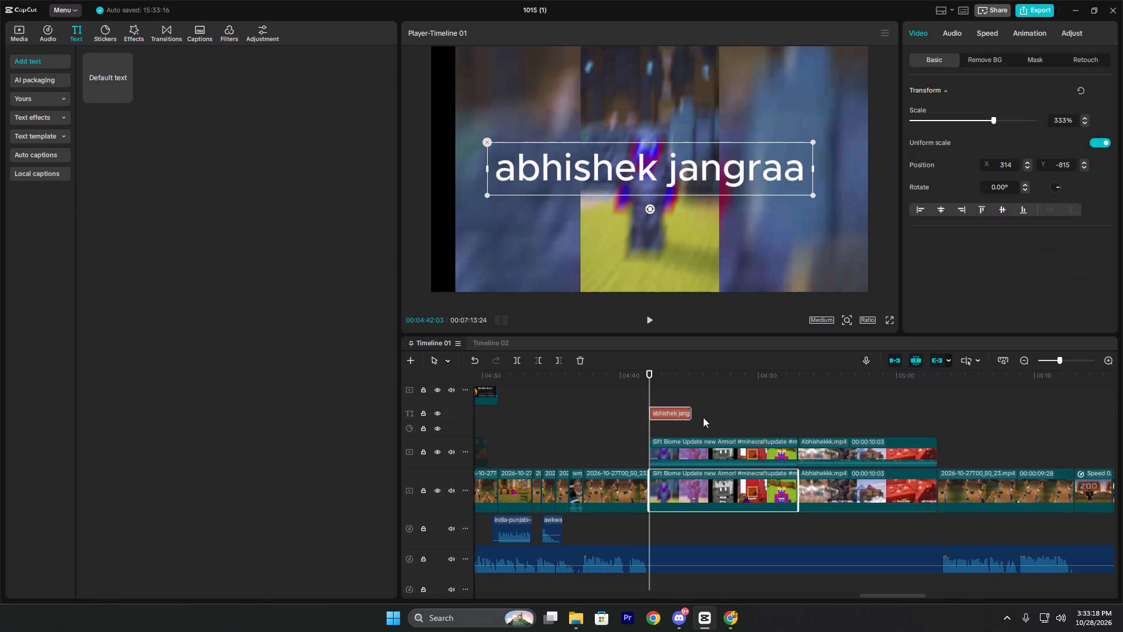
drag(704, 260, 678, 258)
Search the fonts for "ko" and apply Komika Axis to the name text at 00:04:42:03.
click(672, 411)
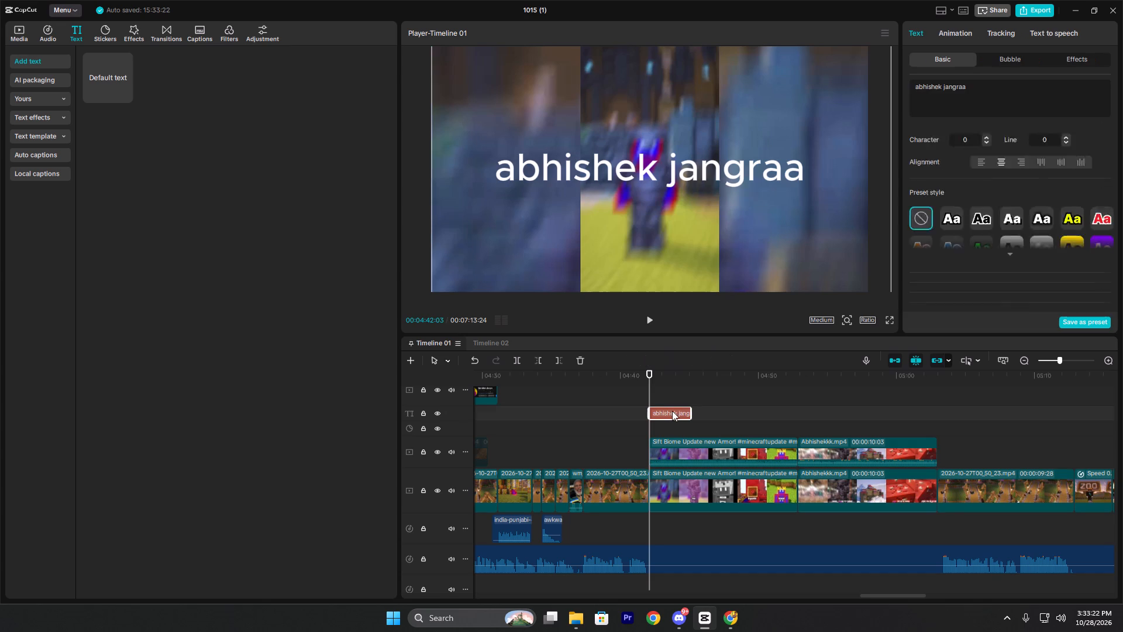
click(996, 139)
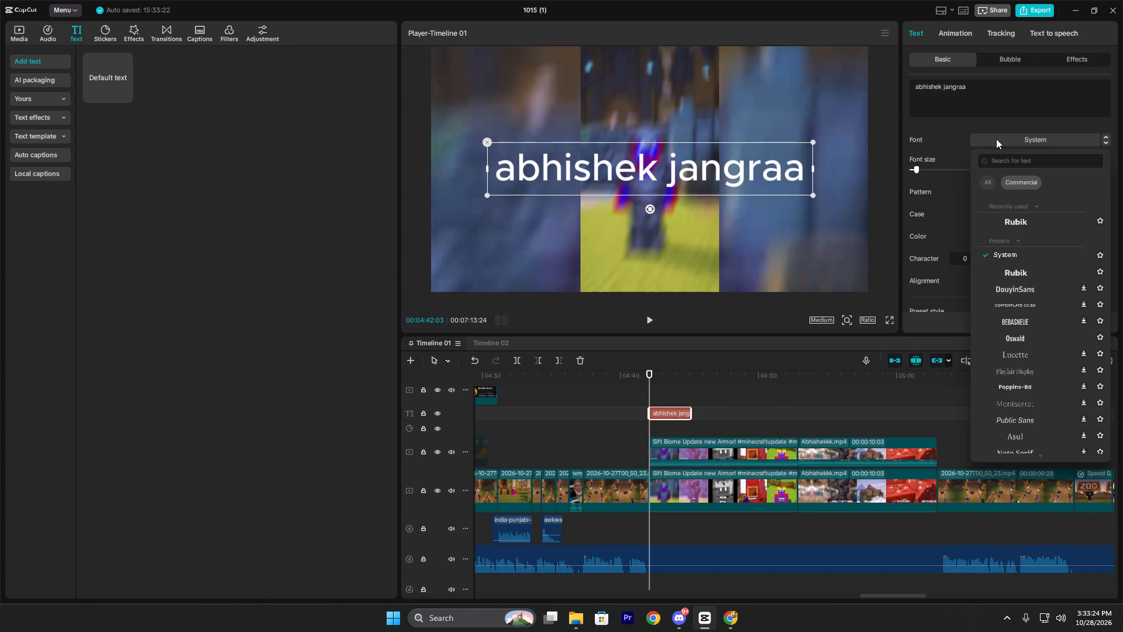
click(1019, 183)
click(1020, 160)
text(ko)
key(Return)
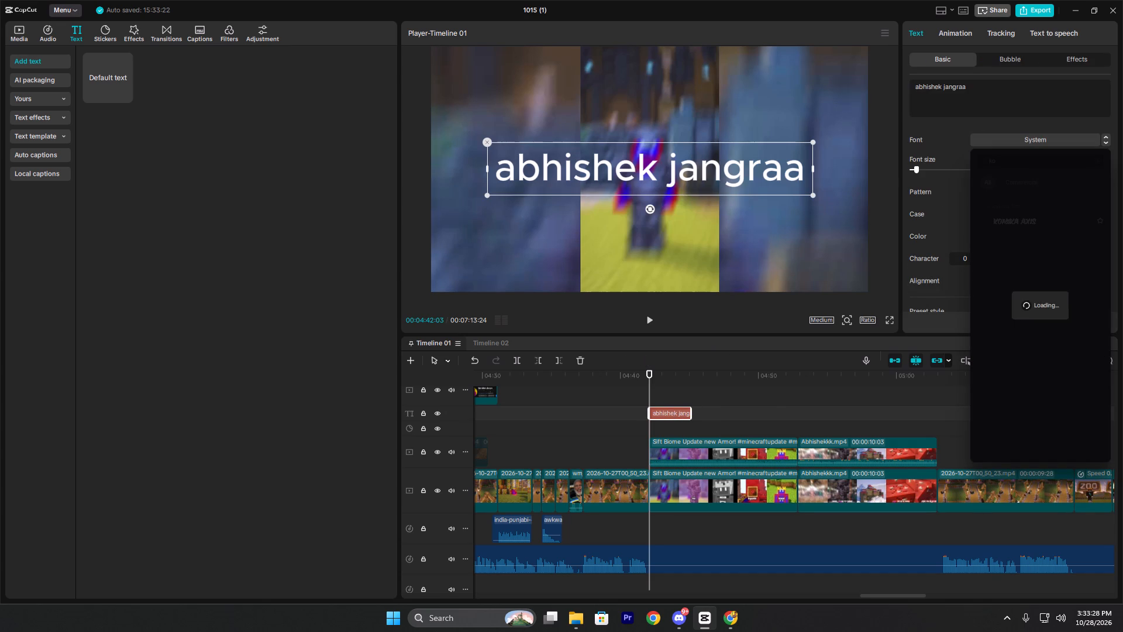
click(1047, 223)
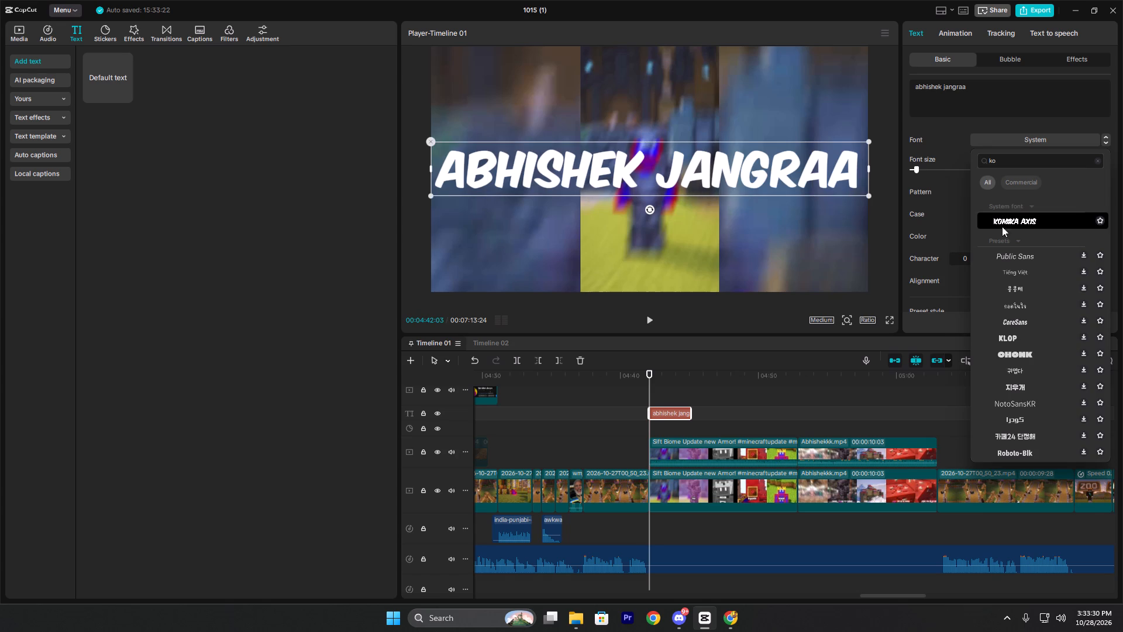
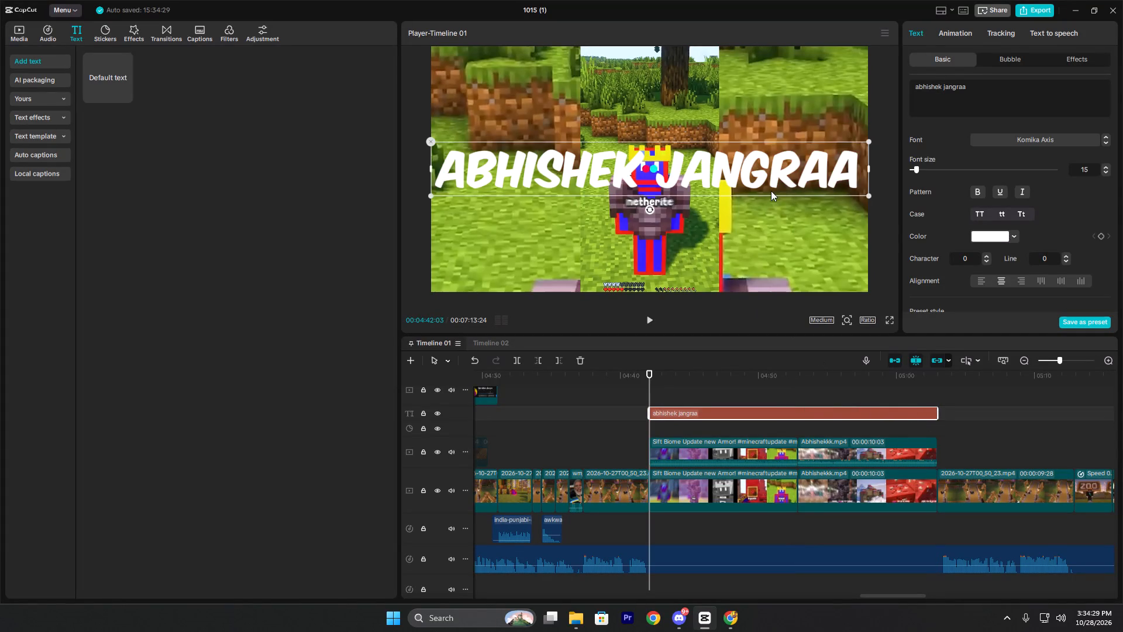
Shrink the name text at 00:04:42:03 and place it in the upper-left corner of the video picture.
drag(867, 197, 739, 162)
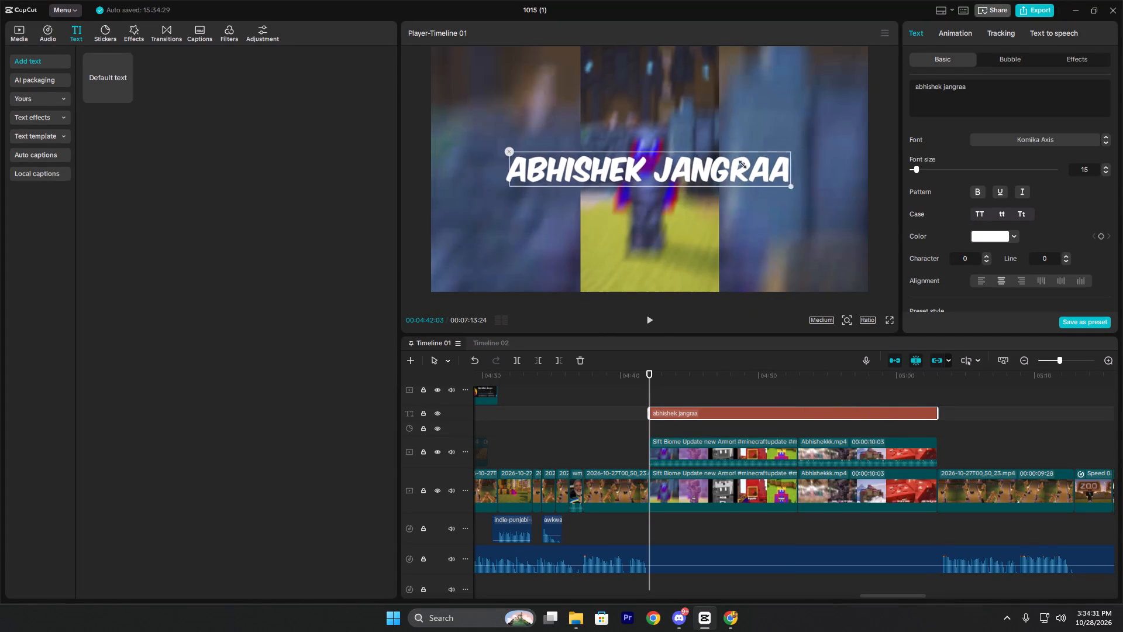
drag(739, 162, 685, 146)
drag(682, 171, 566, 78)
drag(640, 84, 607, 67)
drag(592, 77, 587, 74)
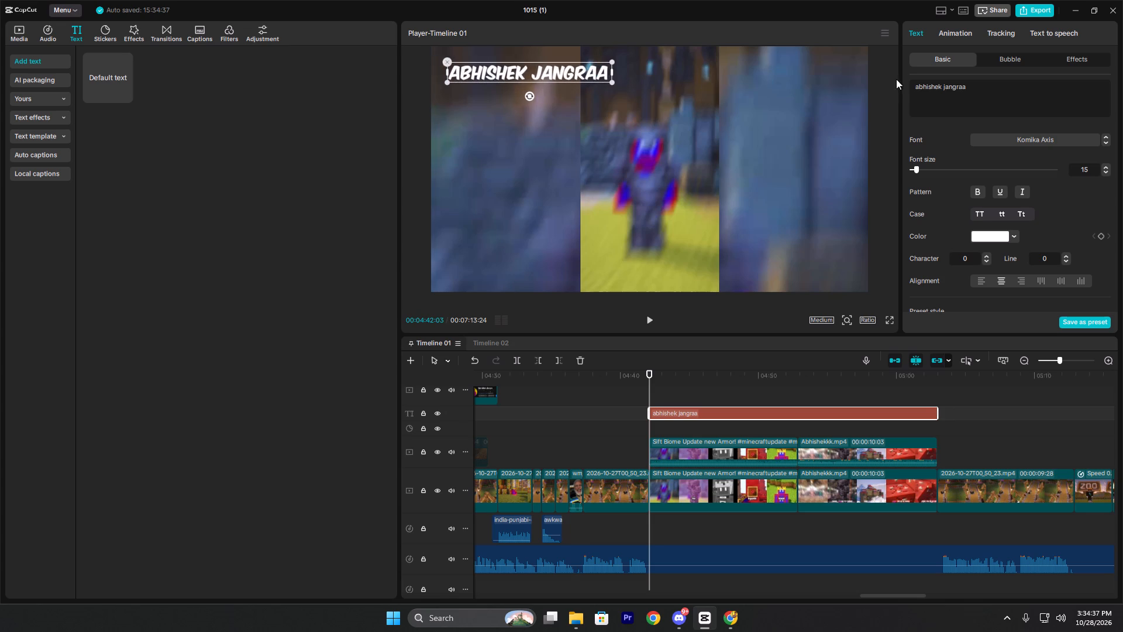
Break the name text onto two lines before the surname, then recentre and enlarge it over the left blurred strip.
click(943, 88)
key(Return)
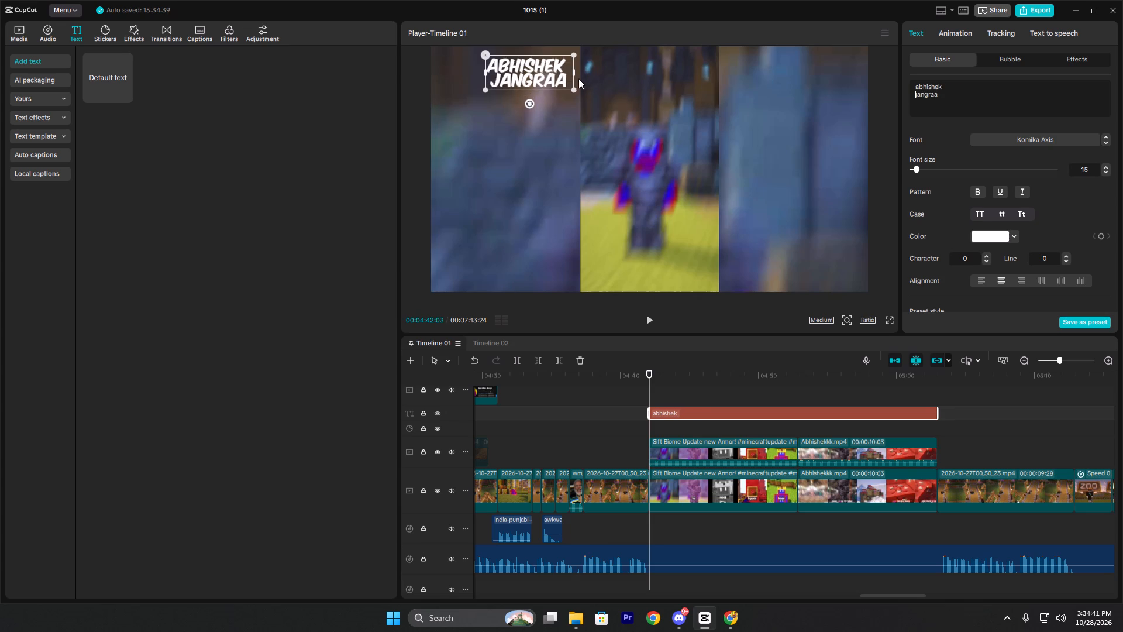
drag(554, 76, 534, 79)
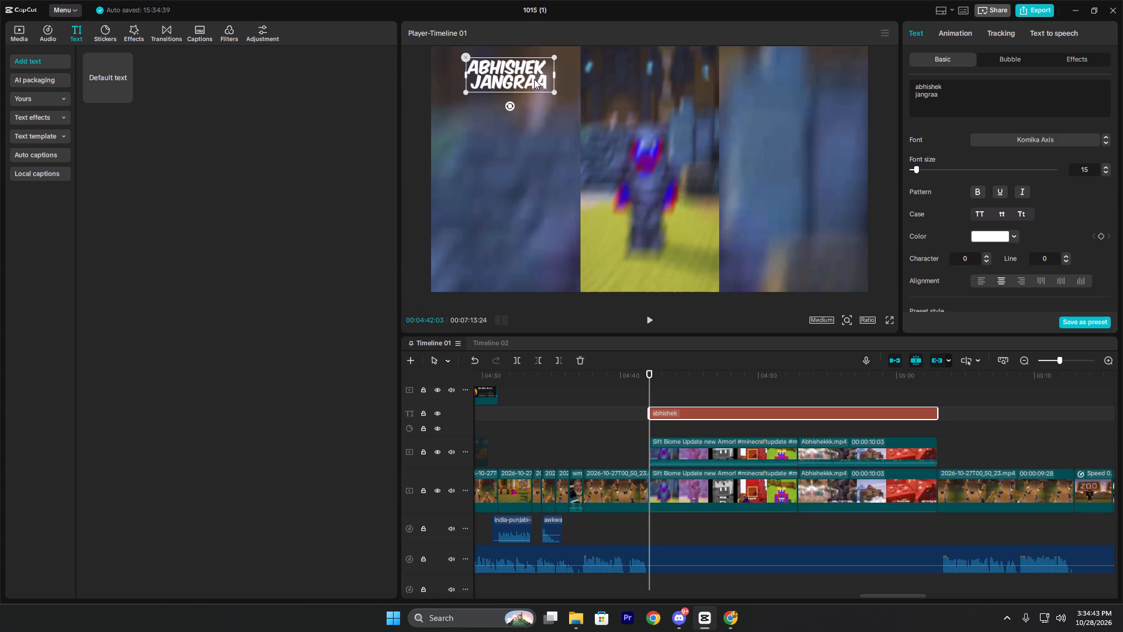
drag(534, 79, 535, 82)
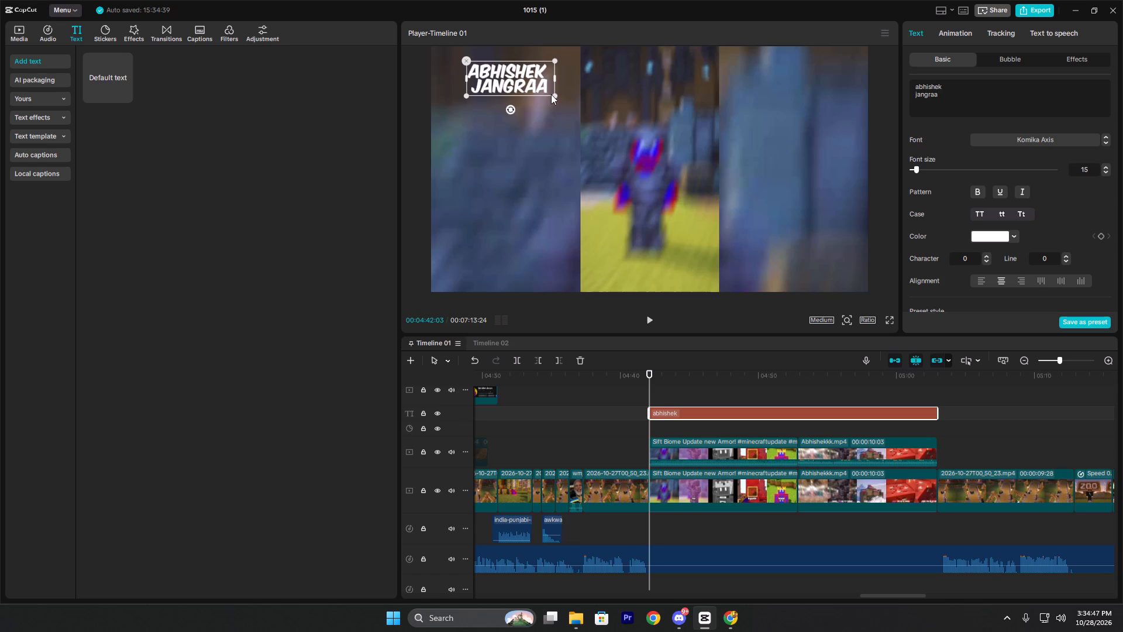
drag(559, 94, 581, 122)
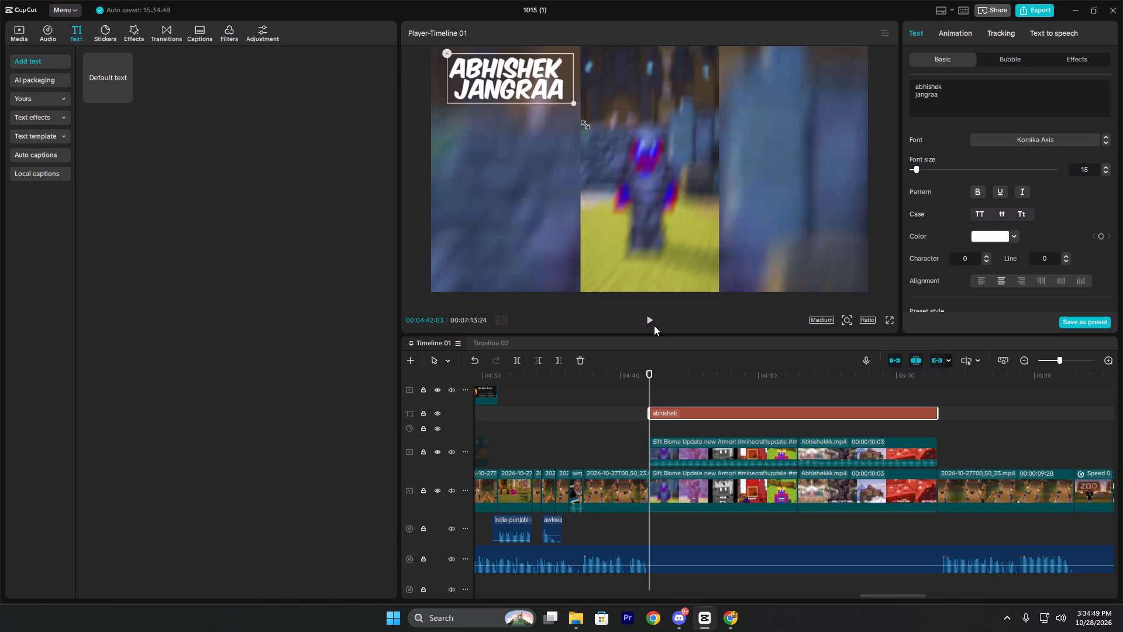
Split the name text at 00:04:52:26, where the Sift Biome clip meets the Abhishekkk.mp4 clip.
click(782, 383)
drag(782, 383, 796, 380)
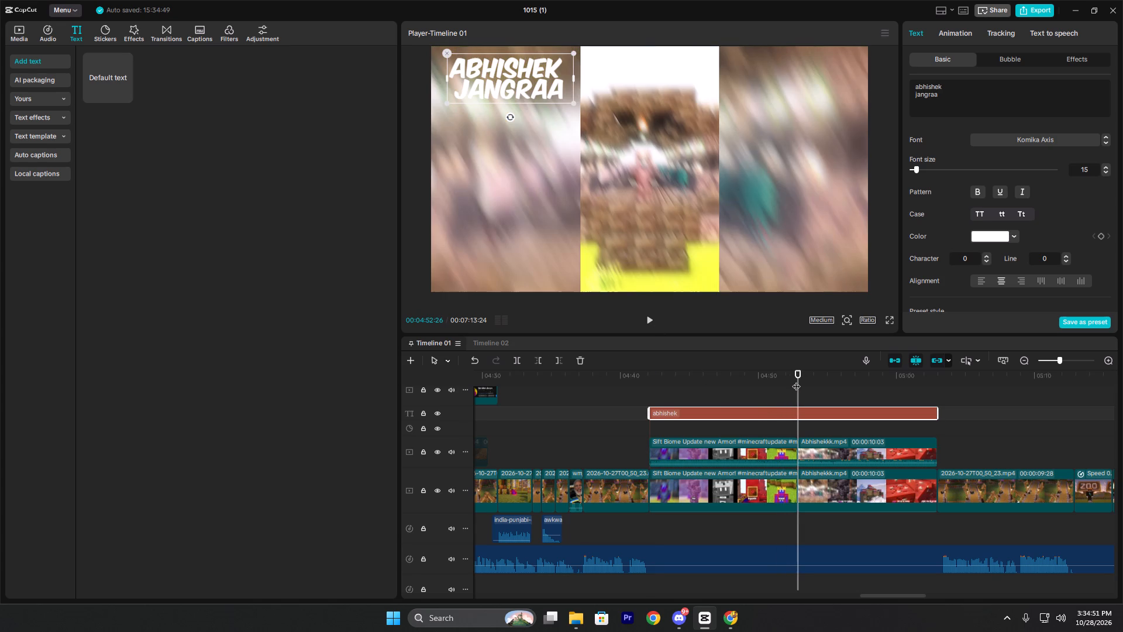
key(ctrl+b)
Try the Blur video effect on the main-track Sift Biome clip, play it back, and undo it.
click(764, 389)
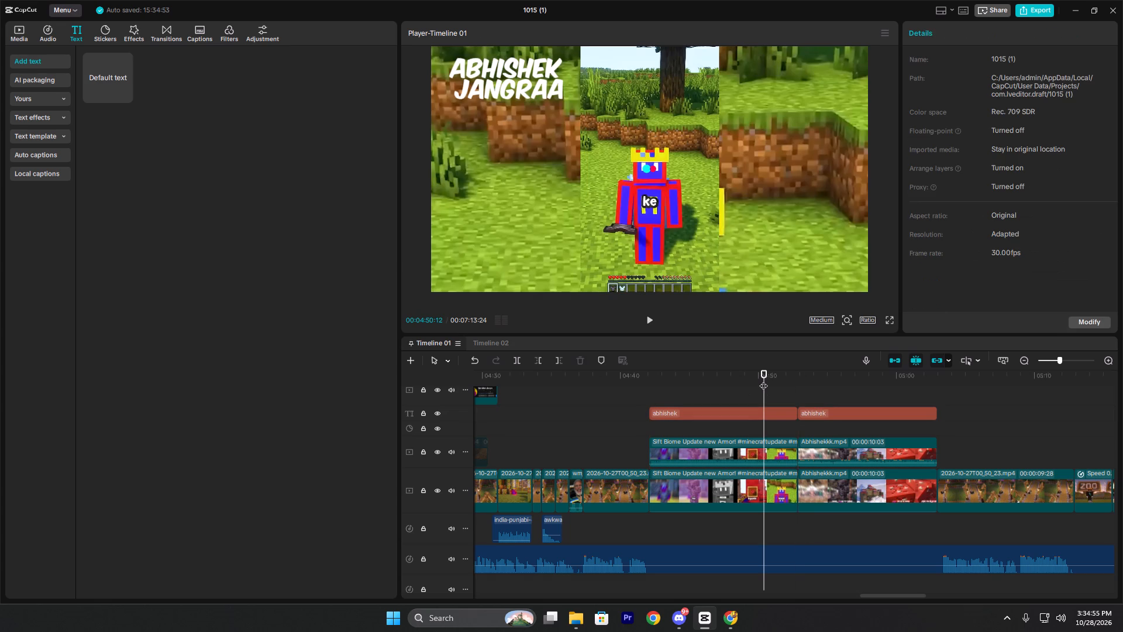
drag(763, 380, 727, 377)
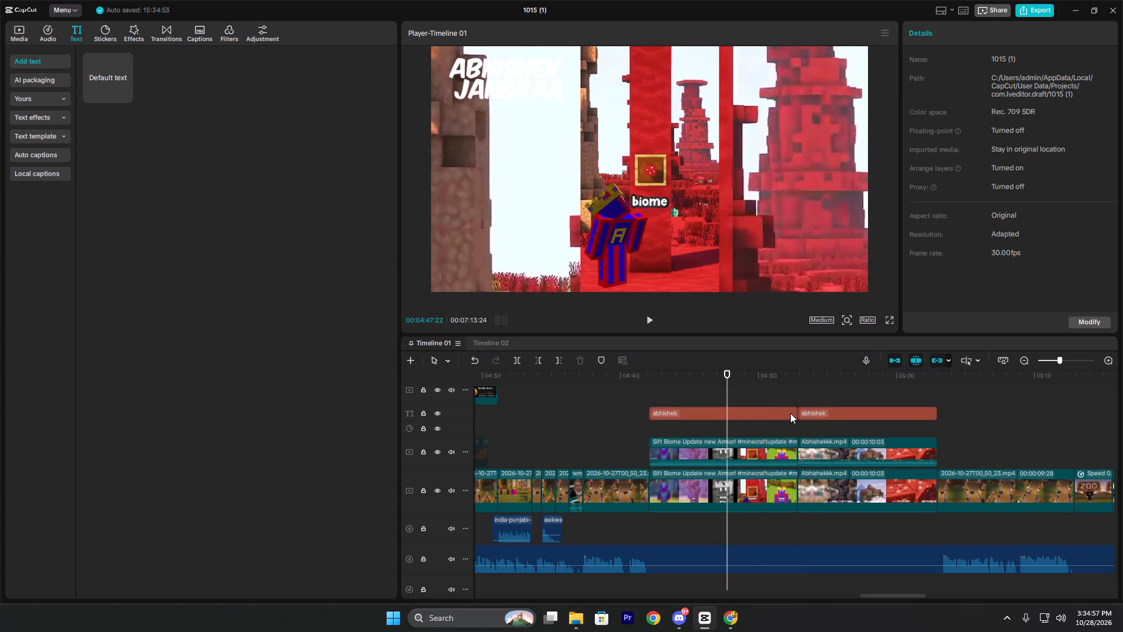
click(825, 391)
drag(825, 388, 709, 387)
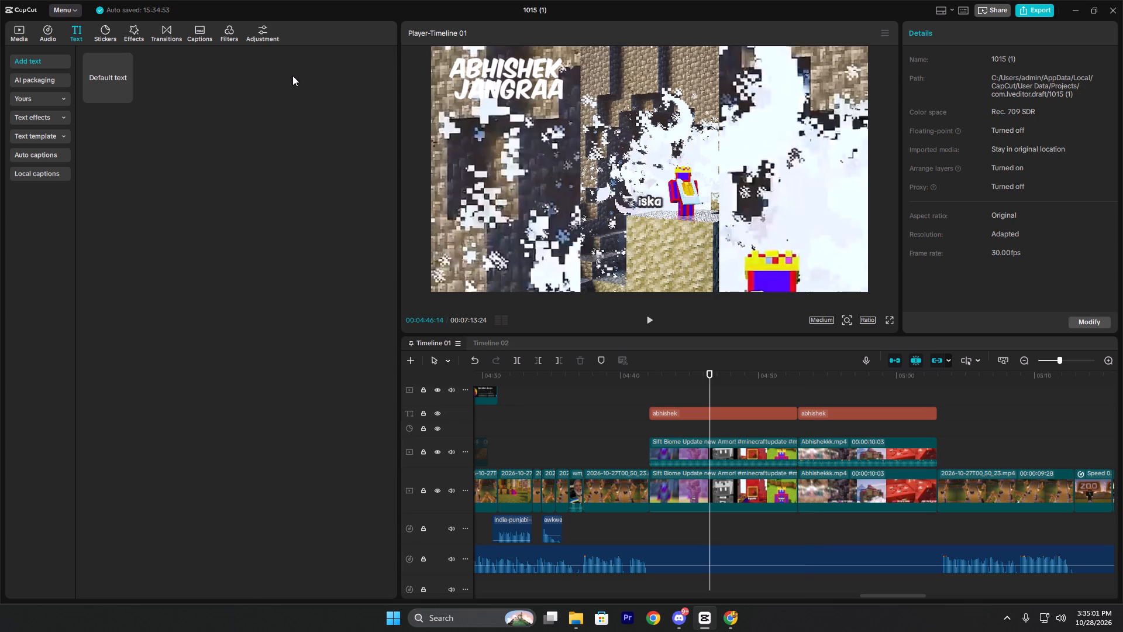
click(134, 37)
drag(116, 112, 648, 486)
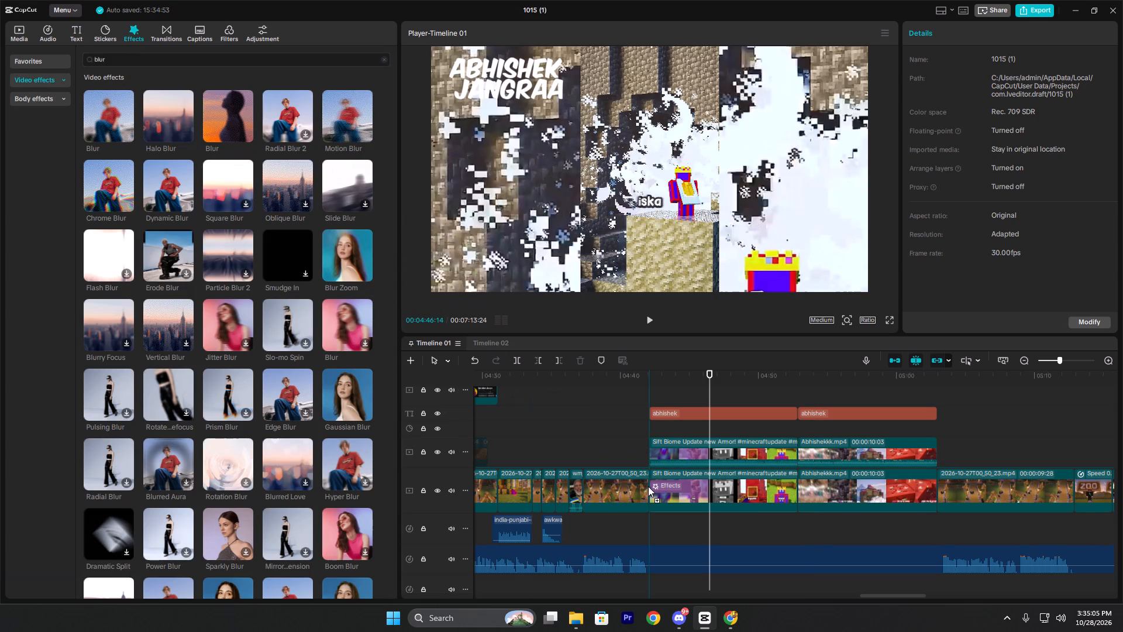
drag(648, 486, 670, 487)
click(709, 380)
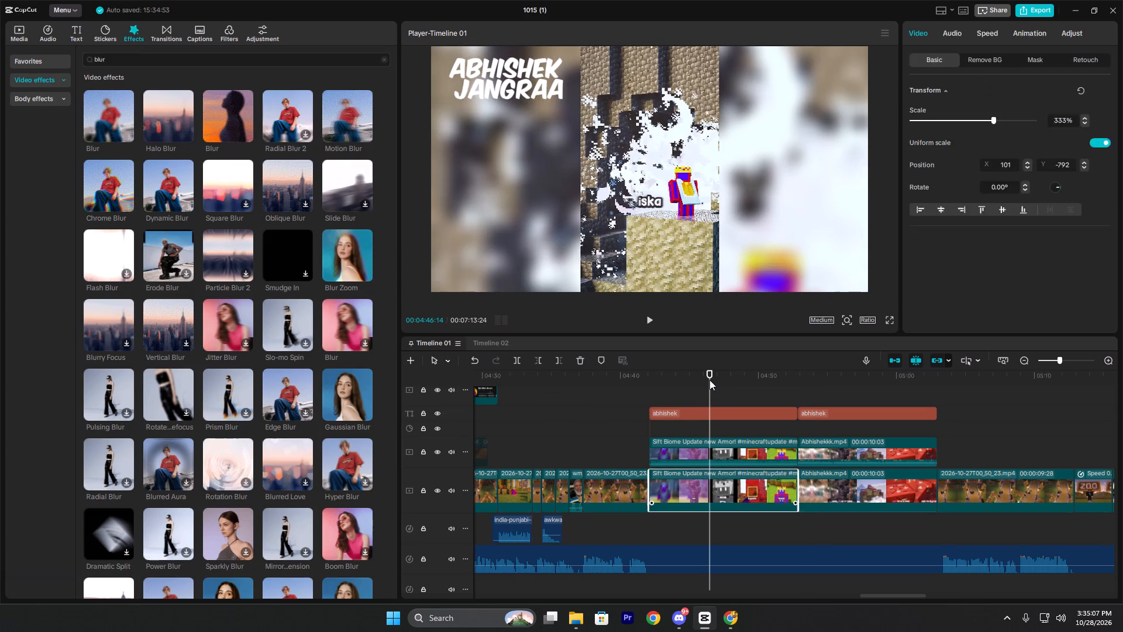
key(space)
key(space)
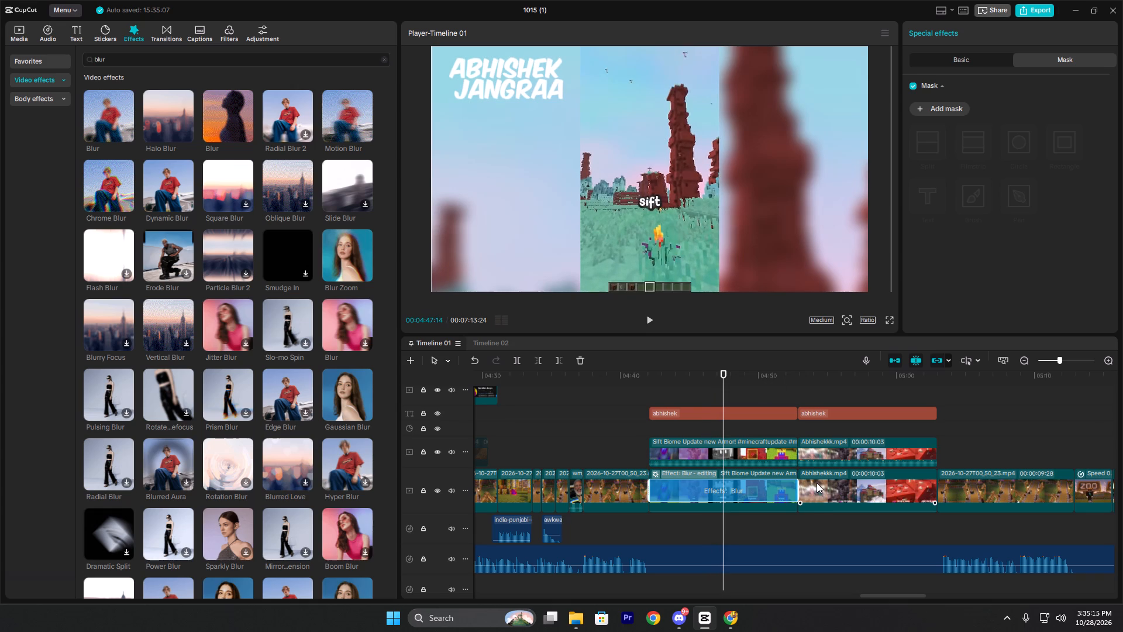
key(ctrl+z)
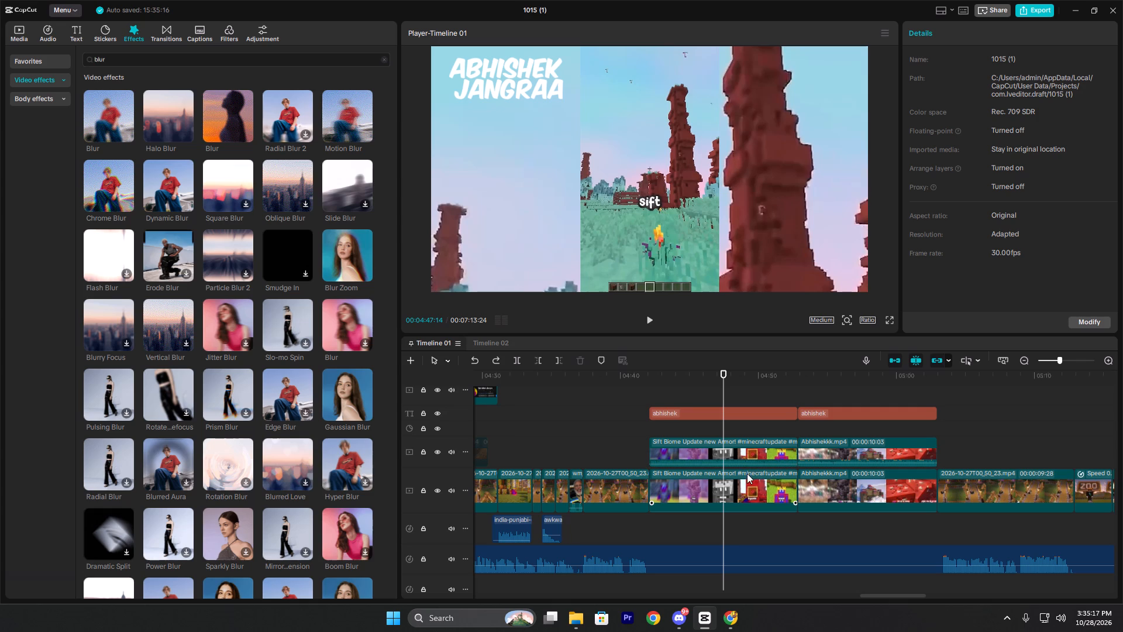
Apply the Blur video effect to both main-track background clips, Sift Biome and Abhishekkk.mp4, and play the section back.
click(745, 473)
click(834, 485)
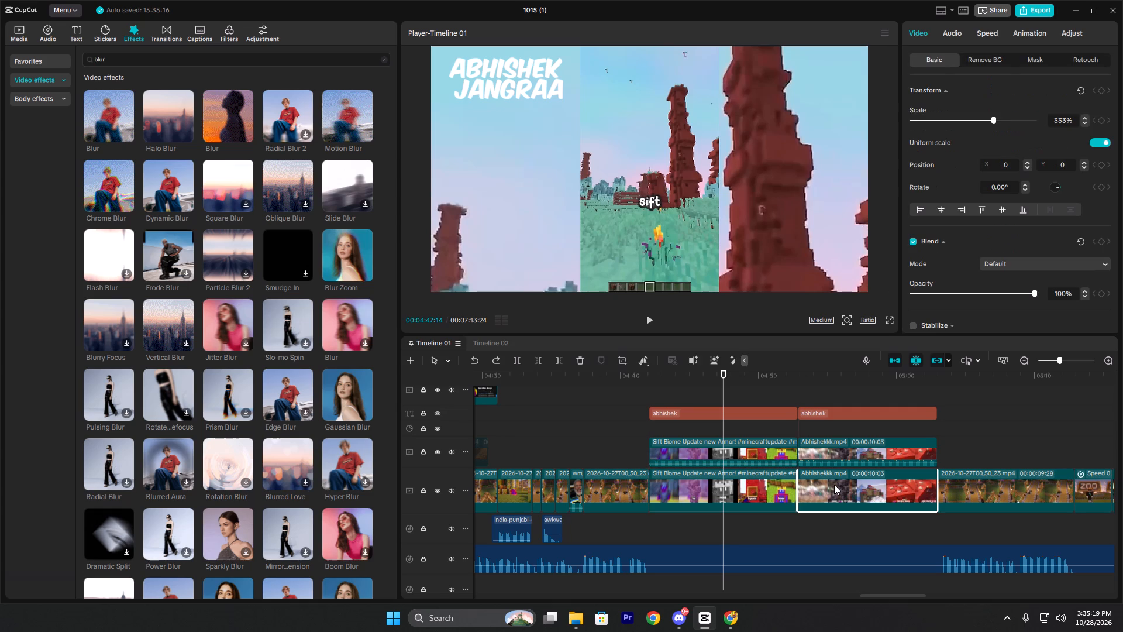
ctrl+click(762, 482)
drag(97, 119, 604, 466)
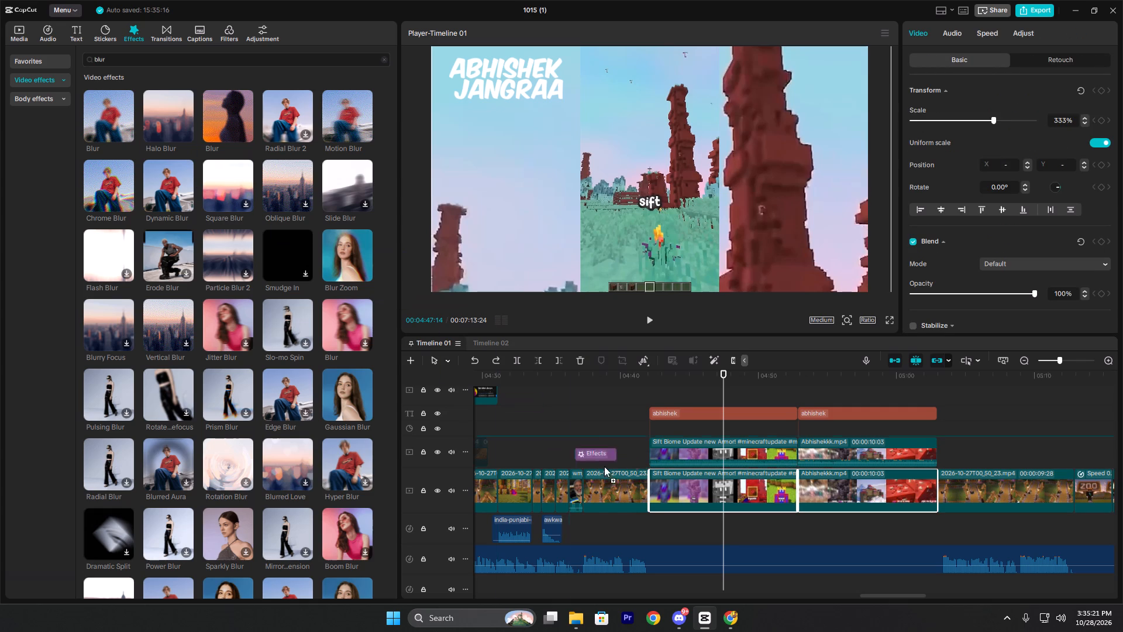
drag(604, 466, 655, 479)
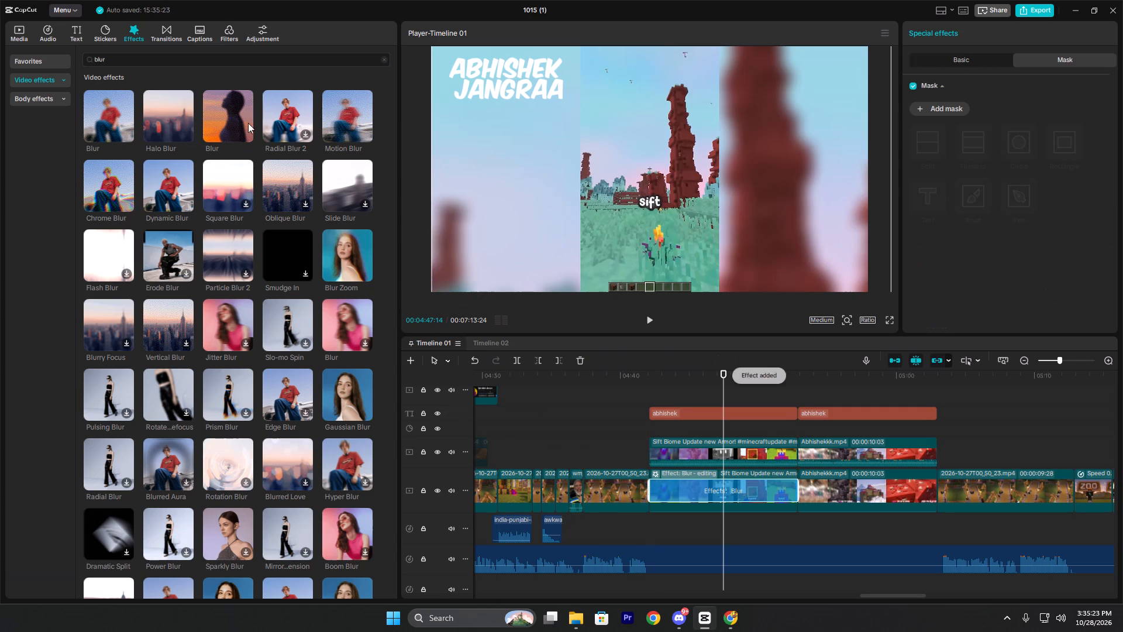
drag(102, 101, 845, 486)
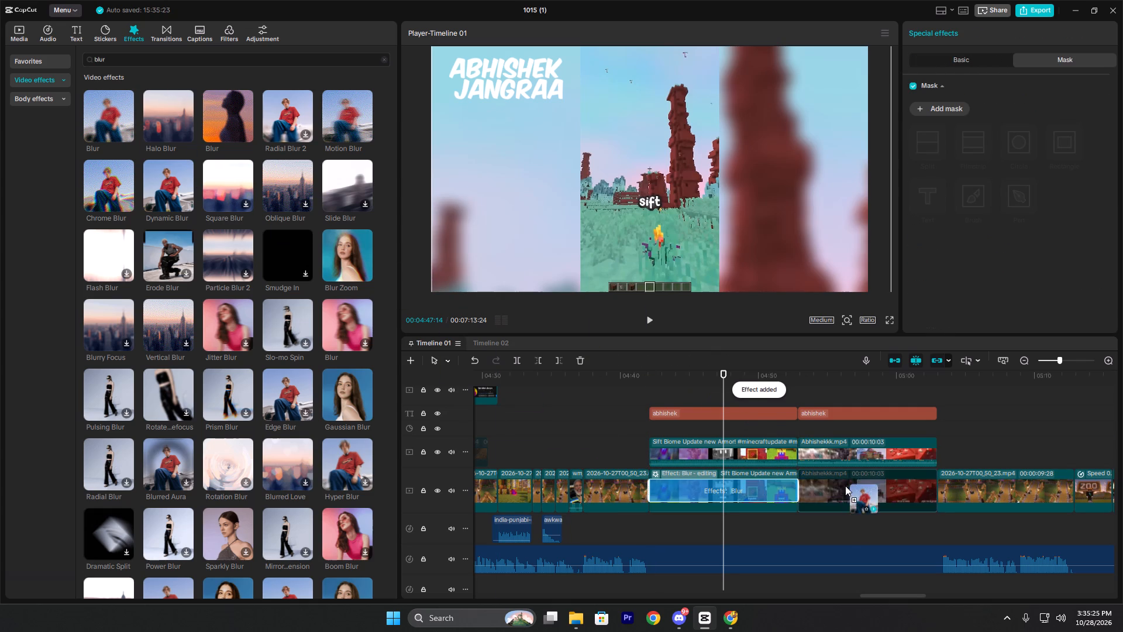
click(666, 387)
key(space)
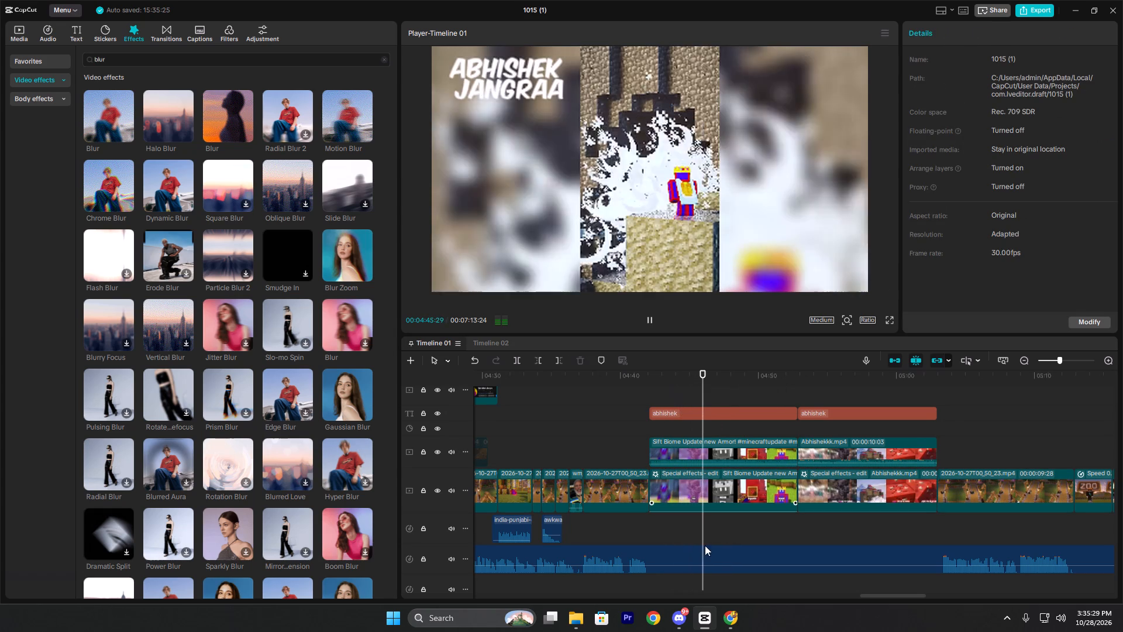
key(space)
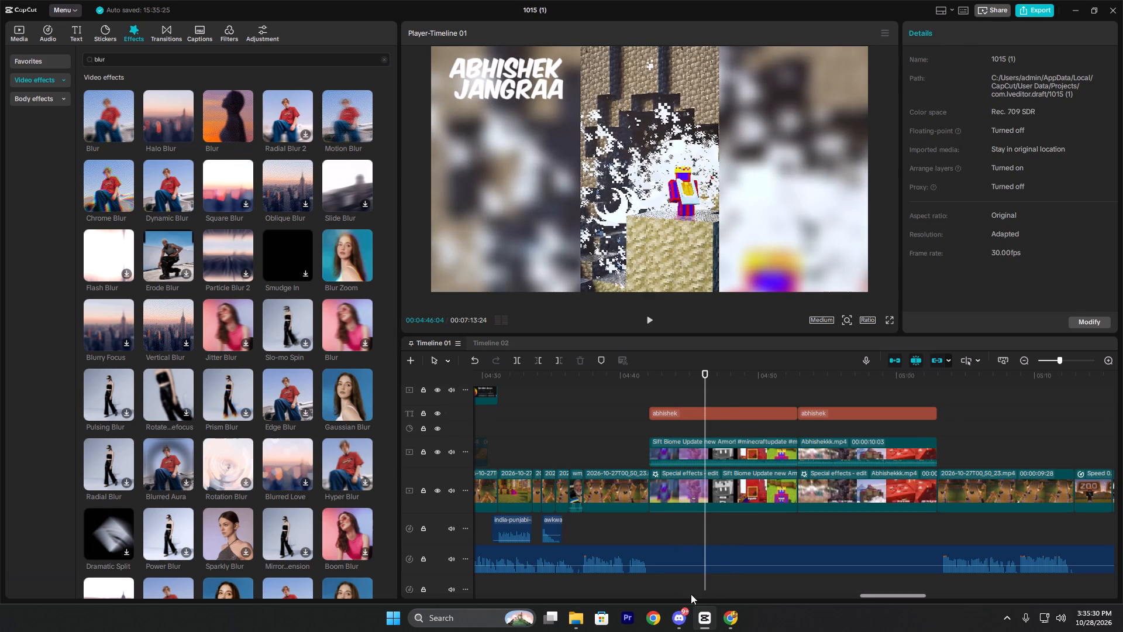
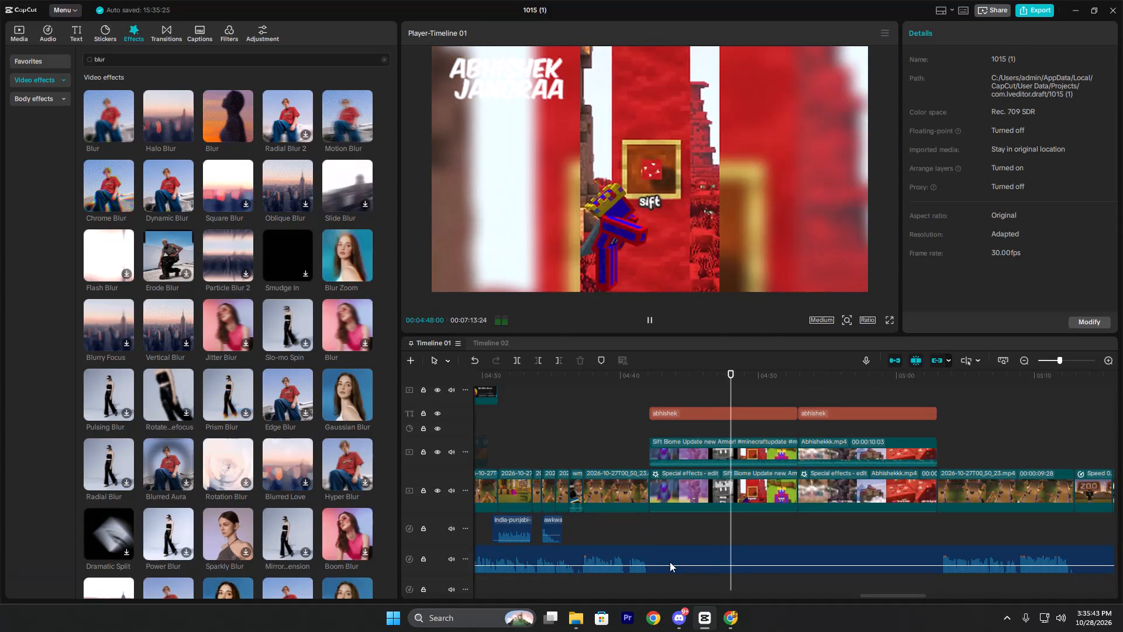
Play back the blurred Sift Biome and Abhishekkk.mp4 section through to the start of the following gameplay clip.
key(space)
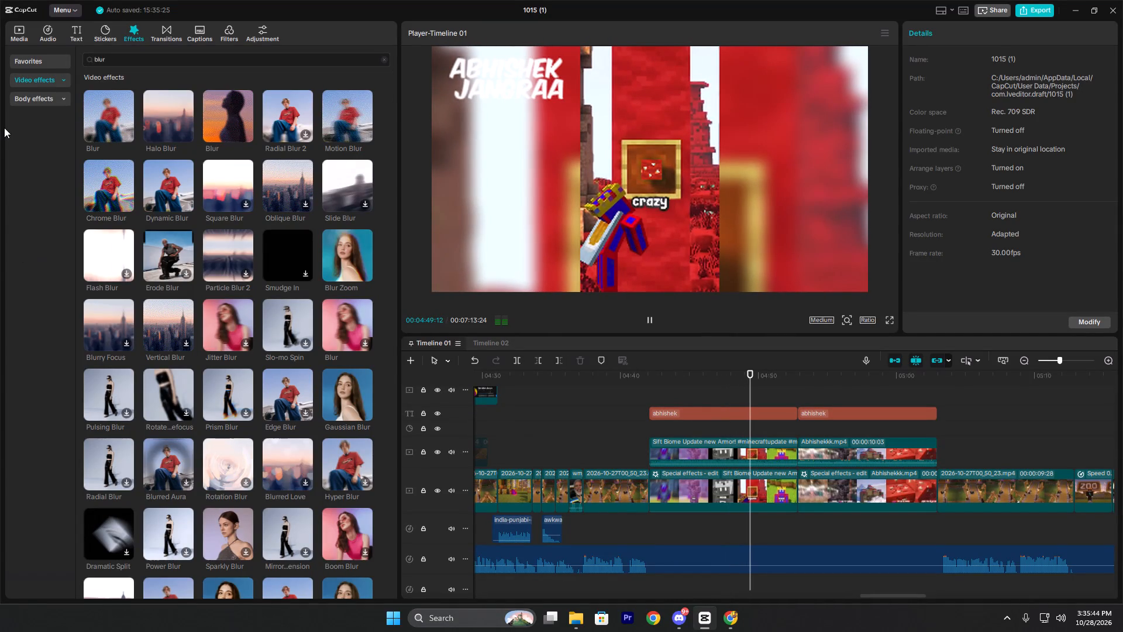
key(space)
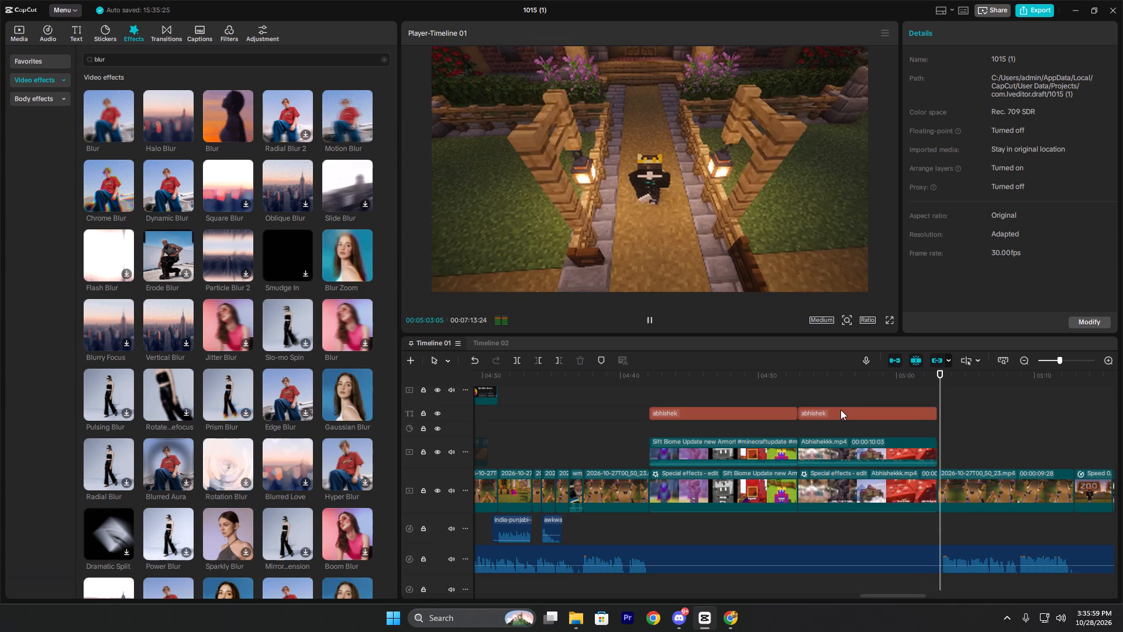
key(space)
click(949, 429)
key(space)
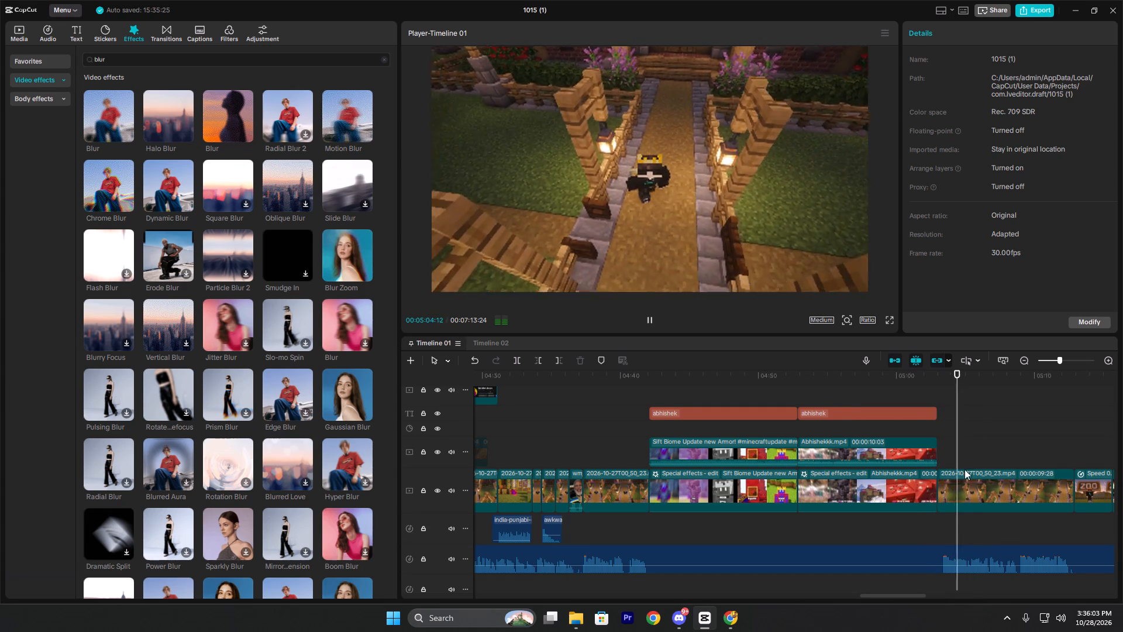
key(space)
Switch to Chrome and go from the Short's video analytics in YouTube Studio to the channel content list.
click(742, 617)
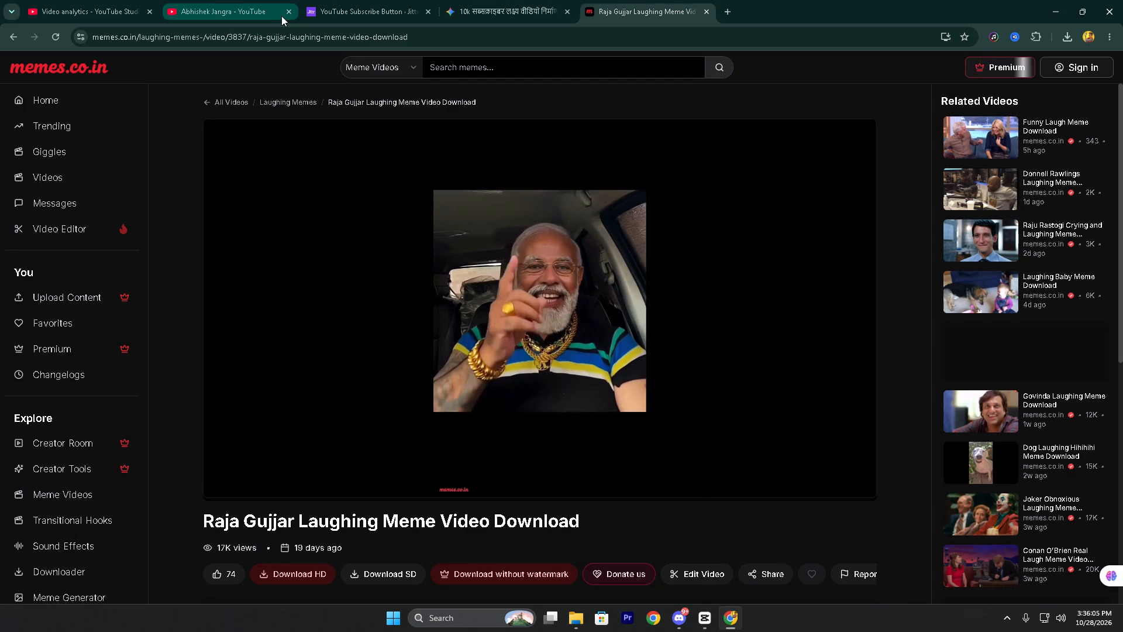
click(93, 11)
click(32, 111)
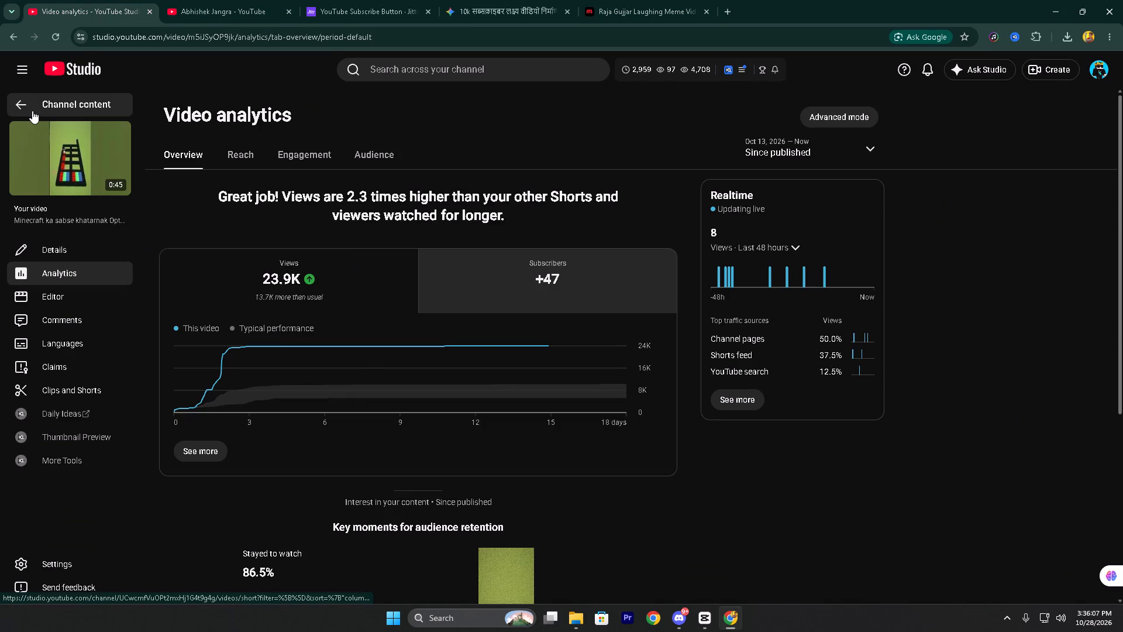
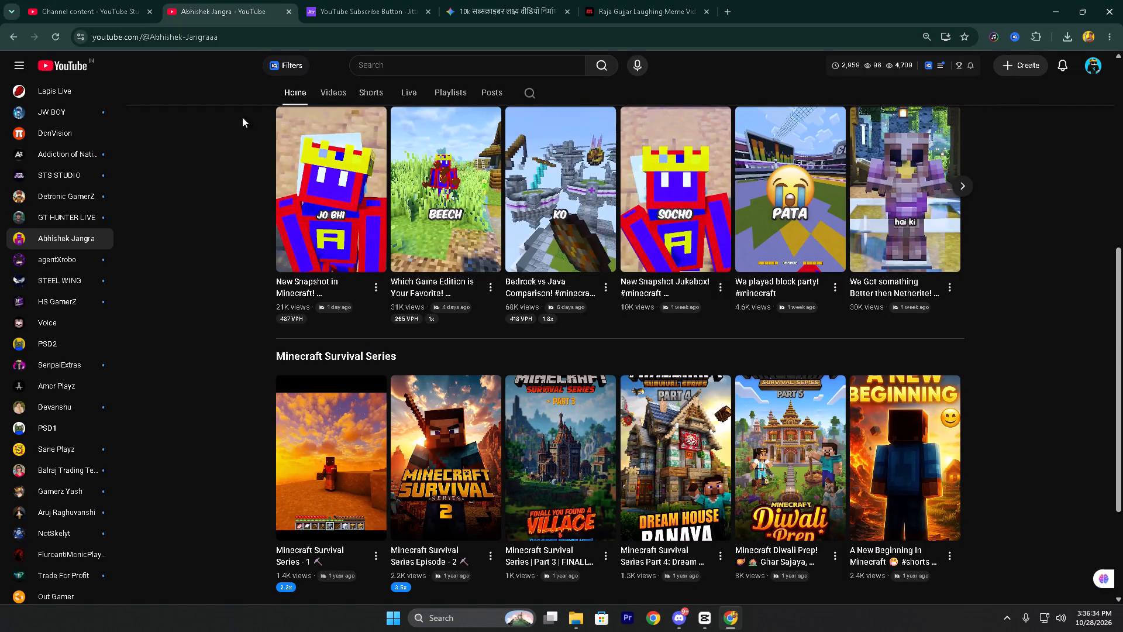
Open the subscribed Betaleshwar Mahadev channel and play its 58:54 "Betaleshwar Mahadev is live!" stream from the For You row.
scroll(36, 431, up, 2)
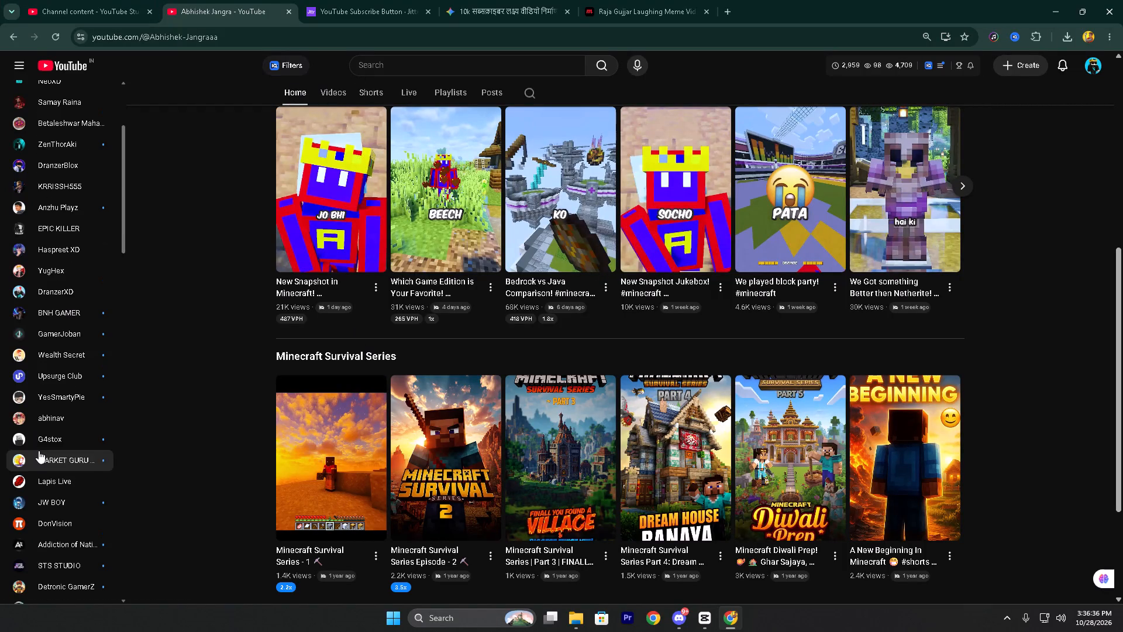
click(36, 121)
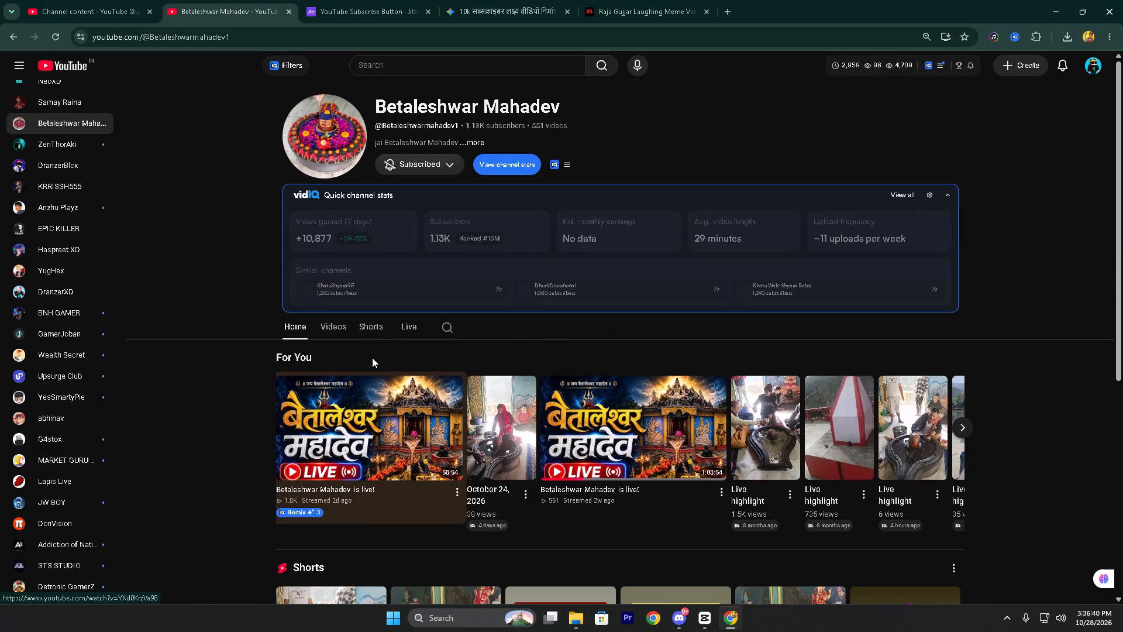
click(423, 428)
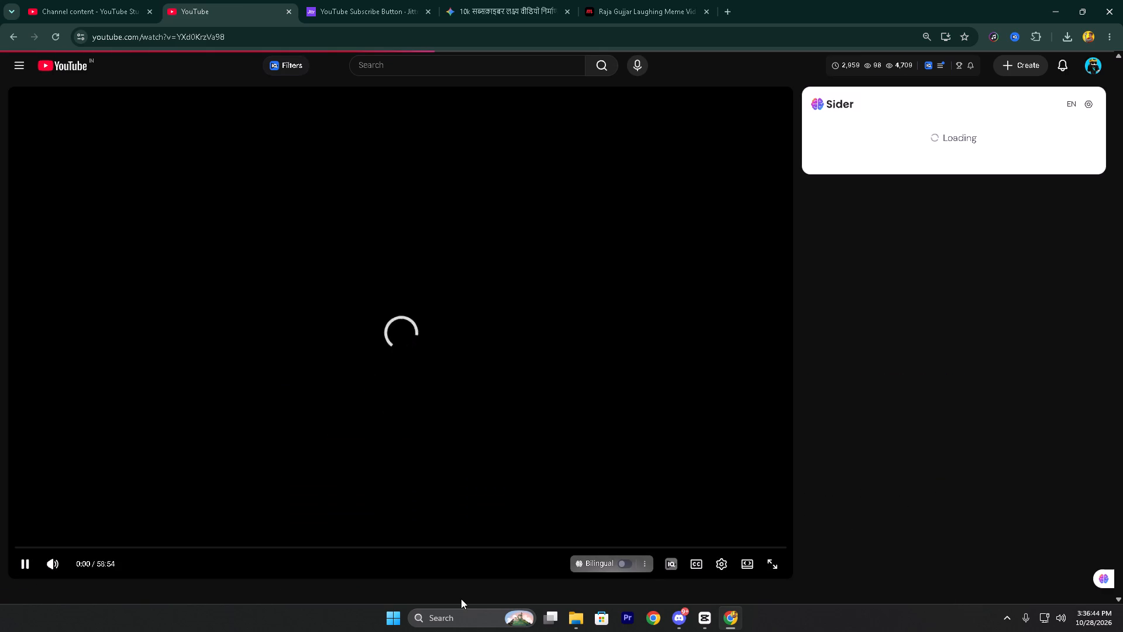
Show the hidden system tray icons.
click(1005, 611)
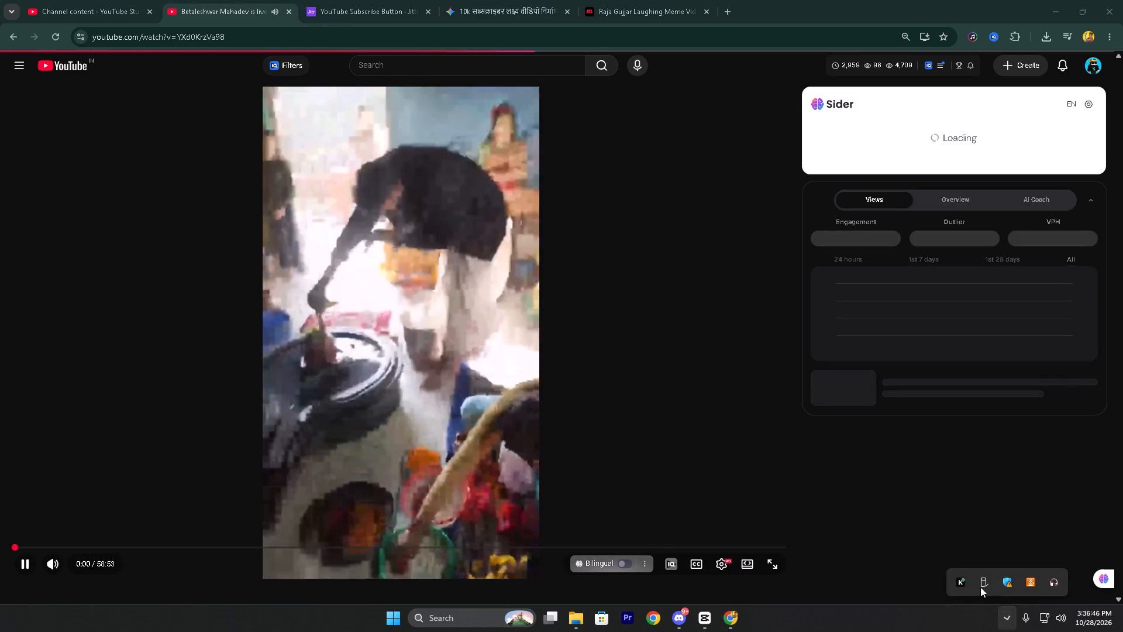
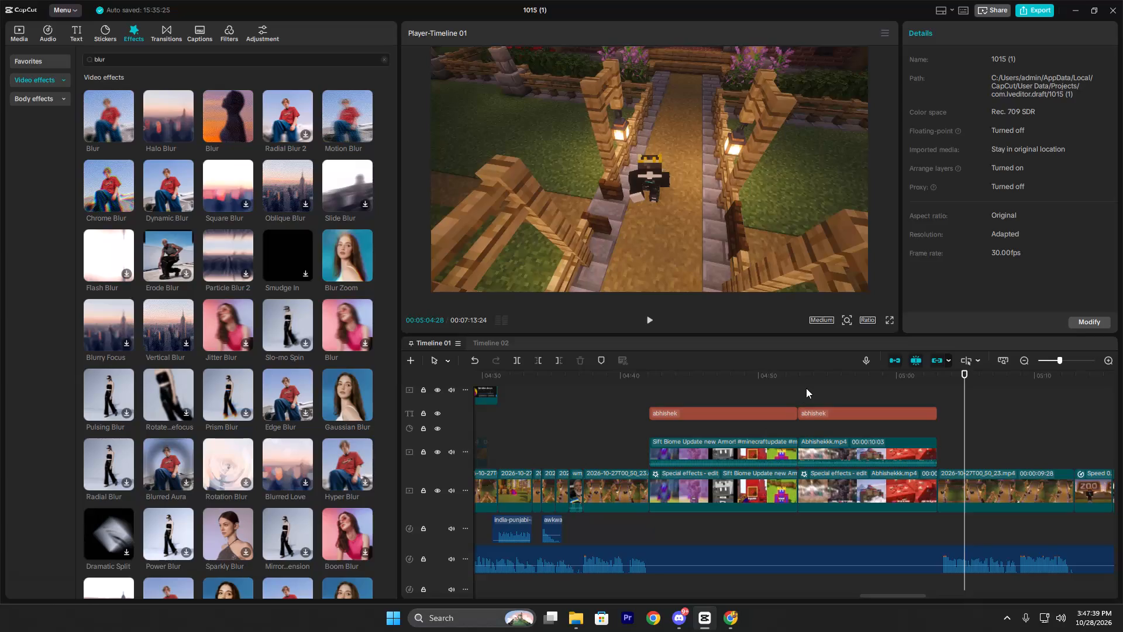
Replace the name text over the Abhishekkk.mp4 clip with "my" after previewing that section.
click(806, 388)
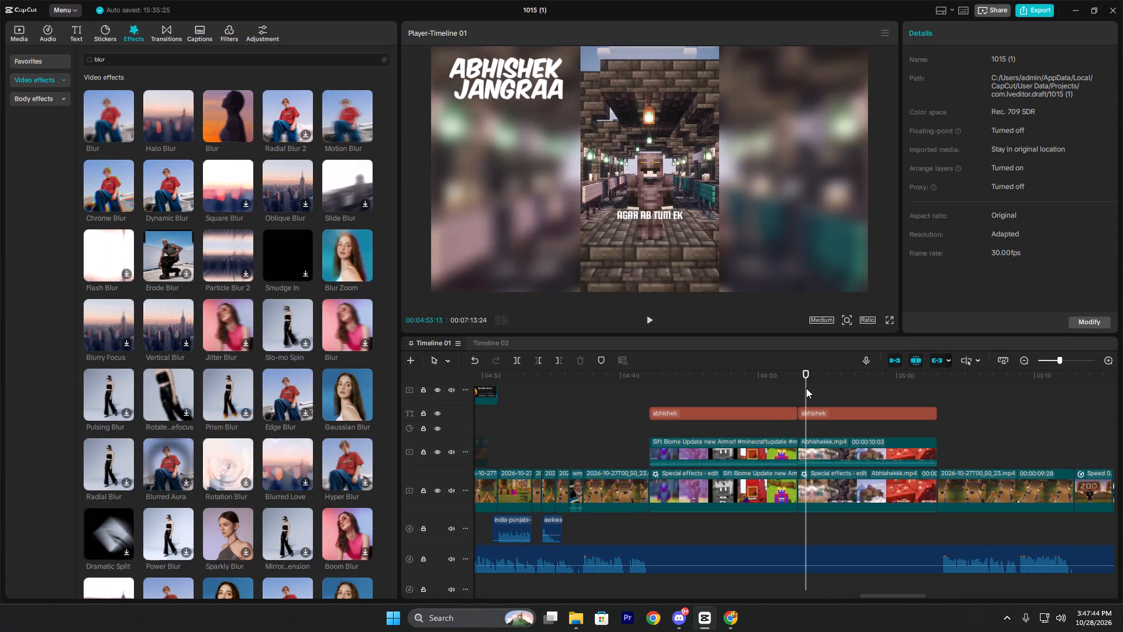
key(space)
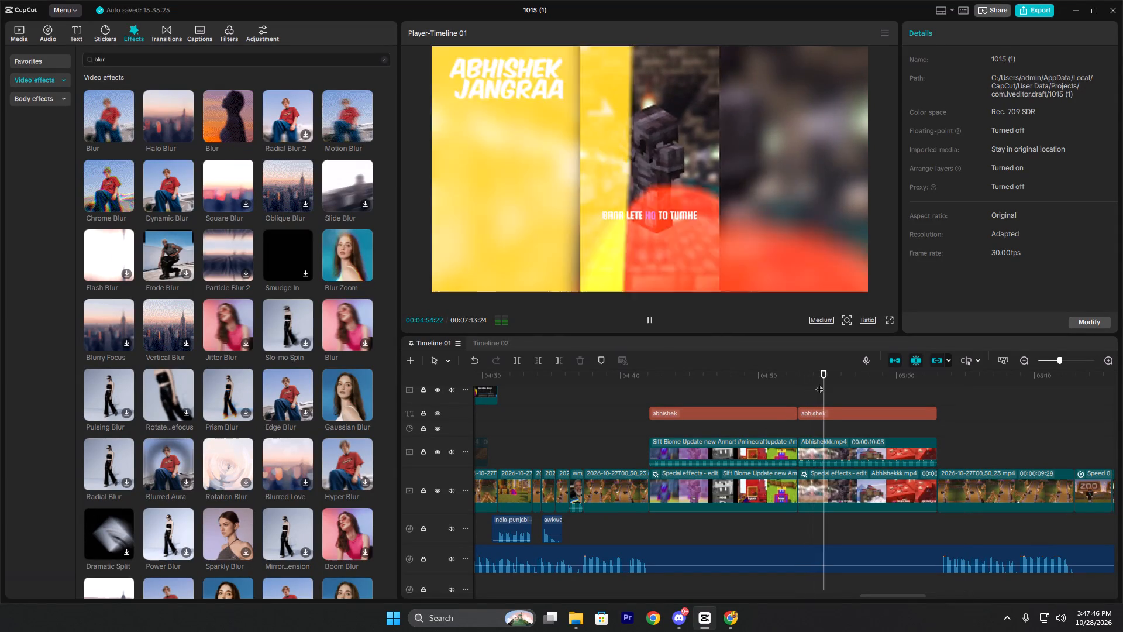
key(space)
click(826, 411)
drag(987, 107, 828, 43)
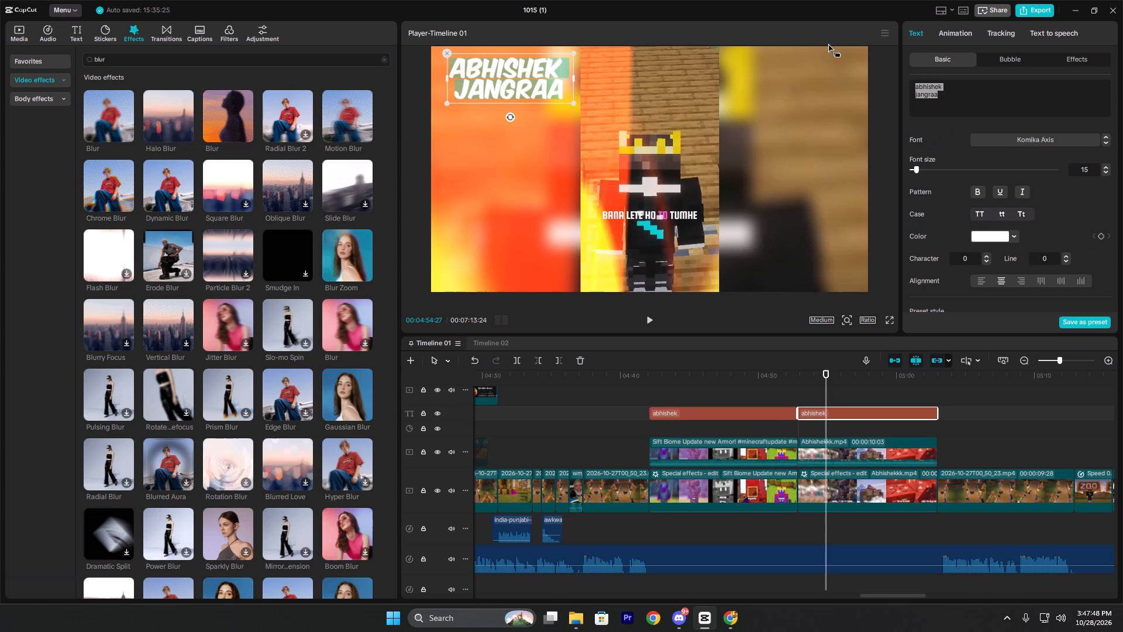
key(m)
key(y)
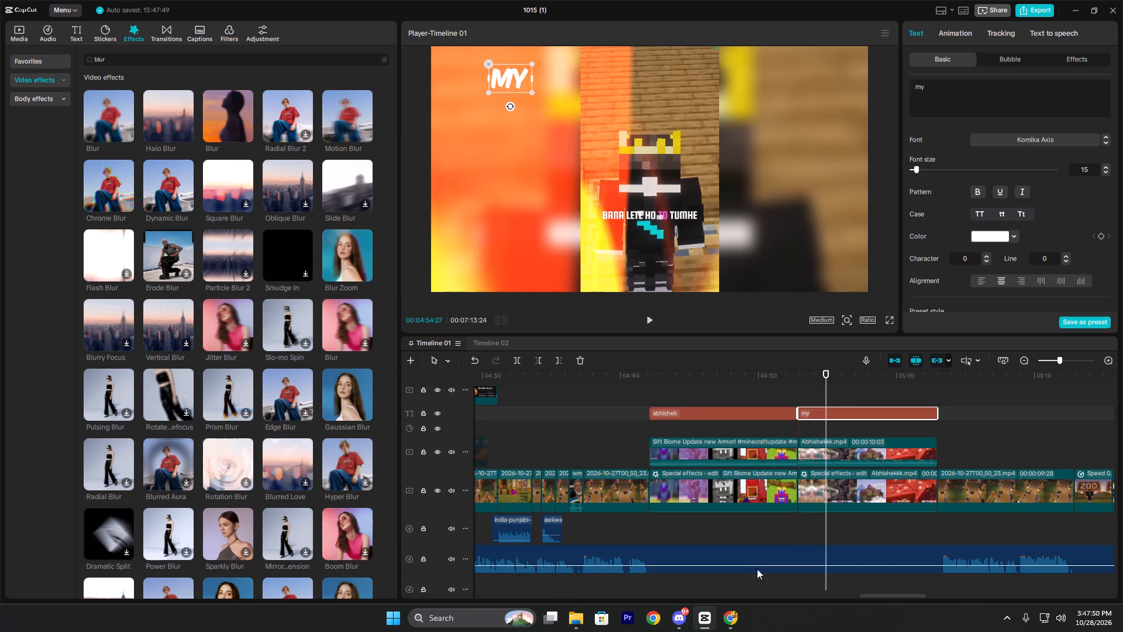
Switch to Chrome, pause the Betaleshwar Mahadev stream, glance at the YouTube Subscribe Button template, and return to CapCut.
click(734, 612)
click(409, 342)
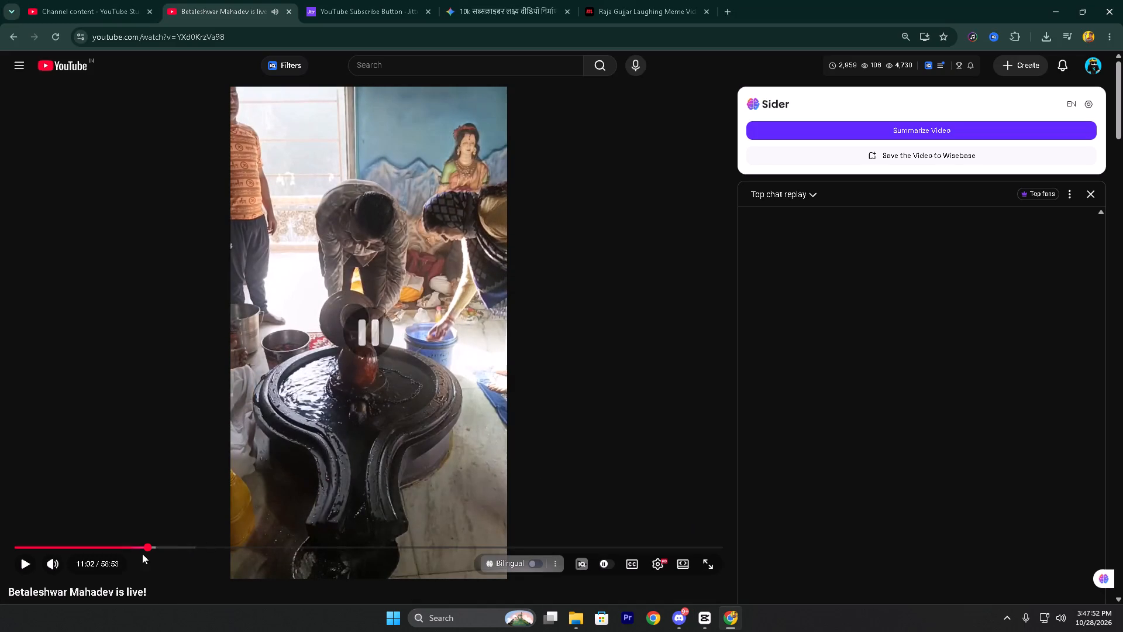
click(58, 559)
click(199, 455)
click(388, 0)
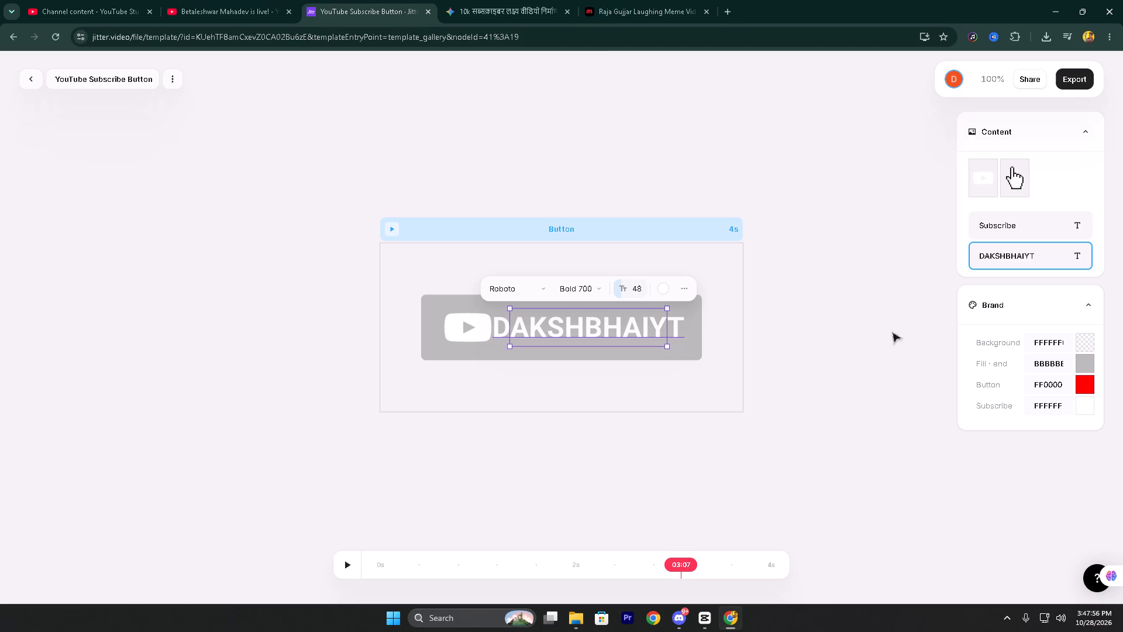
click(707, 619)
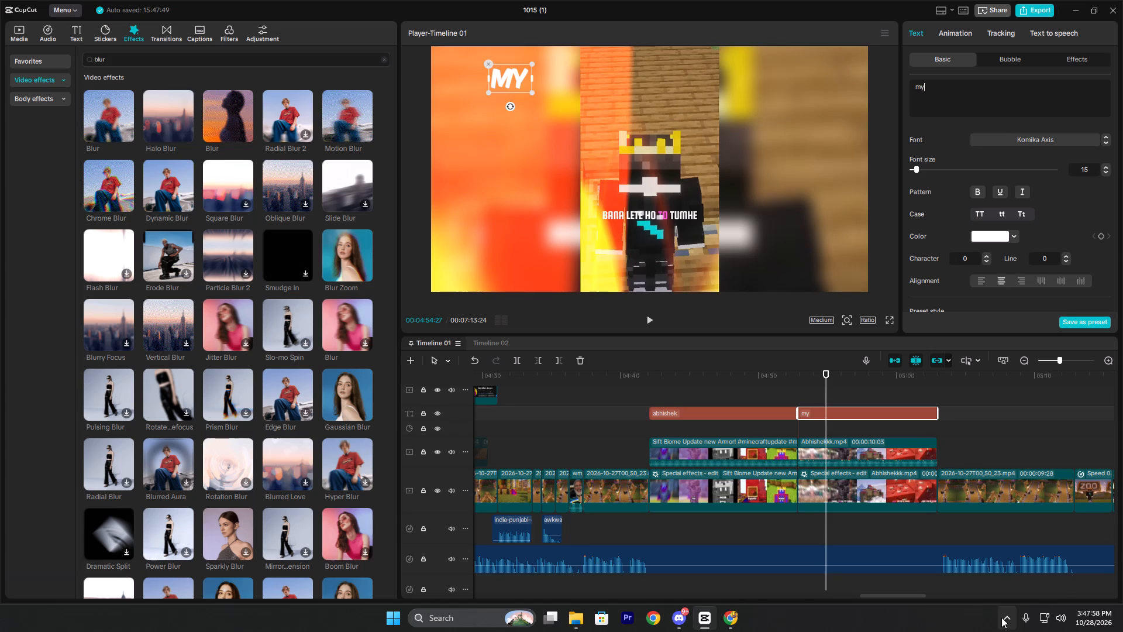
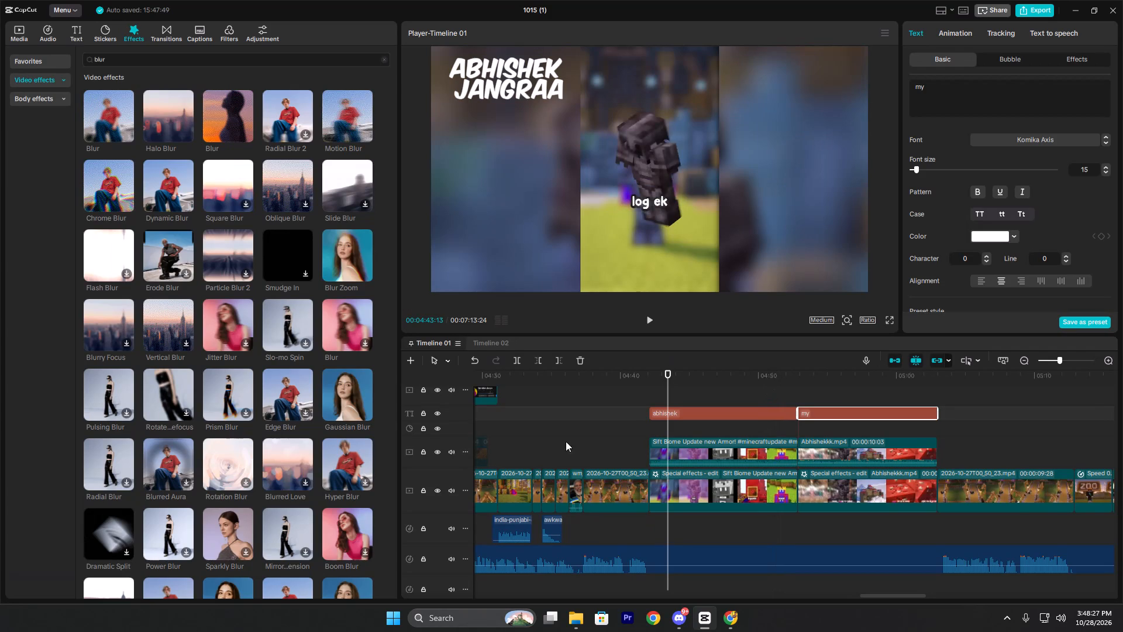
Play back the abhishek and my name-text section up to the gameplay clip that follows, checking the titles.
key(space)
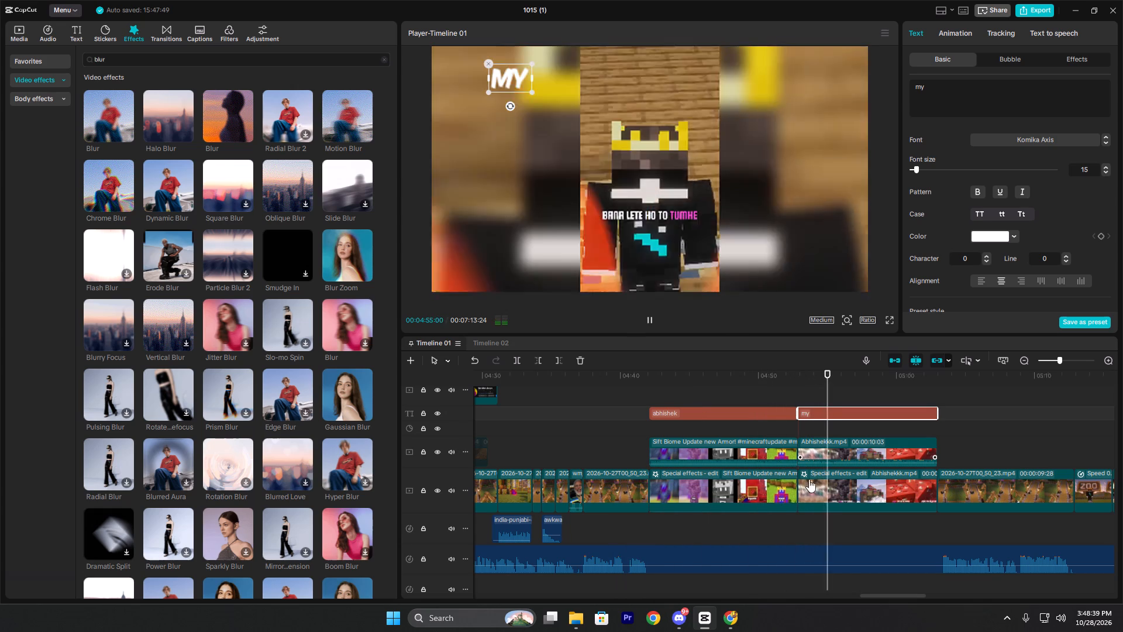
click(653, 384)
key(space)
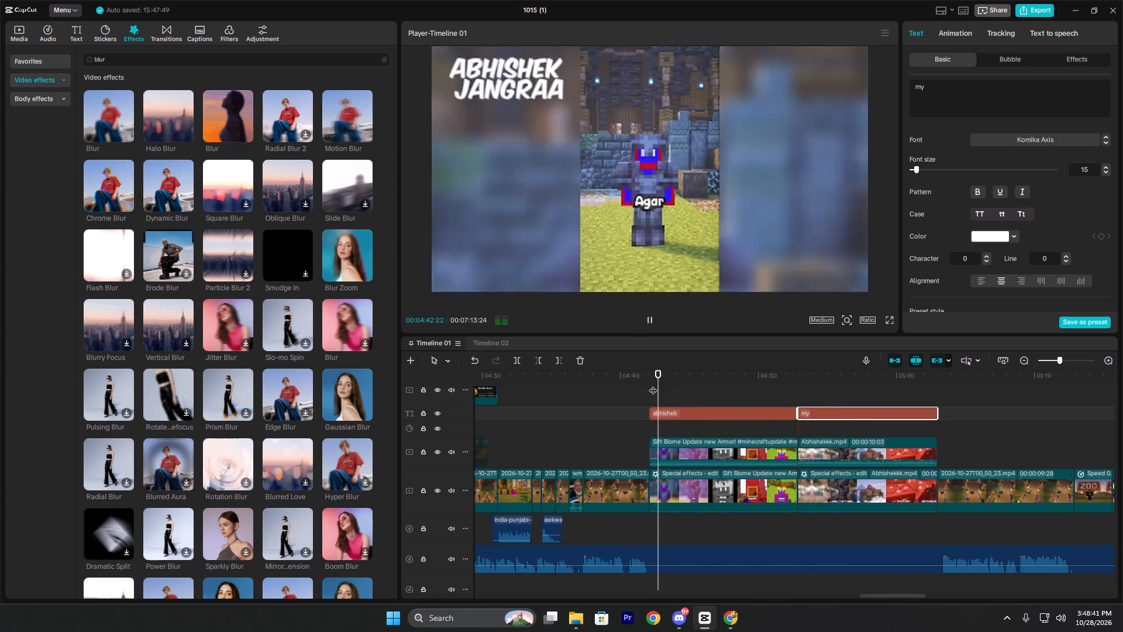
click(797, 386)
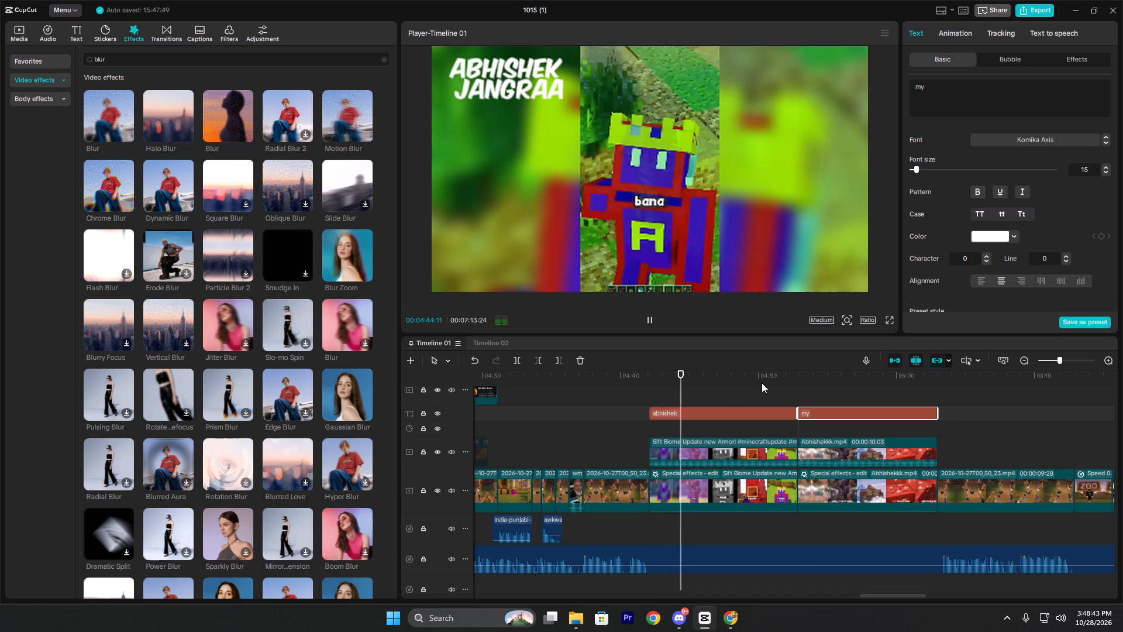
key(space)
key(space)
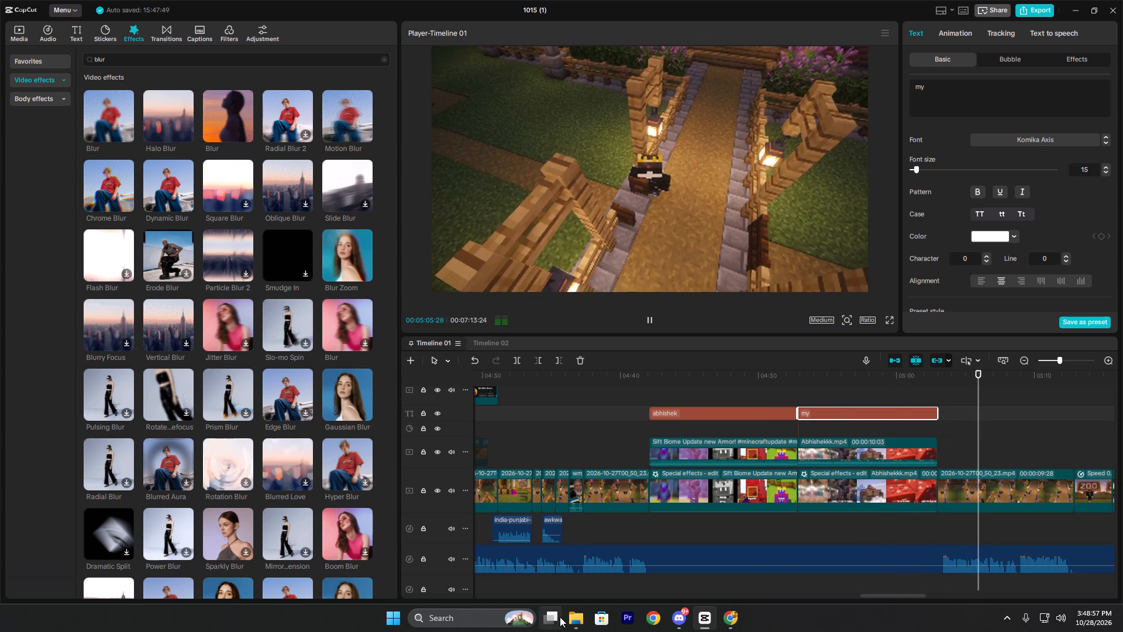
key(space)
Switch to Chrome and open the analytics of the Short "Minecraft Most Powerful Siftile Armor!" in YouTube Studio.
click(719, 619)
click(112, 10)
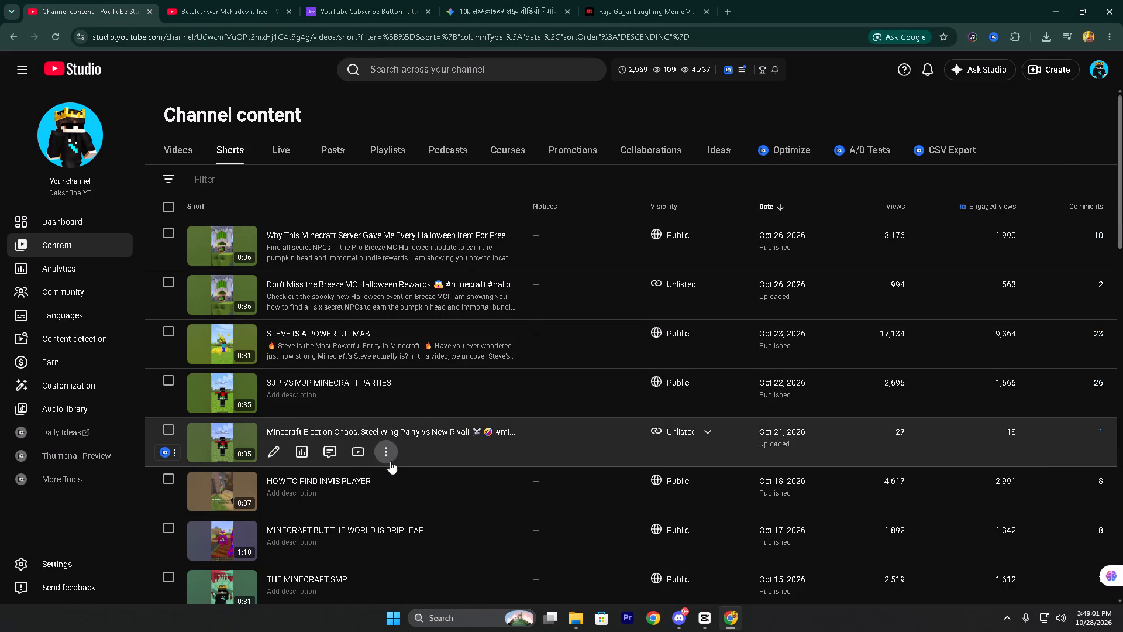
scroll(391, 478, down, 1)
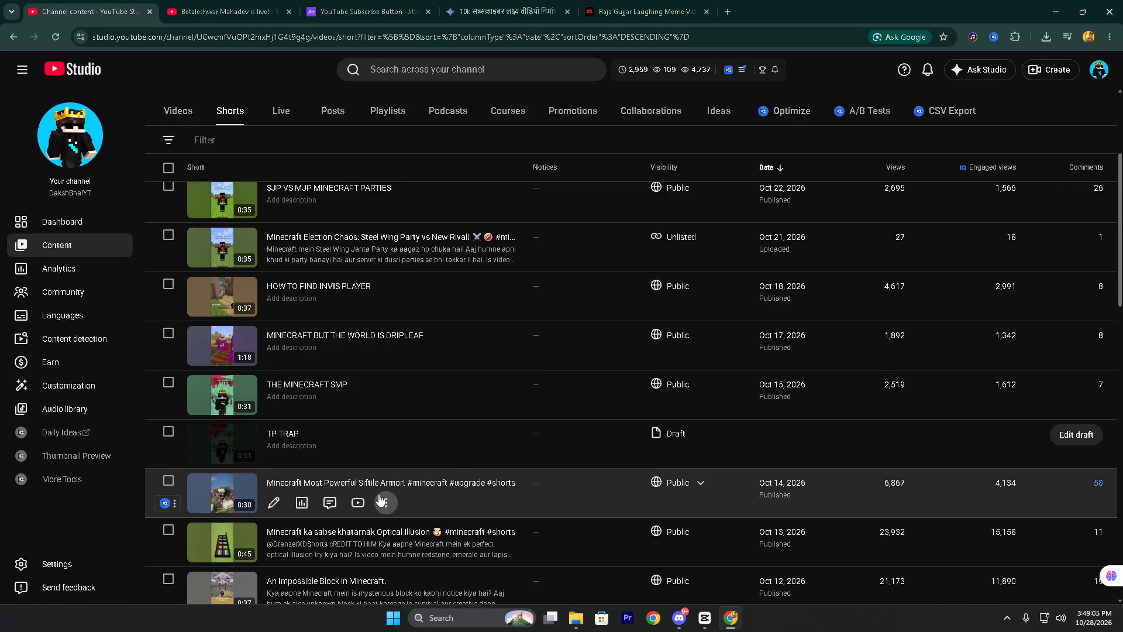
click(302, 497)
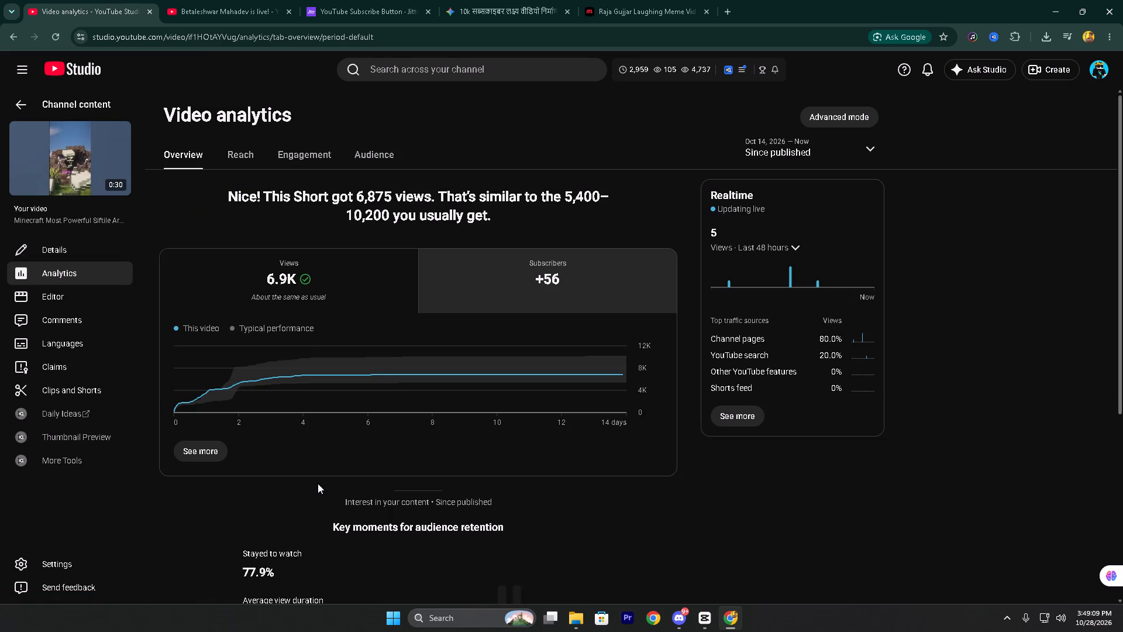
Switch to File Explorer and open the Gallery.
click(569, 611)
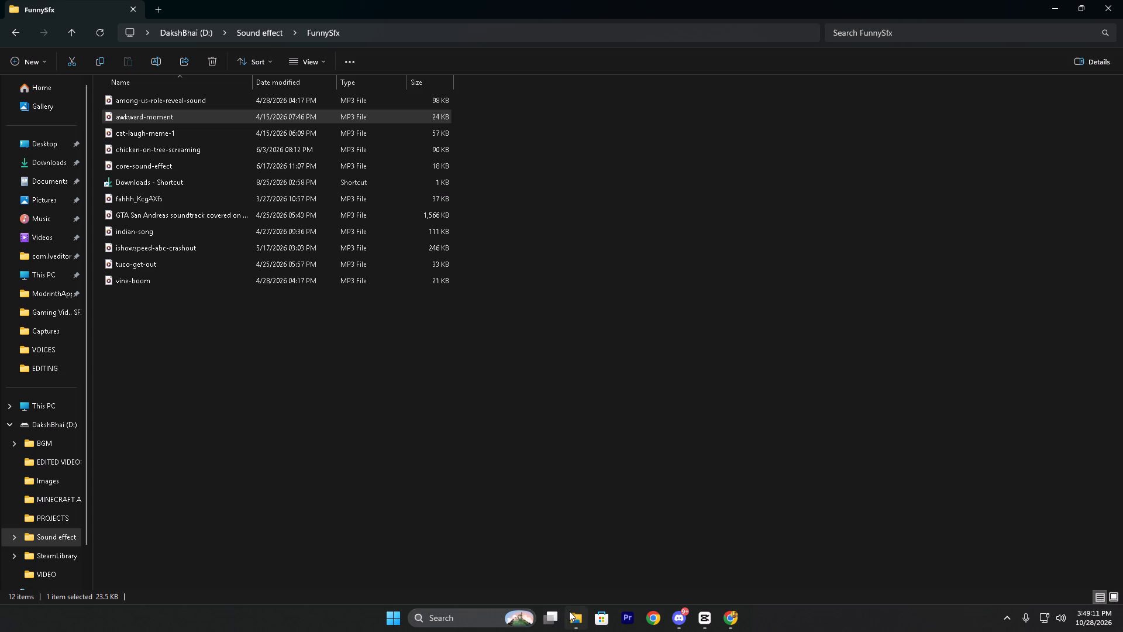
click(39, 106)
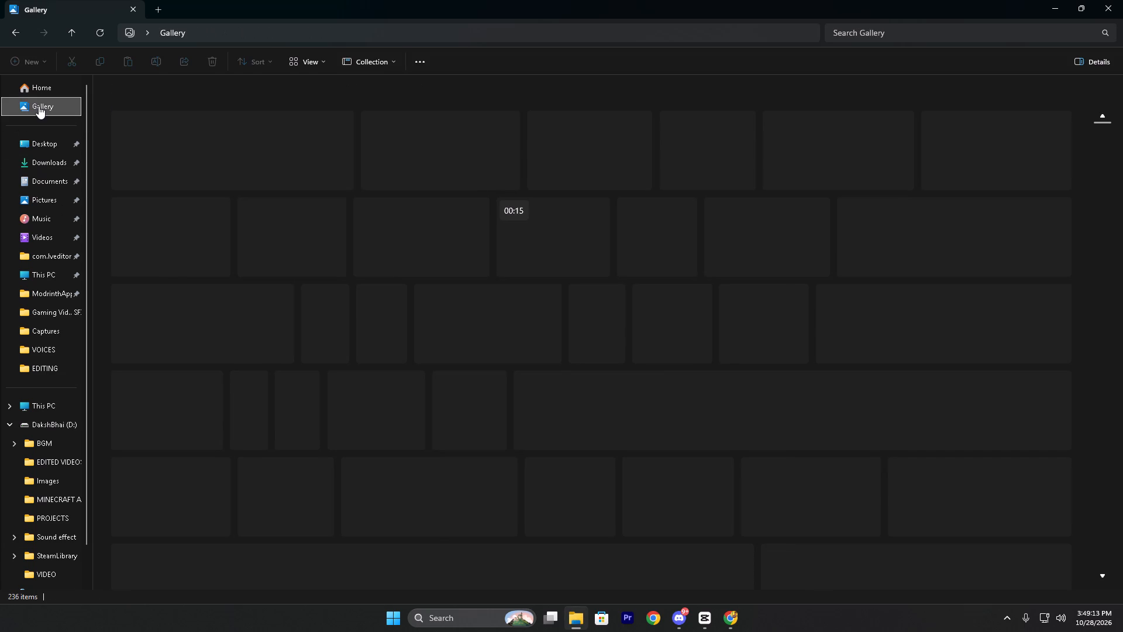
Return to Chrome and take a screenshot of the Short's Video analytics page, covering the page area below the YouTube Studio header.
click(727, 609)
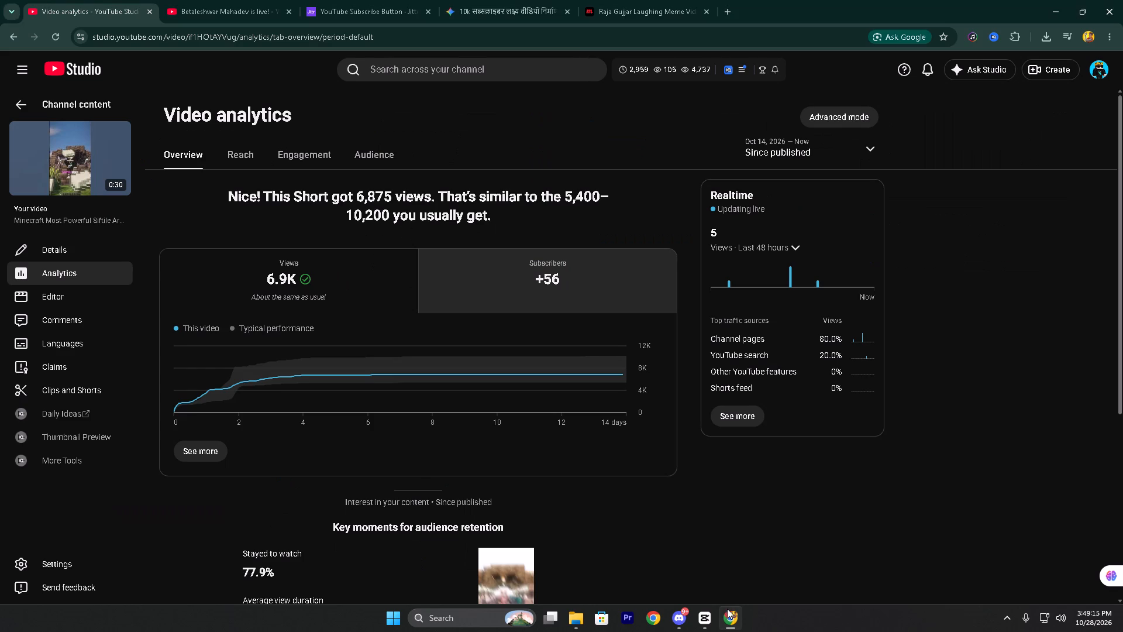
key(Print)
drag(0, 88, 1011, 412)
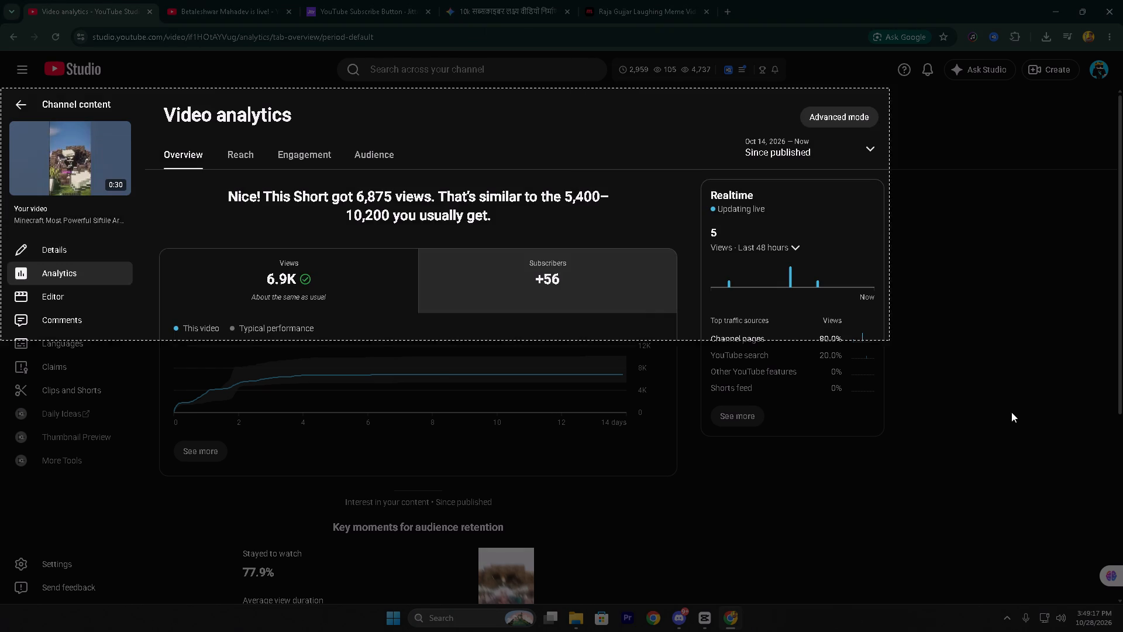
drag(1011, 412, 1122, 603)
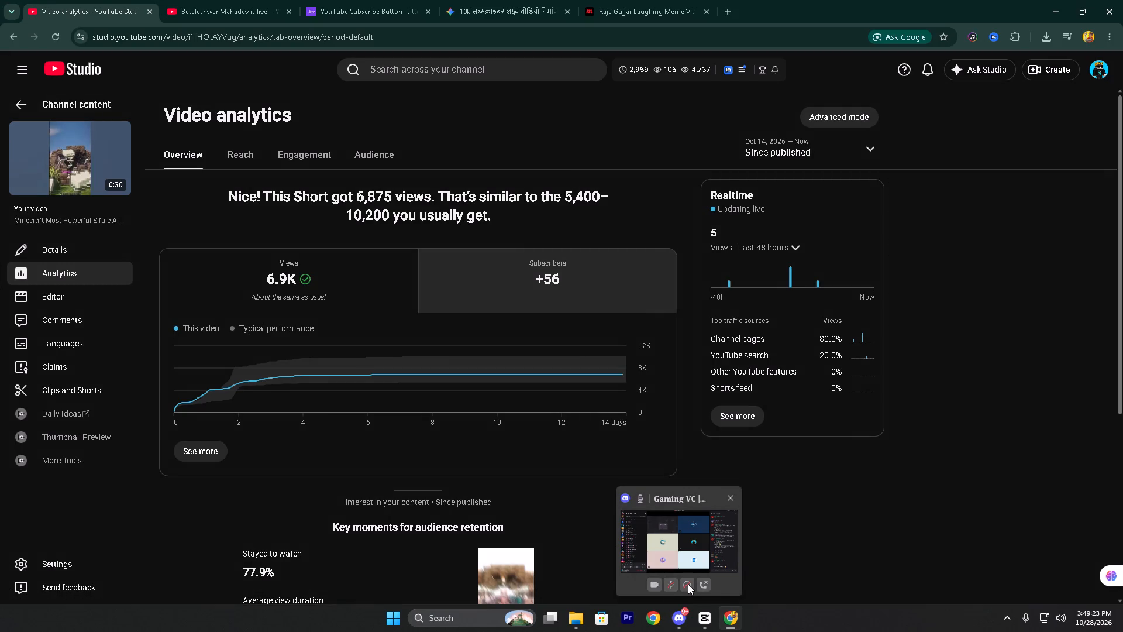
Turn off deafen for the Discord Gaming VC call.
click(688, 584)
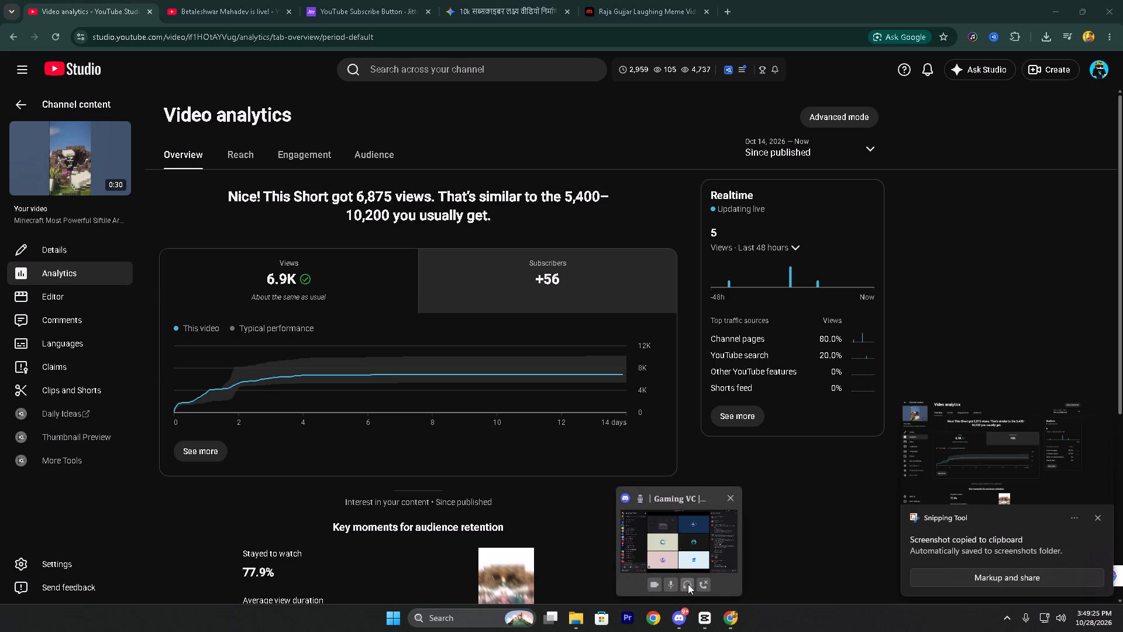
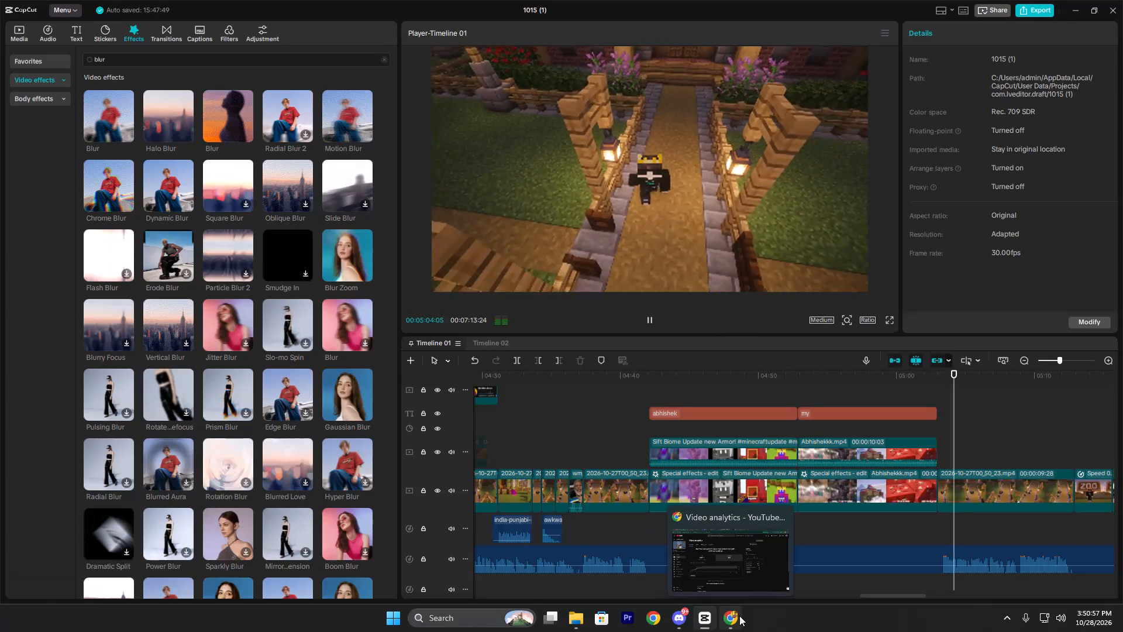
Add the newest Video analytics screenshot from the File Explorer Gallery to the overlay track, starting at about 00:05:04:29.
key(space)
click(739, 616)
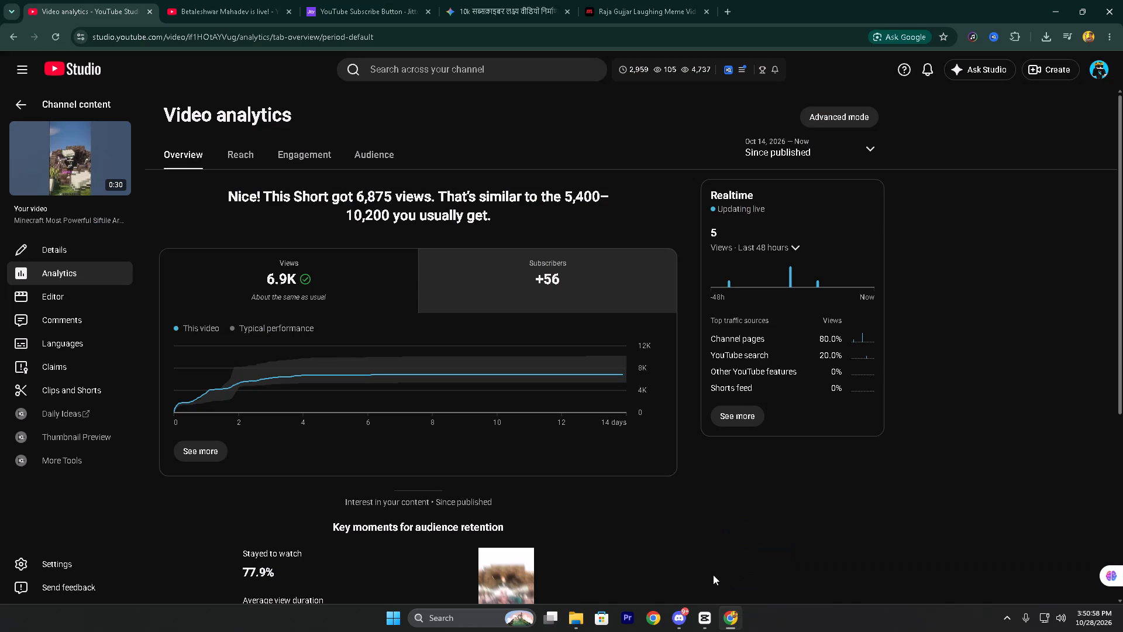
click(708, 627)
click(566, 609)
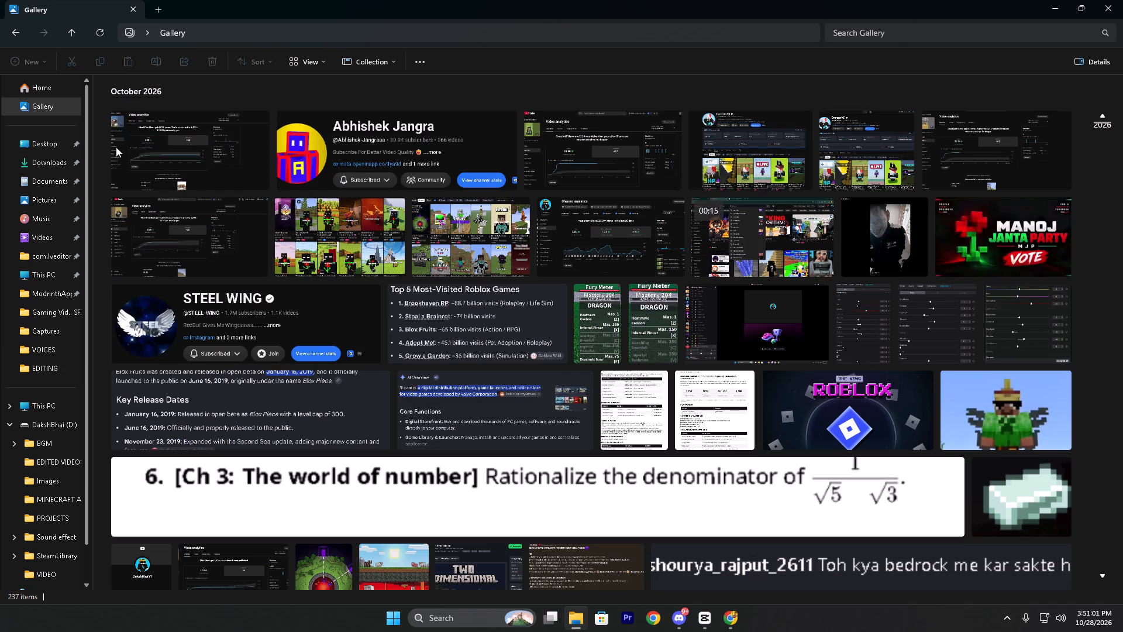
drag(134, 142, 822, 518)
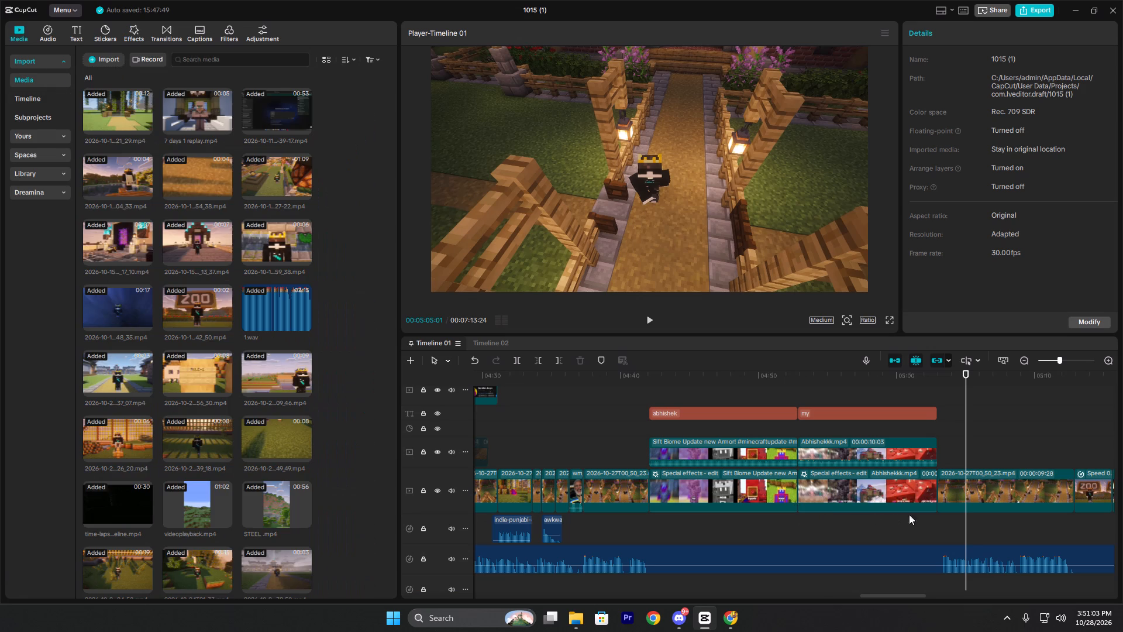
drag(1008, 452, 970, 454)
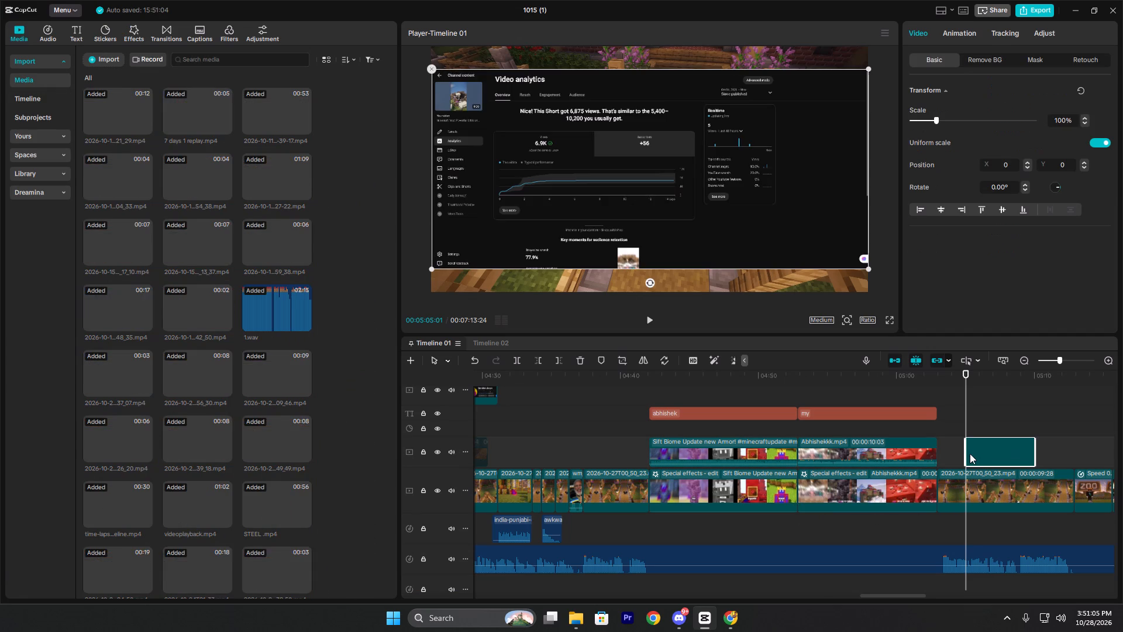
drag(970, 454, 991, 456)
click(937, 422)
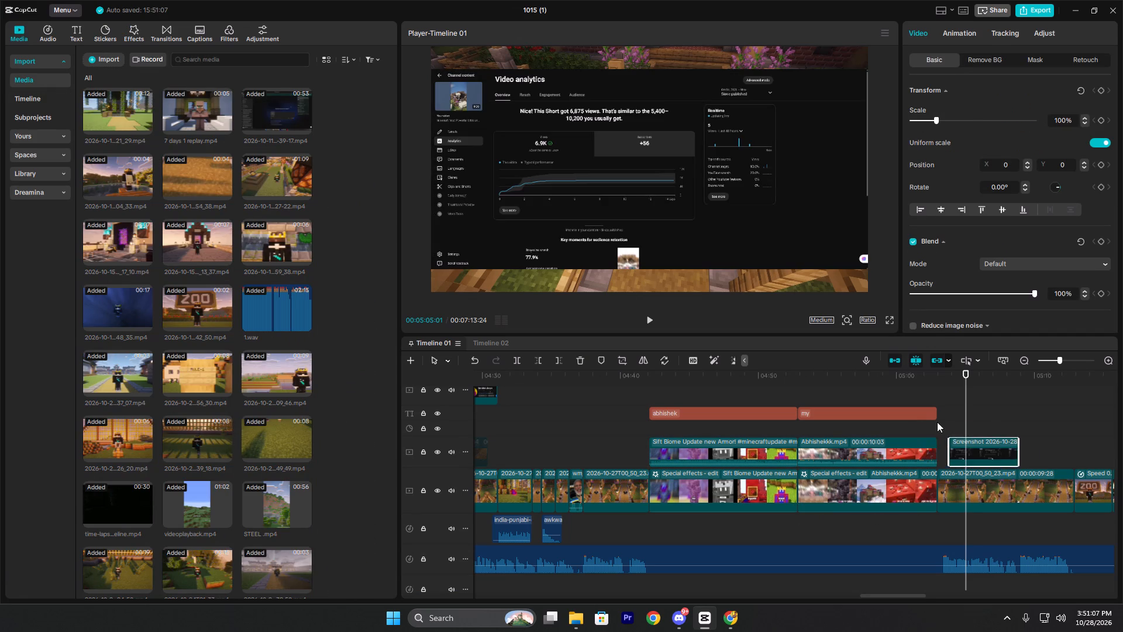
key(space)
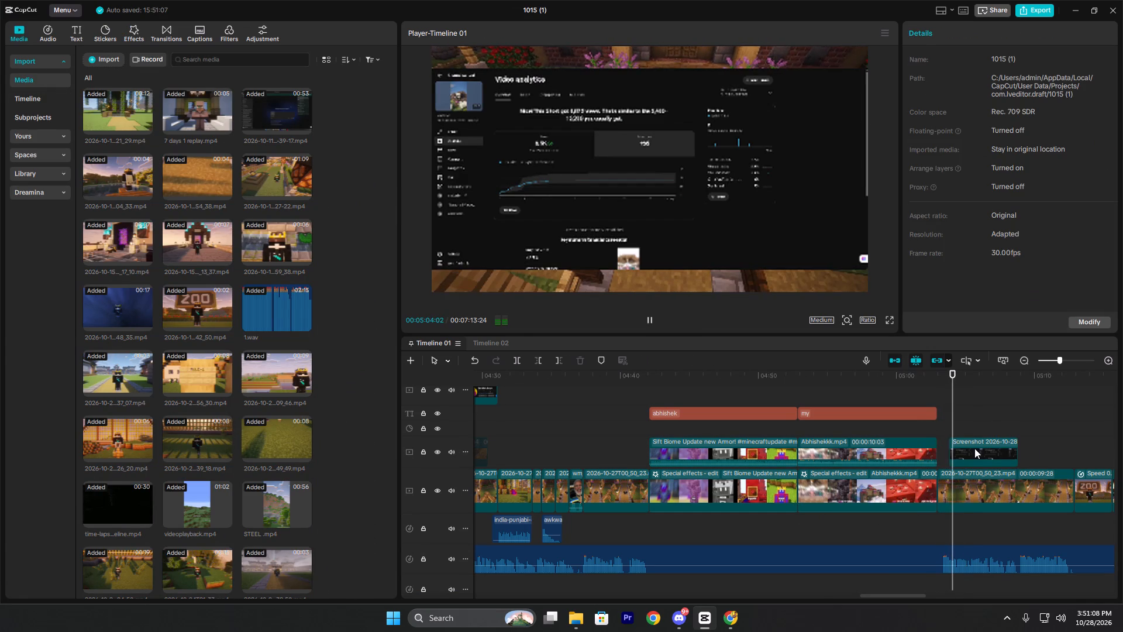
key(space)
click(972, 455)
drag(978, 450, 993, 448)
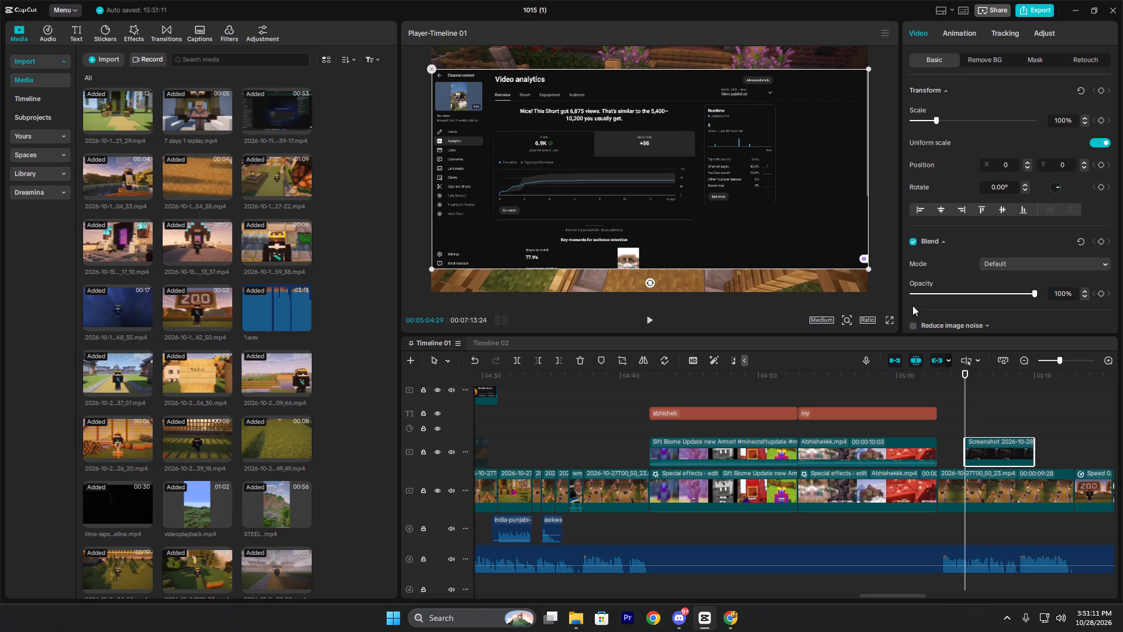
Paste the copied location size, blend and canvas attributes onto the new analytics screenshot clip, with keyframe timing set to Maintain.
ctrl+scroll(595, 459, down, 7)
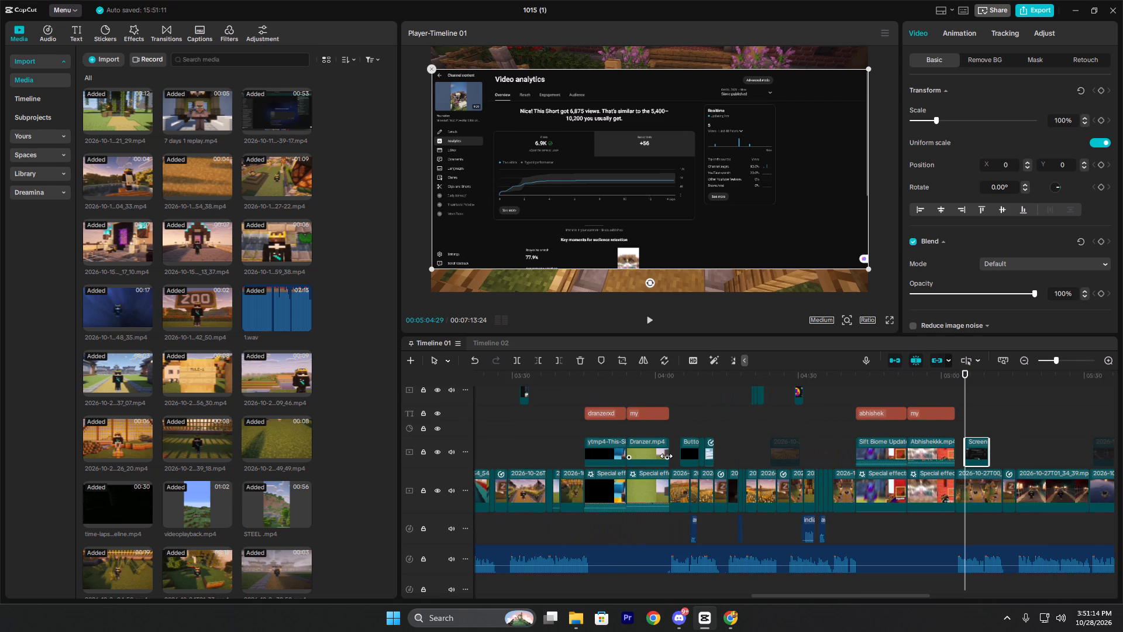
click(474, 436)
click(500, 436)
drag(500, 436, 480, 443)
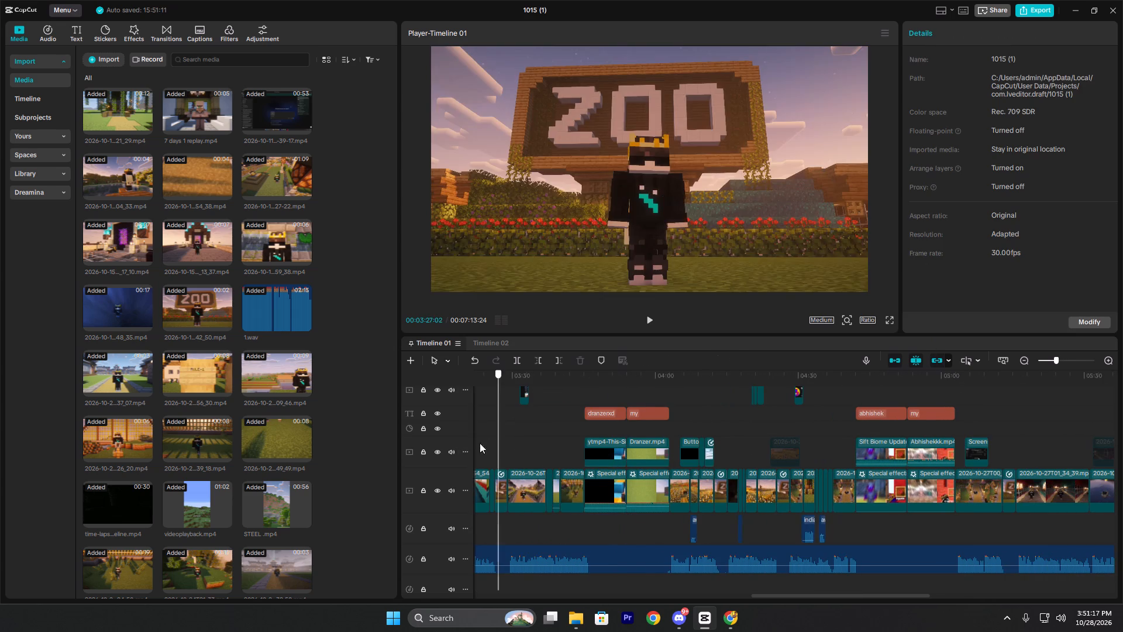
drag(480, 443, 1082, 484)
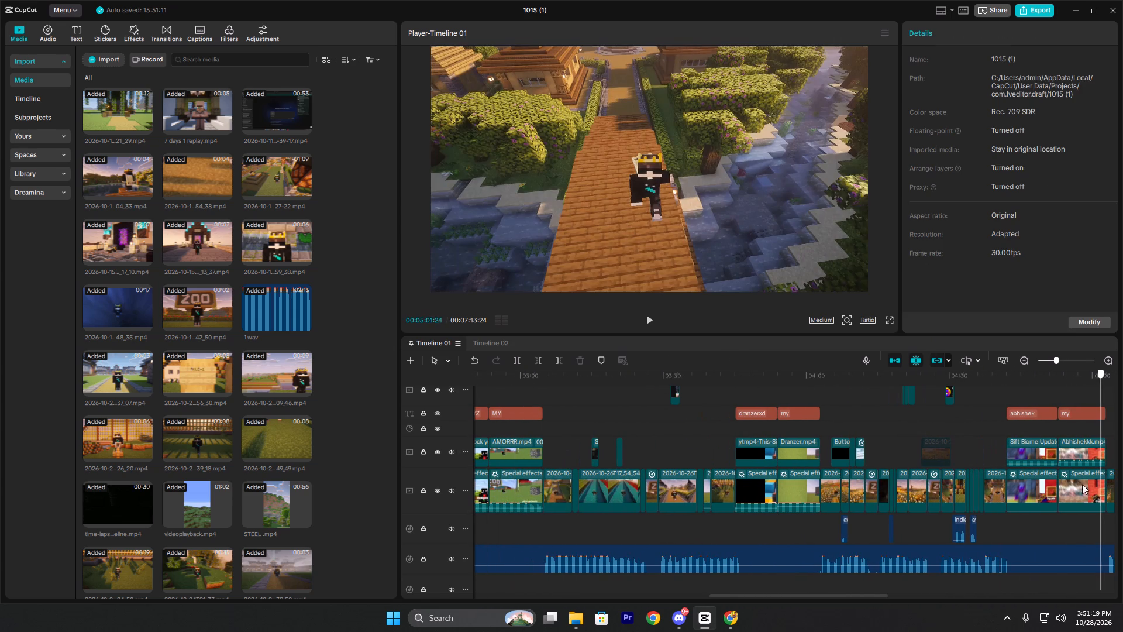
drag(1082, 484, 1056, 469)
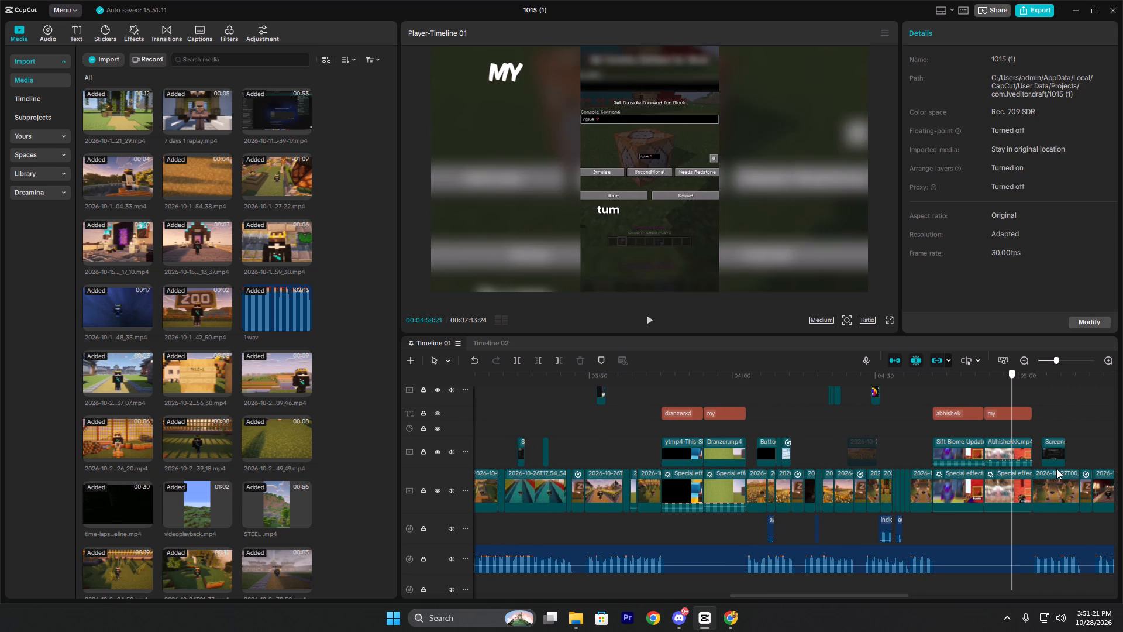
click(1059, 450)
right_click(1059, 450)
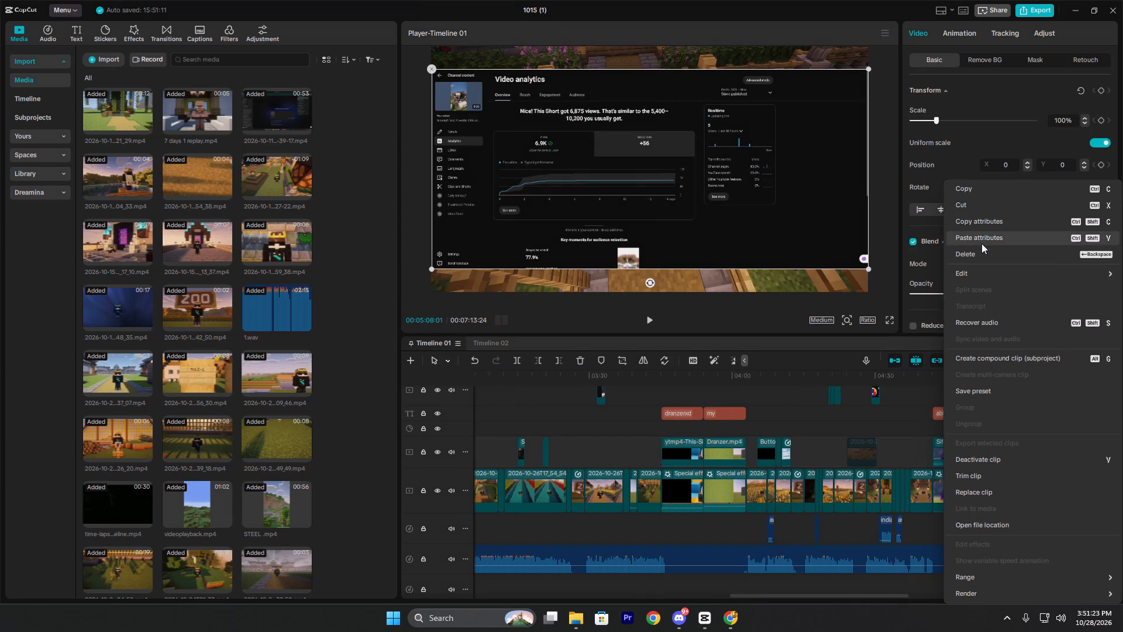
click(981, 243)
click(700, 361)
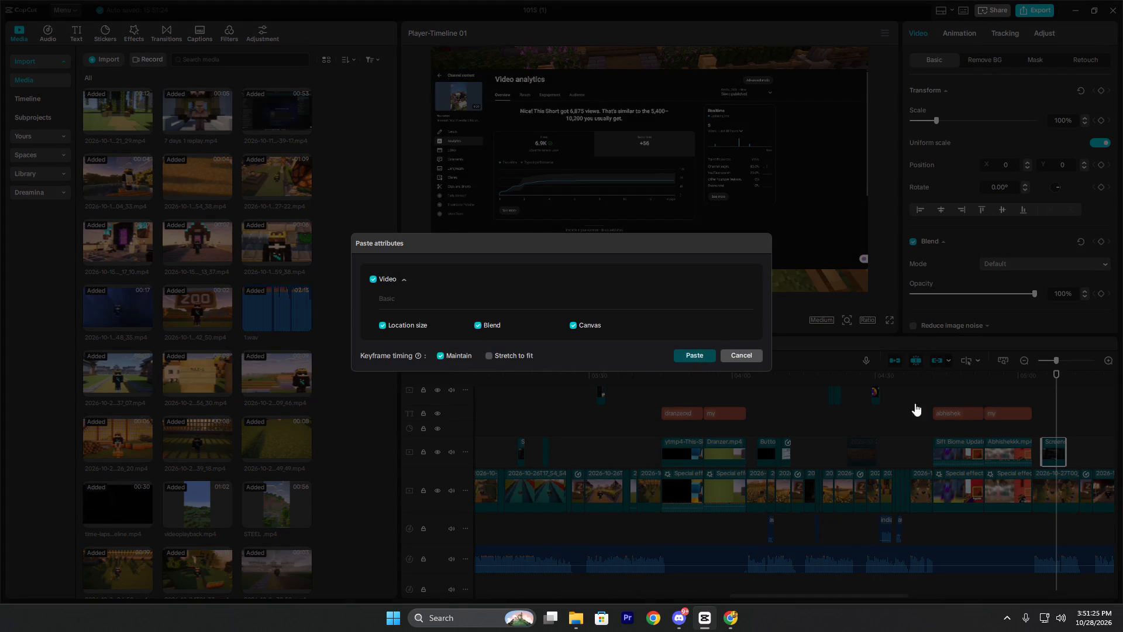
Play the analytics screenshot section against the voice-over and trim the clip's end to 00:05:06:13.
click(1044, 420)
key(space)
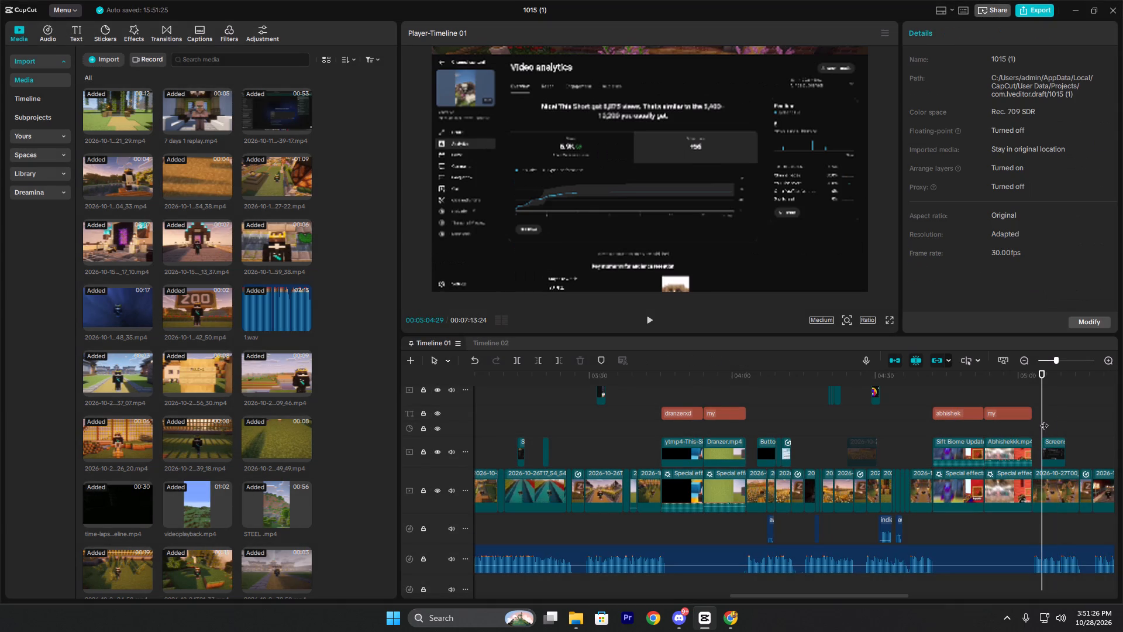
key(space)
click(1041, 426)
key(space)
scroll(1046, 431, up, 4)
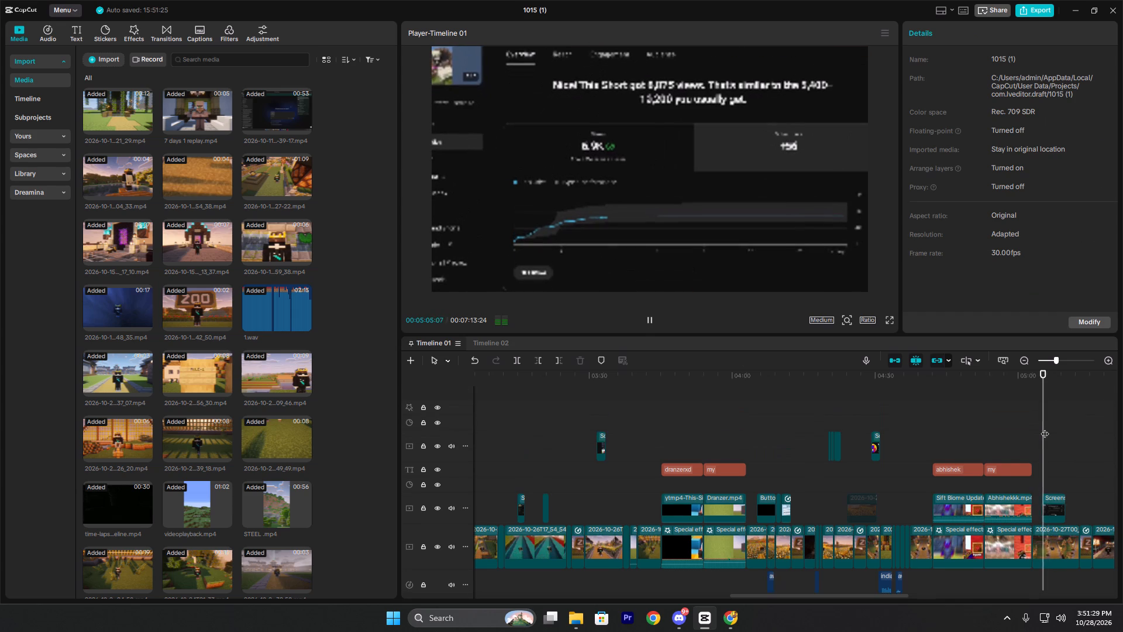
scroll(1045, 428, up, 8)
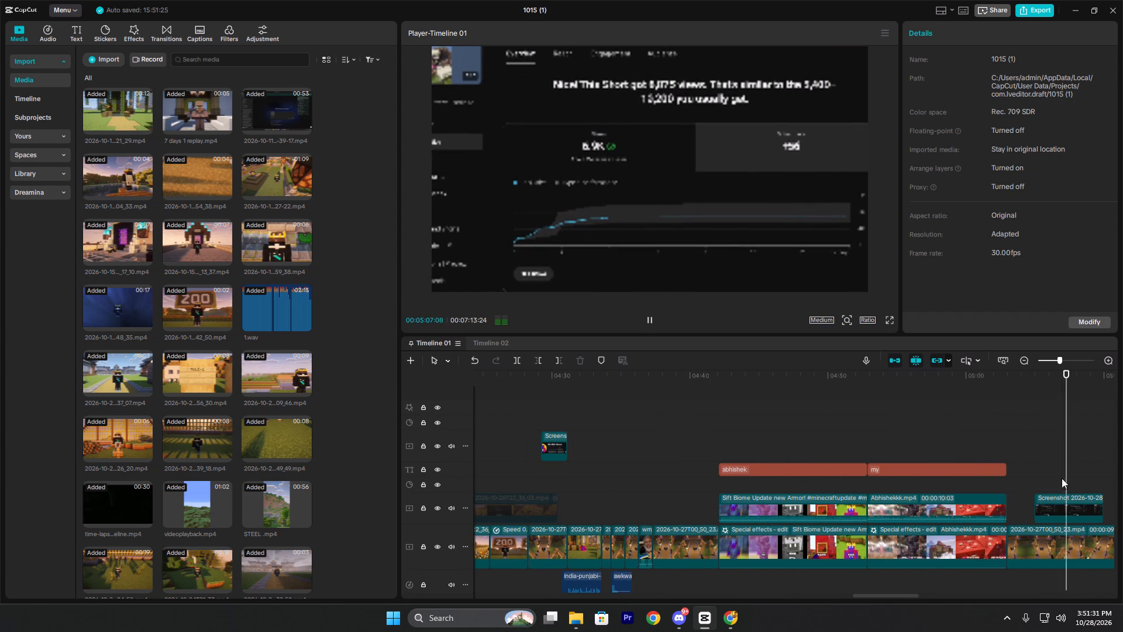
key(space)
click(1035, 478)
key(space)
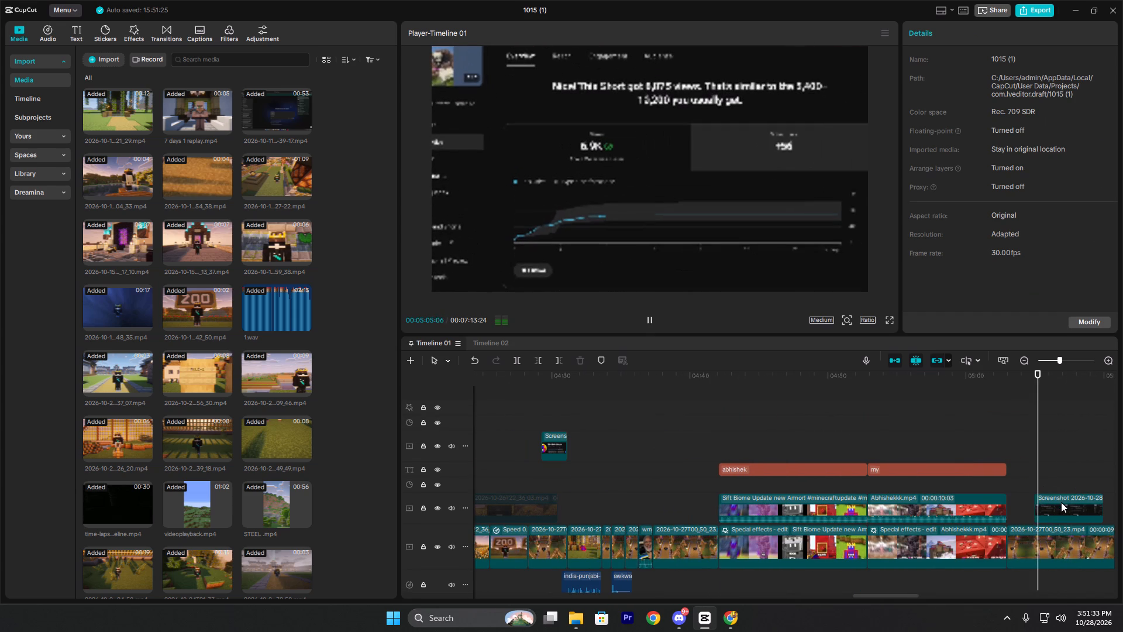
key(space)
click(1072, 505)
text(w)
key(space)
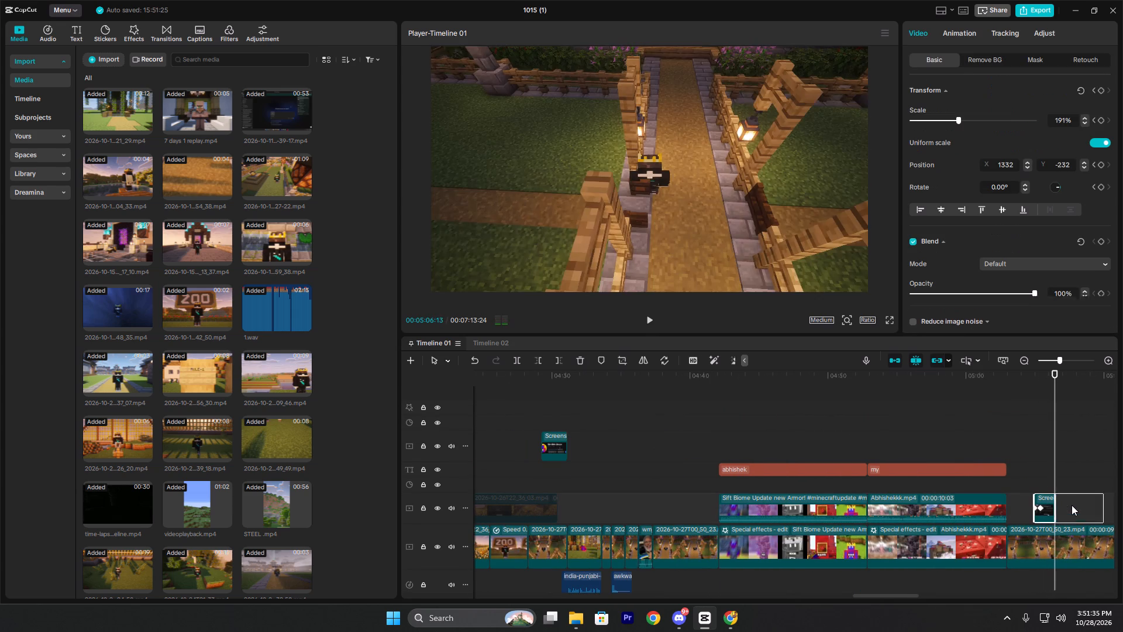
Play the footage following the trimmed screenshot to check which visuals the voice-over needs there.
key(space)
key(space)
scroll(1091, 515, down, 1)
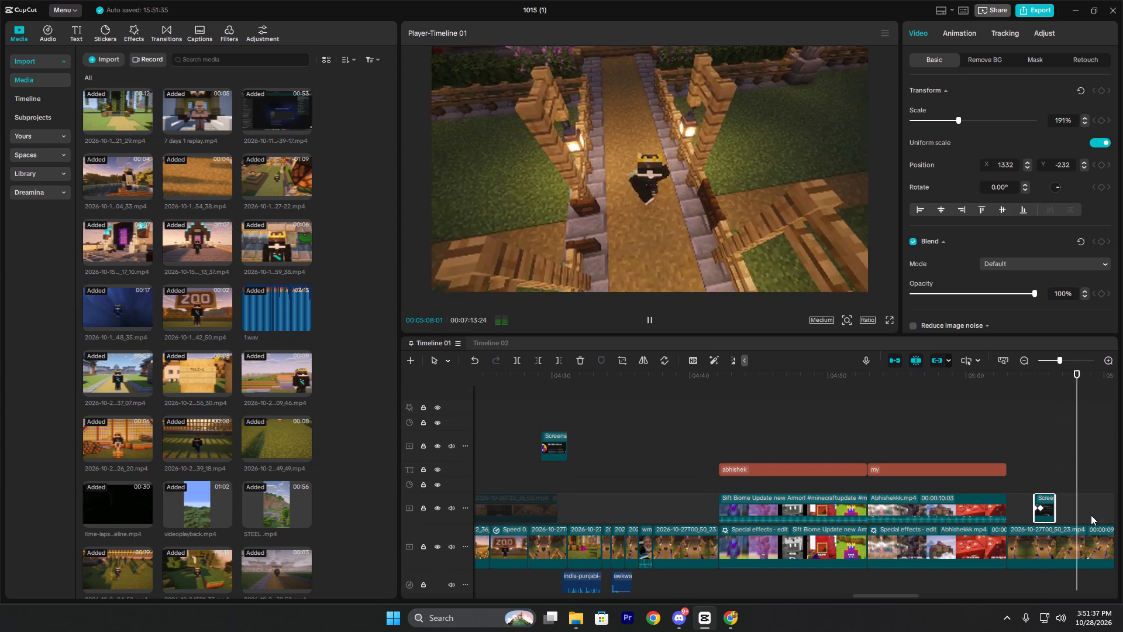
scroll(1091, 515, down, 3)
key(ctrl+space)
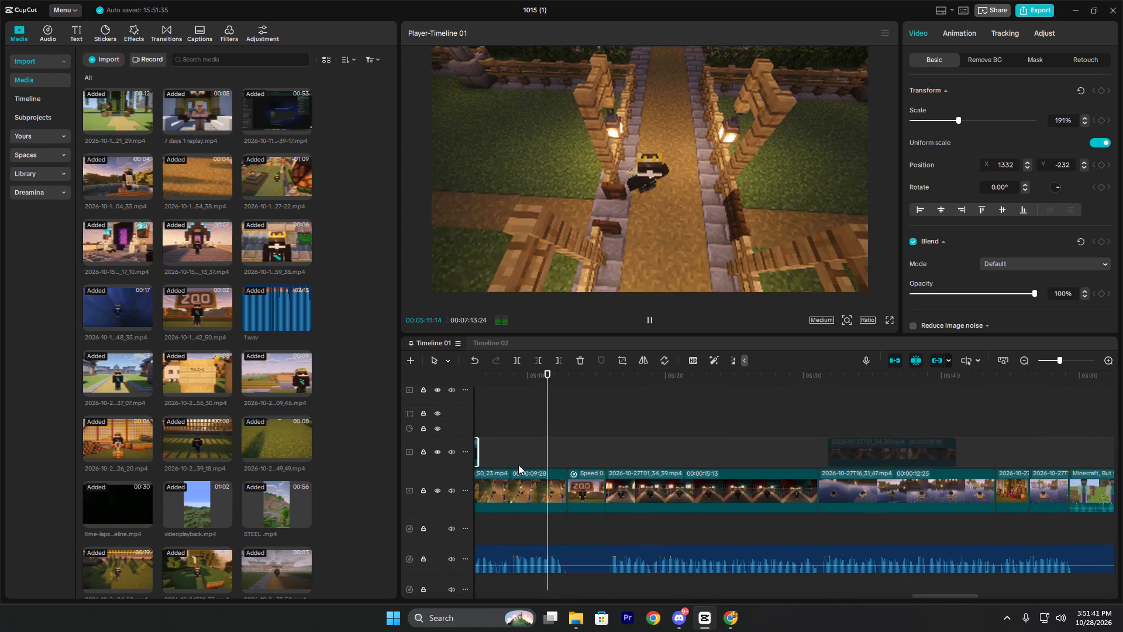
key(space)
click(497, 454)
drag(497, 454, 614, 472)
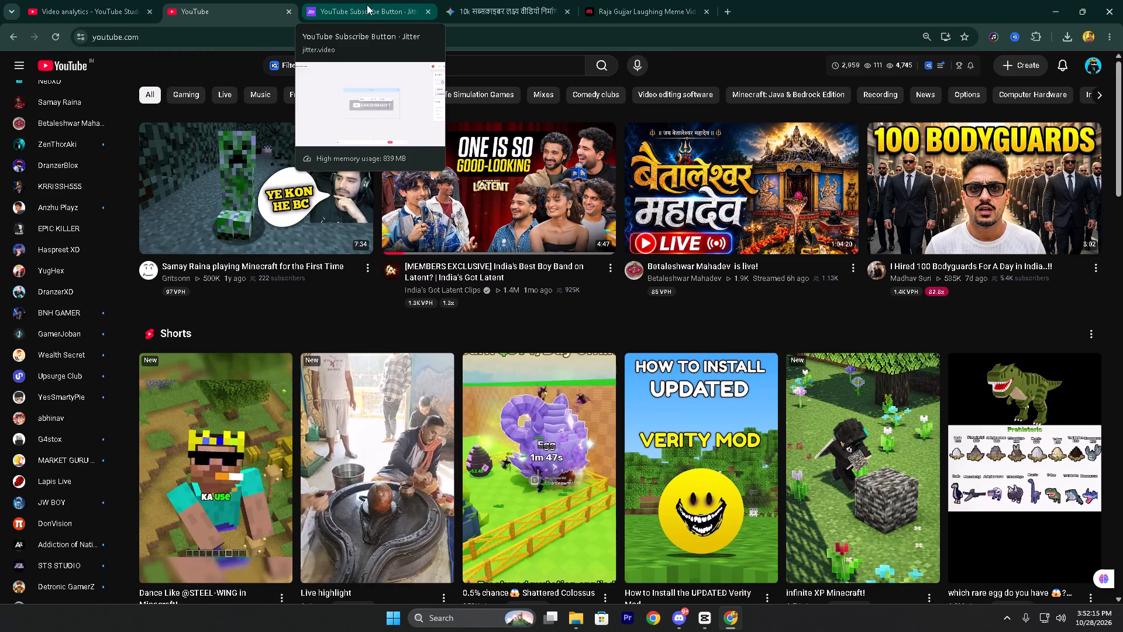
scroll(393, 437, down, 1)
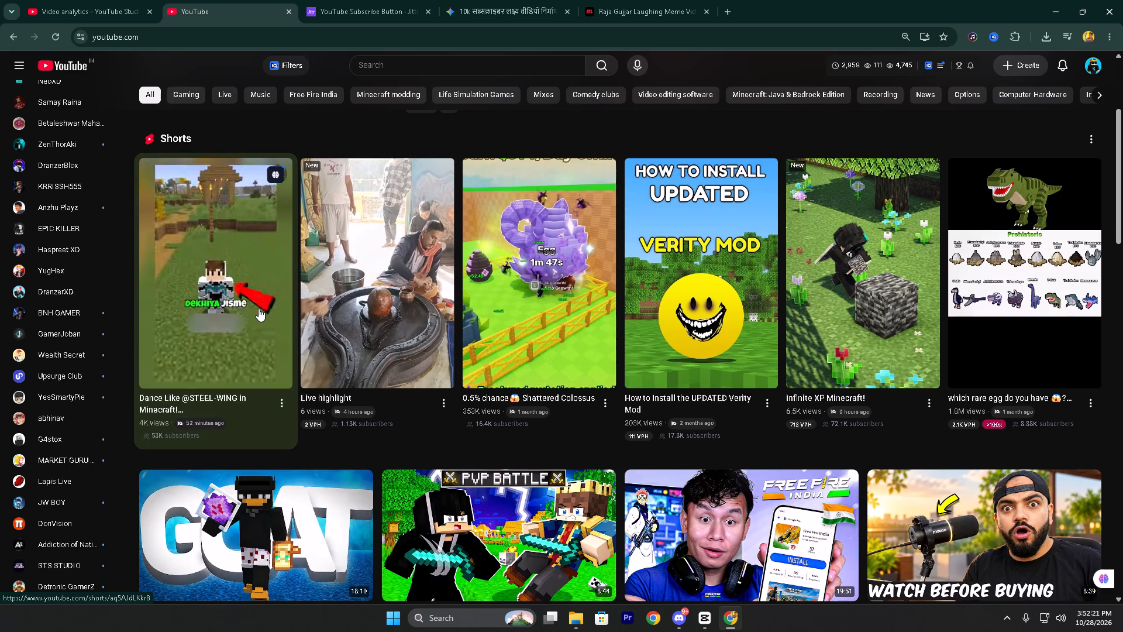
click(259, 308)
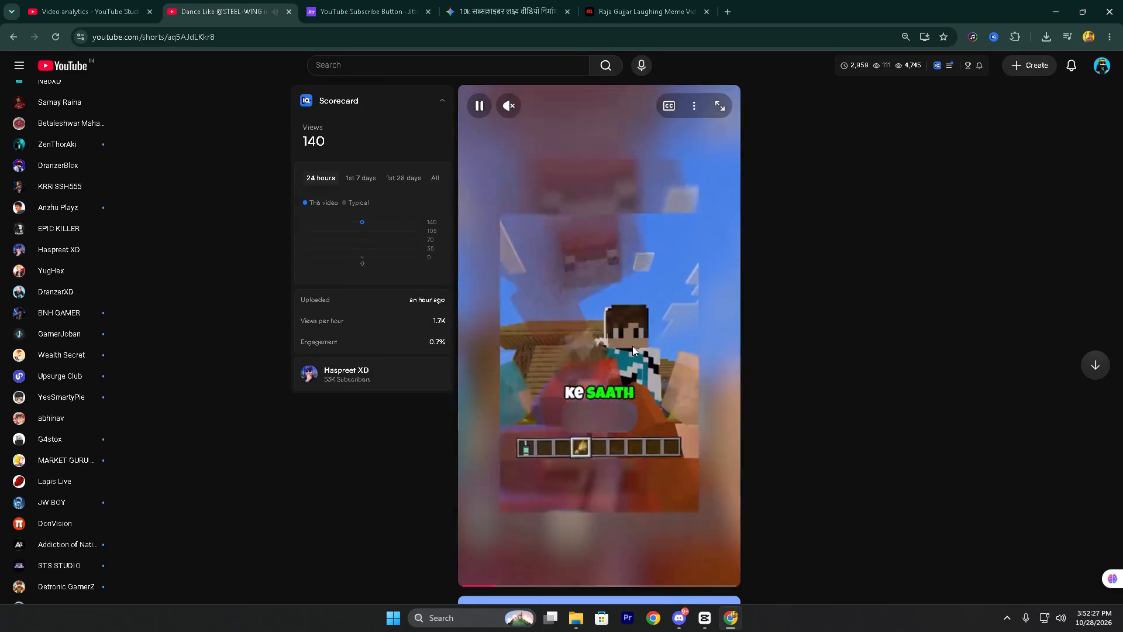
click(503, 107)
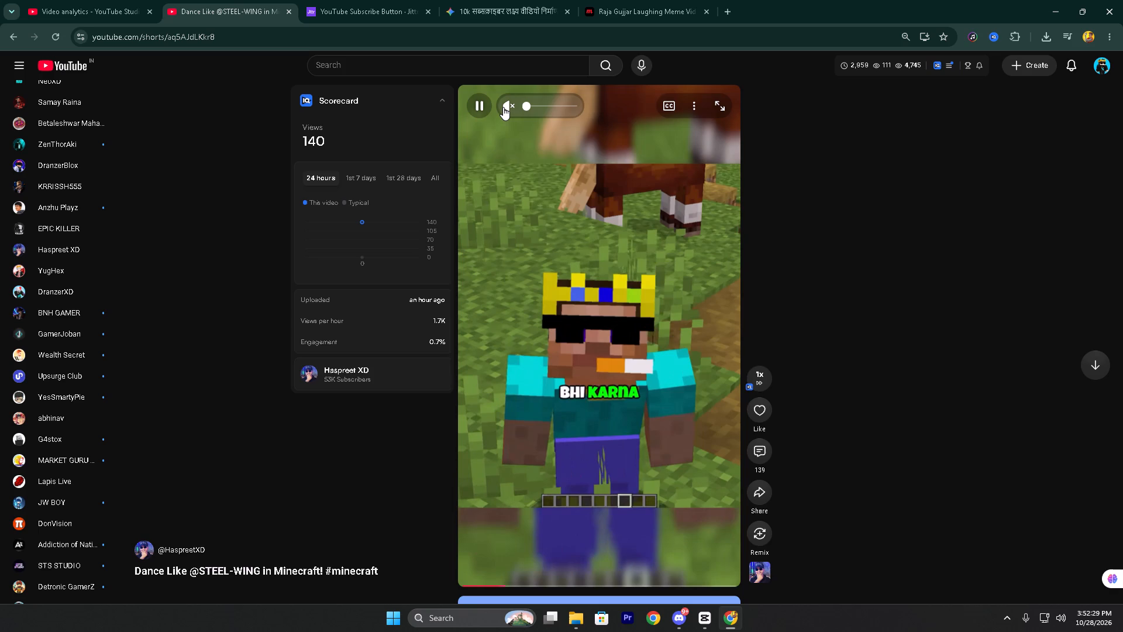
drag(536, 107, 590, 104)
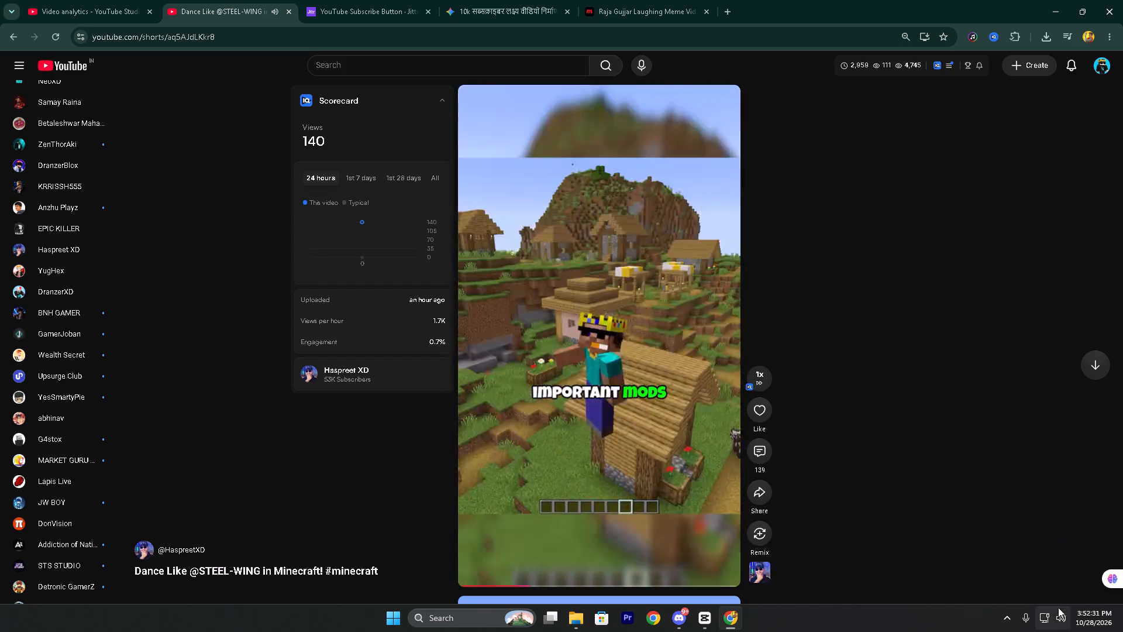
Raise Chrome's volume to nearly full in the Windows volume mixer.
click(1067, 617)
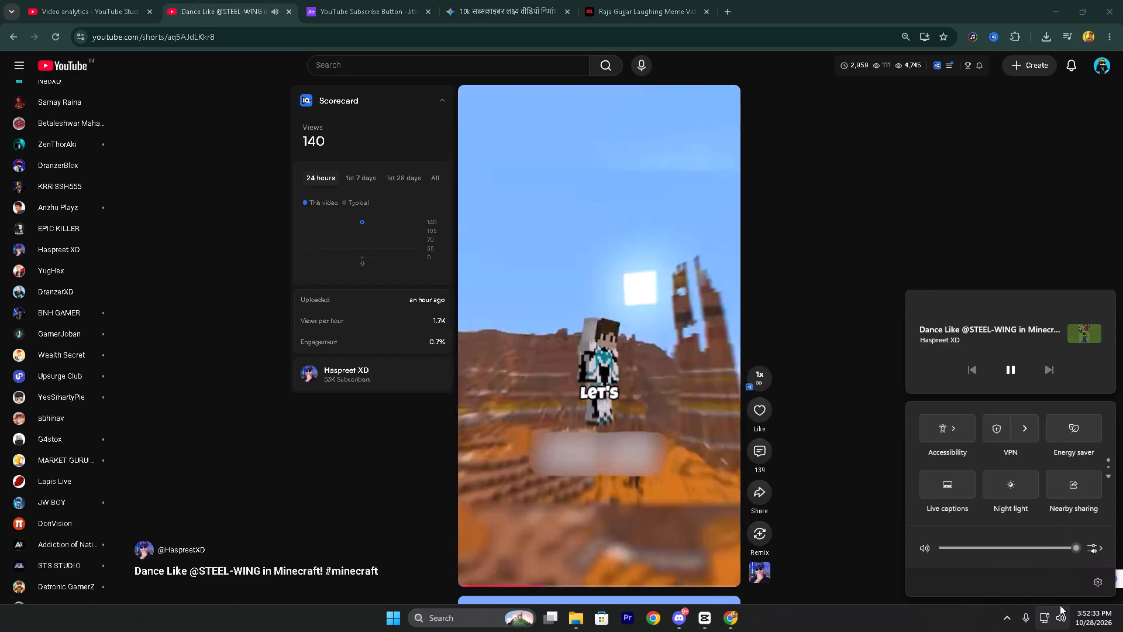
click(1094, 541)
scroll(994, 478, down, 1)
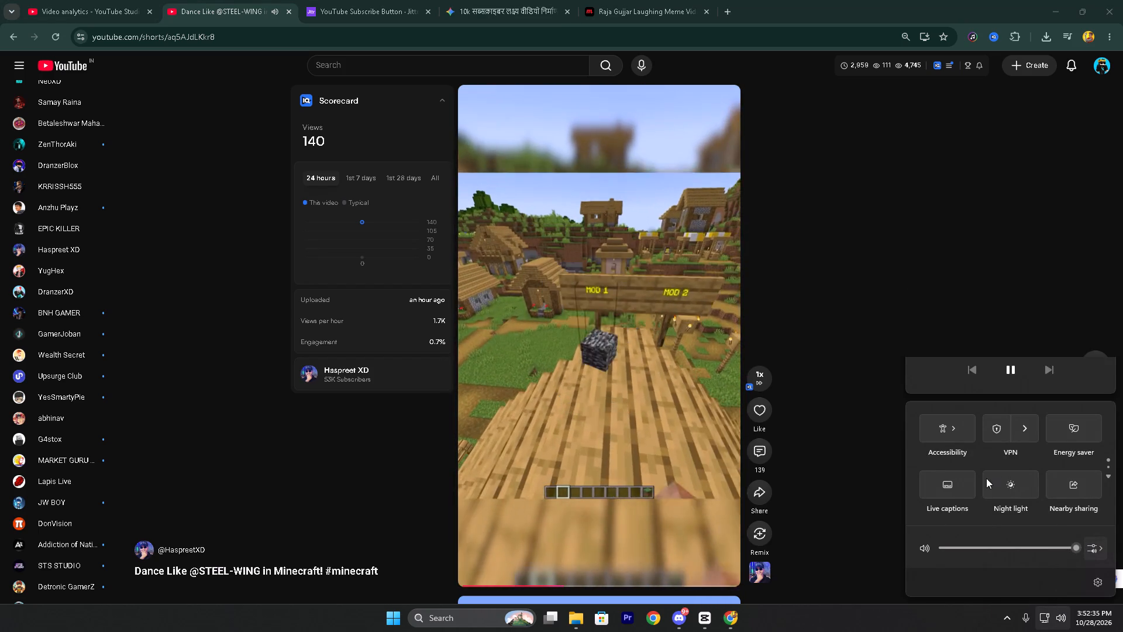
scroll(986, 478, down, 3)
drag(1006, 549, 1058, 555)
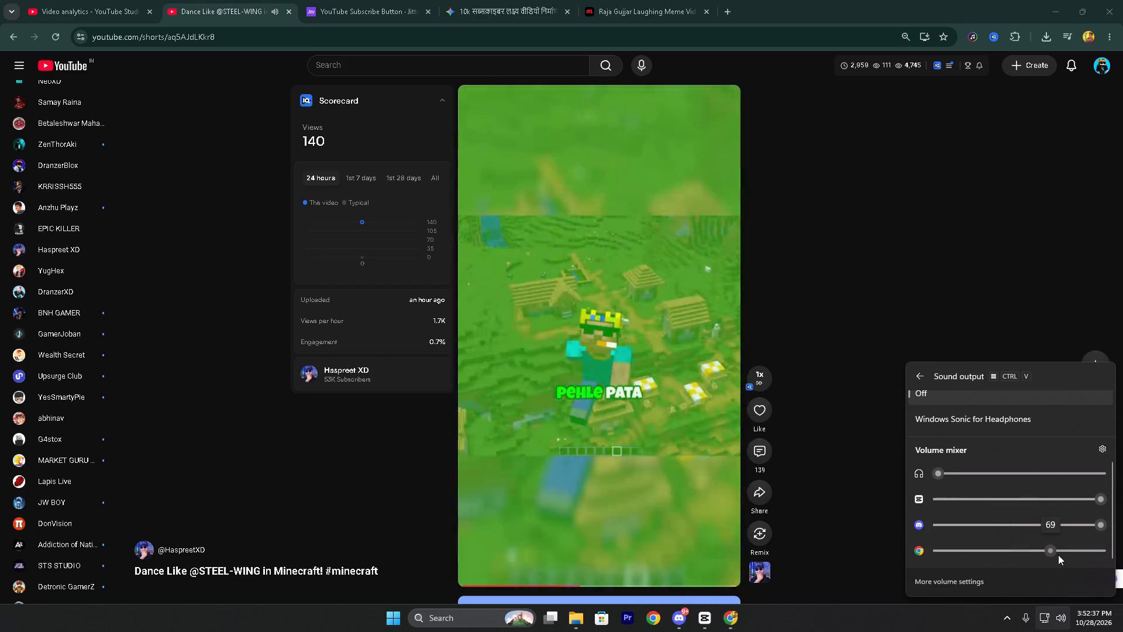
drag(1058, 555, 1093, 561)
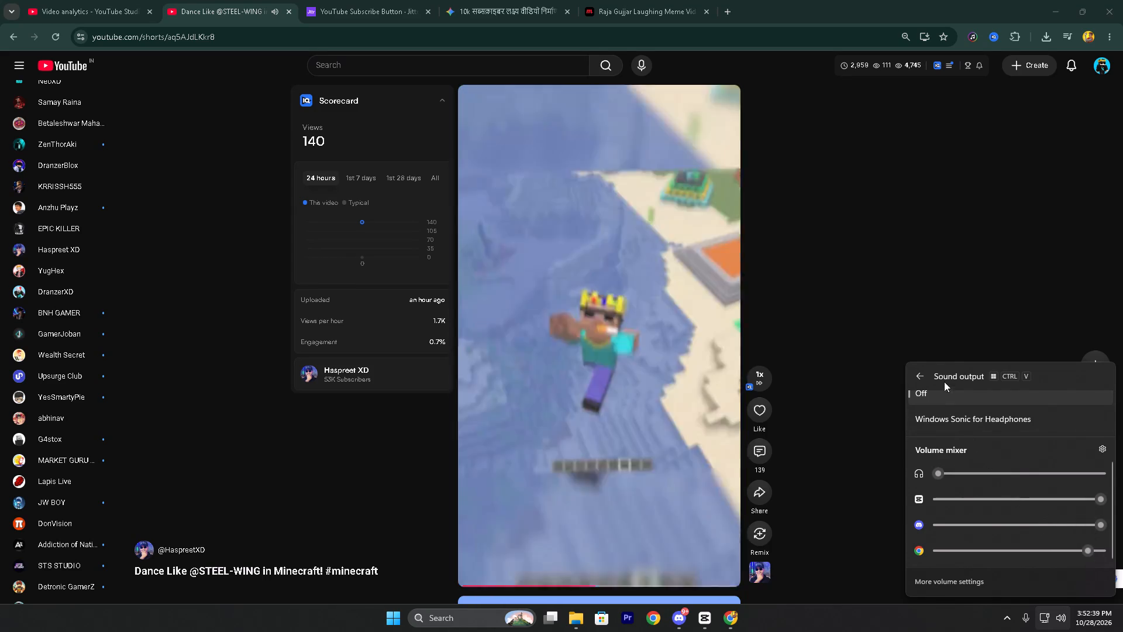
click(920, 373)
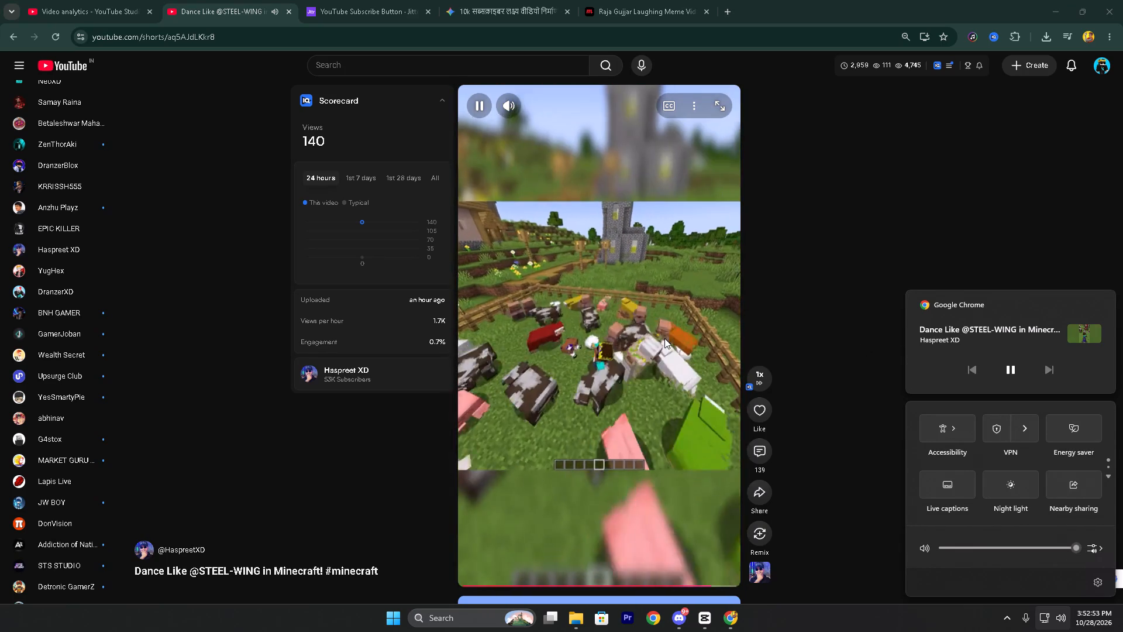
Close the volume settings and move on to the next Short in the YouTube feed.
click(890, 278)
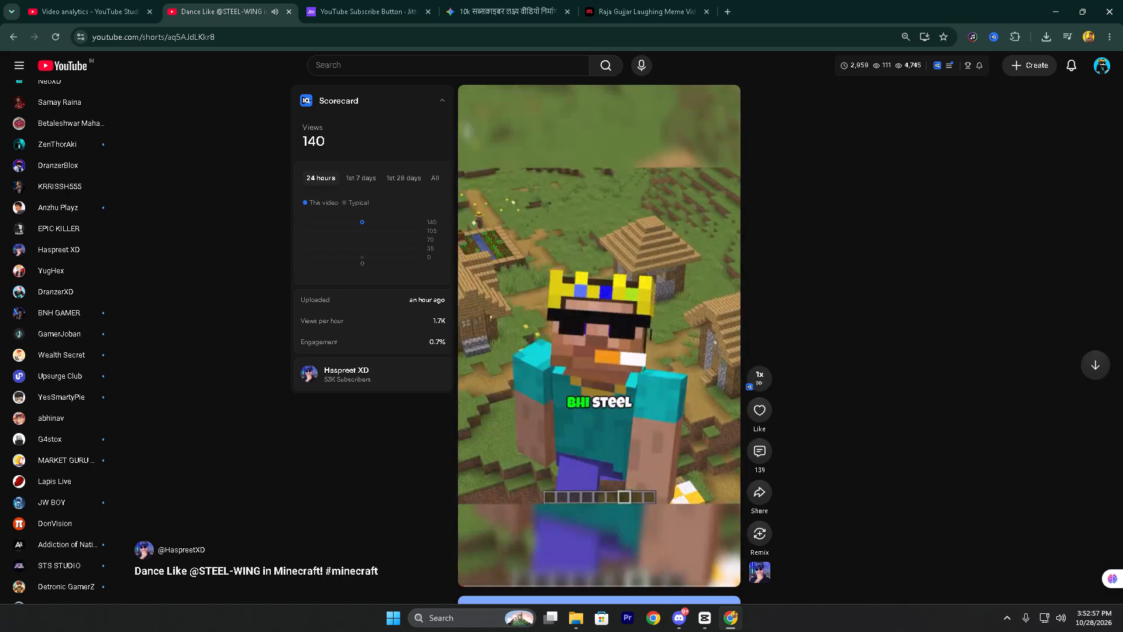
click(1098, 372)
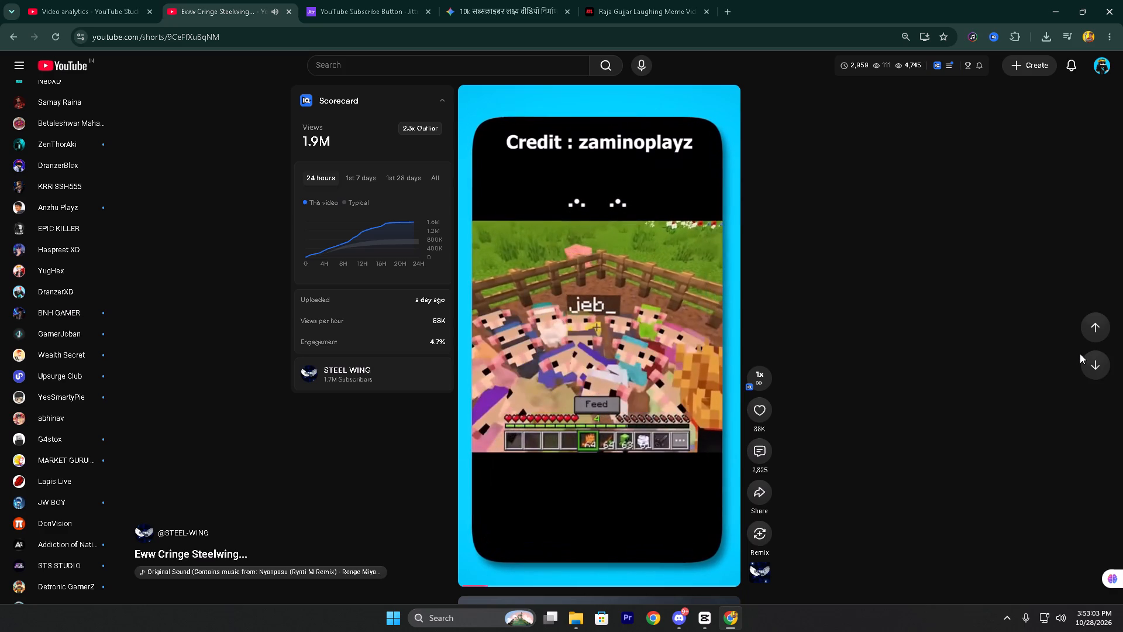
scroll(0, 222, up, 2)
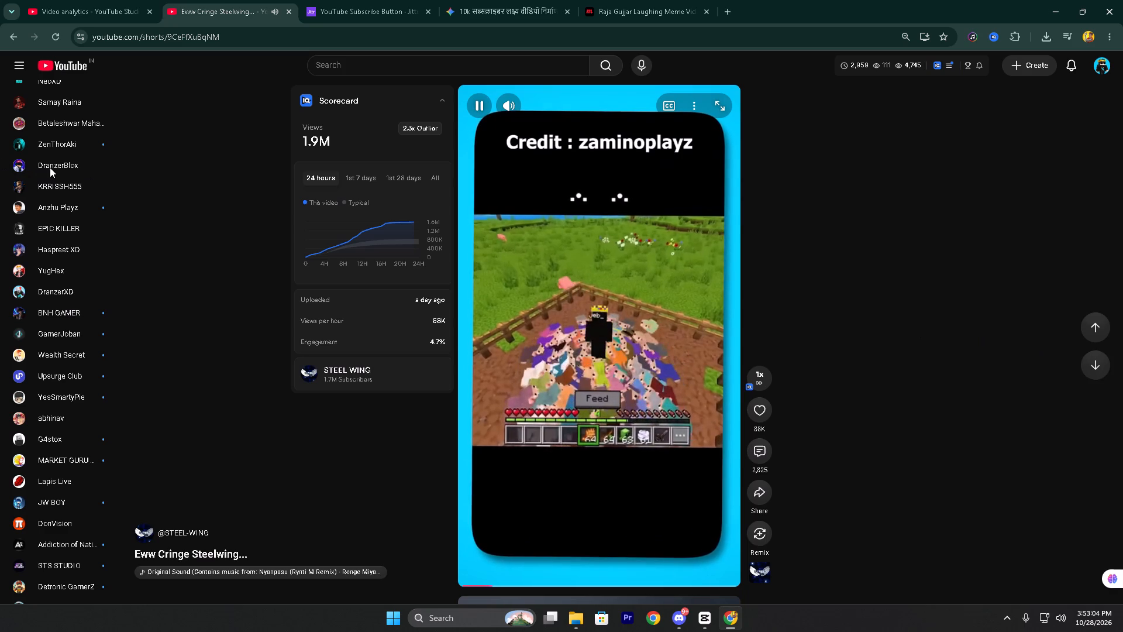
scroll(0, 224, up, 5)
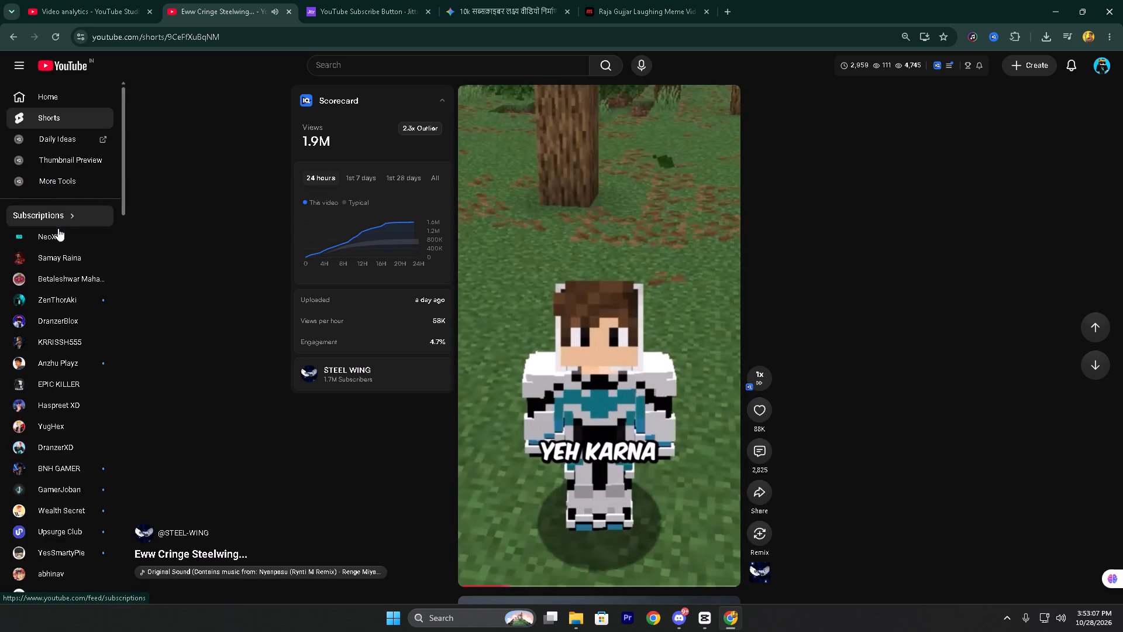
click(58, 229)
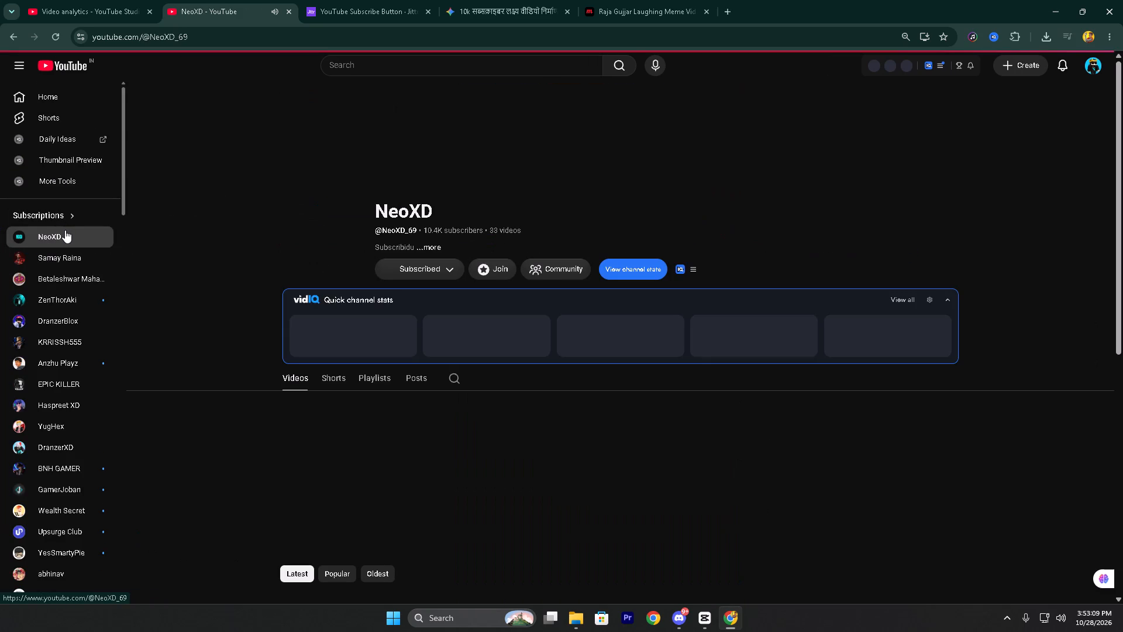
scroll(376, 405, down, 1)
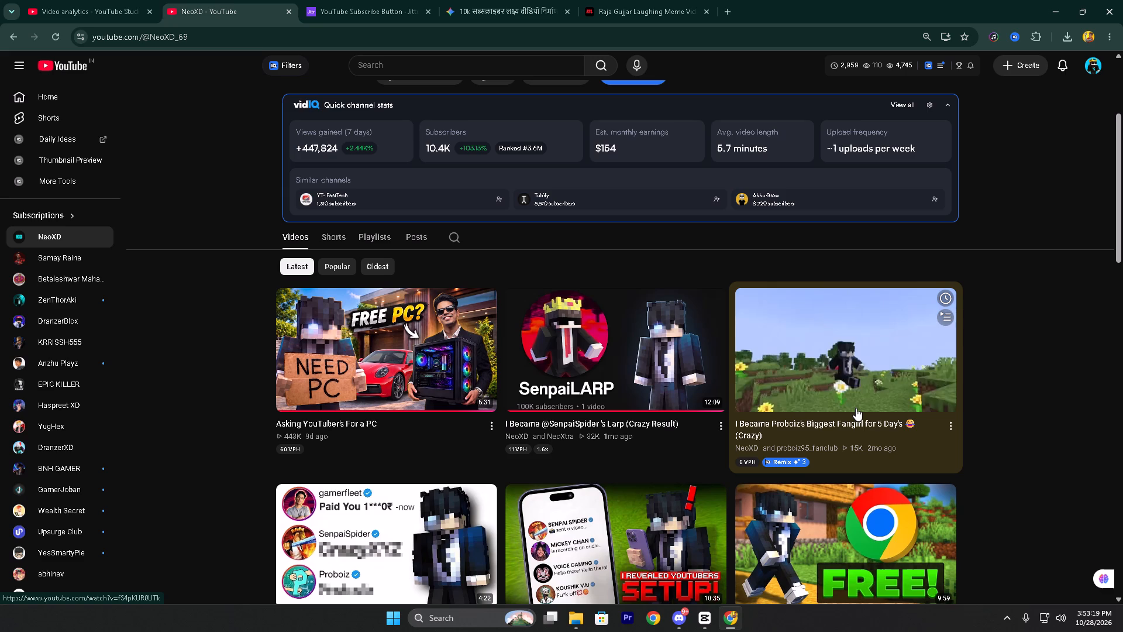
Open NeoXD's "I Asked 100 YouTubers to Subscribe Me" video, unmute it and watch the intro up to the title animation.
scroll(840, 403, down, 1)
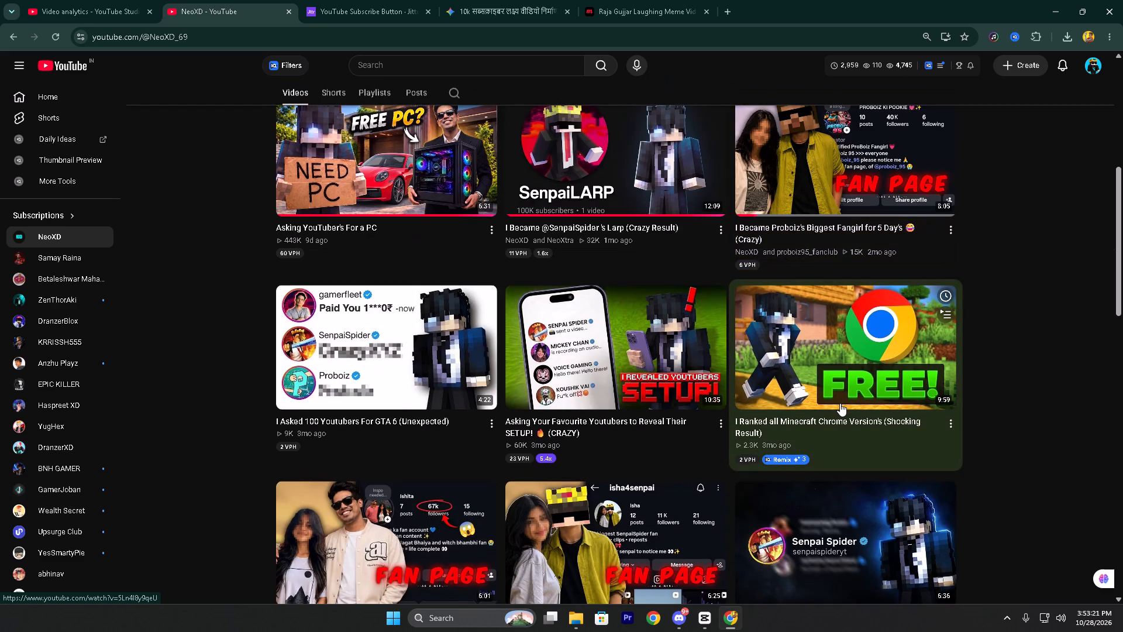
scroll(840, 403, down, 2)
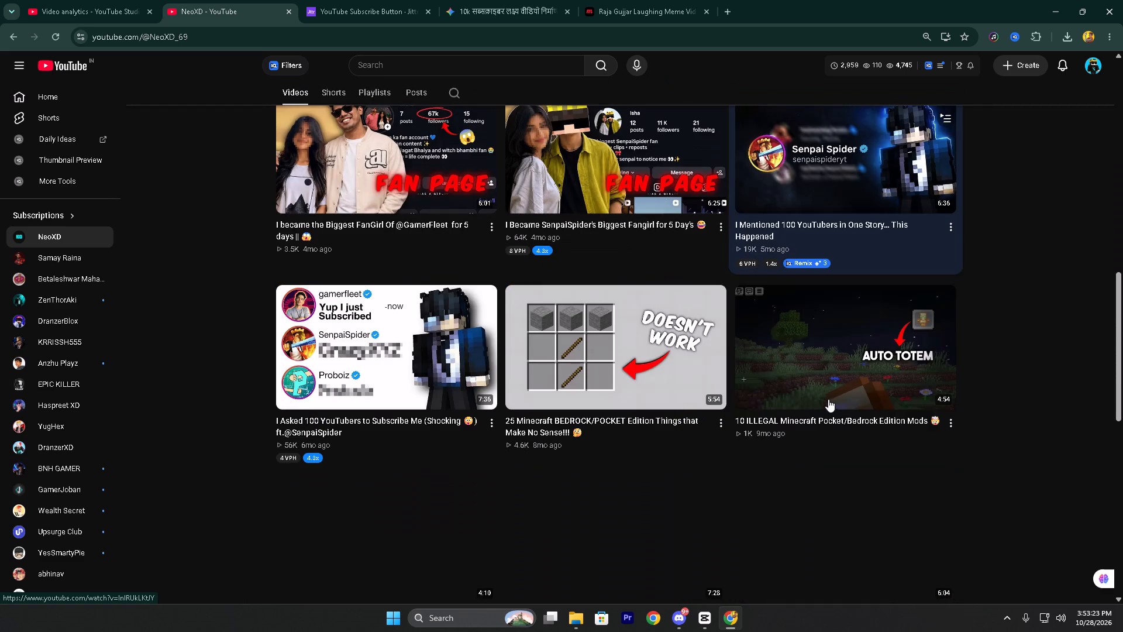
click(345, 322)
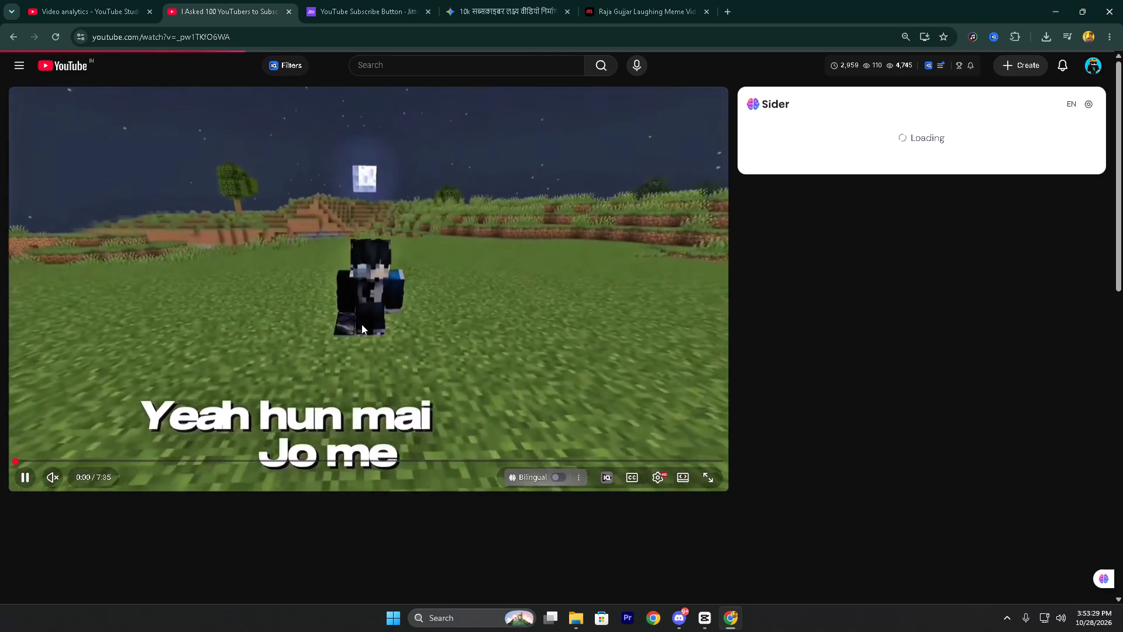
click(56, 475)
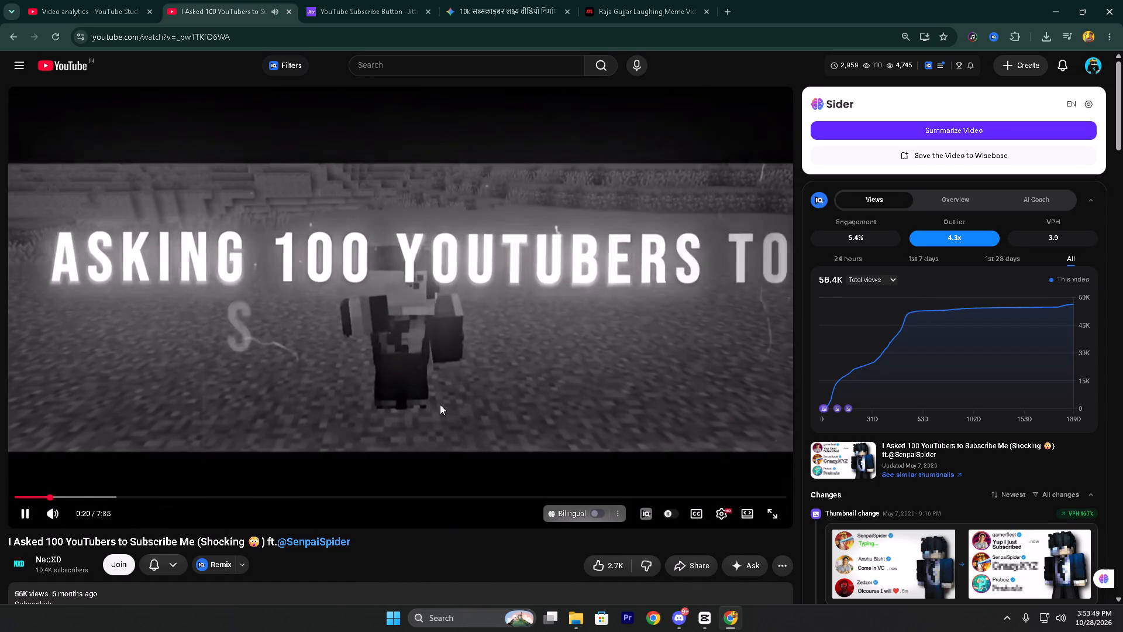
click(440, 404)
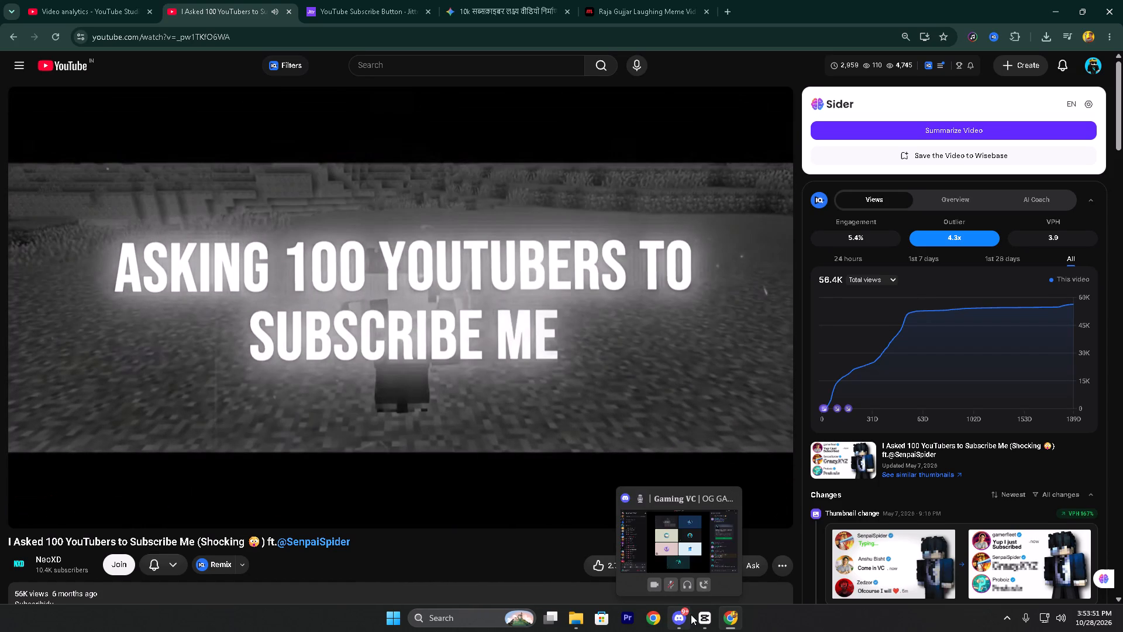
click(477, 345)
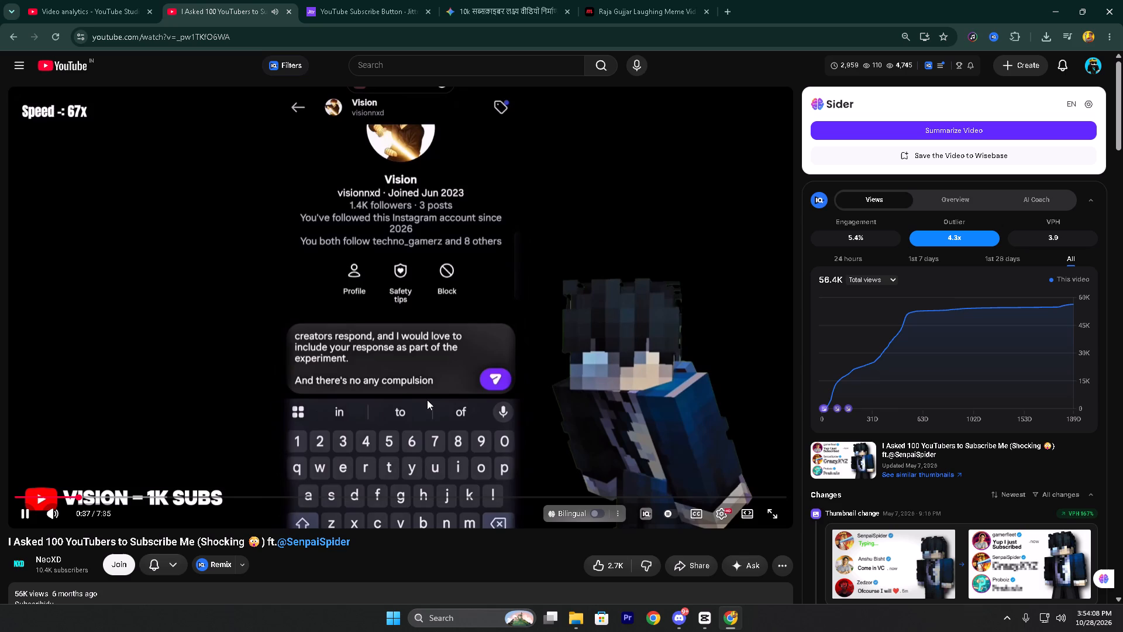
click(416, 318)
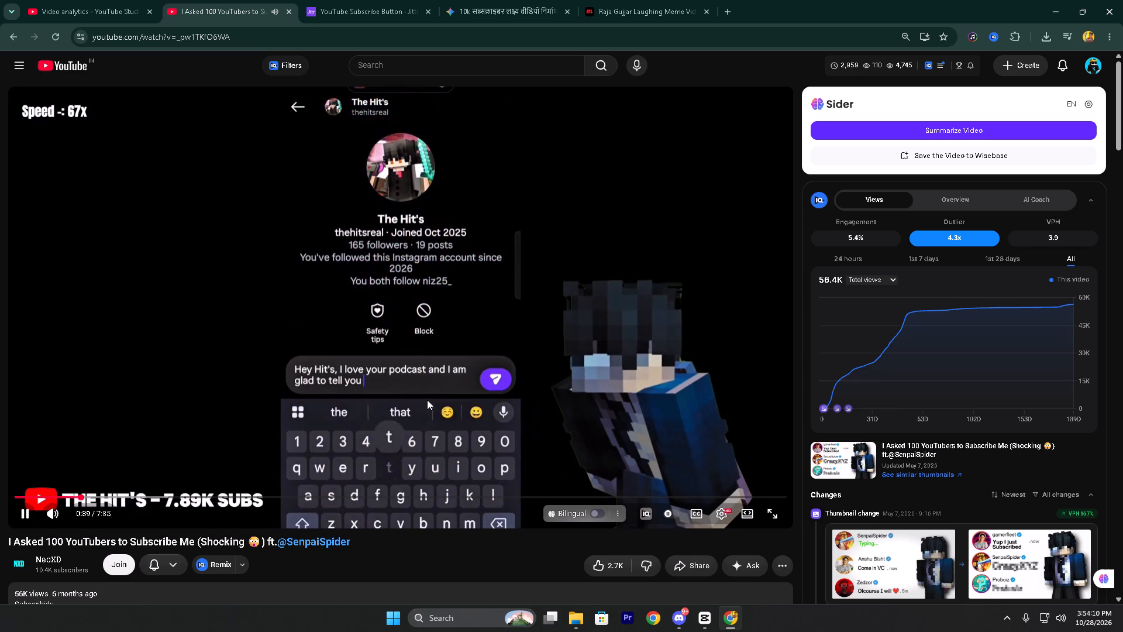
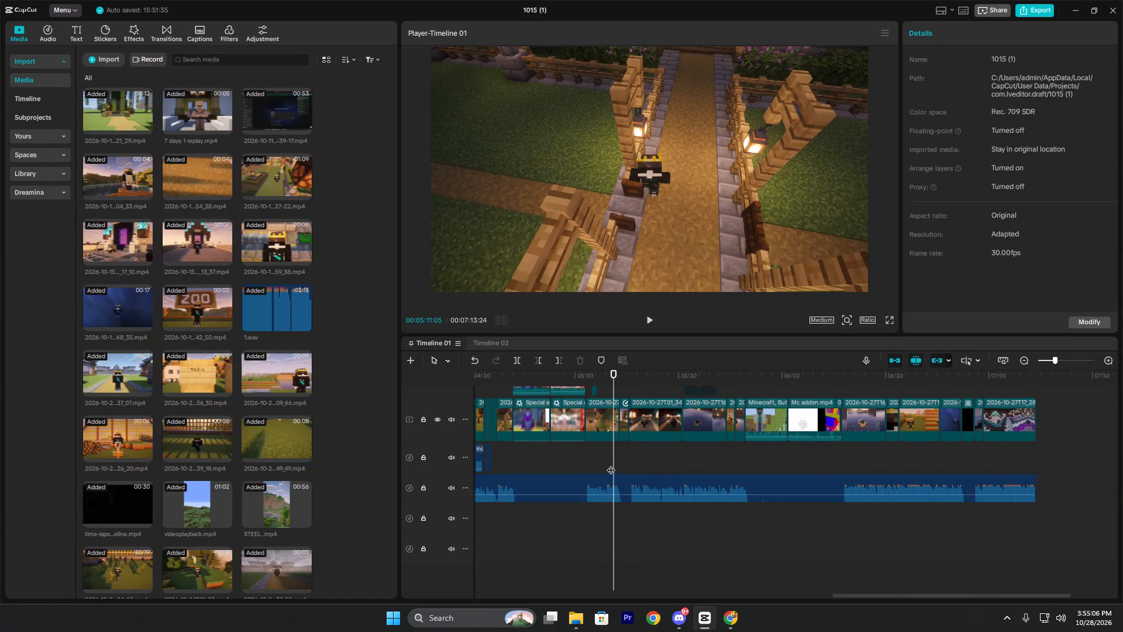
Look over the full length of Timeline 01 to review how its video, text and audio clips are arranged.
scroll(635, 459, up, 6)
ctrl+scroll(635, 459, down, 17)
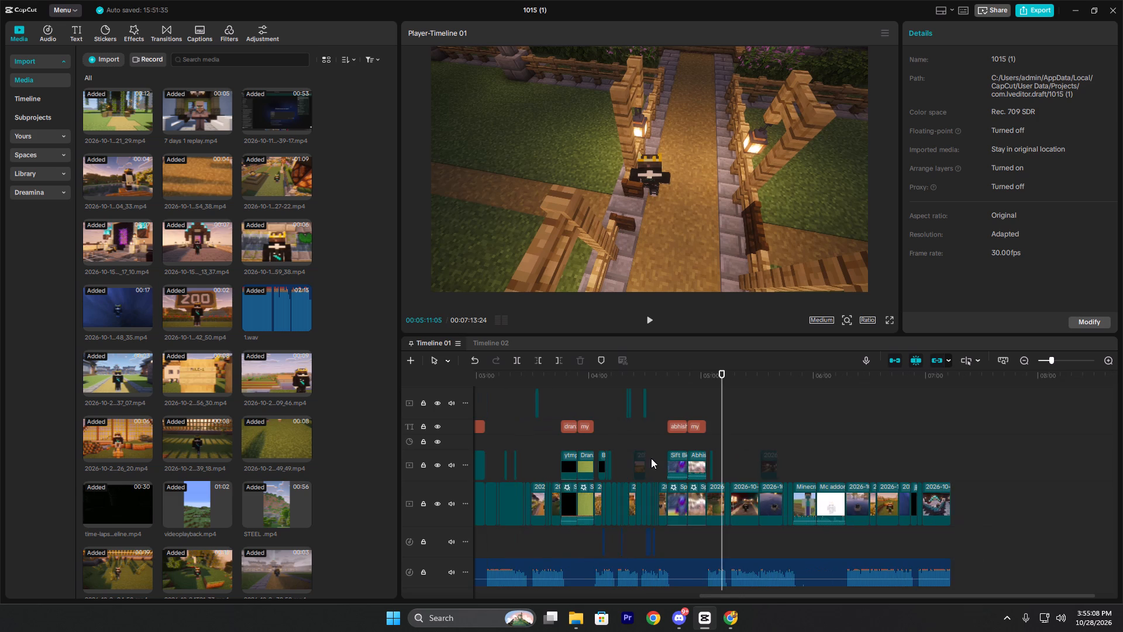
ctrl+scroll(651, 458, down, 7)
ctrl+scroll(776, 465, down, 10)
ctrl+scroll(833, 462, down, 1)
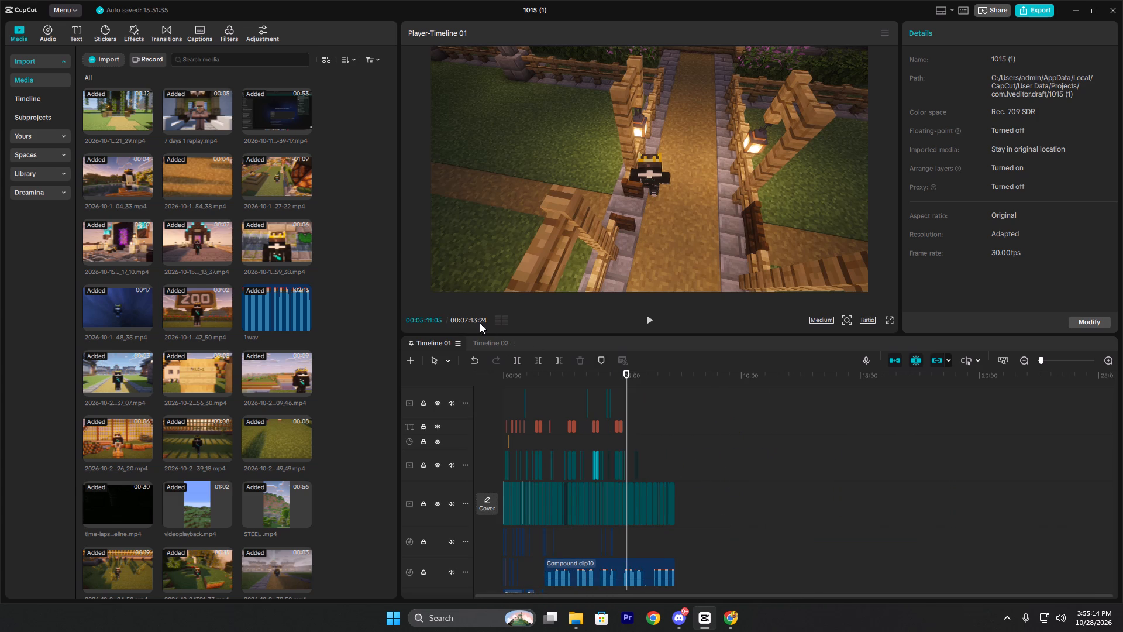
ctrl+scroll(622, 433, up, 6)
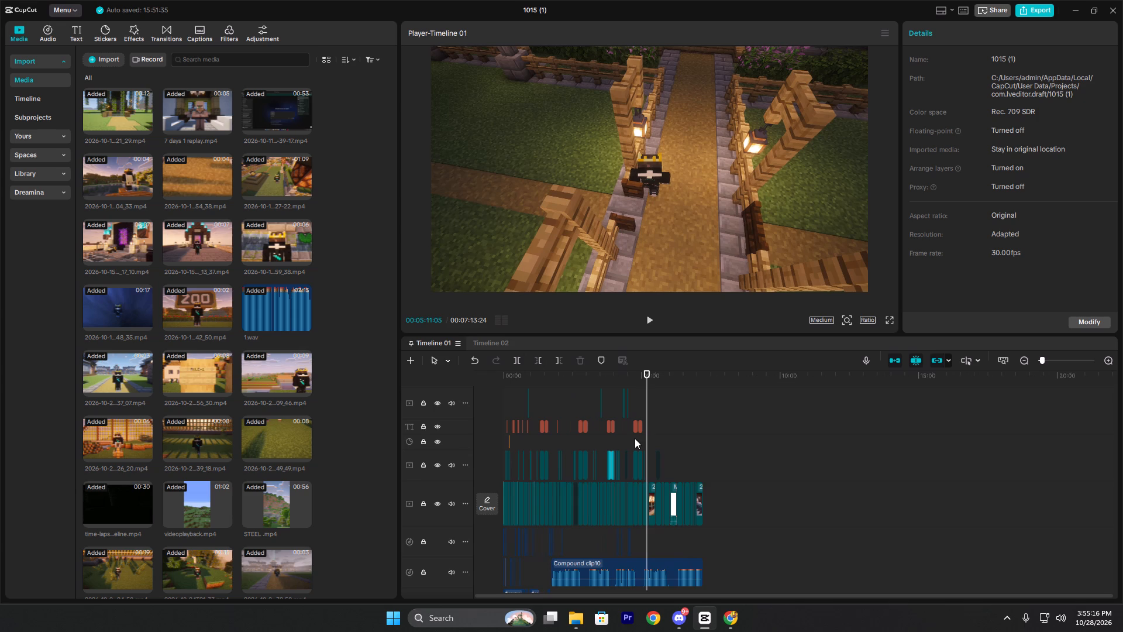
ctrl+scroll(635, 438, up, 6)
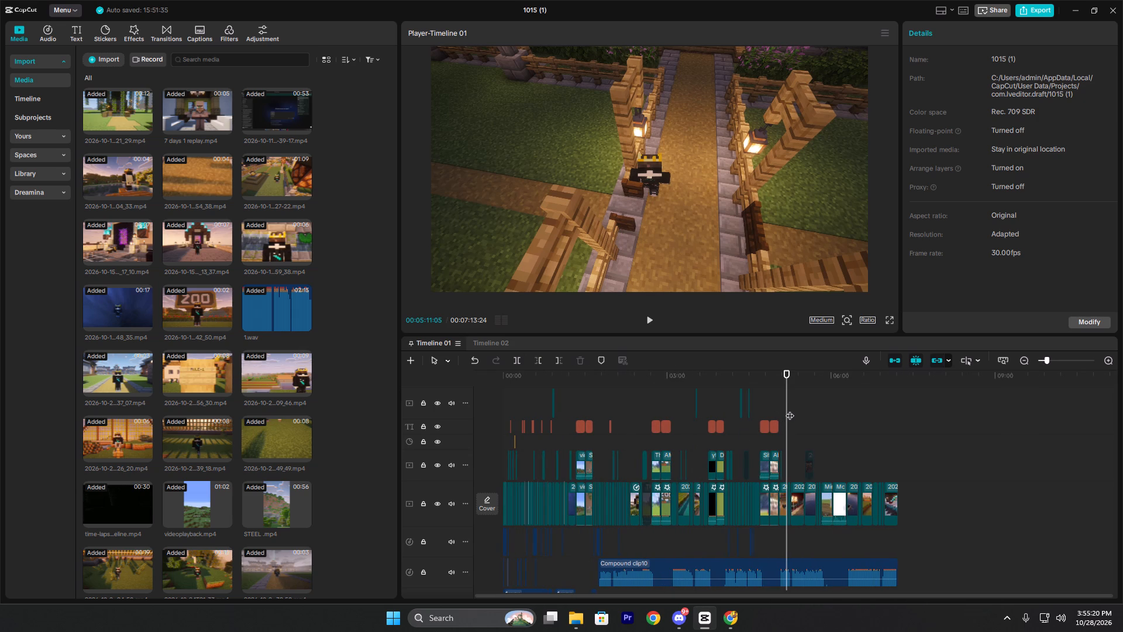
Look through the project's imported media, from the gameplay recordings to the sound effects, memes and screenshots.
scroll(252, 431, down, 18)
scroll(261, 402, down, 5)
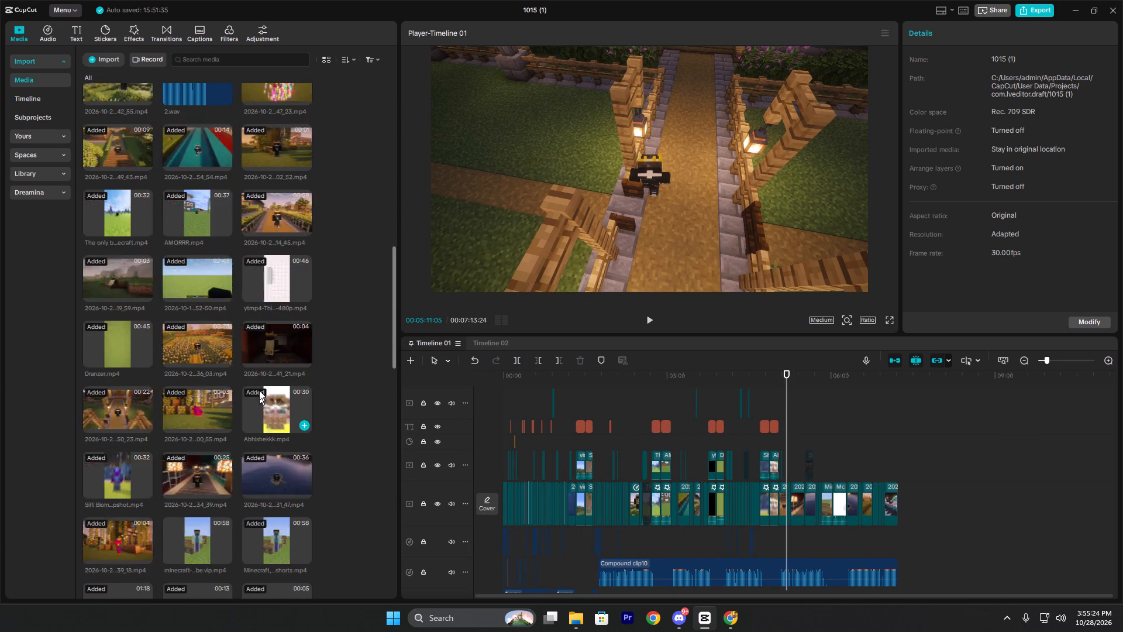
scroll(261, 367, up, 16)
scroll(223, 188, up, 10)
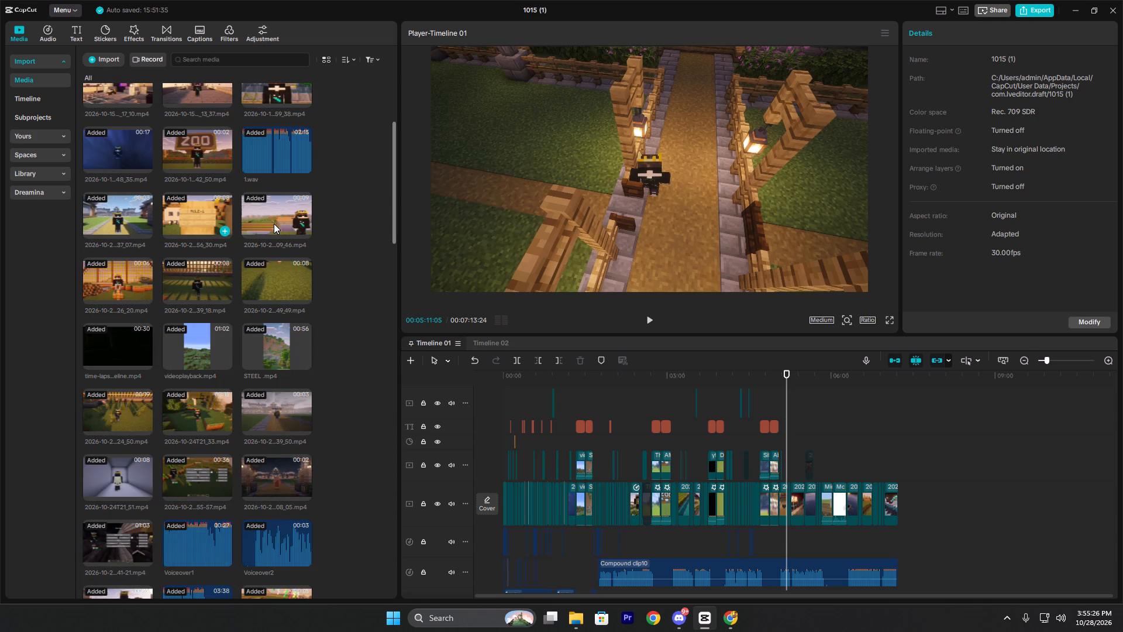
scroll(274, 224, up, 9)
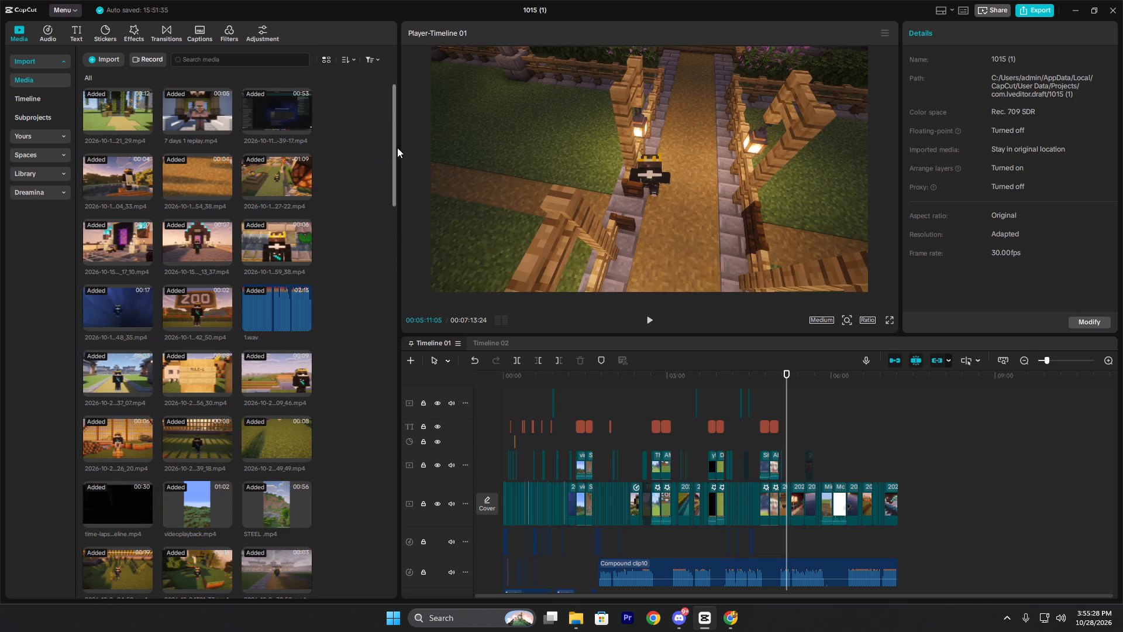
drag(394, 151, 376, 353)
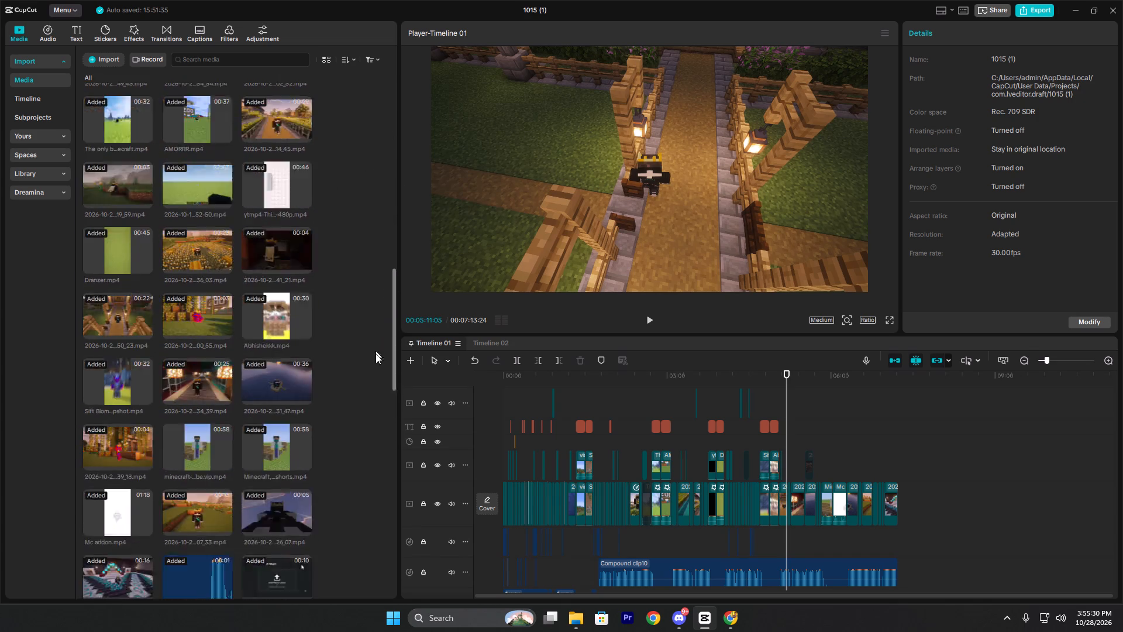
drag(376, 353, 390, 576)
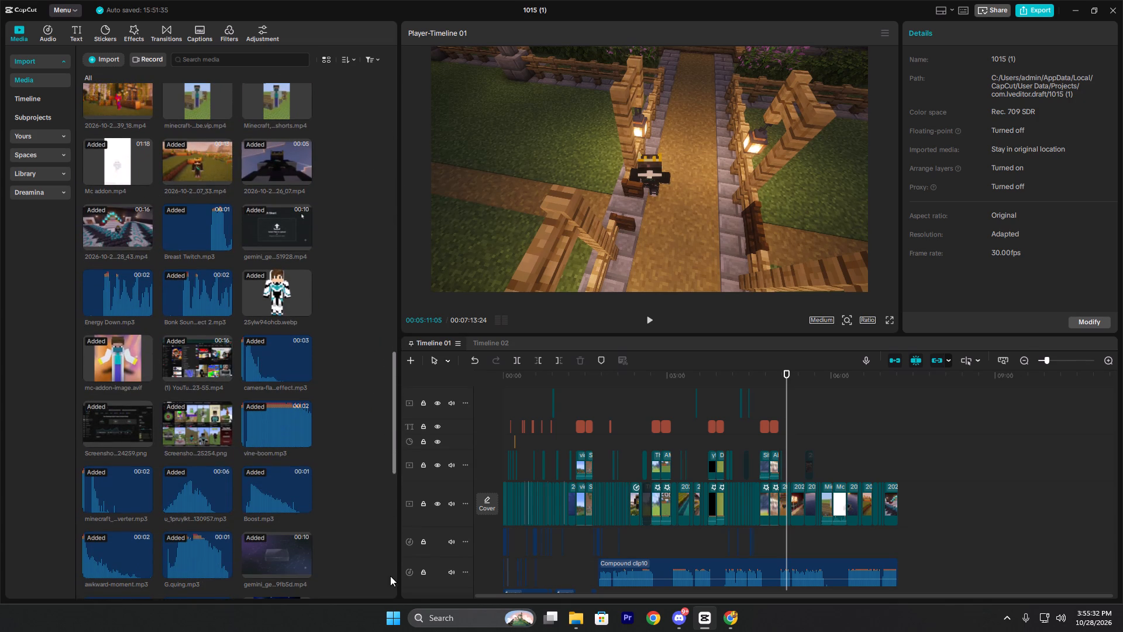
drag(390, 576, 392, 501)
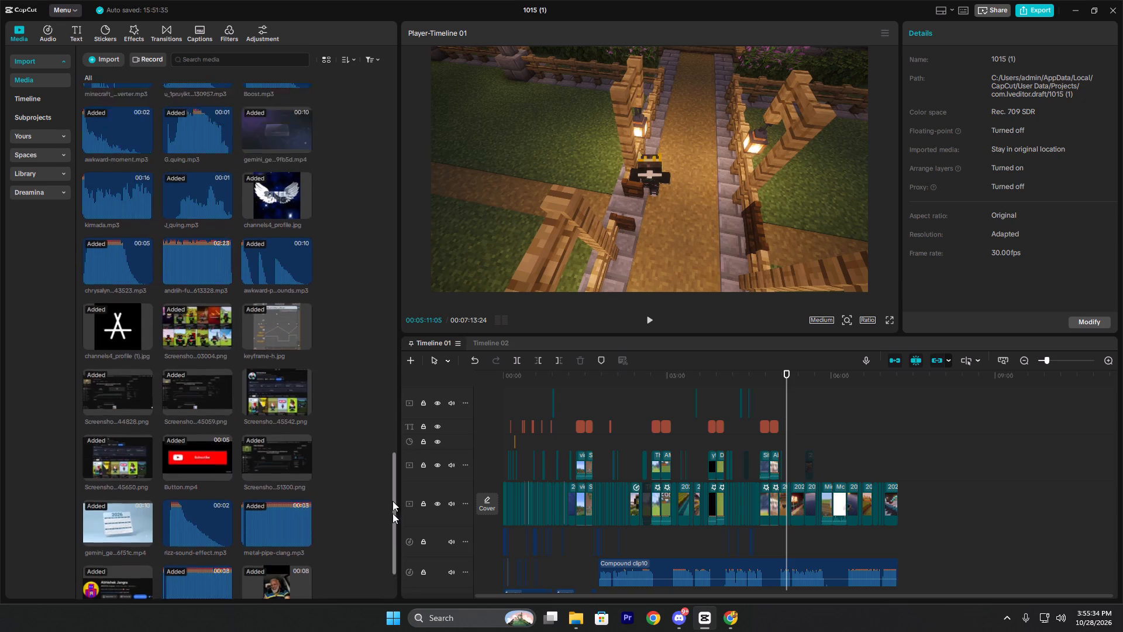
drag(392, 501, 399, 119)
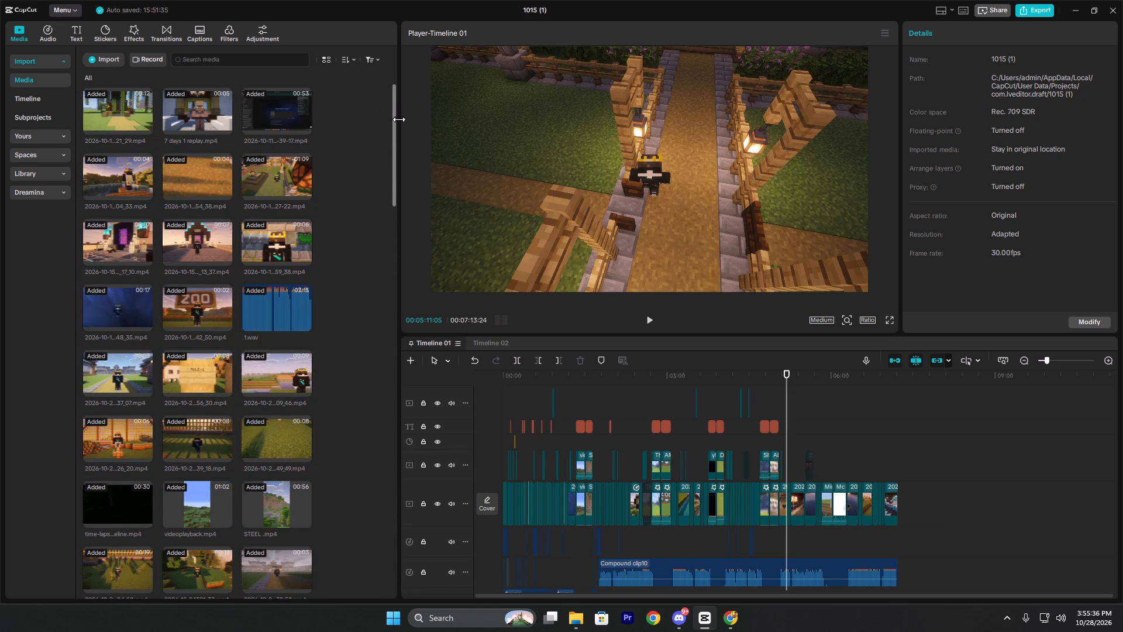
drag(399, 119, 406, 318)
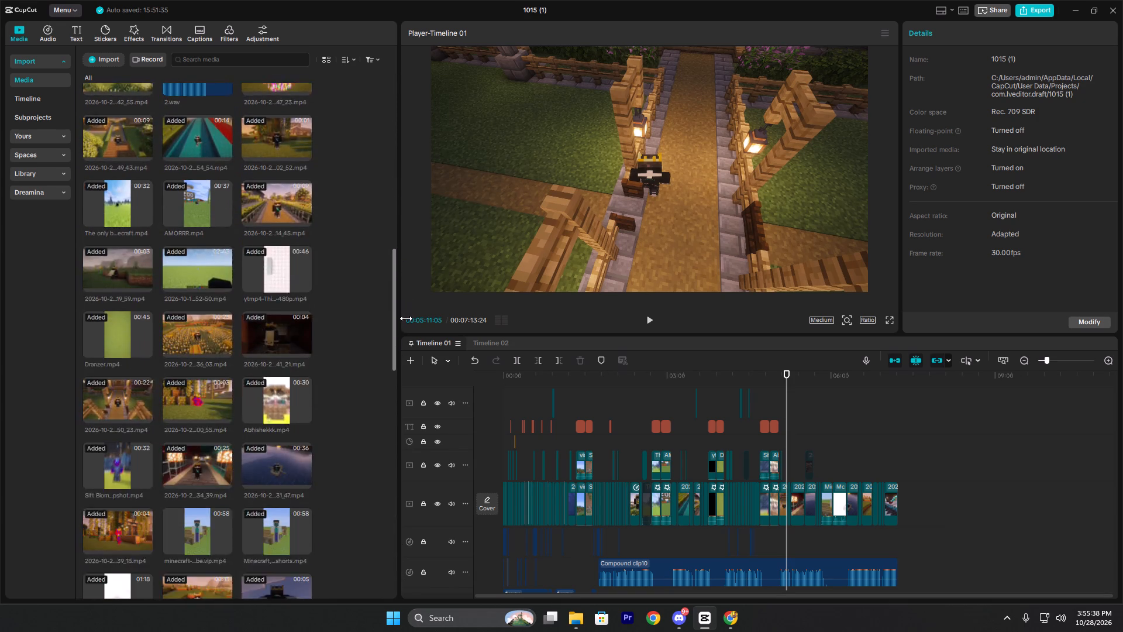
drag(406, 318, 388, 102)
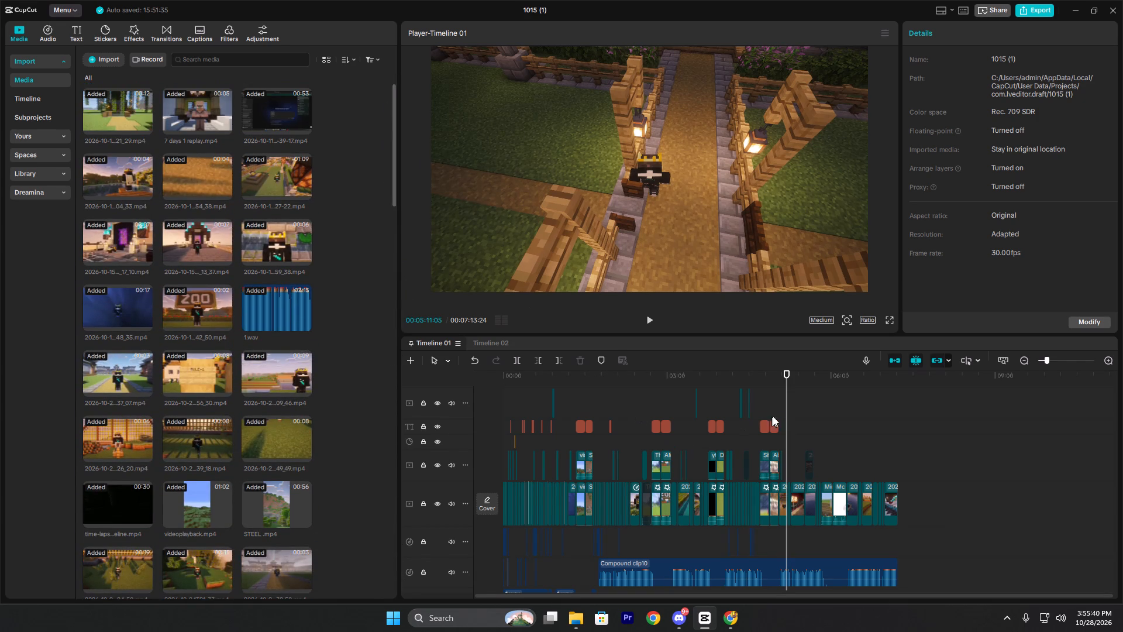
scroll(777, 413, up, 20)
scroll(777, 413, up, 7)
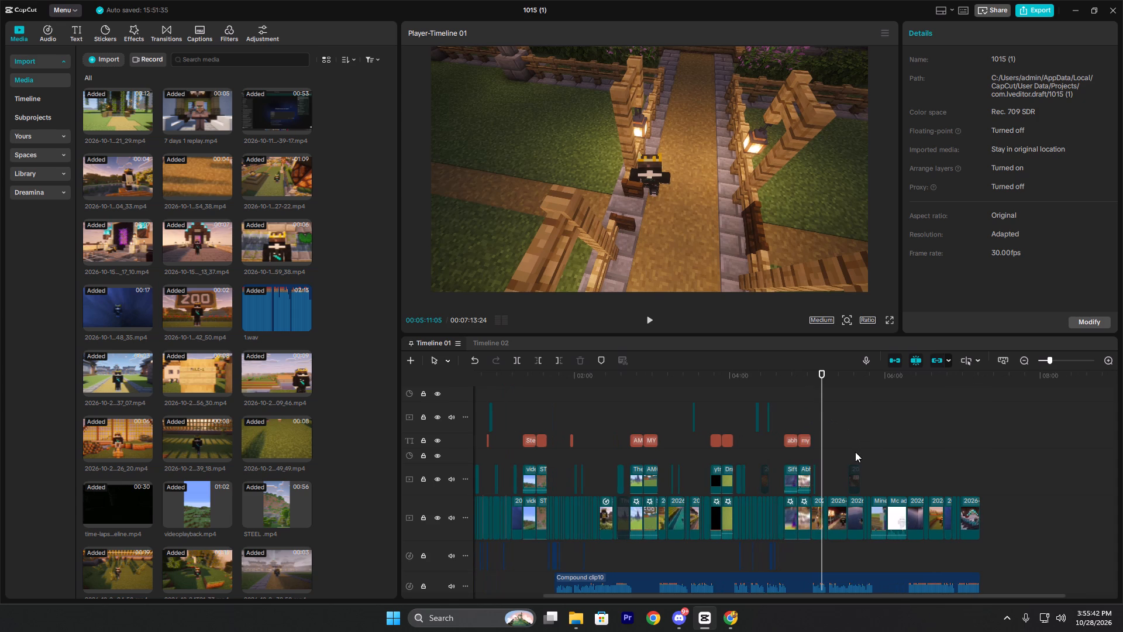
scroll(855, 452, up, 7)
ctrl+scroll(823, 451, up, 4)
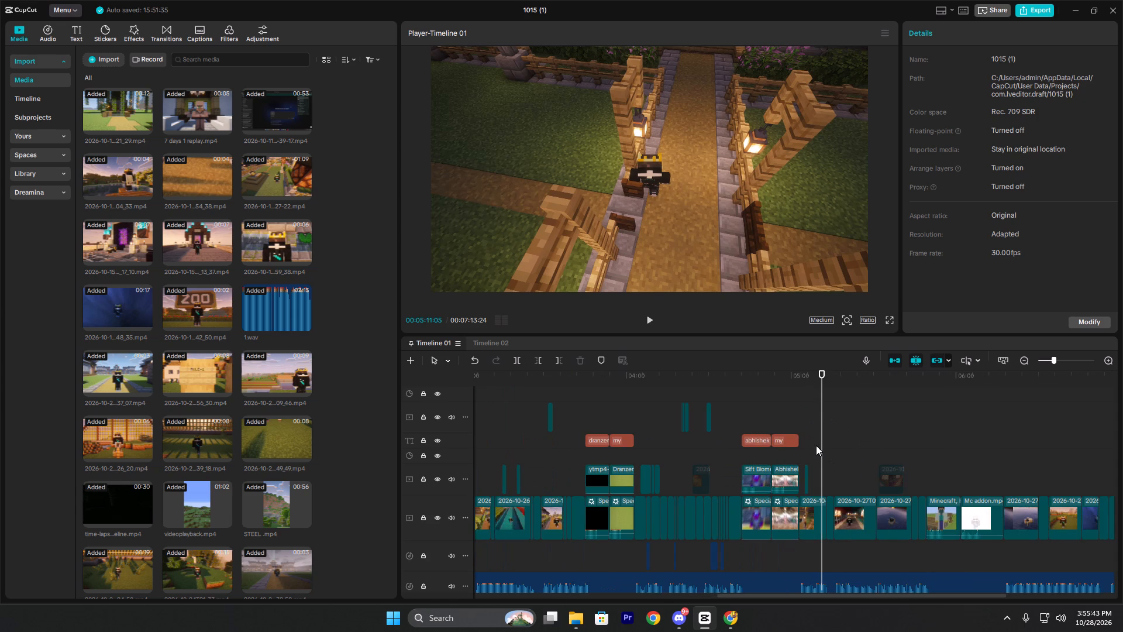
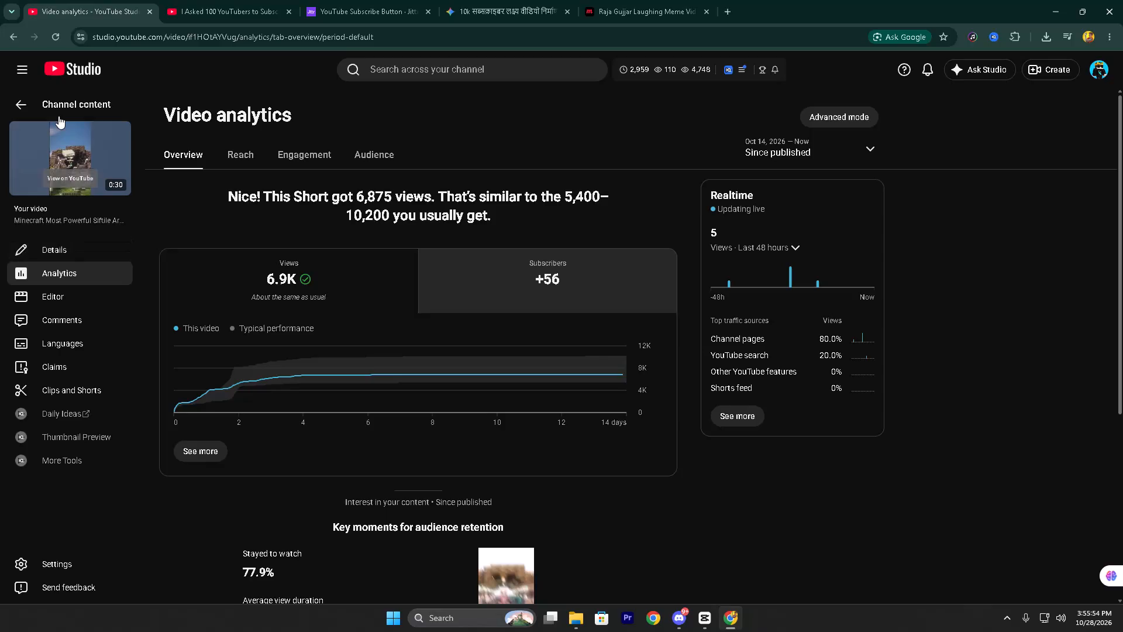
Open the channel's Earn page in YouTube Studio and examine the eligibility progress, especially the qualified watch hours.
click(58, 110)
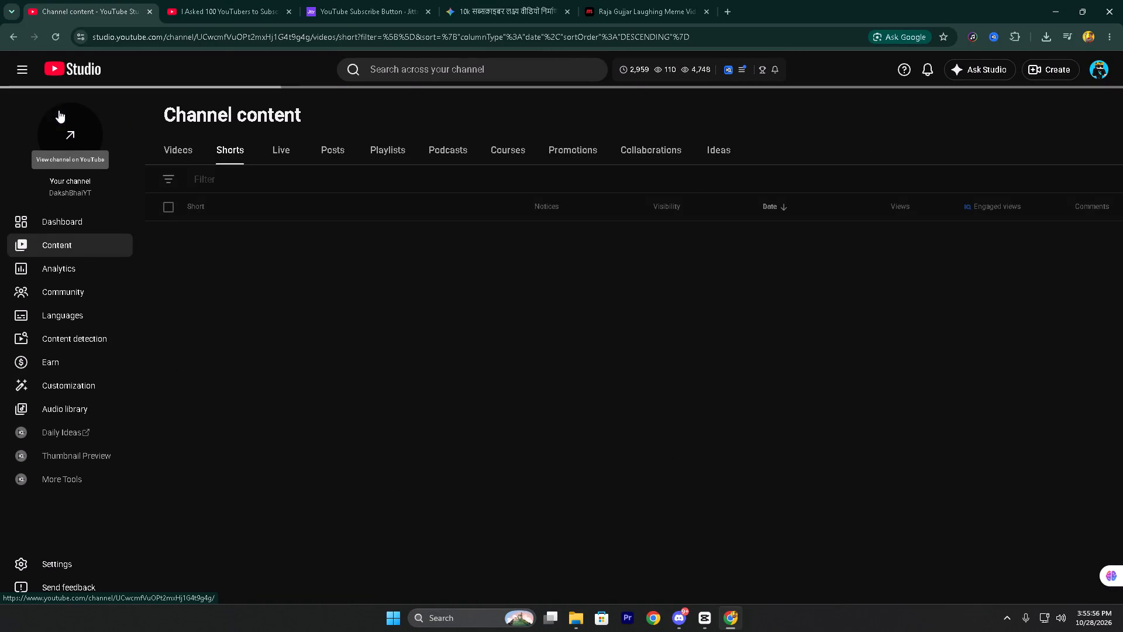
click(57, 362)
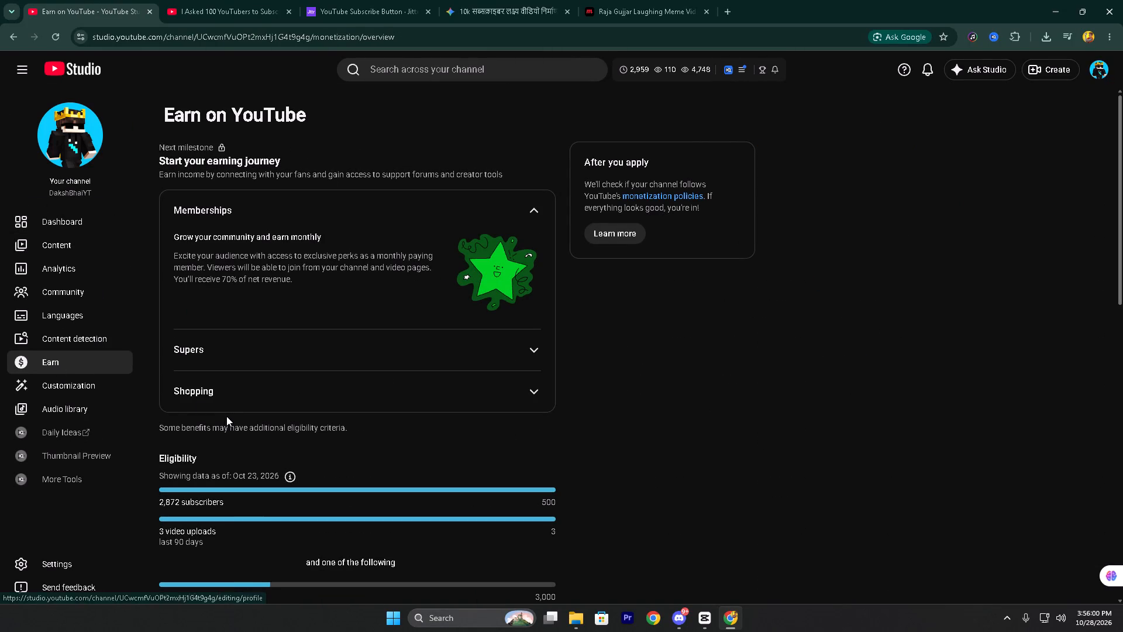
scroll(226, 416, down, 1)
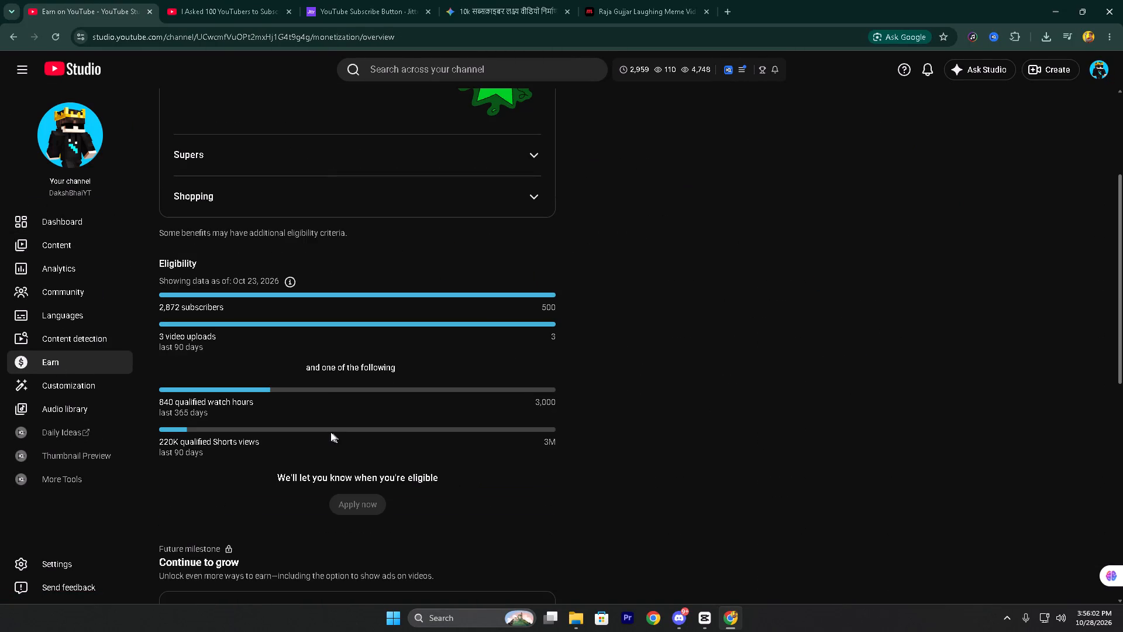
drag(173, 404, 159, 404)
drag(159, 404, 248, 411)
click(248, 411)
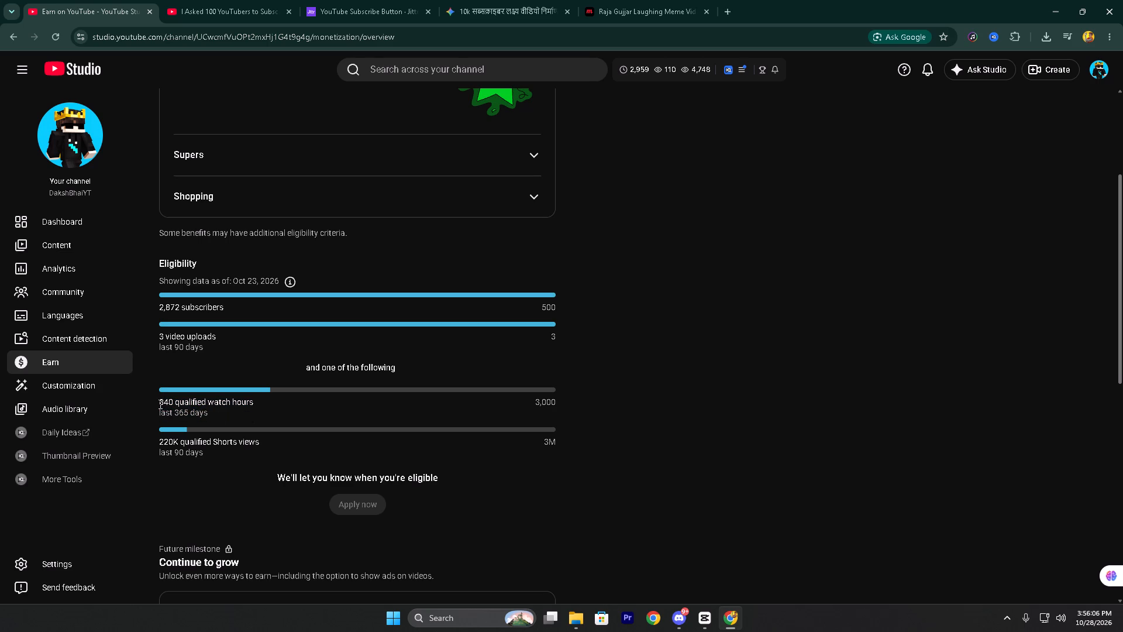
drag(159, 404, 268, 393)
drag(268, 393, 219, 398)
click(175, 395)
drag(162, 399, 237, 409)
click(247, 408)
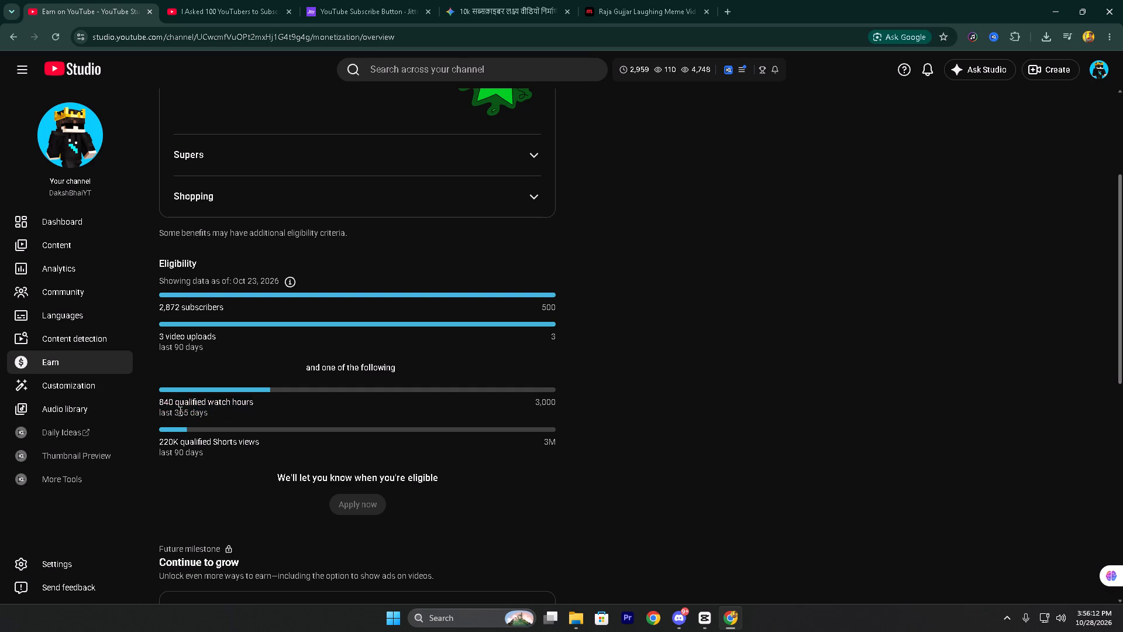
drag(160, 403, 215, 415)
click(215, 415)
drag(160, 403, 215, 410)
click(217, 410)
drag(158, 399, 171, 400)
drag(171, 400, 222, 414)
click(198, 411)
drag(160, 399, 201, 408)
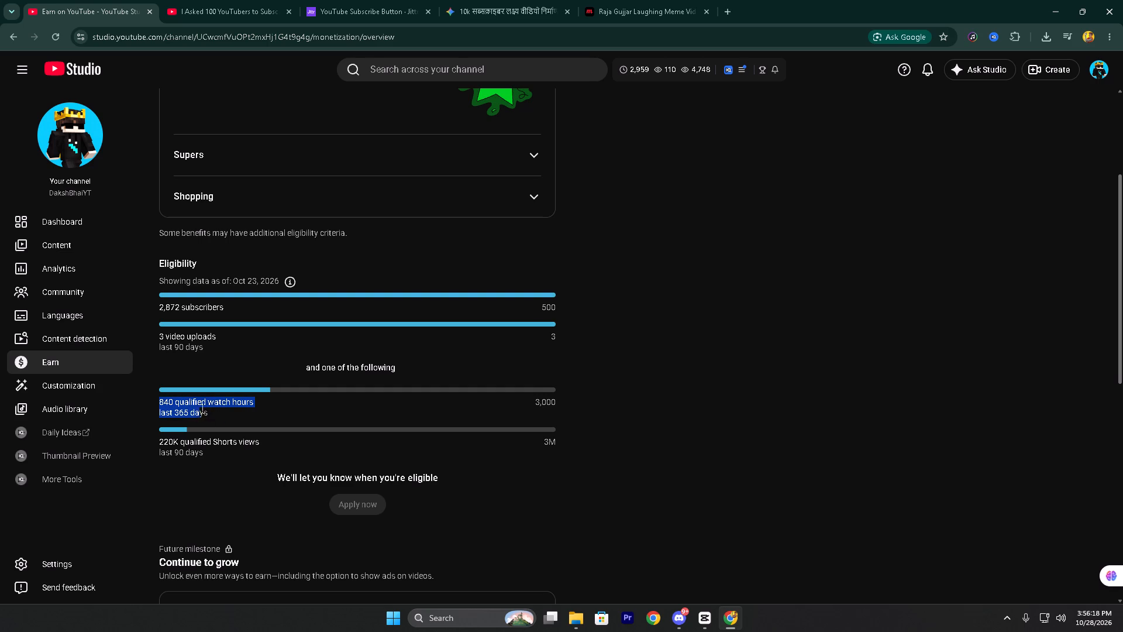
drag(201, 408, 228, 414)
click(228, 414)
drag(157, 403, 179, 401)
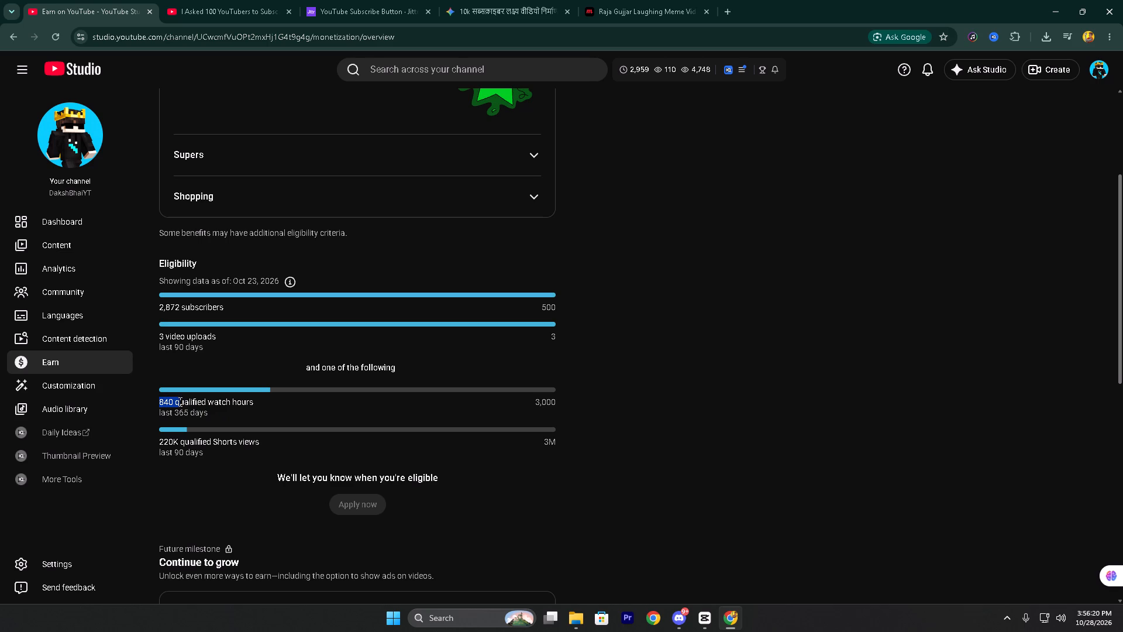
drag(179, 401, 180, 402)
Switch to CapCut and look over the arrangement of clips along the whole of Timeline 01.
click(704, 627)
ctrl+scroll(824, 483, down, 2)
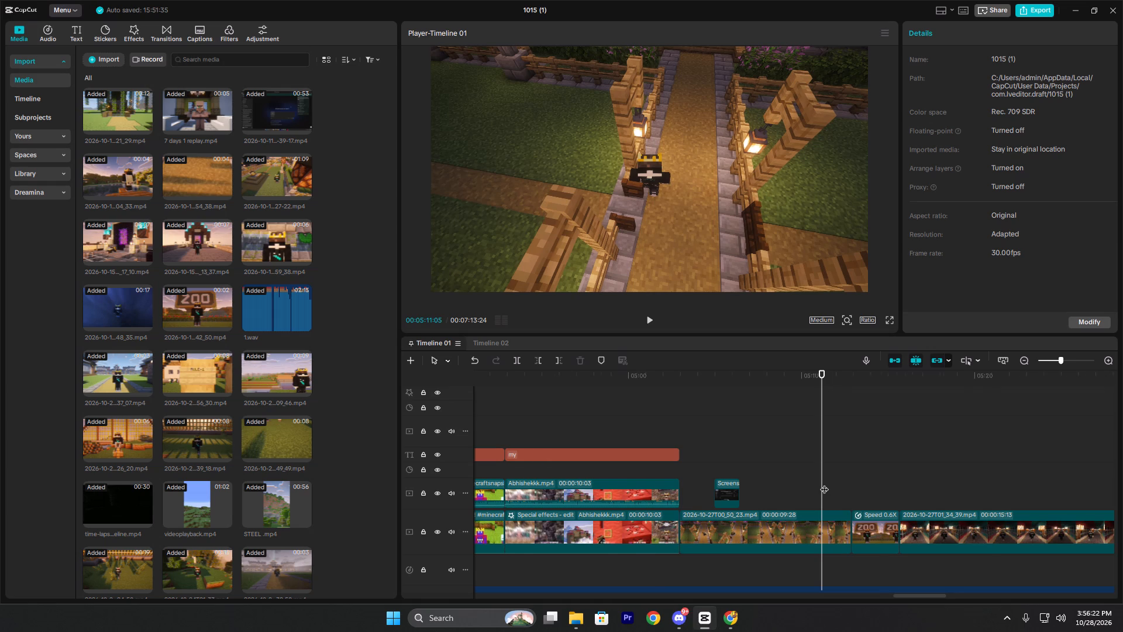
ctrl+scroll(824, 483, down, 12)
ctrl+scroll(838, 478, up, 9)
ctrl+scroll(832, 473, down, 15)
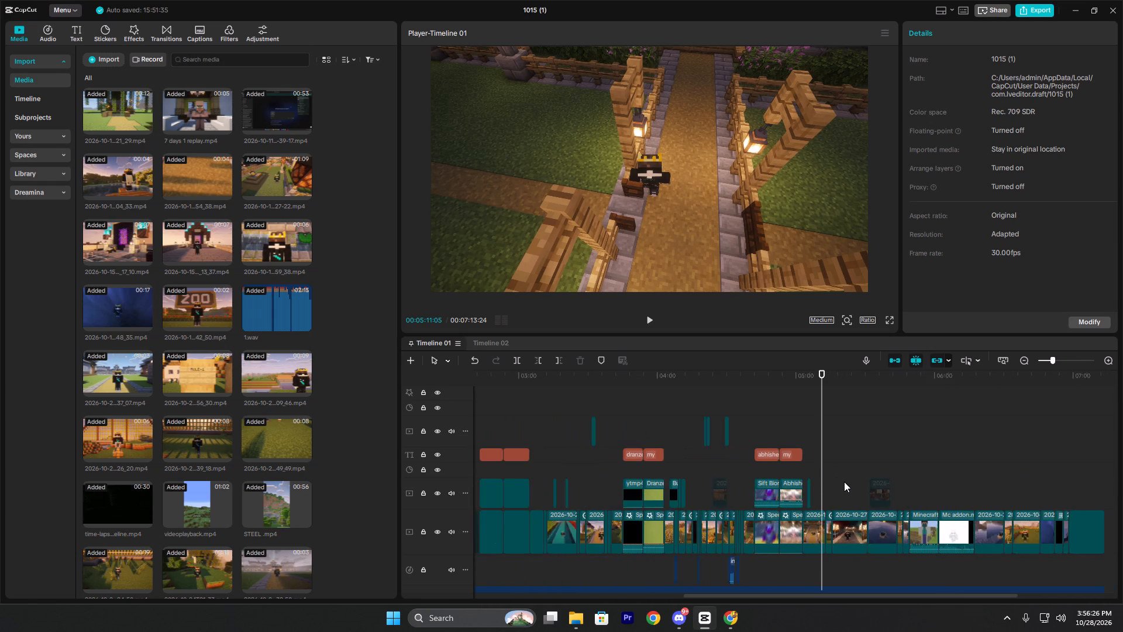
ctrl+scroll(844, 482, down, 9)
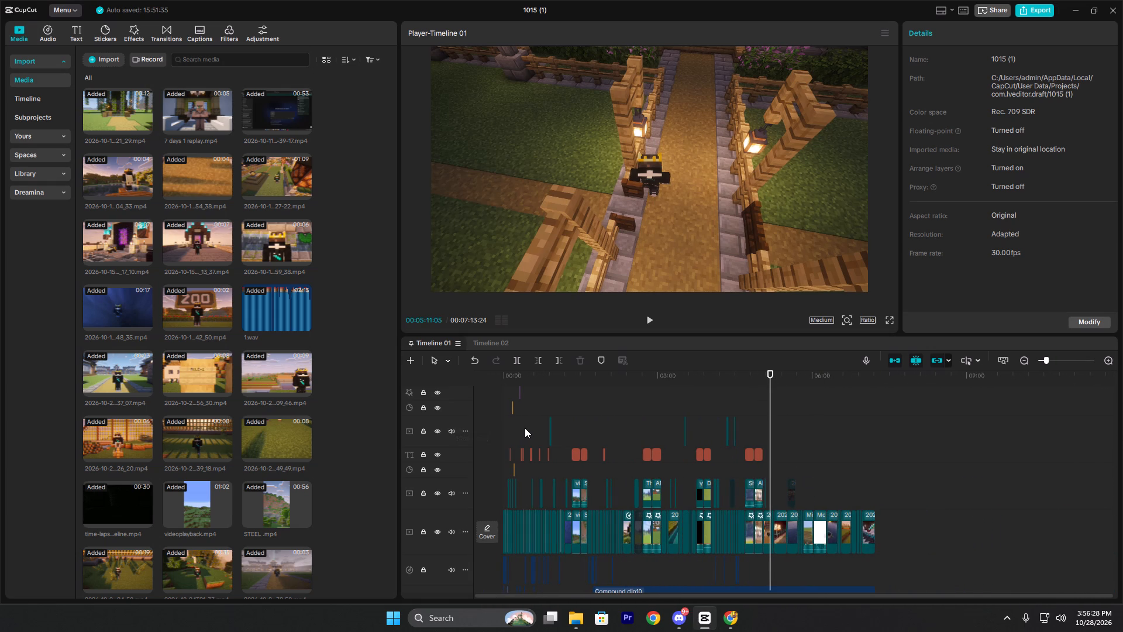
Return the playhead to the start of Timeline 01 and play the opening shots.
click(518, 428)
drag(518, 428, 457, 448)
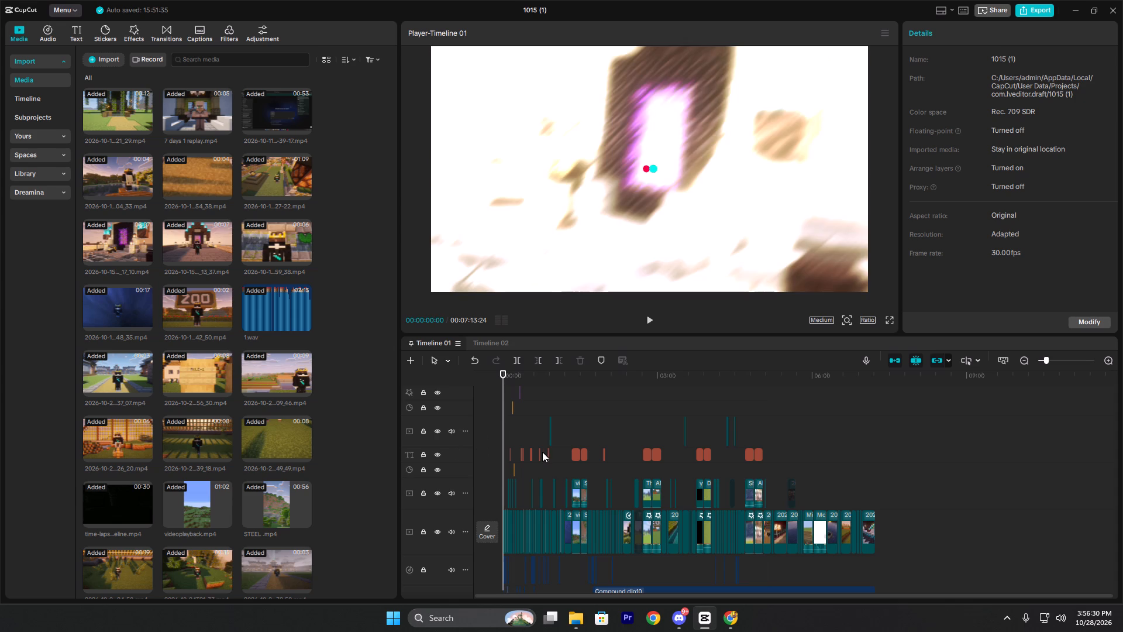
click(656, 320)
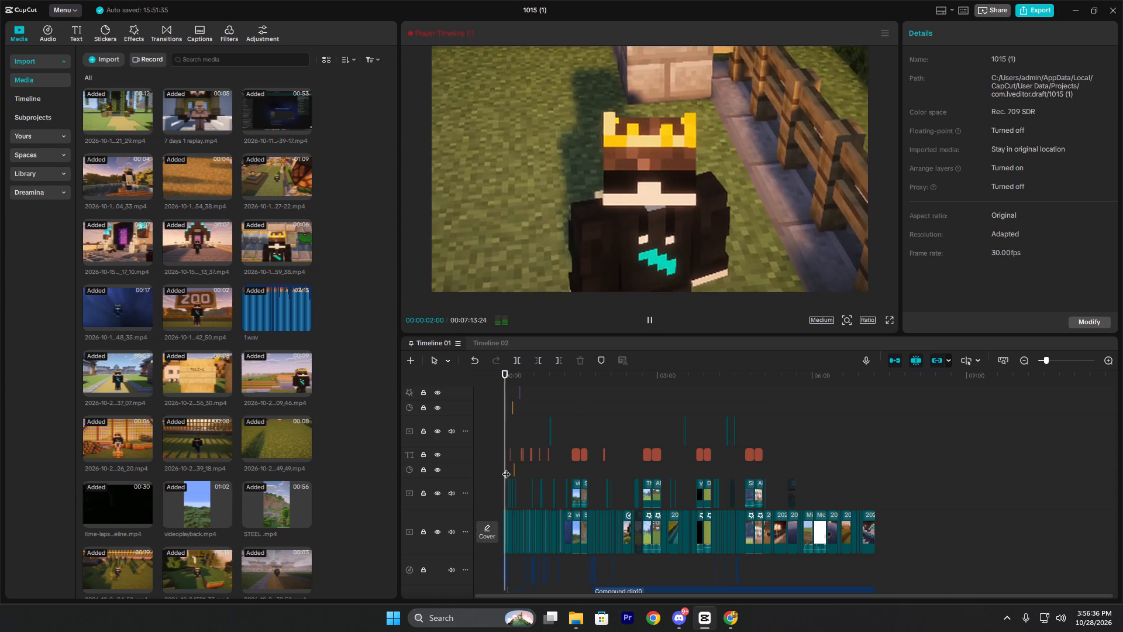
click(512, 441)
key(space)
drag(512, 435, 485, 435)
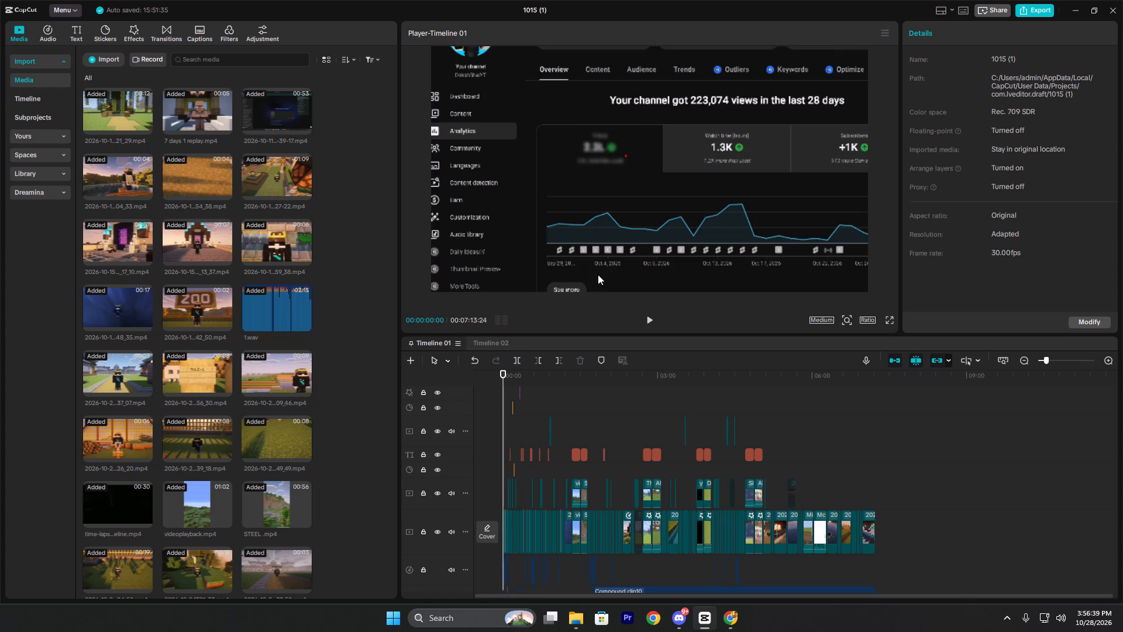
key(space)
key(space)
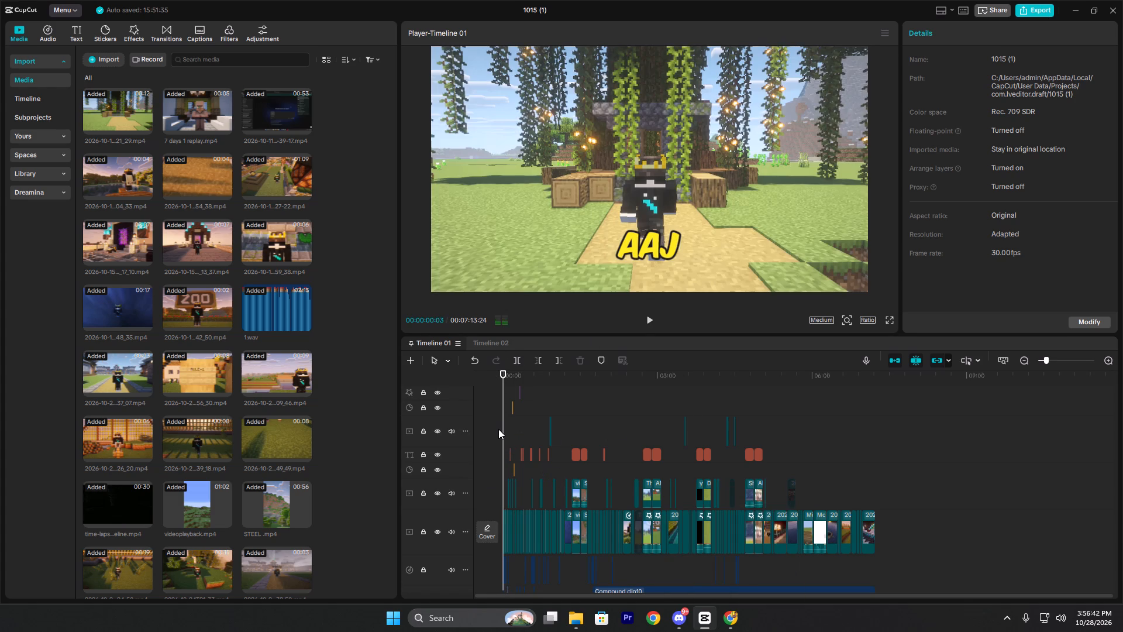
drag(503, 428, 491, 428)
Preview the video's opening in full screen from the beginning, pause at the DAY-3 title and leave full screen.
click(888, 321)
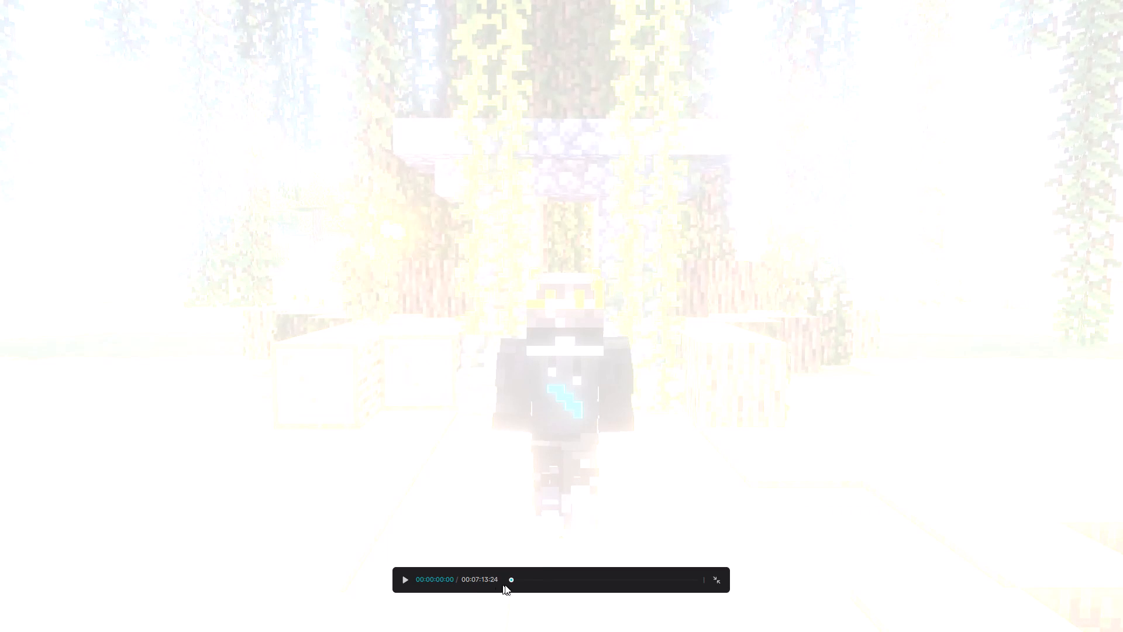
drag(512, 579, 454, 576)
click(401, 578)
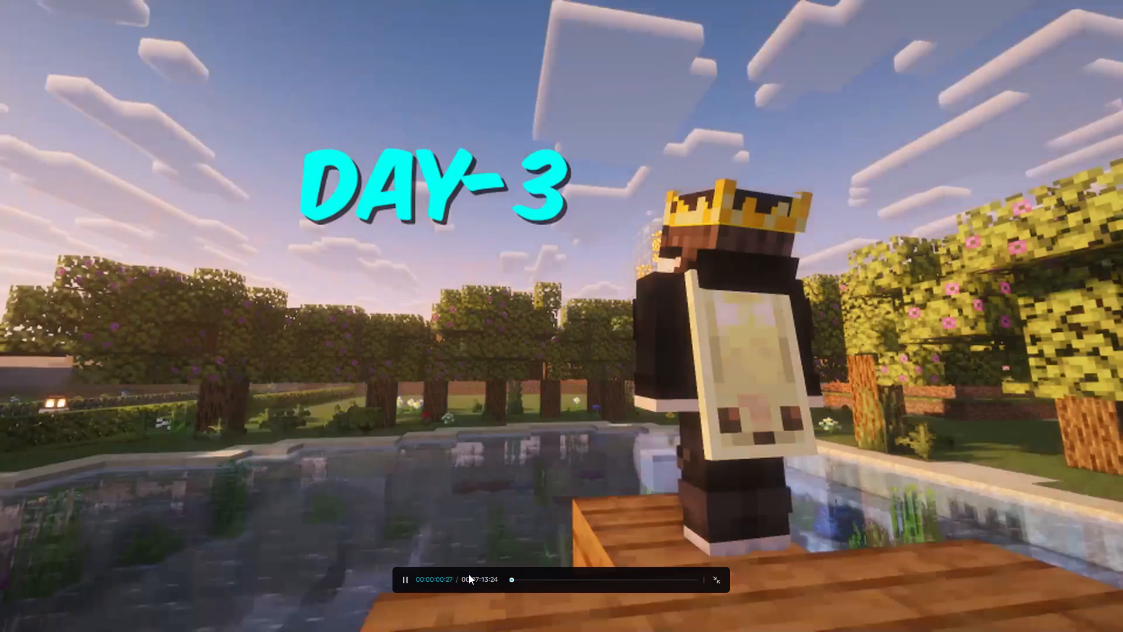
click(402, 578)
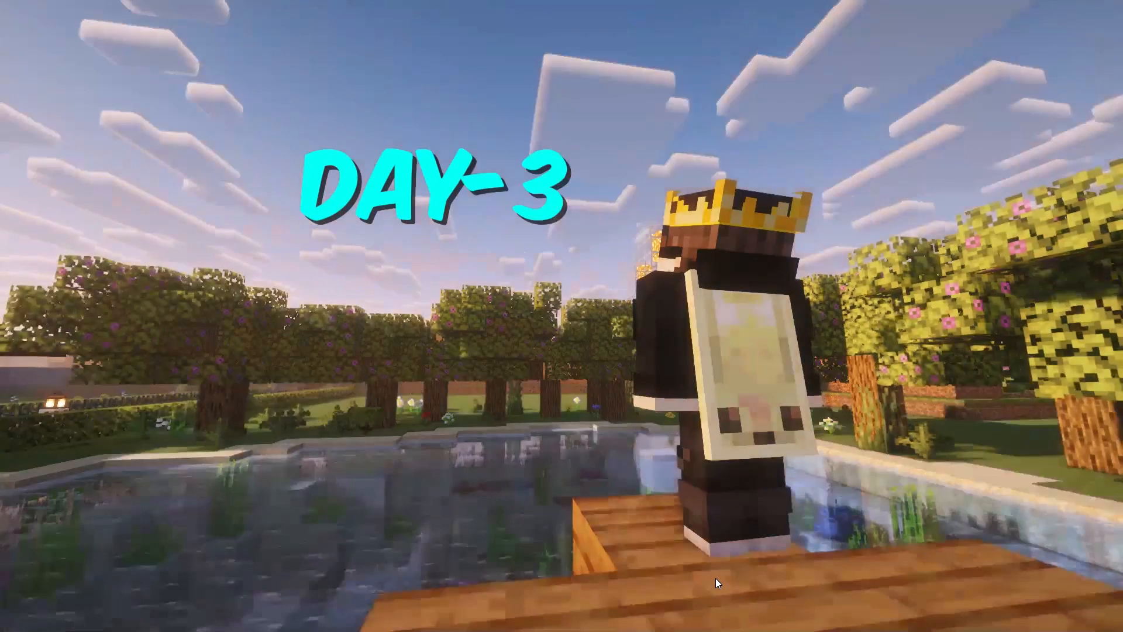
click(709, 562)
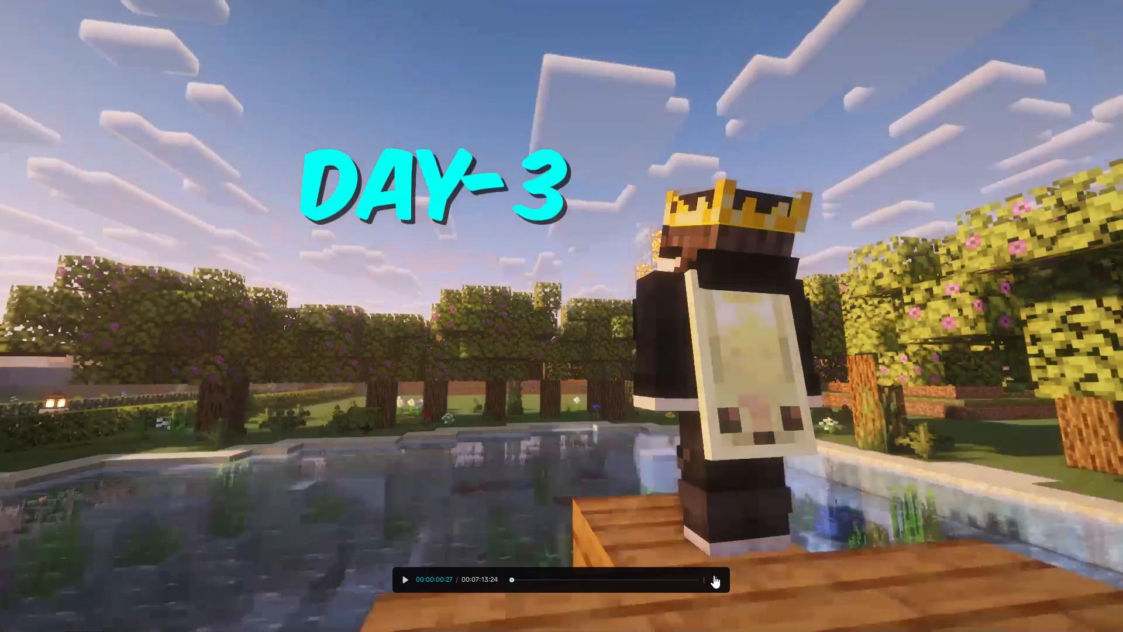
click(714, 575)
Play the intro from the DAY-3 title through the analytics screenshots, stopping at the red question mark shot.
key(space)
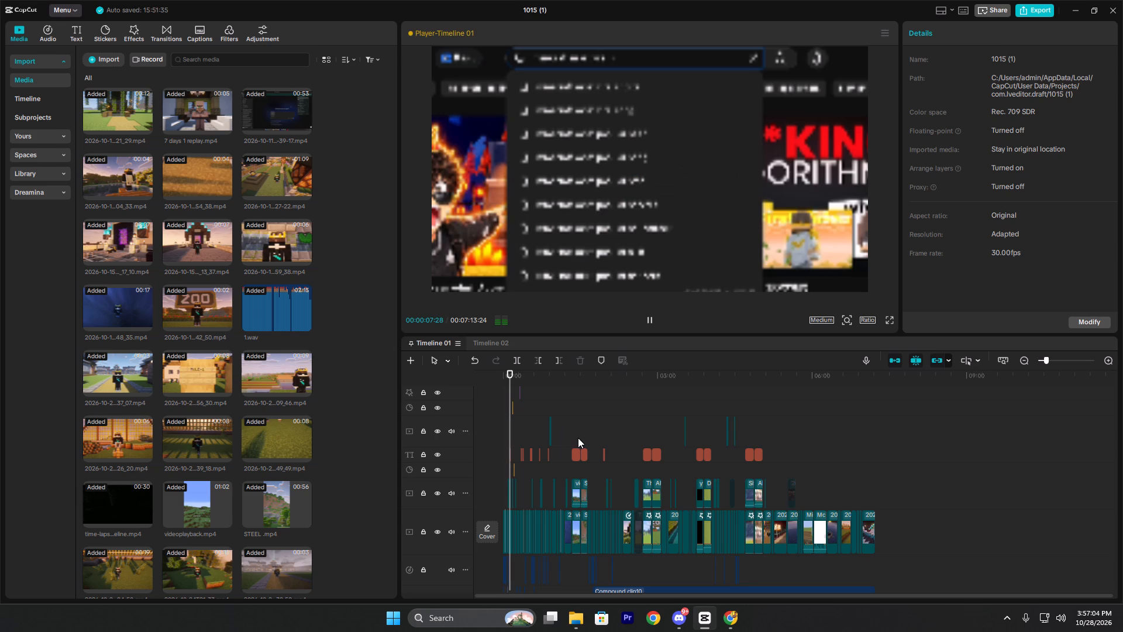
ctrl+scroll(577, 438, up, 7)
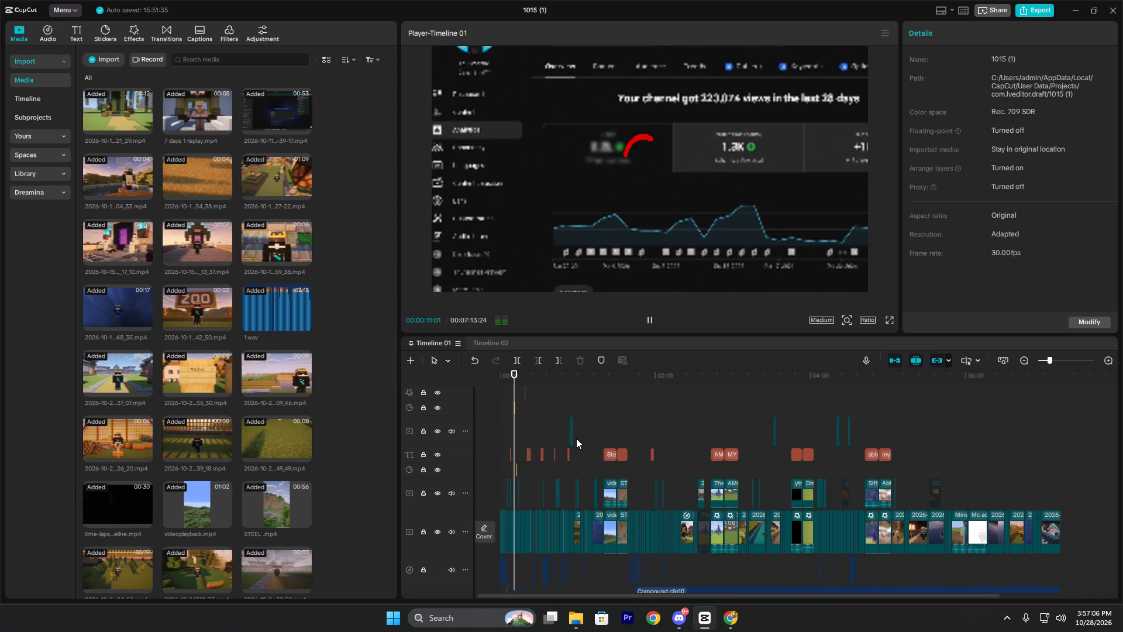
key(space)
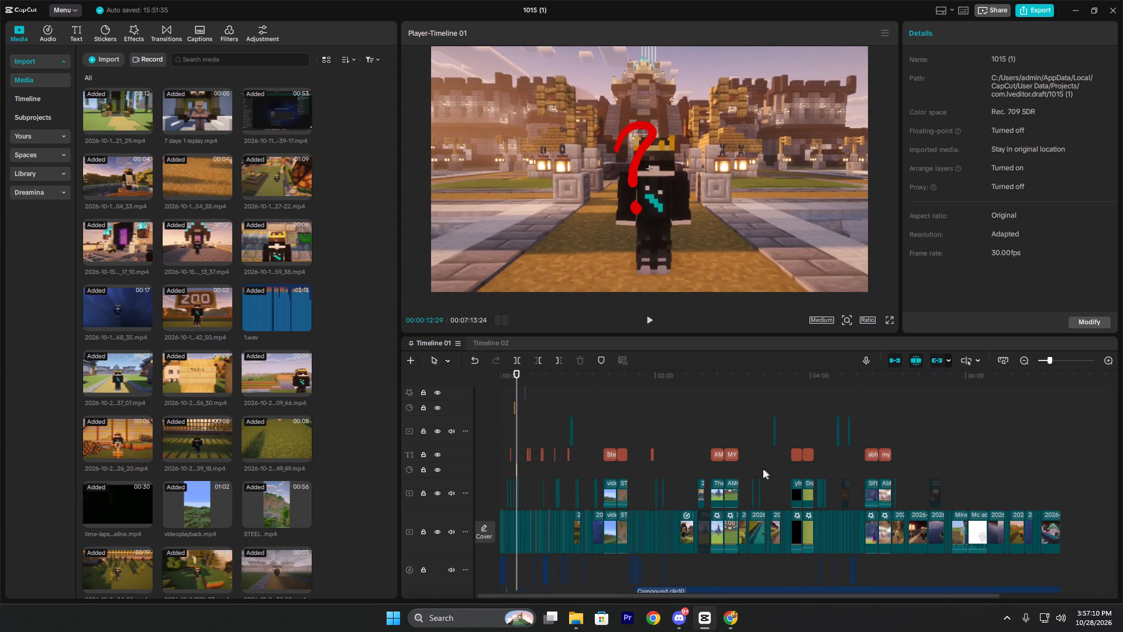
Play the gameplay section from about 00:02:33 and examine the clips around it, just before the AMOR PLAYZ title.
click(701, 460)
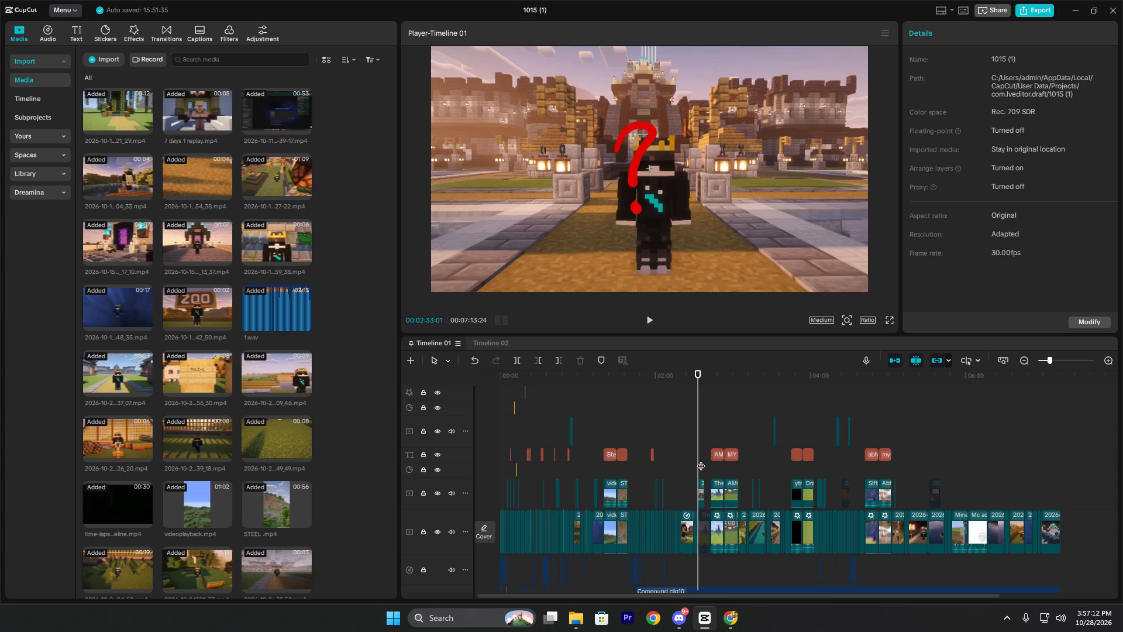
ctrl+scroll(699, 462, up, 9)
ctrl+scroll(726, 530, up, 10)
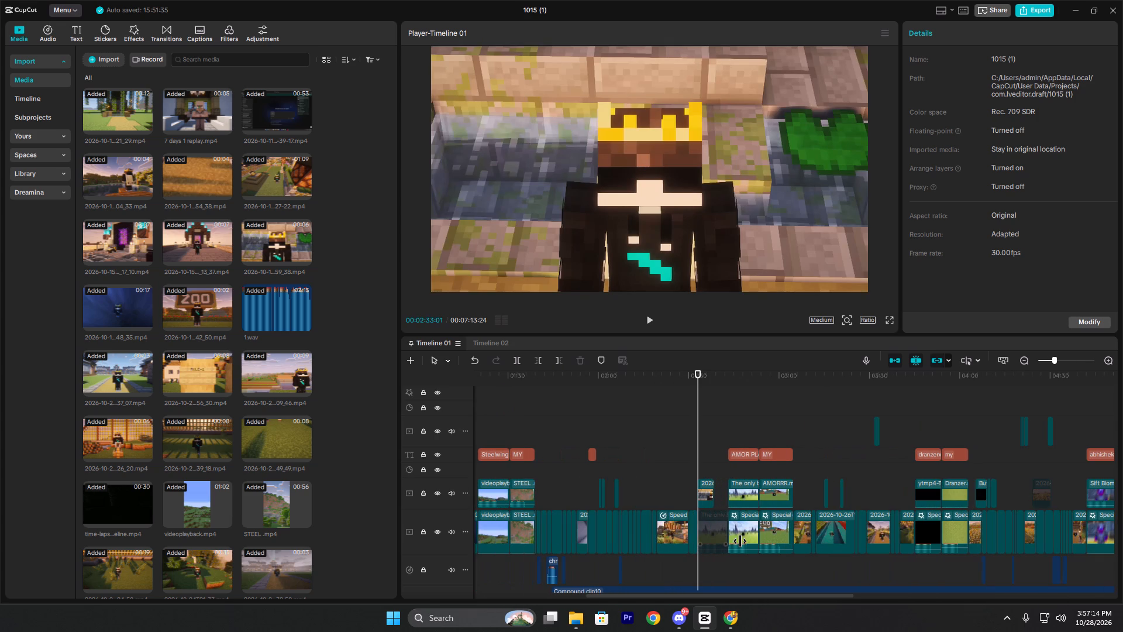
ctrl+scroll(740, 541, up, 5)
click(701, 441)
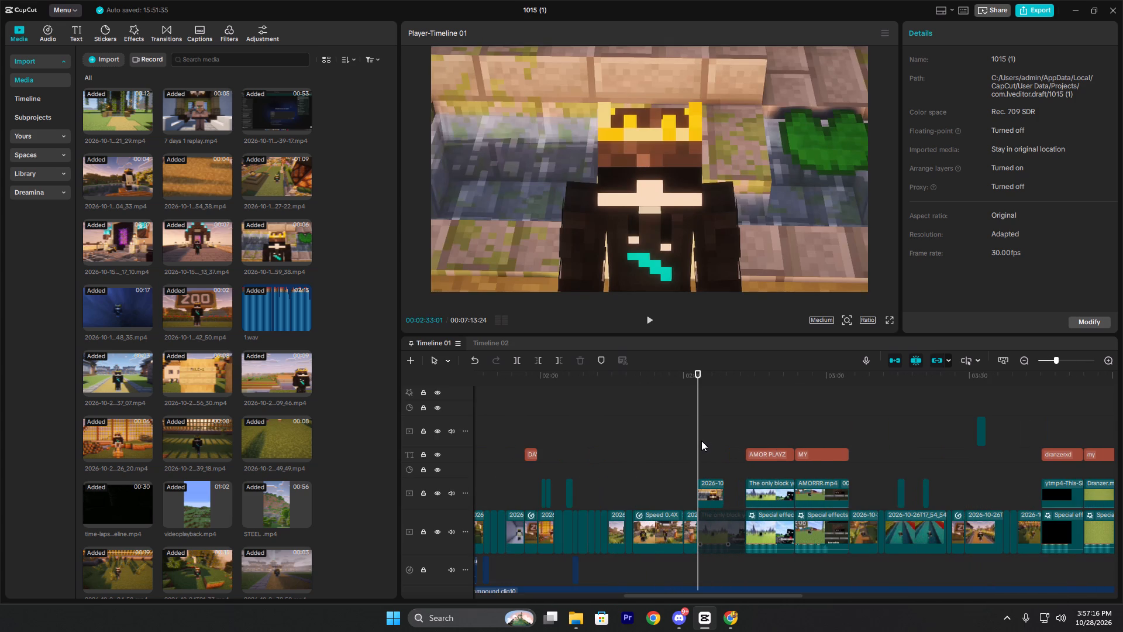
key(space)
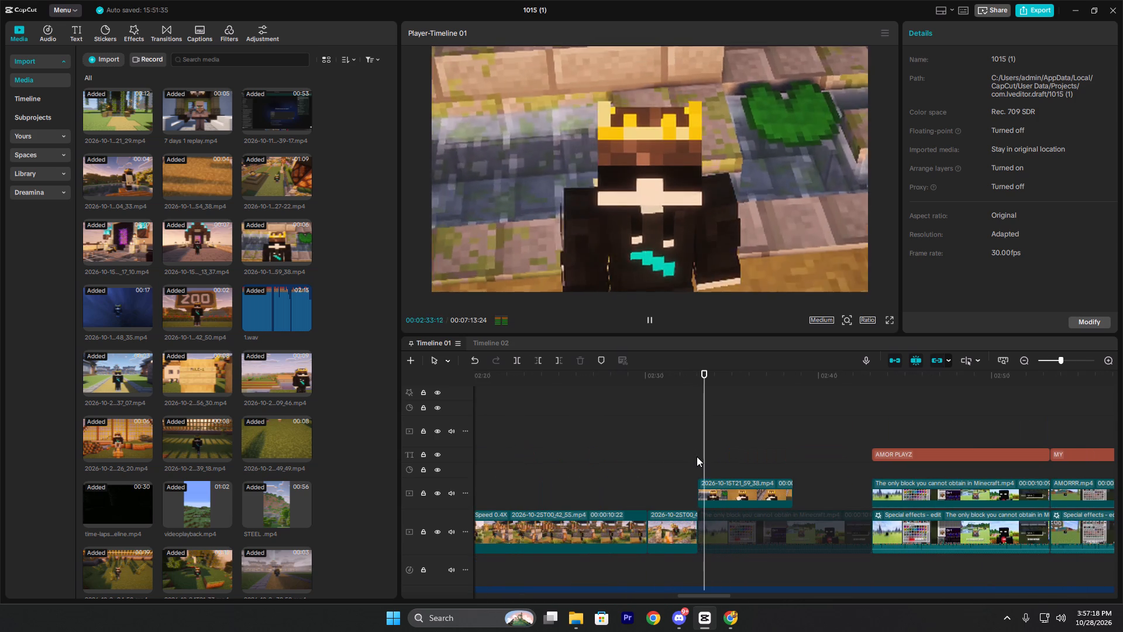
key(space)
ctrl+scroll(771, 492, down, 13)
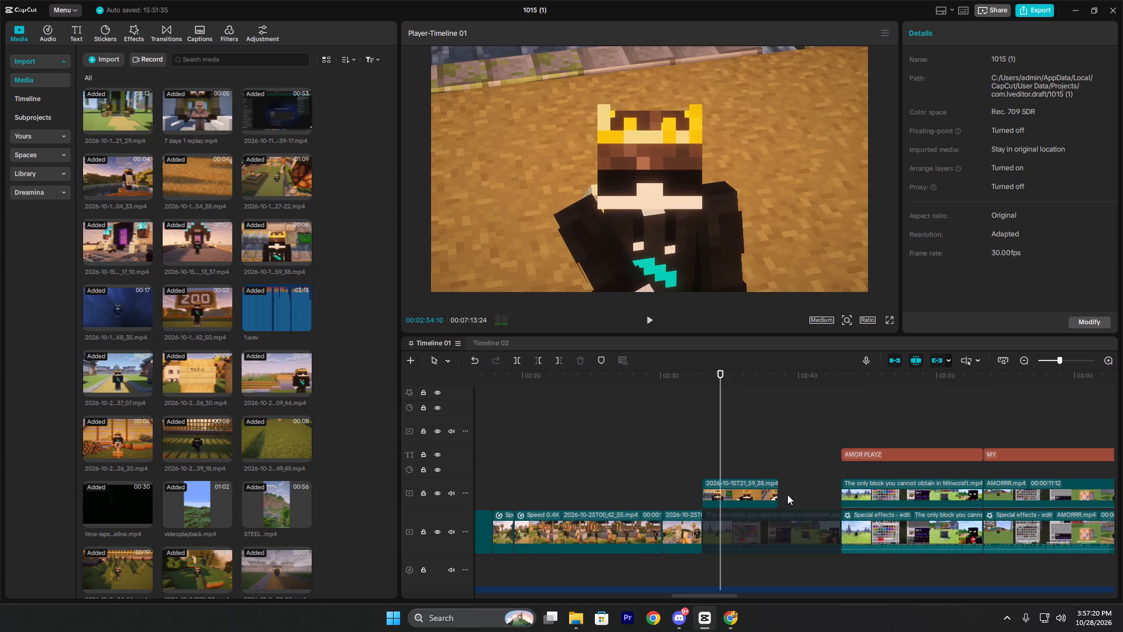
ctrl+scroll(787, 494, down, 1)
ctrl+scroll(944, 477, down, 10)
ctrl+scroll(887, 504, down, 5)
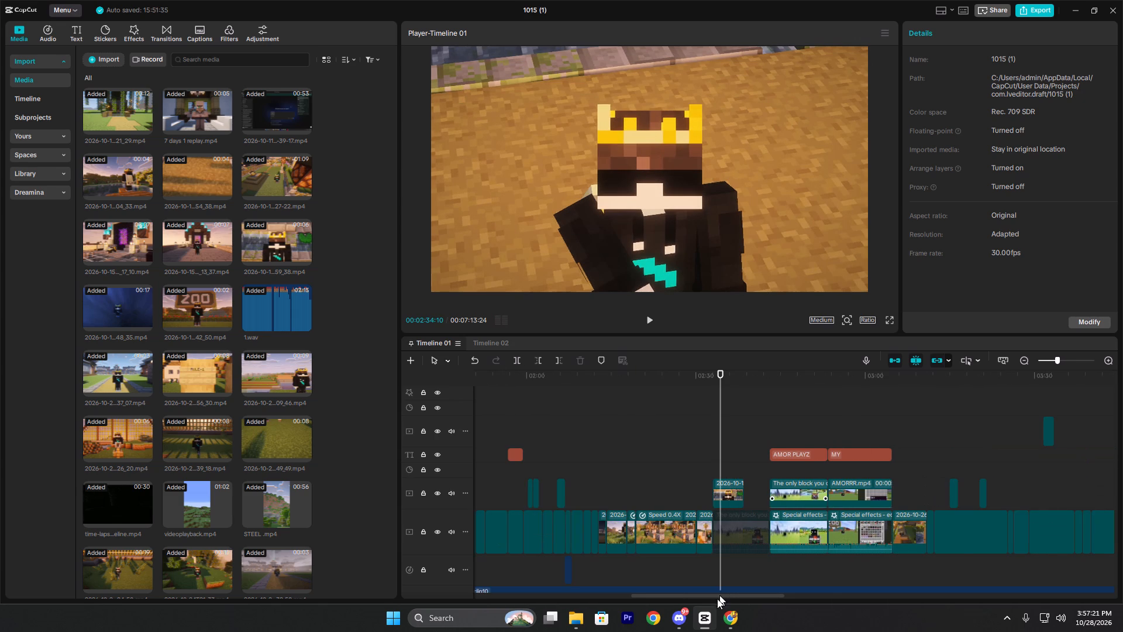
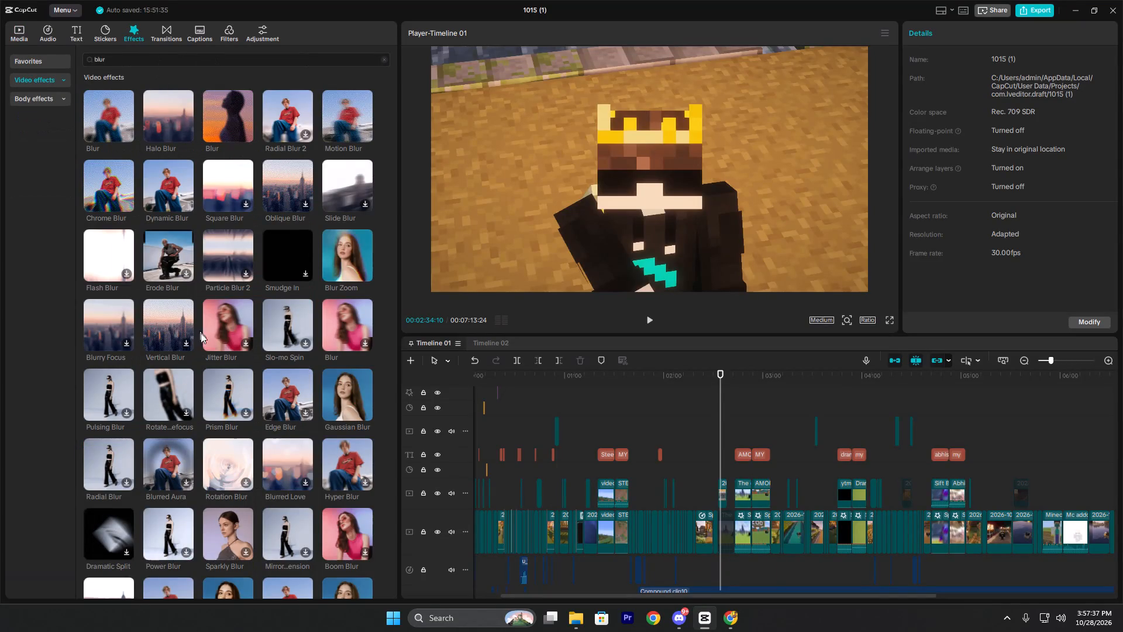
Look through the blur video effects and return to the project's imported media.
scroll(208, 345, down, 5)
scroll(283, 342, down, 4)
scroll(305, 342, up, 8)
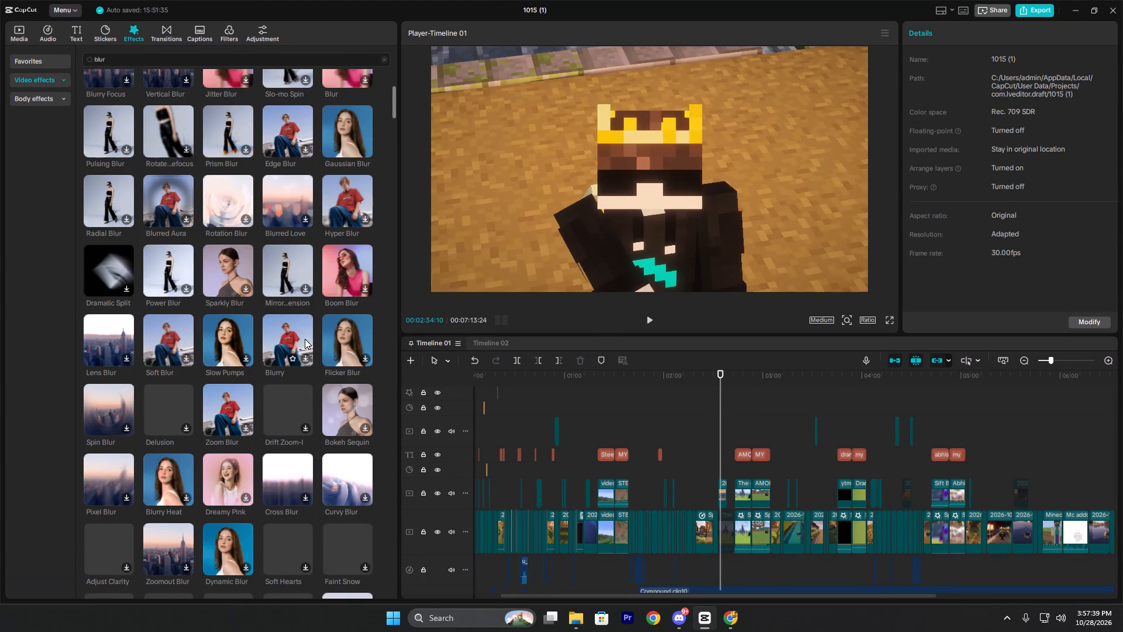
scroll(305, 339, up, 5)
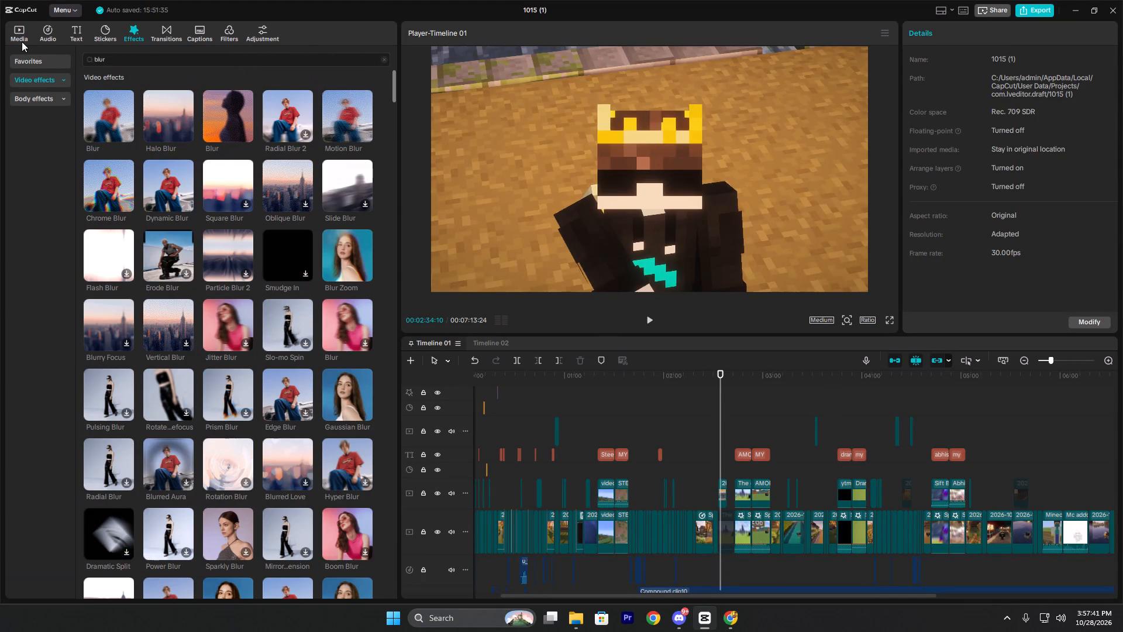
click(19, 41)
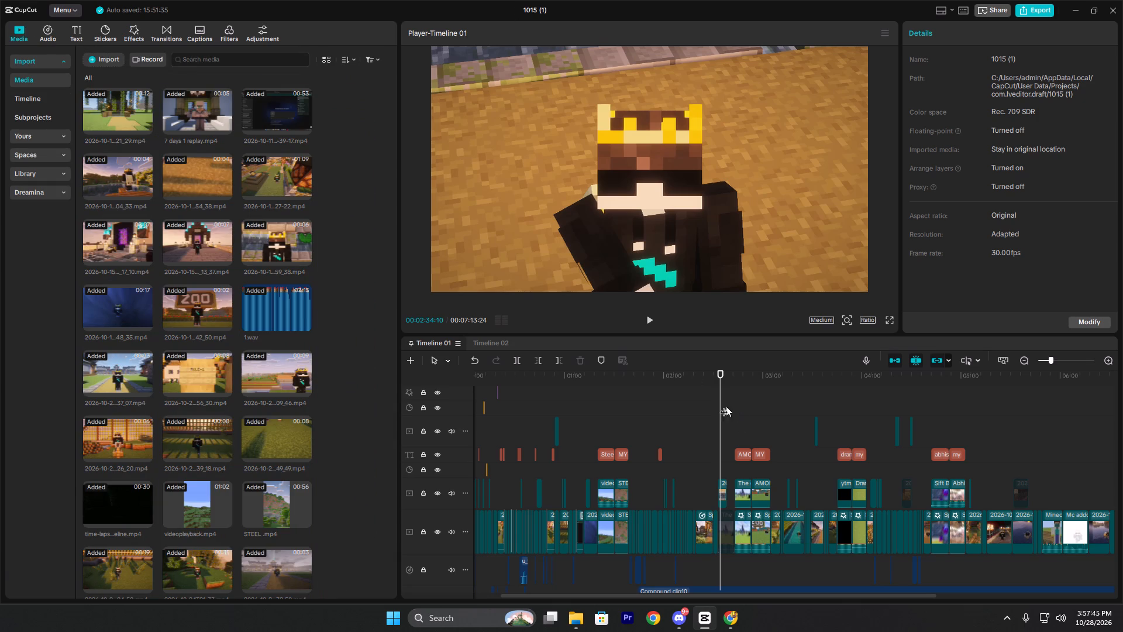
Scrub between about 00:02:33 and 00:02:43 and inspect the short overlay clip at 00:02:33.
click(714, 404)
drag(714, 404, 724, 404)
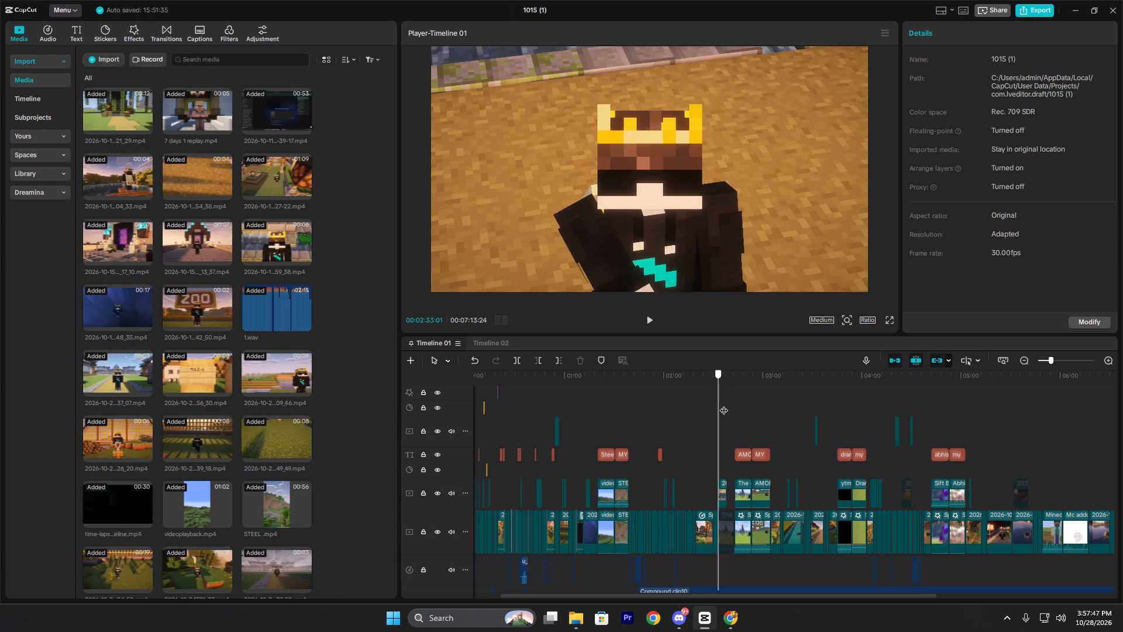
drag(724, 404, 736, 421)
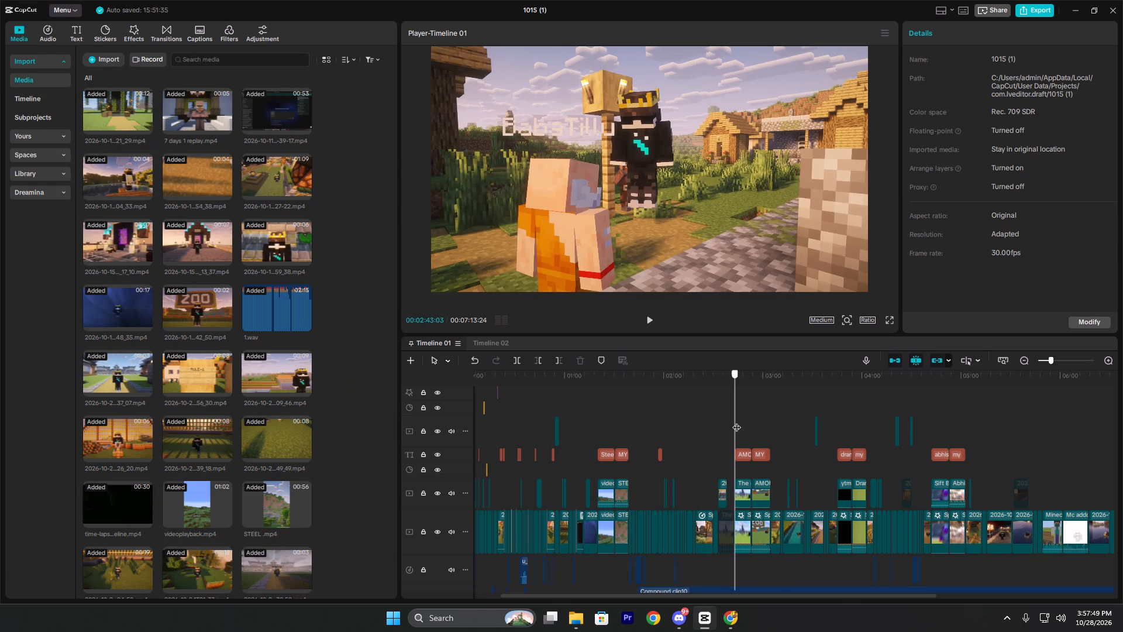
drag(736, 421, 721, 429)
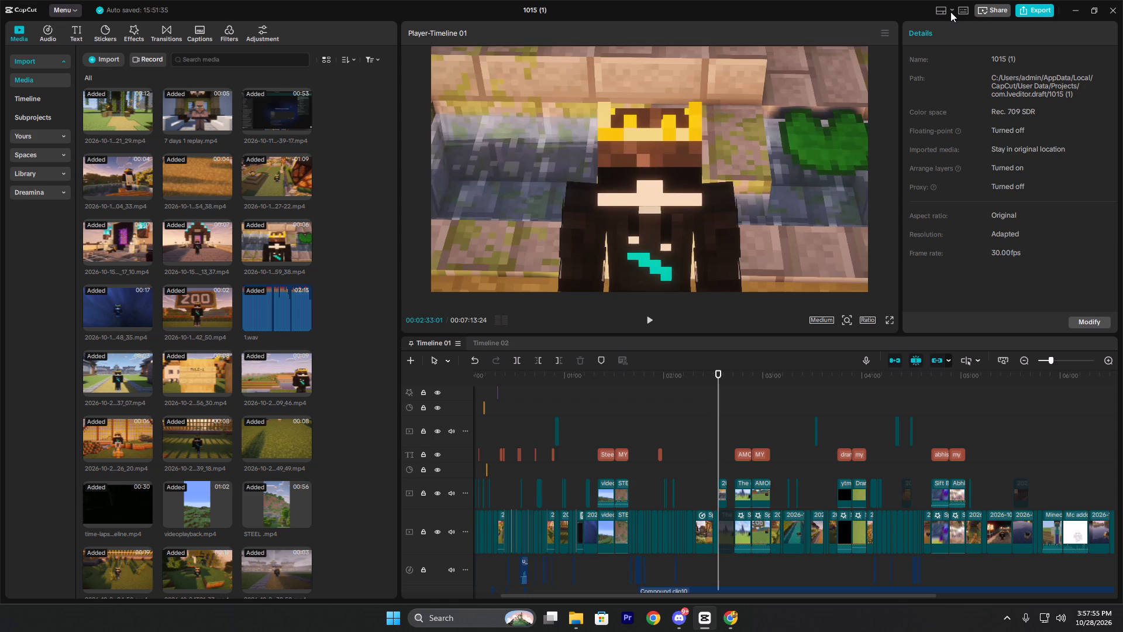
click(723, 488)
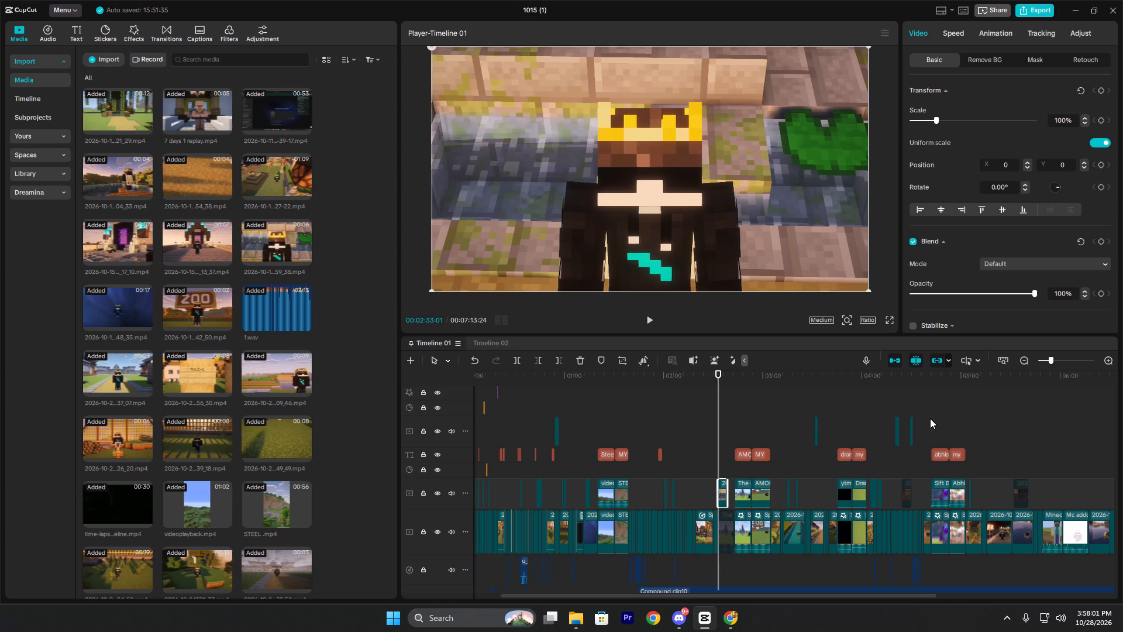
Scrub across Timeline 01 between about 00:01:56 and 00:05:31, briefly playing the short-video section near 00:04:59.
click(891, 399)
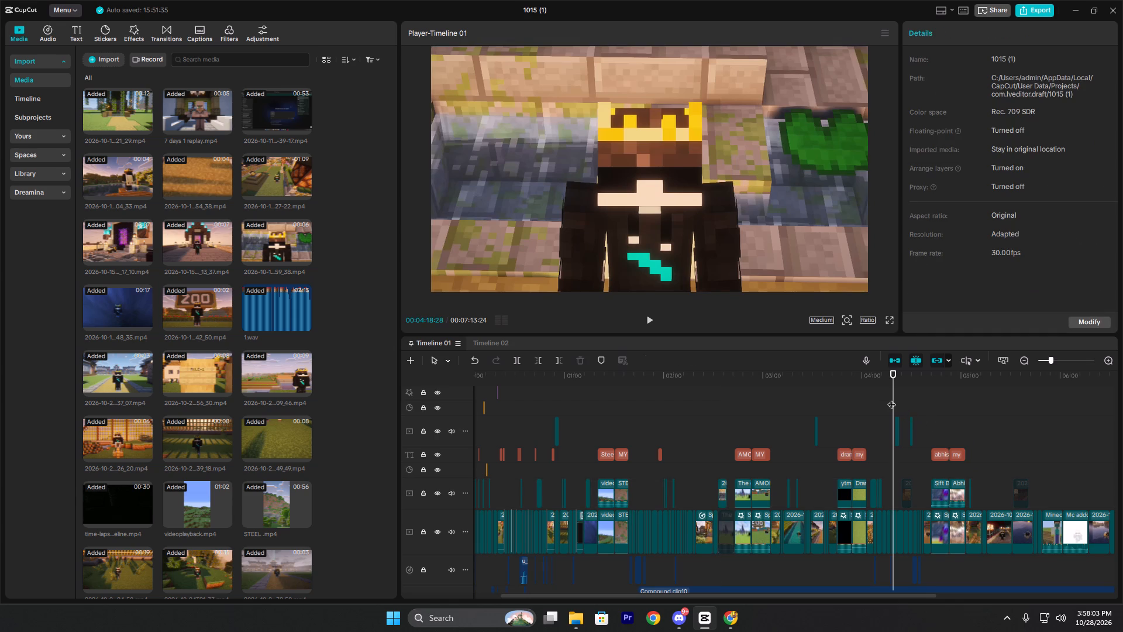
drag(891, 399, 592, 403)
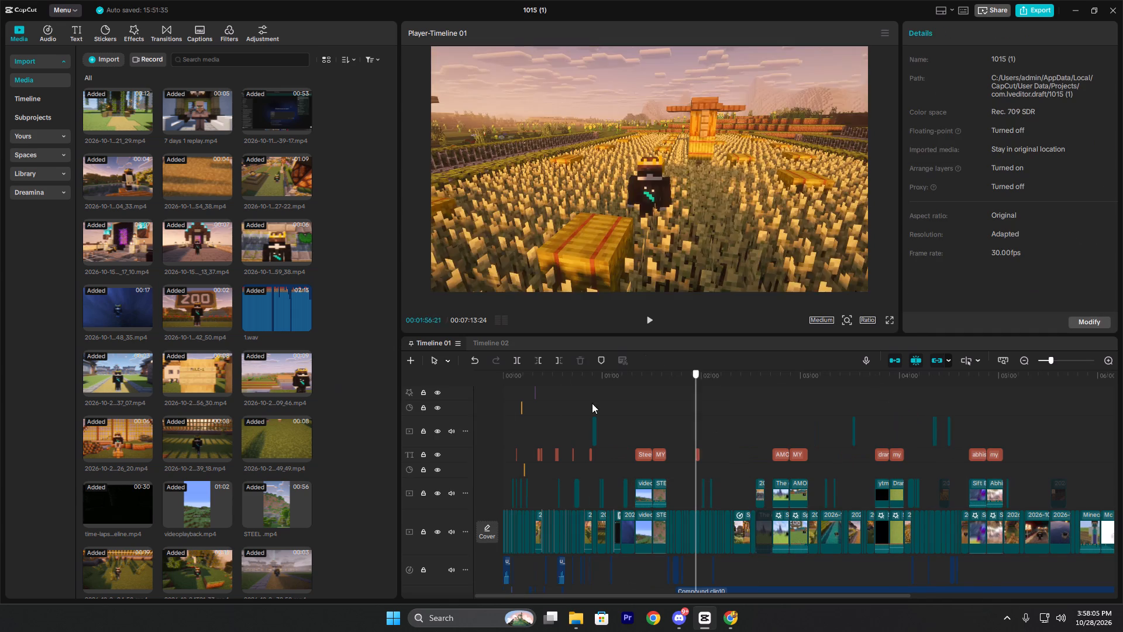
drag(592, 403, 636, 424)
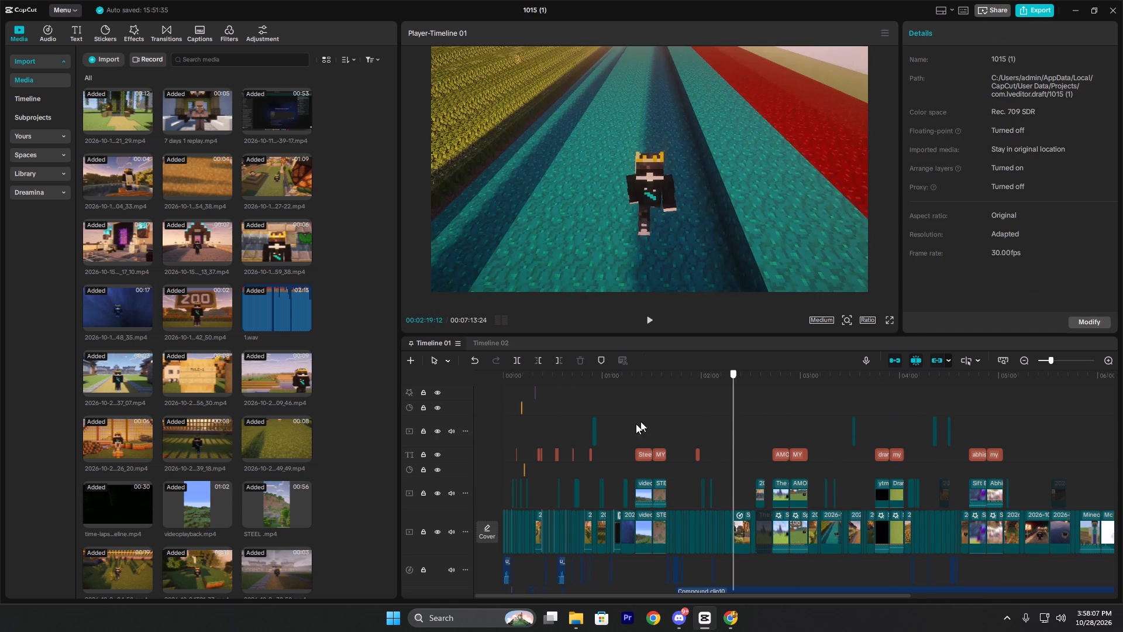
drag(636, 424, 1103, 404)
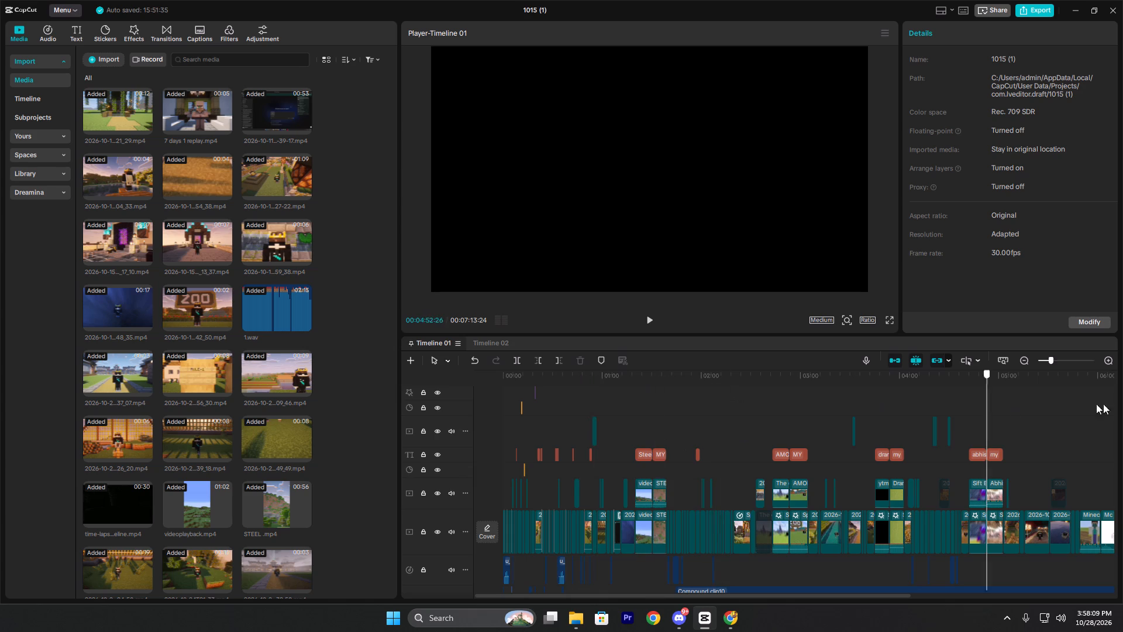
drag(1103, 404, 897, 425)
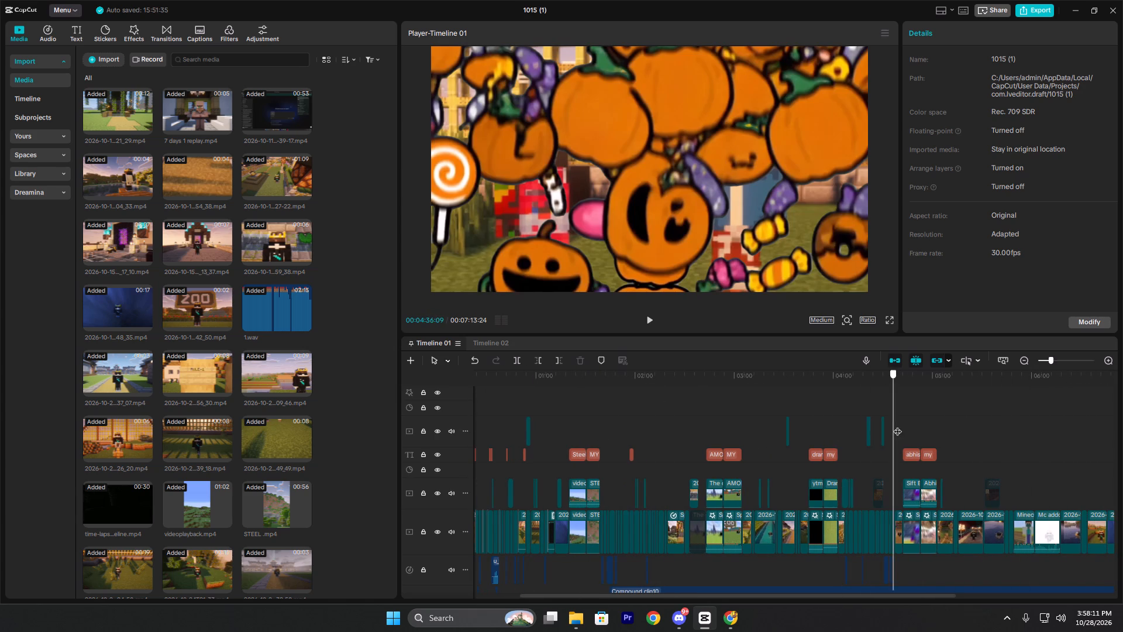
drag(897, 425, 903, 424)
click(904, 424)
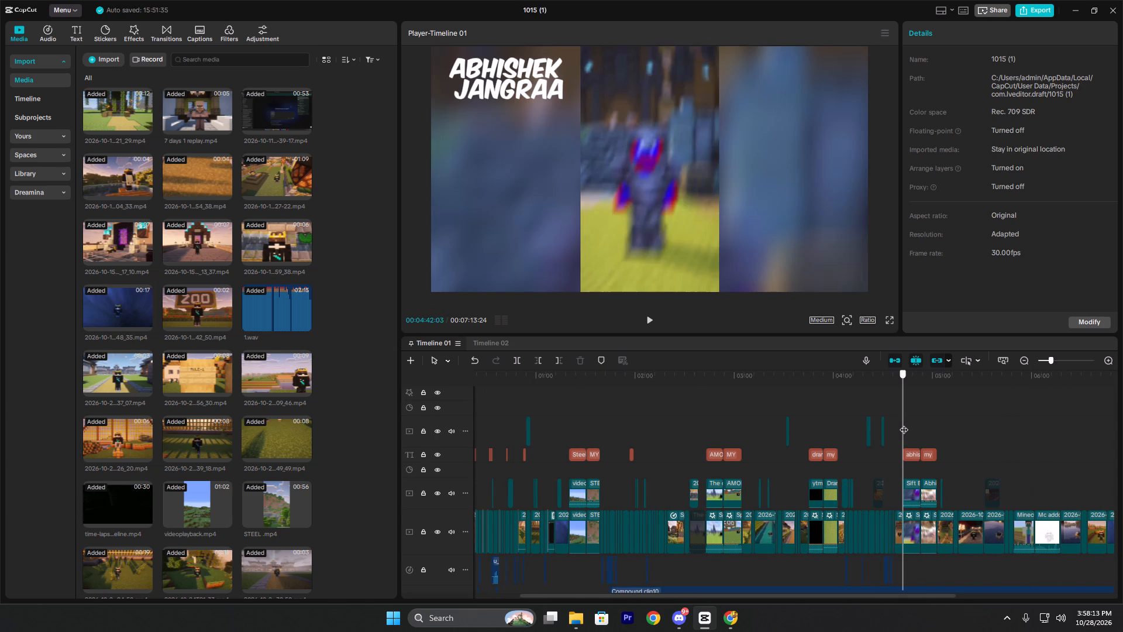
click(932, 418)
drag(932, 418, 931, 426)
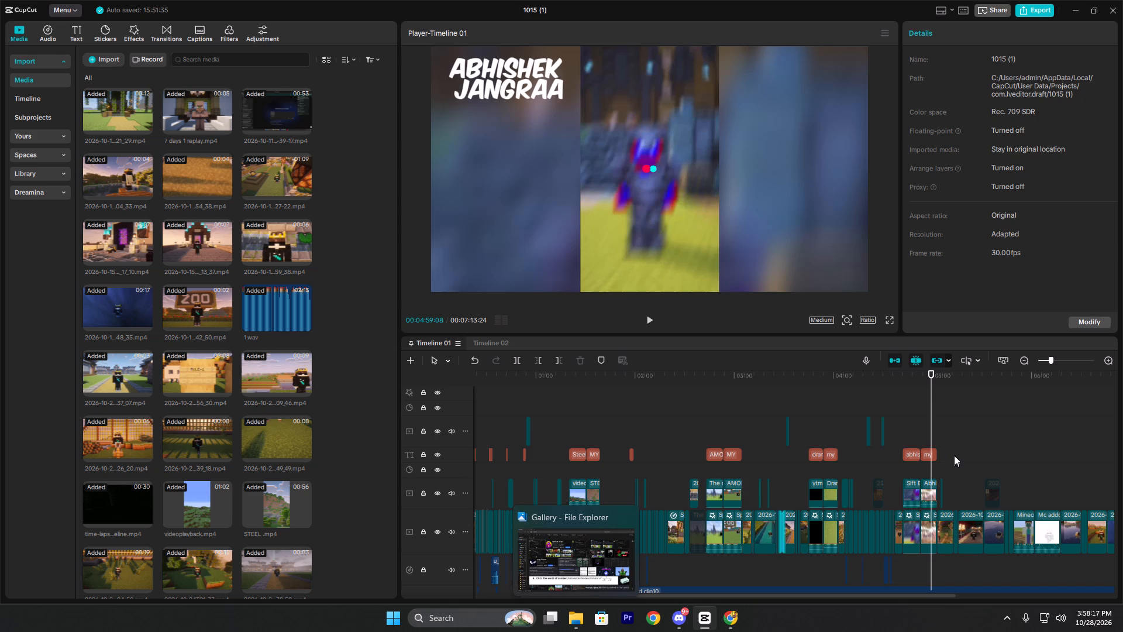
key(space)
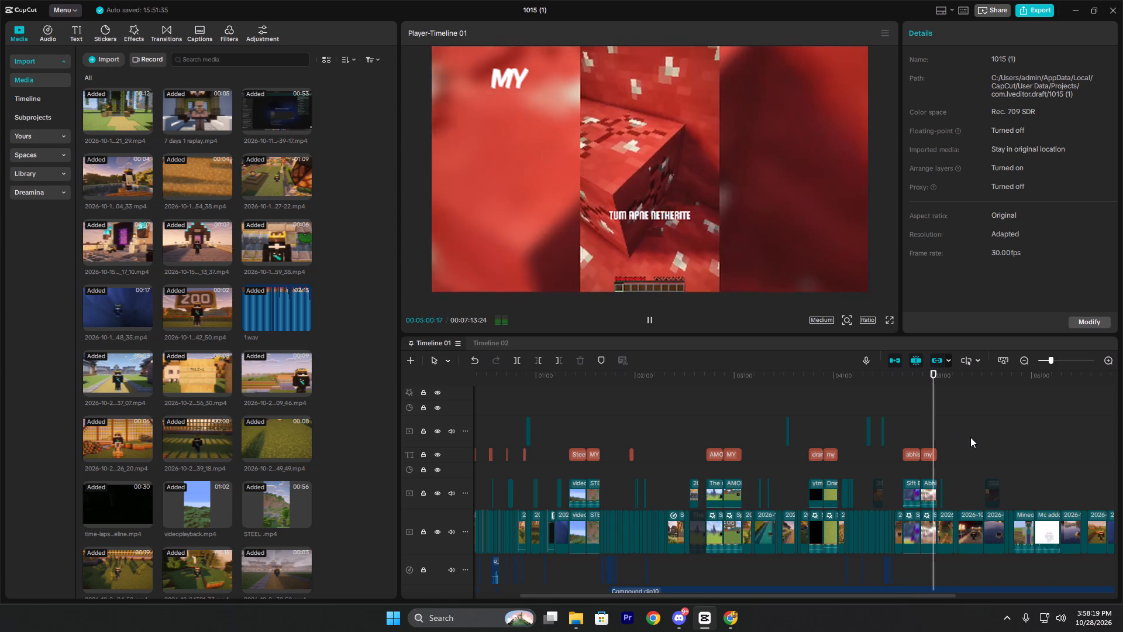
click(975, 438)
drag(975, 438, 982, 438)
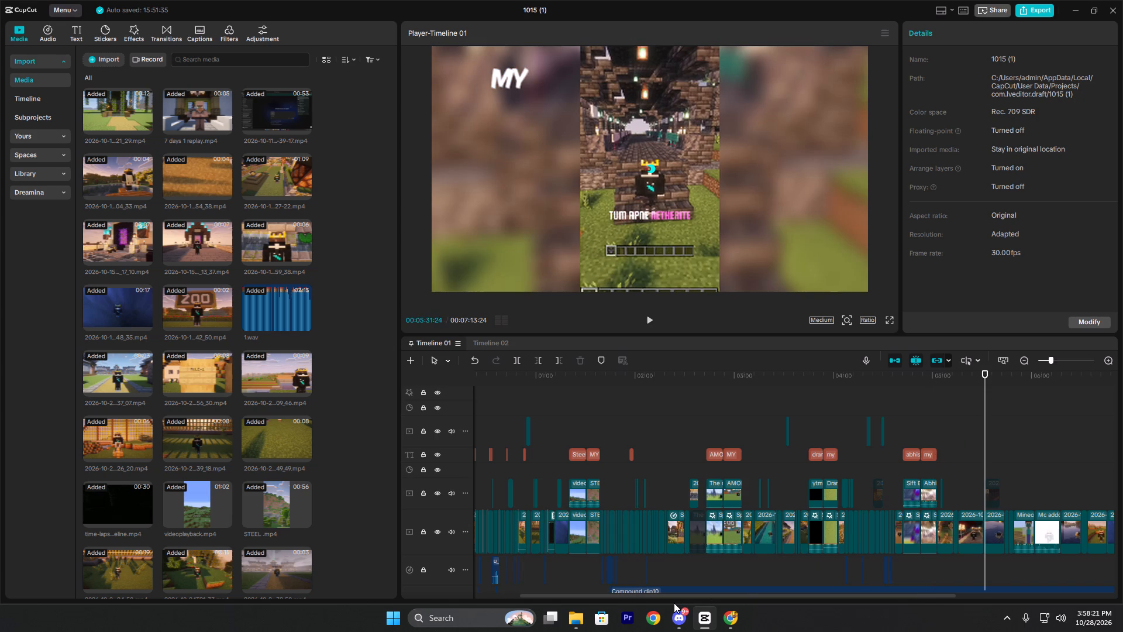
Switch to File Explorer, view the drives under This PC, and return to CapCut.
click(578, 615)
click(61, 406)
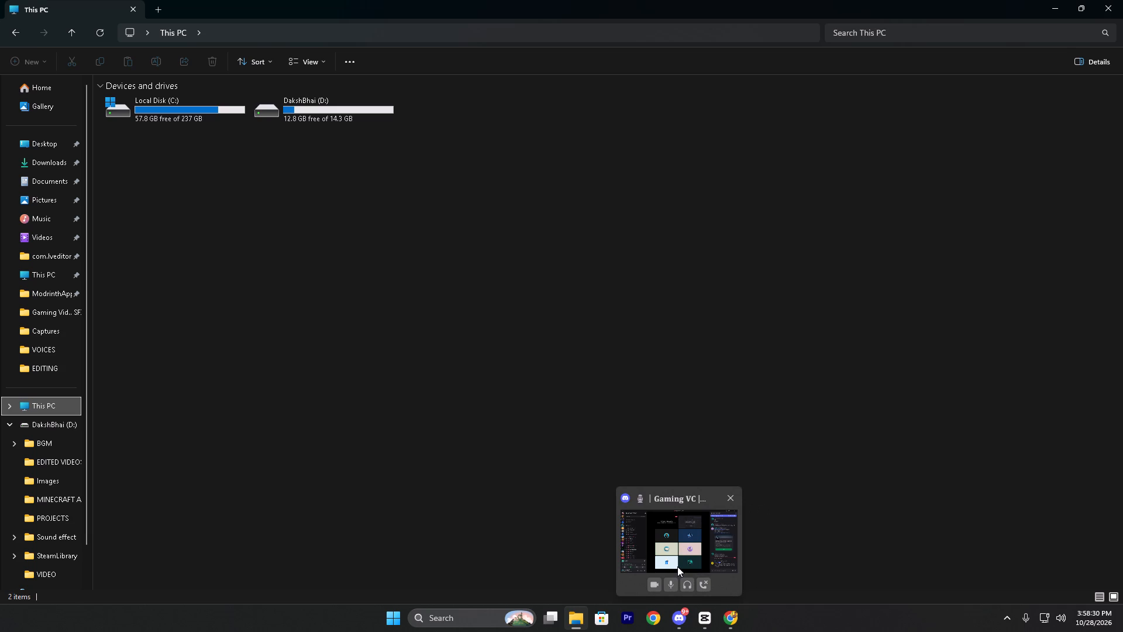
click(712, 618)
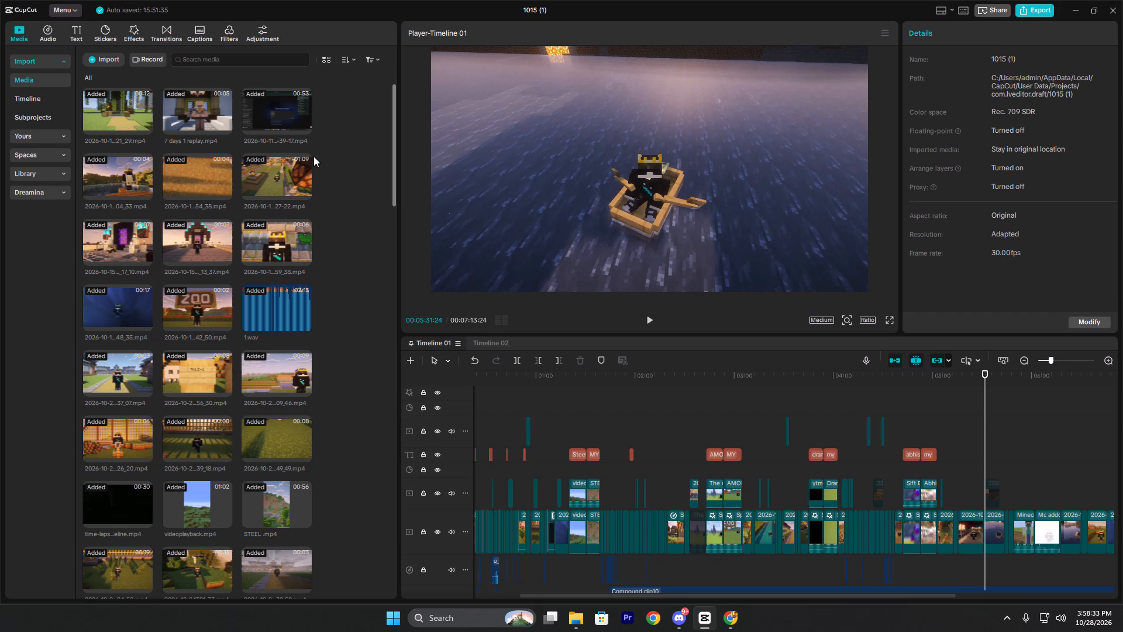
Play the short-video section from about 00:04:52 and the analytics screenshot after it, pausing at about 00:05:06 with the timeline magnified there.
click(921, 423)
key(space)
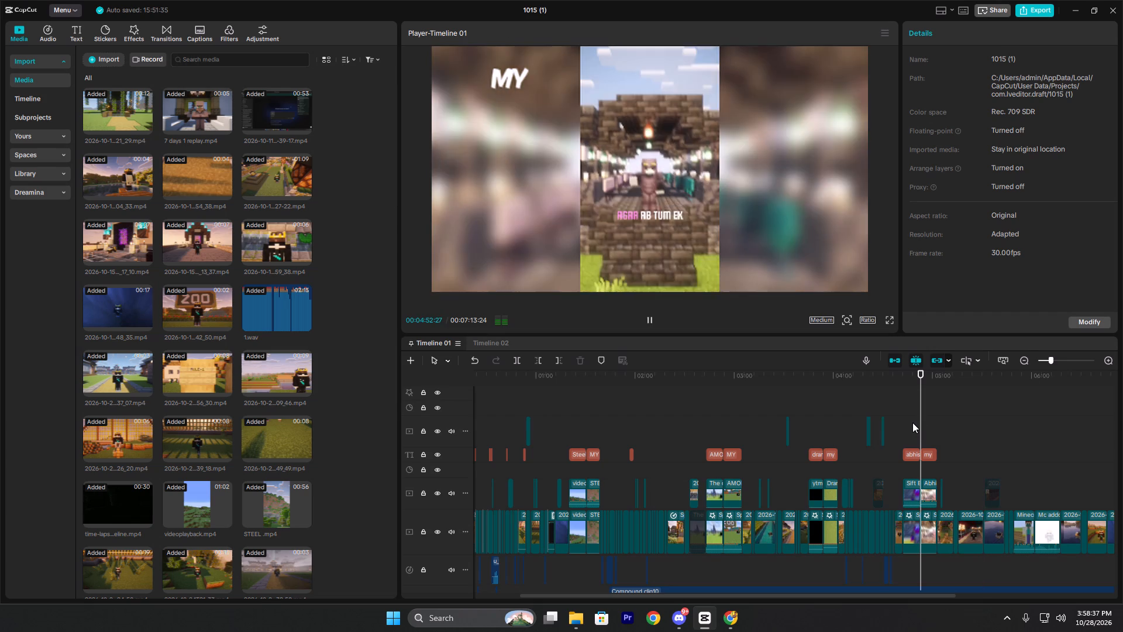
key(space)
scroll(935, 435, up, 11)
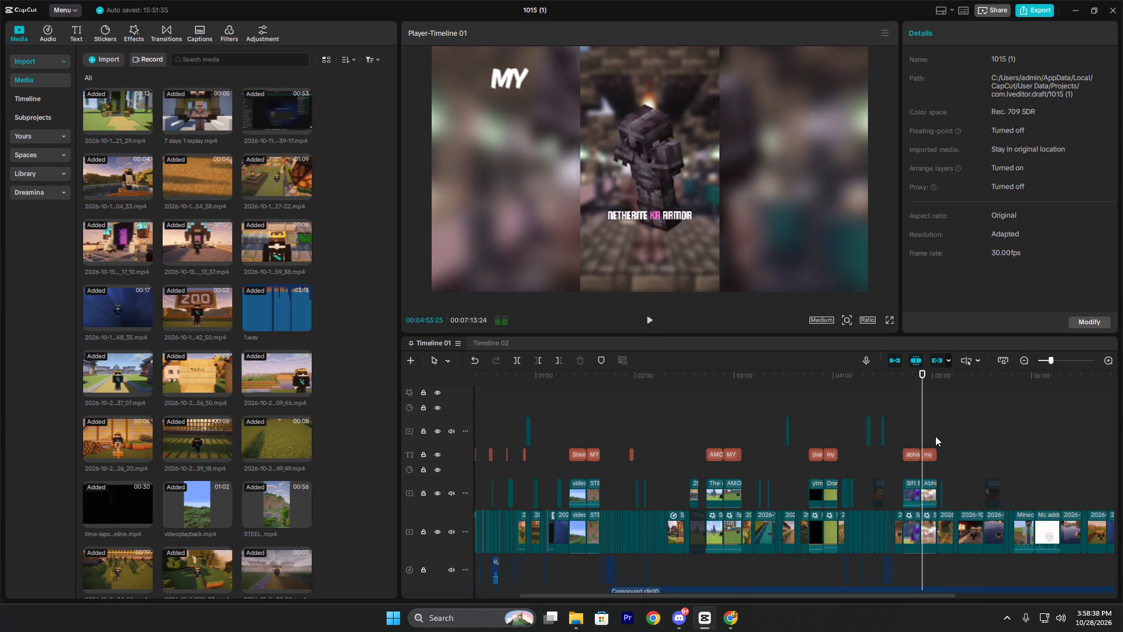
click(964, 458)
key(space)
scroll(964, 458, up, 4)
ctrl+scroll(987, 487, up, 4)
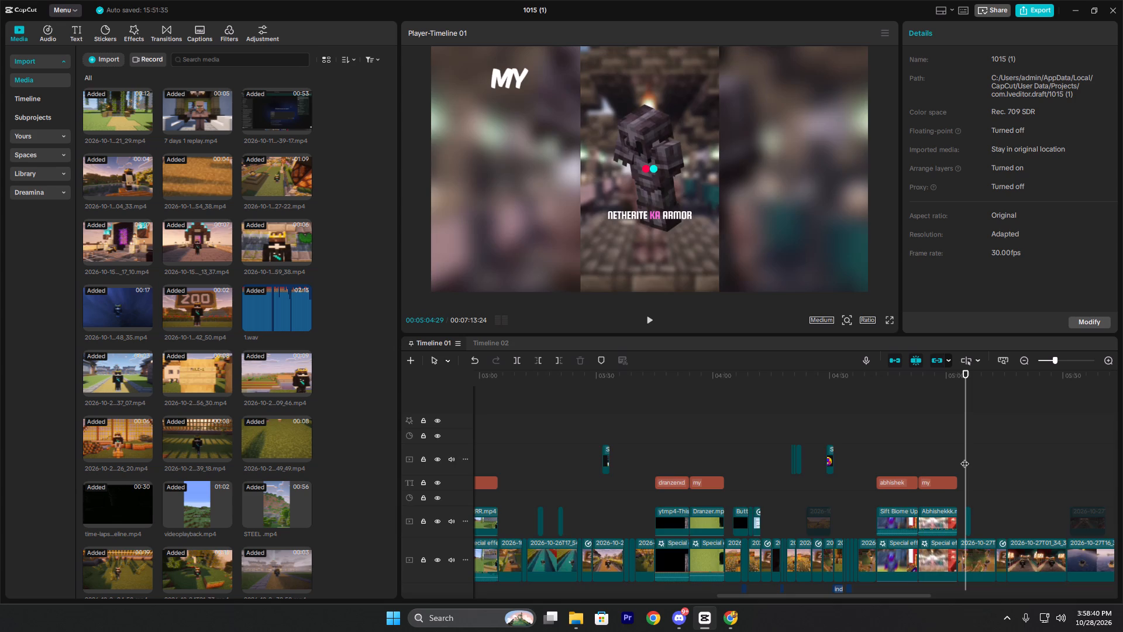
key(space)
click(966, 483)
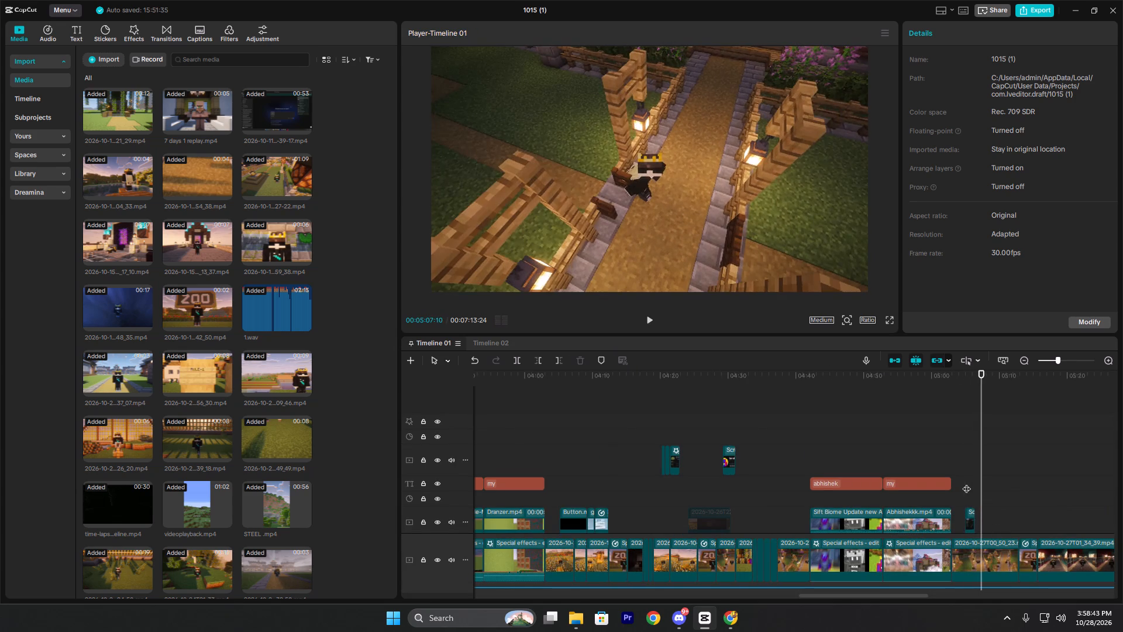
key(space)
key(space)
key(space)
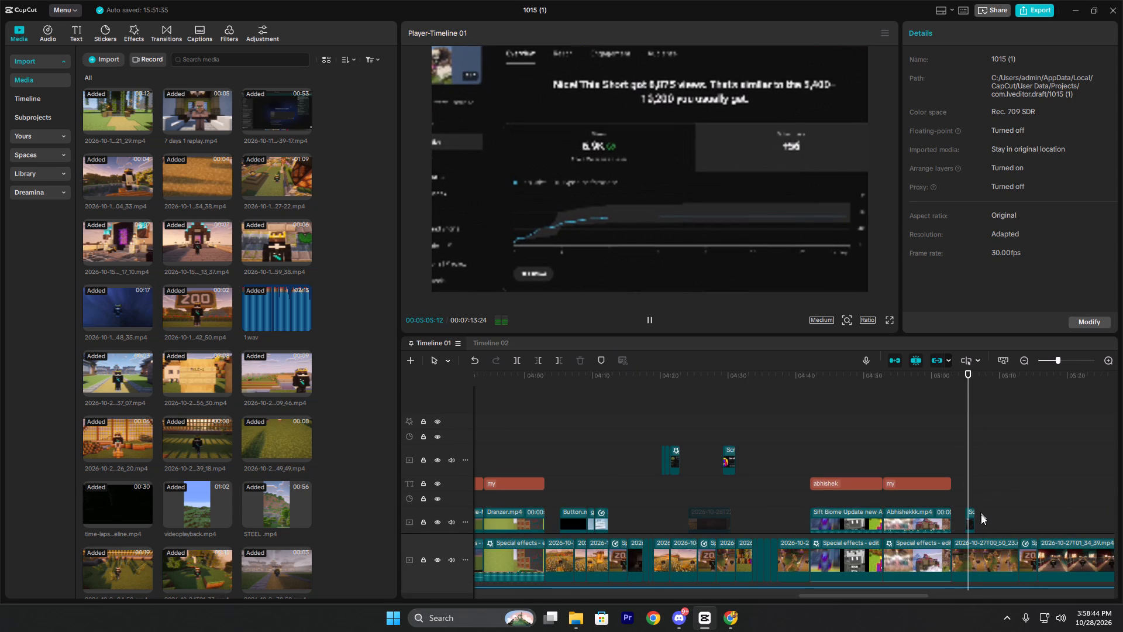
key(space)
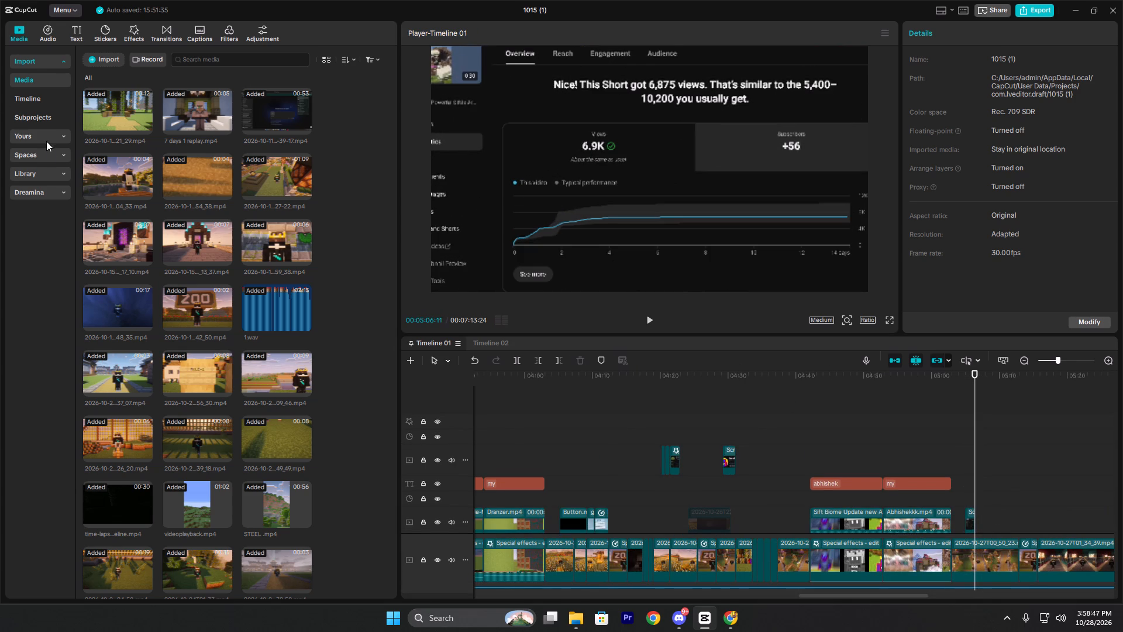
Show the saved presets in the media library under Yours.
click(34, 135)
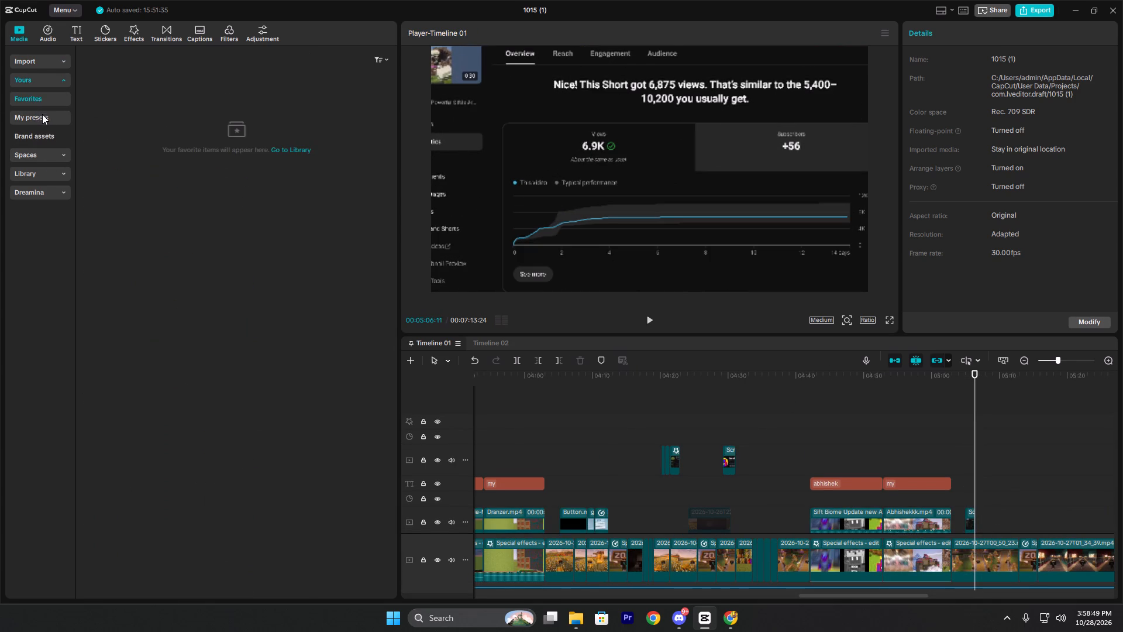
click(43, 119)
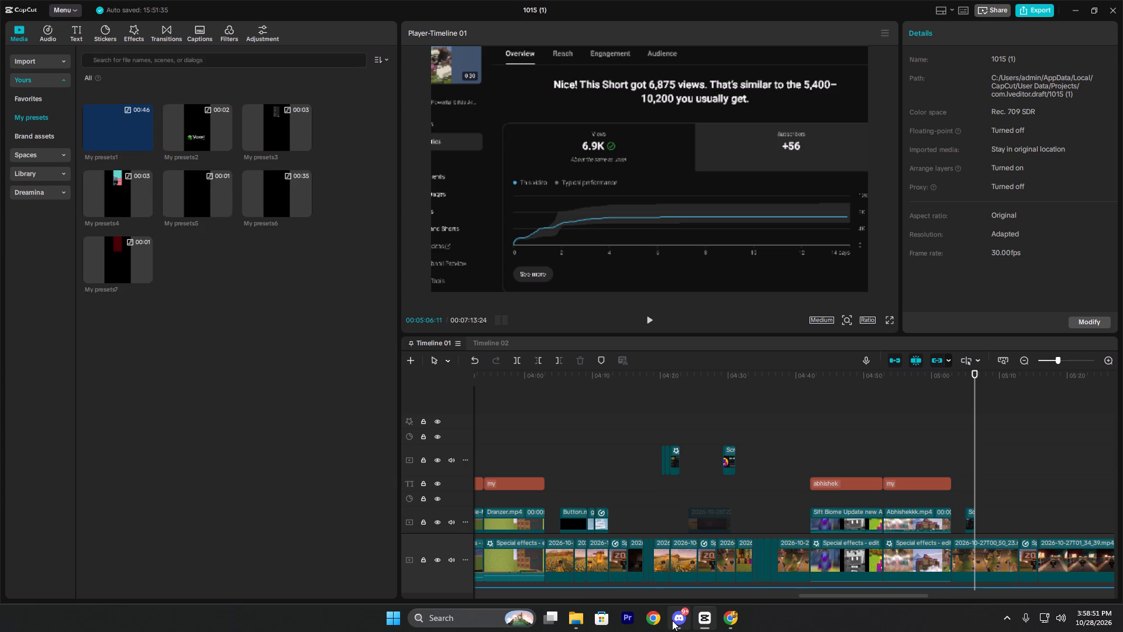
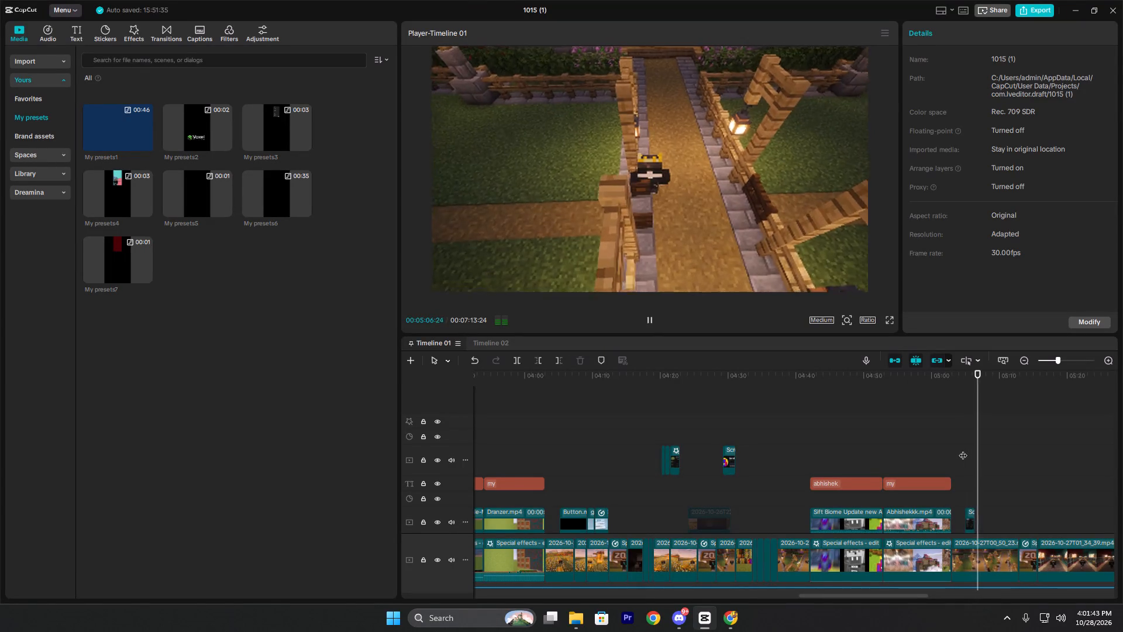
Place the red My presets7 preset on the overlay track directly after the analytics screenshot, at about 00:05:06:13.
key(space)
click(963, 449)
key(space)
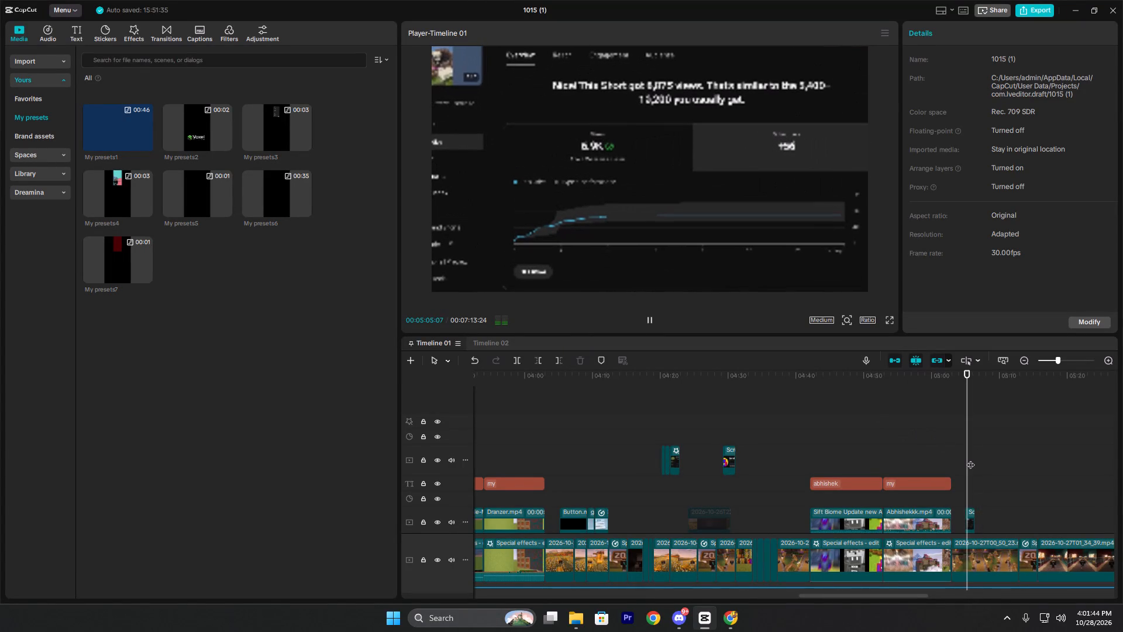
key(space)
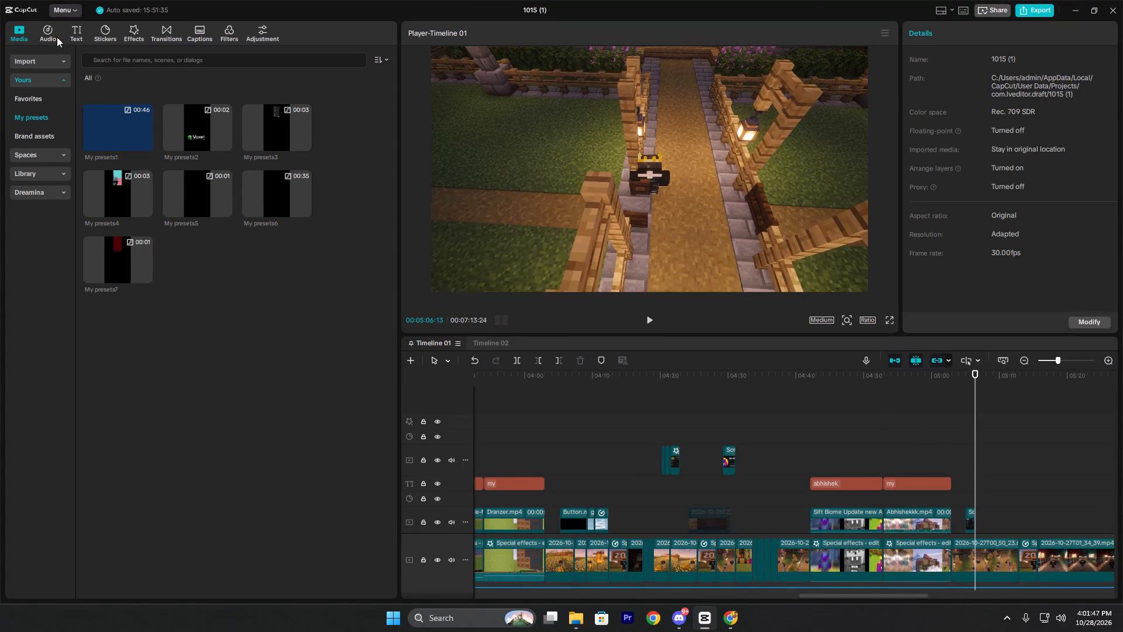
click(144, 275)
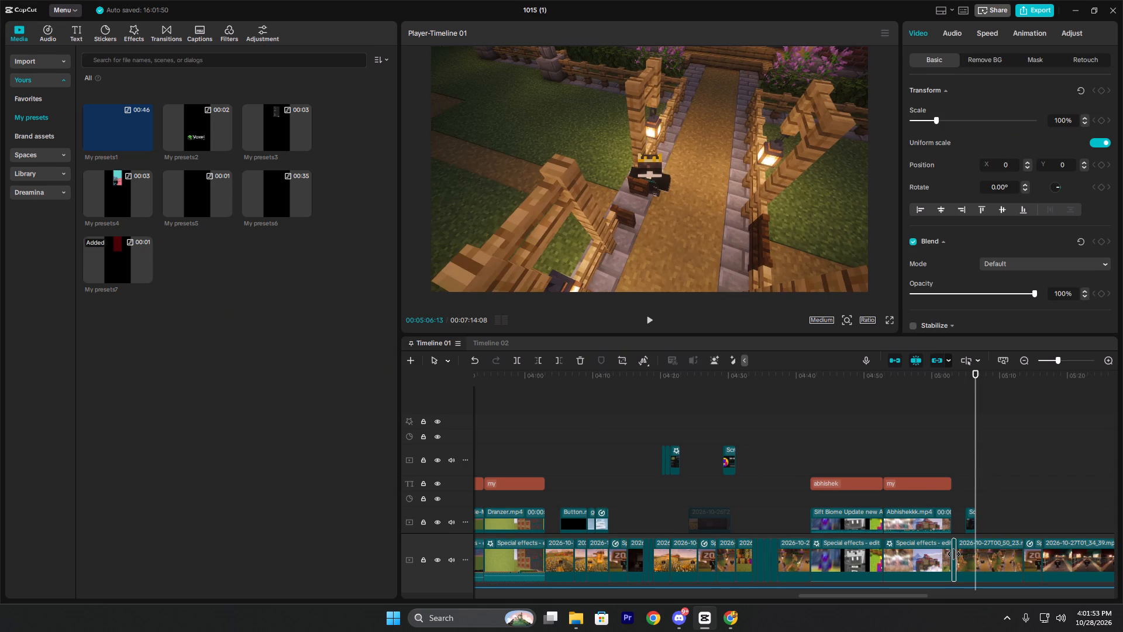
key(BackSpace)
drag(98, 258, 933, 501)
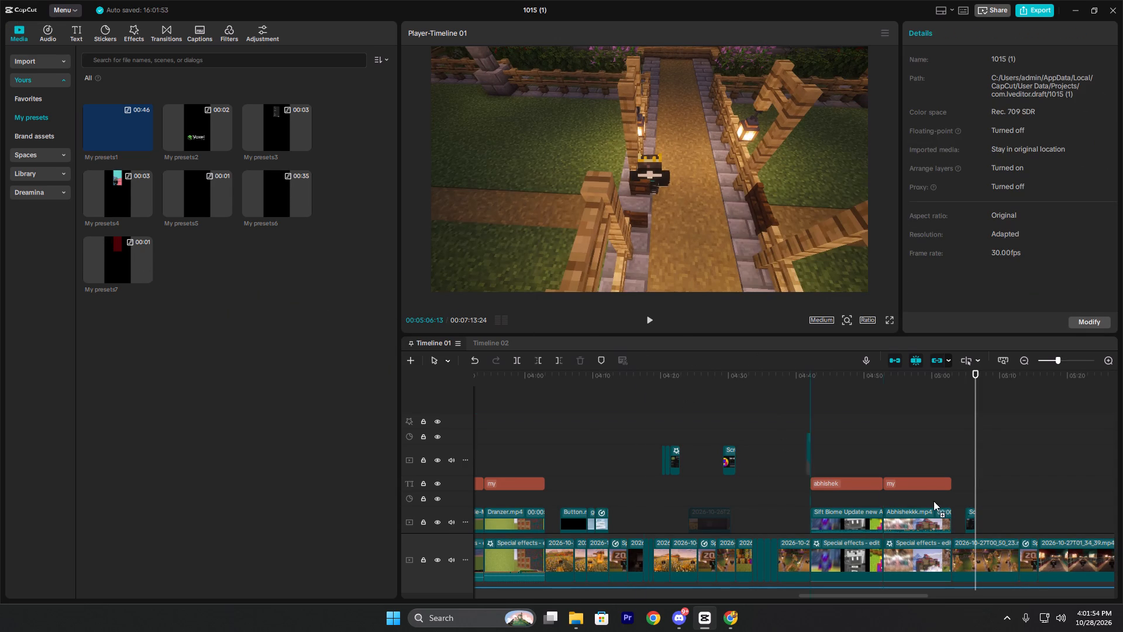
drag(933, 501, 979, 521)
scroll(986, 514, up, 6)
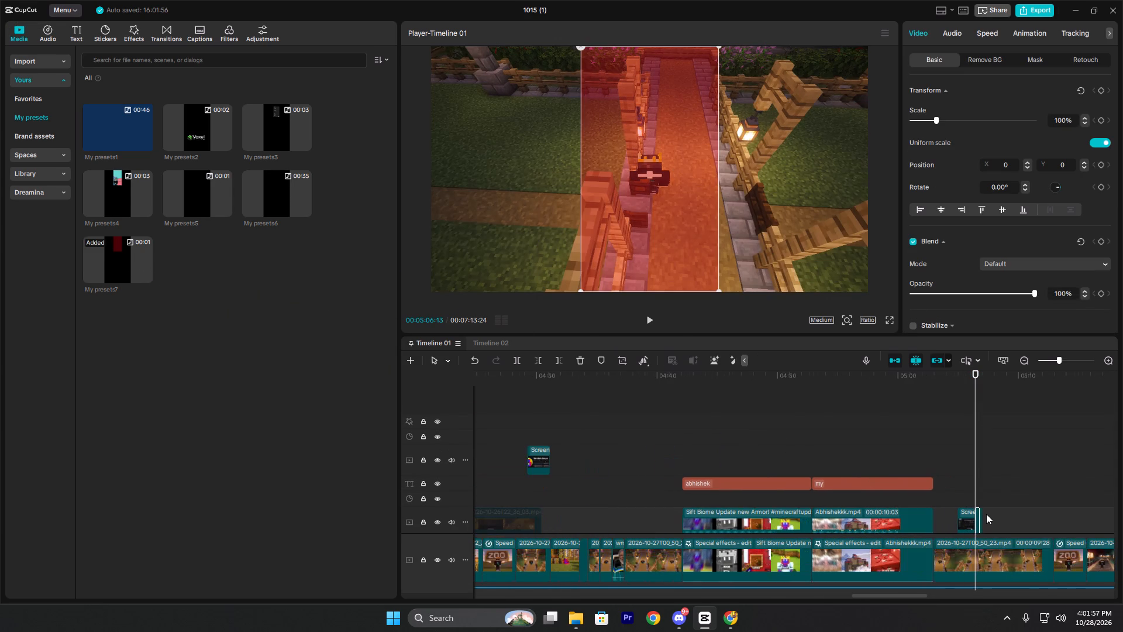
scroll(986, 514, up, 12)
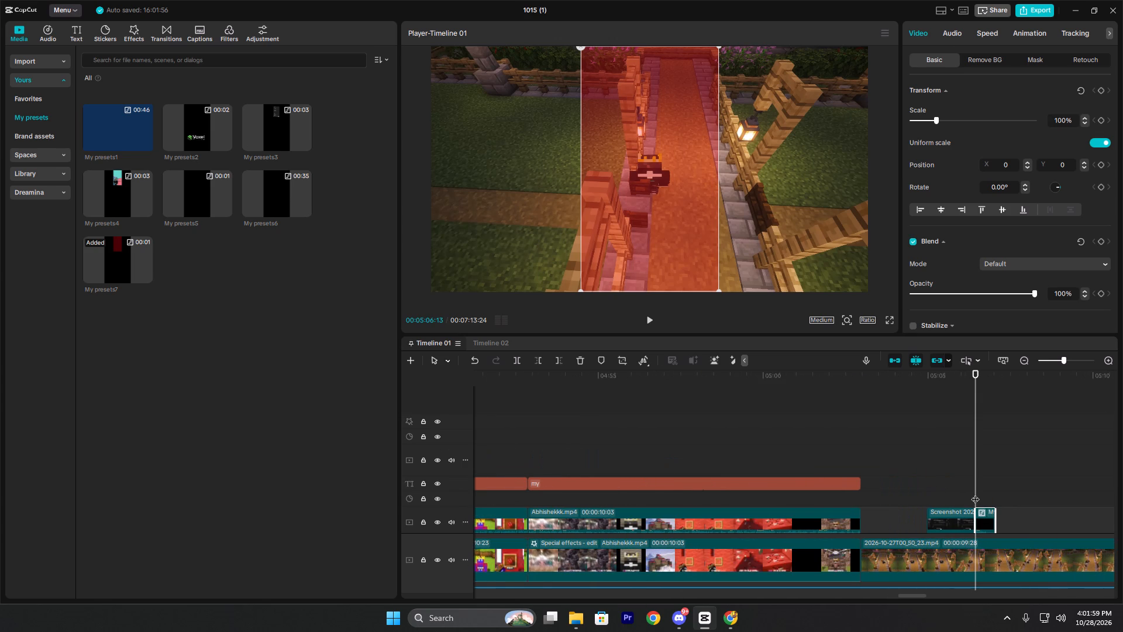
Scale the red My presets7 overlay up to 326% so it covers the whole frame, and play it.
drag(937, 123, 979, 132)
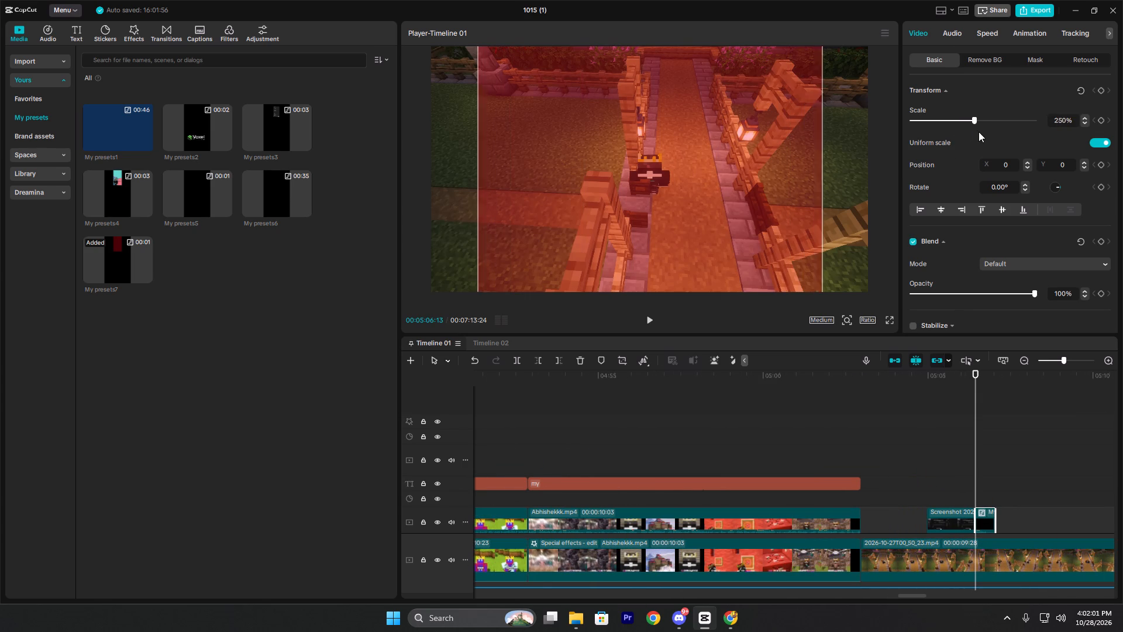
drag(979, 132, 993, 140)
key(space)
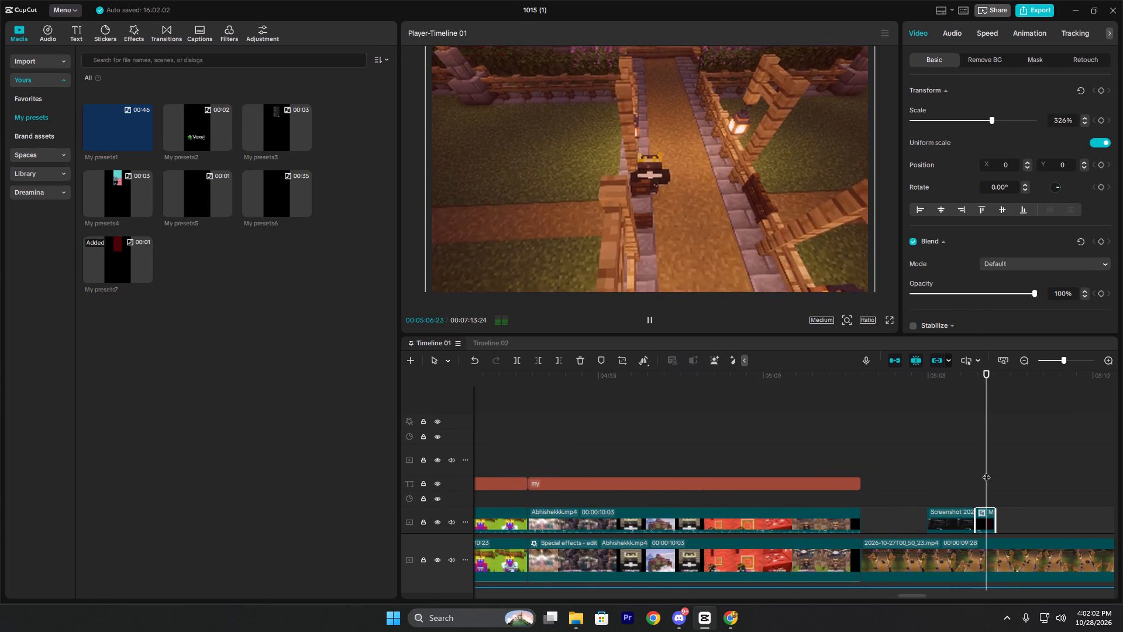
key(space)
click(977, 472)
key(space)
key(space)
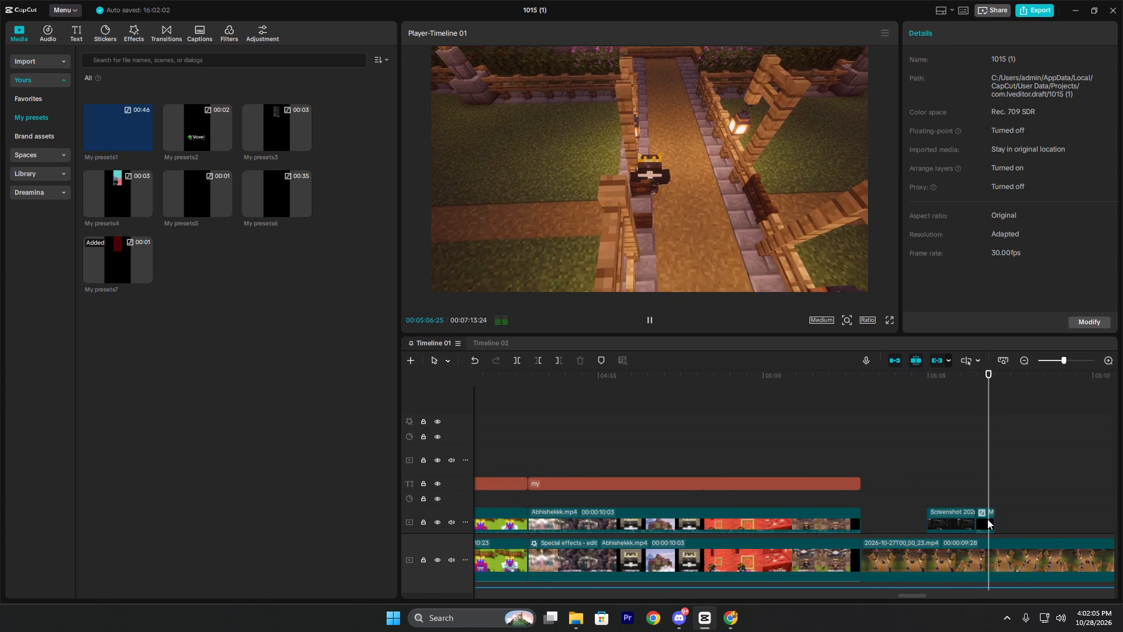
Add the Wrong Answer sound from File Explorer's Gaming Vid.. SFX folder beneath the start of the red overlay, at 00:05:06:13.
click(980, 513)
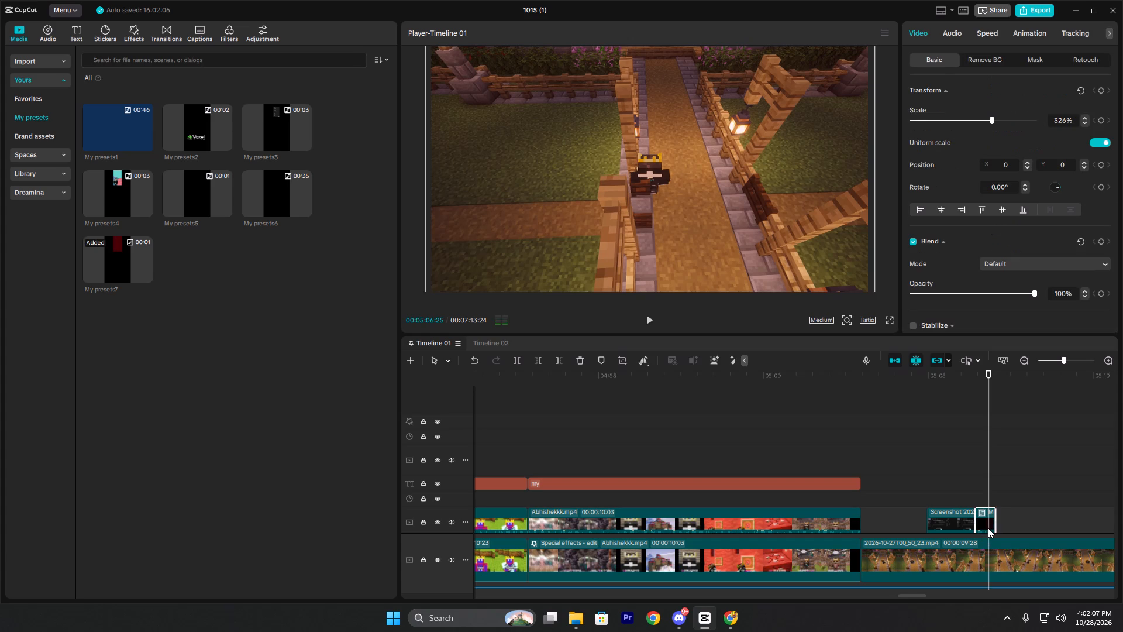
scroll(984, 515, down, 1)
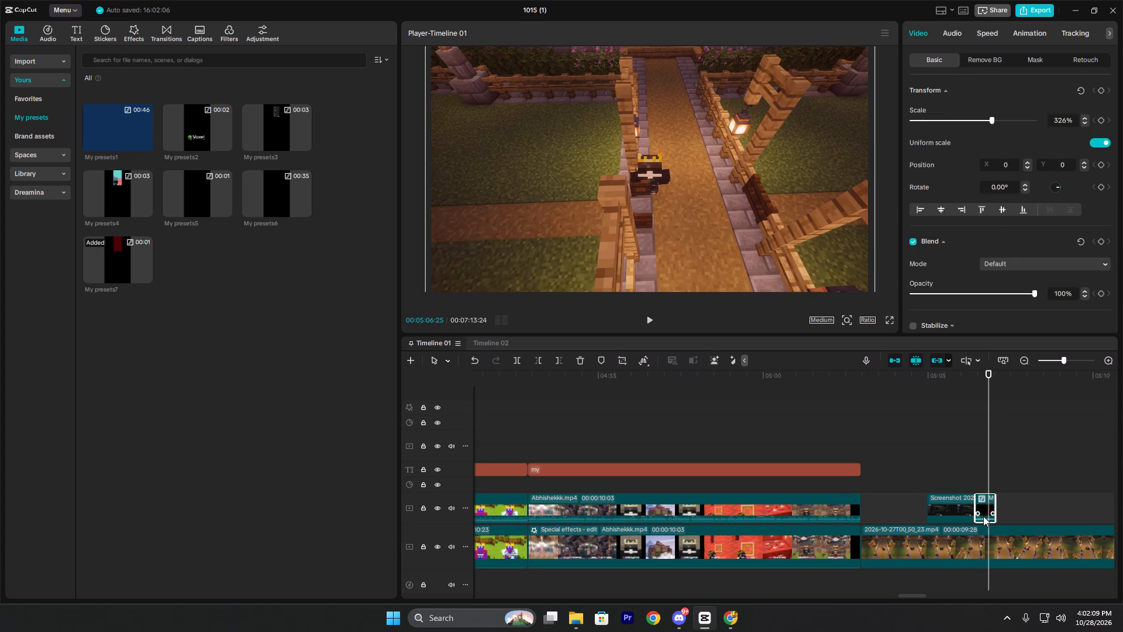
drag(984, 520, 988, 537)
click(974, 470)
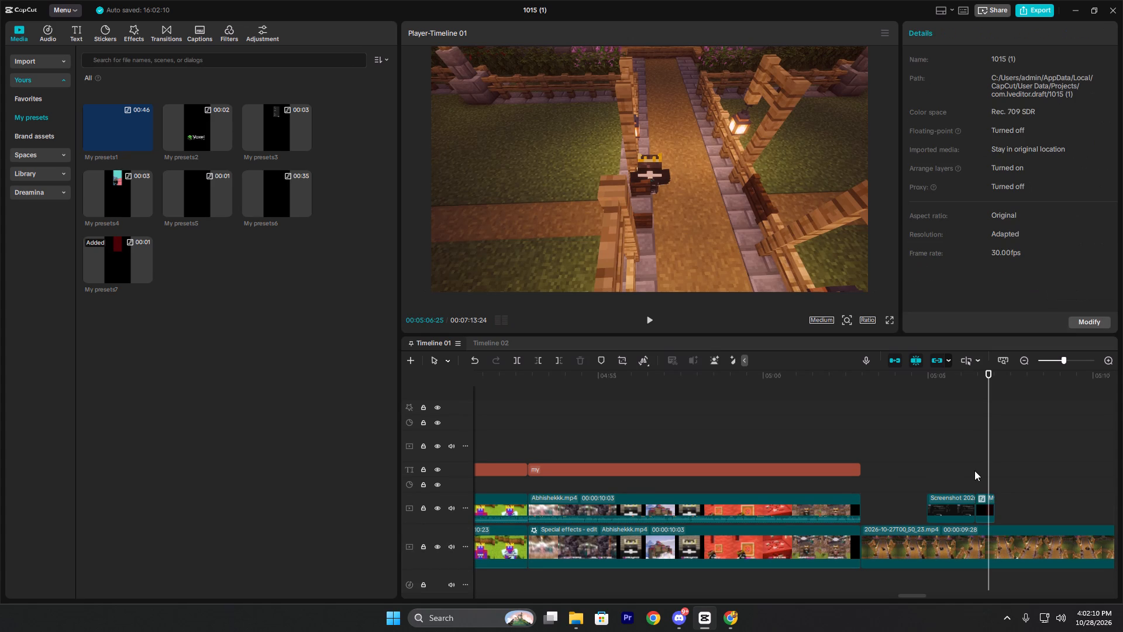
click(583, 621)
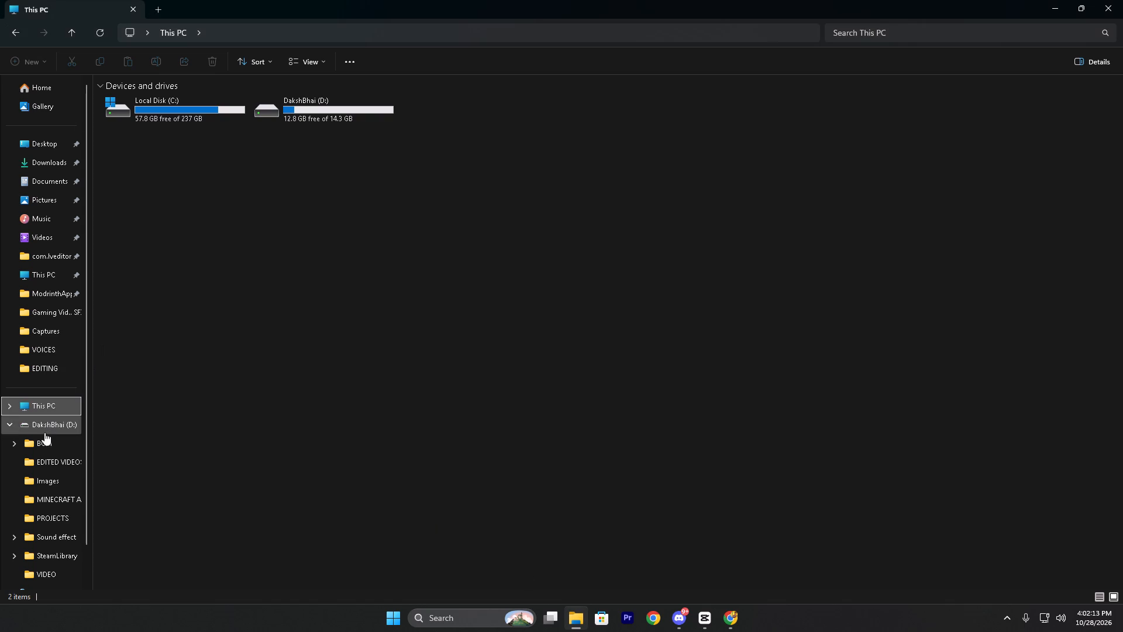
click(49, 535)
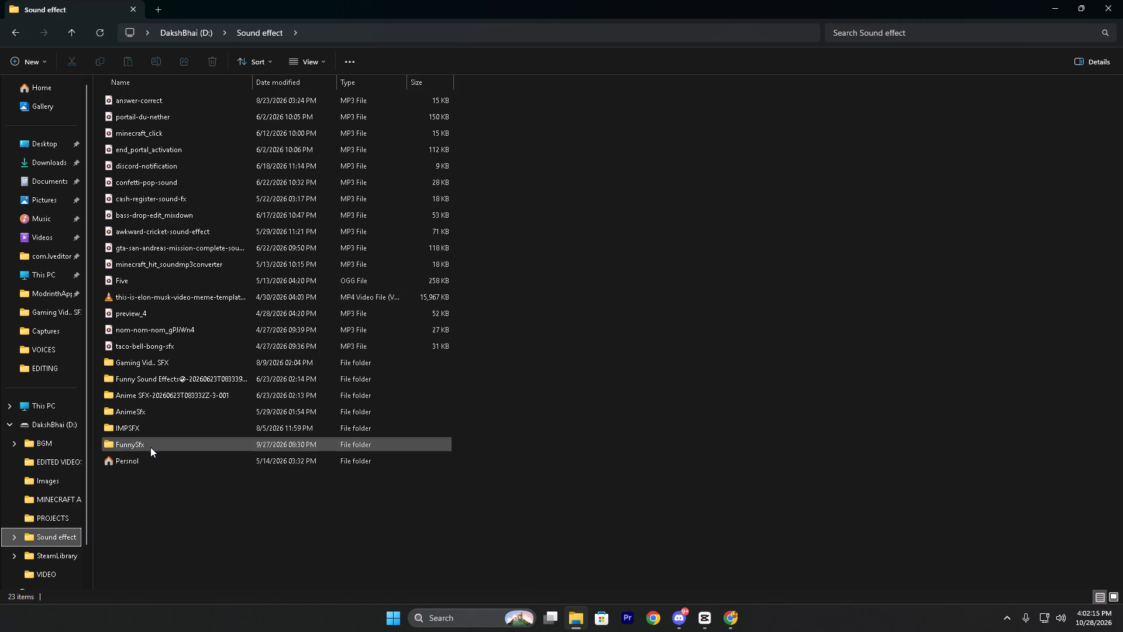
double_click(140, 364)
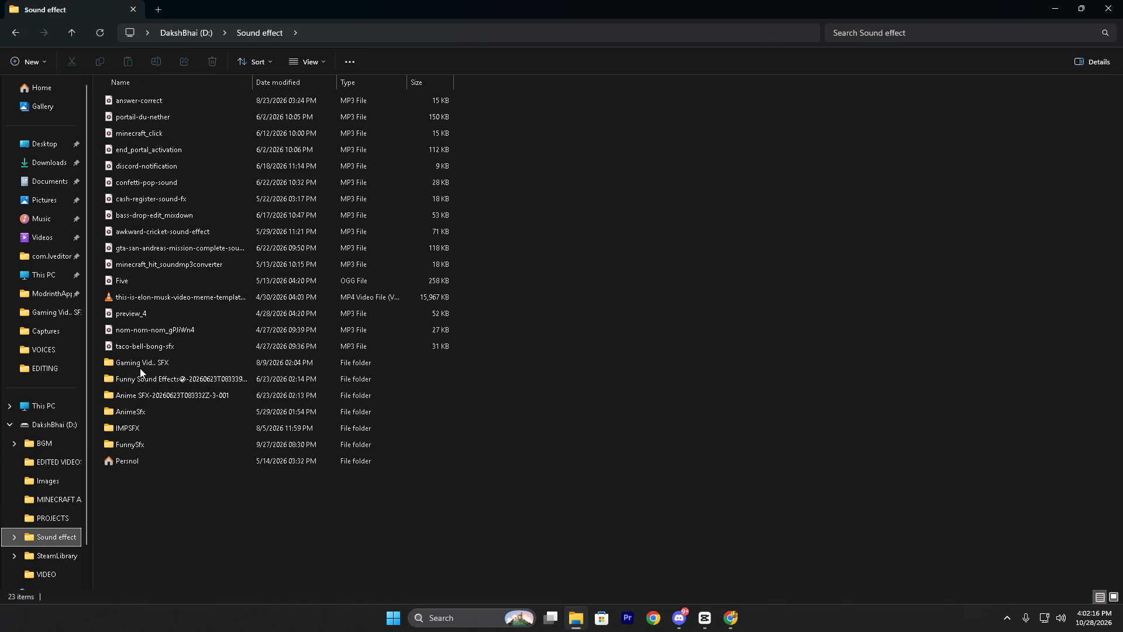
scroll(150, 346, down, 13)
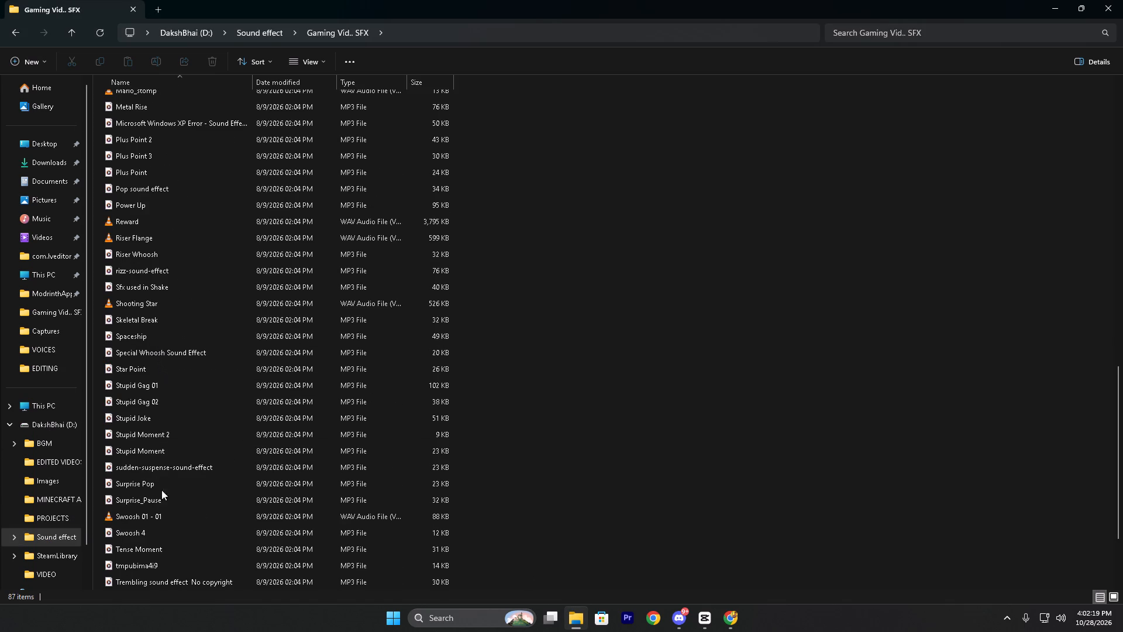
scroll(161, 547, down, 4)
drag(159, 562, 690, 613)
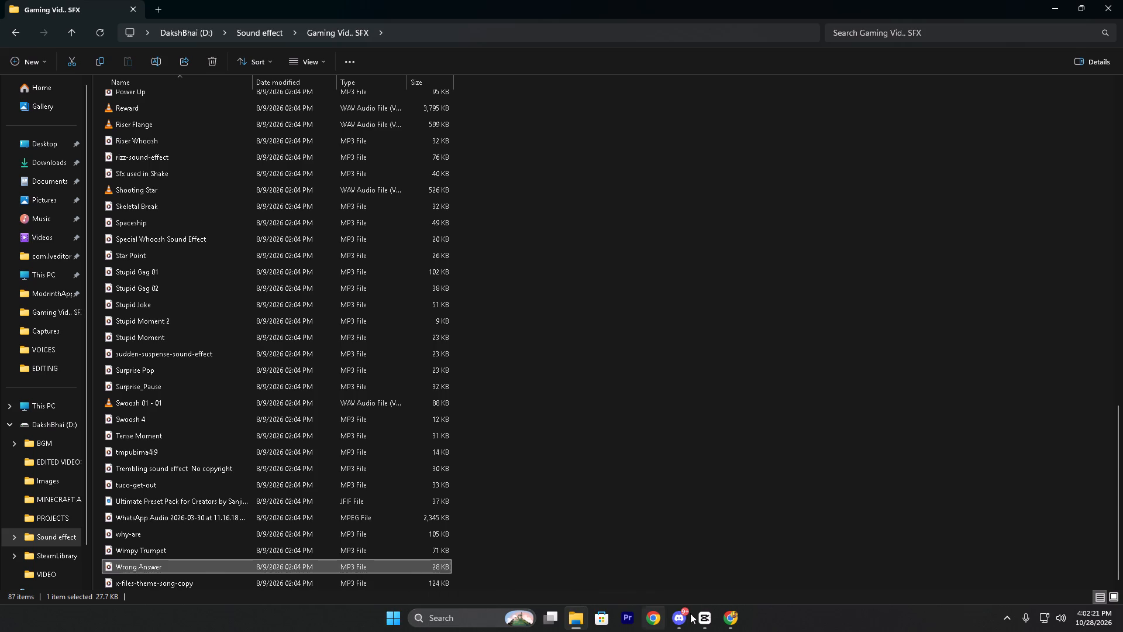
drag(690, 613, 728, 525)
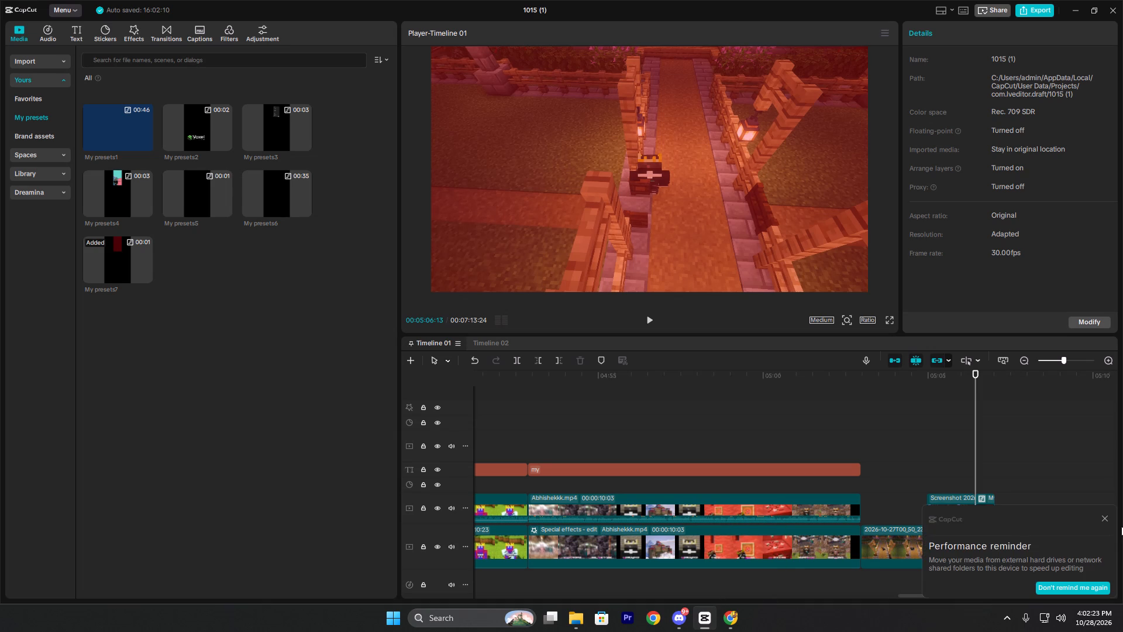
click(1106, 517)
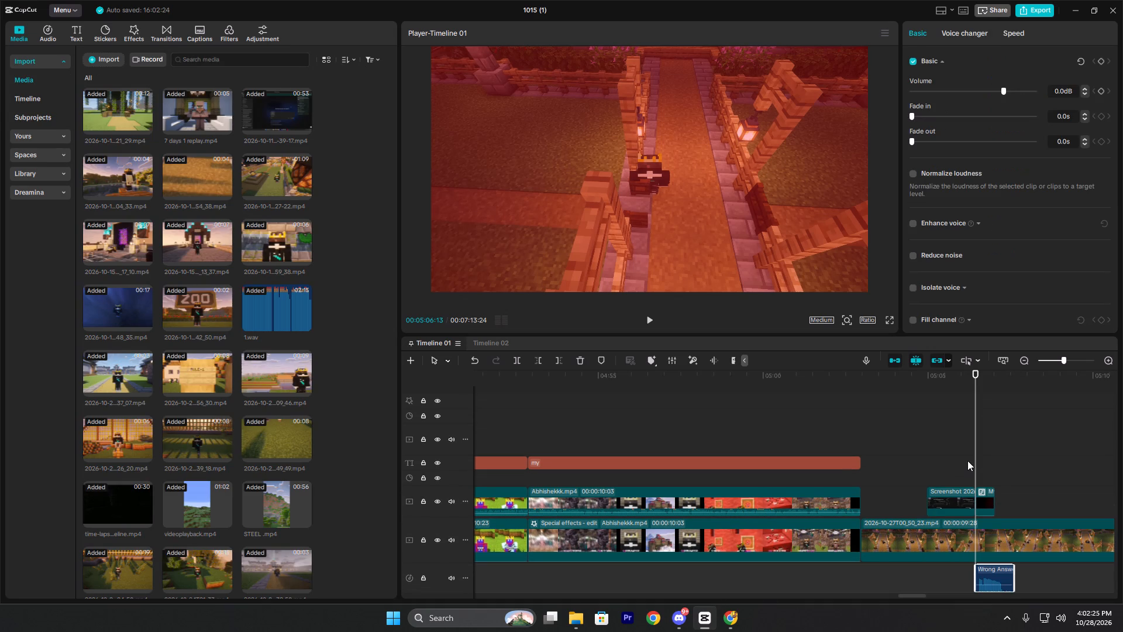
Lower the Wrong Answer sound's volume to -16.2 dB and play the red overlay section with it.
click(973, 459)
key(space)
key(space)
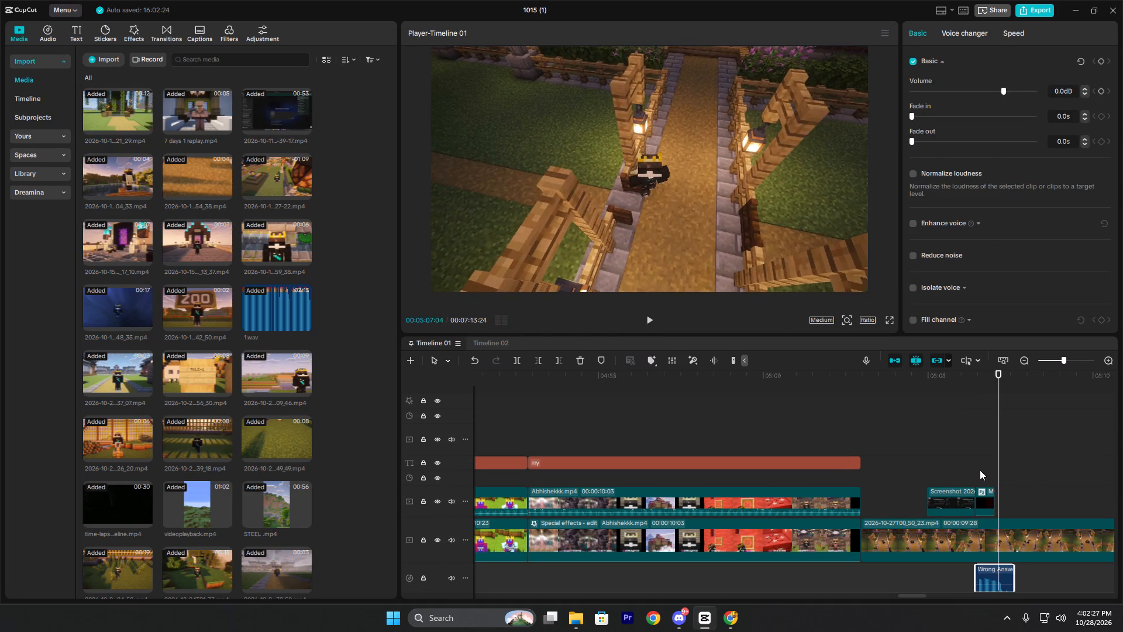
click(980, 470)
click(990, 573)
click(977, 88)
key(space)
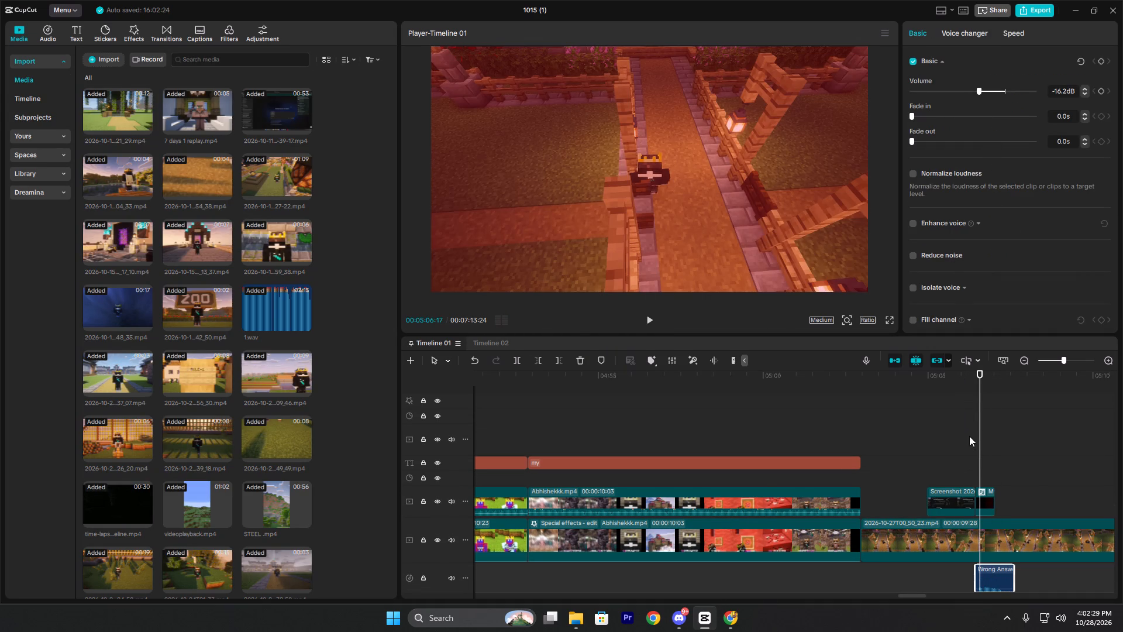
click(980, 445)
key(space)
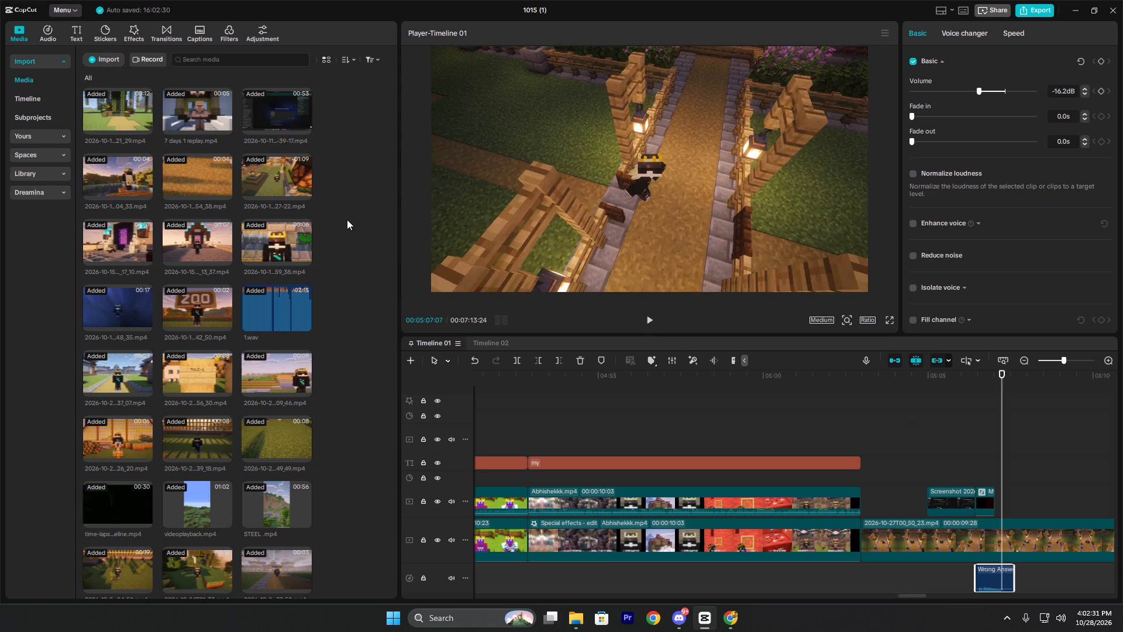
Show the saved presets under Yours again and advance playback to about 00:05:07:17.
click(26, 178)
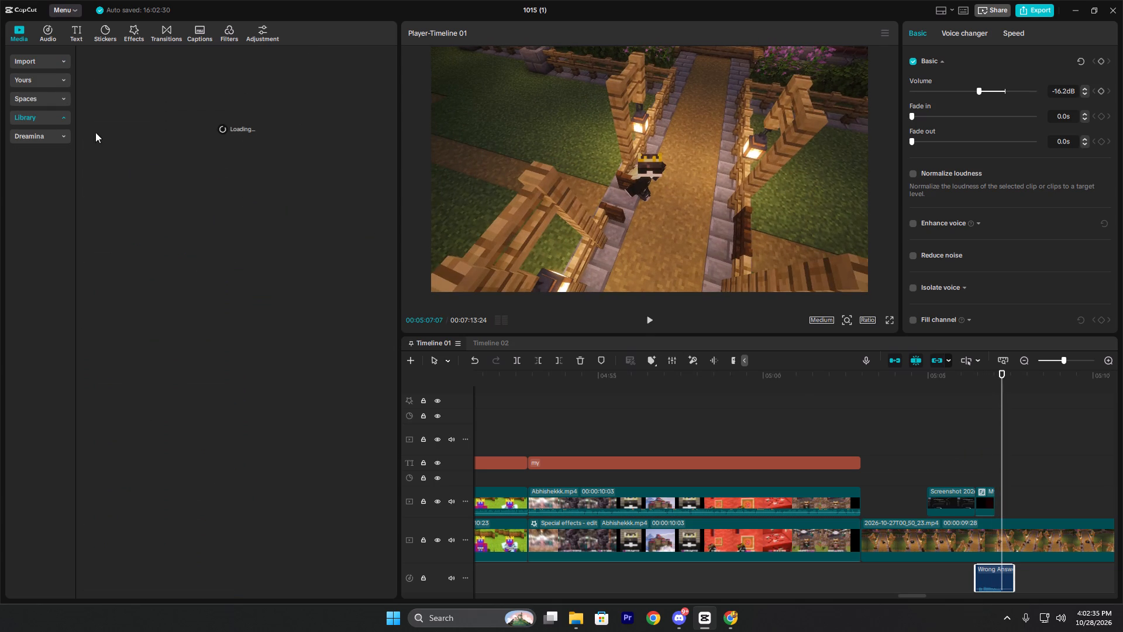
click(19, 77)
key(space)
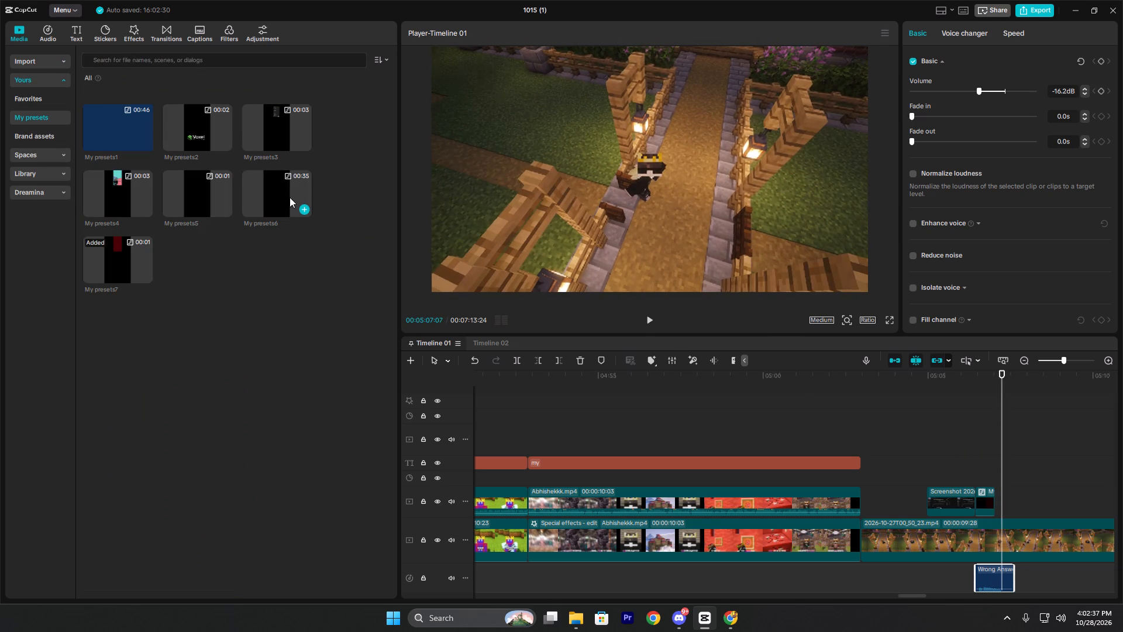
key(space)
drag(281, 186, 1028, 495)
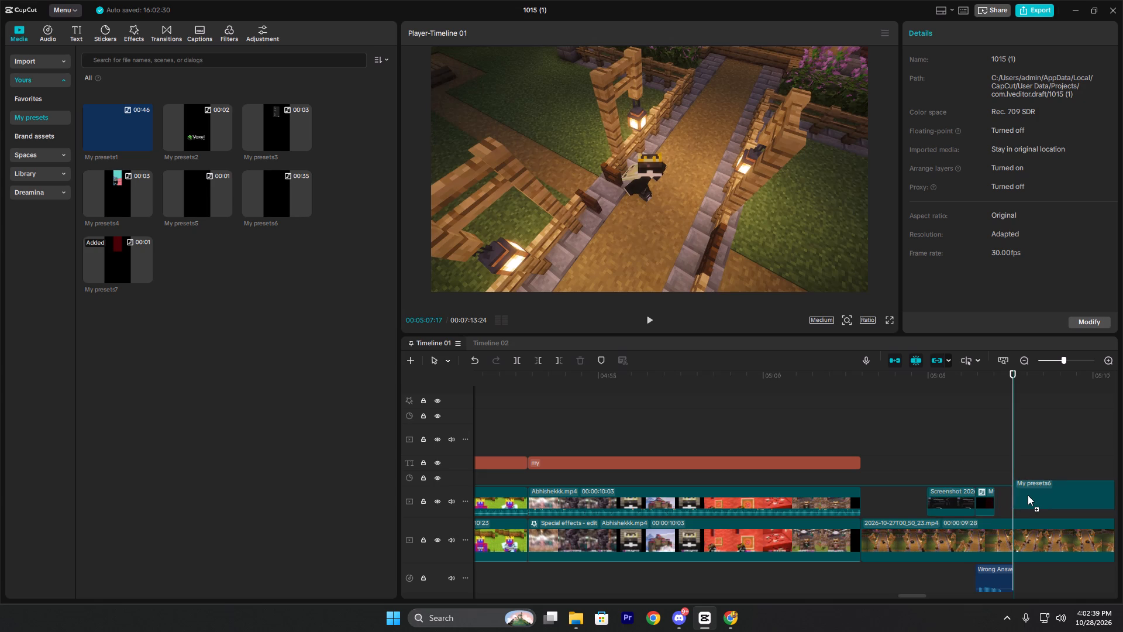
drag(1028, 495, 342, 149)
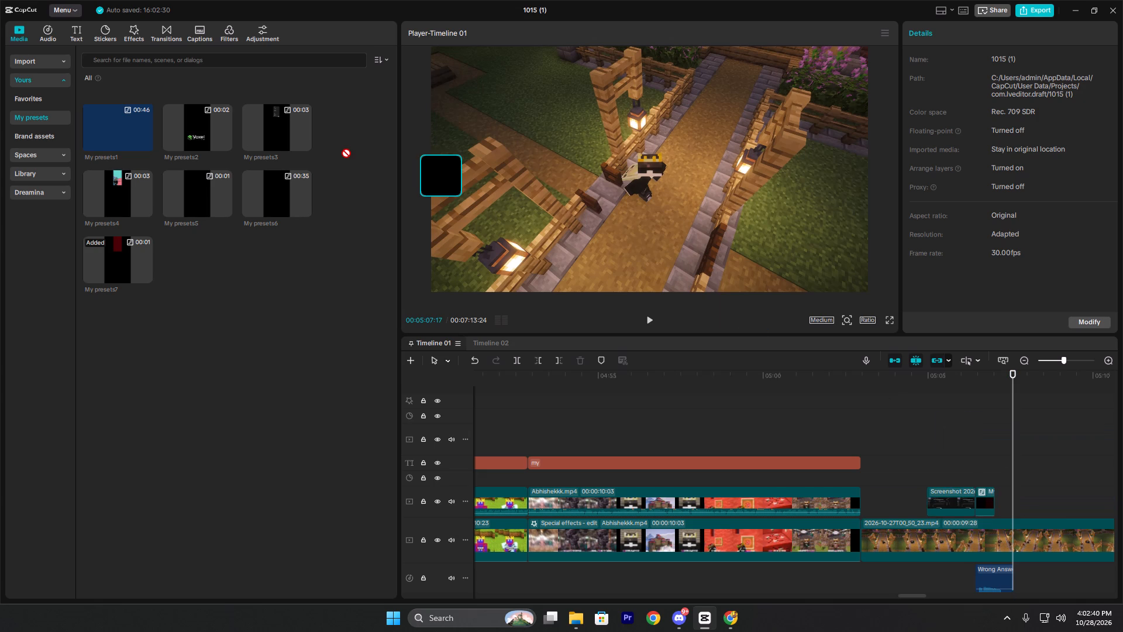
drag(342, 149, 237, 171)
Place the My presets5 preset on an overlay track at about 00:05:07:17 and play the frames just before it.
drag(191, 183, 211, 202)
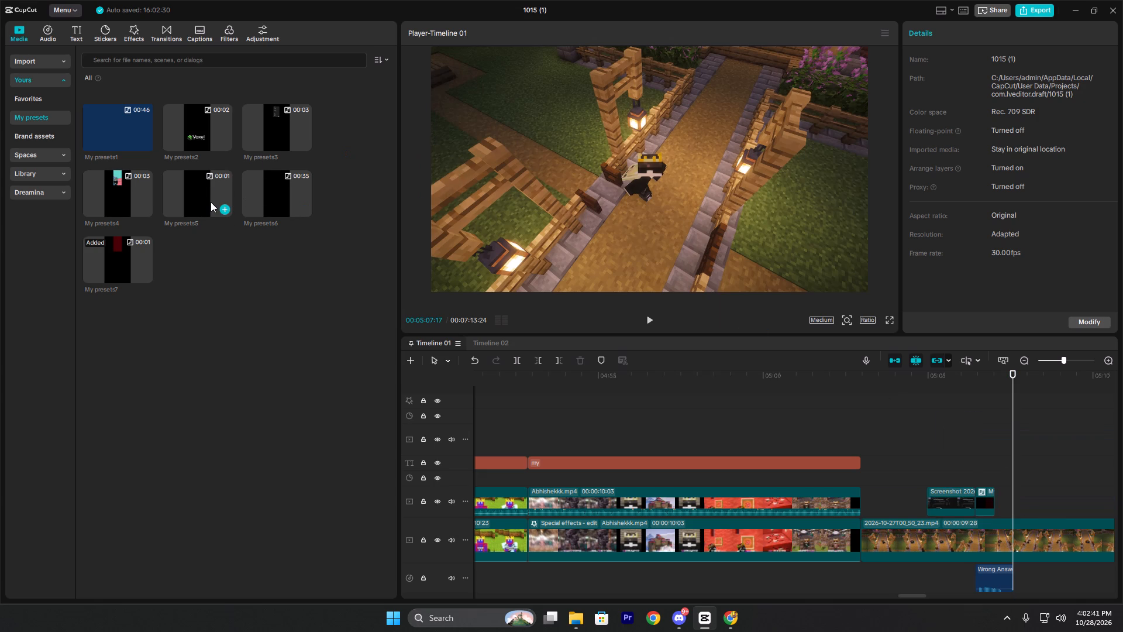
drag(211, 202, 1014, 484)
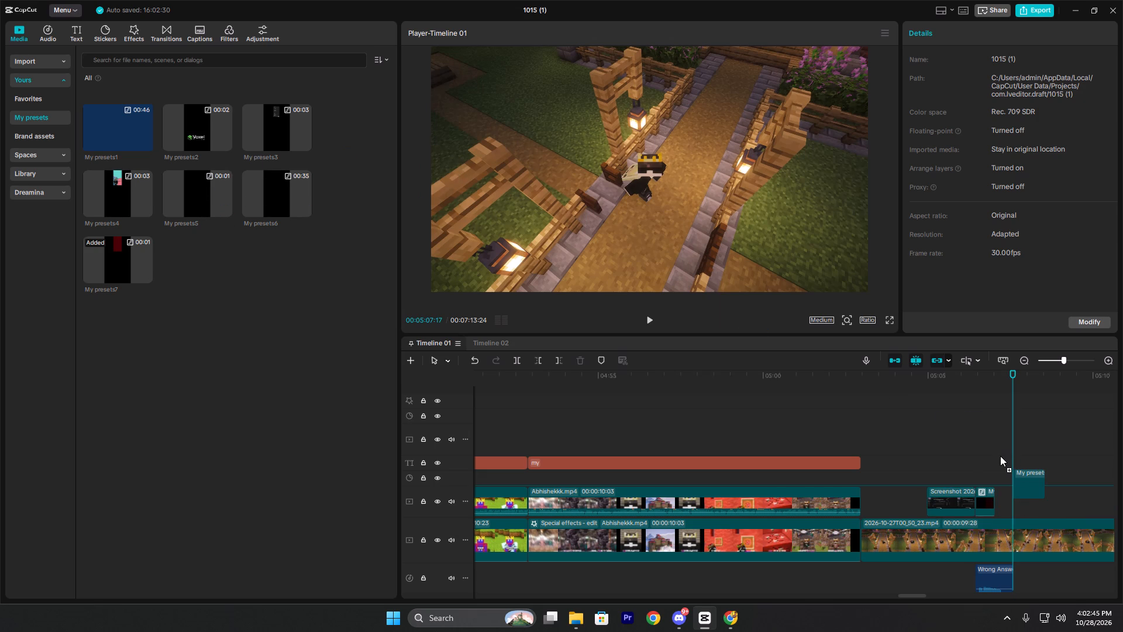
click(1001, 445)
key(space)
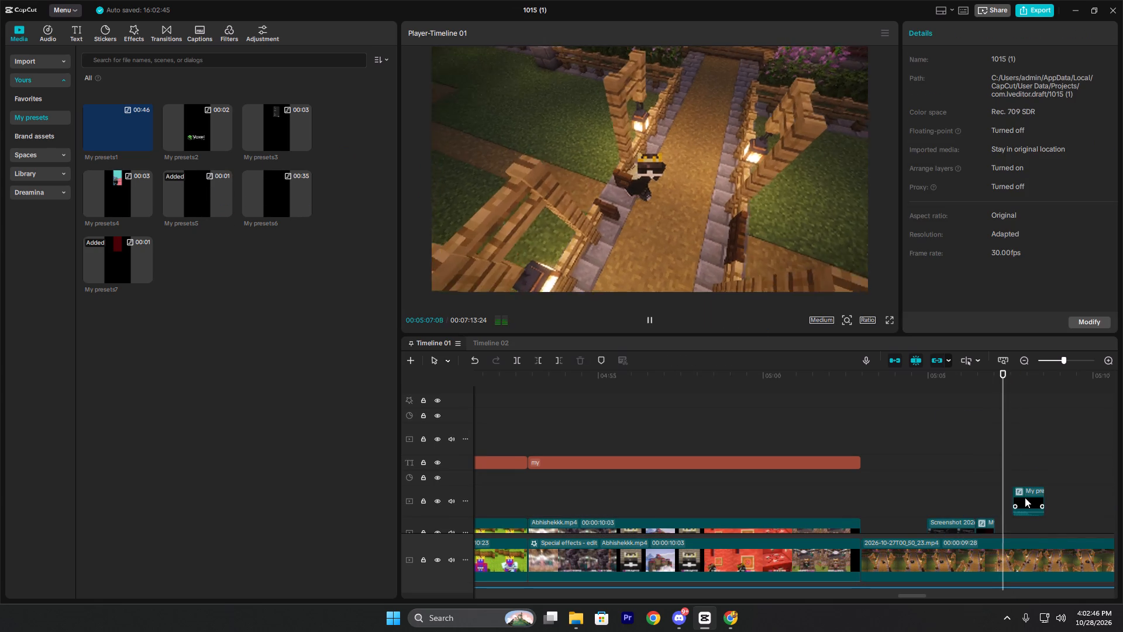
key(space)
Move the My presets5 overlay earlier to start at about 00:05:07:08, and play up to it.
click(1024, 497)
drag(1024, 495, 1015, 496)
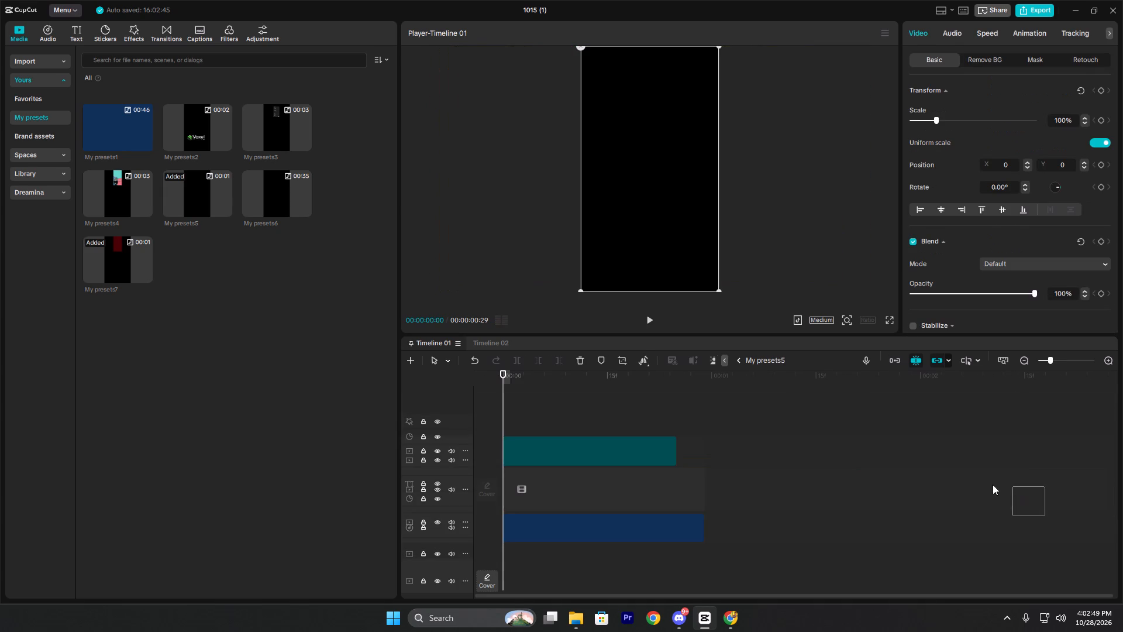
click(739, 360)
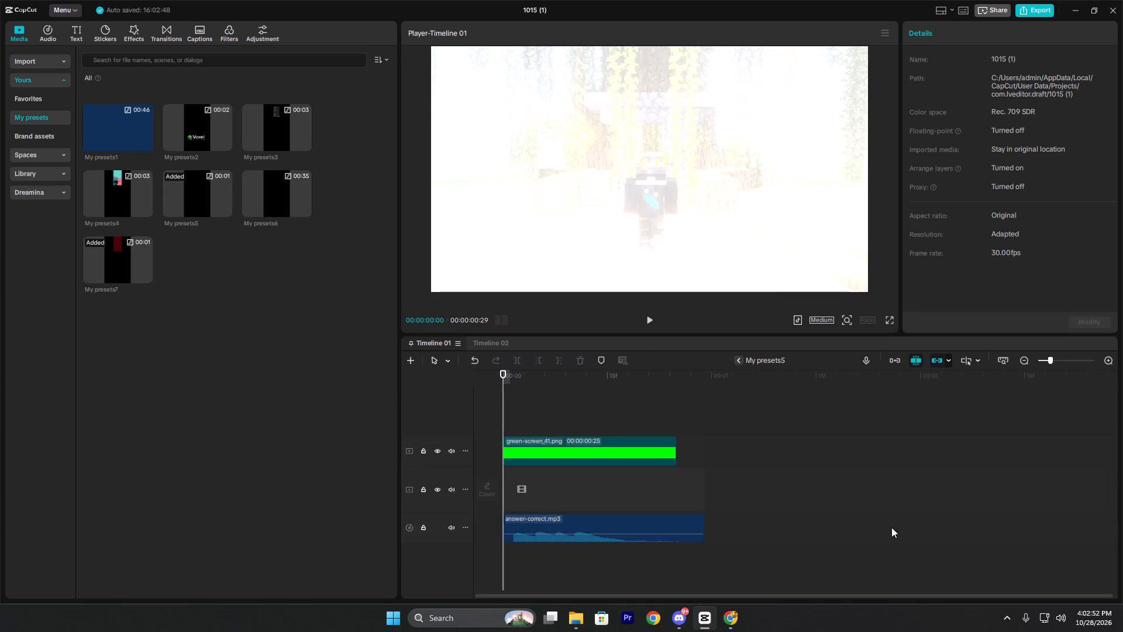
drag(1026, 499, 1019, 501)
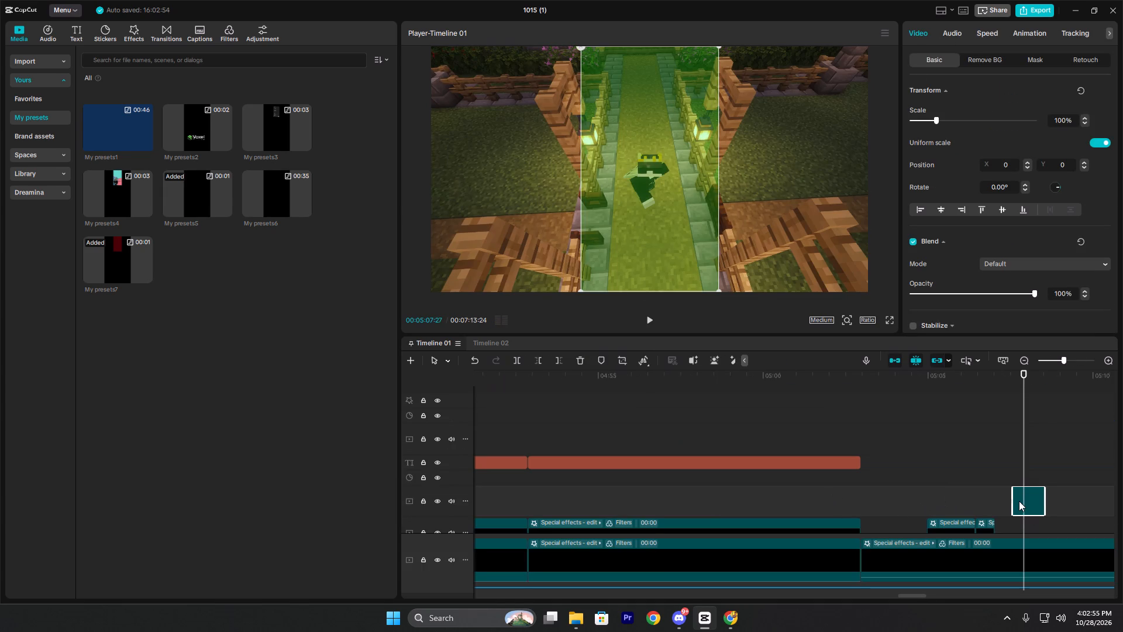
drag(1019, 501, 1017, 497)
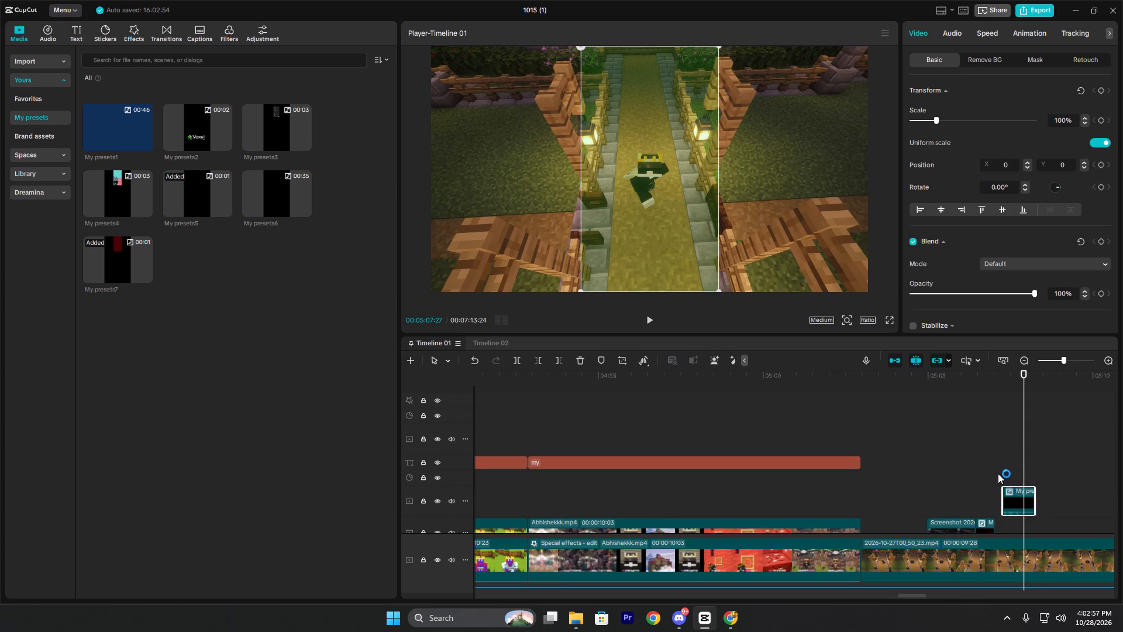
click(988, 468)
key(space)
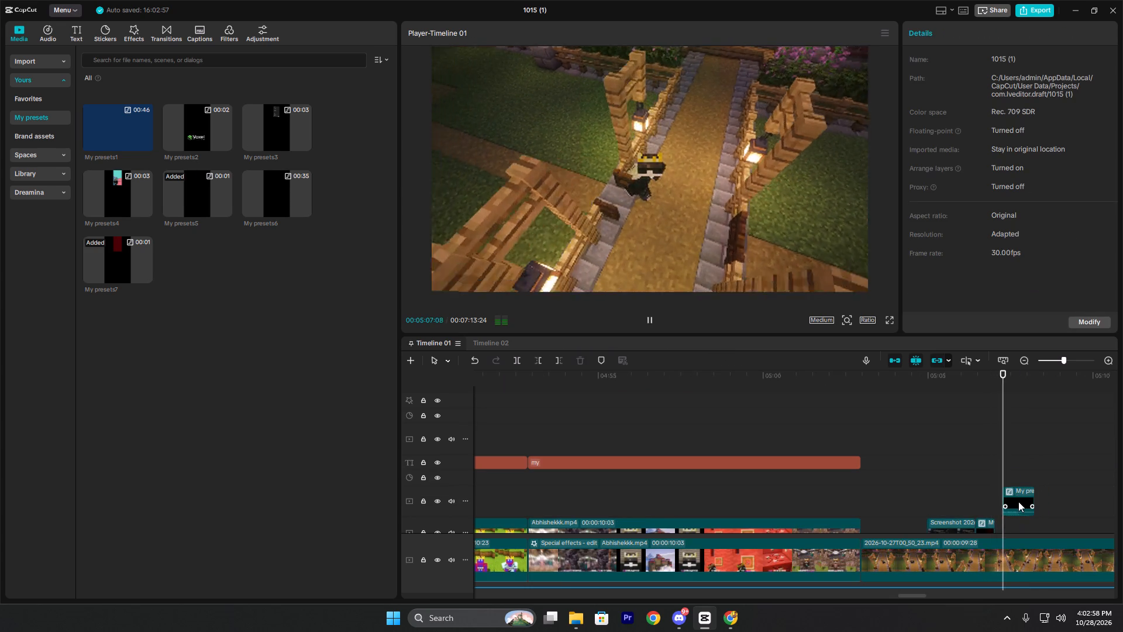
key(space)
Enlarge the My presets5 overlay past 234% scale and play the section from about 00:05:06:13 through it.
click(1018, 502)
drag(946, 123, 973, 132)
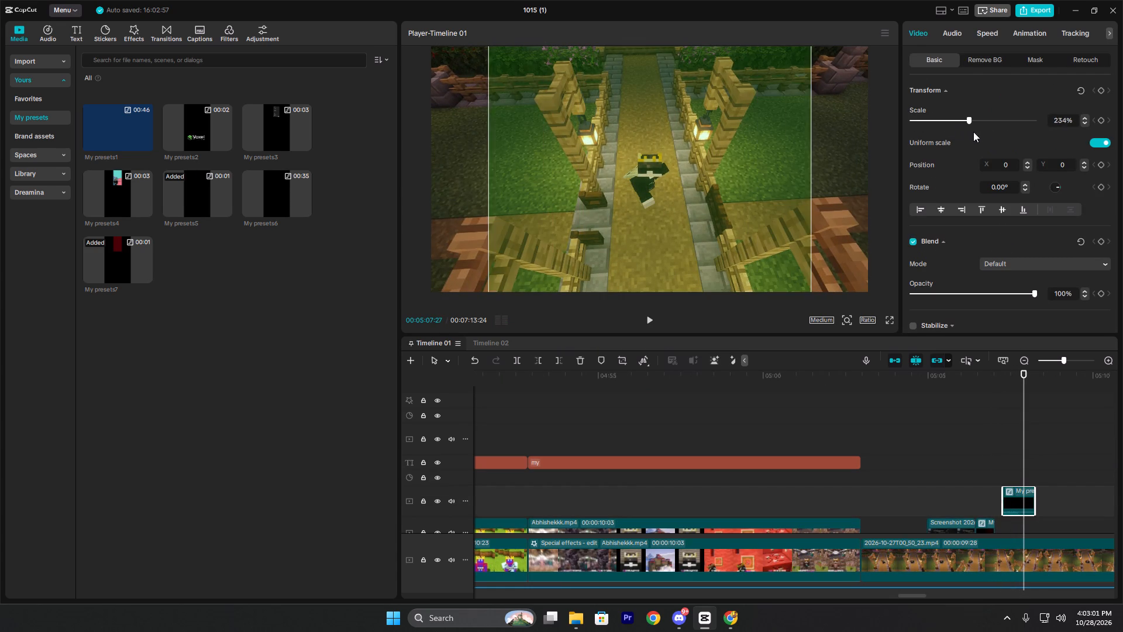
drag(973, 132, 1005, 139)
click(974, 464)
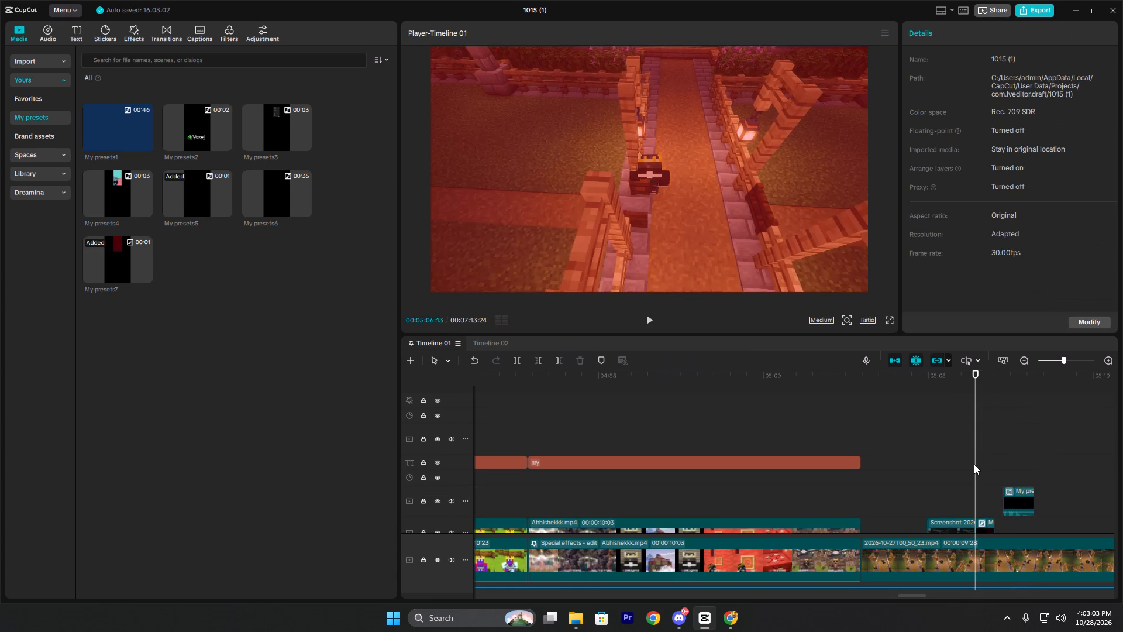
key(space)
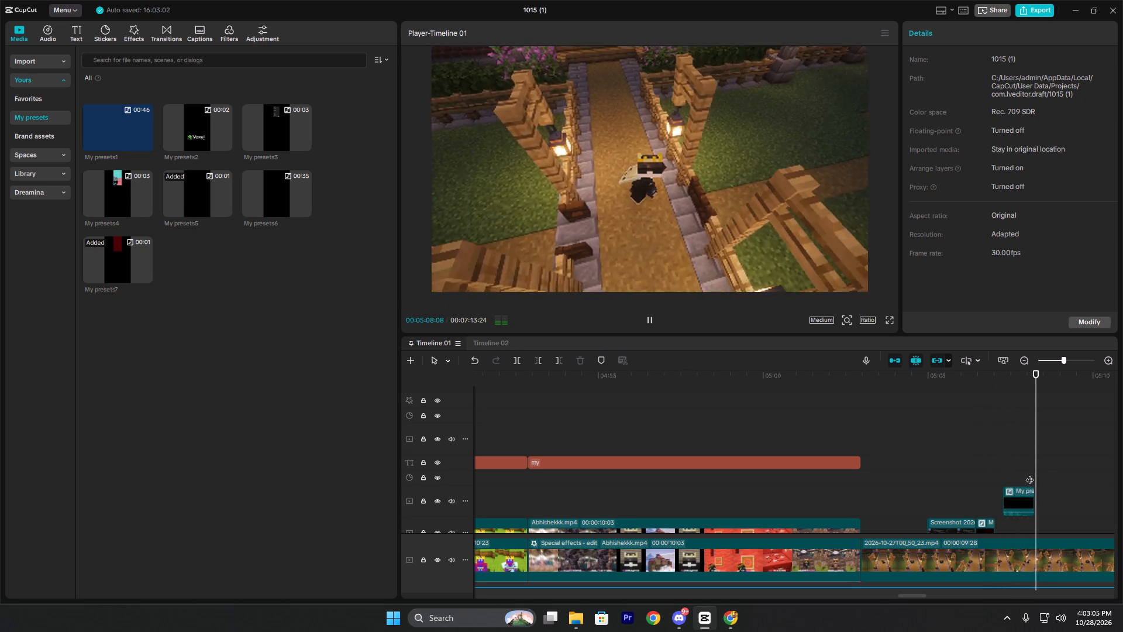
key(space)
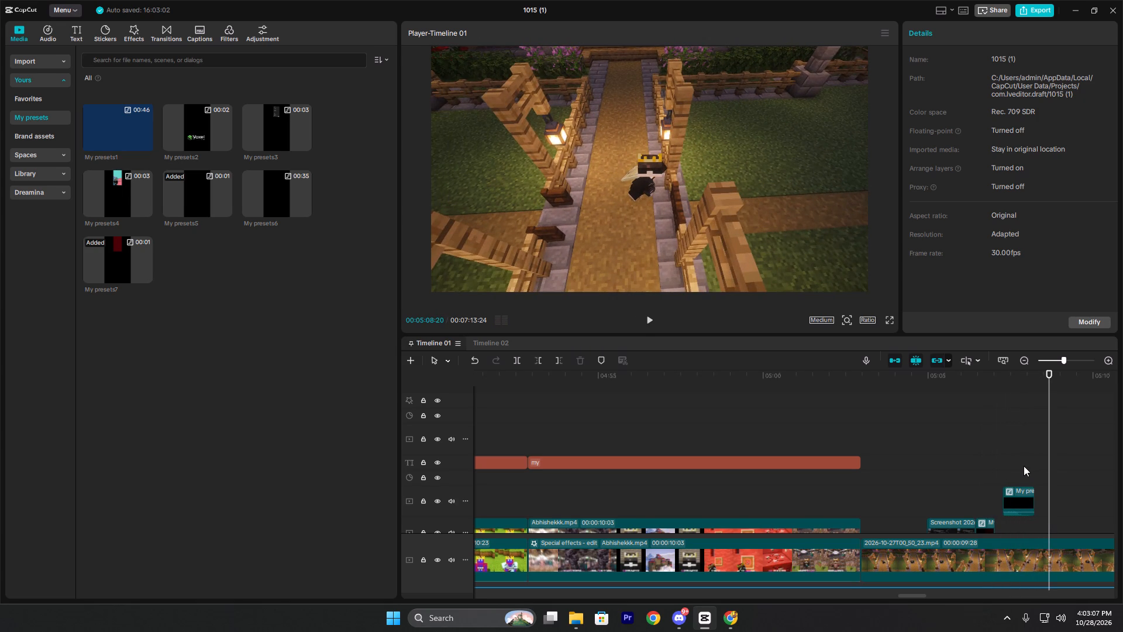
Browse the trending stickers and place the thumbs-up cat sticker on the timeline at about 00:05:08:20.
click(105, 35)
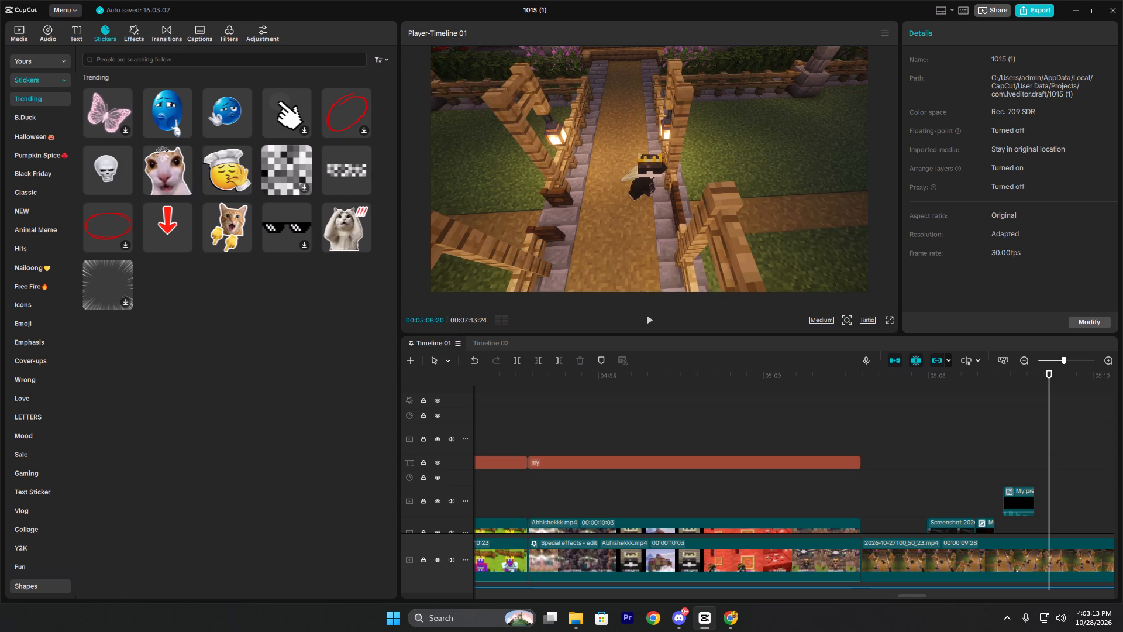
click(150, 54)
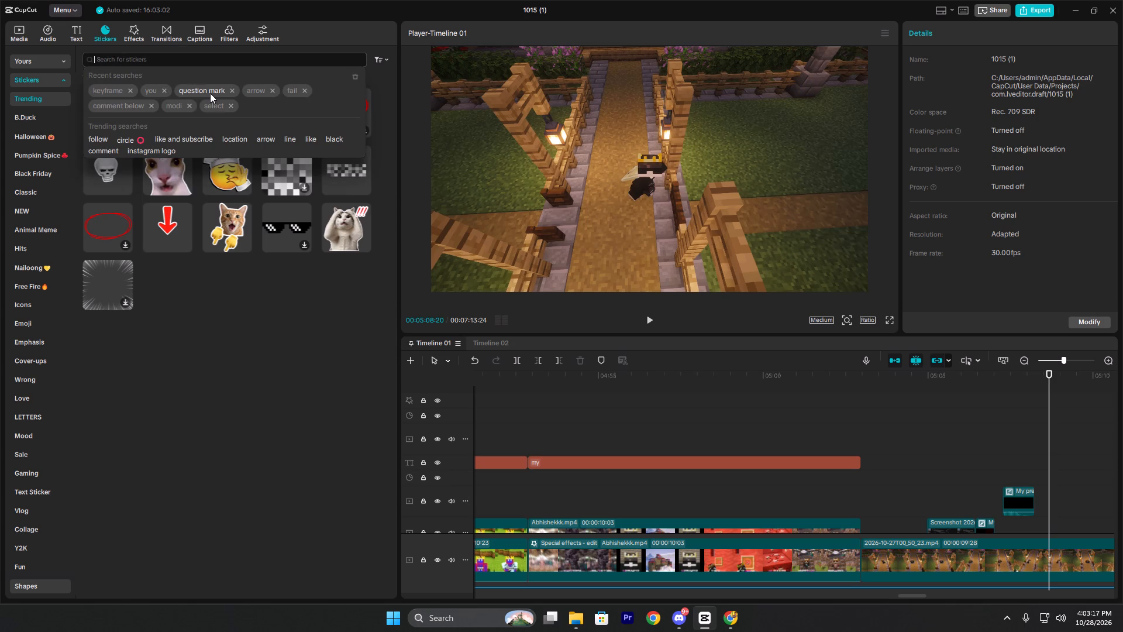
click(216, 299)
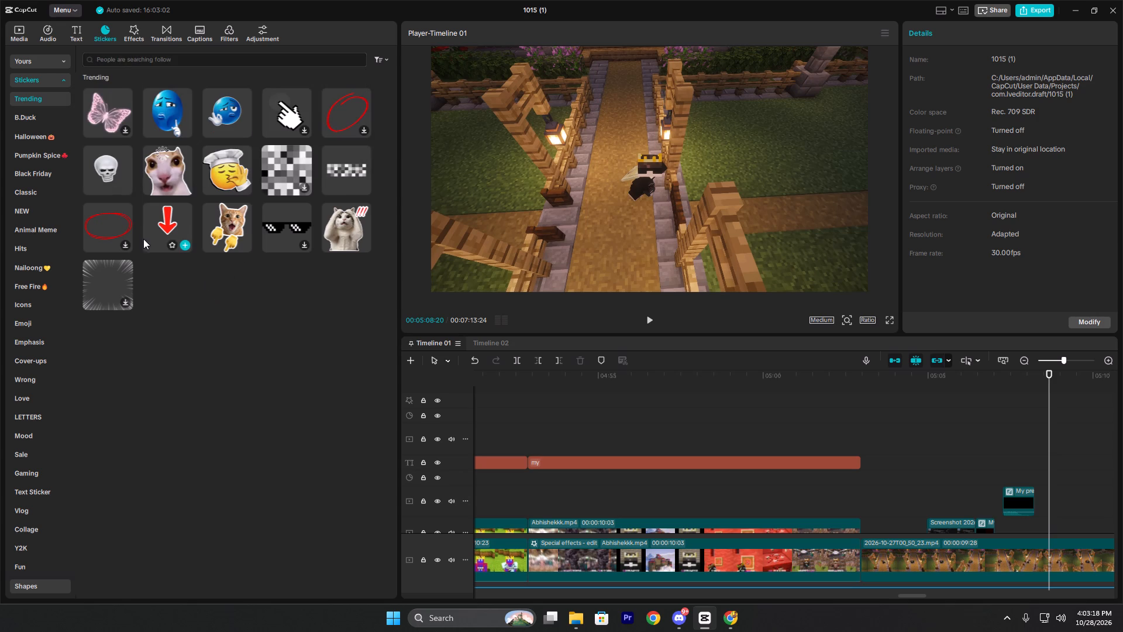
scroll(143, 230, down, 5)
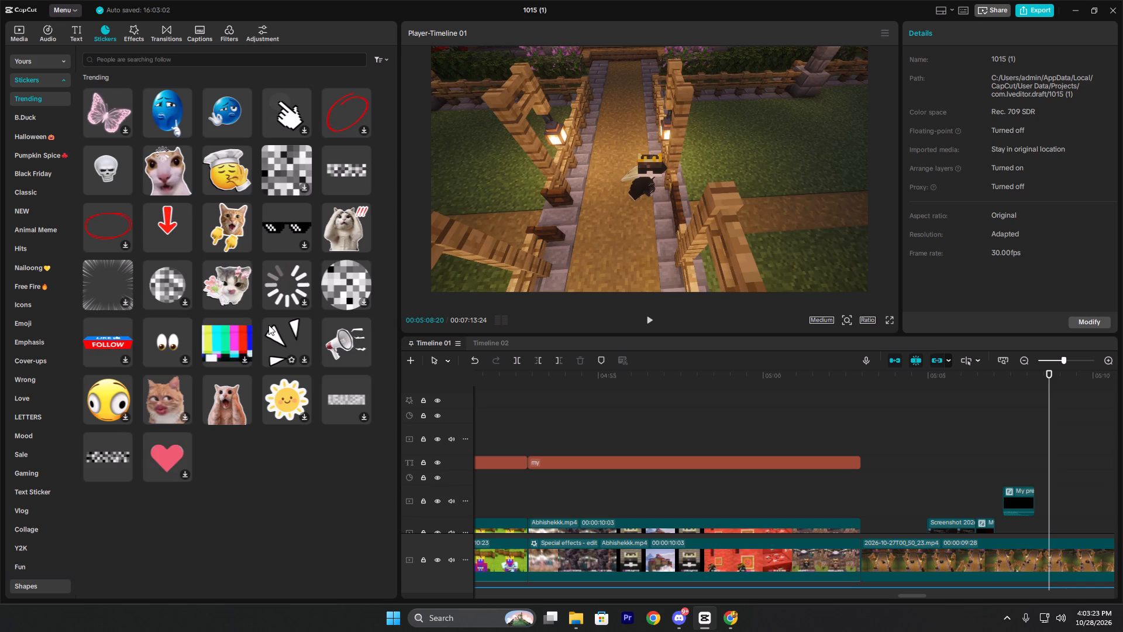
scroll(221, 394, down, 3)
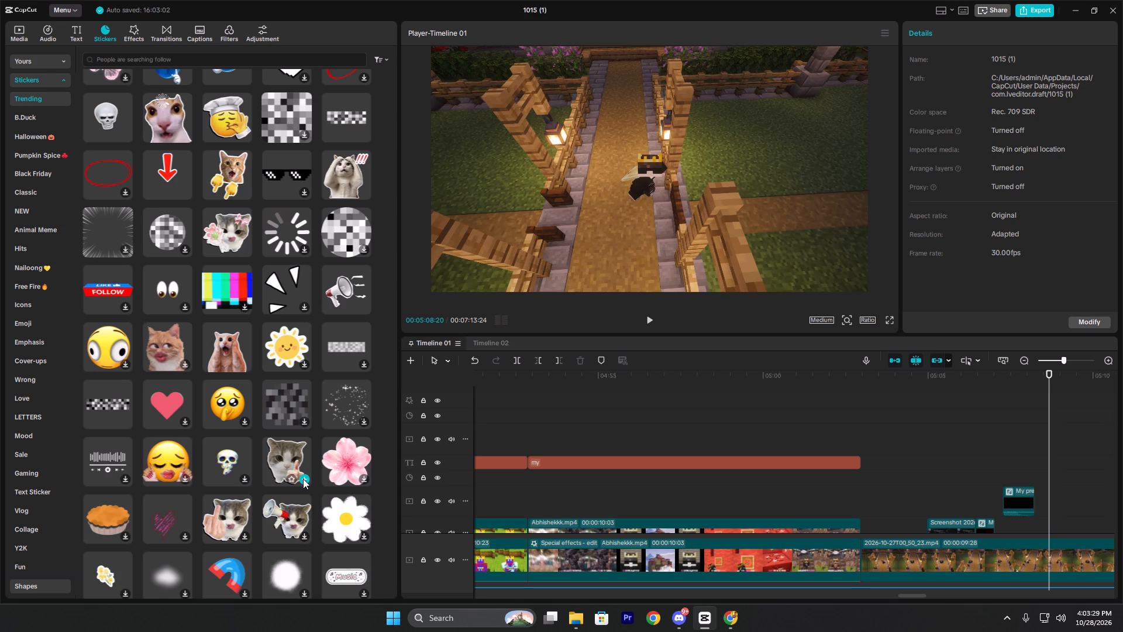
scroll(303, 479, down, 2)
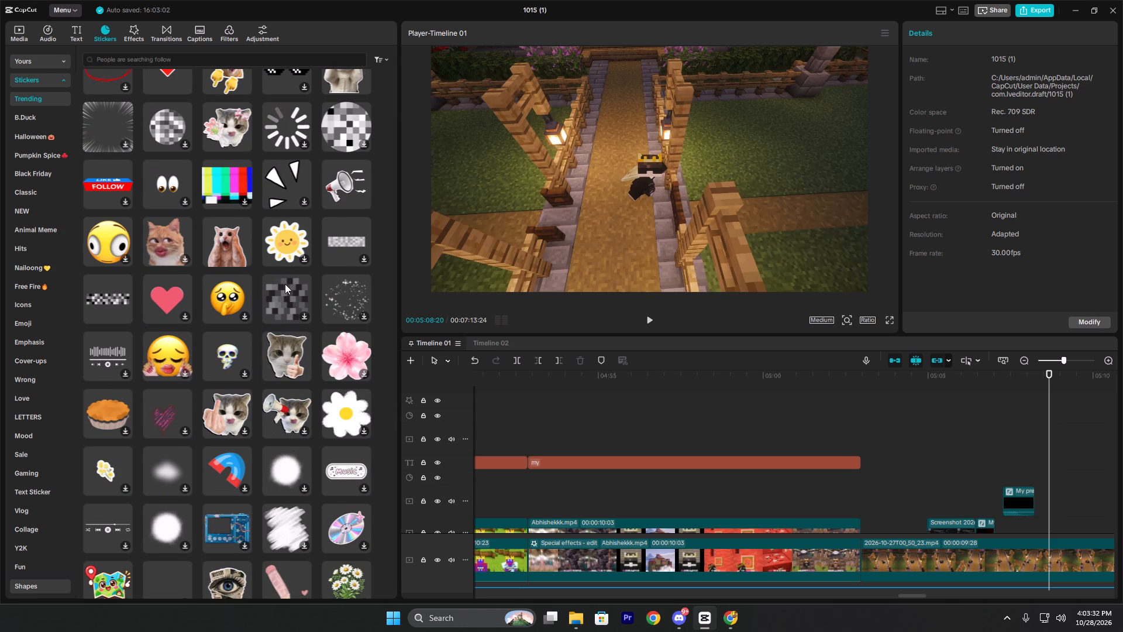
scroll(284, 283, down, 1)
scroll(285, 285, up, 1)
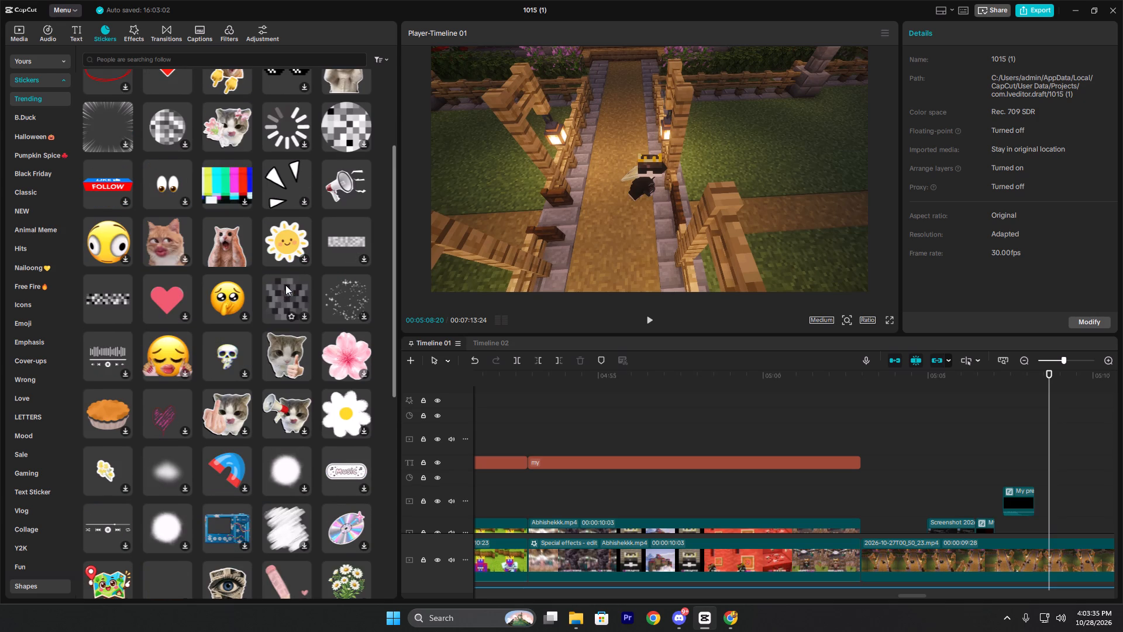
scroll(299, 352, down, 3)
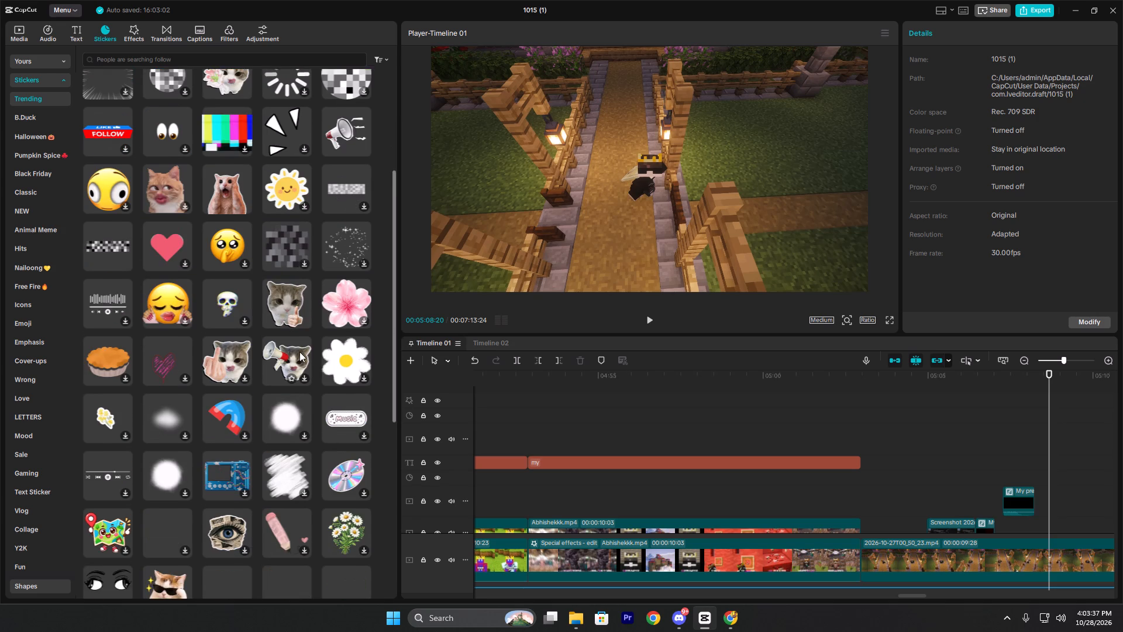
scroll(299, 352, down, 1)
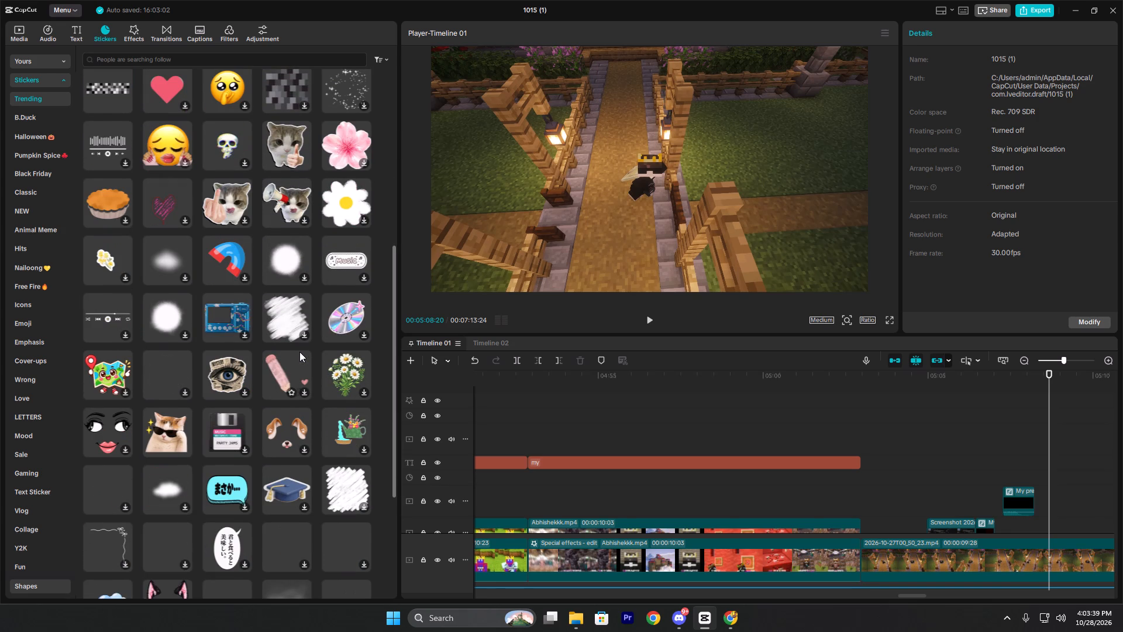
scroll(299, 352, up, 1)
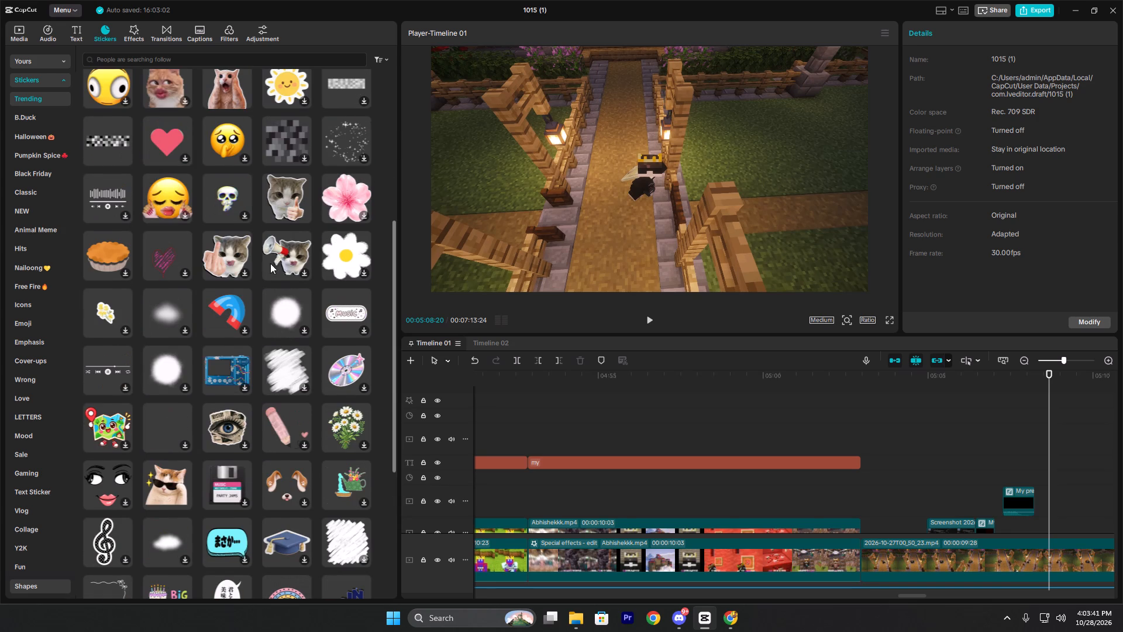
drag(289, 199, 1025, 509)
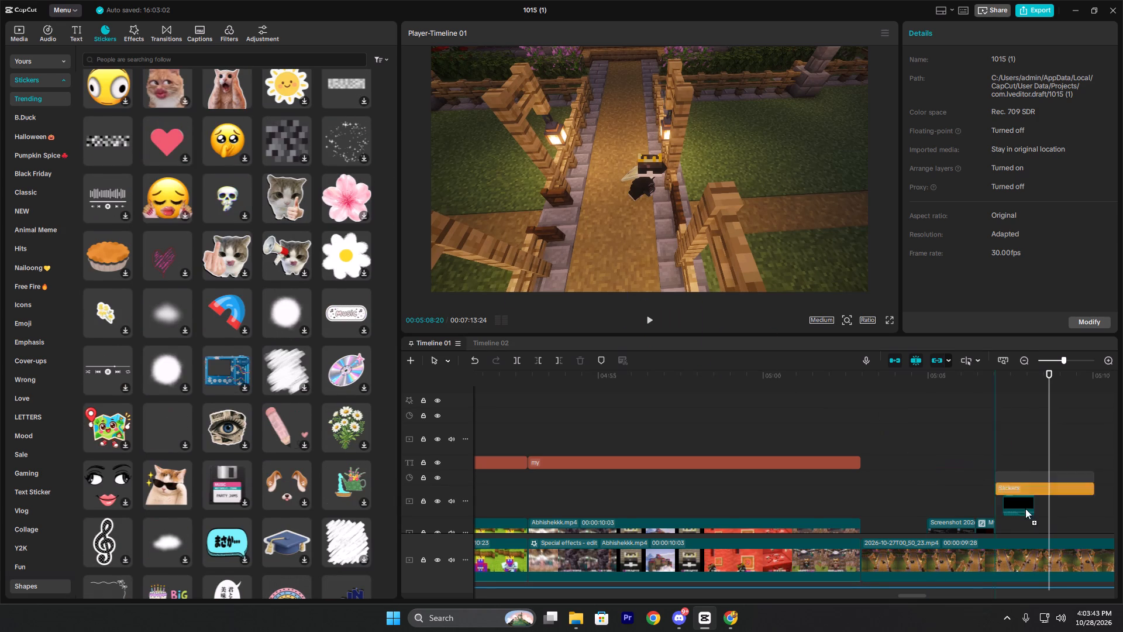
drag(1025, 509, 1048, 527)
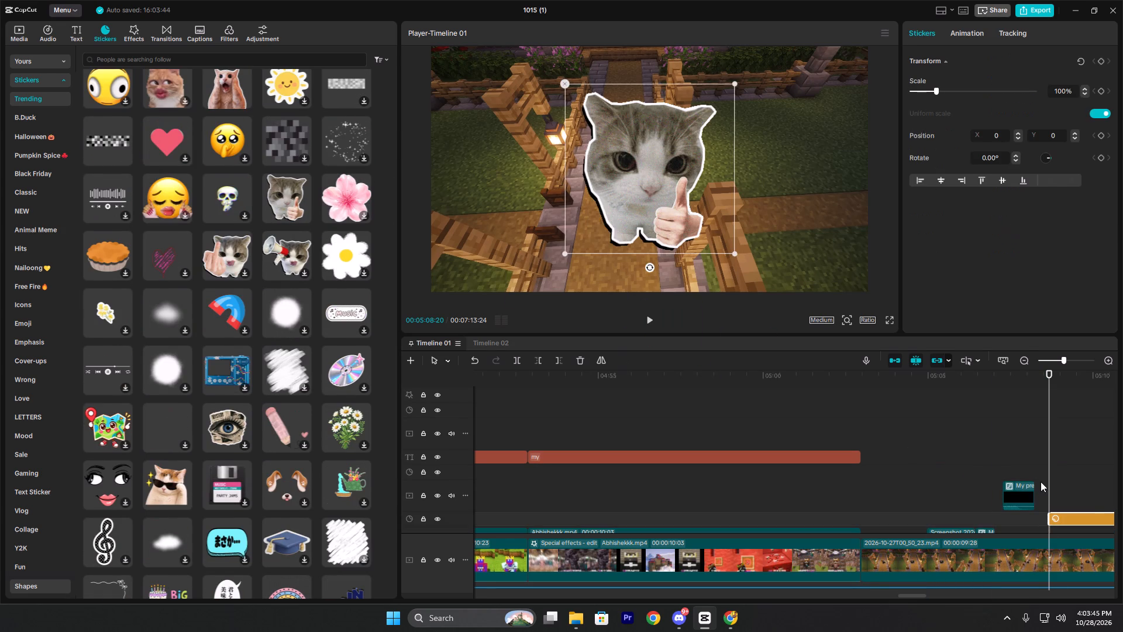
Play the frames after the My presets5 overlay and move the cat sticker earlier to start right at that overlay's end.
click(1046, 478)
click(1039, 478)
key(space)
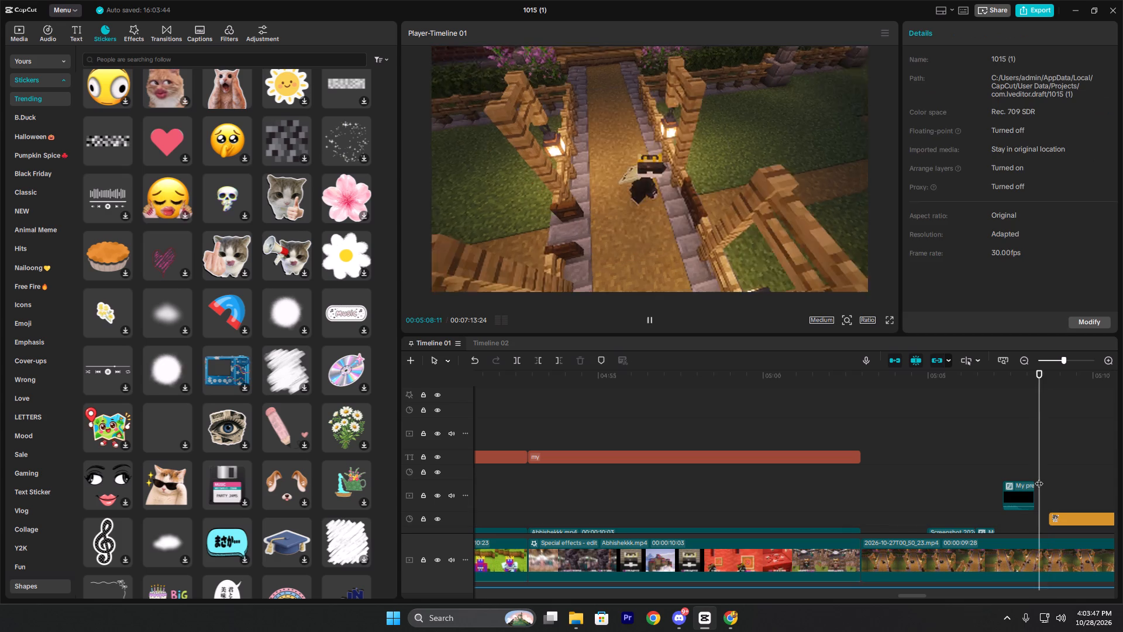
key(space)
click(1036, 494)
key(space)
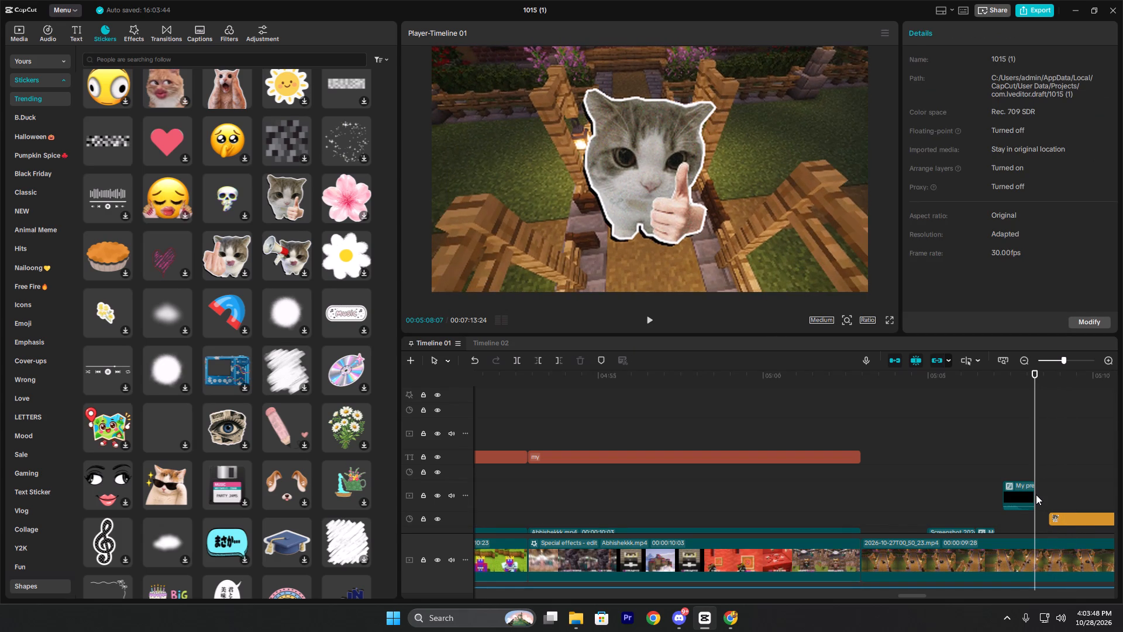
key(space)
click(1057, 517)
drag(1059, 517, 1046, 518)
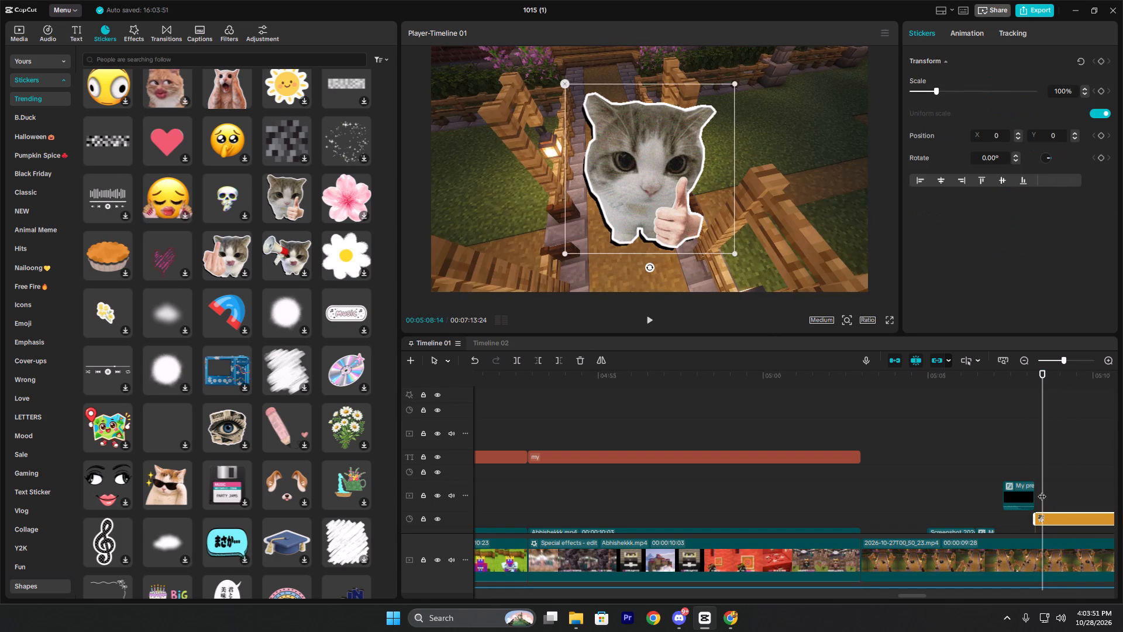
Trim the end of the cat sticker to about 00:05:08:21 and play the shortened sticker.
double_click(1039, 486)
key(space)
key(space)
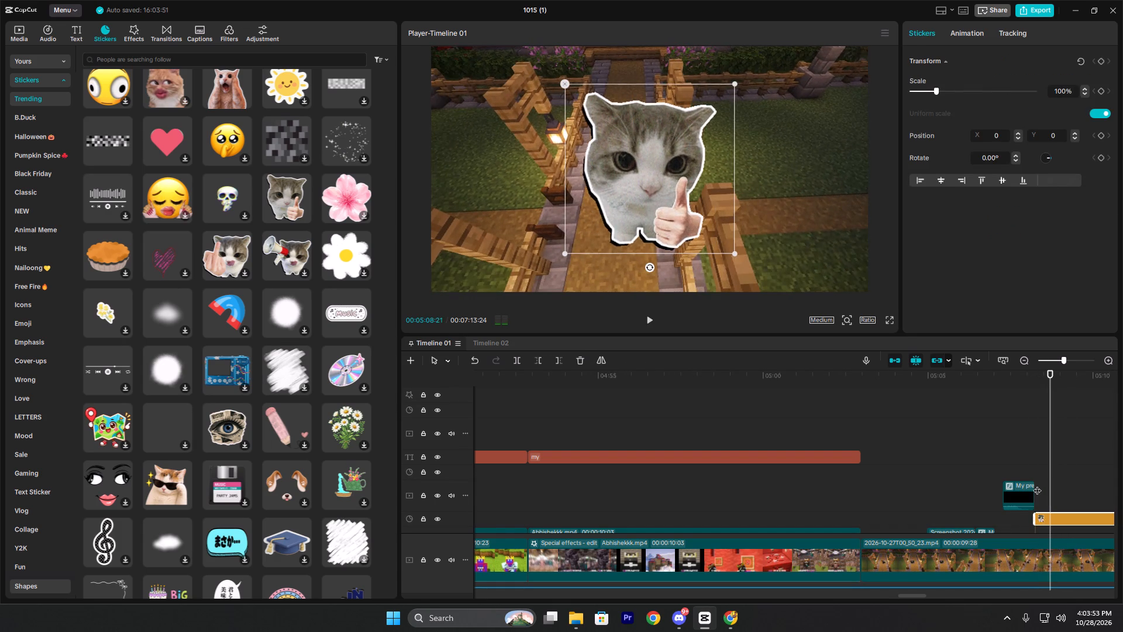
text(w)
click(1038, 459)
key(space)
key(space)
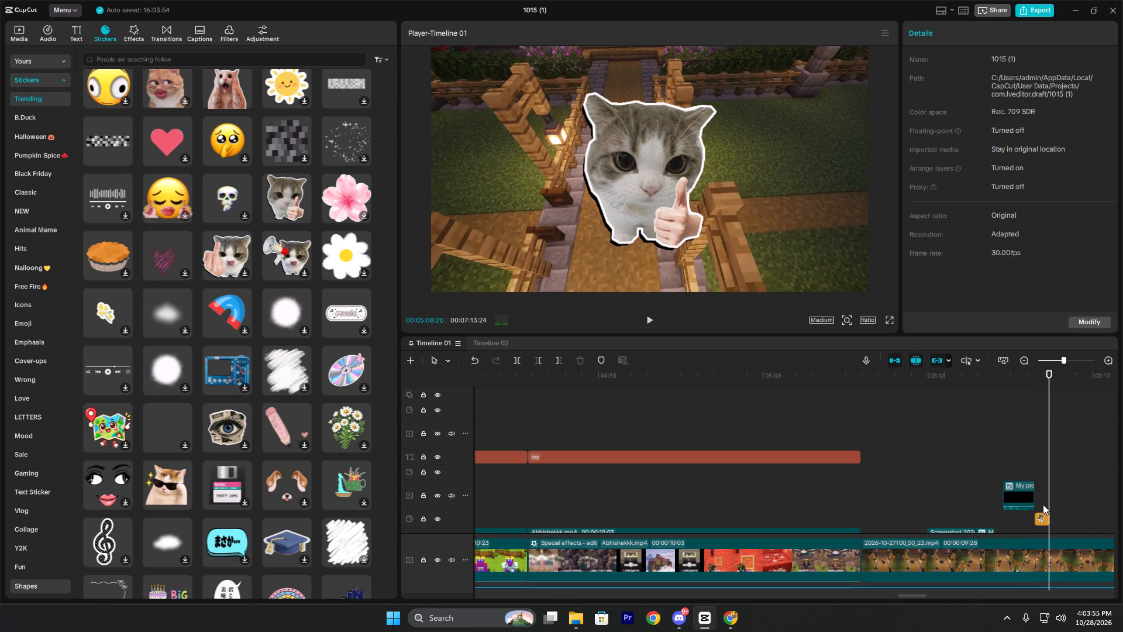
Scale the thumbs-up cat sticker down to 30% and play the section from about 00:05:08:07 with it.
click(1040, 523)
drag(931, 91, 919, 95)
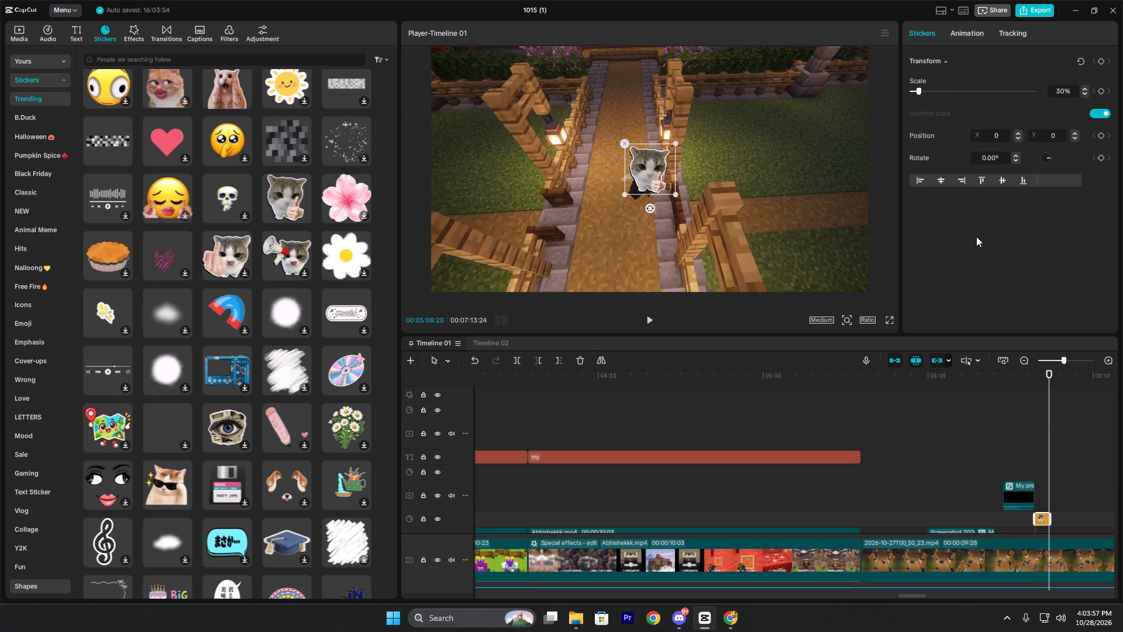
click(1038, 444)
key(space)
click(1035, 447)
key(space)
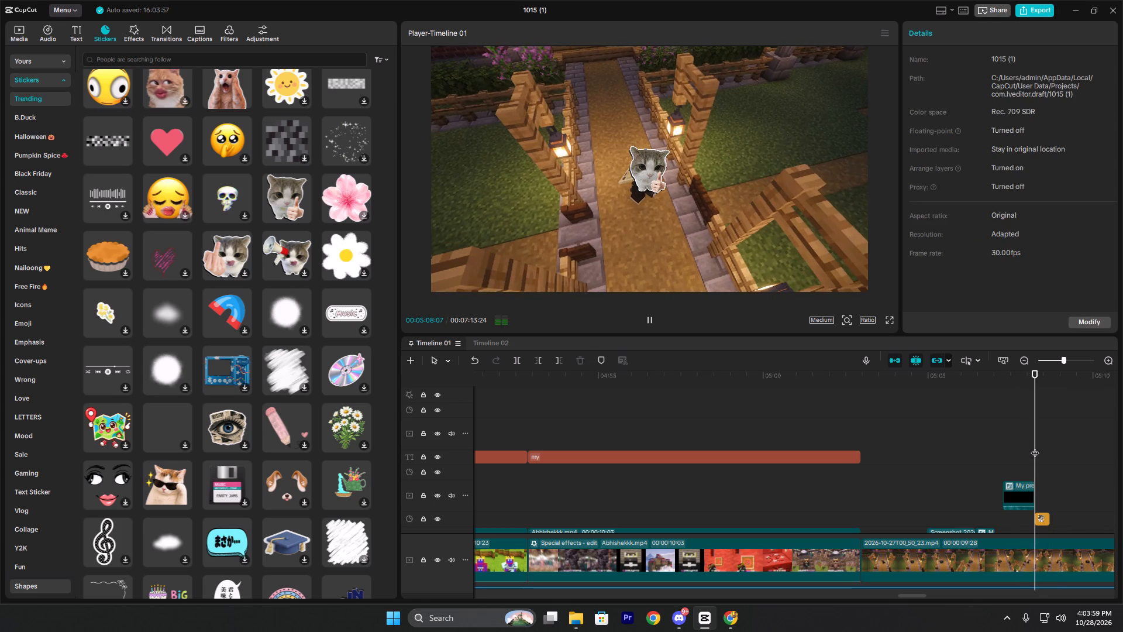
click(1034, 450)
key(space)
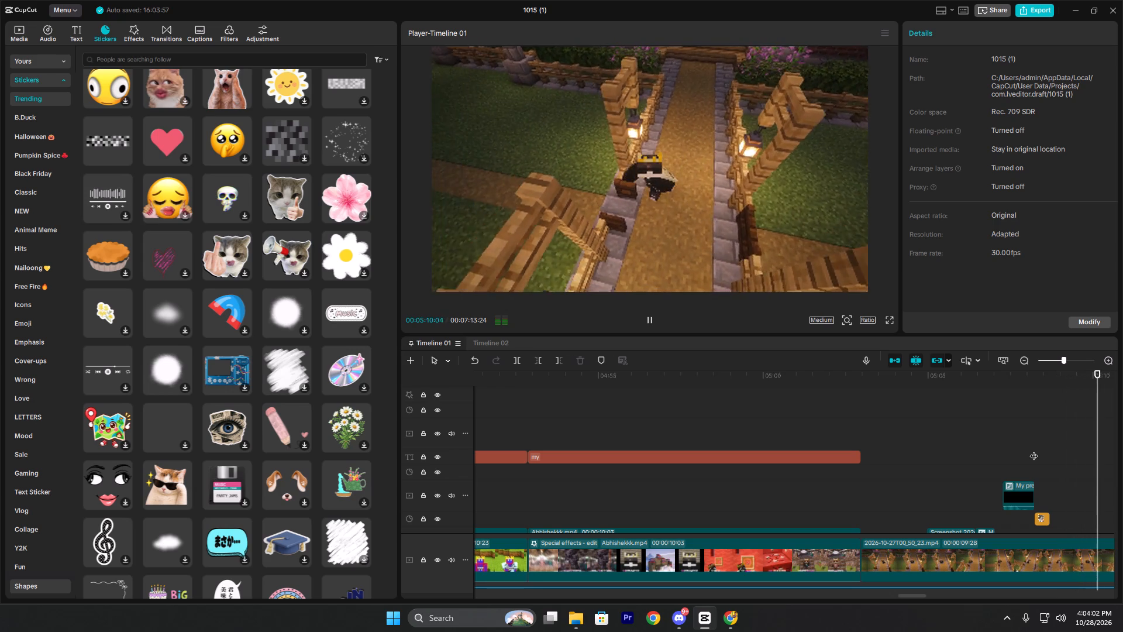
key(space)
Play the footage after the cat sticker up to about 00:05:10:01.
click(518, 511)
drag(518, 511, 505, 513)
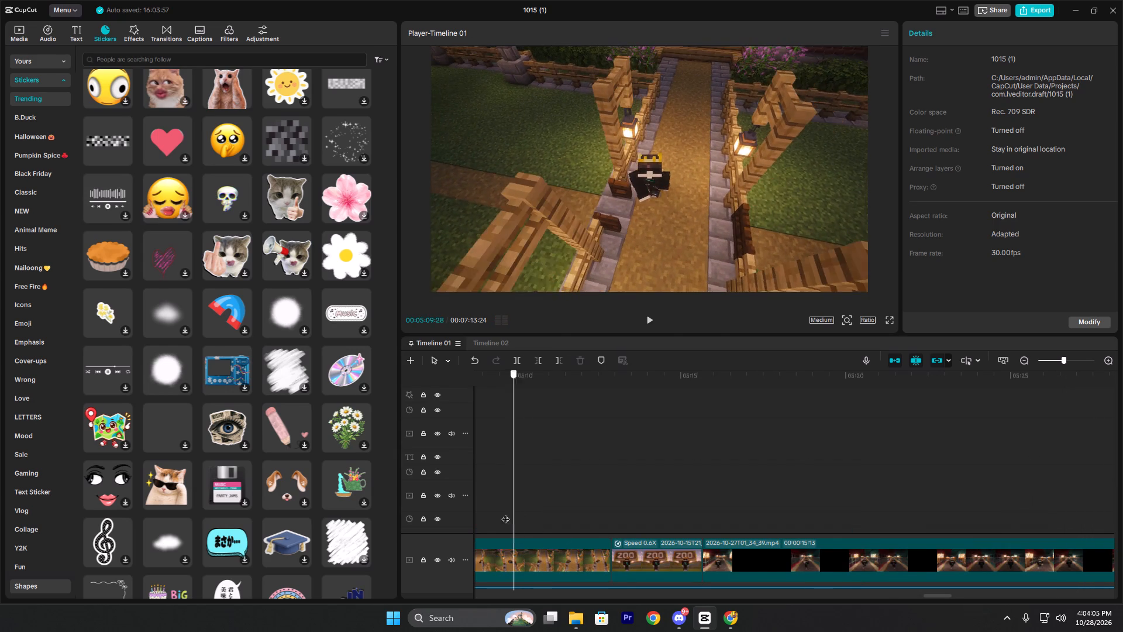
drag(505, 513, 571, 514)
key(space)
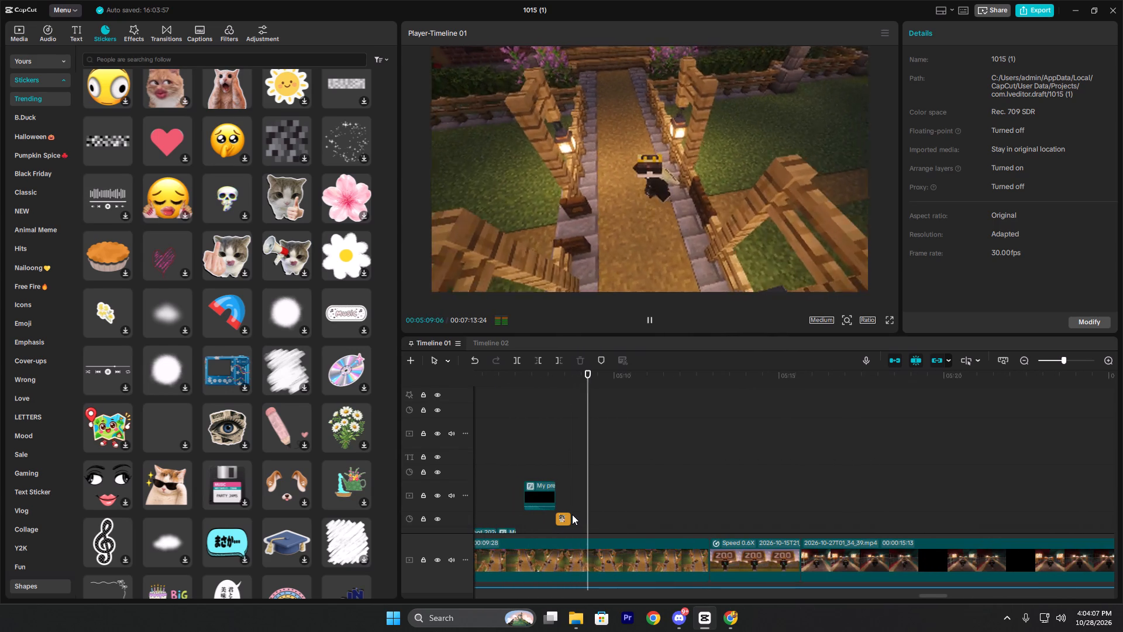
key(space)
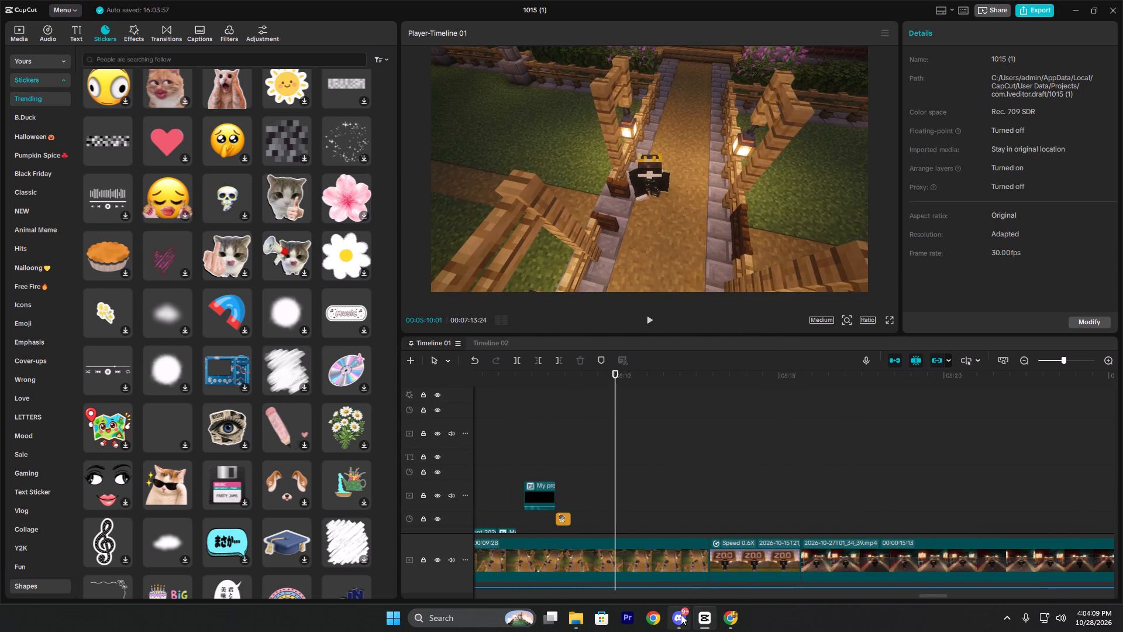
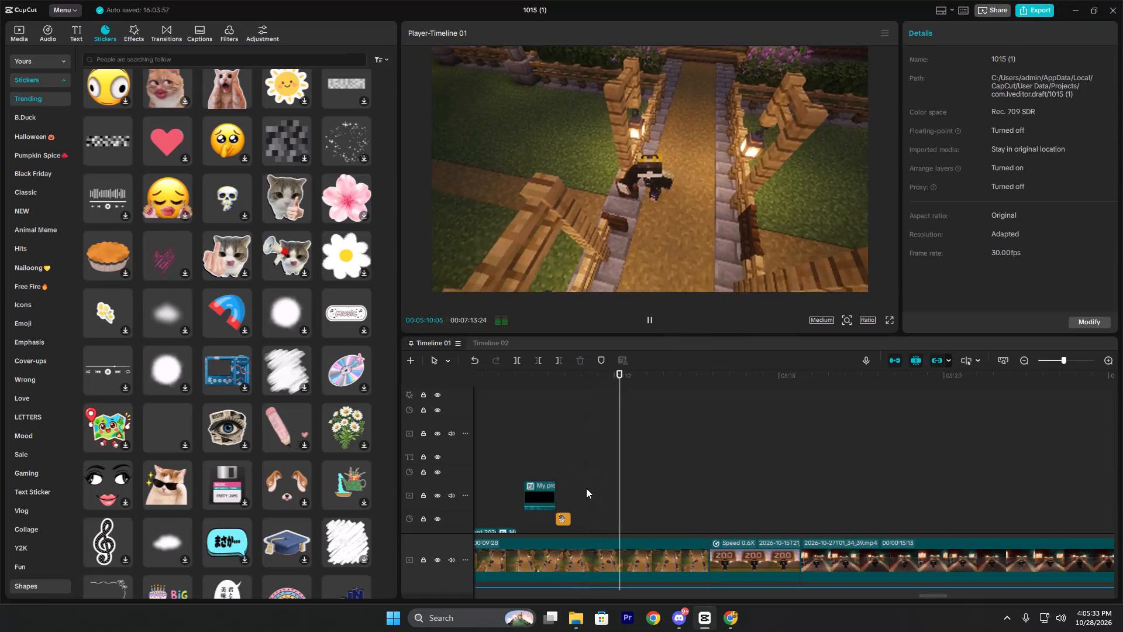
Pause playback at about 00:05:10:18 and switch from the trending stickers to the audio library.
key(space)
scroll(224, 427, up, 3)
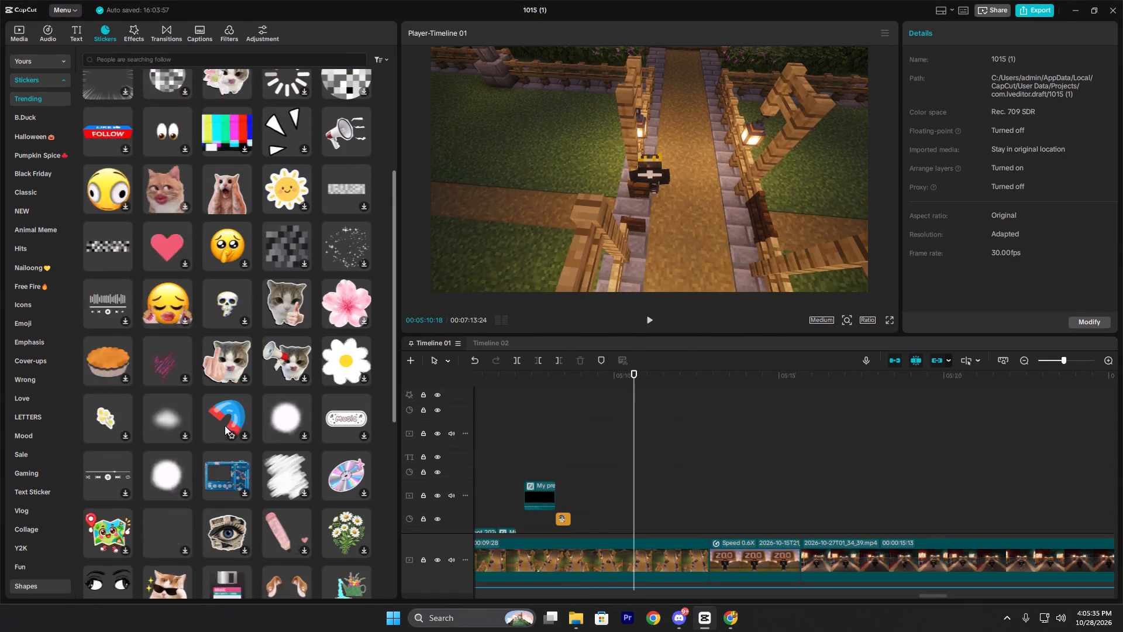
scroll(225, 425, up, 11)
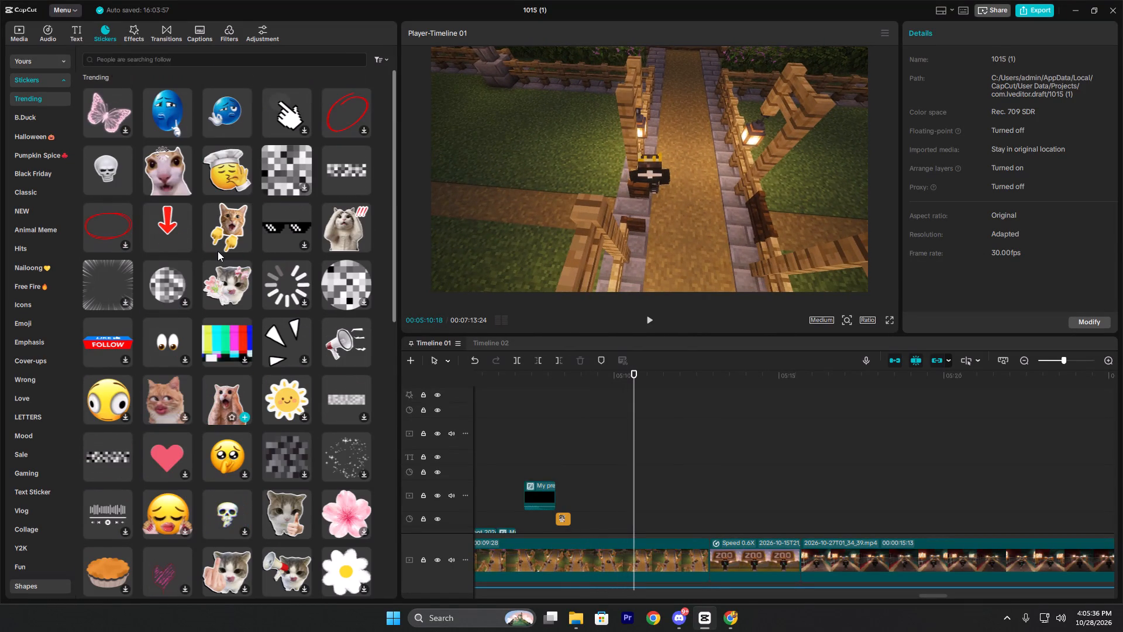
click(43, 29)
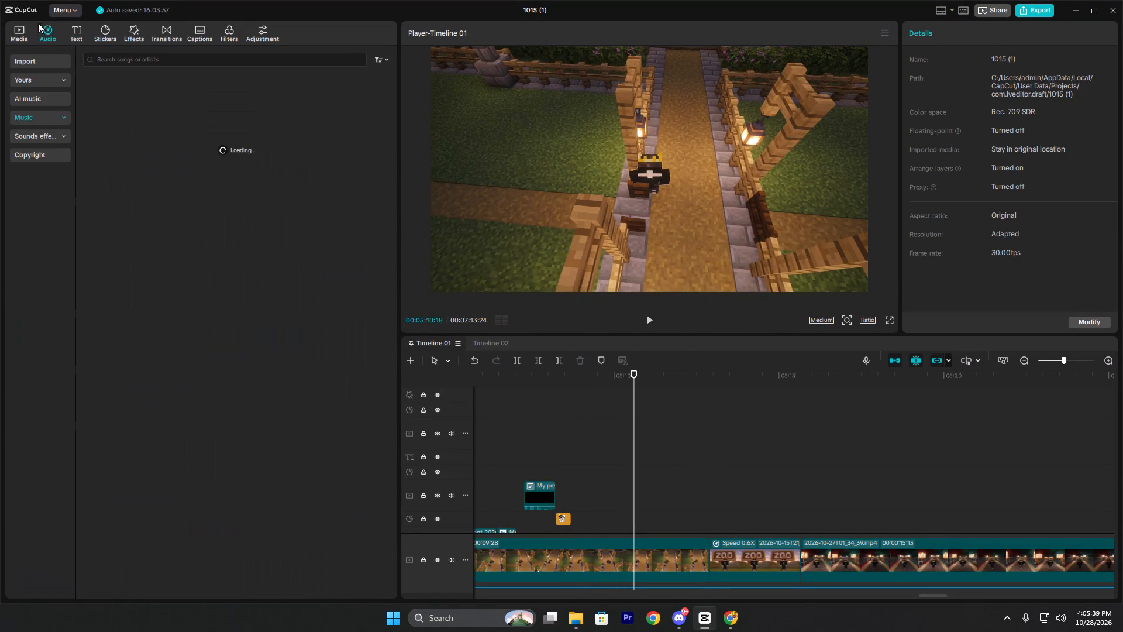
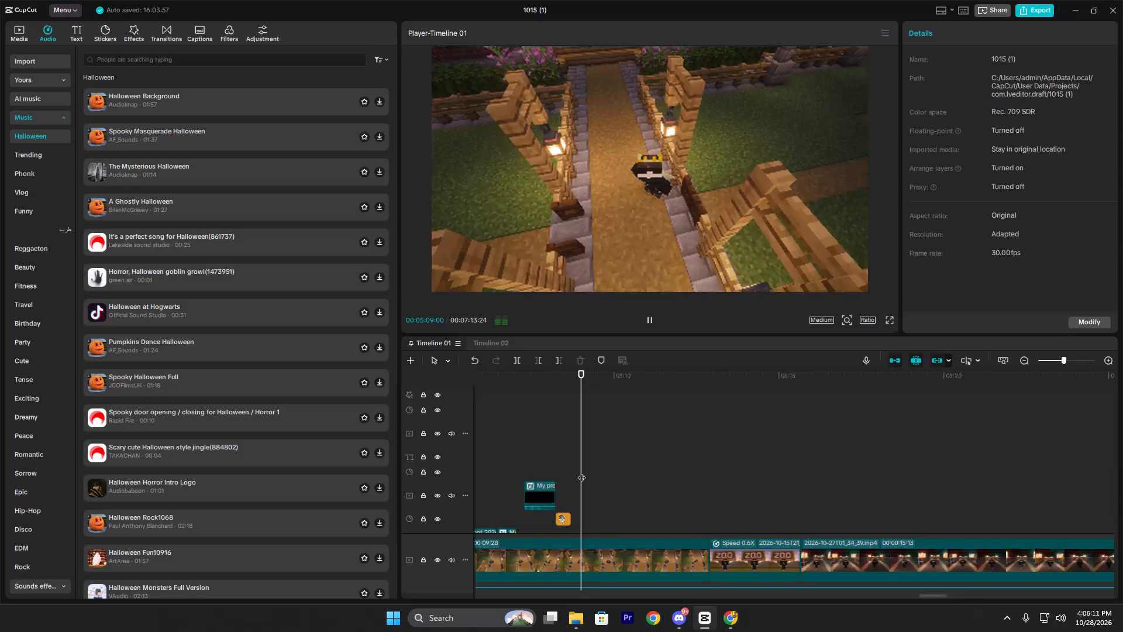
Pause playback and return the playhead to the cat sticker at about 00:05:08:15.
key(space)
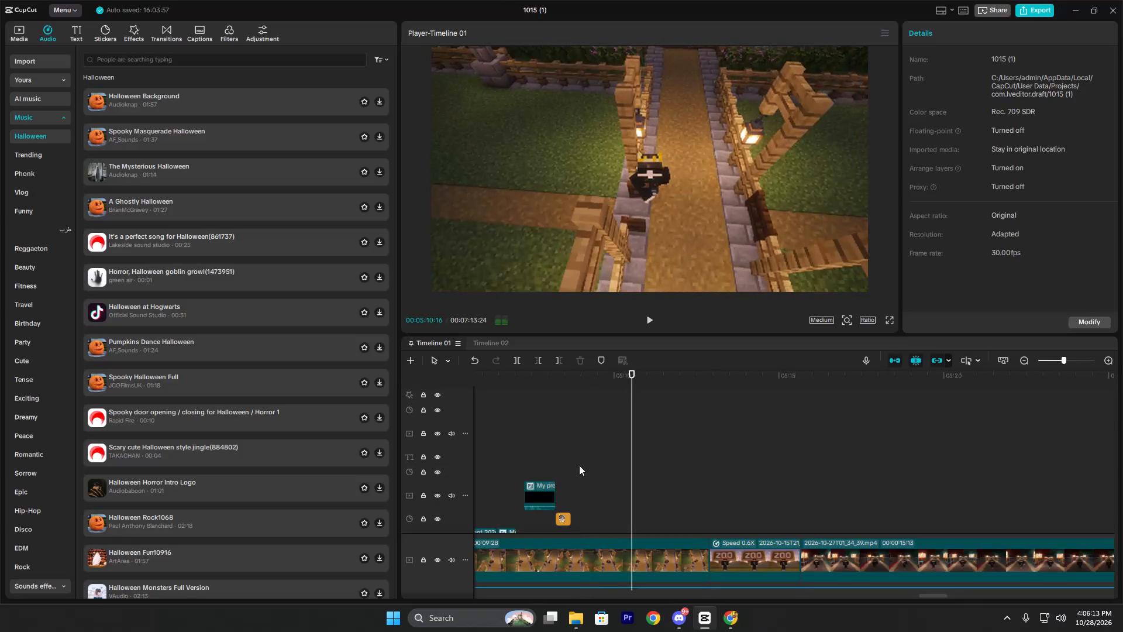
click(564, 460)
Adjust the playback volume levels in the Windows volume mixer.
click(1061, 613)
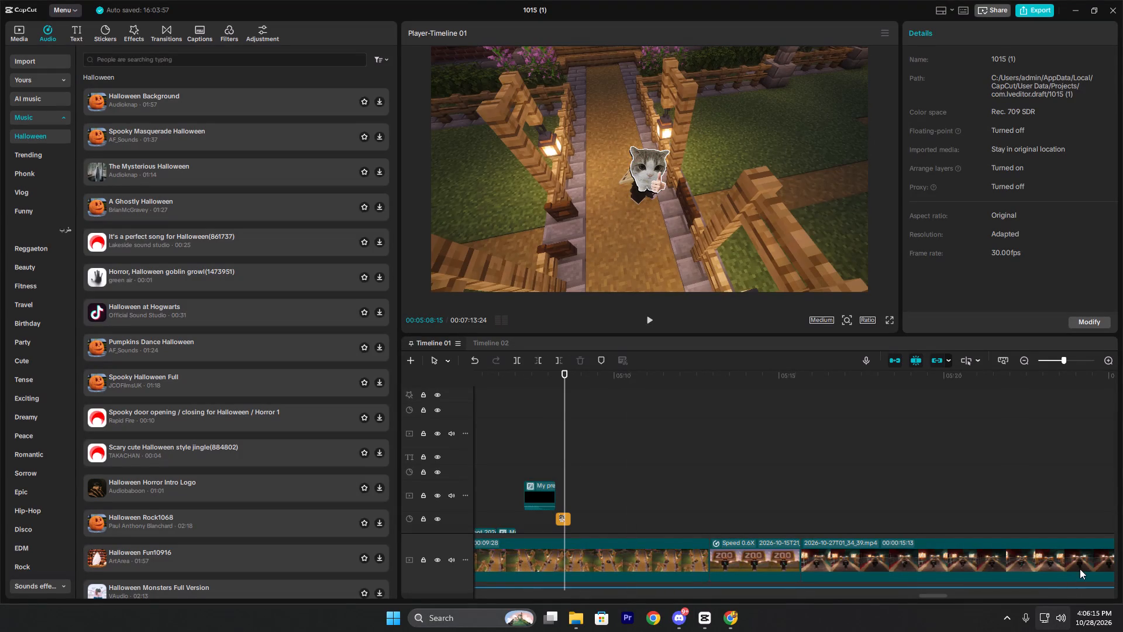
click(1090, 549)
scroll(1010, 525, down, 3)
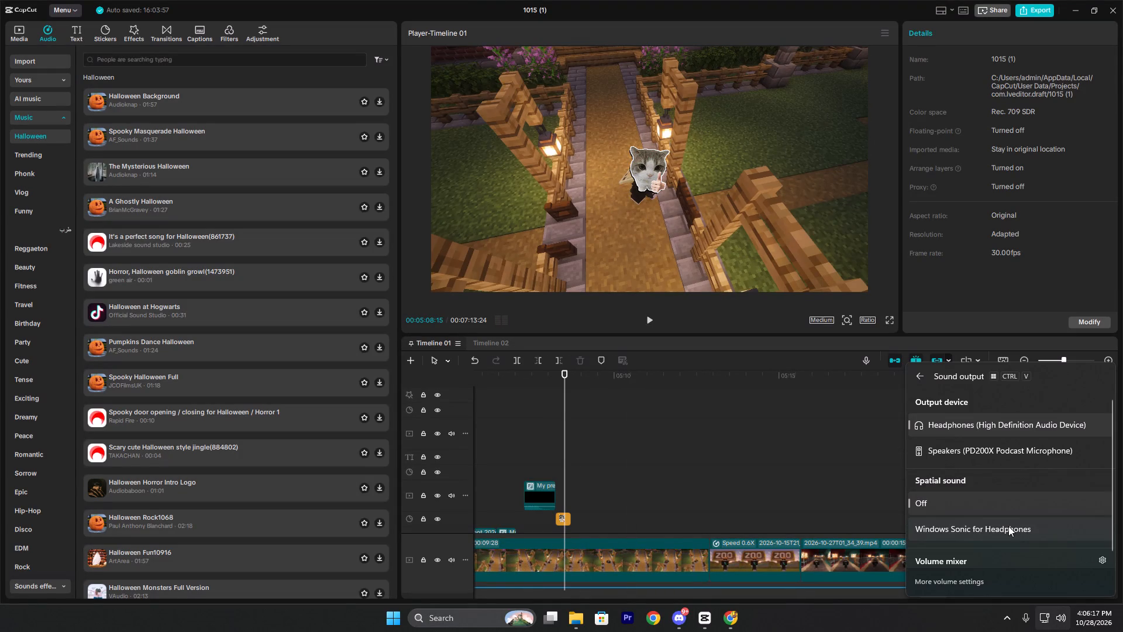
scroll(1008, 526, down, 1)
drag(1010, 547, 994, 551)
drag(1057, 518, 1098, 538)
Replay the wooden path footage just after the cat sticker several times, pausing at about 00:05:09:21.
click(559, 458)
key(space)
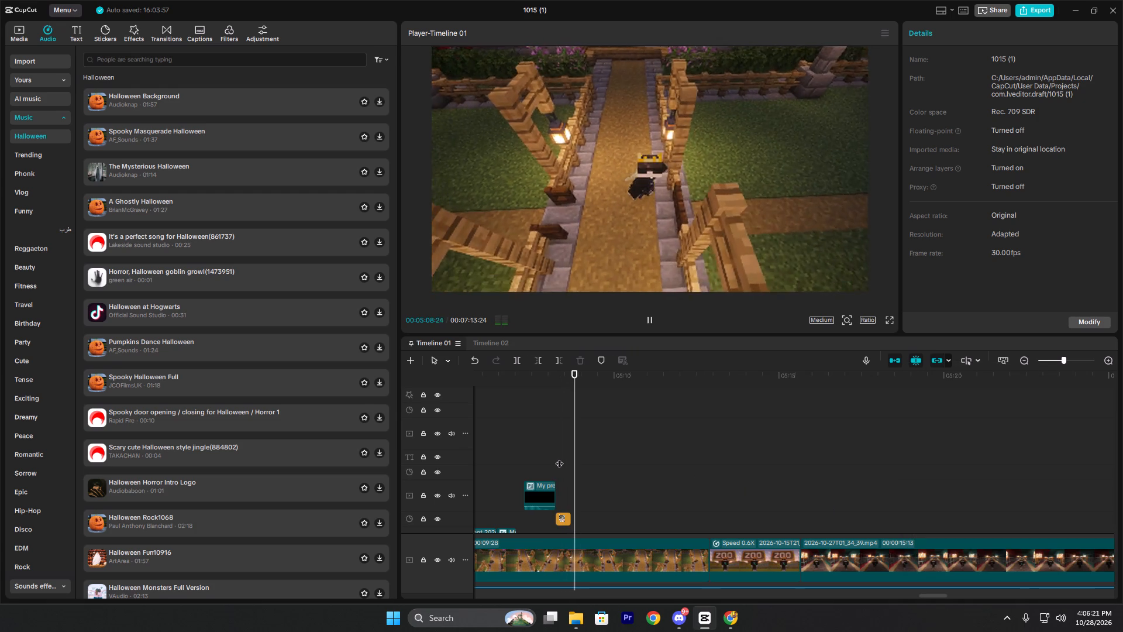
key(space)
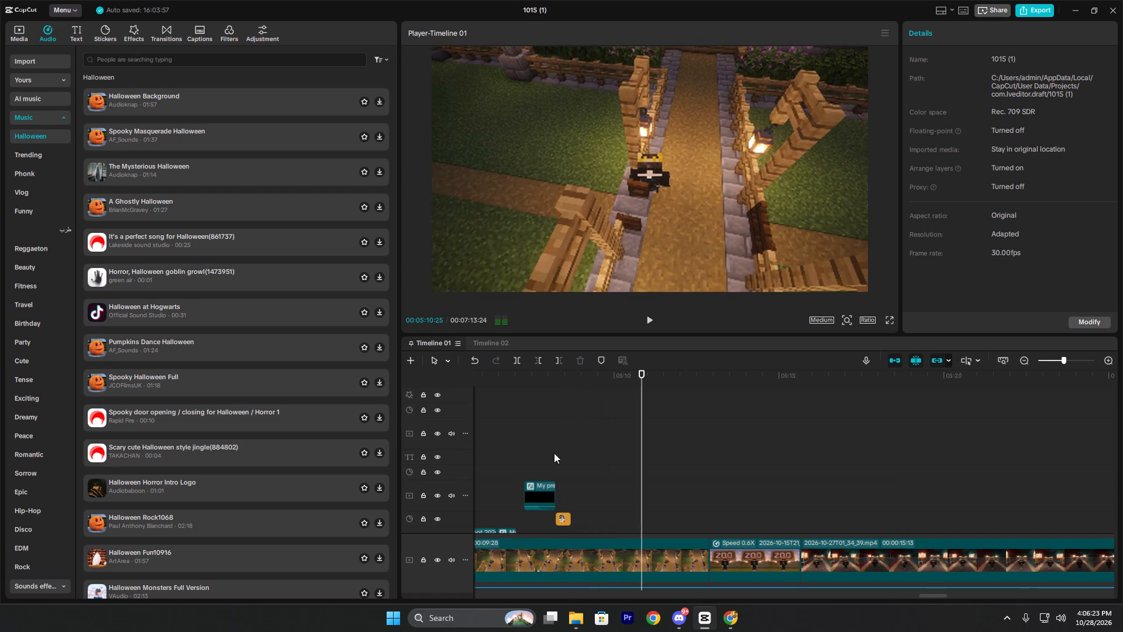
click(547, 451)
click(591, 454)
key(space)
key(space)
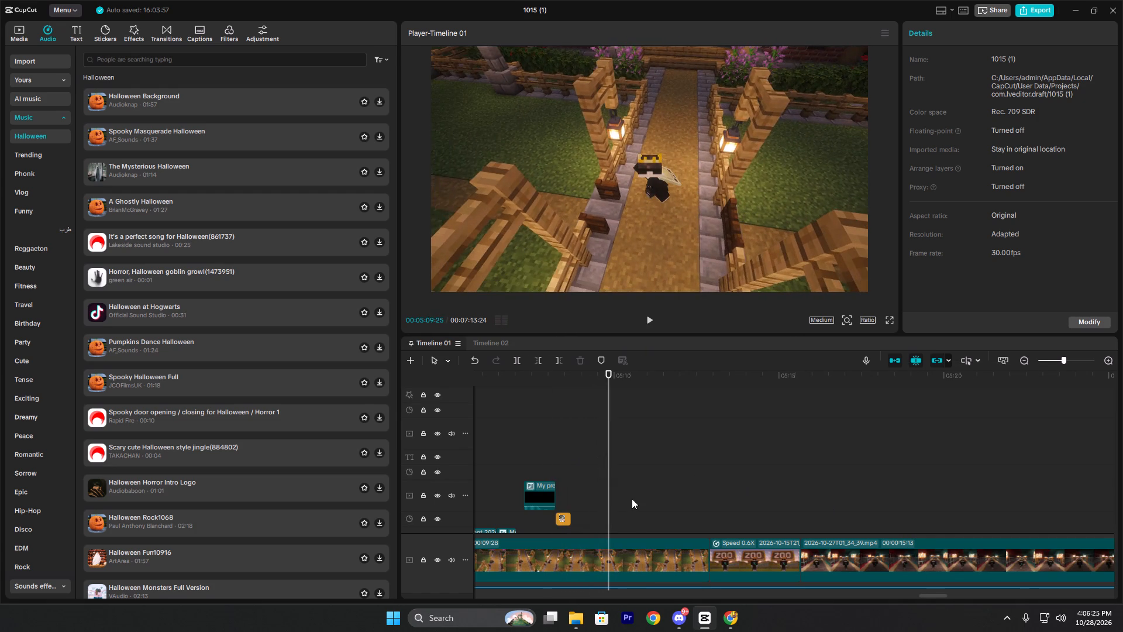
click(597, 496)
click(589, 493)
click(579, 490)
key(space)
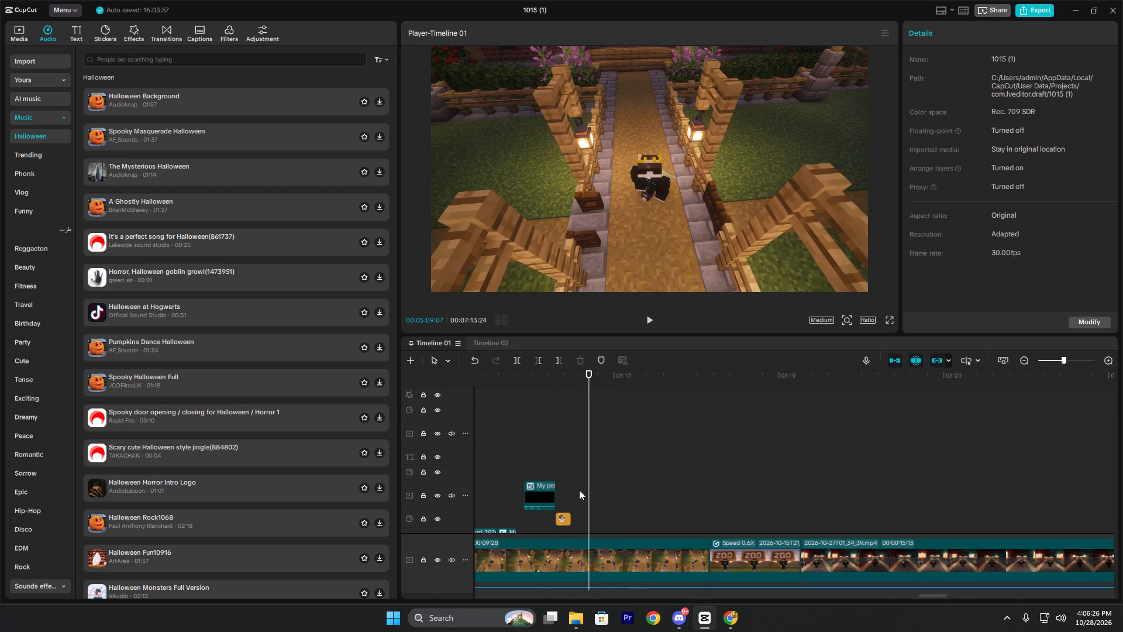
key(space)
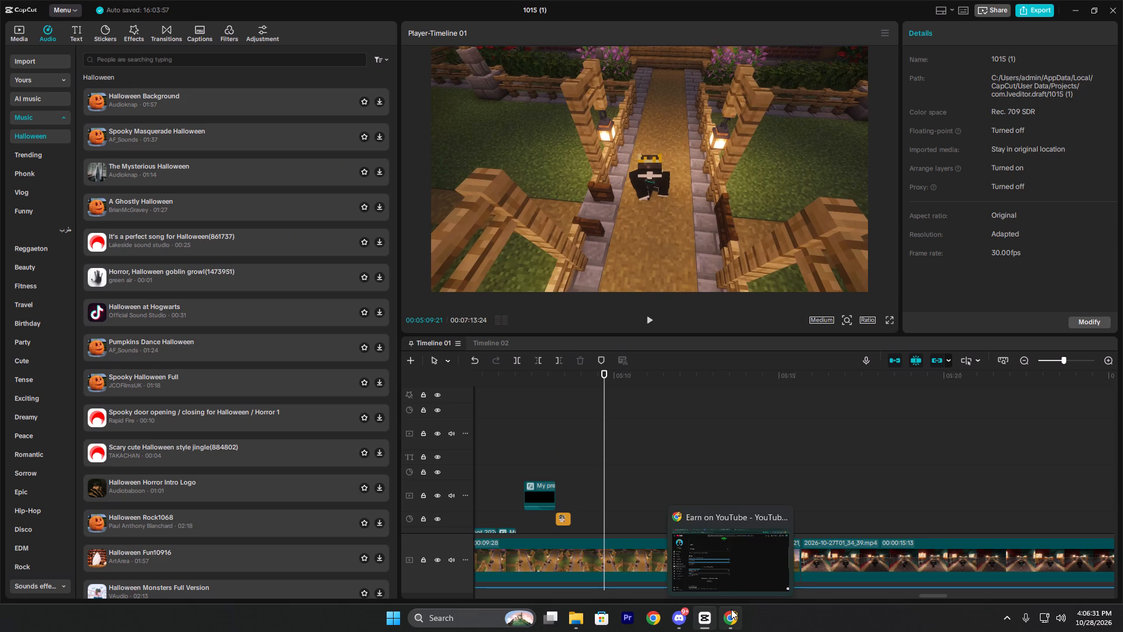
Play on past the ZOO clip and review the start of the 2026-10-27 tunnel clip, pausing at about 00:05:17:16.
key(space)
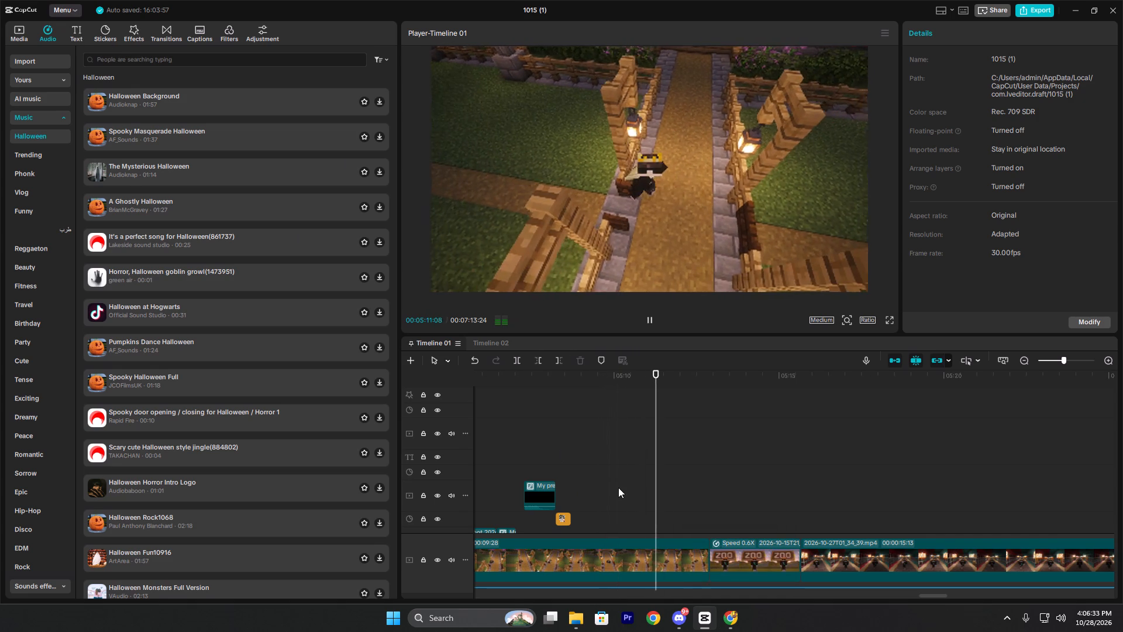
scroll(640, 514, down, 7)
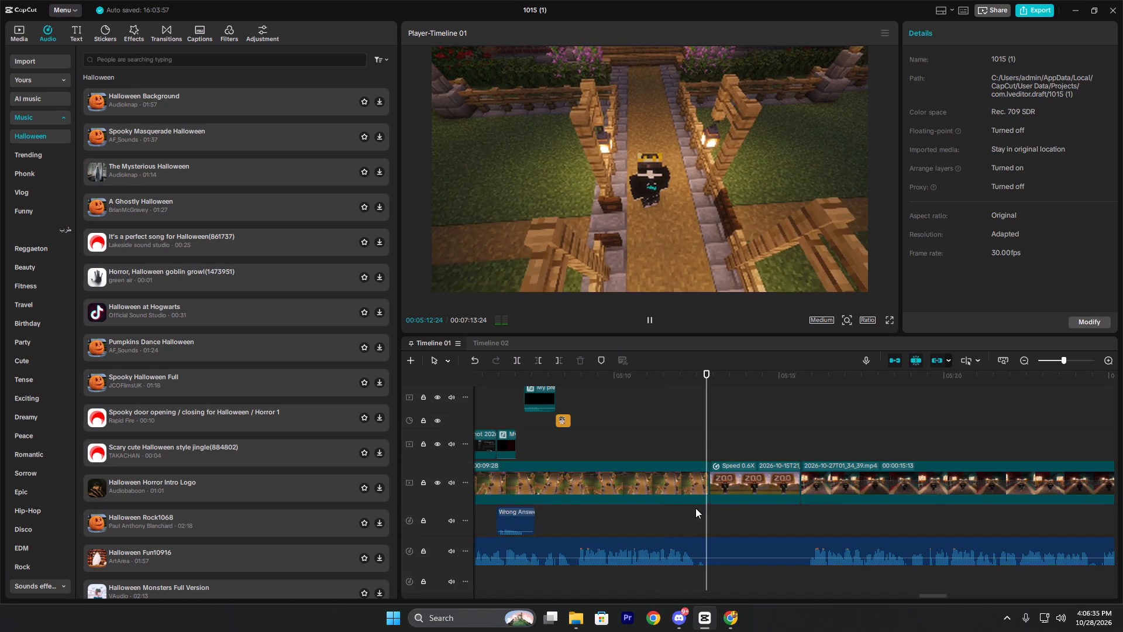
click(802, 445)
key(space)
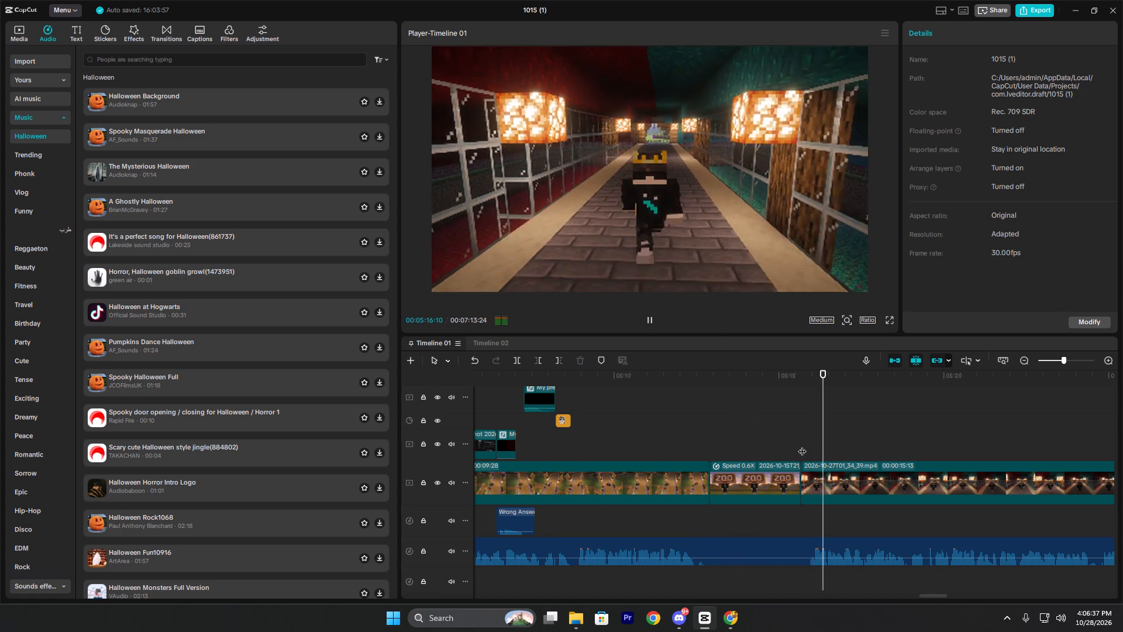
key(space)
Switch to Chrome and show the YouTube video "I Asked 100 YouTubers to Subscribe Me".
click(738, 628)
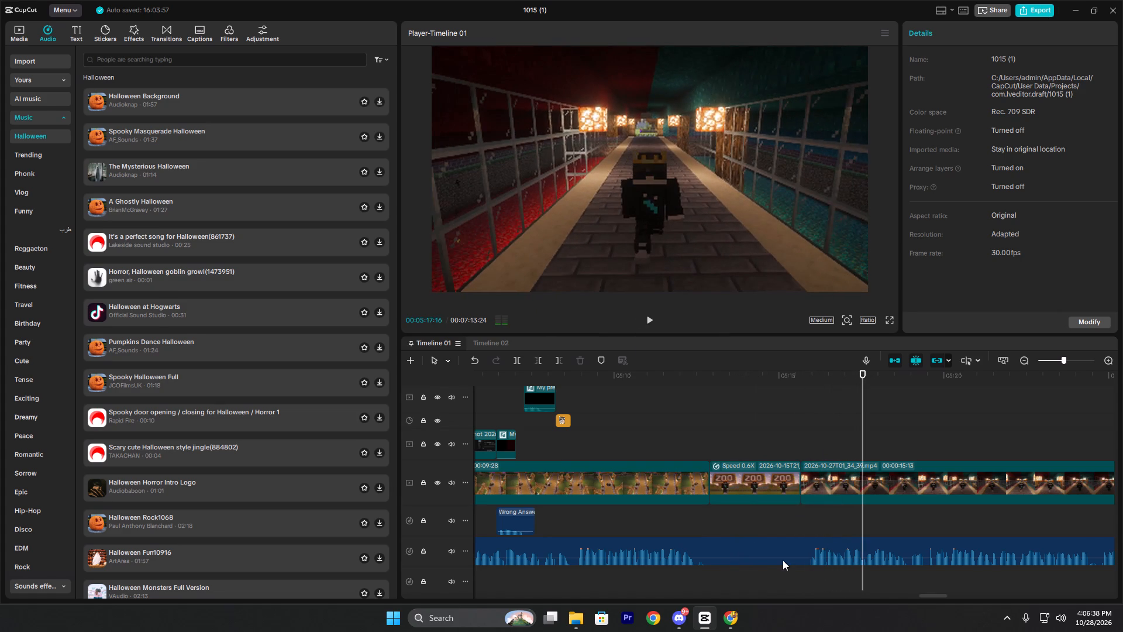
click(242, 15)
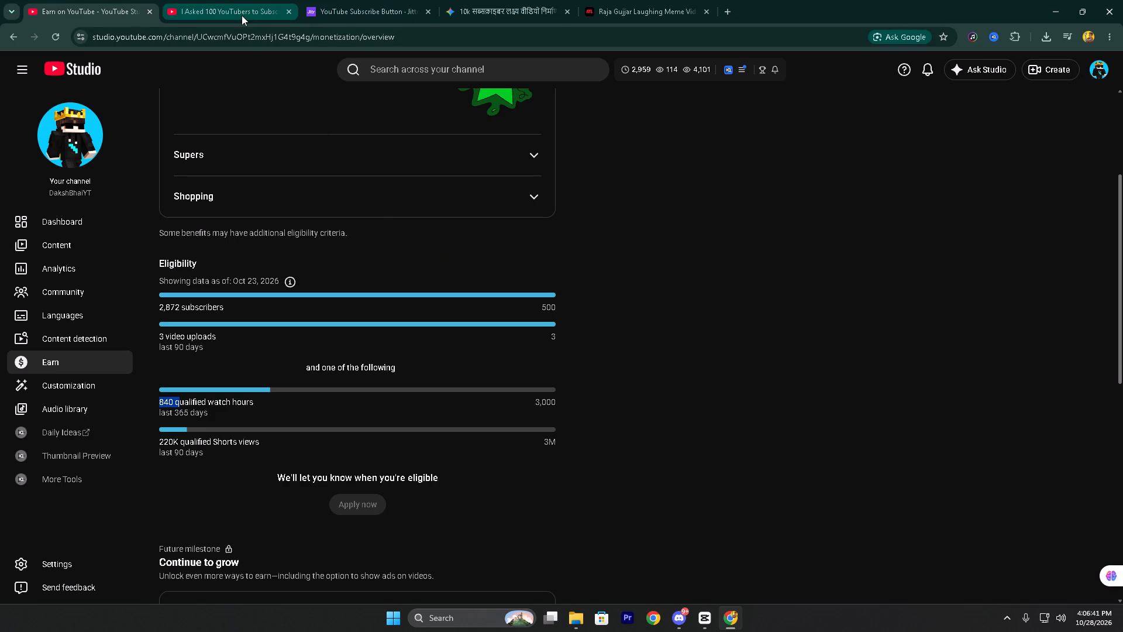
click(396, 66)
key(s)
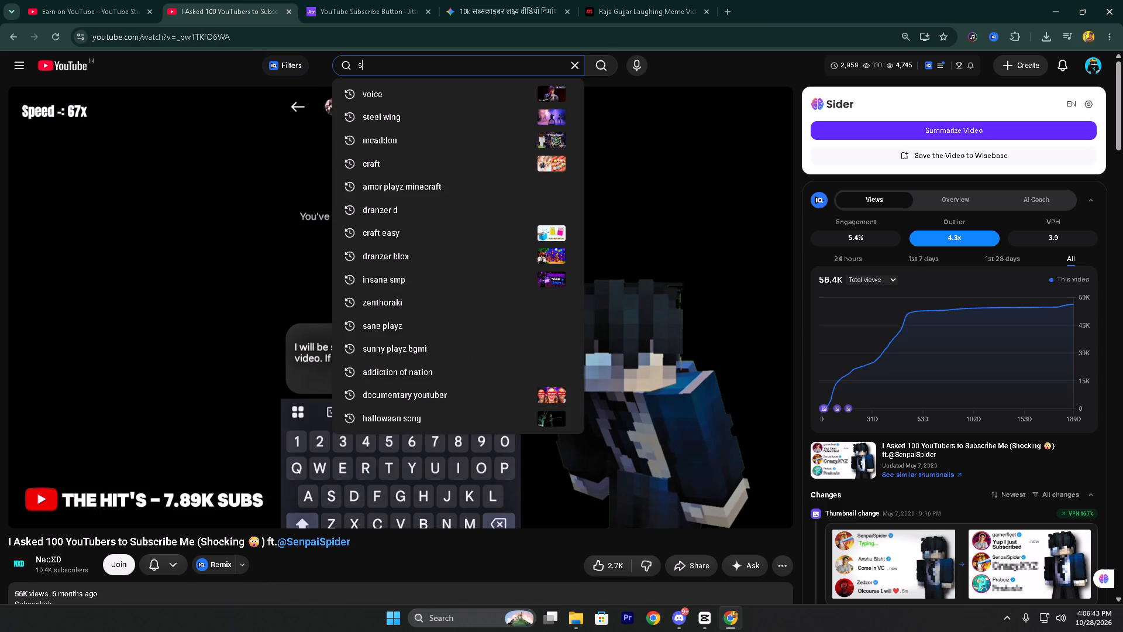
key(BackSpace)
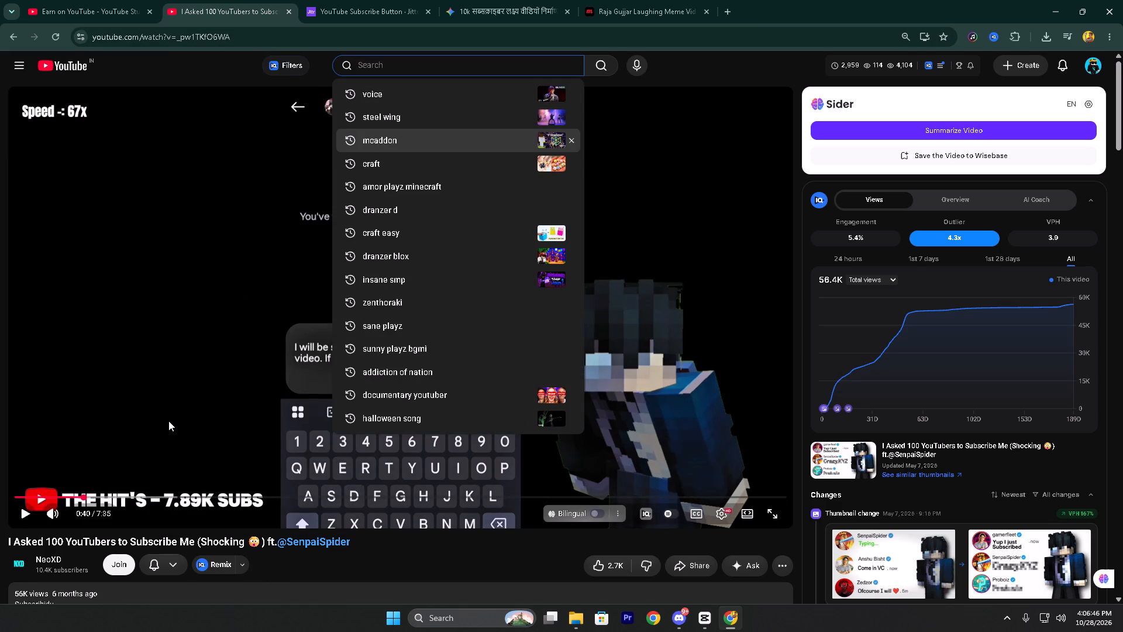
Open the NeoXD channel from the video page and look through its uploaded videos.
click(15, 562)
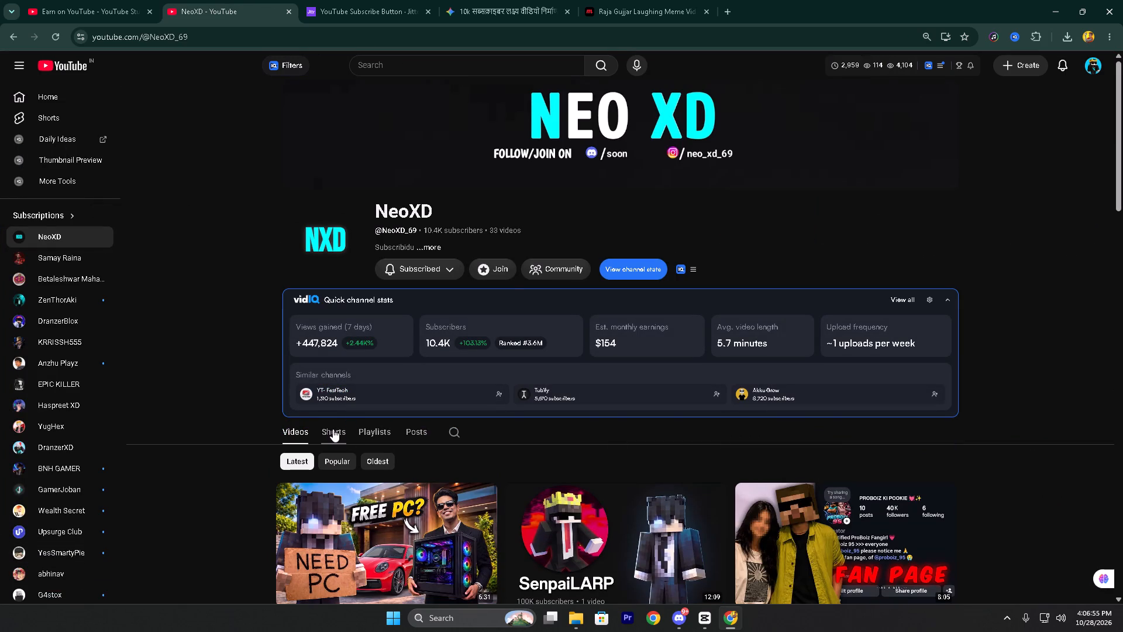
scroll(443, 456, down, 4)
scroll(395, 342, down, 3)
scroll(735, 519, down, 4)
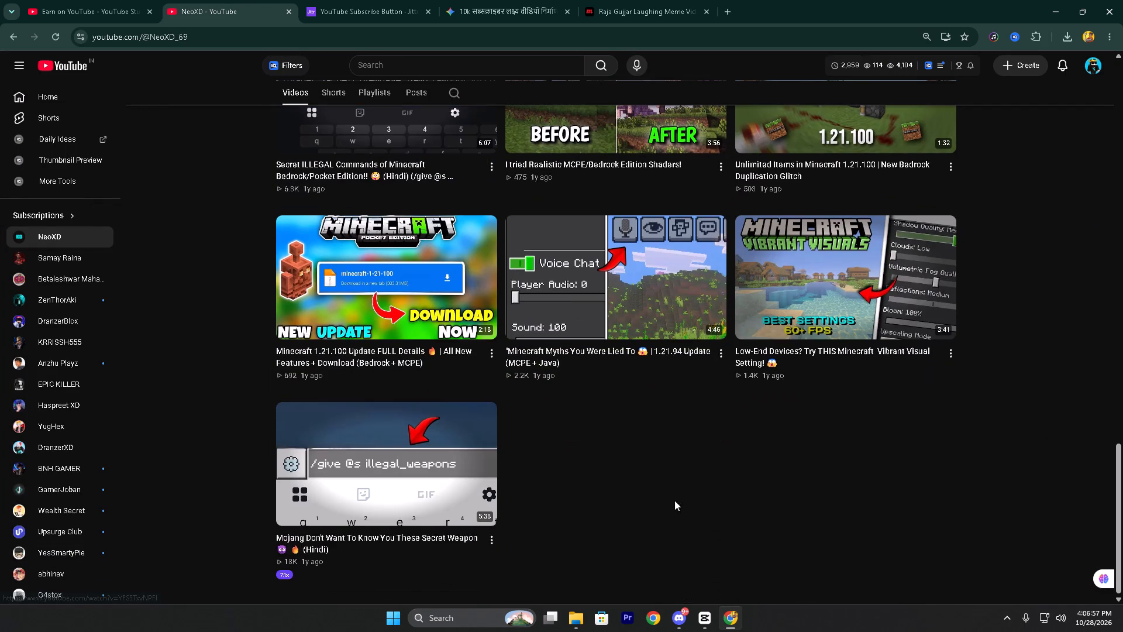
scroll(468, 336, up, 1)
scroll(490, 370, down, 2)
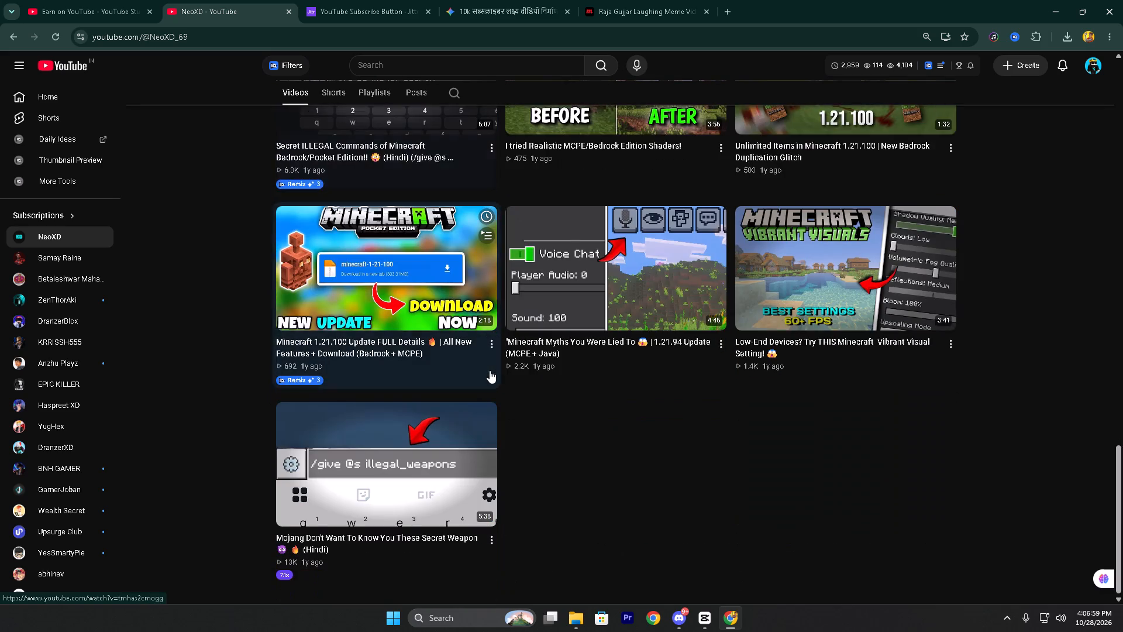
scroll(430, 333, up, 2)
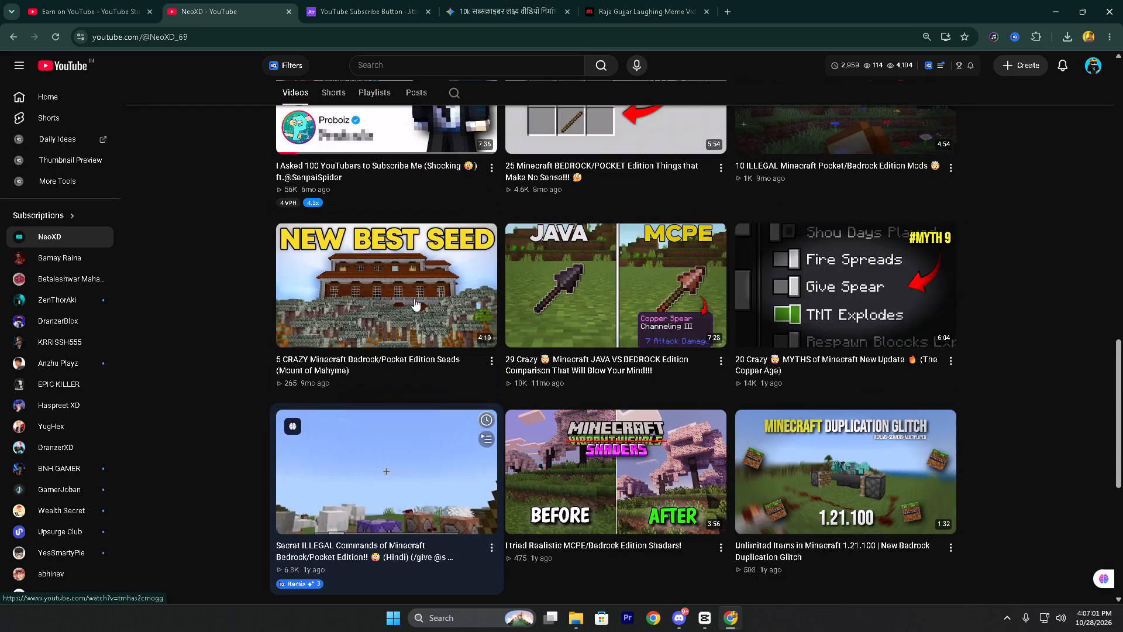
scroll(411, 193, up, 2)
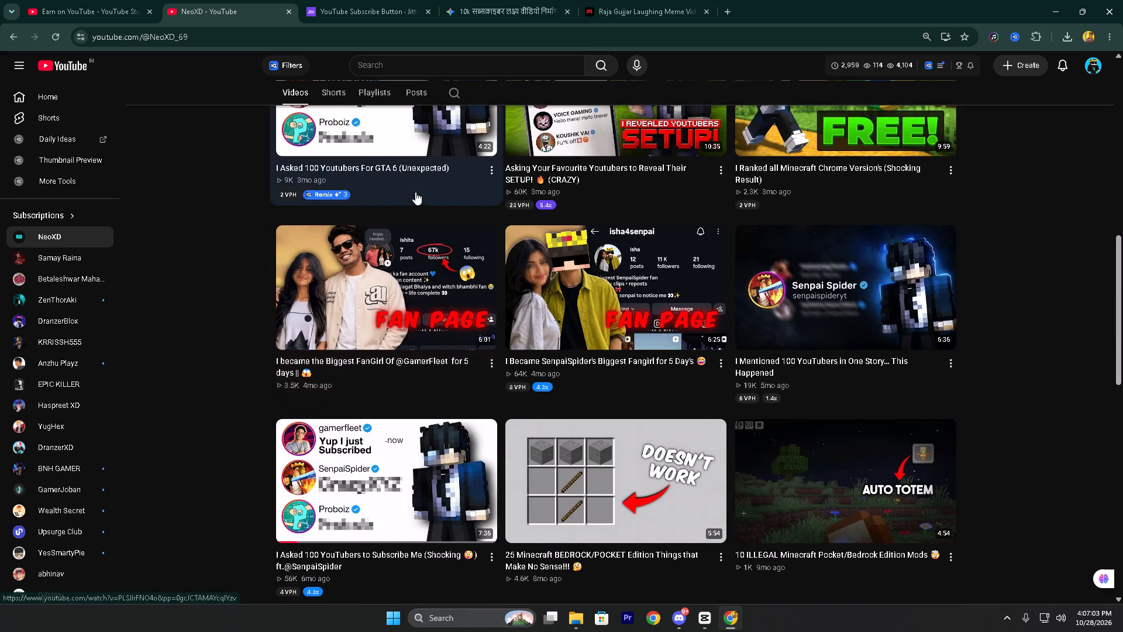
scroll(414, 182, up, 1)
scroll(429, 283, up, 2)
scroll(429, 287, down, 1)
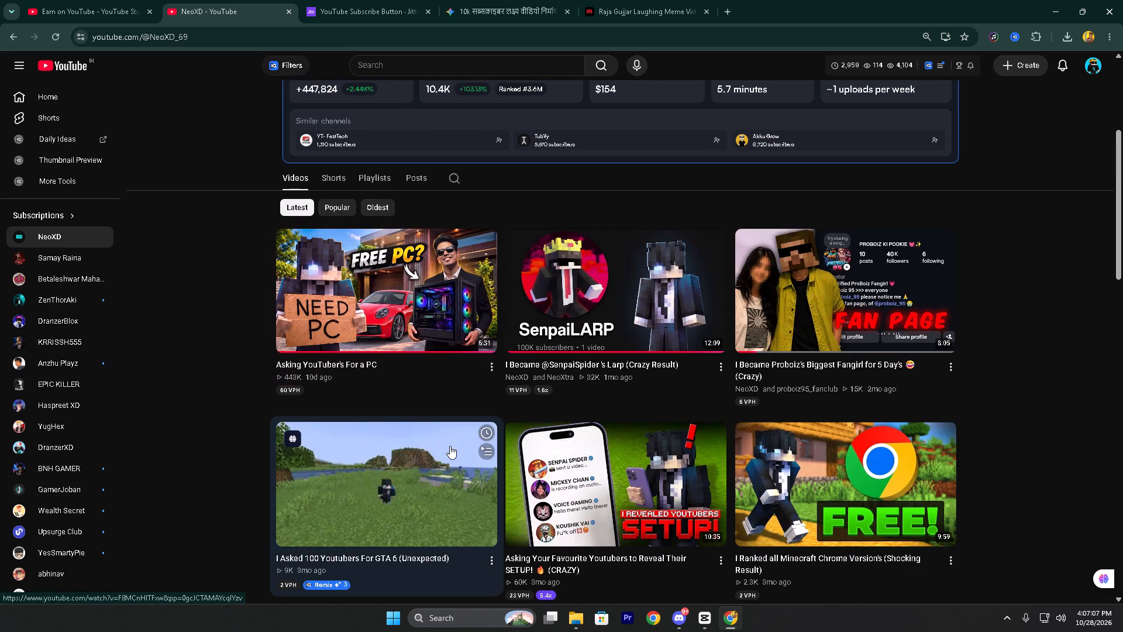
scroll(401, 330, up, 2)
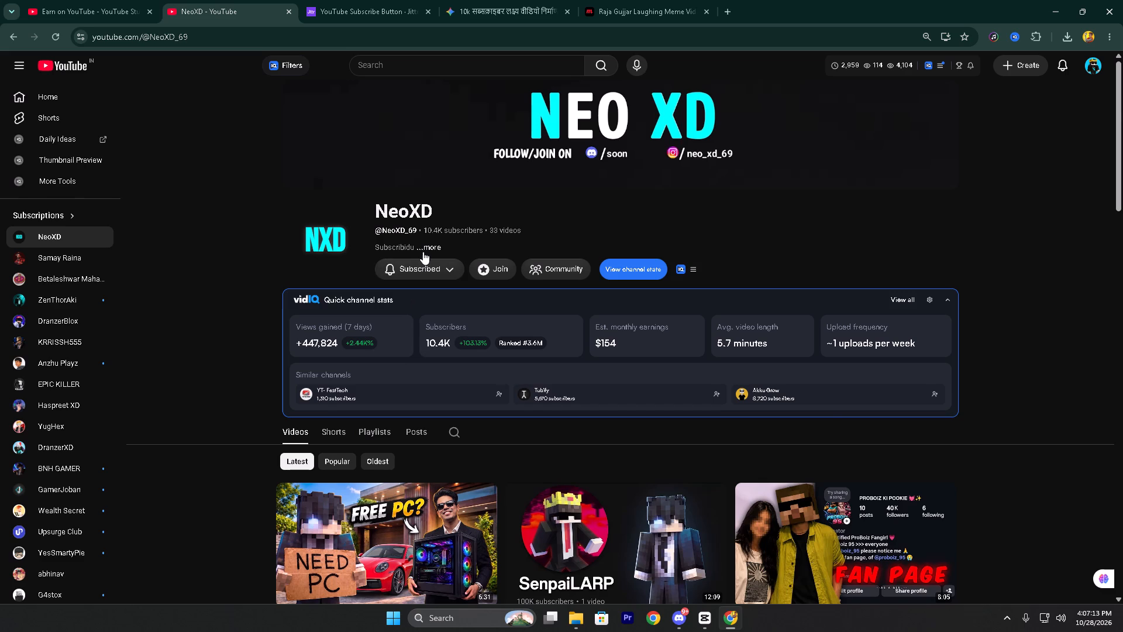
scroll(387, 391, down, 1)
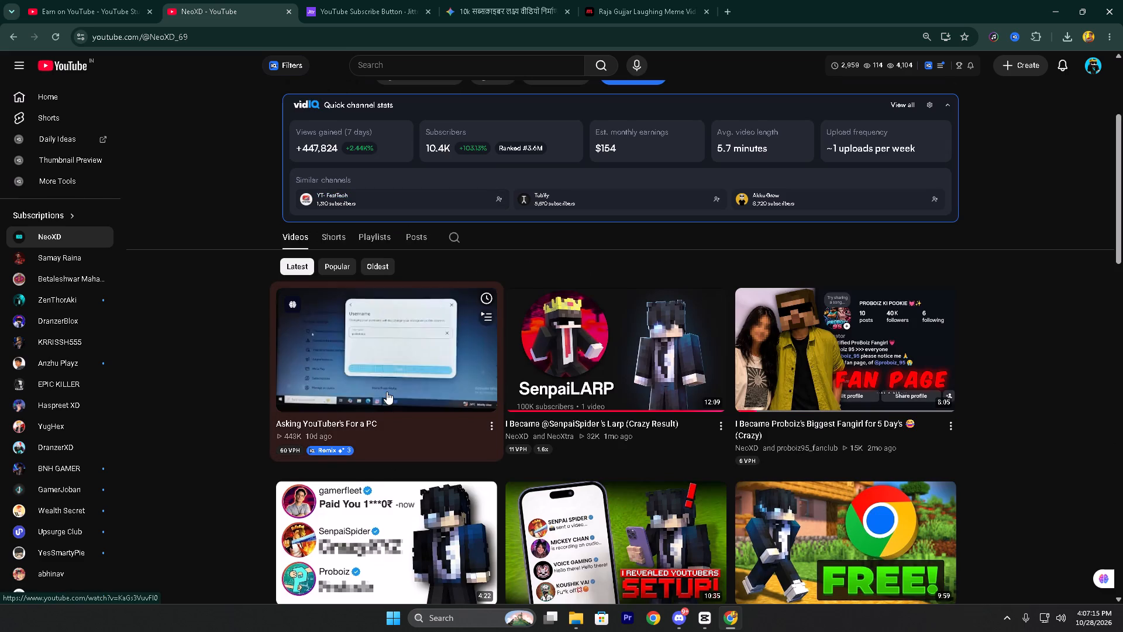
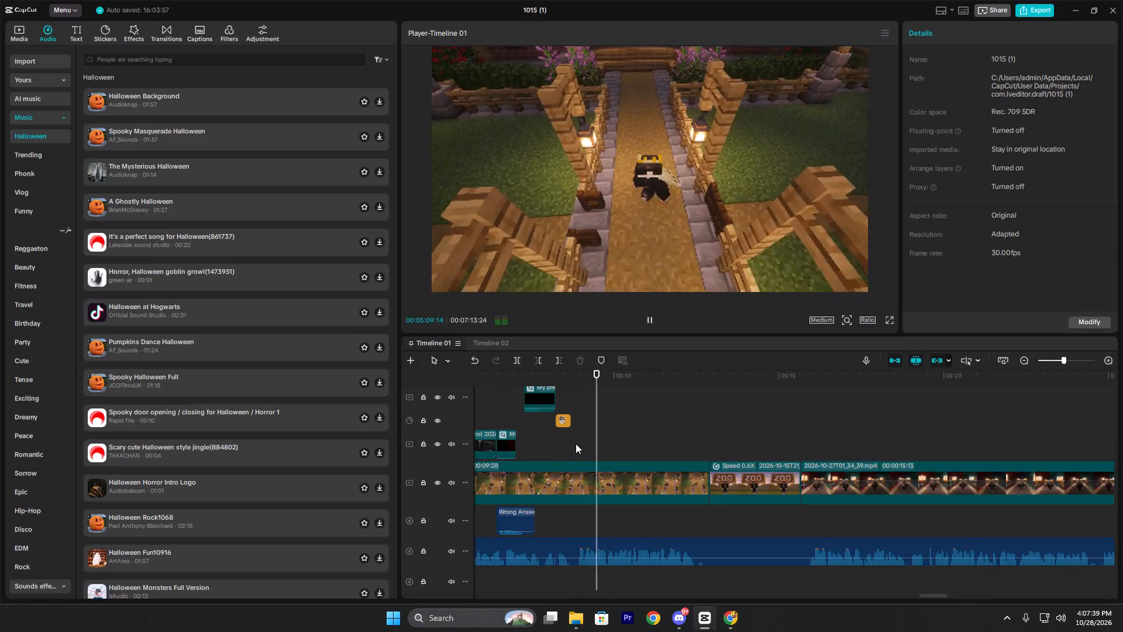
Pause playback and split the wooden path clip at about 00:05:08:21, right where the cat sticker ends.
key(space)
click(548, 444)
drag(548, 444, 568, 456)
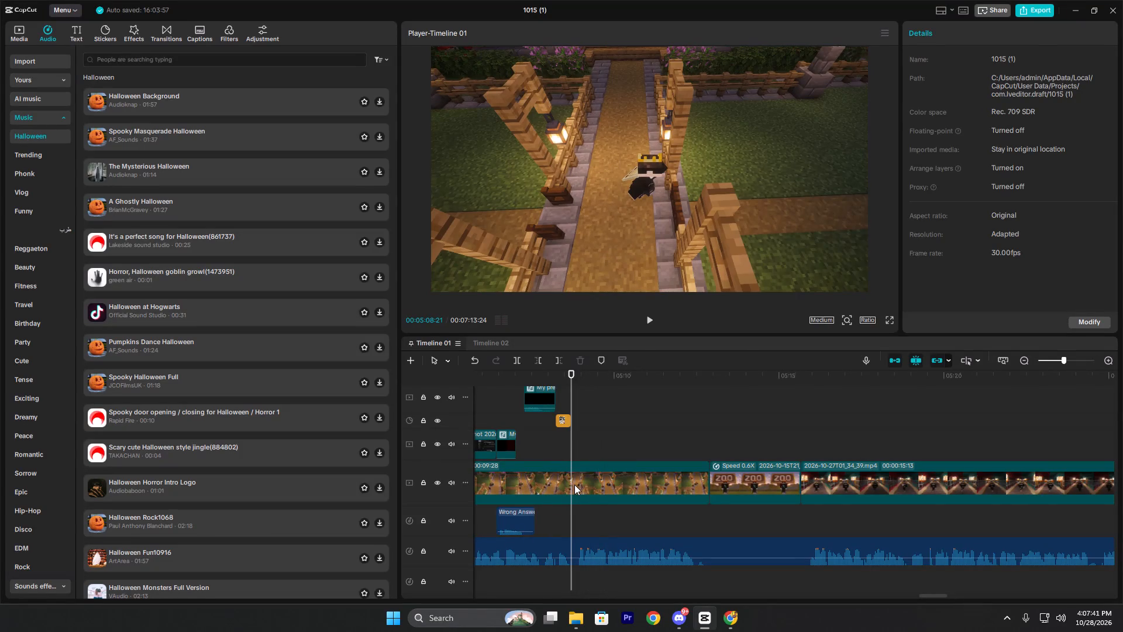
click(574, 485)
key(ctrl+b)
Preview the trending transitions Mosaic Shift and Slide Apart for the new cut in the wooden path footage.
click(164, 30)
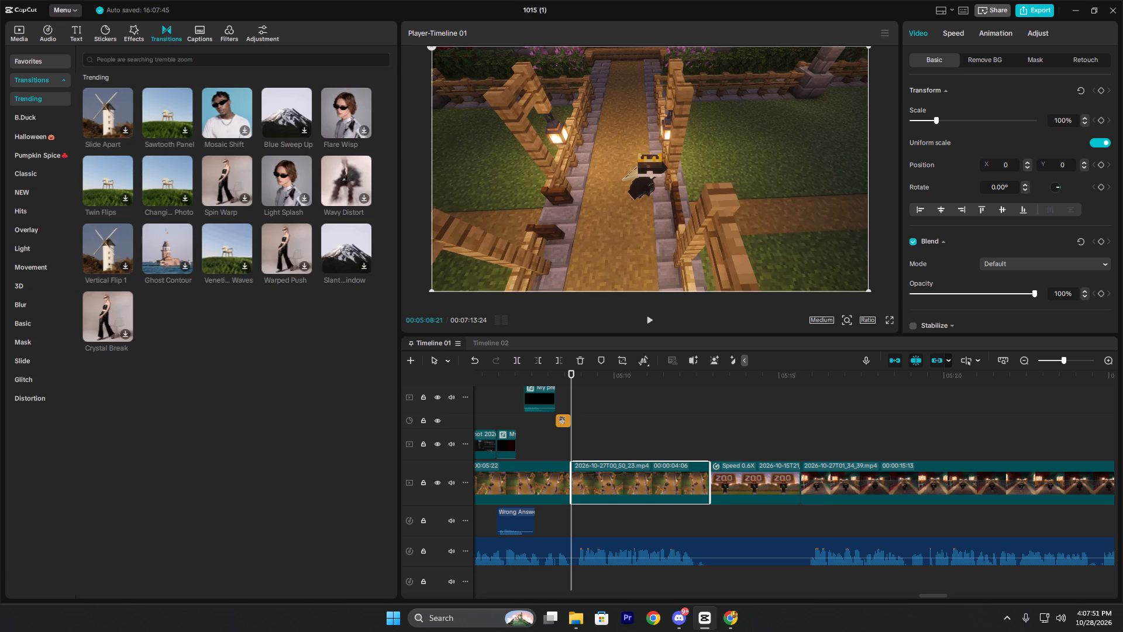
click(215, 116)
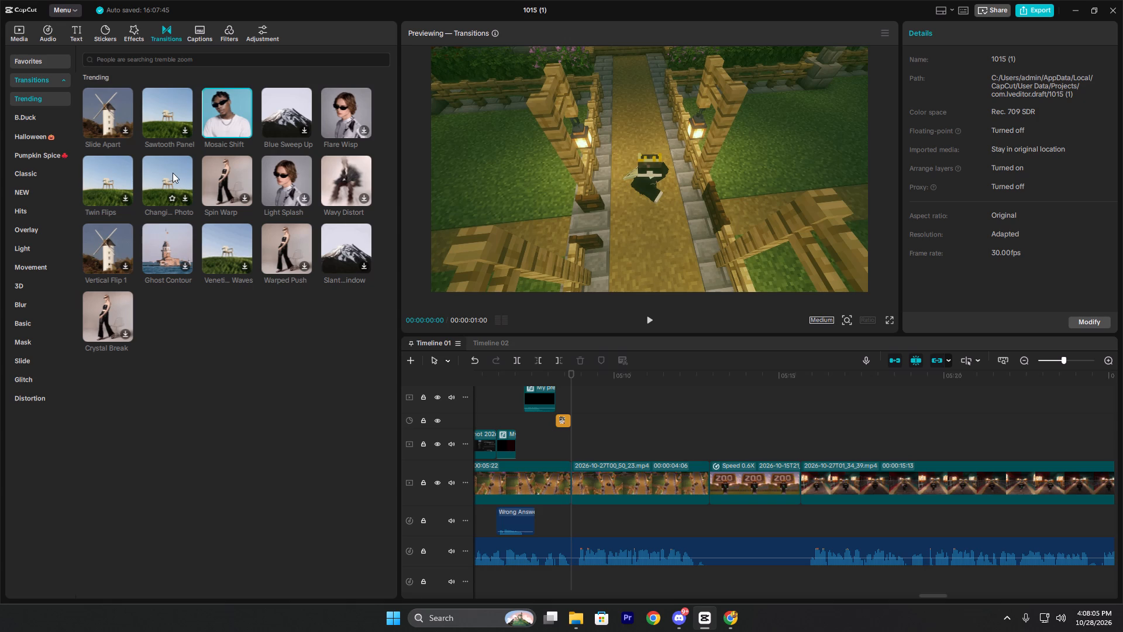
click(94, 124)
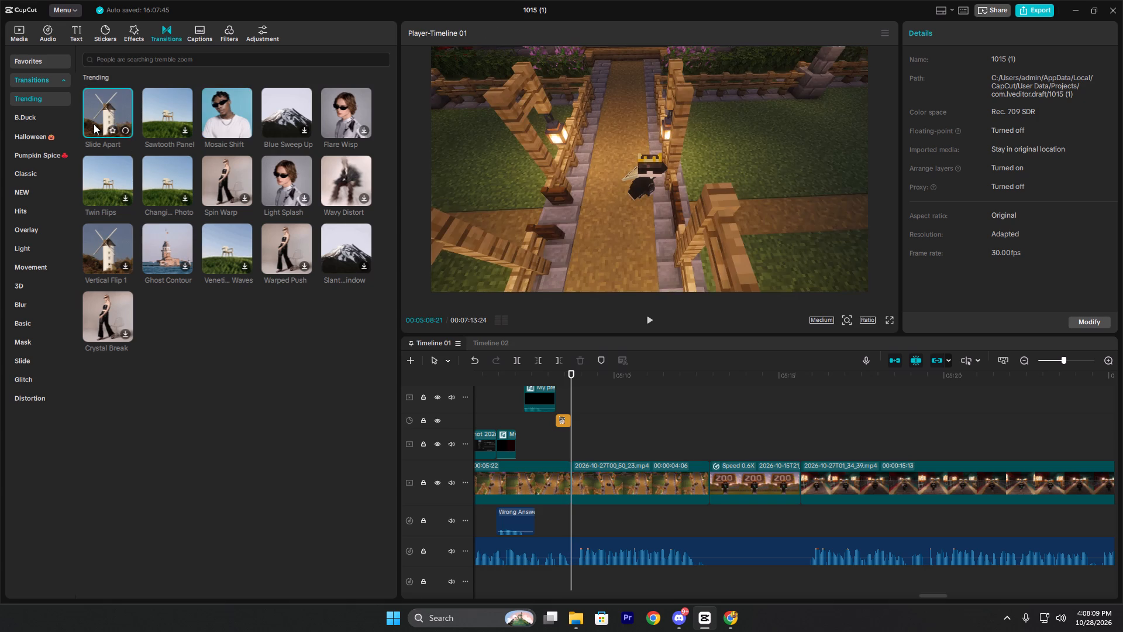
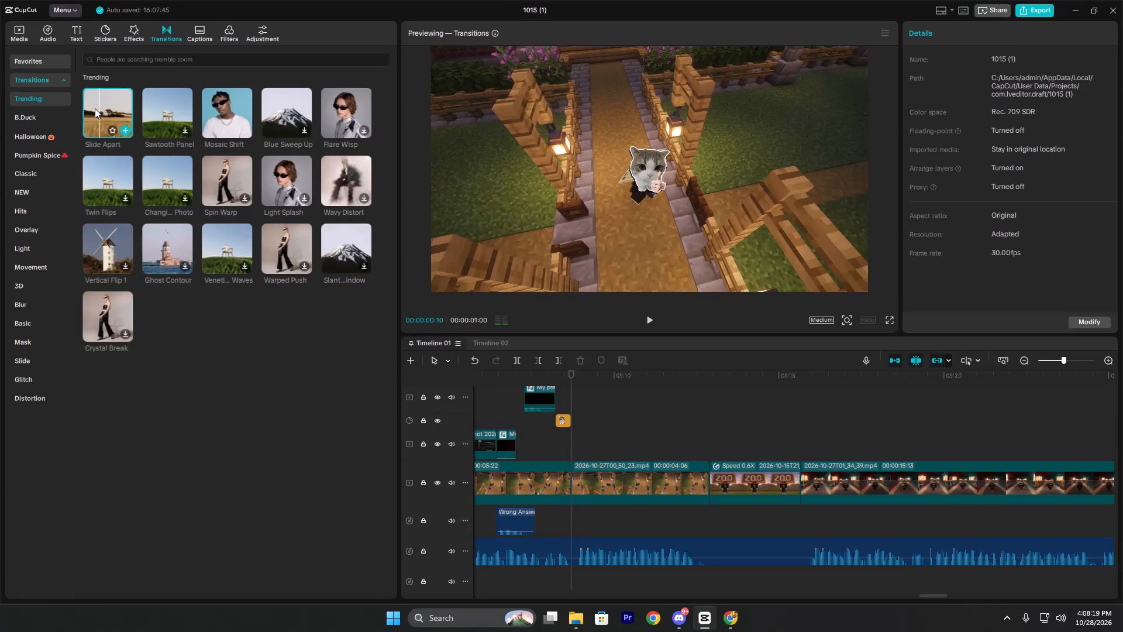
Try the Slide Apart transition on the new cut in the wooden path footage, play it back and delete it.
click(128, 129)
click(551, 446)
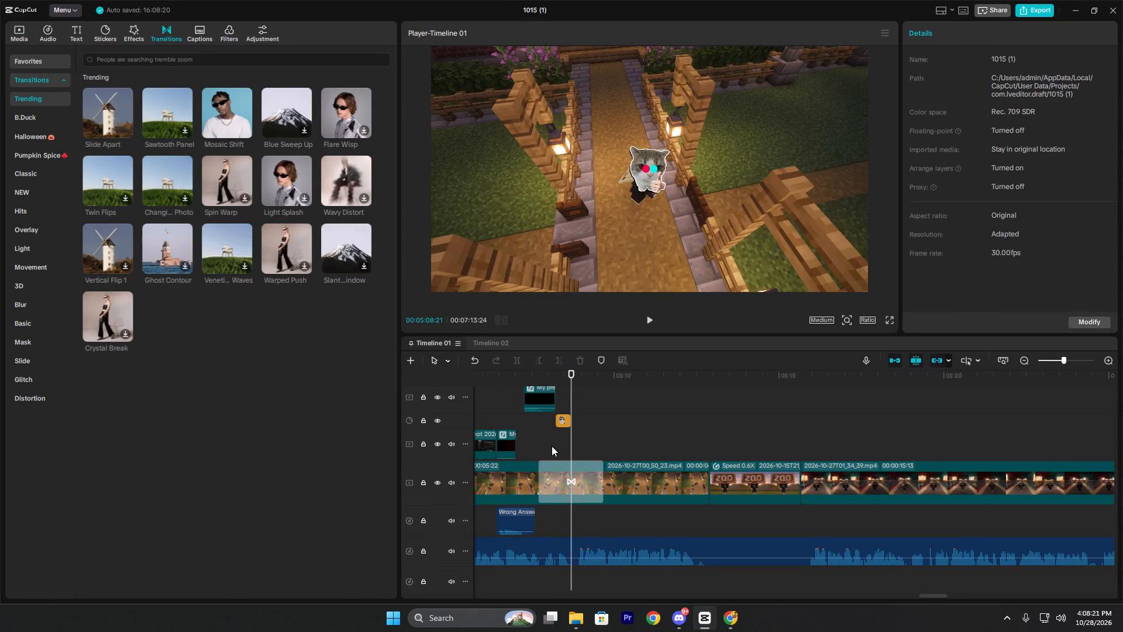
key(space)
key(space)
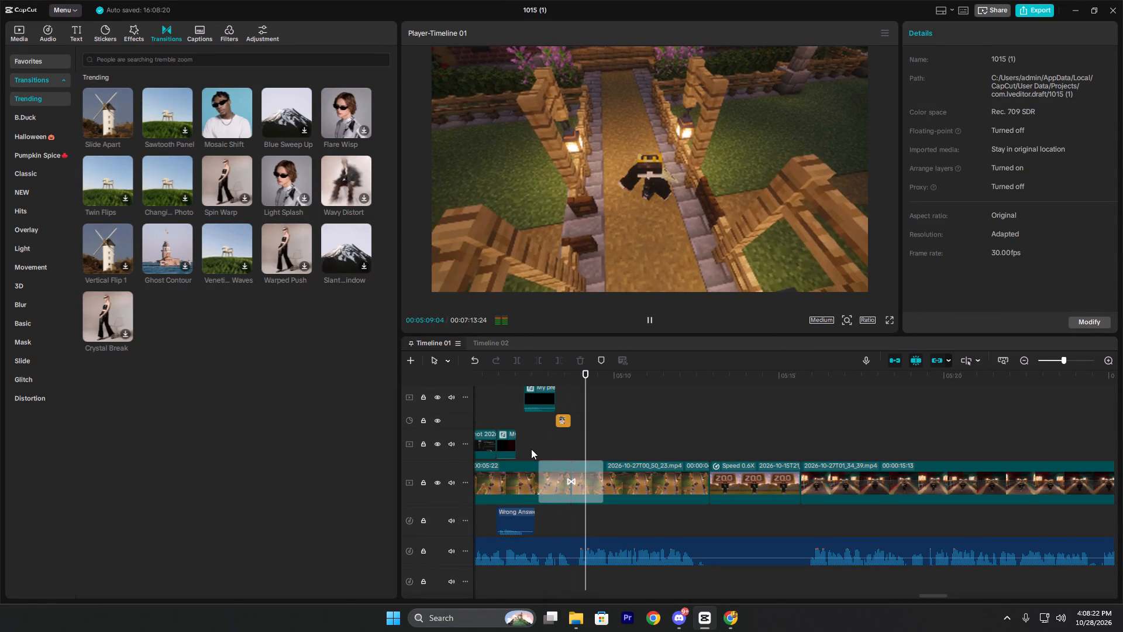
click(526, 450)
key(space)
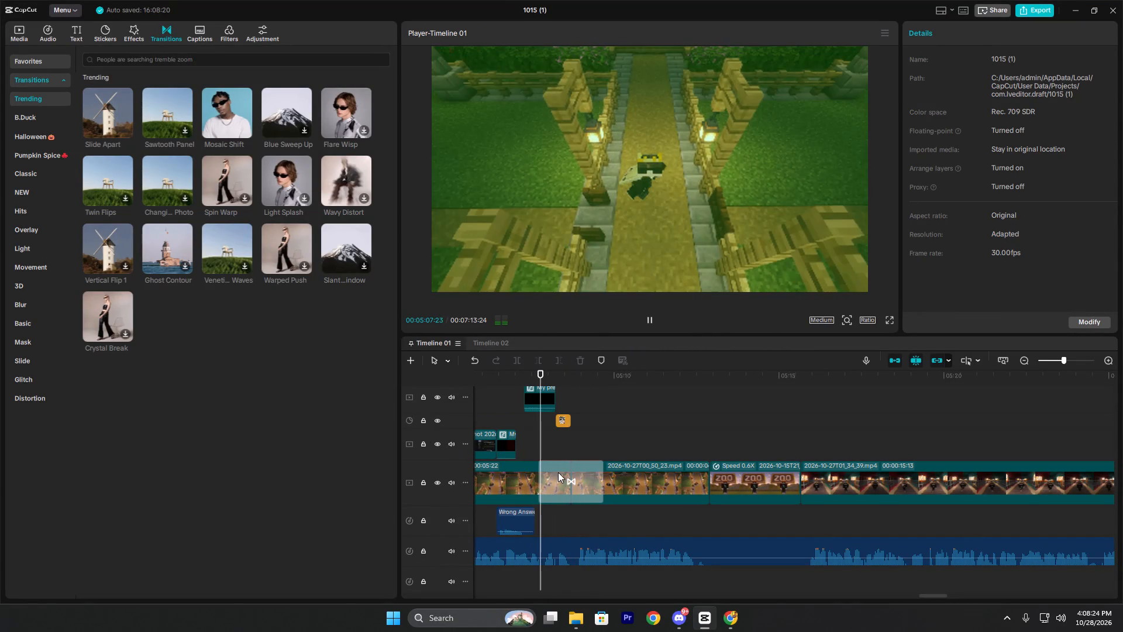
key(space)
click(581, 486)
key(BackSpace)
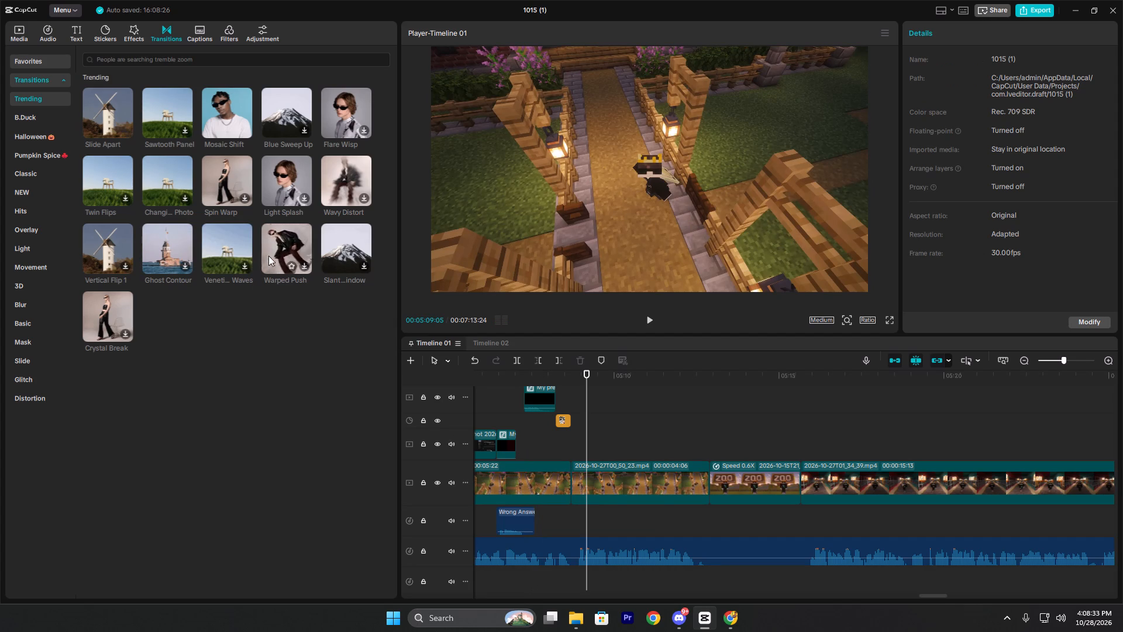
After previewing the slanted-window transition, search transitions for "zoom" and apply Flash Zoom to the wooden path cut with a shorter duration.
click(333, 255)
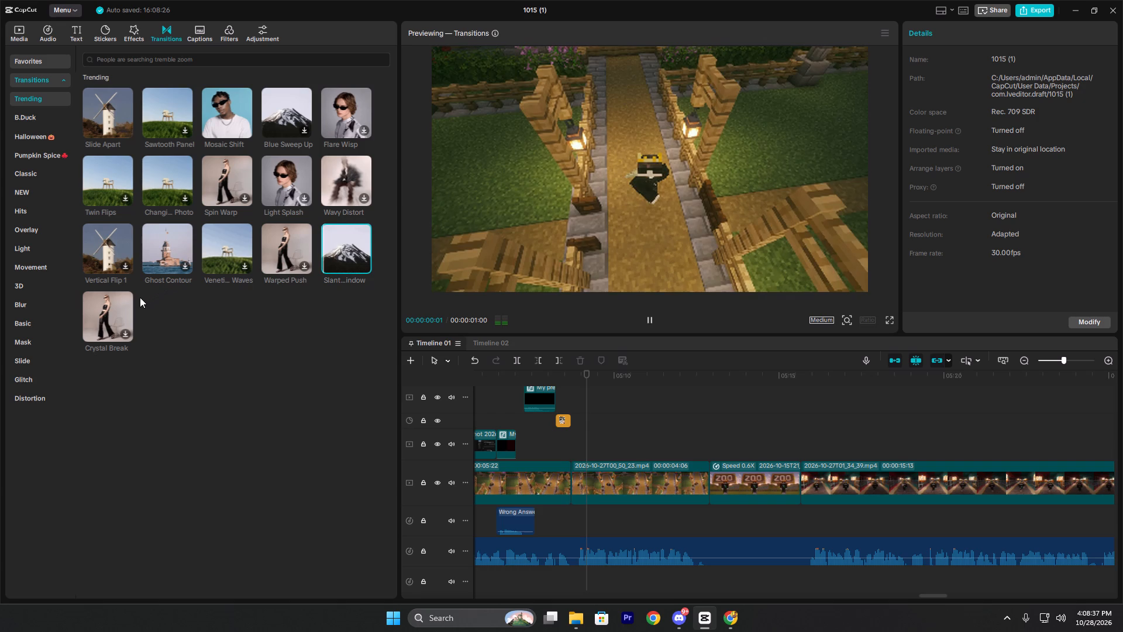
click(150, 58)
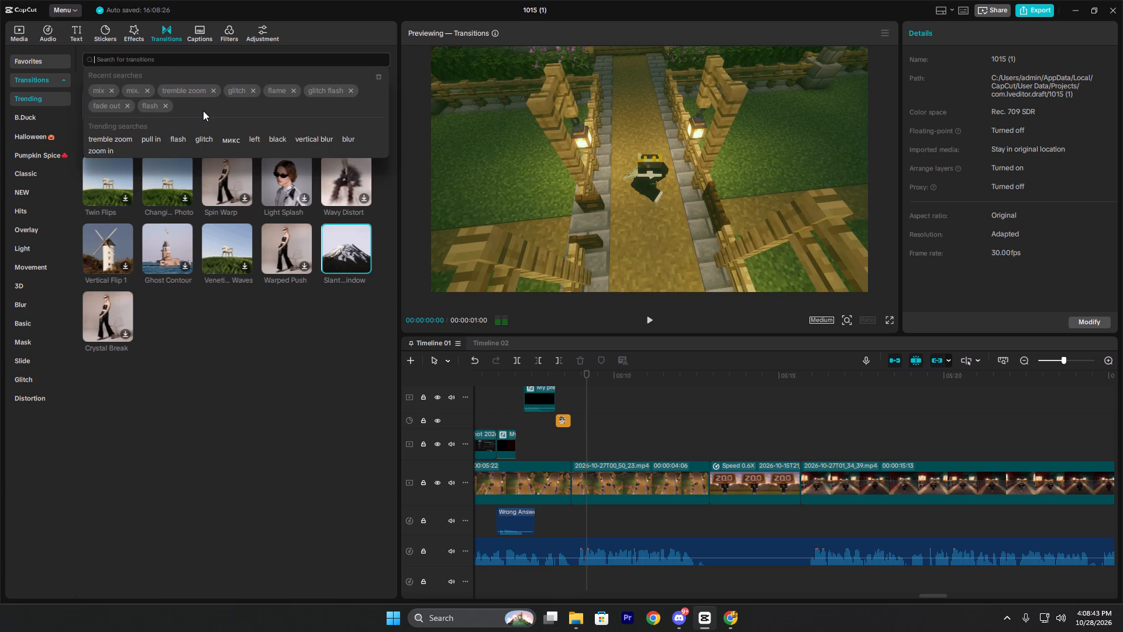
text(zoom)
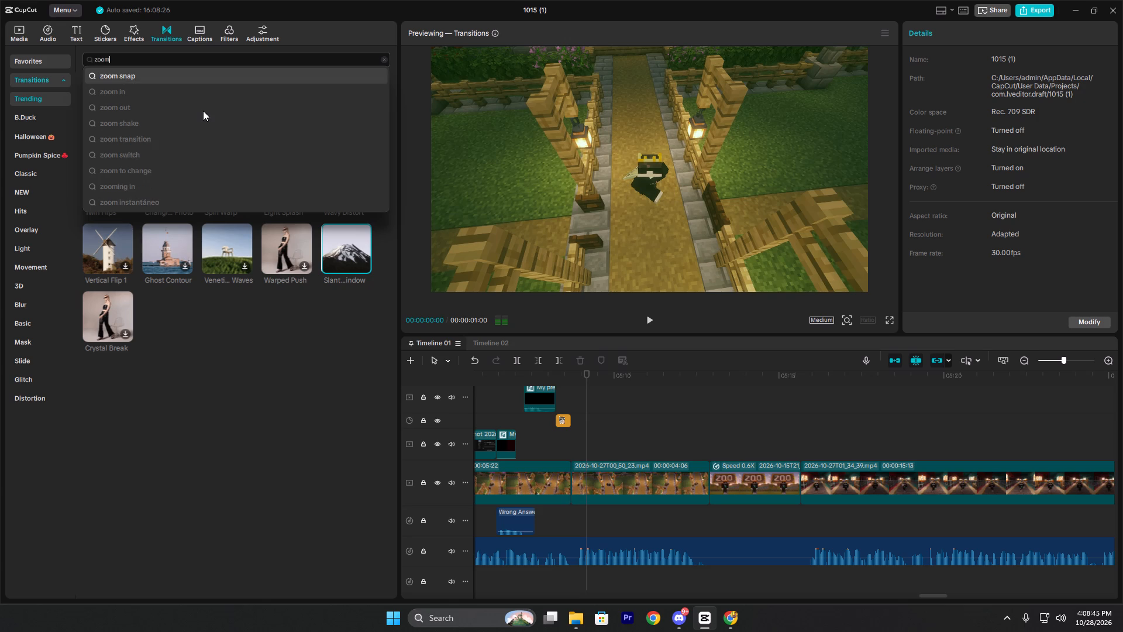
key(Return)
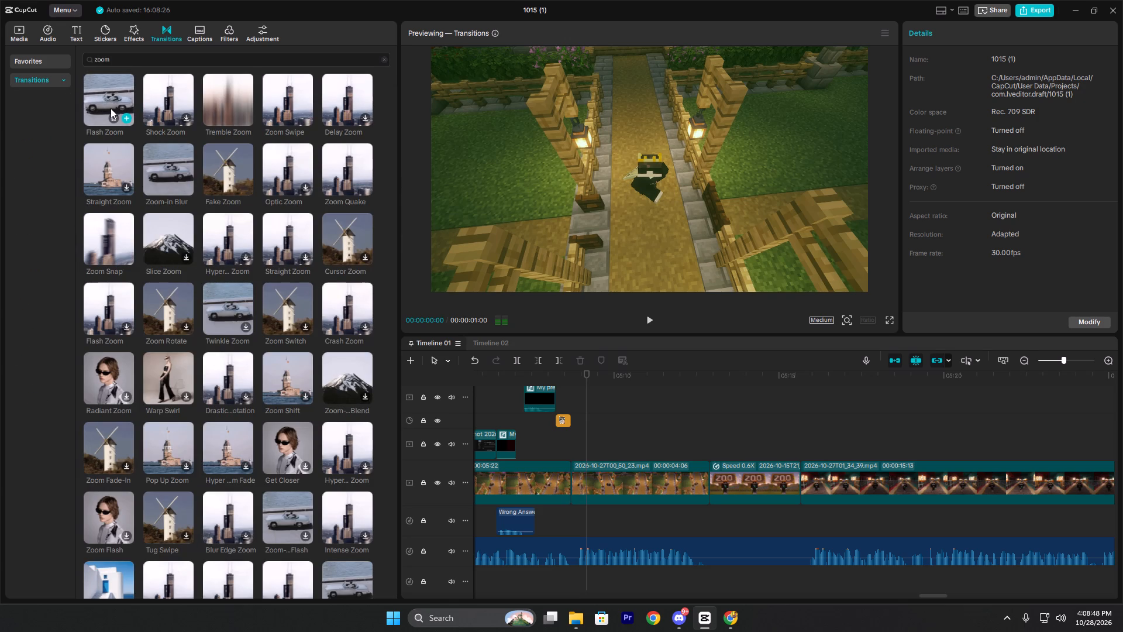
click(125, 121)
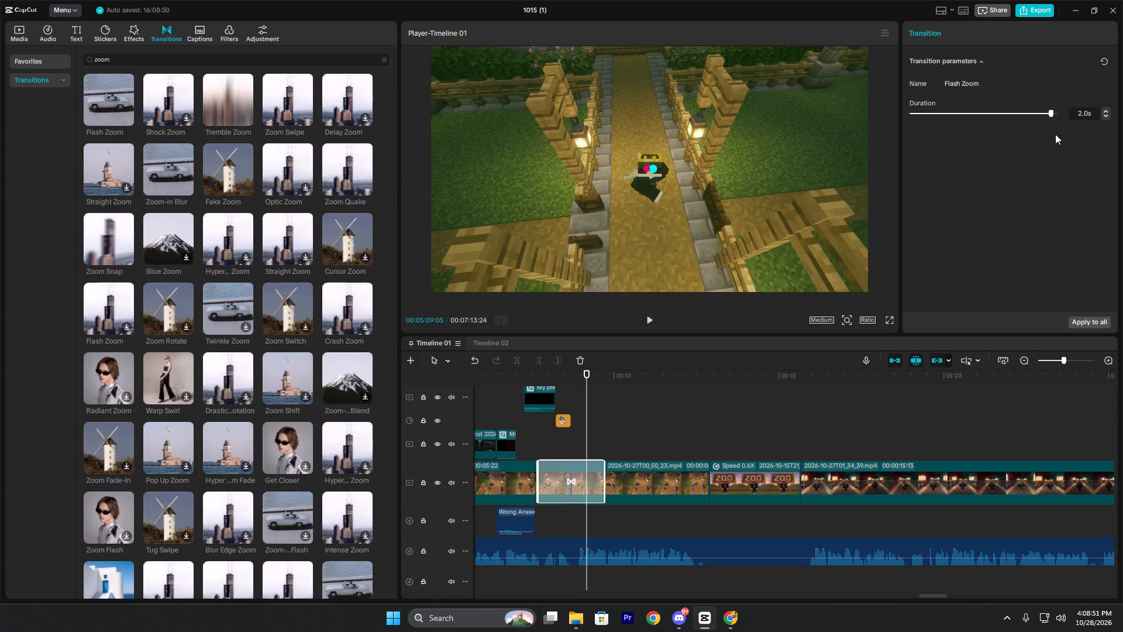
click(1004, 112)
Play back the Flash Zoom transition and the zoo sign shot, pausing in the tunnel clip at about 00:05:17:04.
click(553, 439)
key(space)
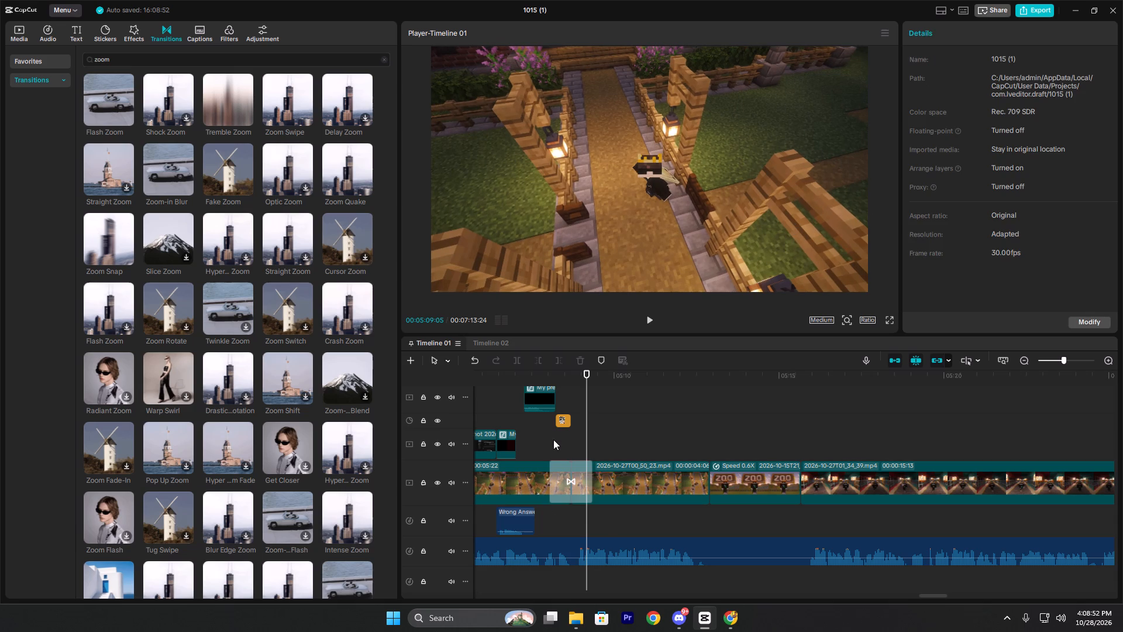
key(space)
click(533, 433)
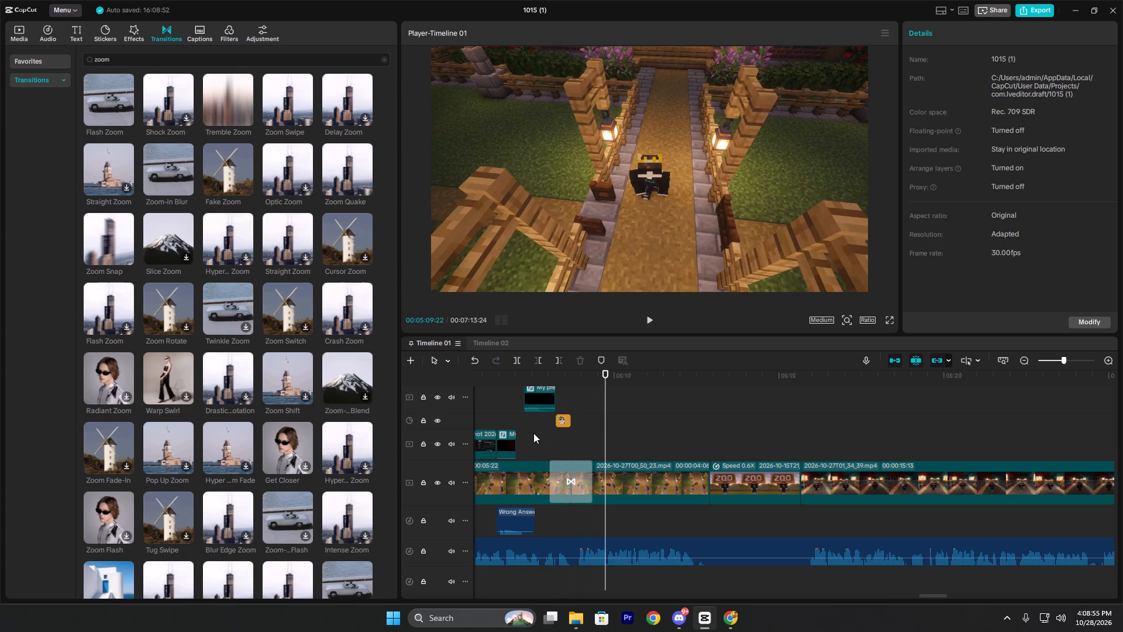
key(space)
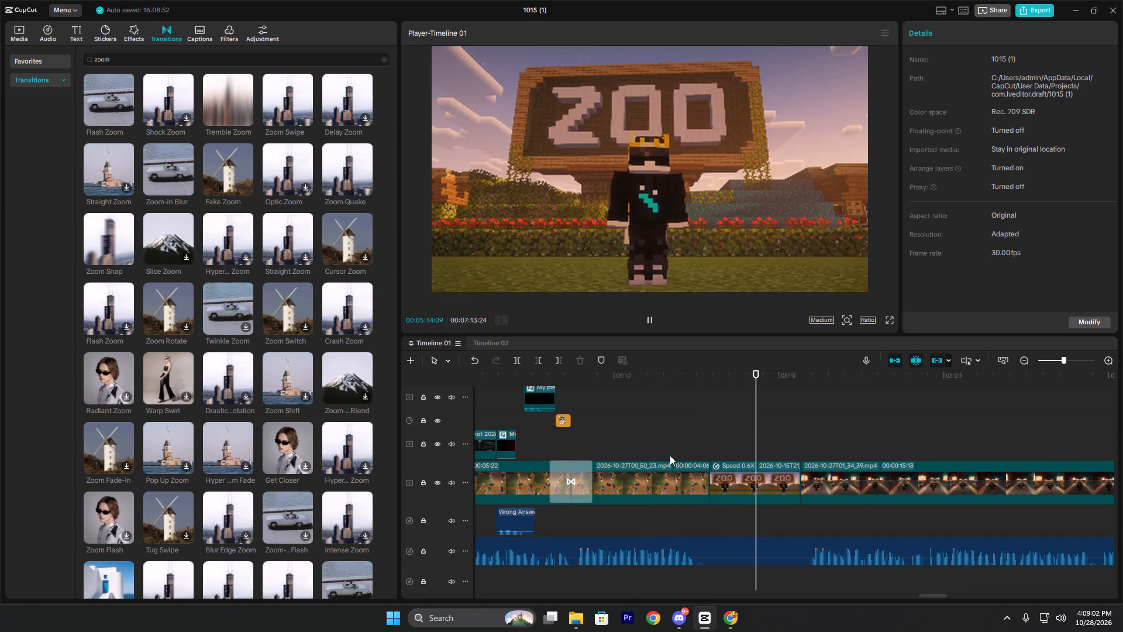
key(space)
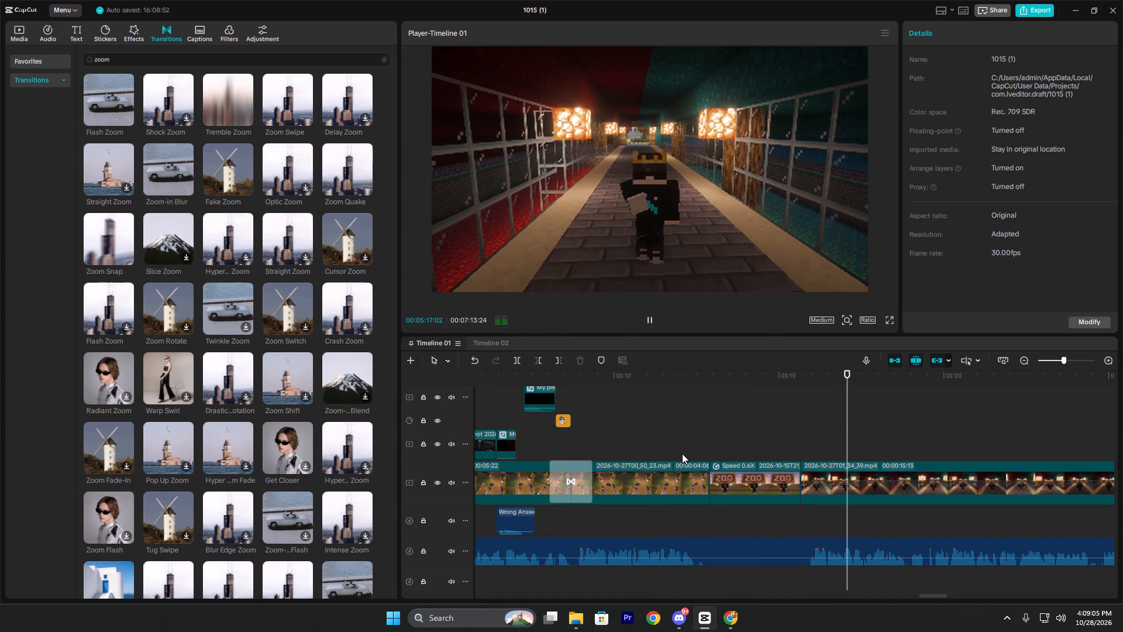
Switch to YouTube in Chrome, search for "sane playz" and open the Sane Playz channel page.
click(742, 616)
click(416, 69)
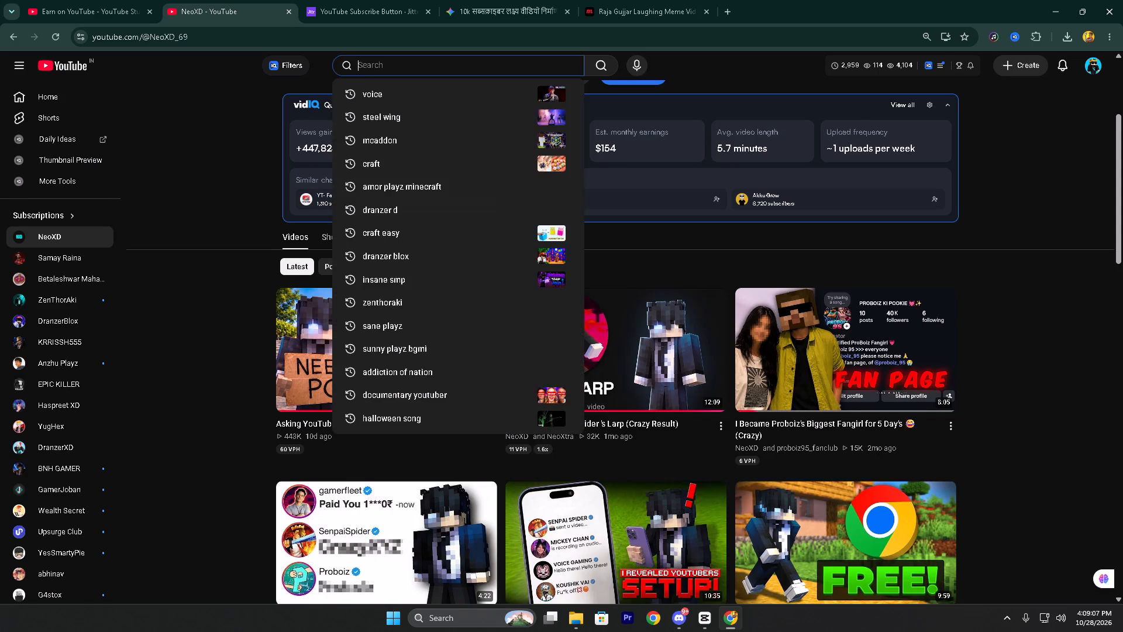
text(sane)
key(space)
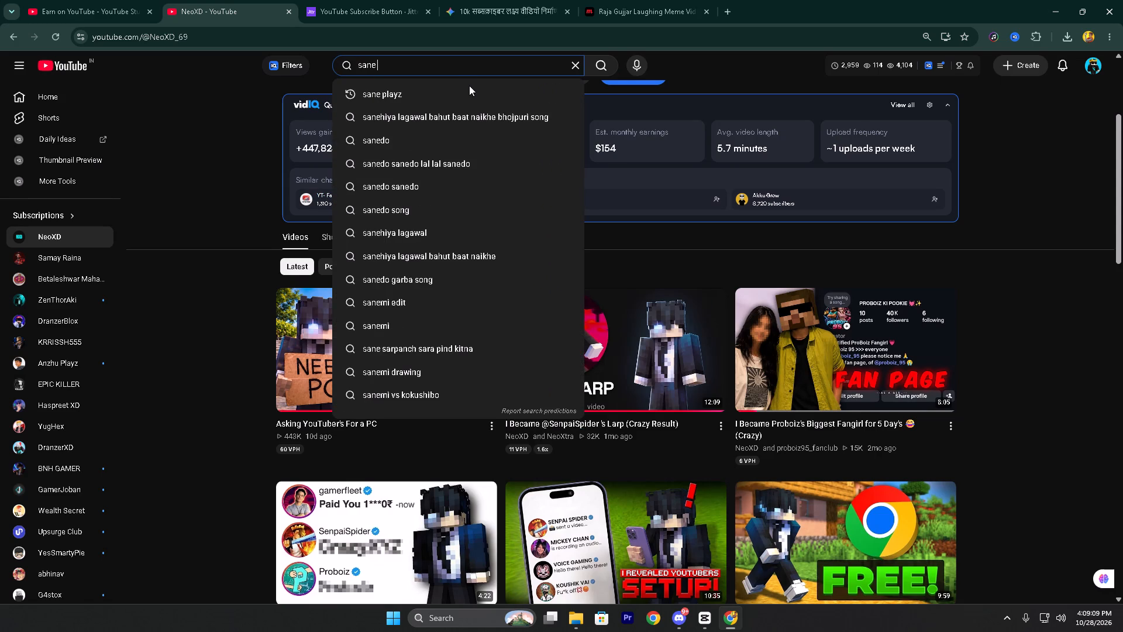
click(469, 94)
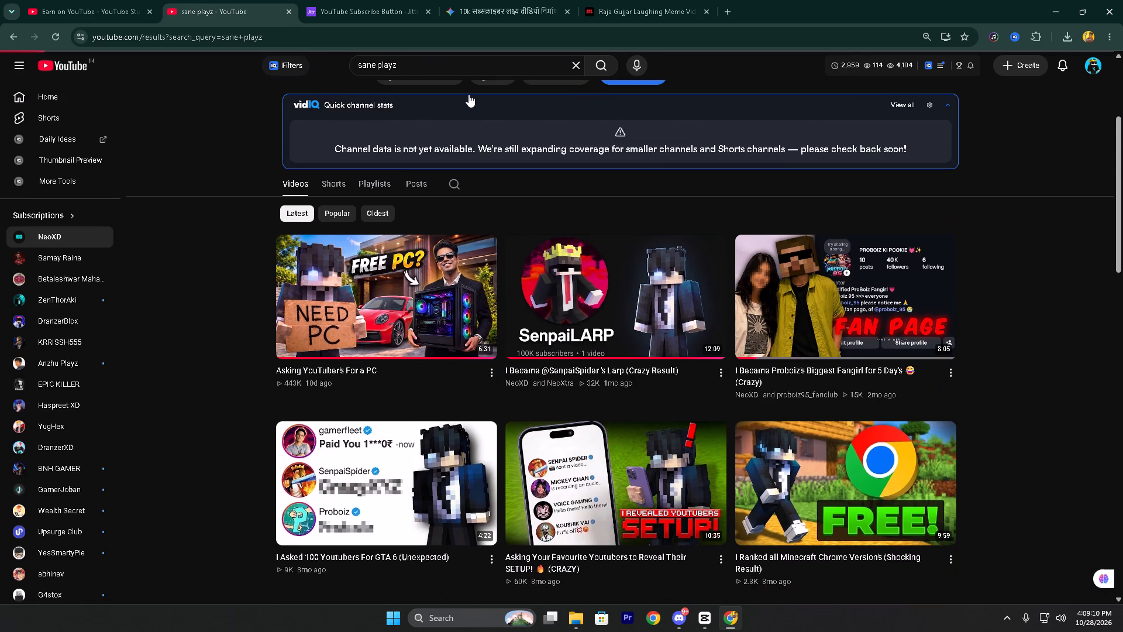
click(392, 164)
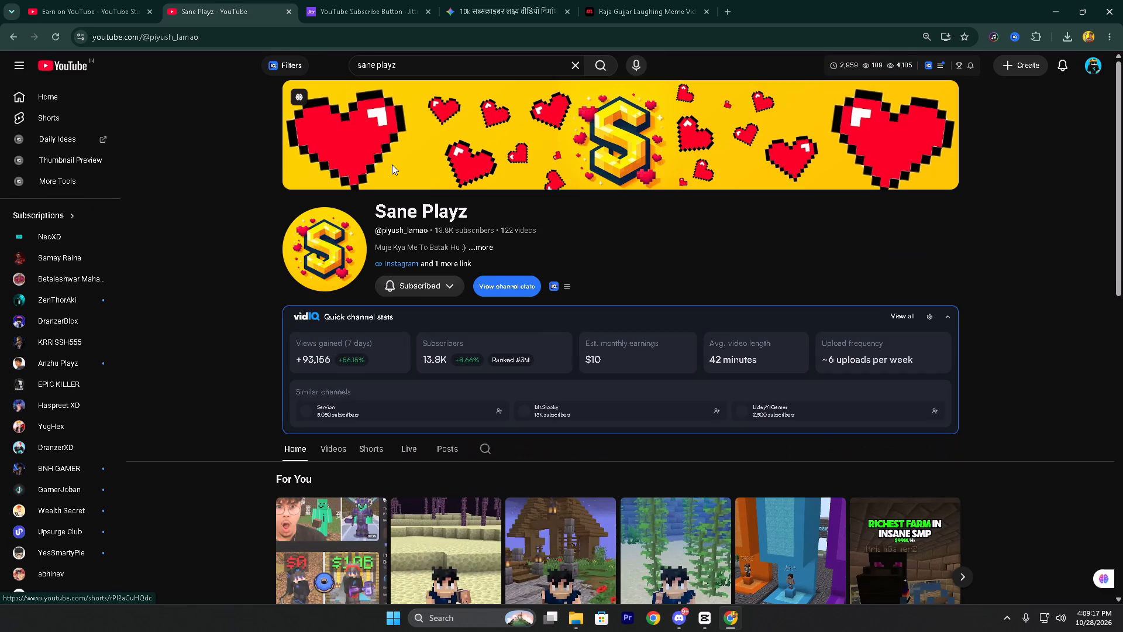
Capture a screenshot of the Sane Playz channel header, covering the logo, name, subscriber details and Subscribed button.
key(Print)
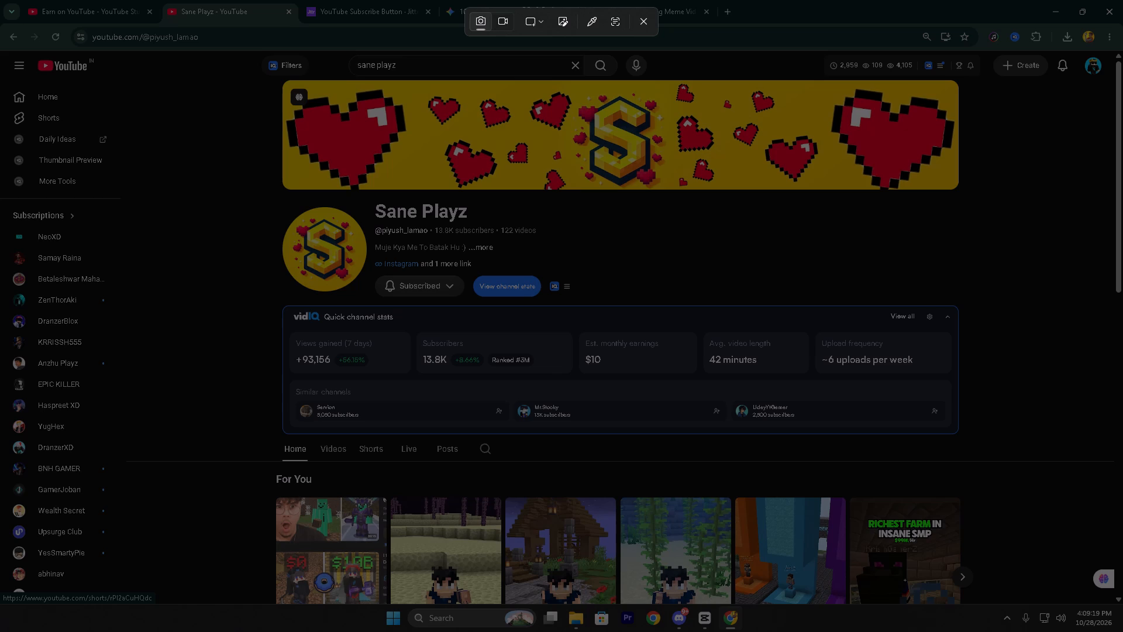
drag(281, 195, 586, 300)
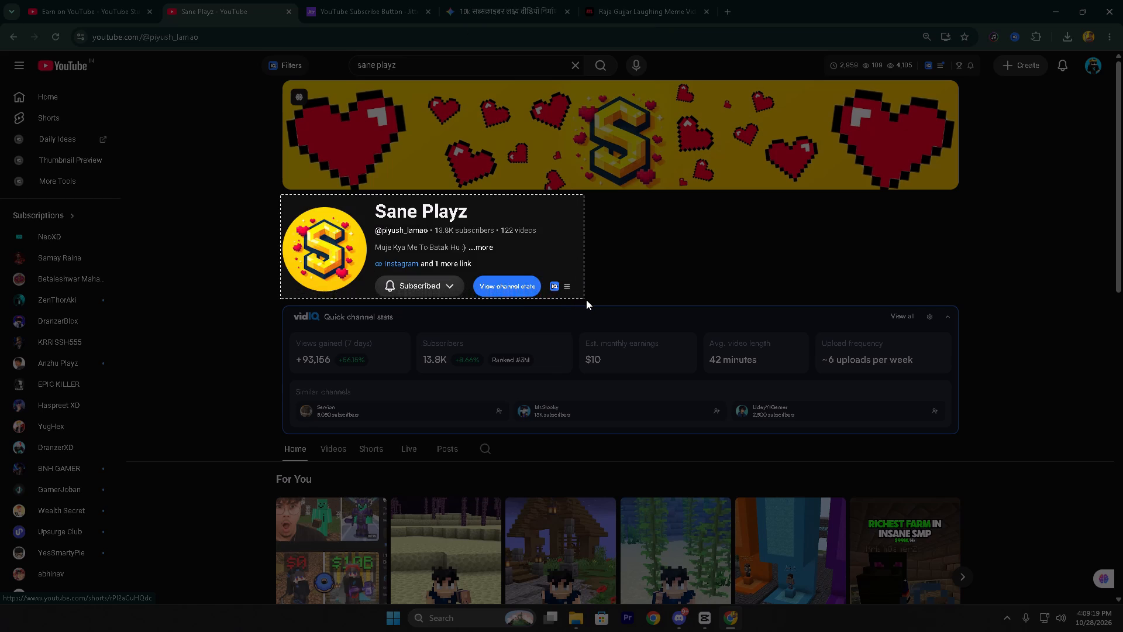
drag(586, 300, 592, 304)
From File Explorer's Gallery, refreshed for the newest capture, place the Sane Playz screenshot above CapCut's tunnel clip at about 00:05:17:04.
click(715, 616)
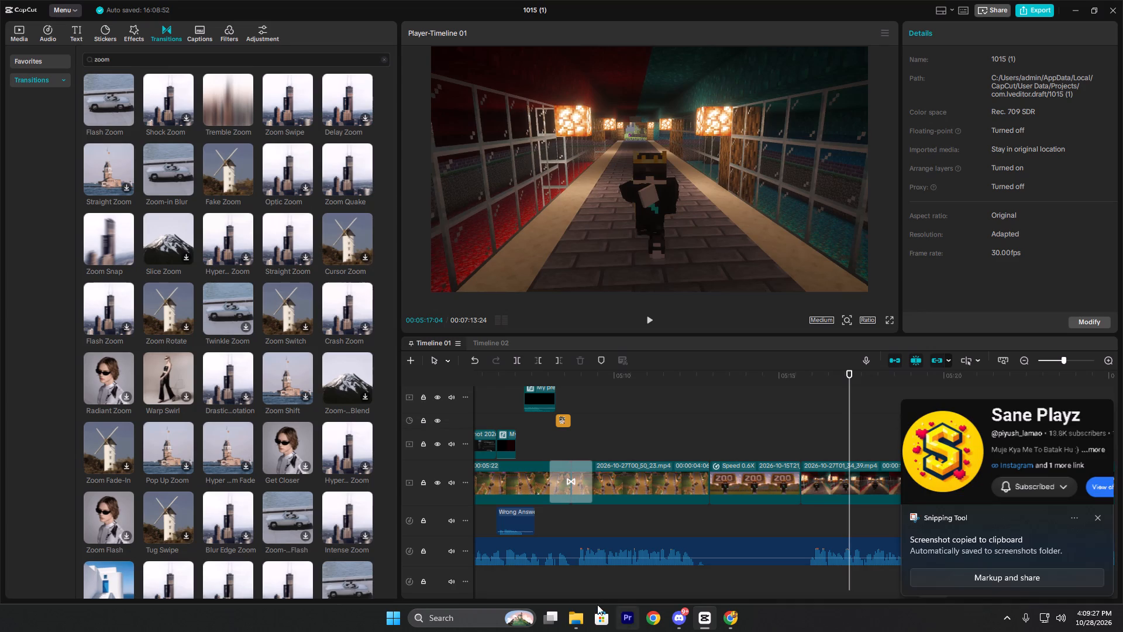
click(573, 607)
click(38, 103)
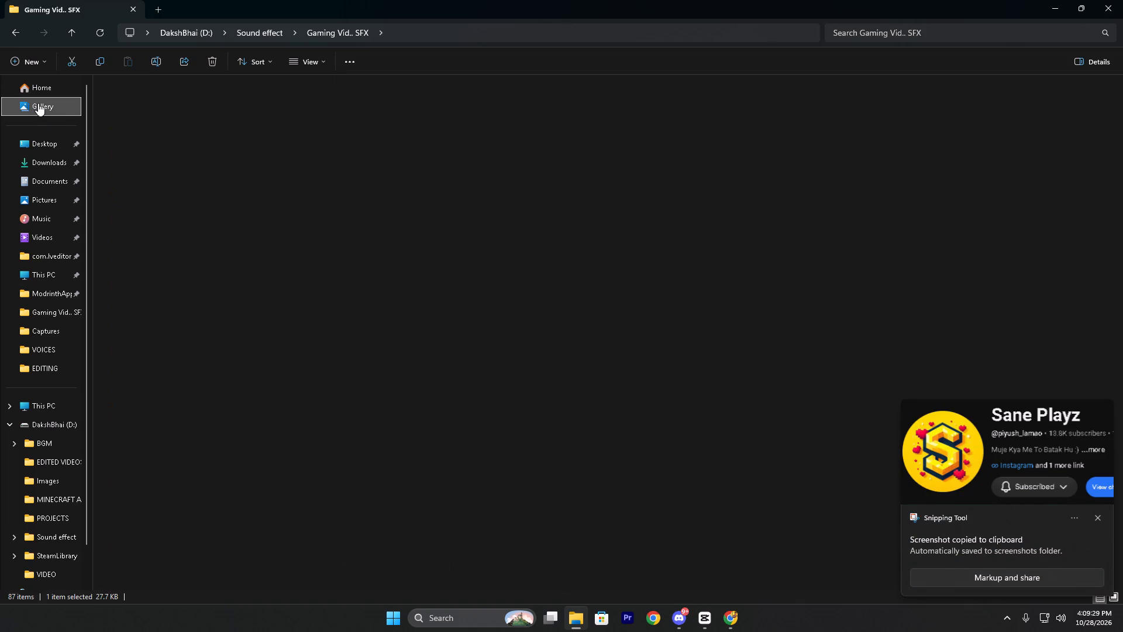
drag(188, 146, 246, 156)
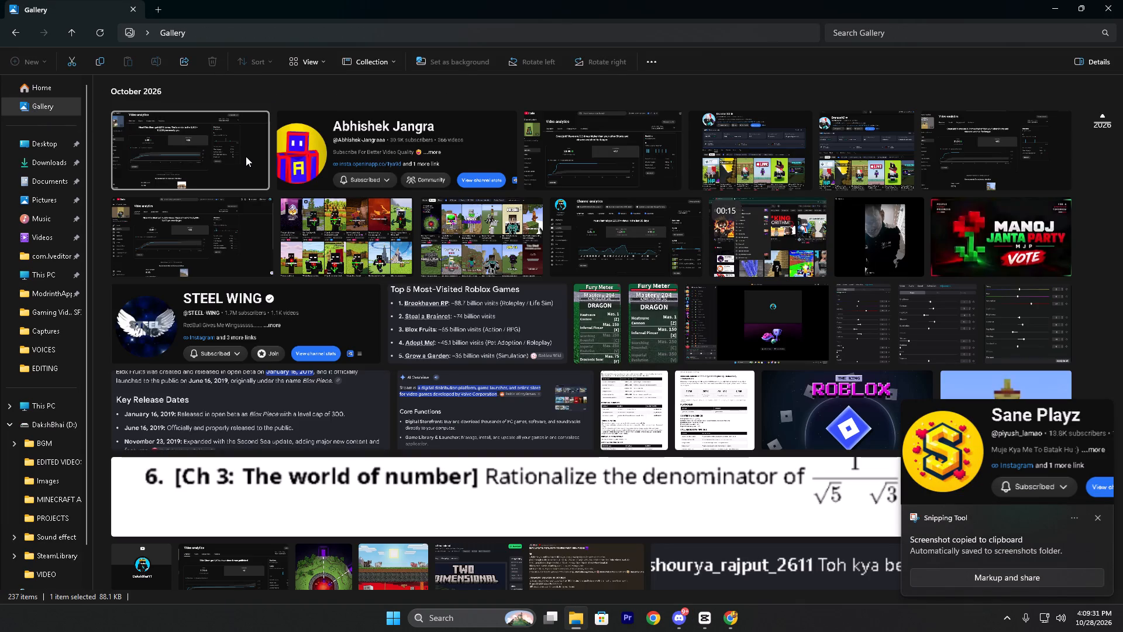
drag(246, 156, 171, 167)
scroll(171, 236, up, 4)
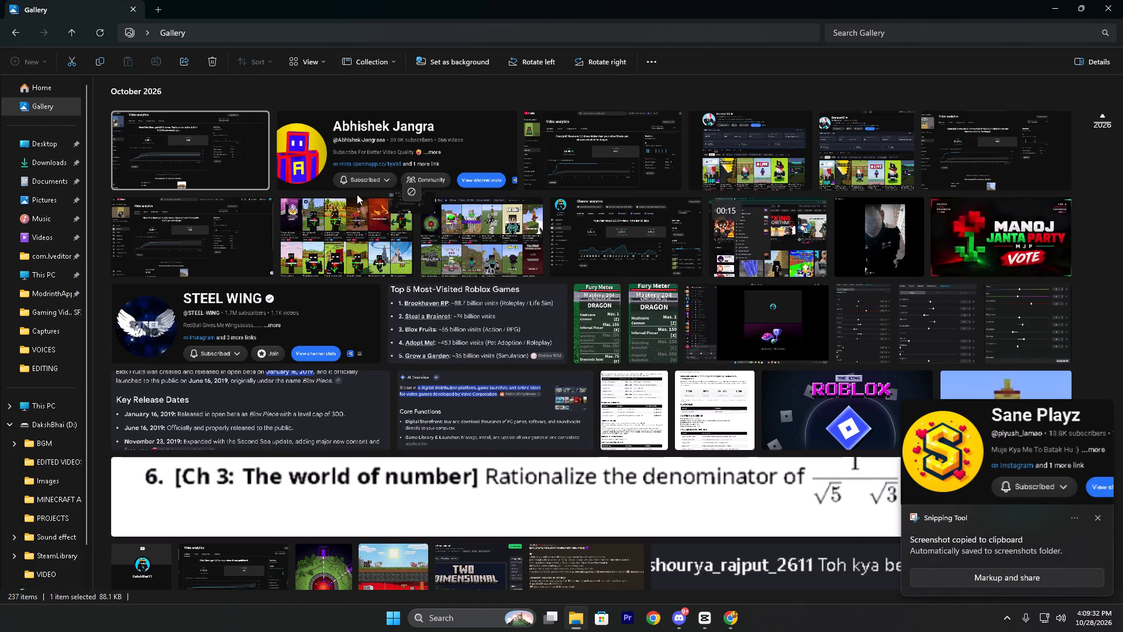
scroll(183, 269, down, 3)
scroll(223, 279, up, 4)
scroll(261, 314, up, 3)
scroll(261, 314, down, 2)
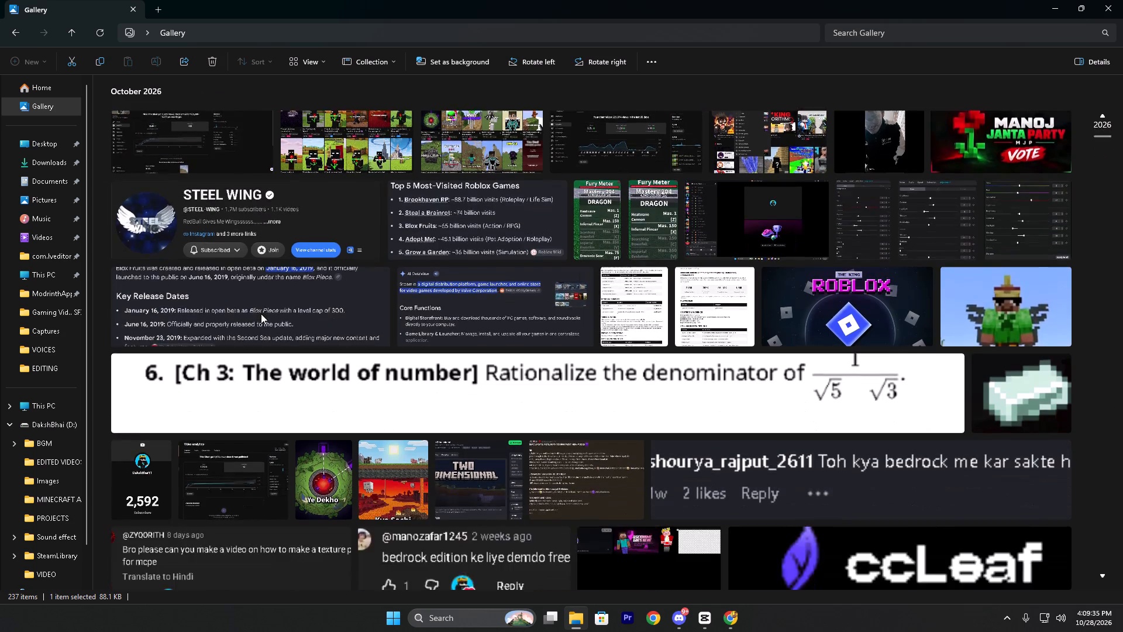
scroll(261, 314, up, 5)
click(101, 37)
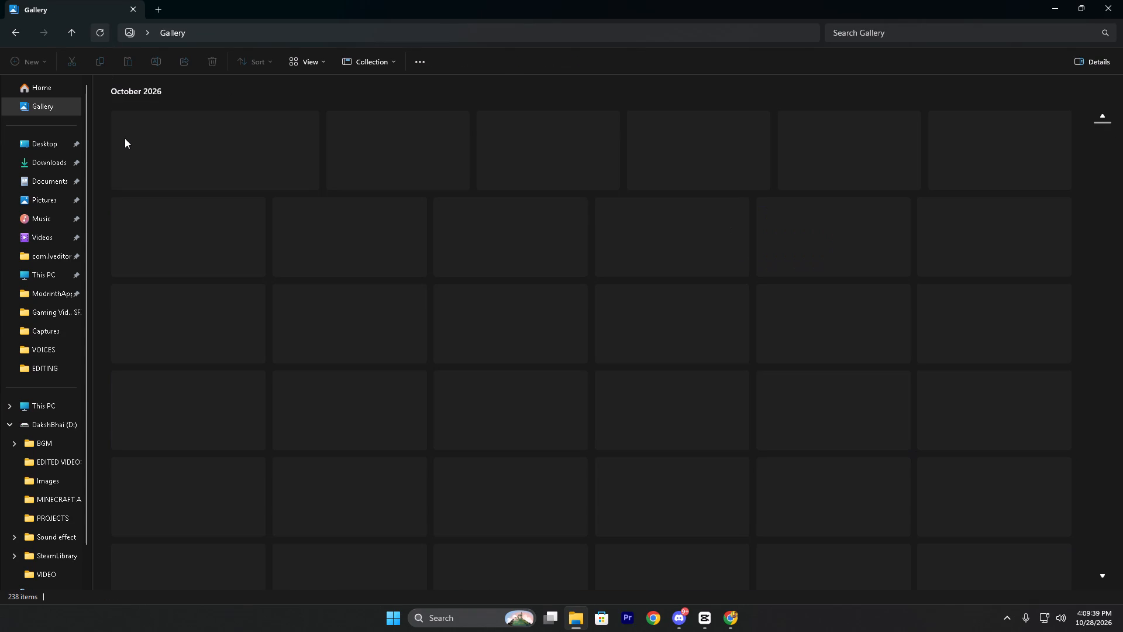
drag(205, 147, 393, 226)
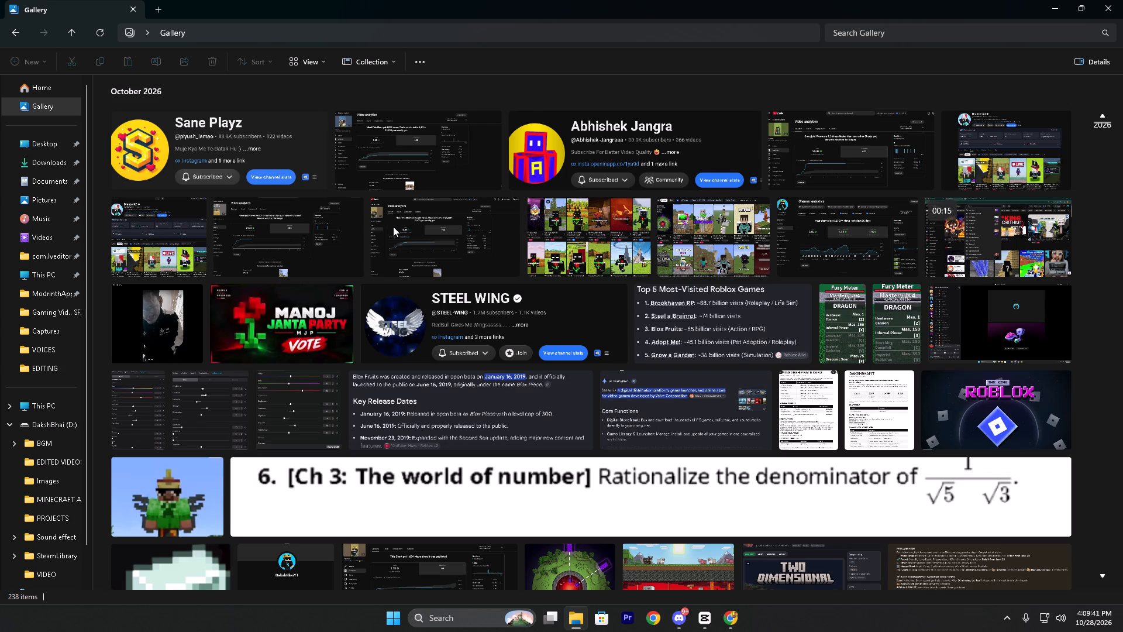
drag(393, 226, 509, 308)
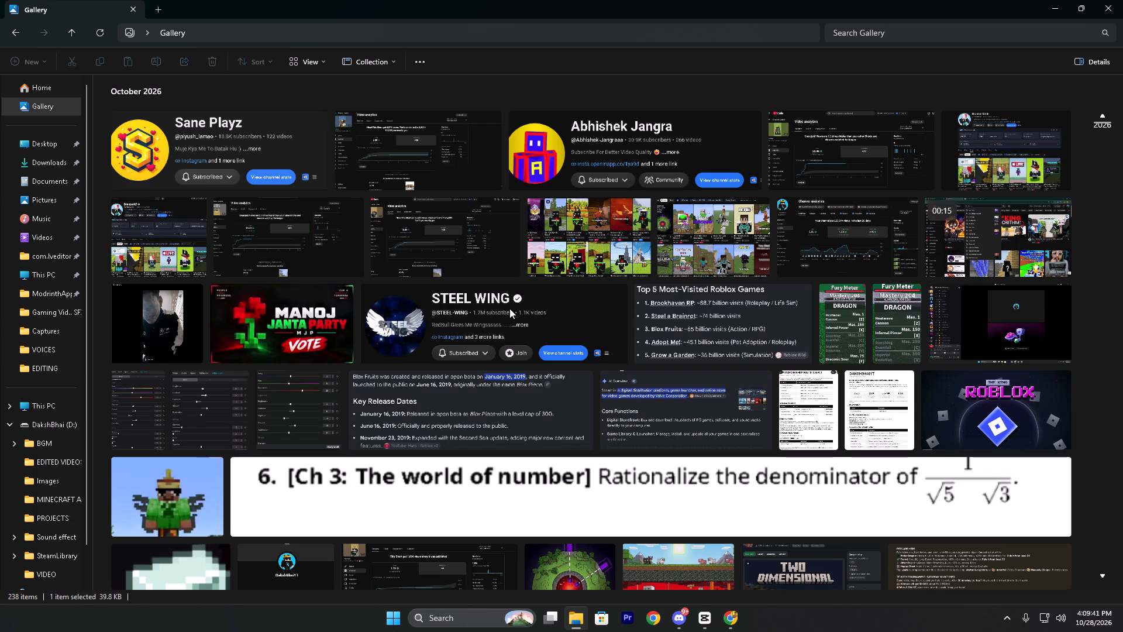
drag(509, 308, 656, 505)
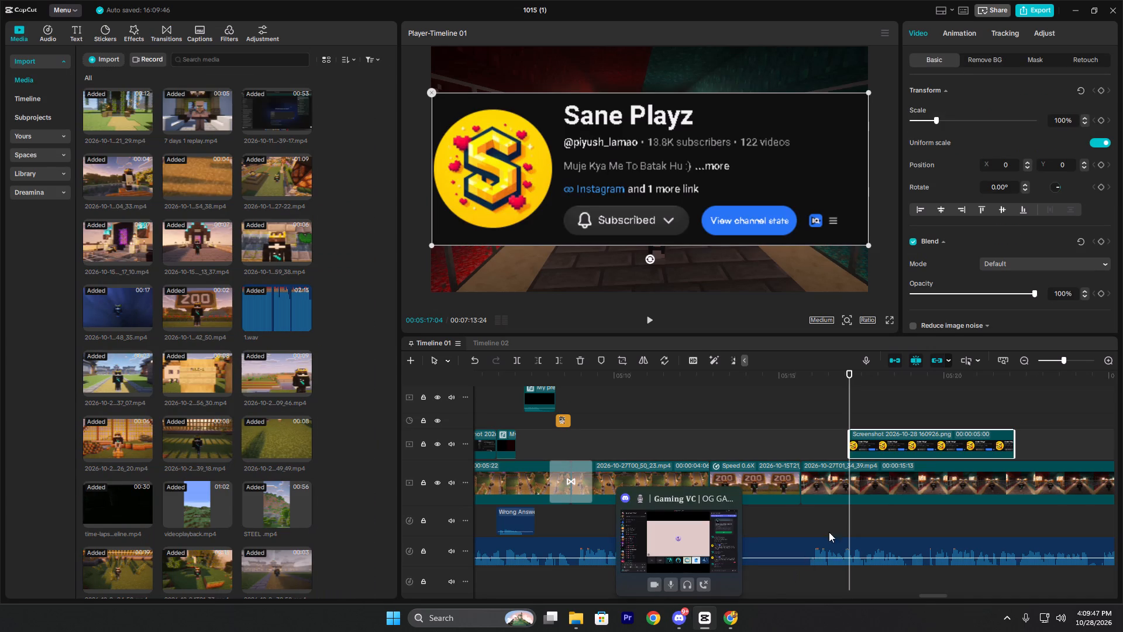
Replay the start of the tunnel clip and shift the Sane Playz screenshot earlier, starting just before 00:05:16:25.
click(804, 432)
key(space)
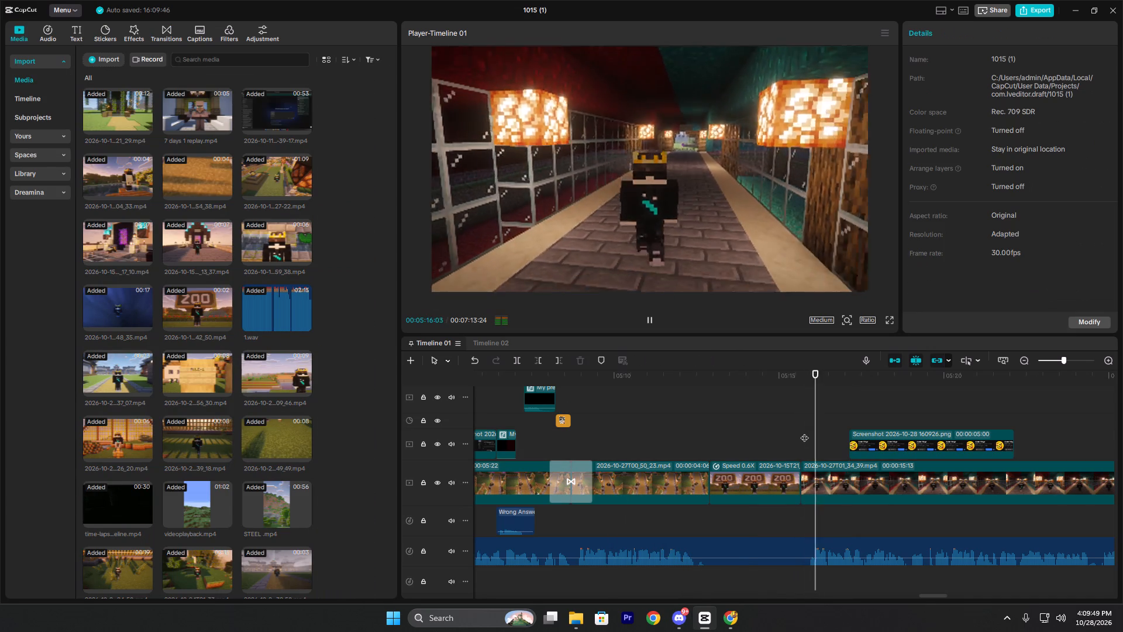
key(space)
click(804, 432)
key(space)
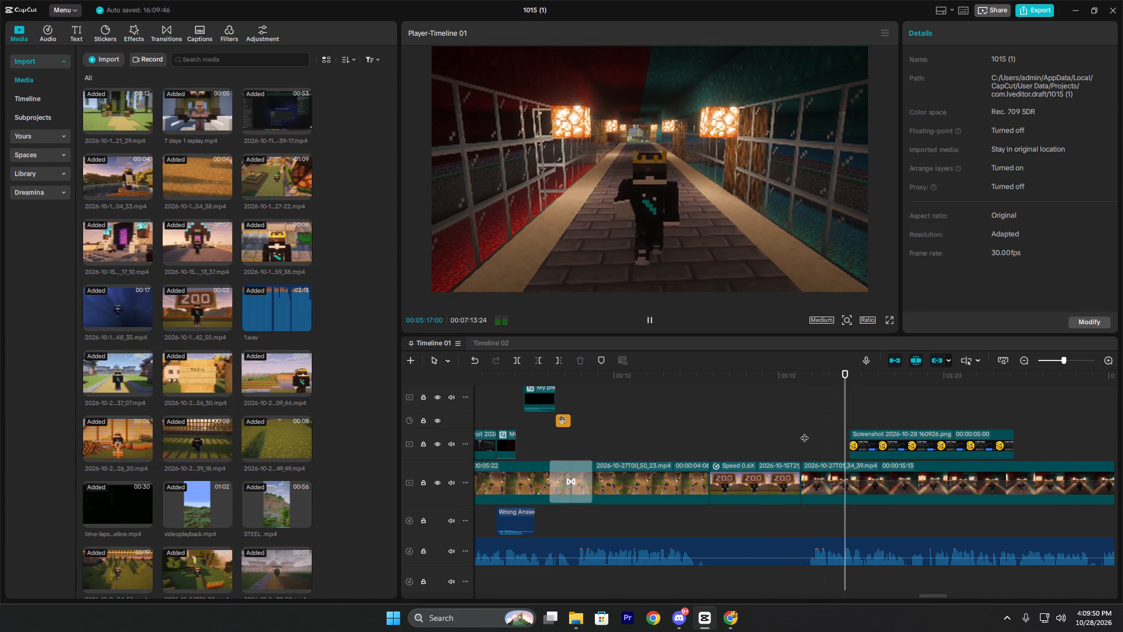
key(space)
click(873, 440)
drag(871, 438, 857, 439)
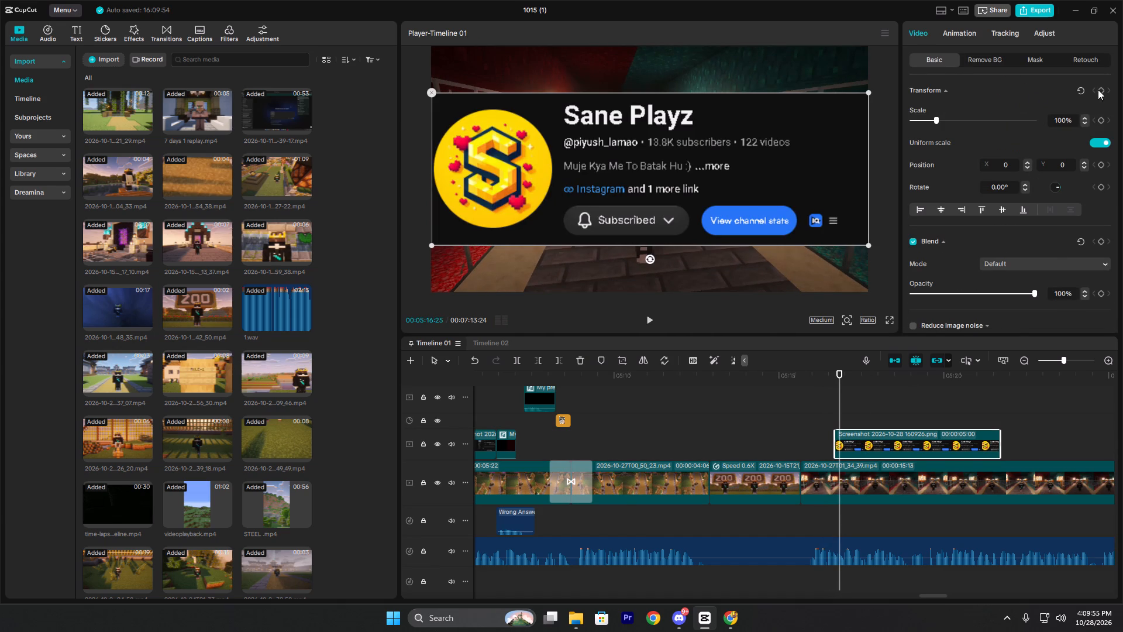
Add a transform keyframe to the Sane Playz screenshot at 00:05:16:25 and reduce its scale to 49%.
click(1101, 86)
drag(930, 116, 928, 122)
drag(928, 122, 924, 116)
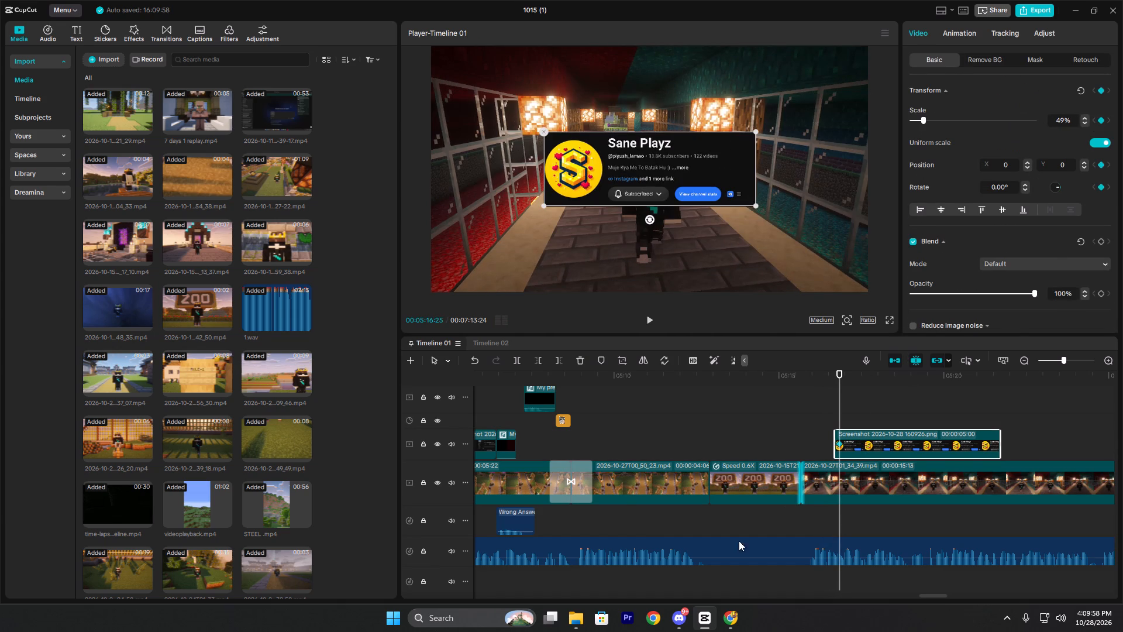
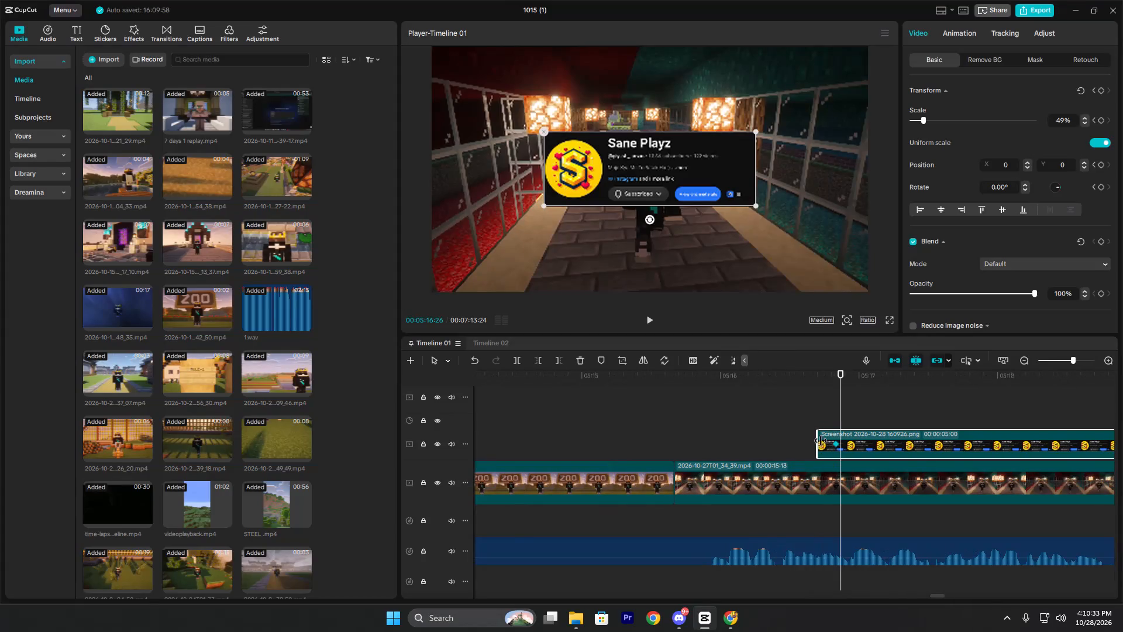
At 00:05:16:22, move the Sane Playz screenshot straight down until it is out of frame, keyframing its off-screen start position.
double_click(828, 407)
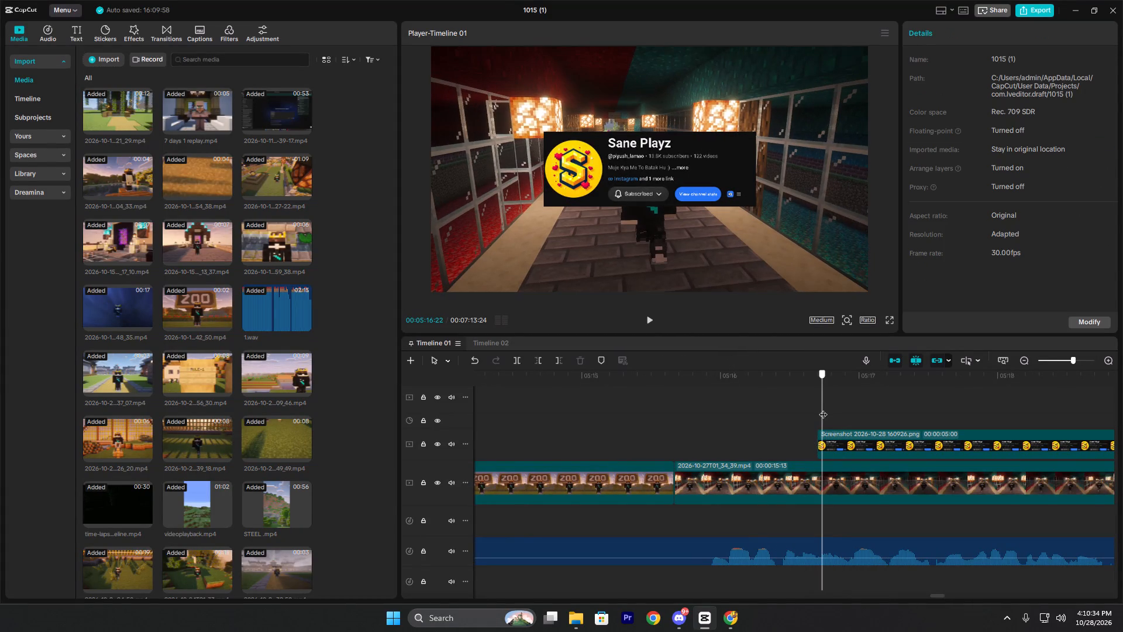
click(831, 438)
drag(674, 164, 668, 233)
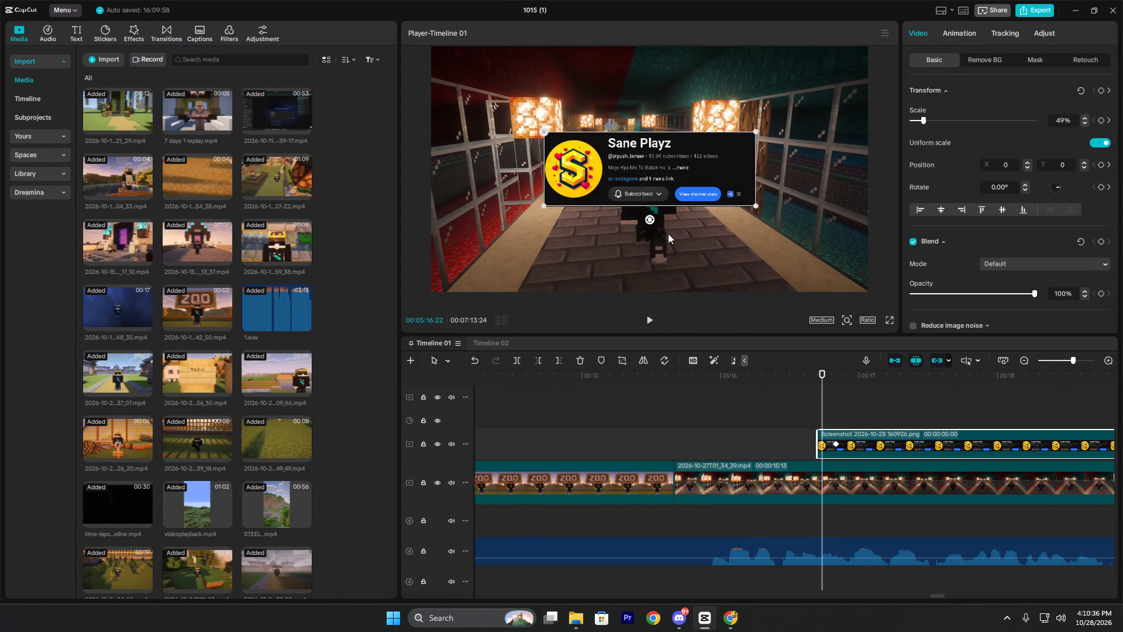
drag(668, 233, 674, 294)
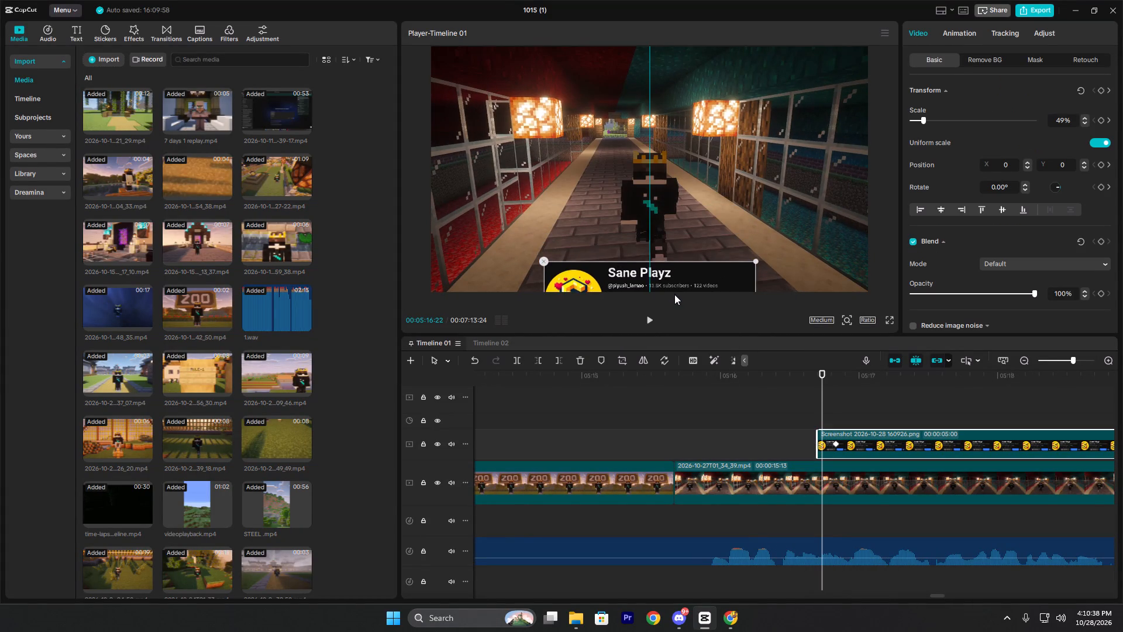
drag(674, 294, 677, 324)
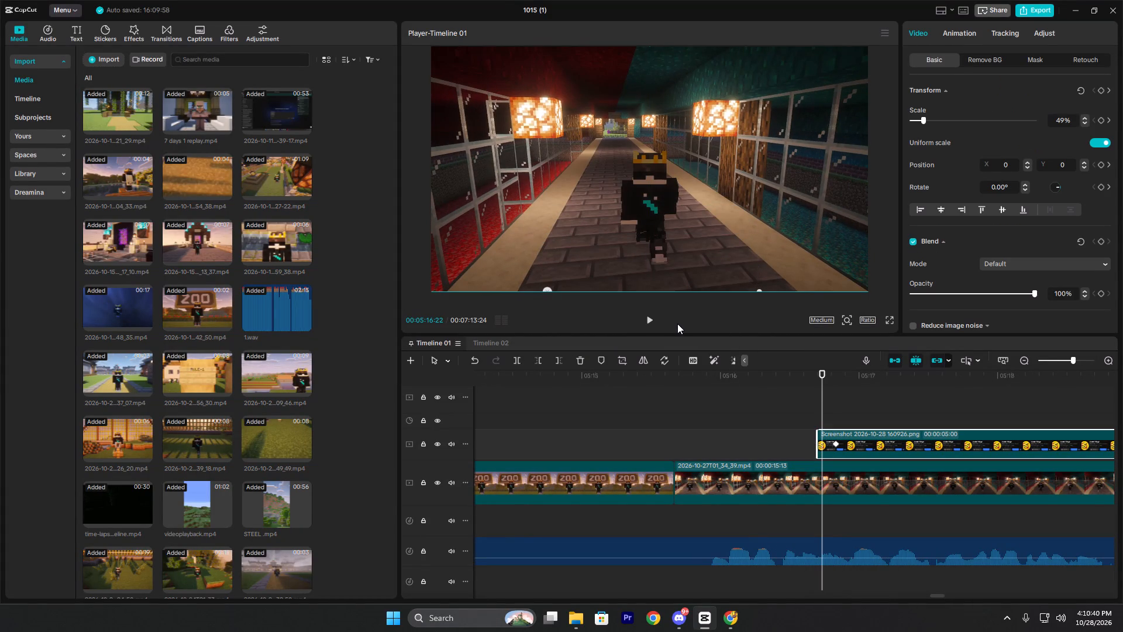
drag(677, 324, 674, 325)
Apply the Cubic Out preset curve to the Sane Playz screenshot's slide-in keyframes and play back the animation.
click(835, 445)
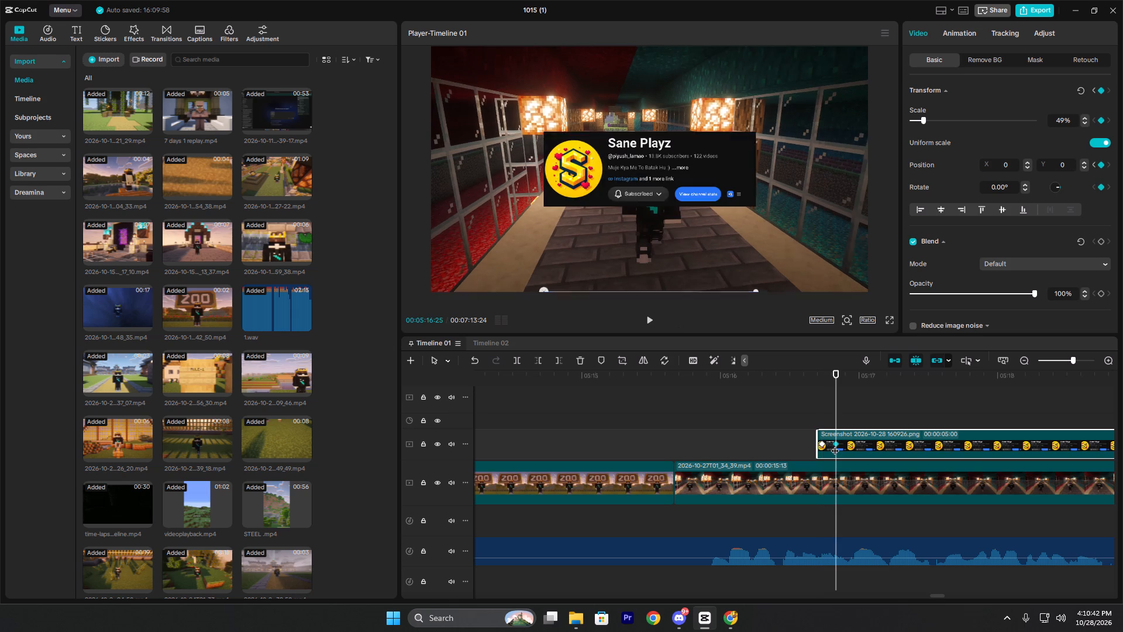
right_click(835, 445)
click(902, 520)
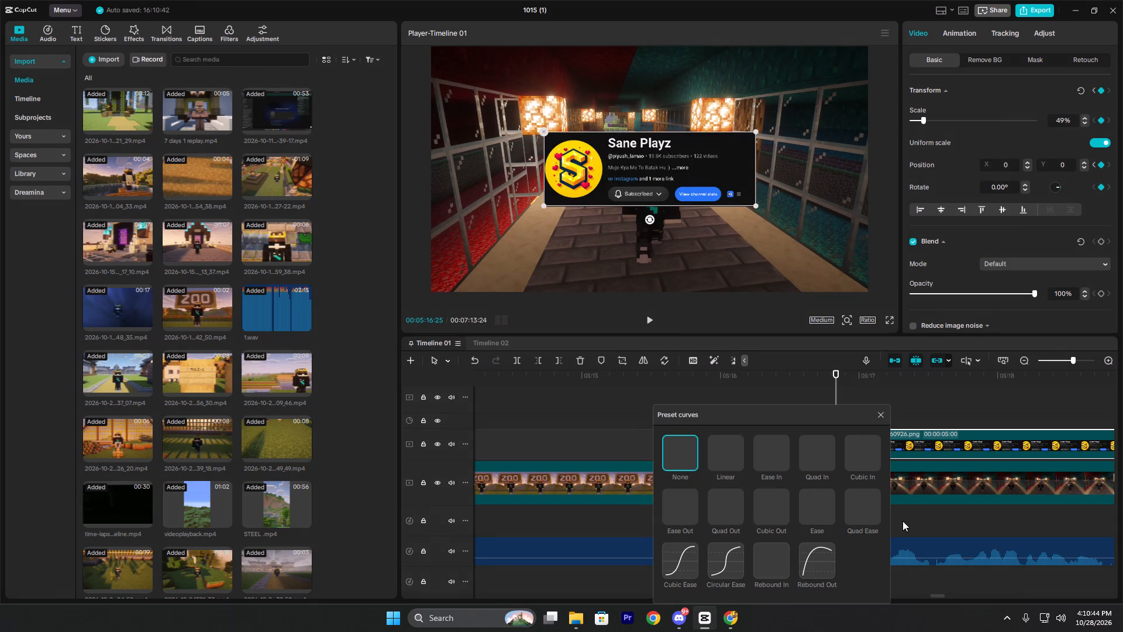
click(779, 504)
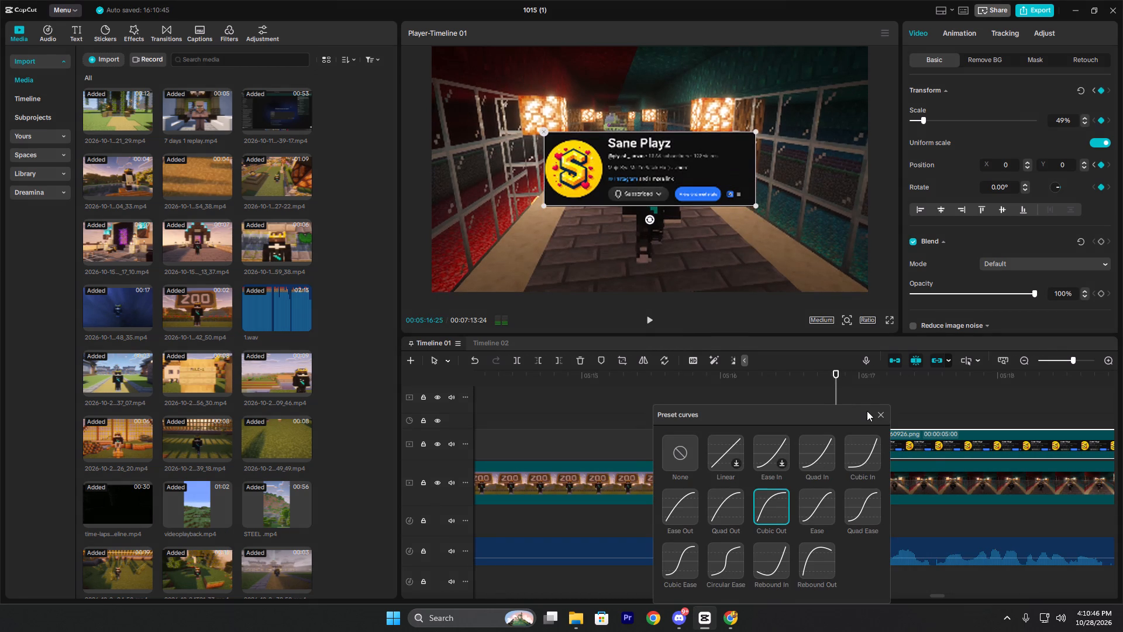
click(881, 413)
click(814, 404)
key(space)
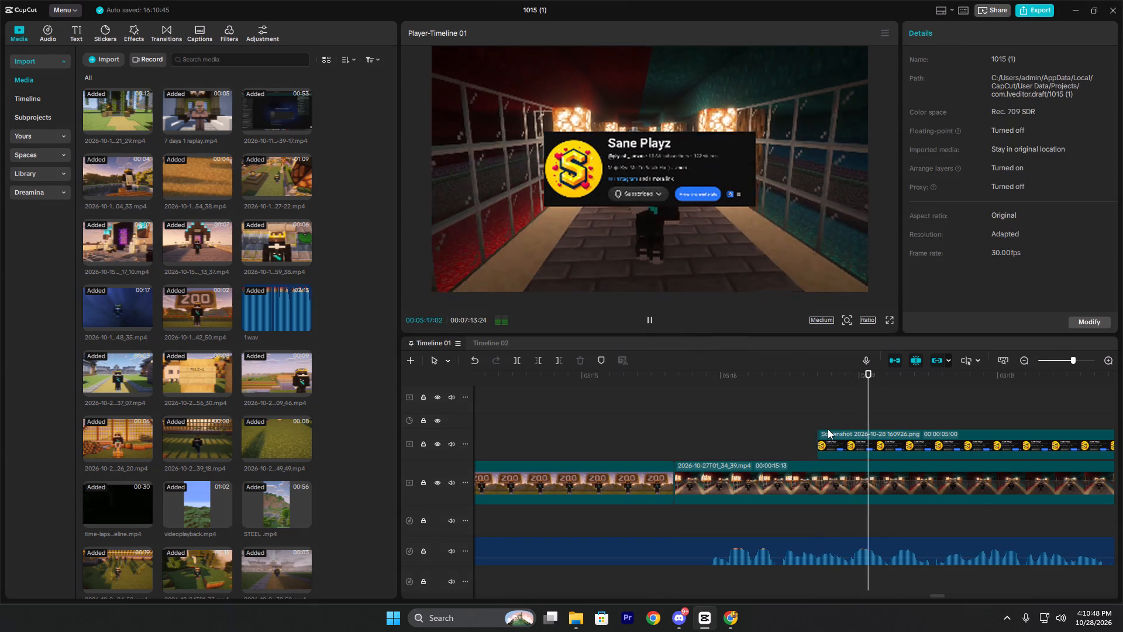
key(space)
Extend the Sane Playz screenshot's start to about 00:05:16:18, move its first keyframe back to the clip start, and replay the slide-in.
click(833, 441)
drag(816, 448, 802, 450)
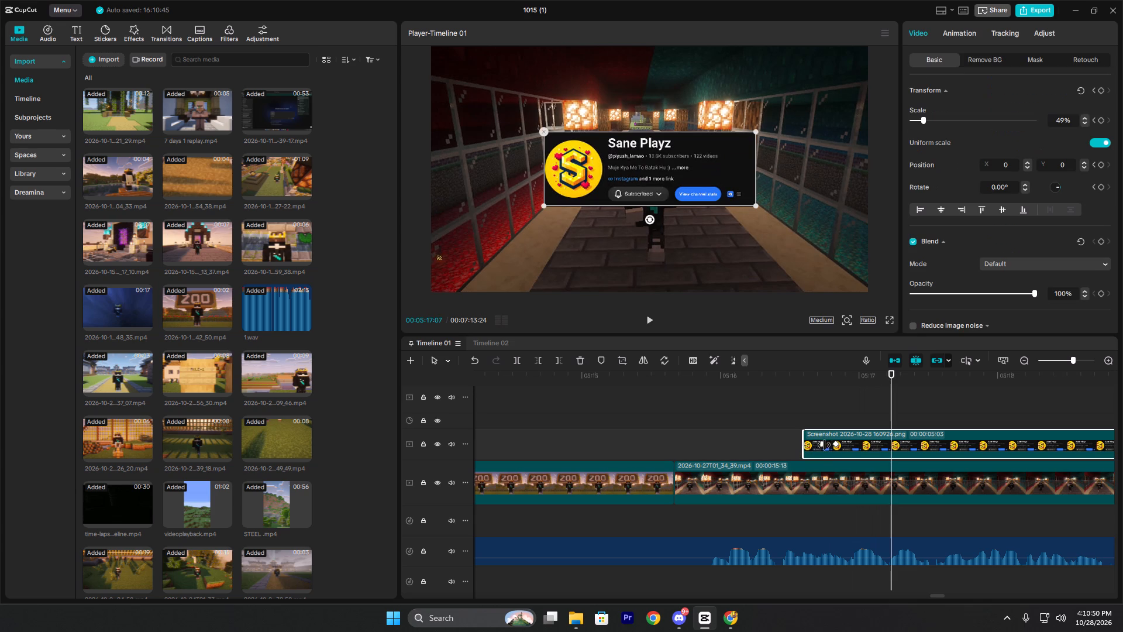
drag(822, 445, 769, 444)
click(801, 416)
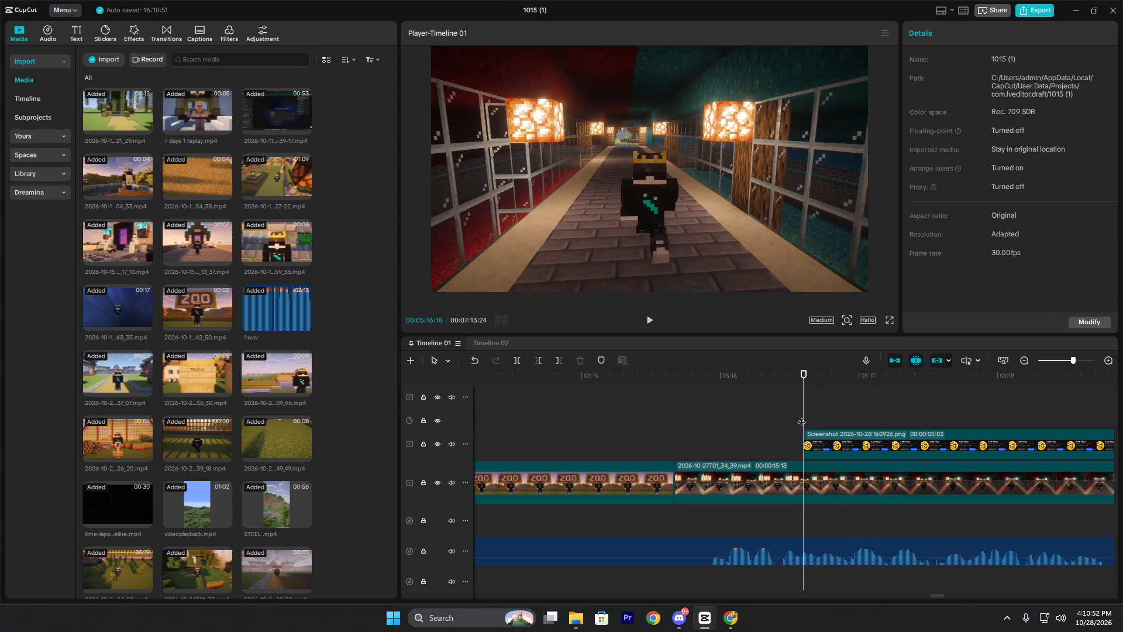
key(space)
key(space)
key(space)
key(space)
Select the Sane Playz screenshot clip with the playhead at 00:05:17:21.
click(951, 446)
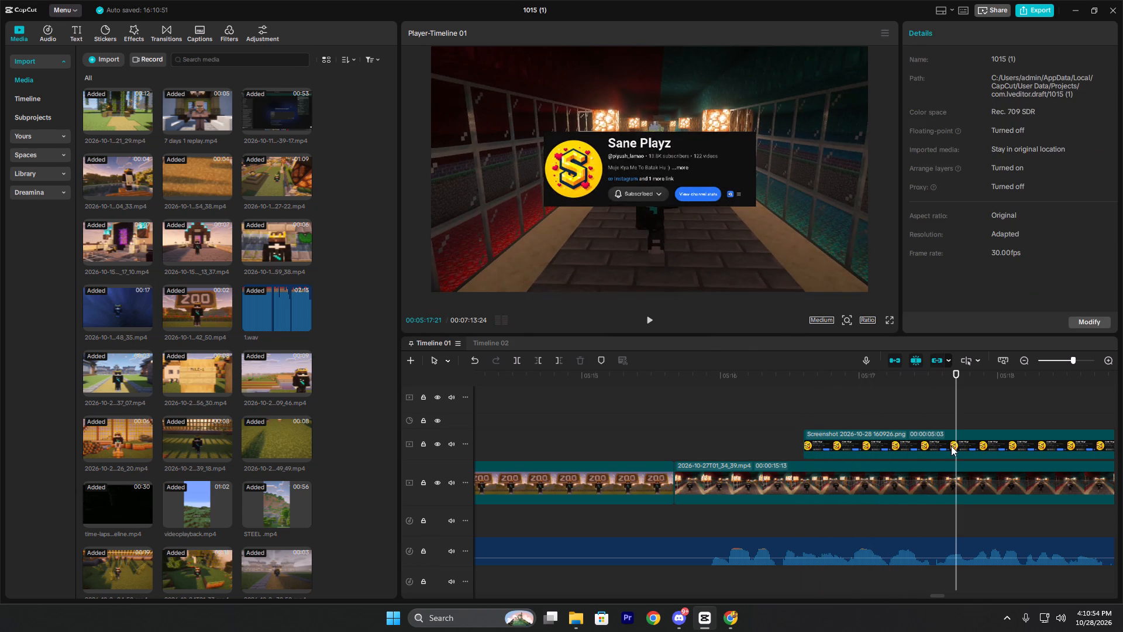
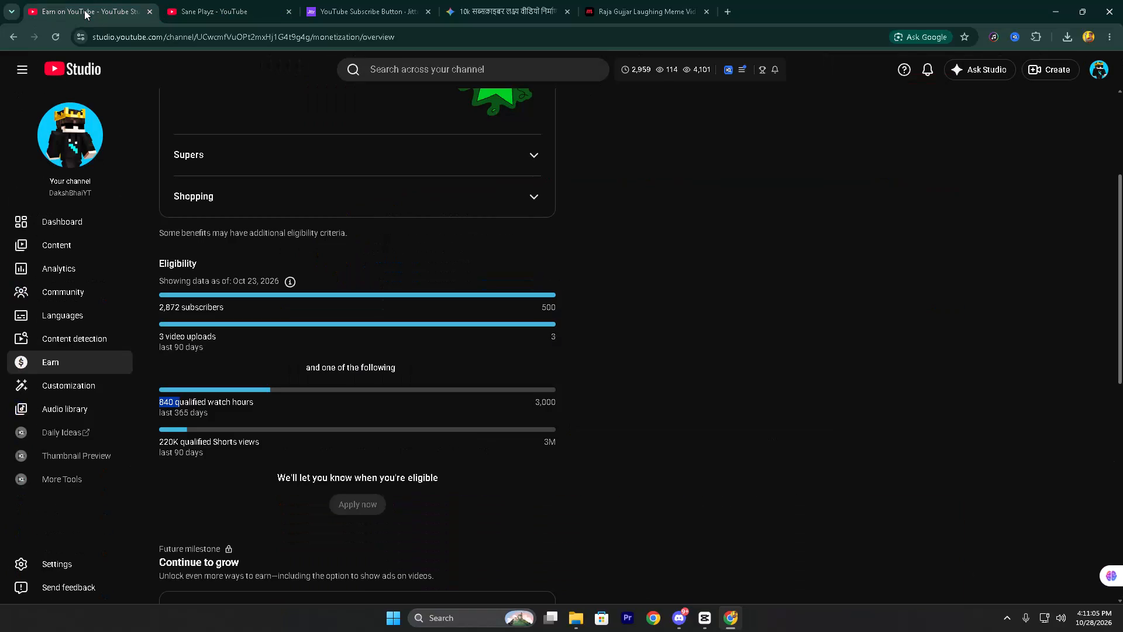
In Chrome, open the YouTube Studio channel dashboard and look through its Short performance, channel analytics, published videos, comments and recent subscribers.
click(71, 217)
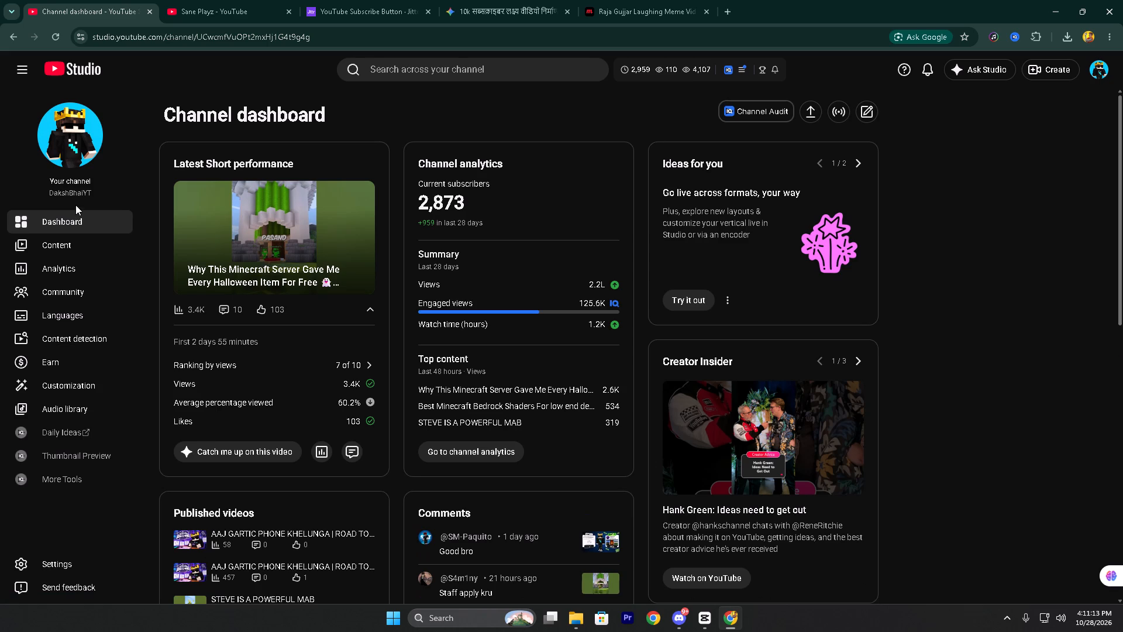
scroll(487, 351, down, 1)
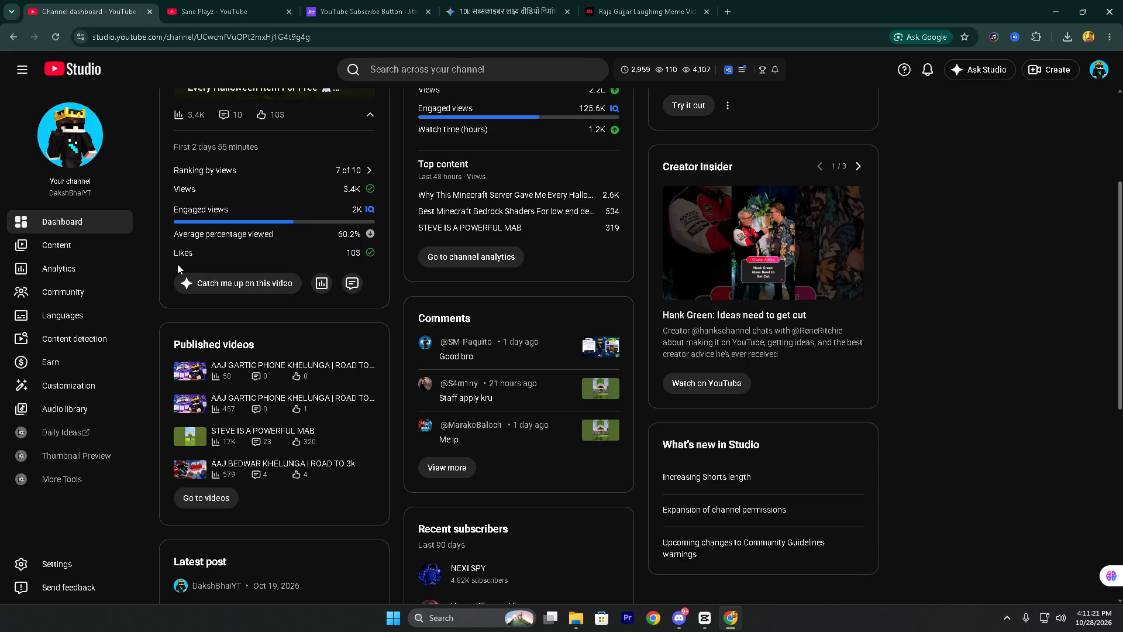
scroll(164, 256, down, 1)
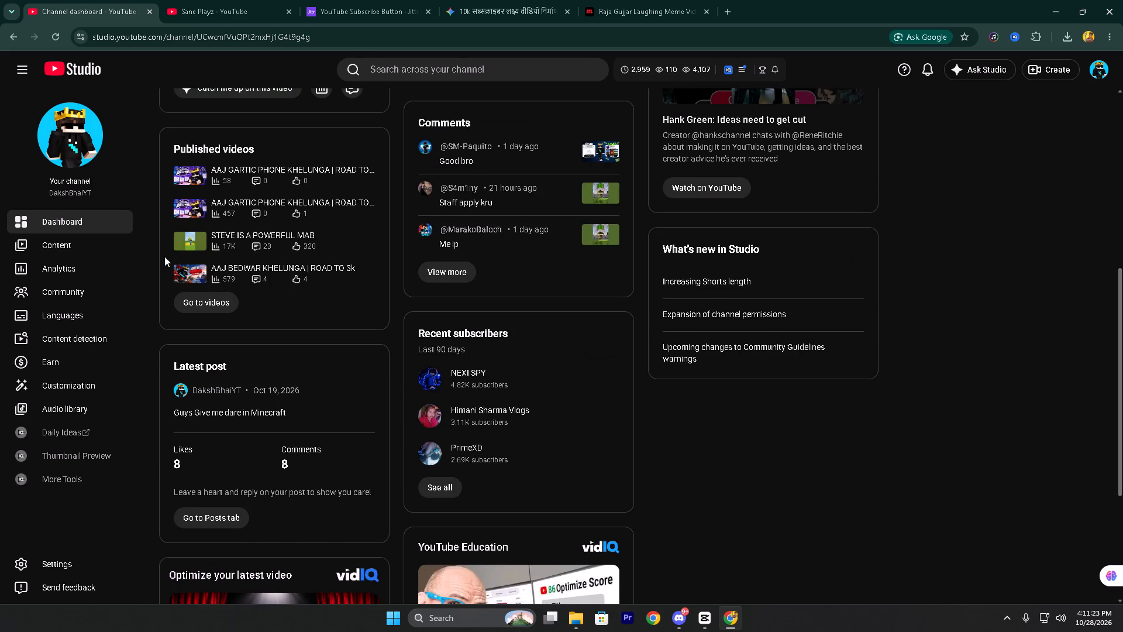
scroll(164, 256, down, 2)
scroll(164, 256, up, 5)
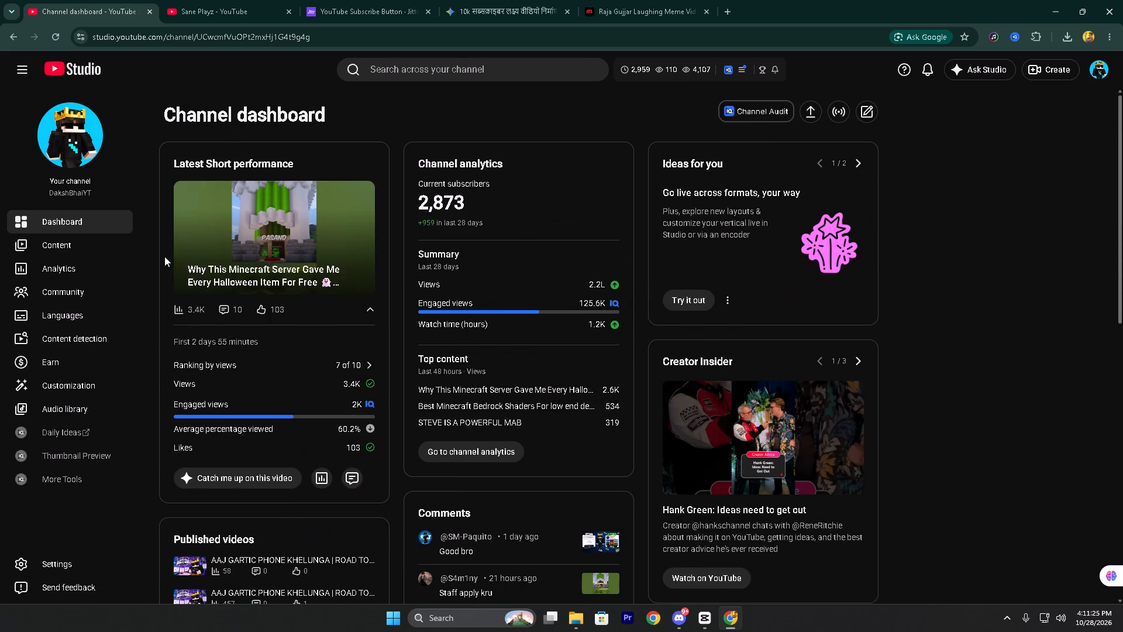
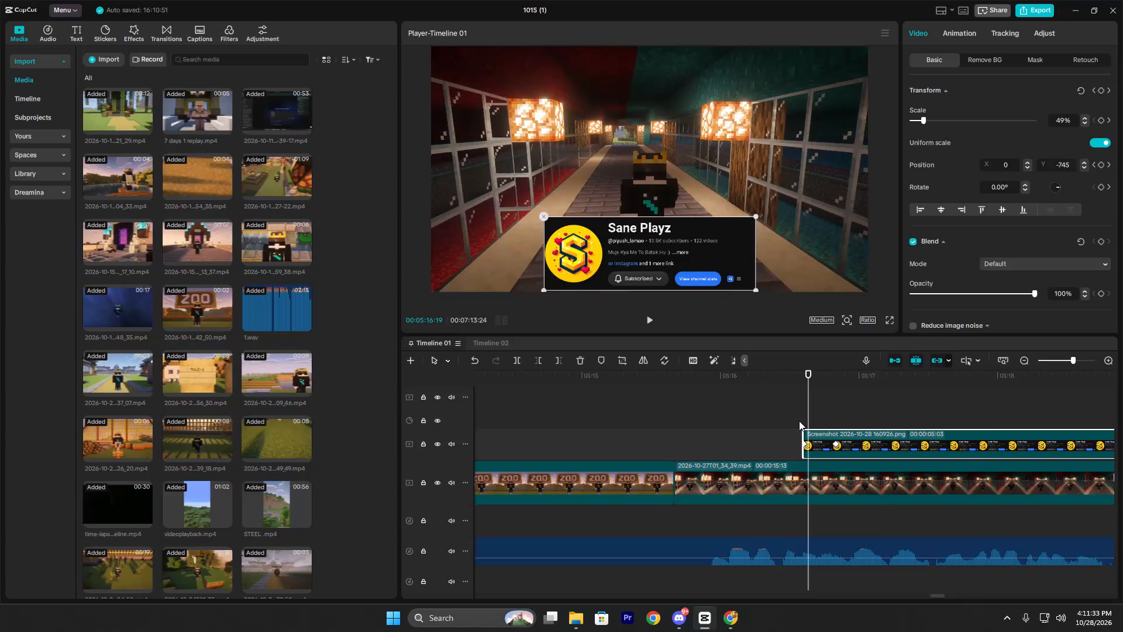
Play through the Sane Playz channel screenshot overlay and trim off its remainder just before 00:05:19.
key(space)
key(space)
key(space)
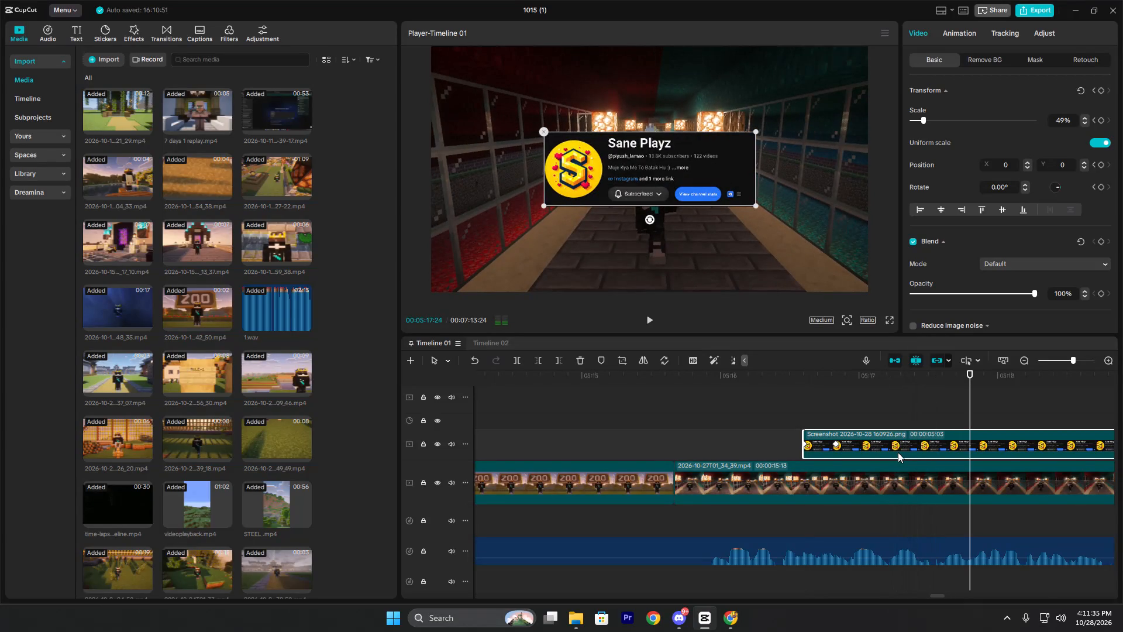
key(space)
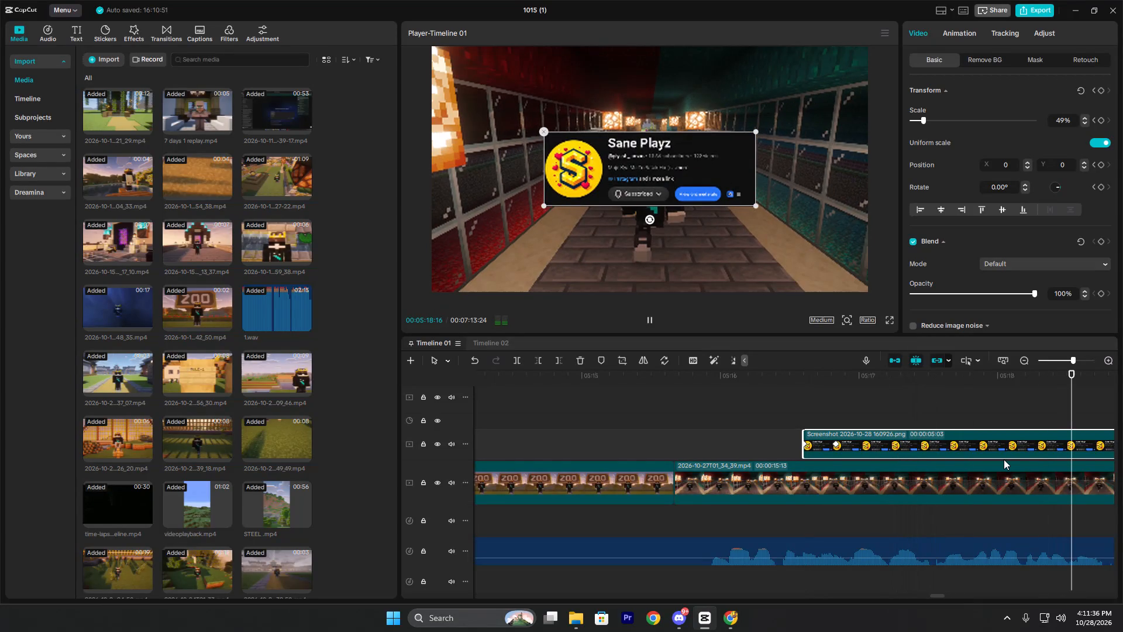
text(w)
Find the cut point after the channel screenshot overlay and split the tunnel footage at about 00:05:19:14.
key(space)
key(space)
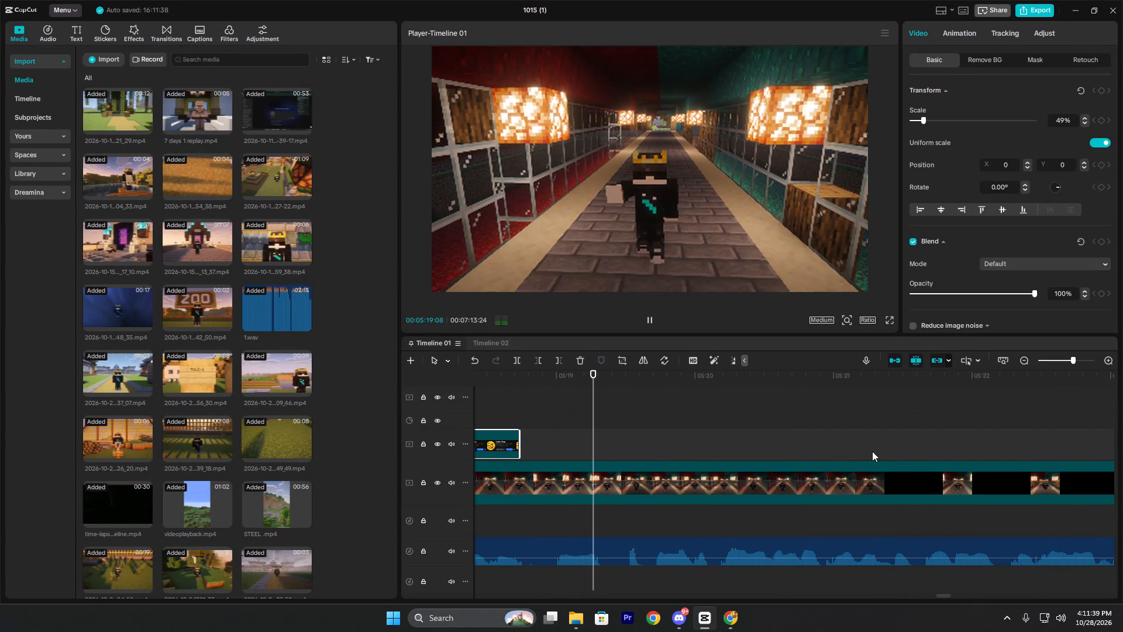
click(527, 419)
drag(527, 419, 522, 419)
key(space)
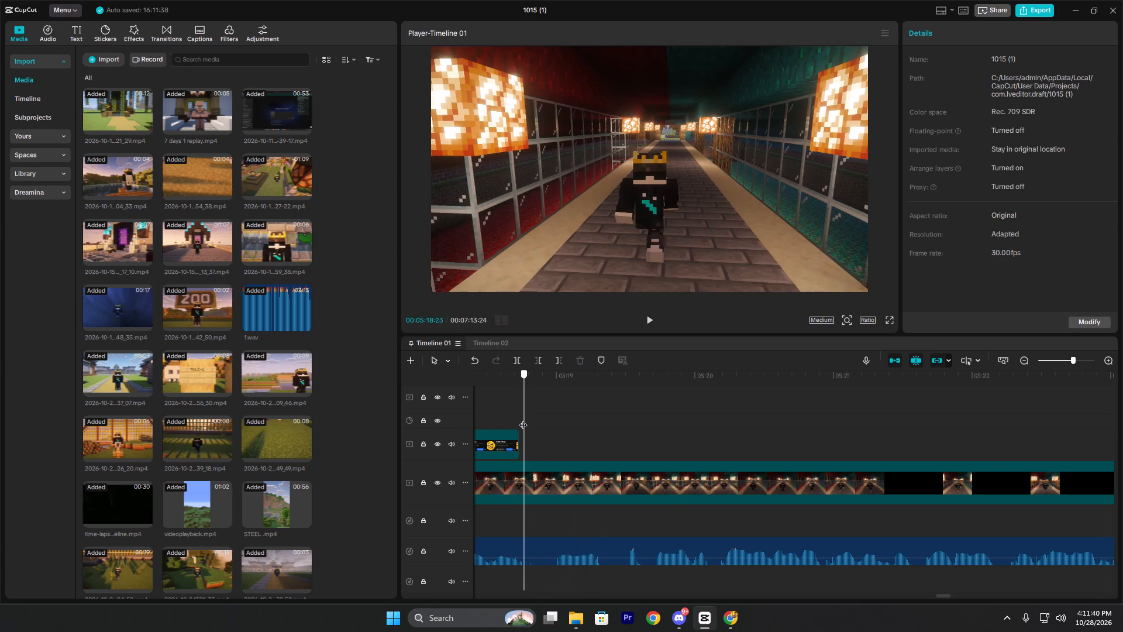
key(space)
click(592, 409)
drag(592, 409, 612, 415)
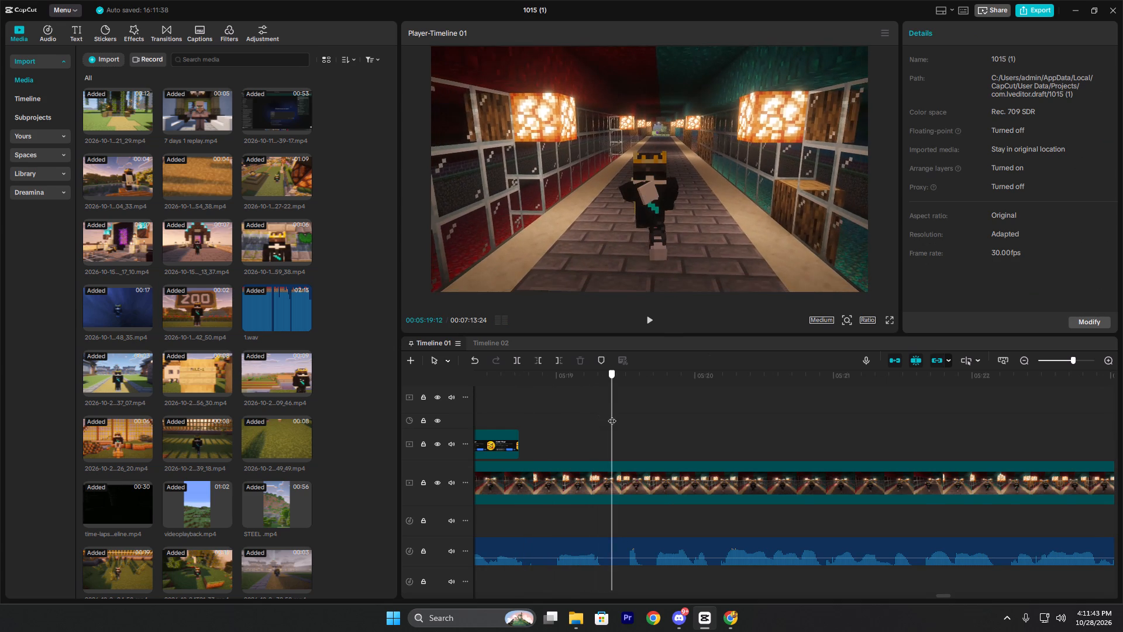
drag(612, 415, 622, 423)
click(634, 459)
click(620, 437)
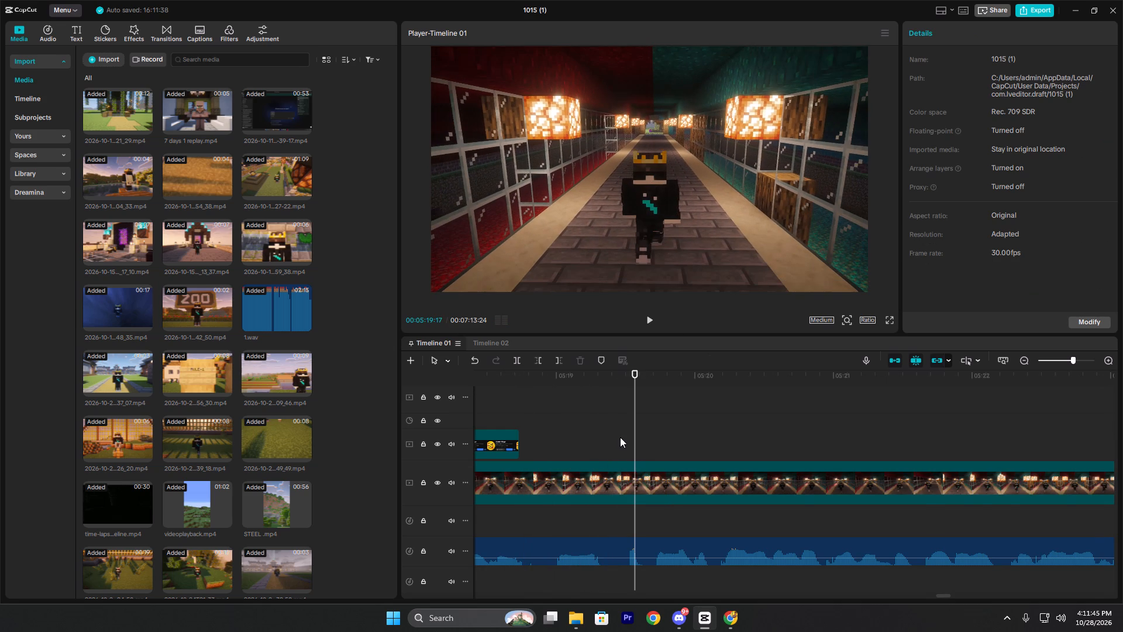
click(636, 485)
key(ctrl+b)
Play onward and split the tunnel footage again to isolate a section lasting 00:00:02:22.
key(space)
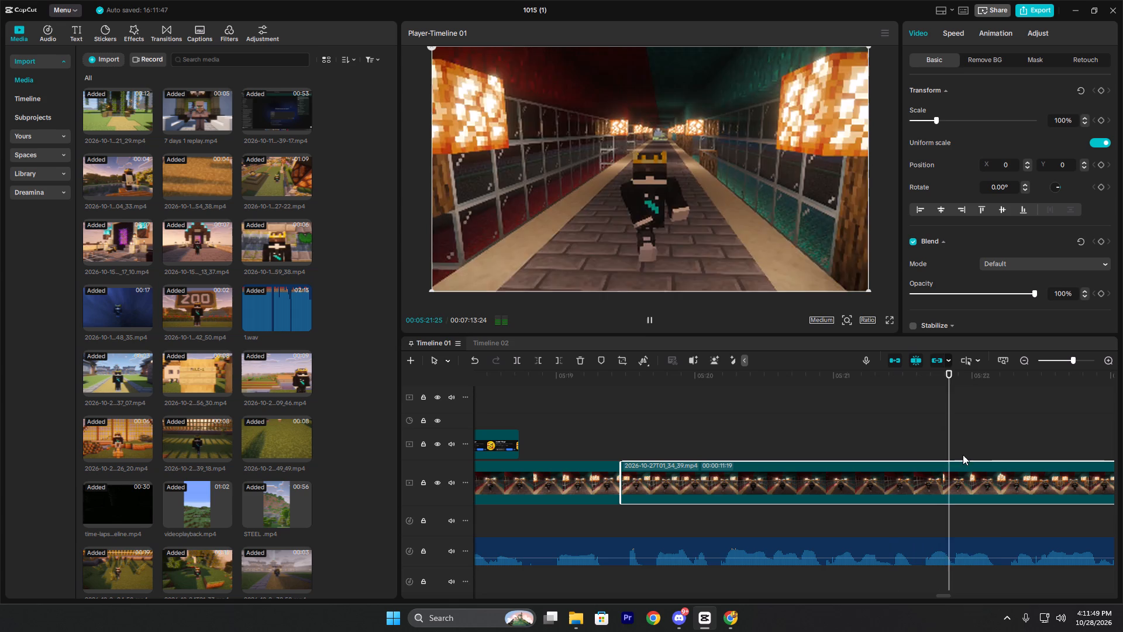
key(space)
key(ctrl+b)
Add a colour Adjust keyframe near the start of the isolated tunnel section, at 00:05:19:15.
click(811, 428)
click(817, 480)
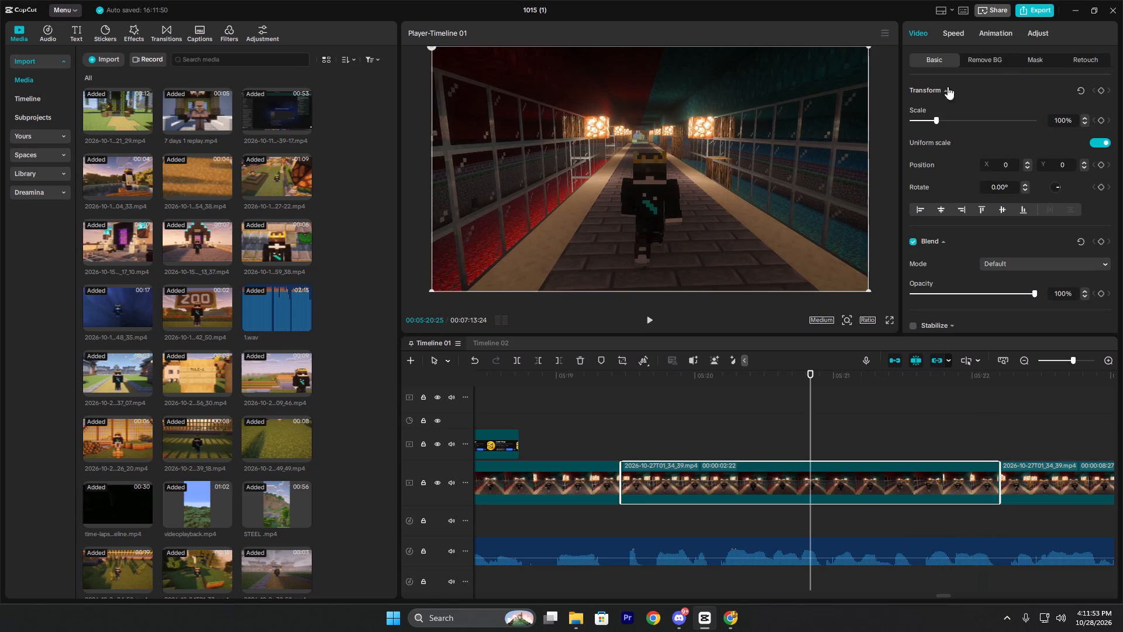
click(1043, 34)
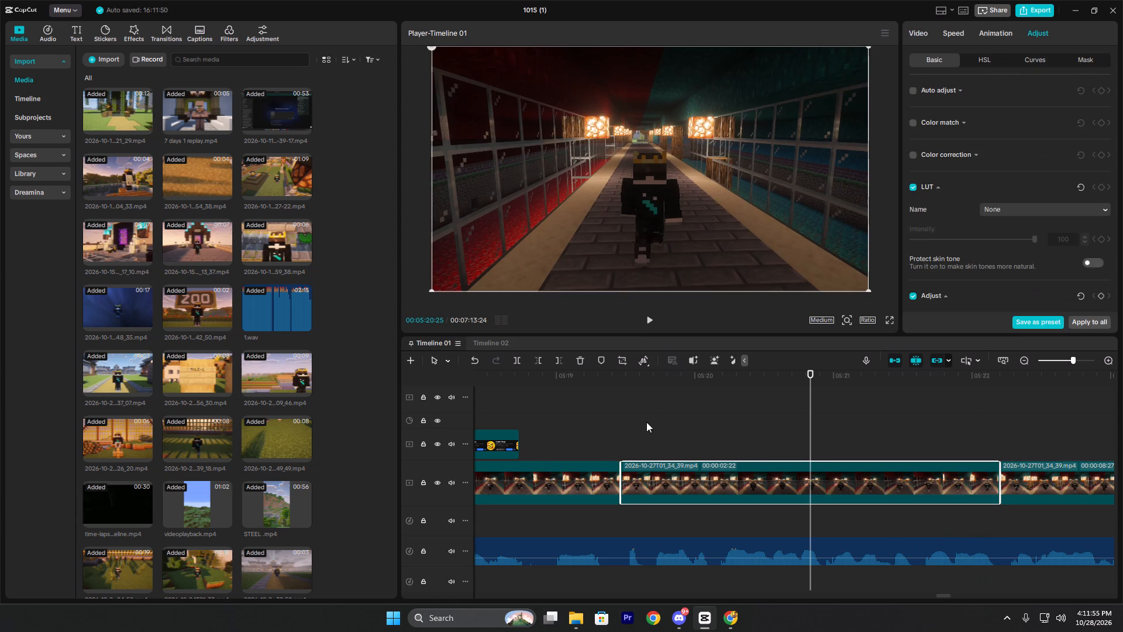
click(630, 432)
click(630, 432)
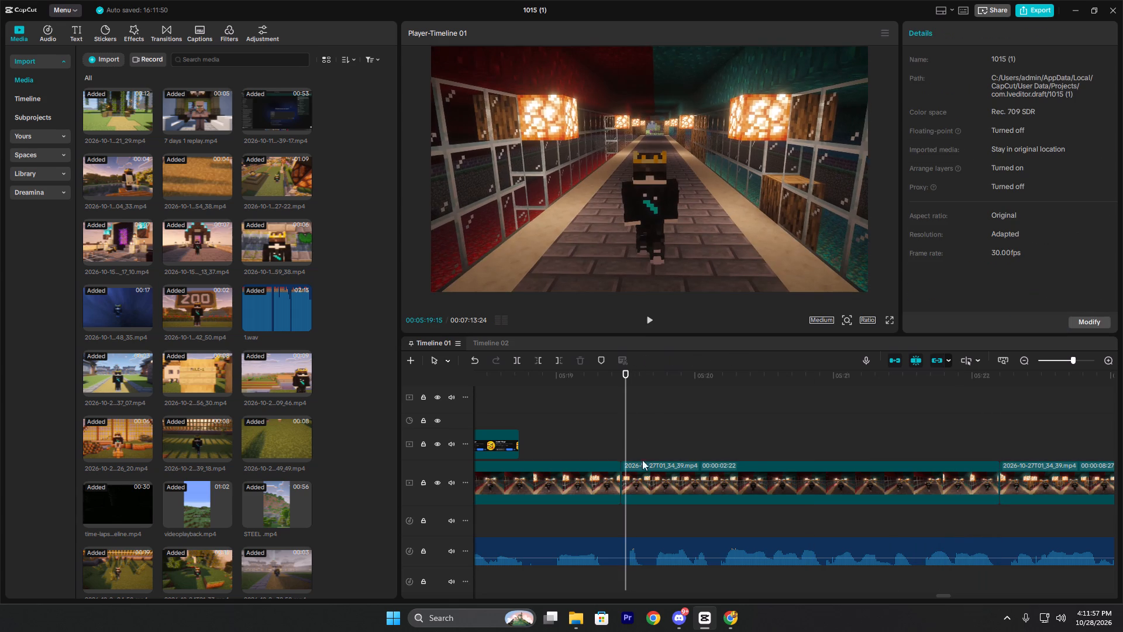
click(647, 472)
scroll(1050, 211, down, 2)
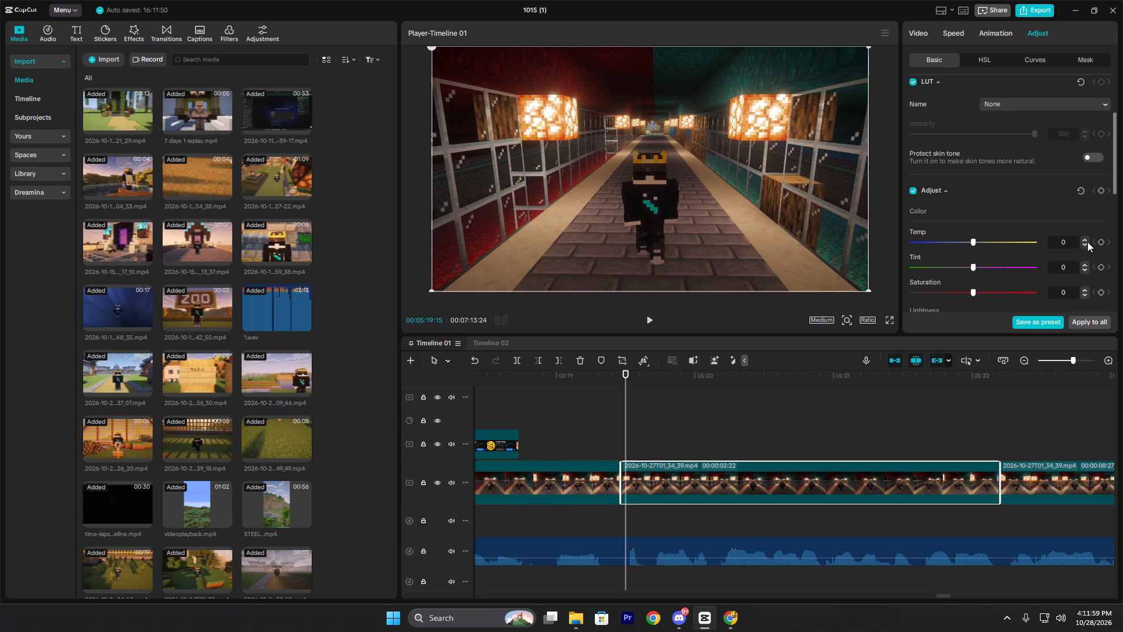
click(1102, 193)
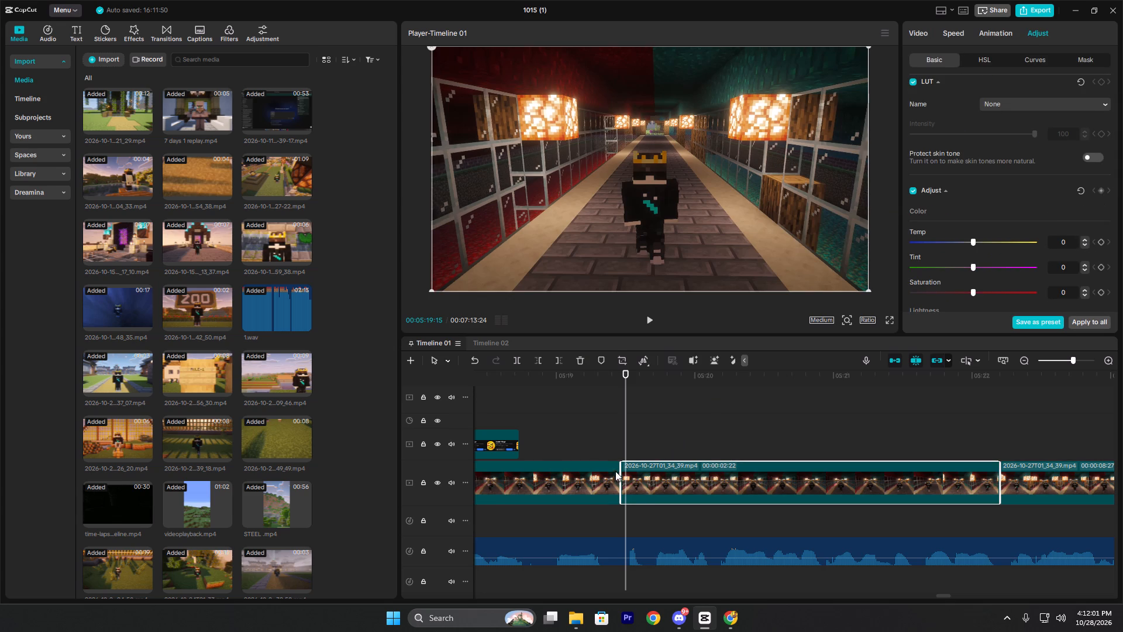
drag(626, 480, 604, 480)
drag(623, 432, 623, 439)
Lower the tunnel section's Saturation to -50 near its end, at 00:05:22:05, to keyframe a fade to black and white.
drag(623, 439, 994, 449)
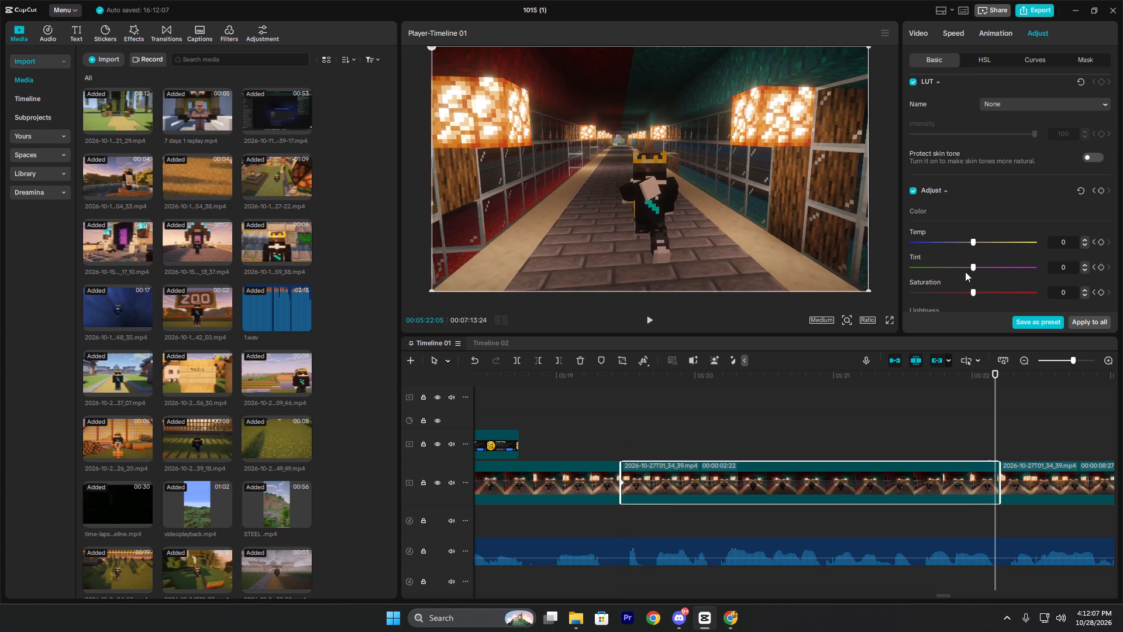
drag(957, 293, 873, 288)
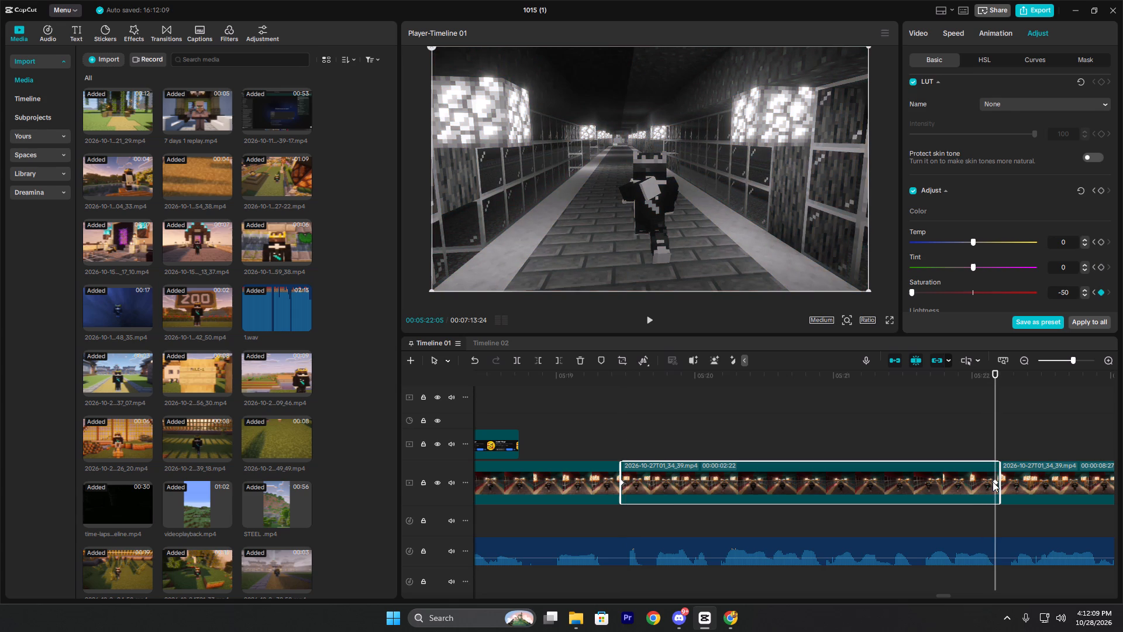
drag(993, 482, 1035, 498)
Add a Transform keyframe near the tunnel section's end, at 00:05:22:05, and reduce its Scale to 57%.
click(629, 442)
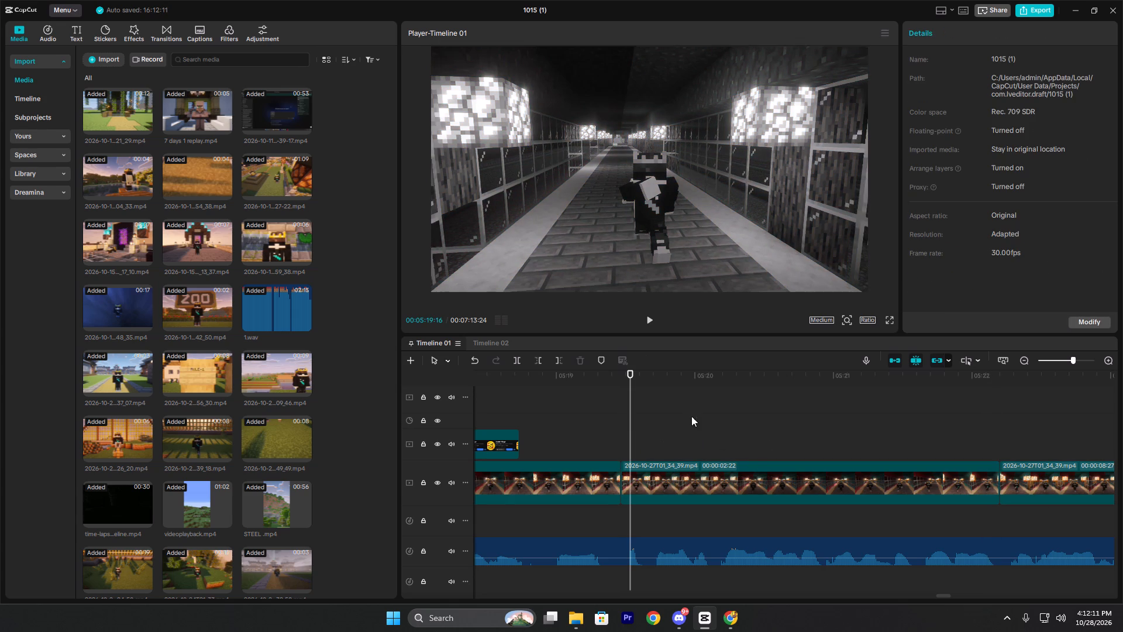
click(726, 475)
click(922, 31)
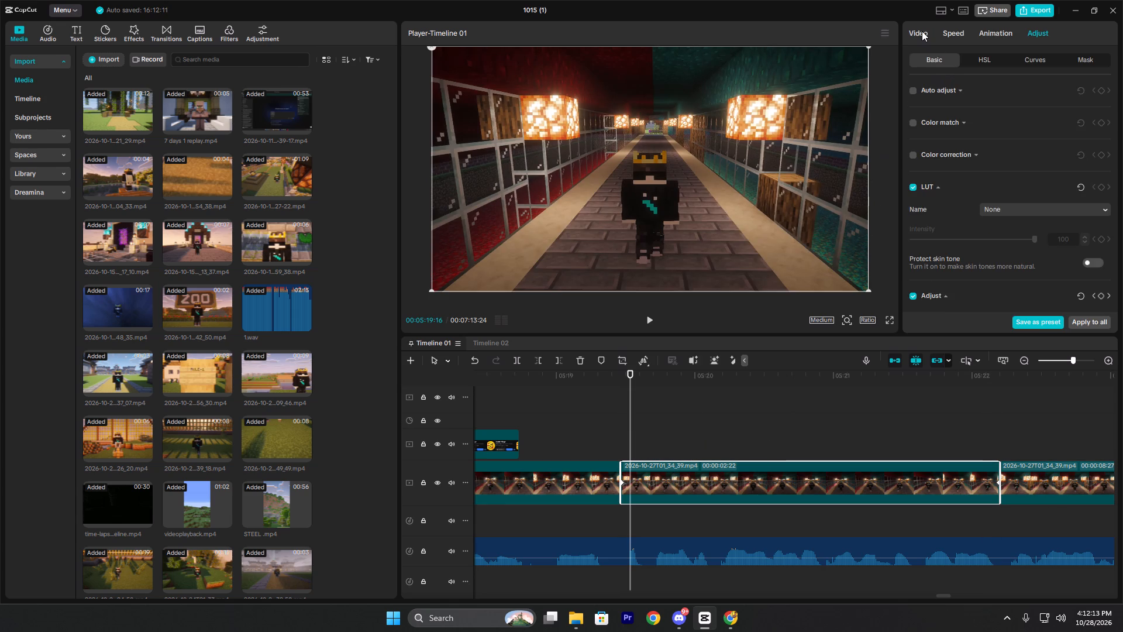
click(998, 441)
click(998, 440)
click(988, 472)
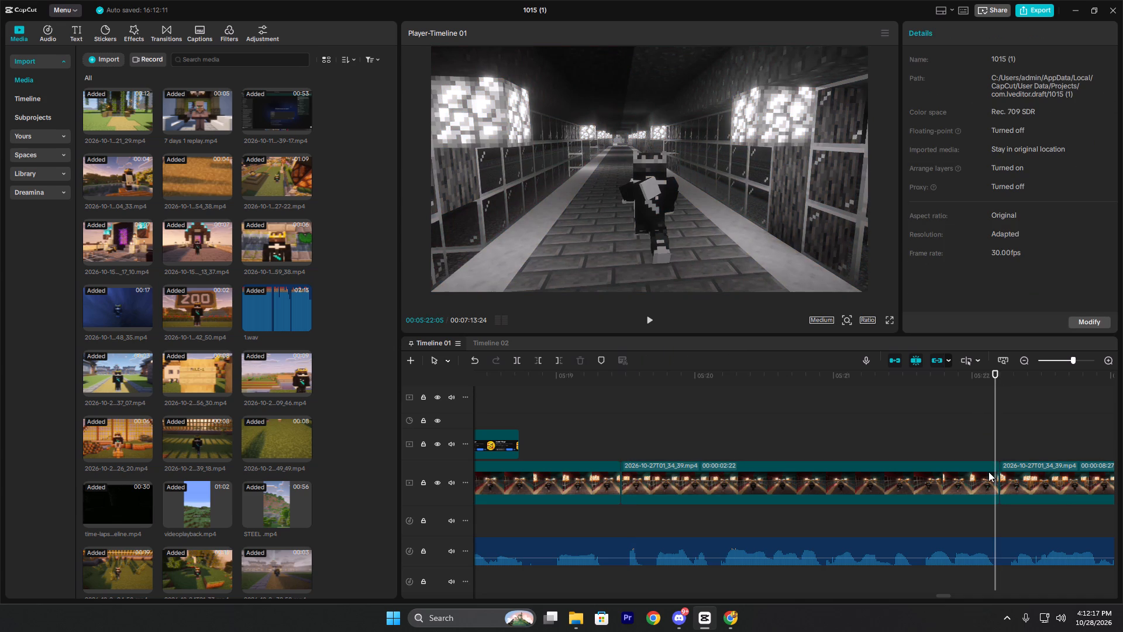
click(1103, 91)
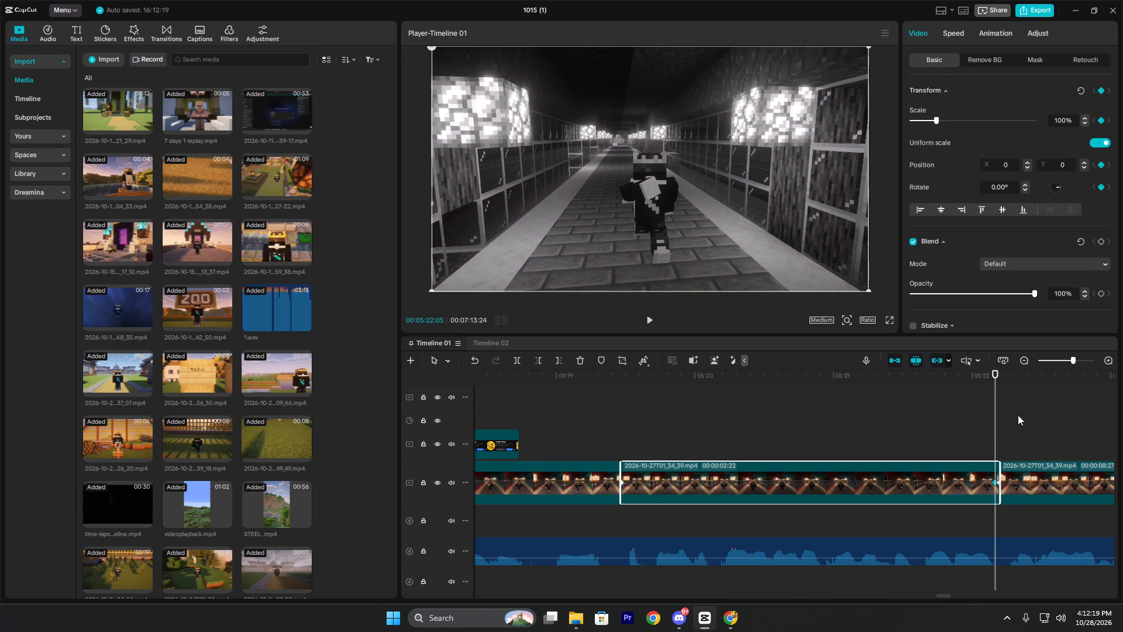
drag(993, 482, 1017, 486)
drag(1017, 486, 1037, 491)
drag(993, 482, 1043, 489)
drag(934, 121, 924, 123)
Keyframe the Scale at 100% at the start of the tunnel section, at 00:05:19:14.
click(629, 446)
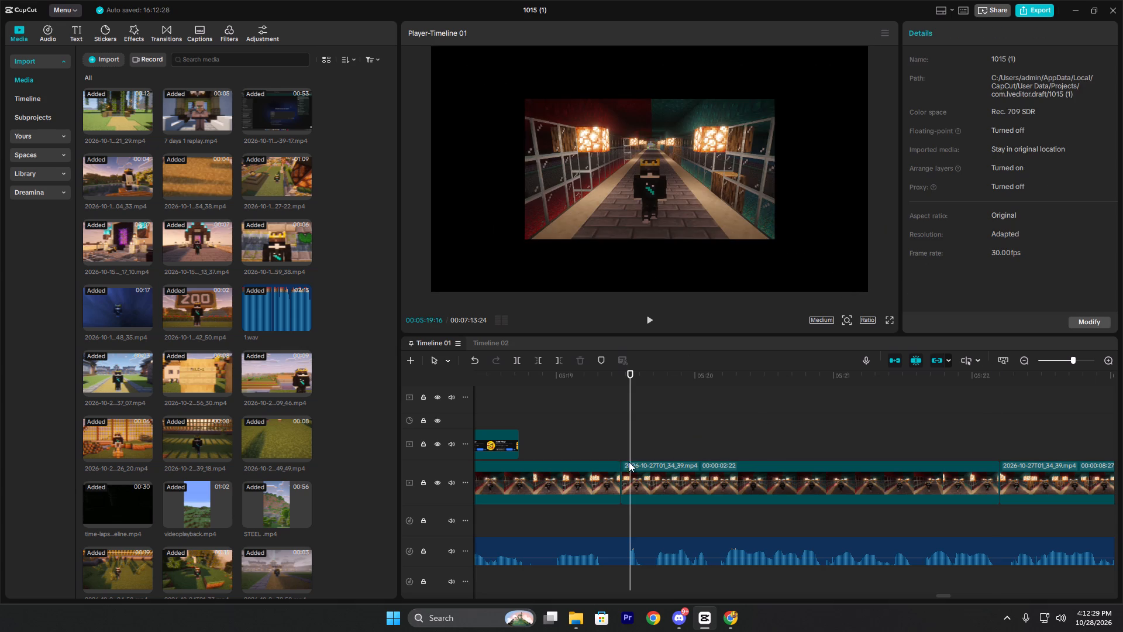
click(632, 474)
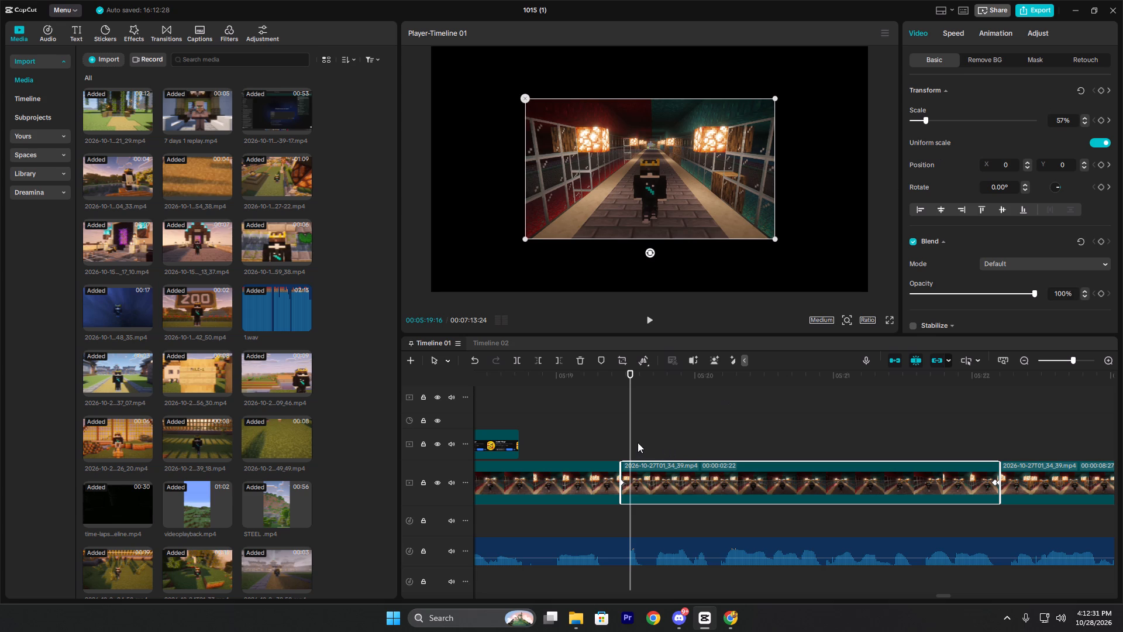
drag(631, 442, 592, 439)
click(618, 437)
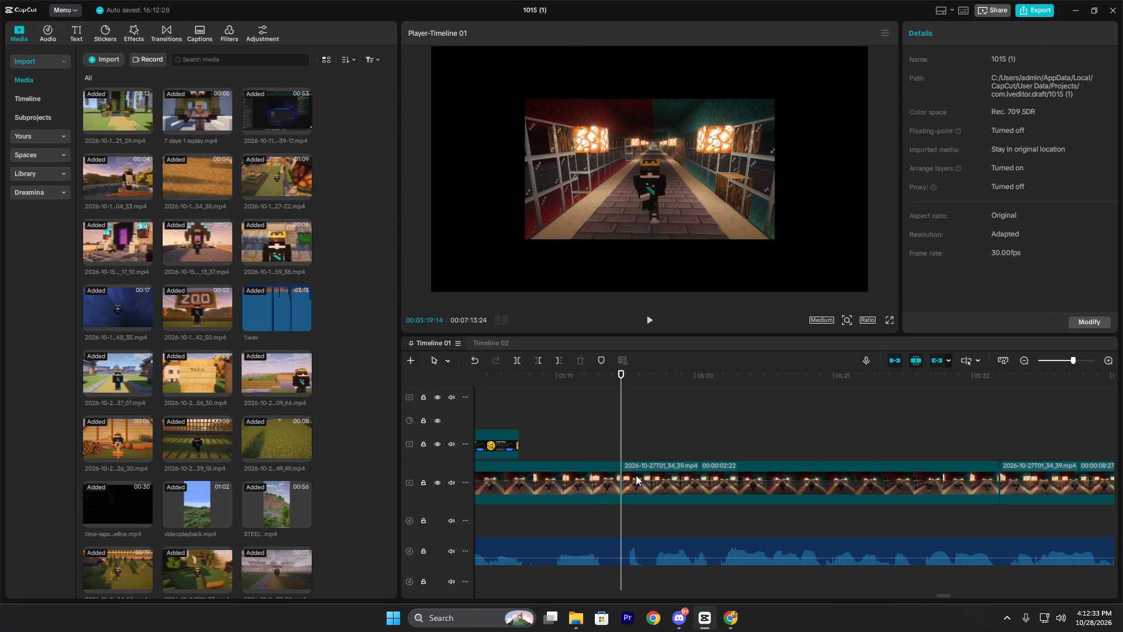
click(636, 475)
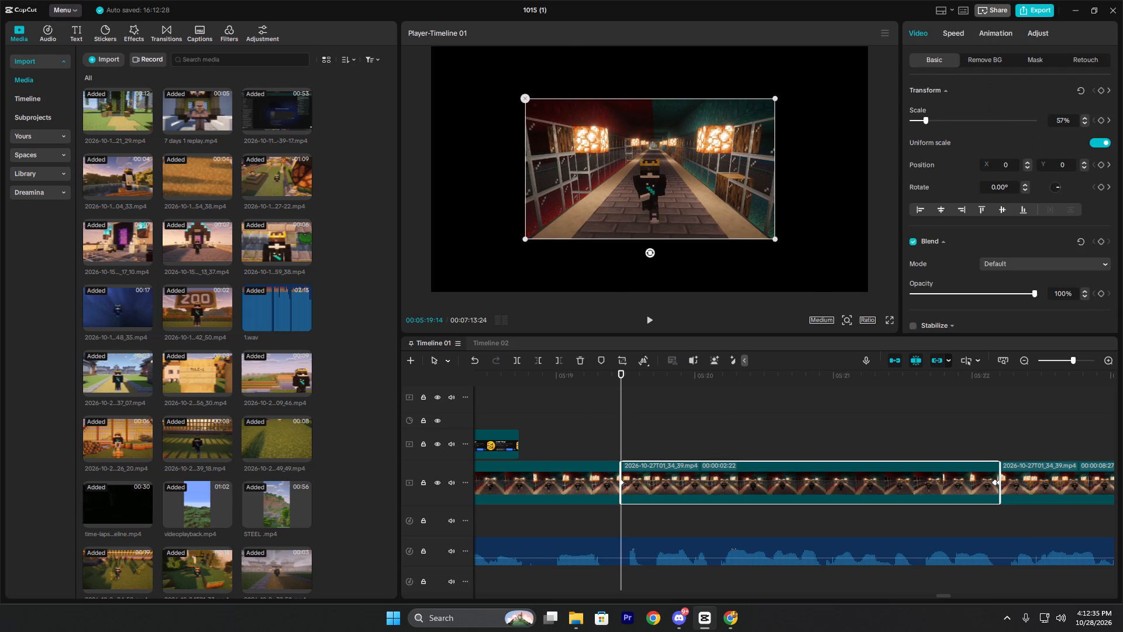
click(1063, 119)
click(1063, 119)
text(100)
key(Return)
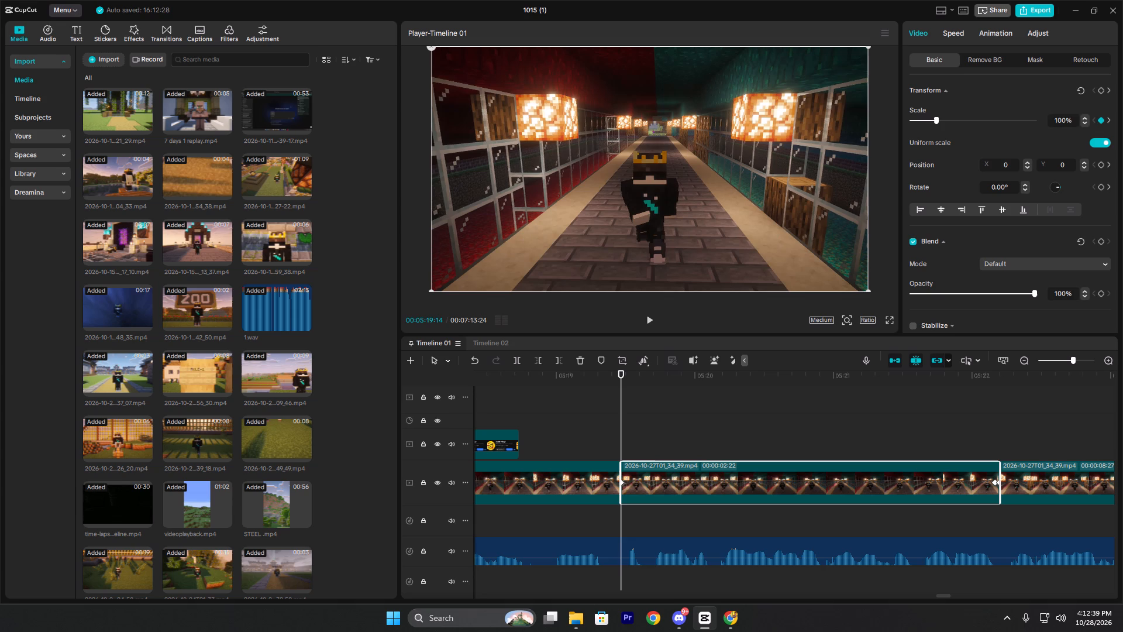
Play through the animated section and the footage following it, and split the tunnel footage at 00:05:24:22.
click(621, 442)
key(space)
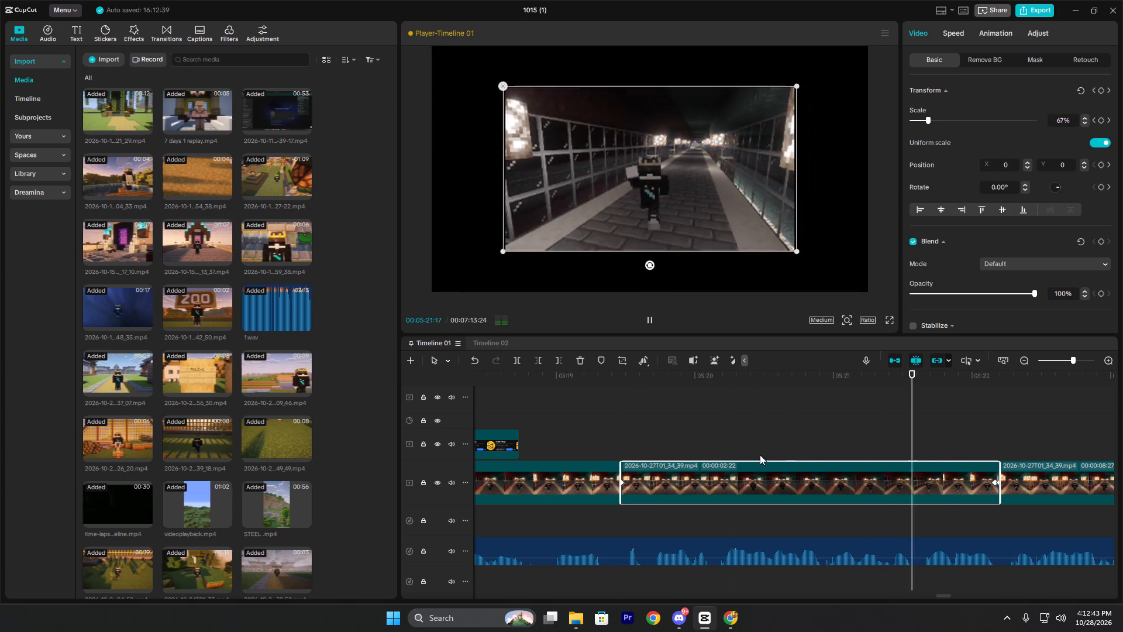
key(space)
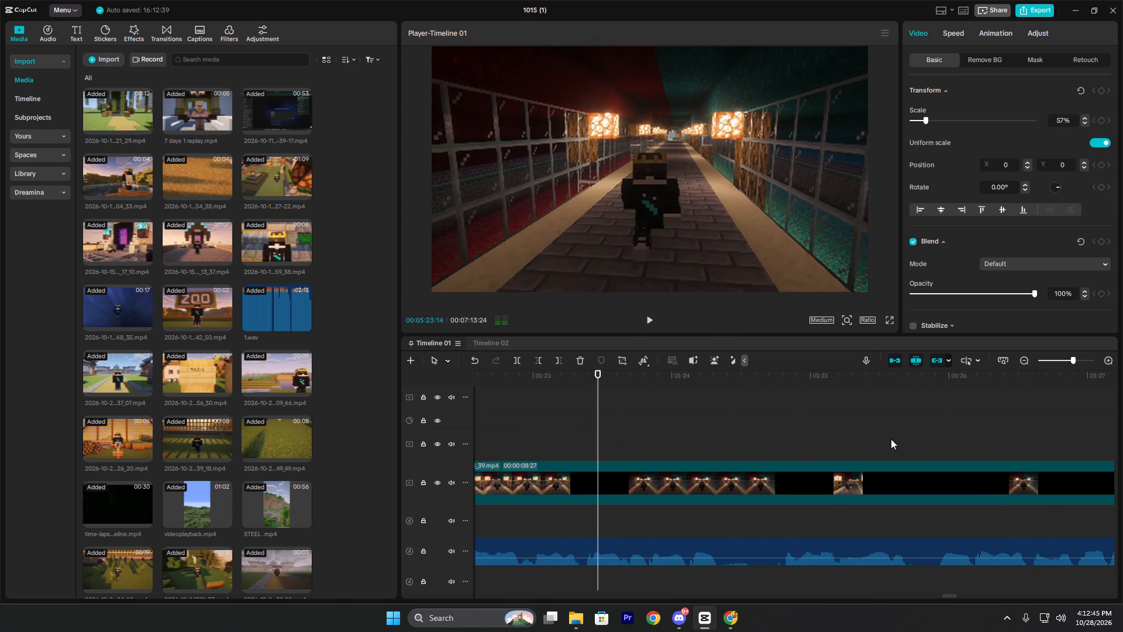
key(space)
key(space)
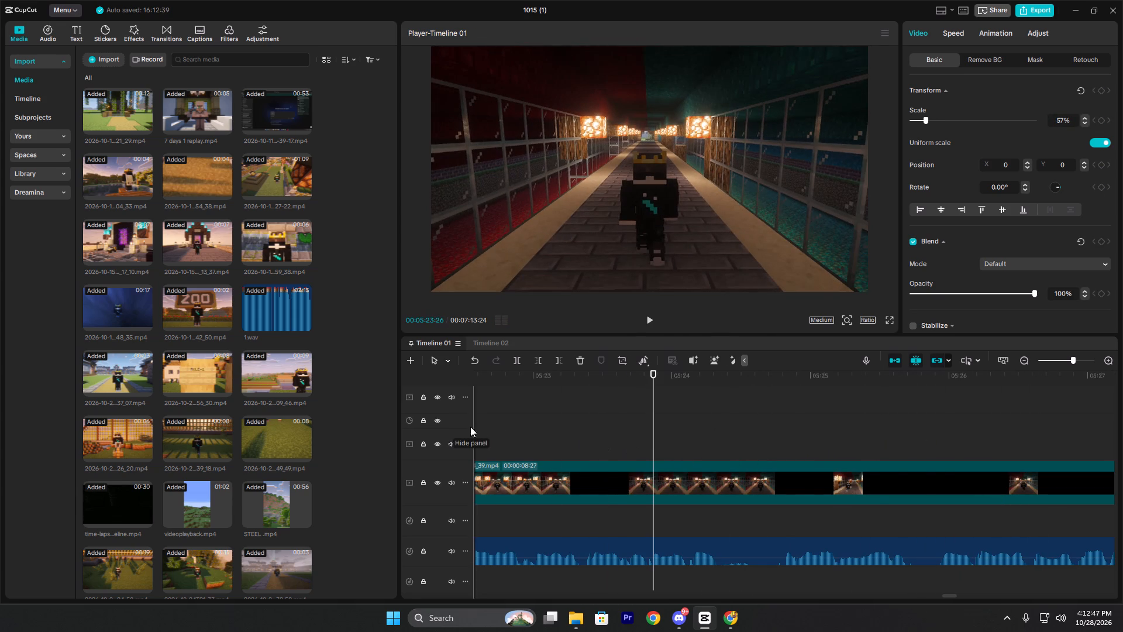
click(494, 427)
drag(494, 427, 563, 437)
key(space)
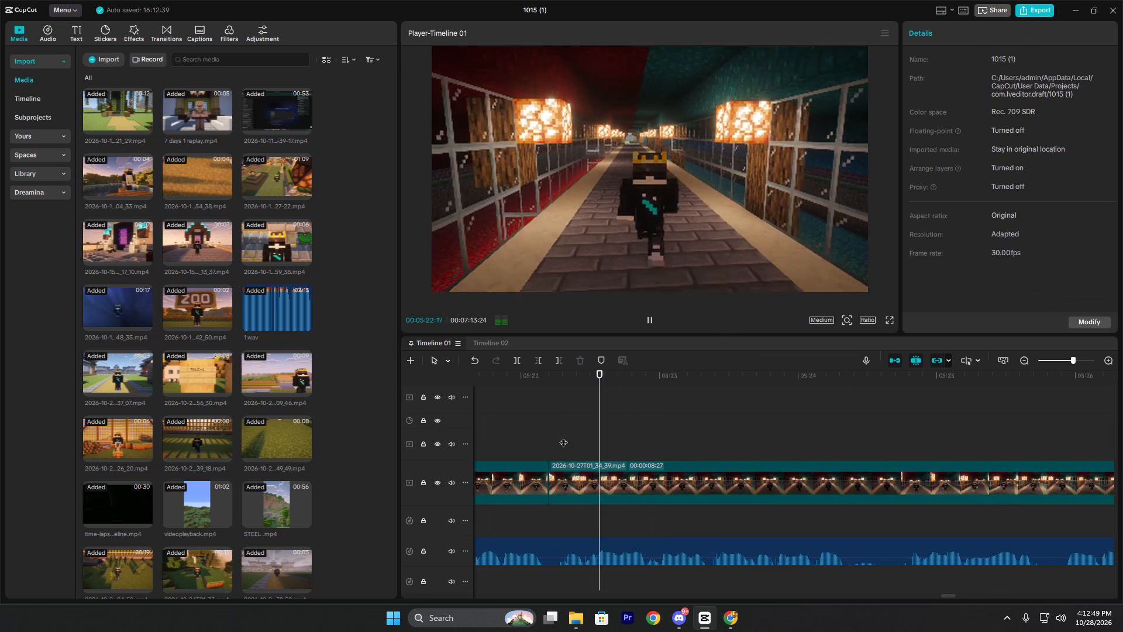
key(space)
key(space)
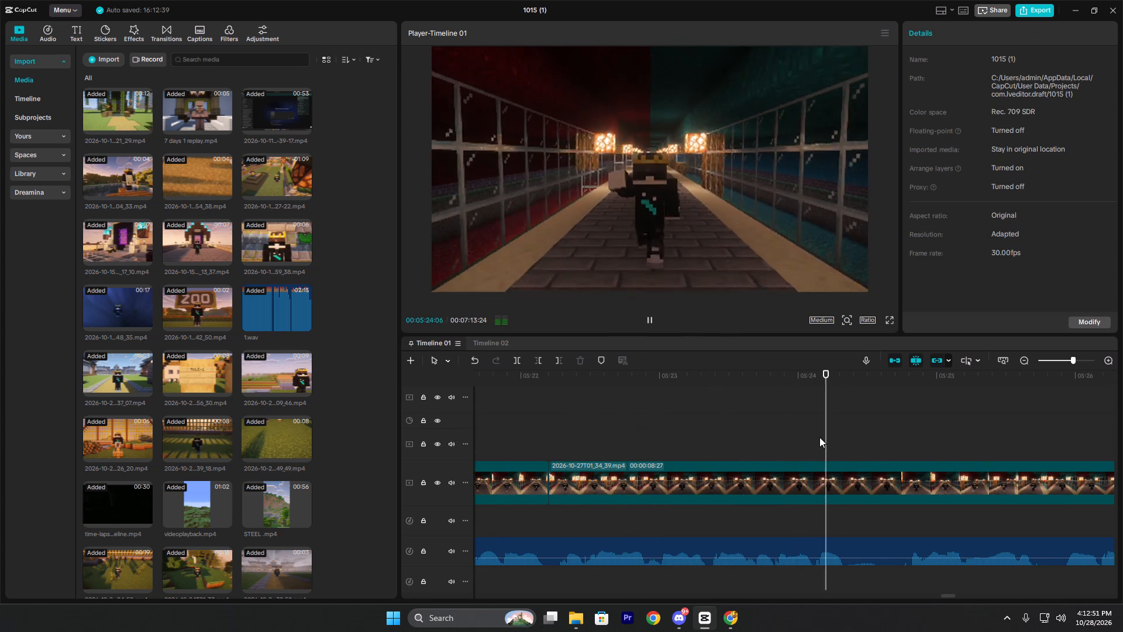
key(space)
click(819, 437)
key(space)
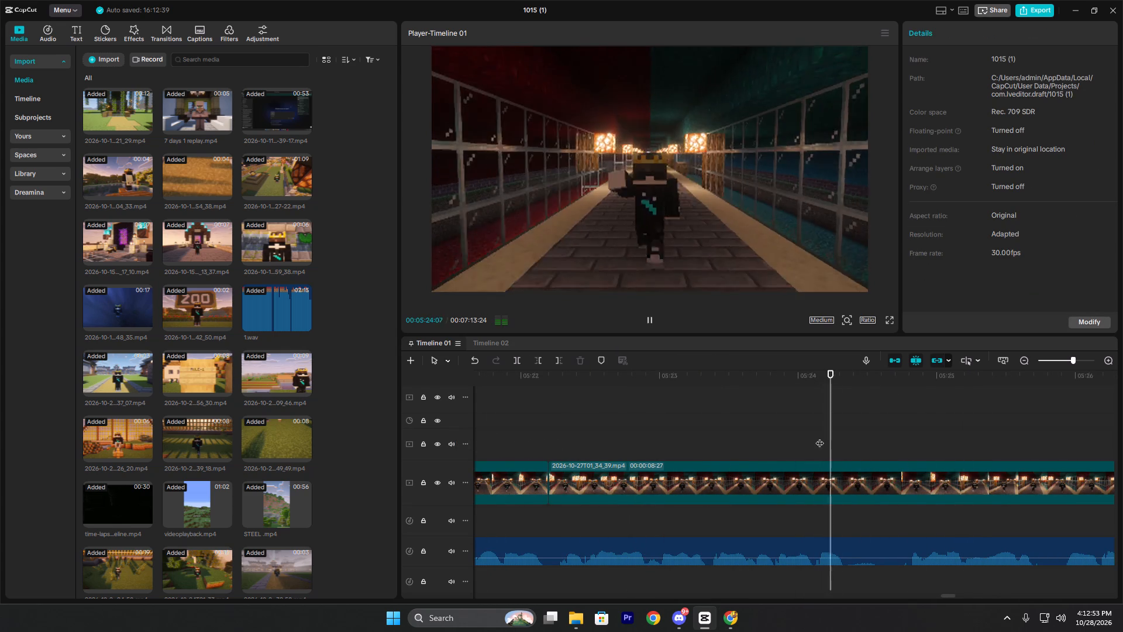
key(space)
click(917, 476)
key(ctrl+b)
double_click(1049, 435)
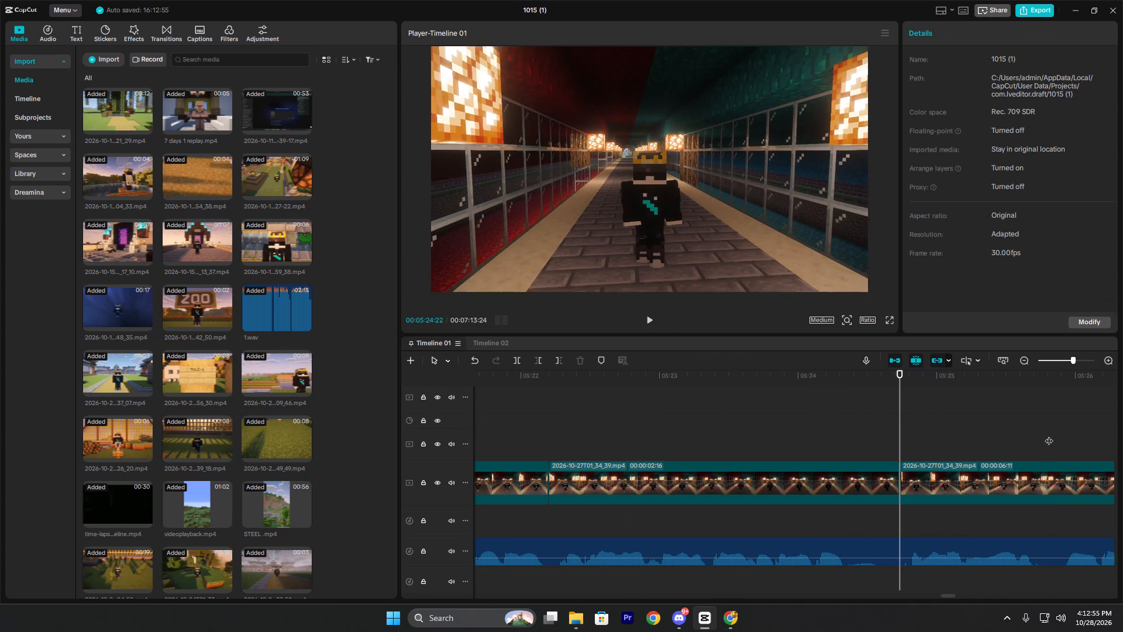
Split the tunnel footage again about one second after the cut at 00:05:24:22 to isolate a short section.
key(ctrl+b)
click(997, 449)
click(871, 454)
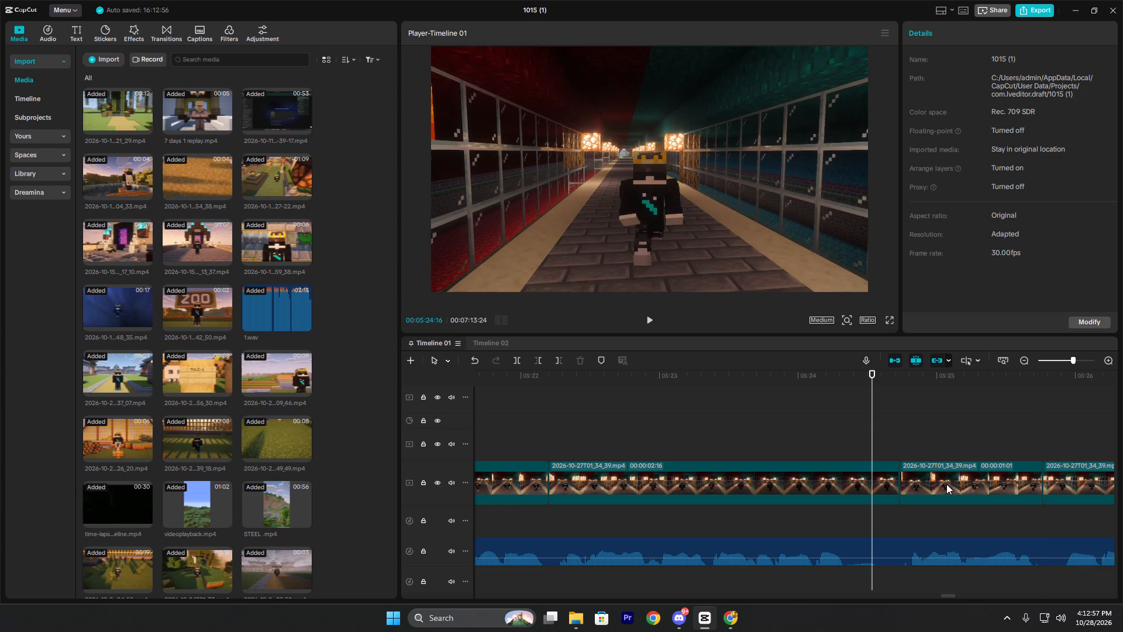
Turn off uniform scaling for the one-second tunnel section and stretch its Scale width to 239%.
click(947, 487)
click(957, 435)
click(959, 482)
click(1100, 138)
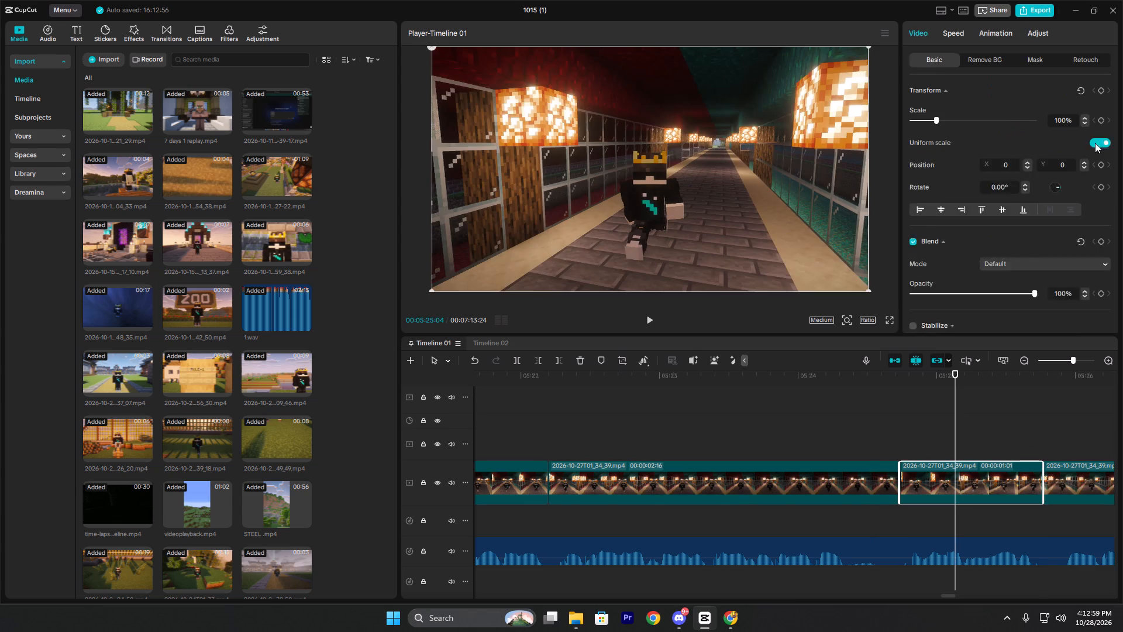
drag(942, 118, 970, 122)
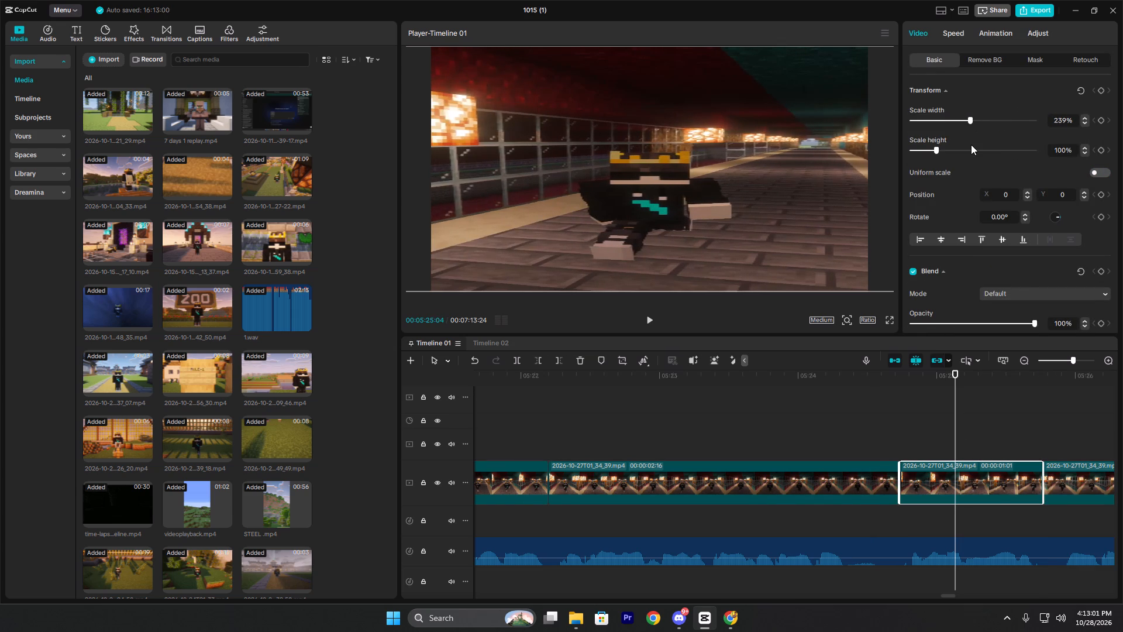
Add the awkward-moment sound effect from the FunnySfx folder to the timeline at 00:05:24:23, at the stretched section's start.
click(904, 448)
click(904, 447)
click(587, 613)
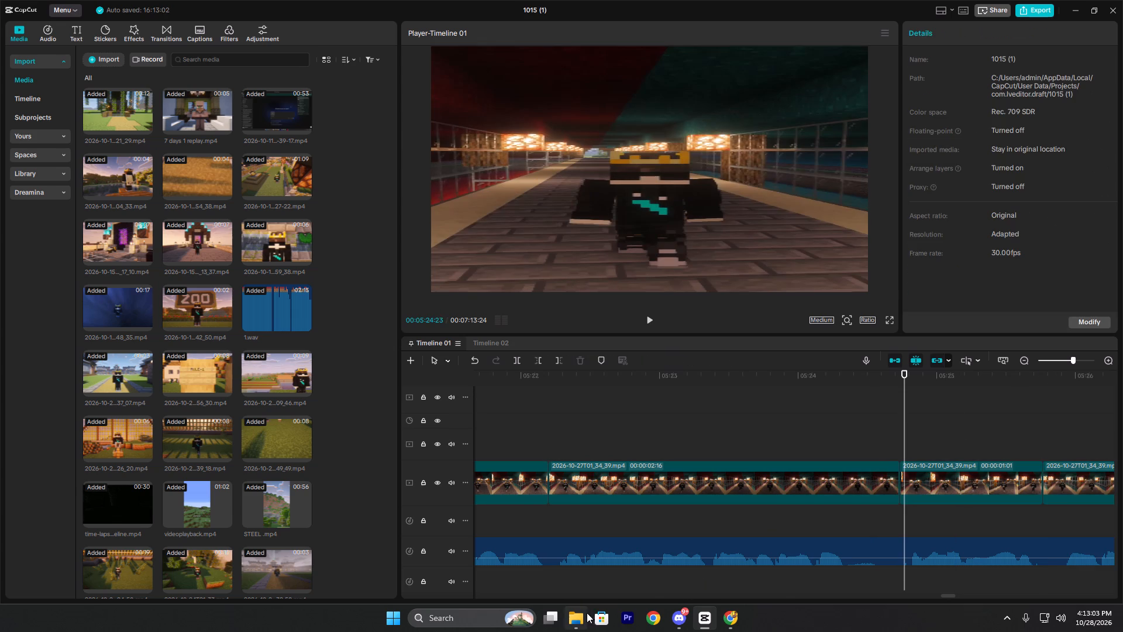
click(56, 530)
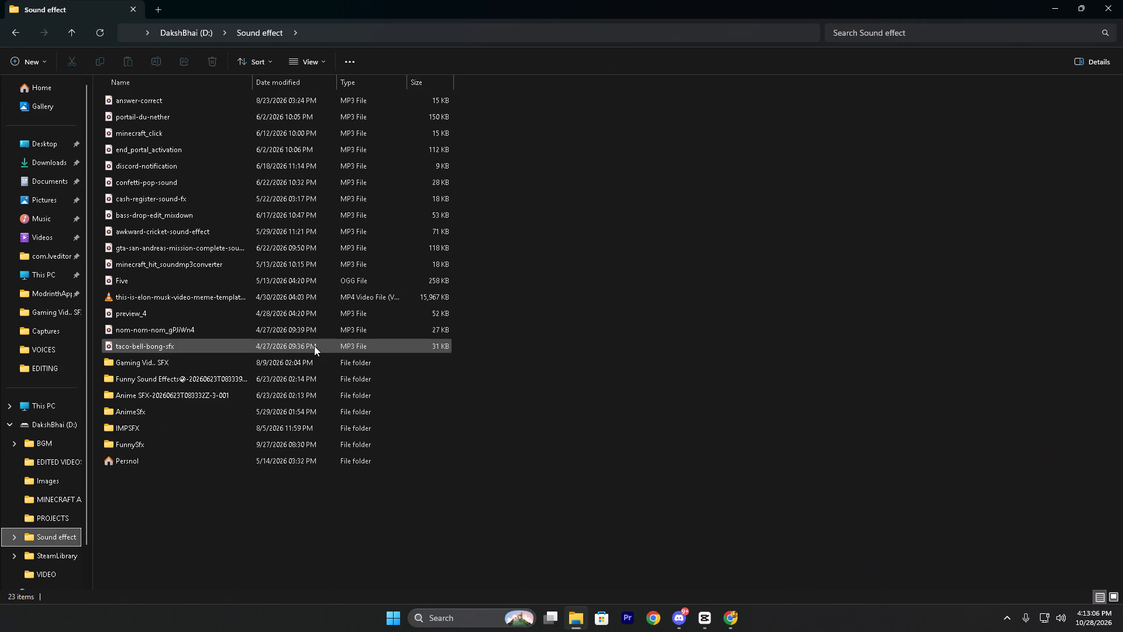
double_click(152, 442)
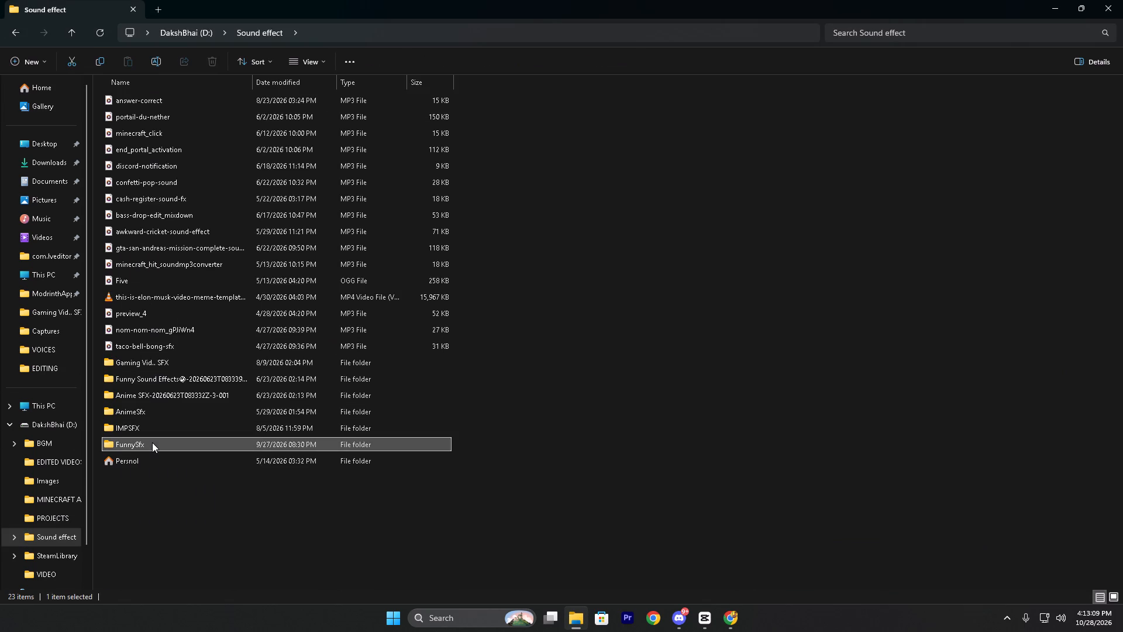
drag(131, 118, 154, 160)
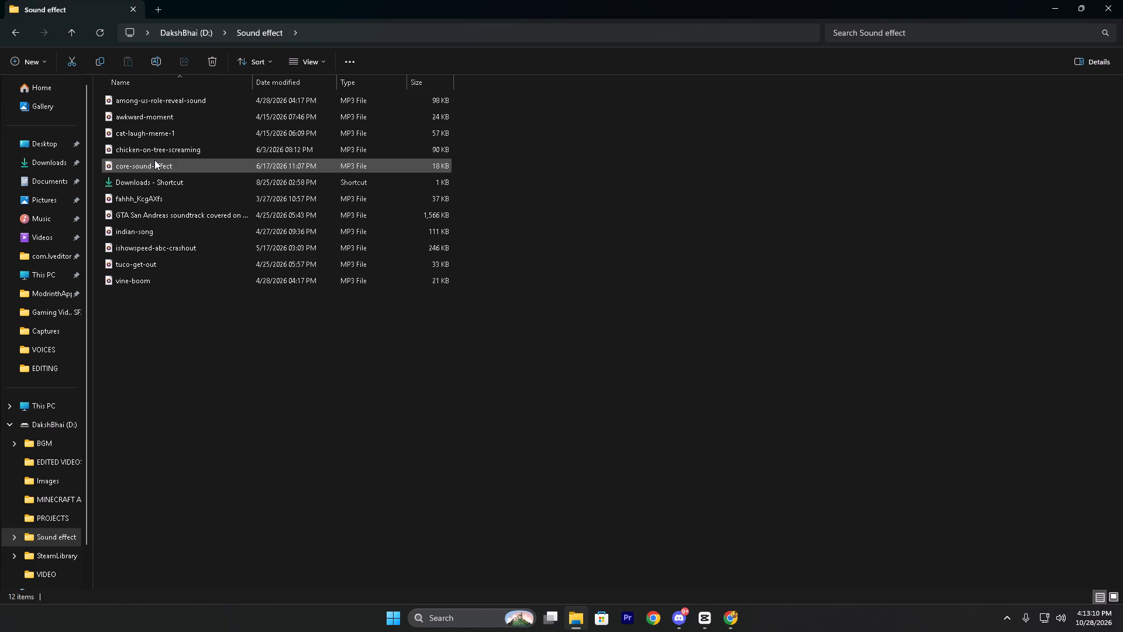
drag(154, 160, 705, 623)
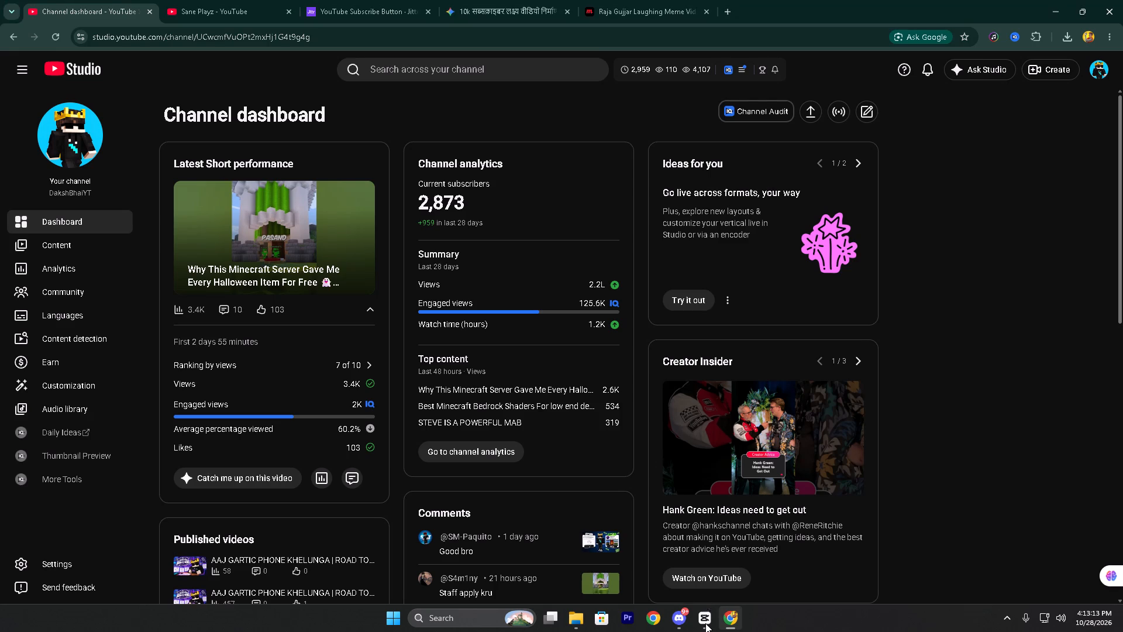
drag(705, 623, 704, 531)
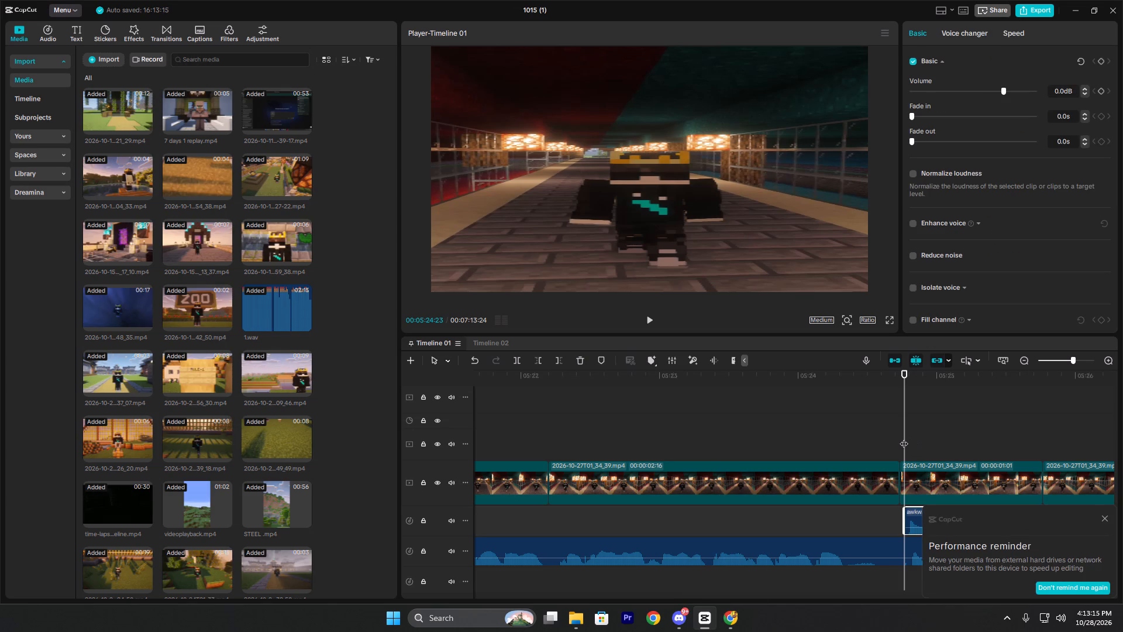
Play through the stretched section with its sound effect and on into the following footage, dismissing the performance reminder.
click(904, 438)
key(space)
click(1096, 513)
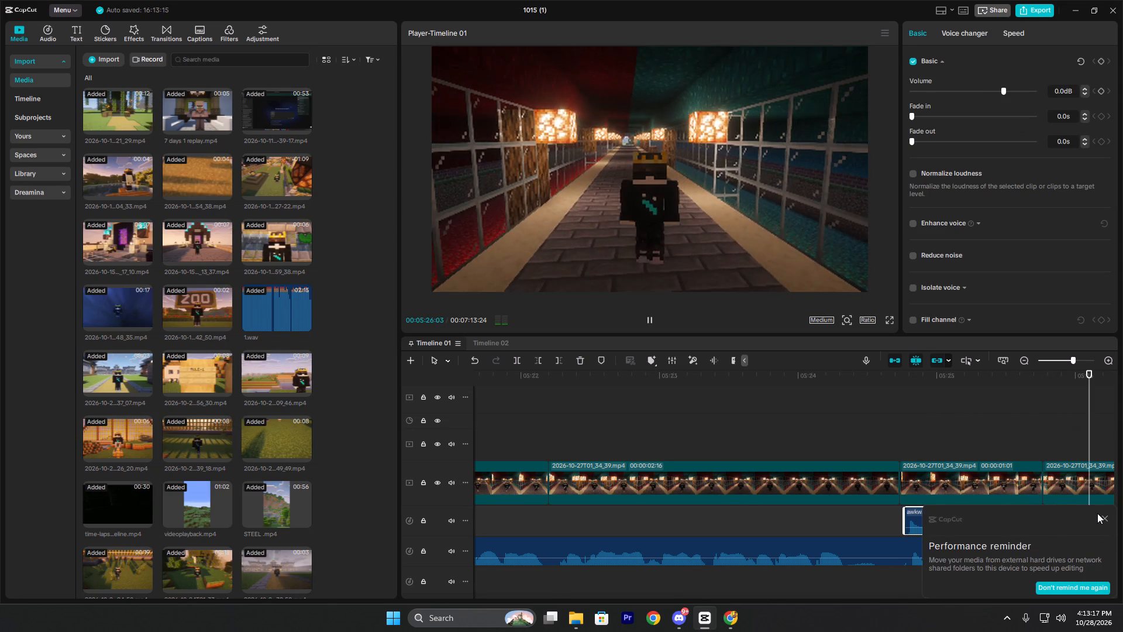
click(1105, 517)
key(space)
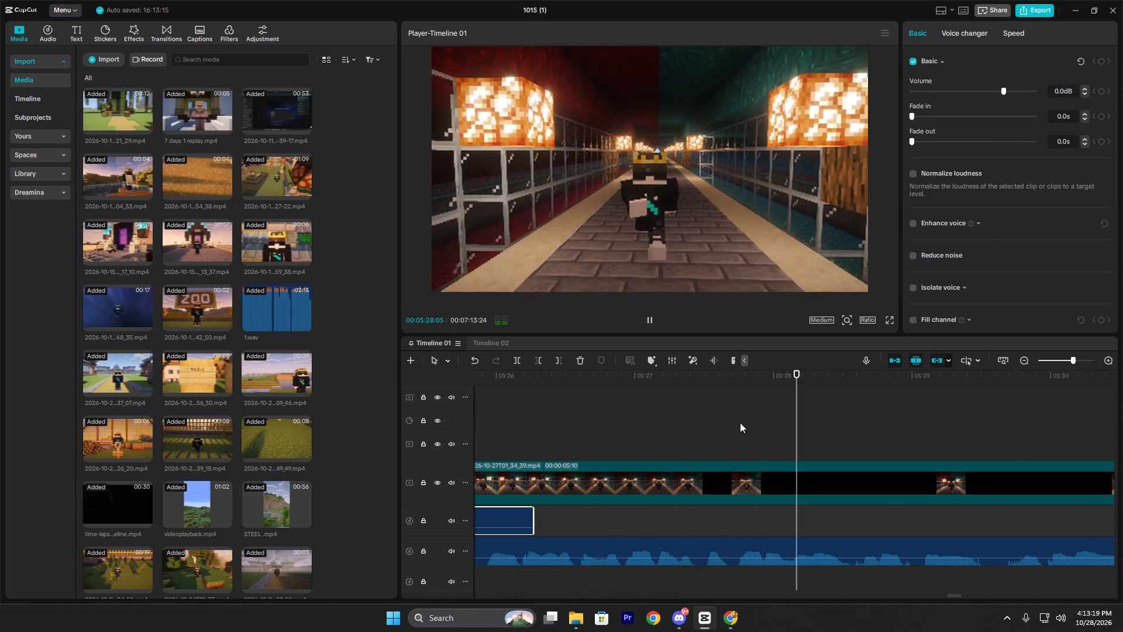
Add a default text at 00:05:27:21 over the tunnel footage and make it read play.breezemc.fun.
click(740, 423)
drag(738, 423, 729, 423)
click(729, 423)
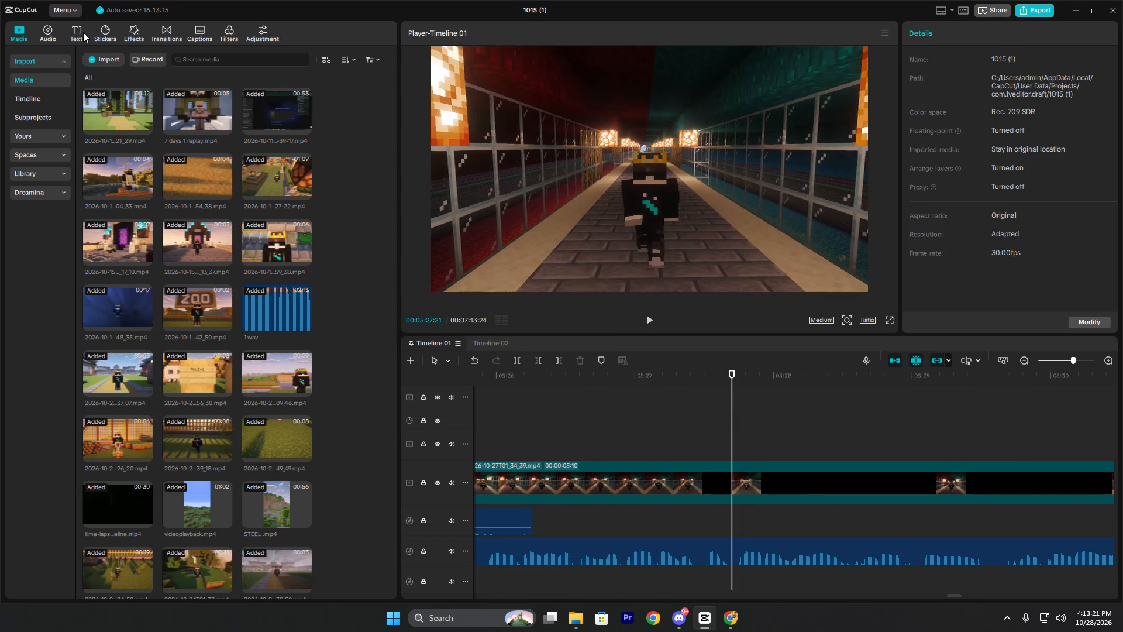
click(83, 32)
click(126, 95)
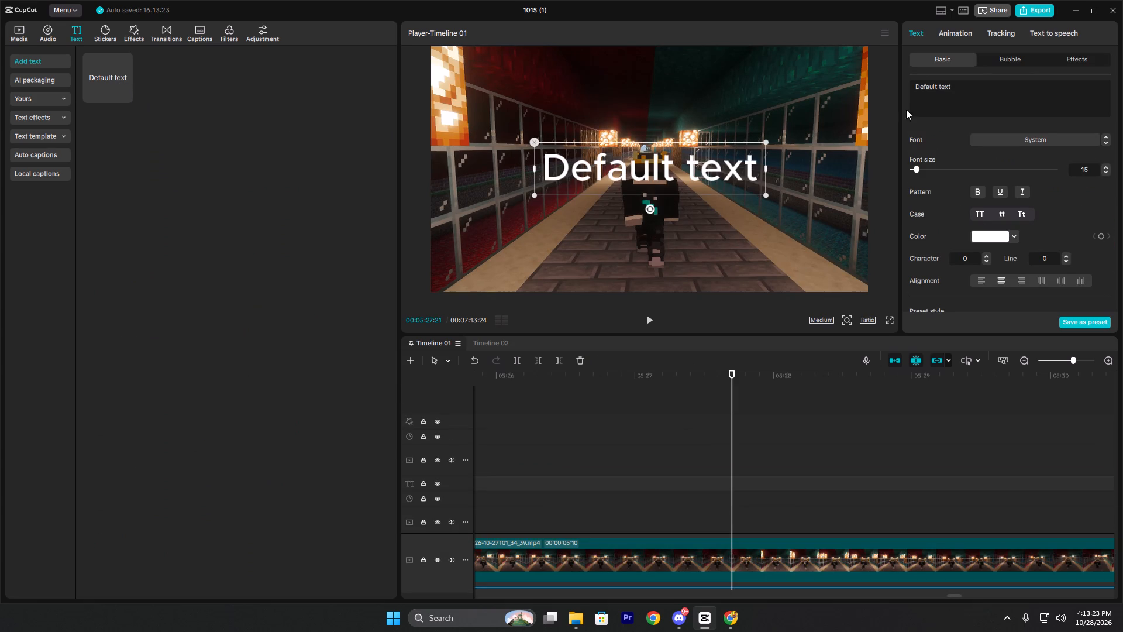
drag(979, 95, 662, 63)
text(play)
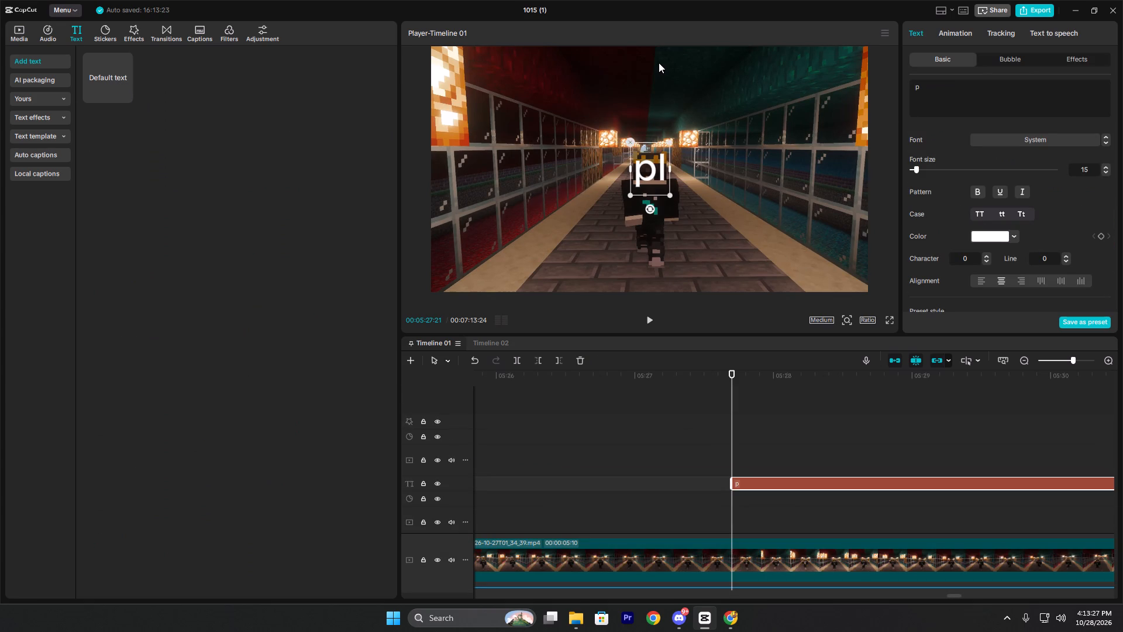
key(period)
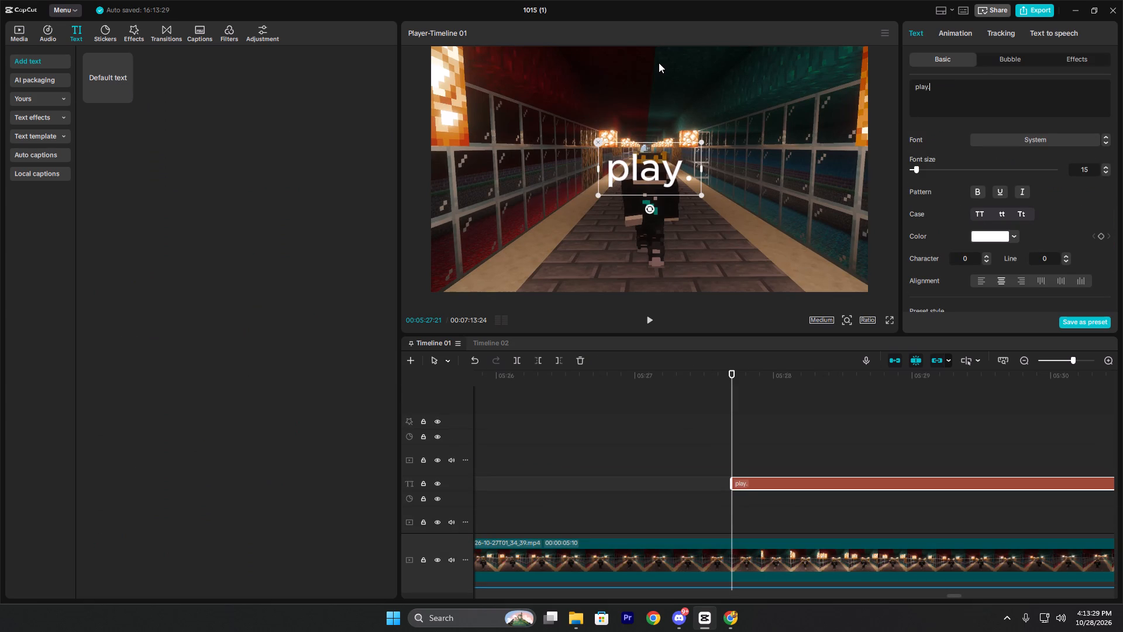
text(breezemc)
text(.fun)
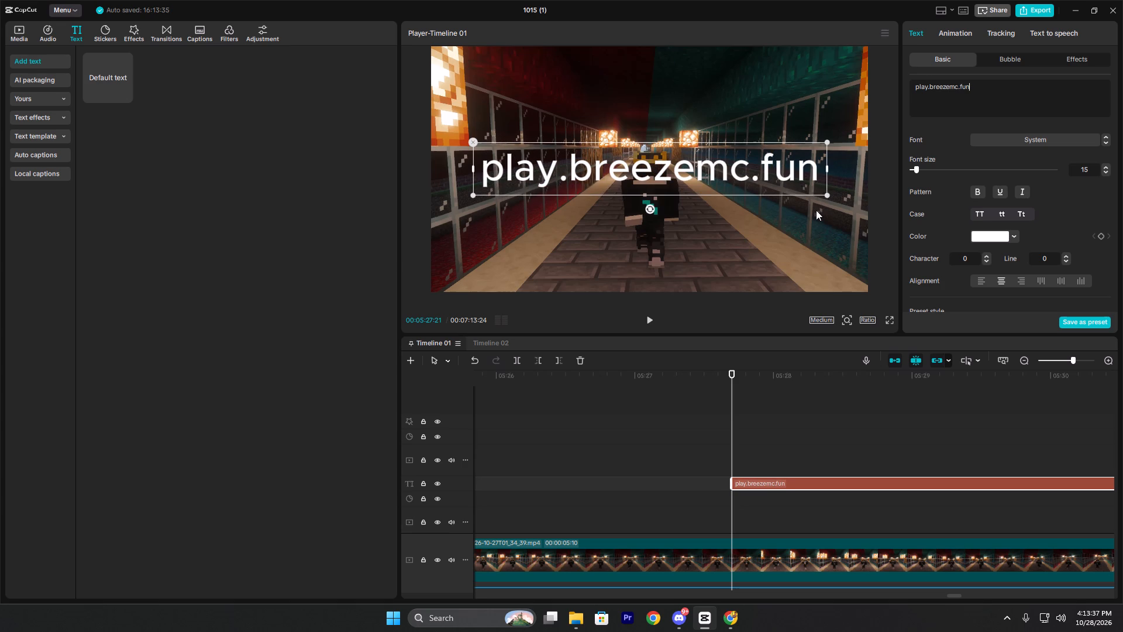
Move the play.breezemc.fun text to the lower centre of the video frame and set its font to Rubik-Bold.
drag(694, 153, 703, 199)
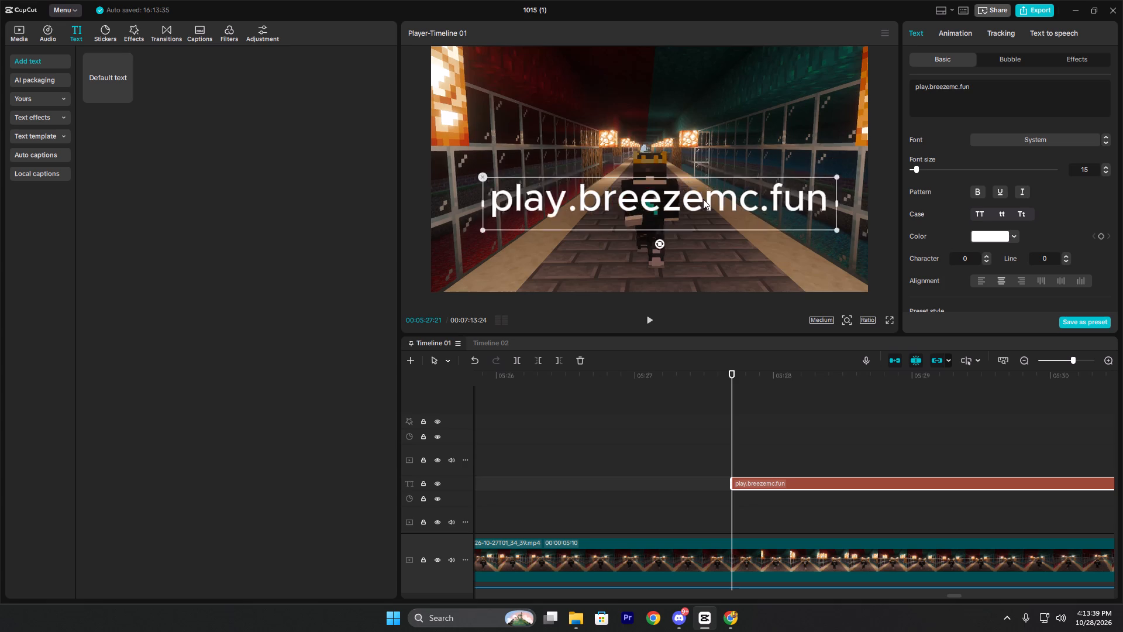
drag(703, 199, 696, 223)
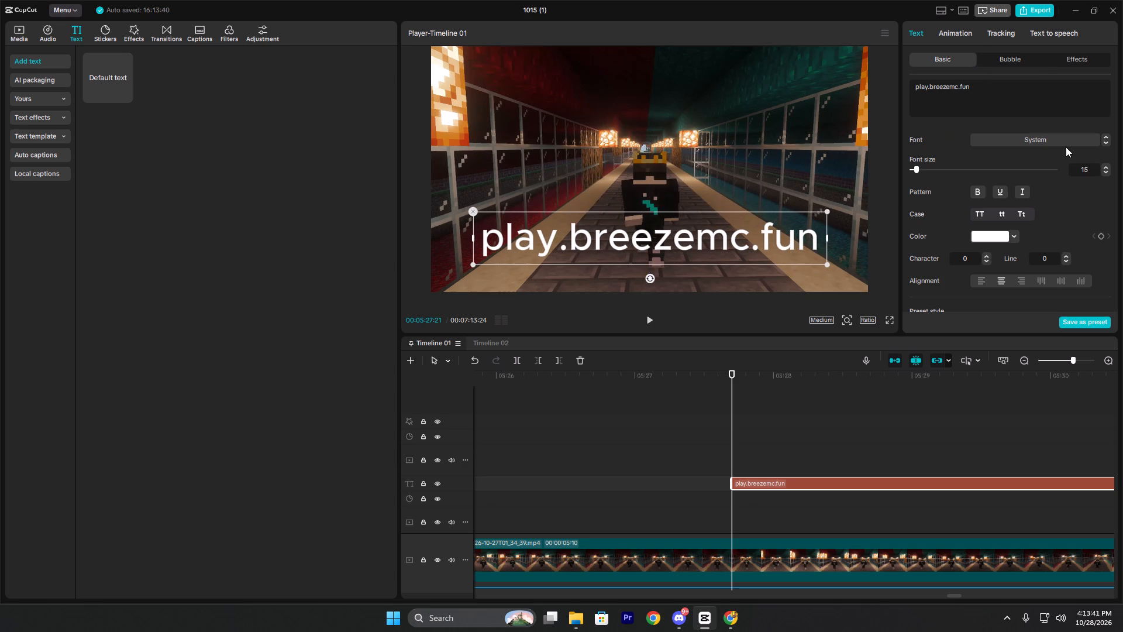
click(1110, 142)
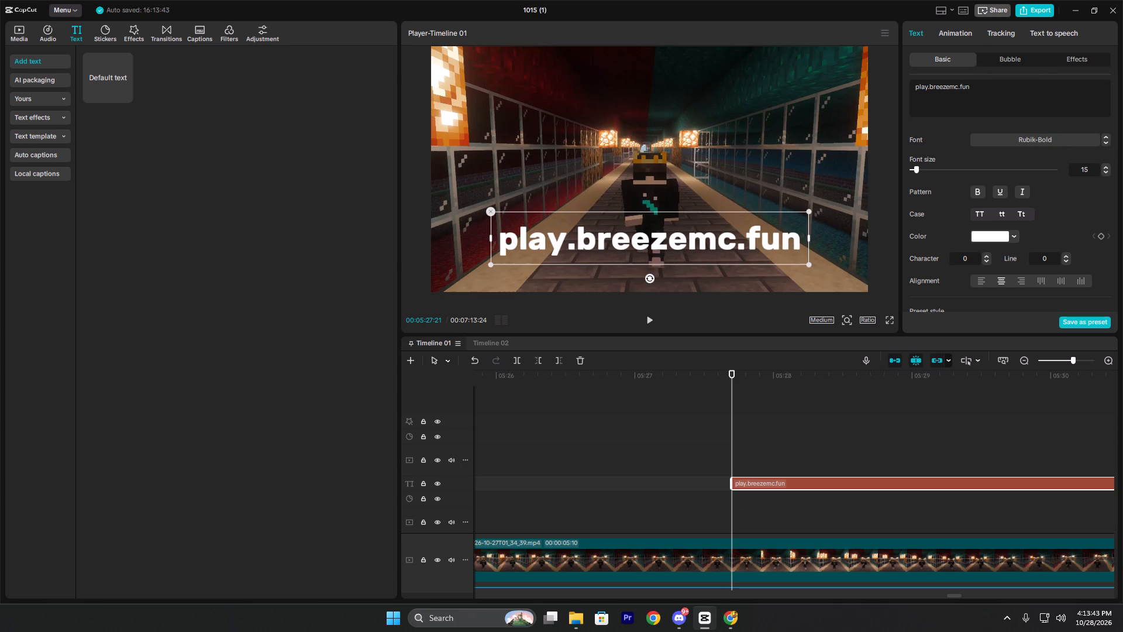
Open the animation options for the play.breezemc.fun text.
click(962, 30)
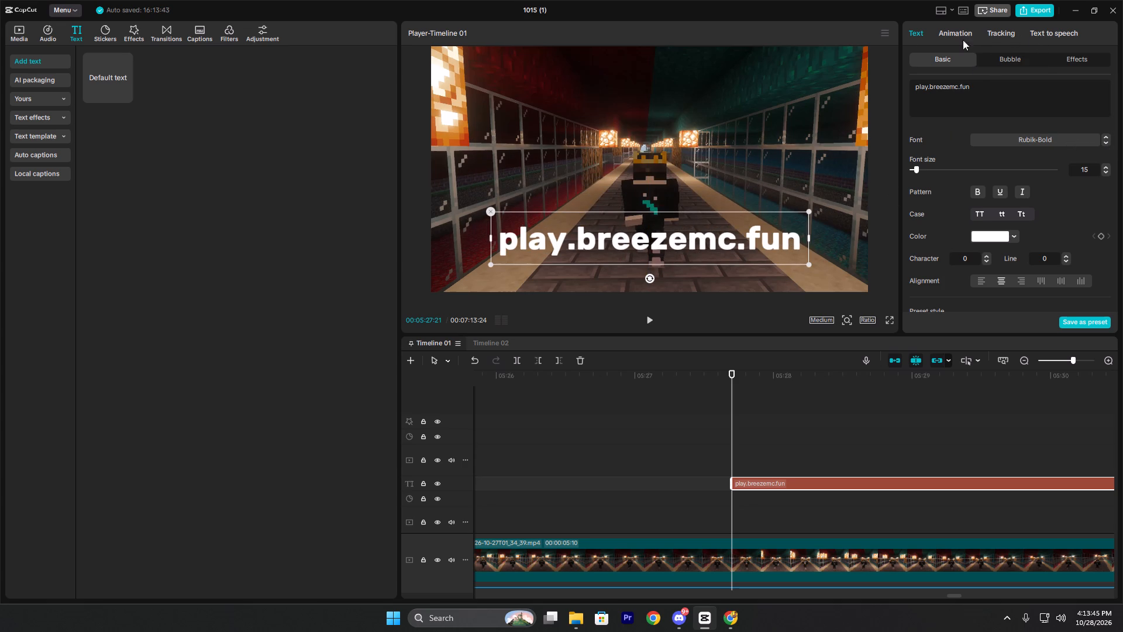
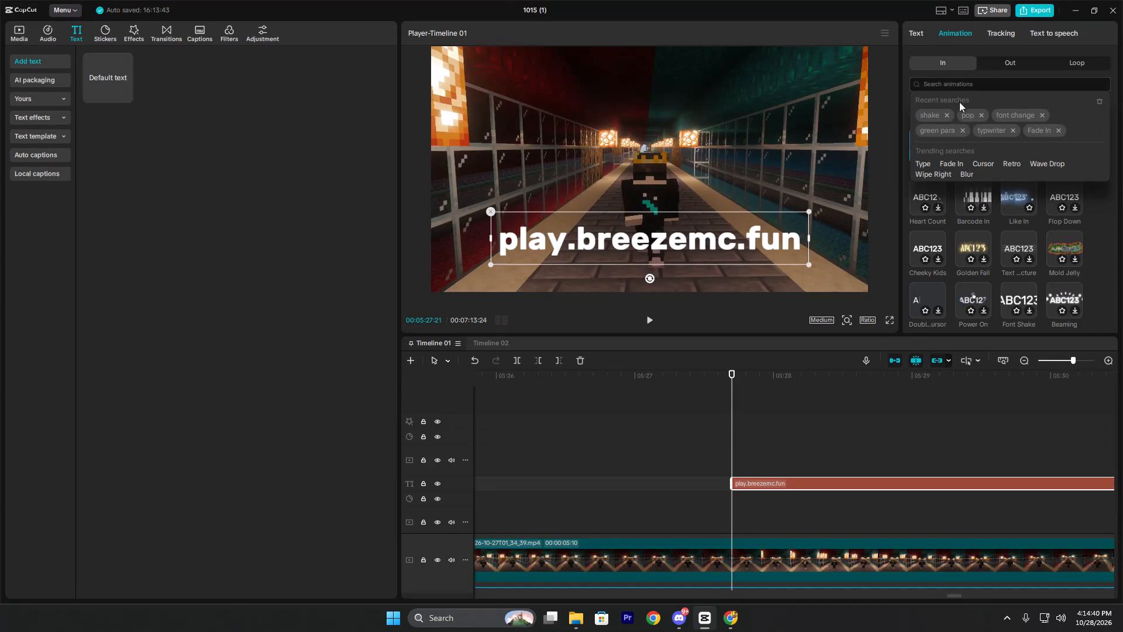
Apply the first Fade In entrance animation found by a "Fade In" search to the play.breezemc.fun text.
click(1037, 135)
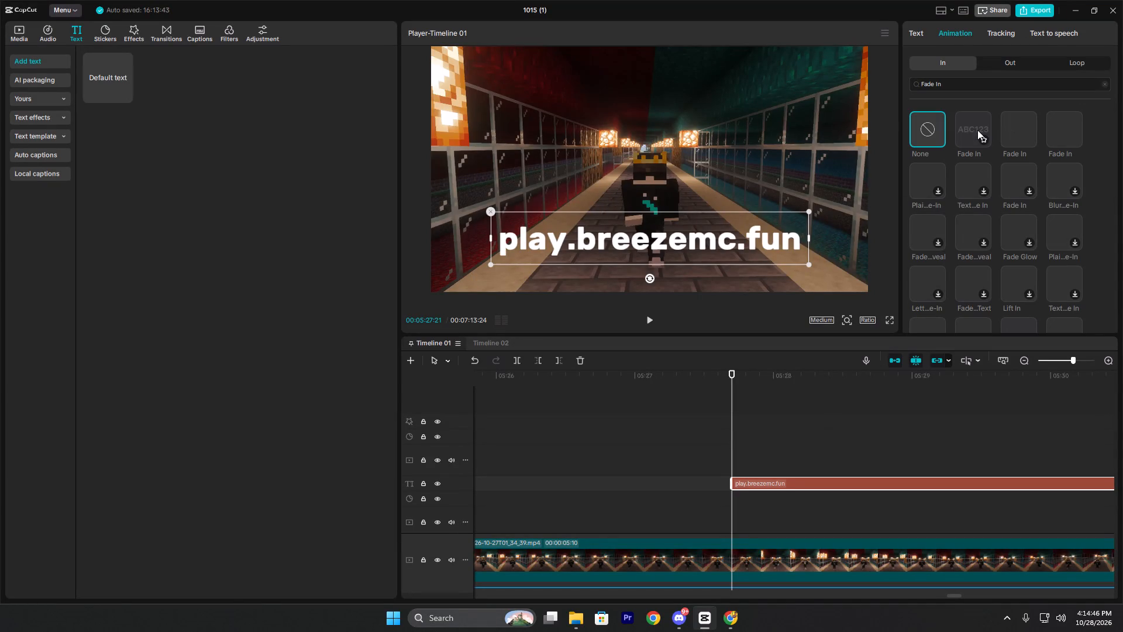
click(977, 130)
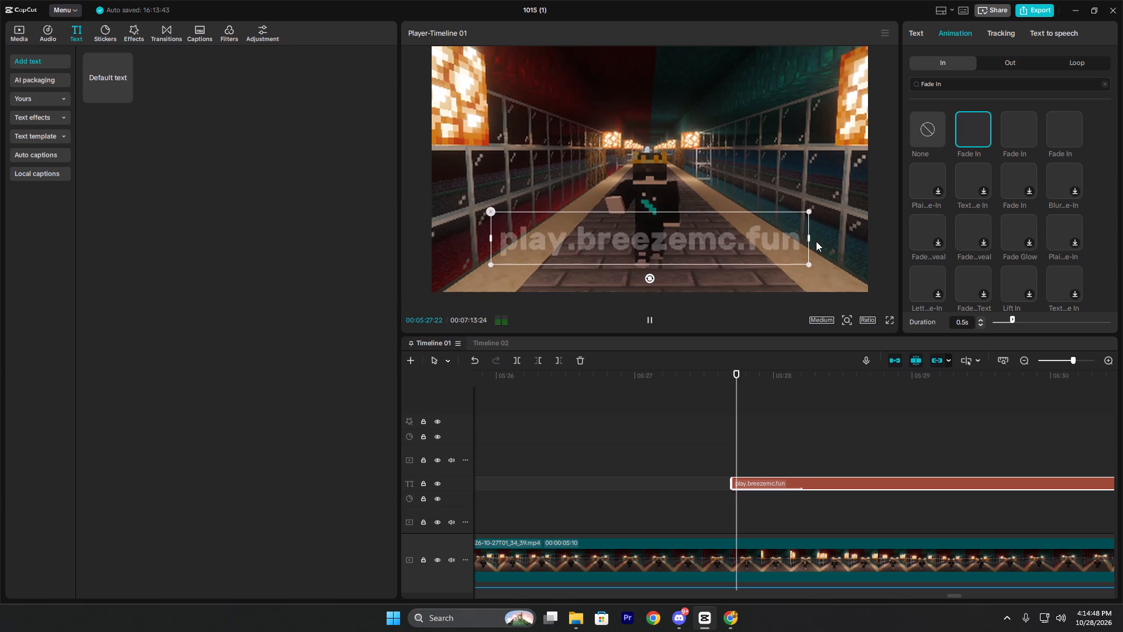
click(732, 435)
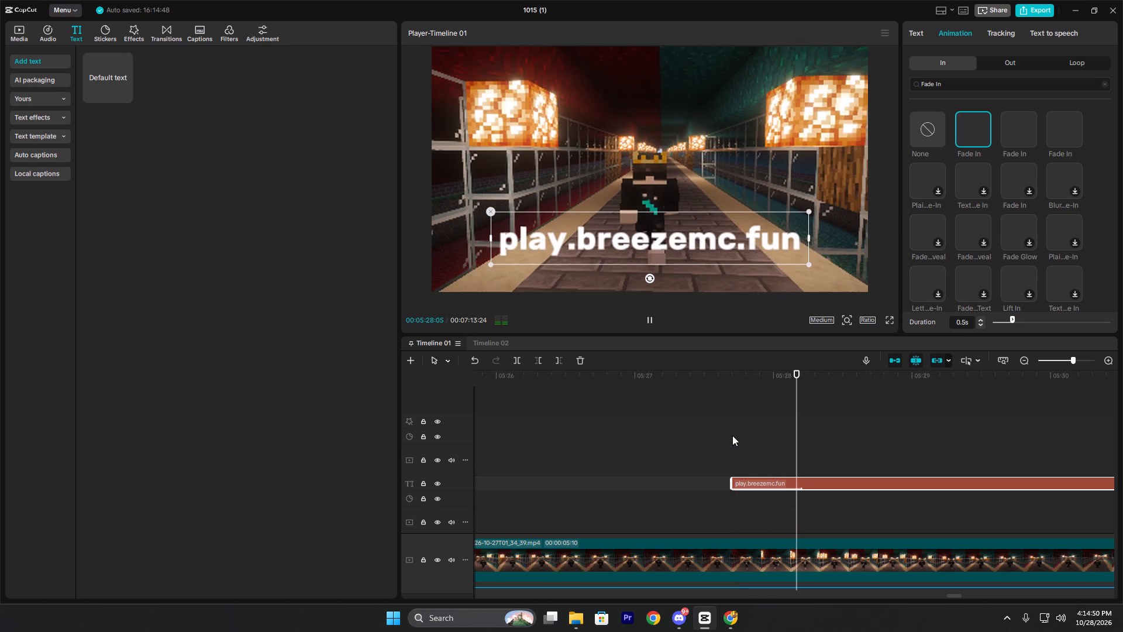
Play through the play.breezemc.fun section and split the corridor video clip beneath it at 00:05:29:20.
key(space)
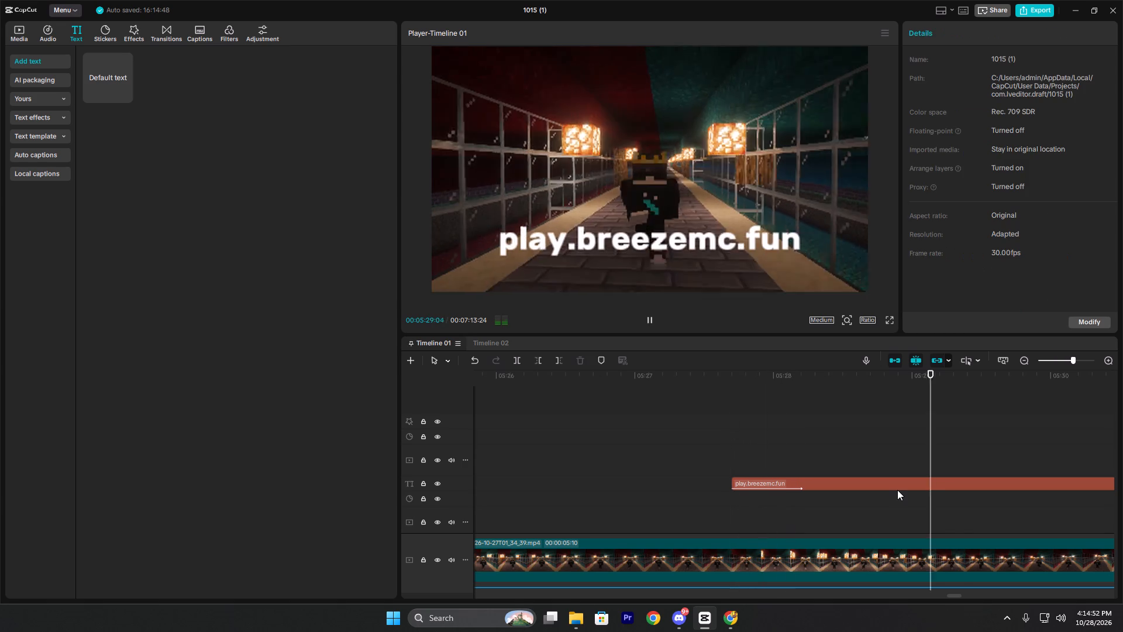
key(space)
scroll(913, 479, down, 8)
key(space)
key(space)
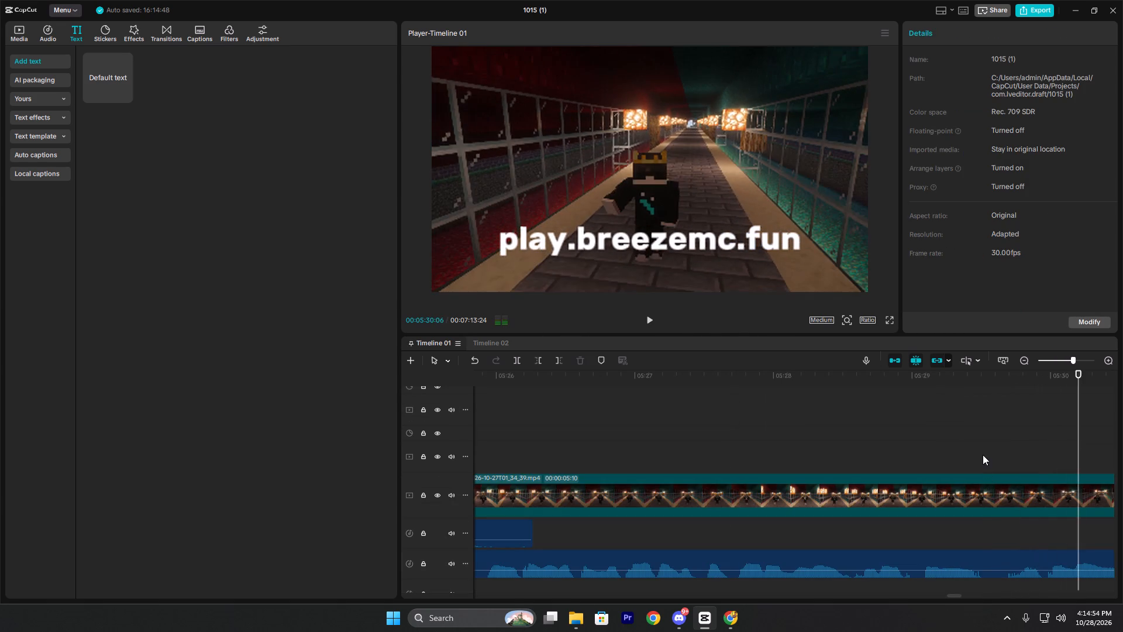
click(983, 455)
drag(983, 455, 1003, 462)
click(1021, 508)
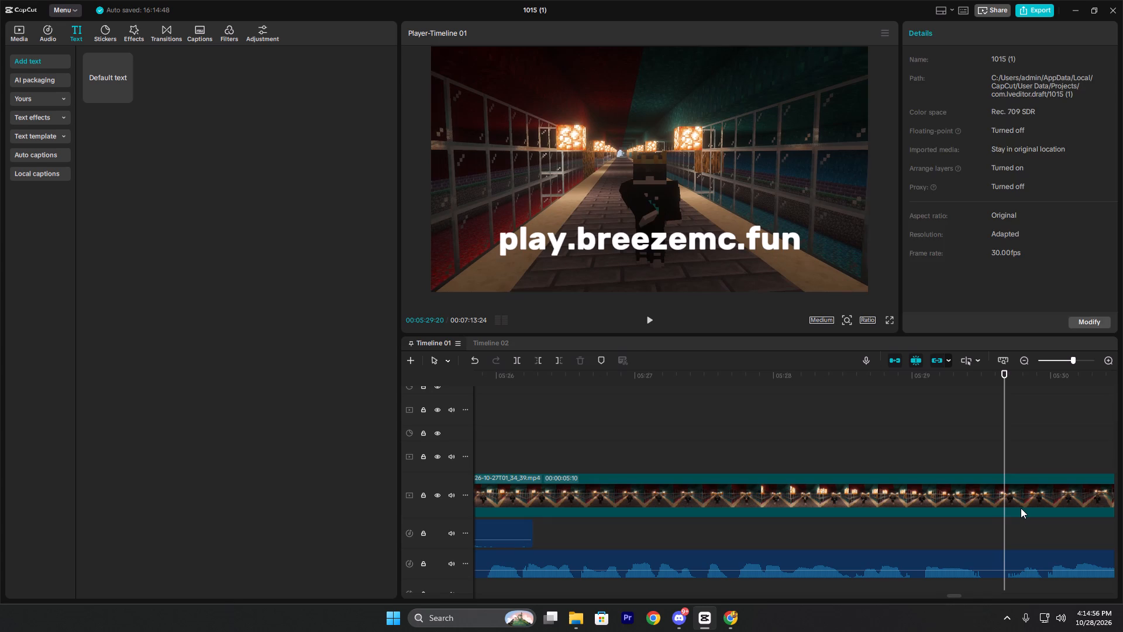
key(ctrl+b)
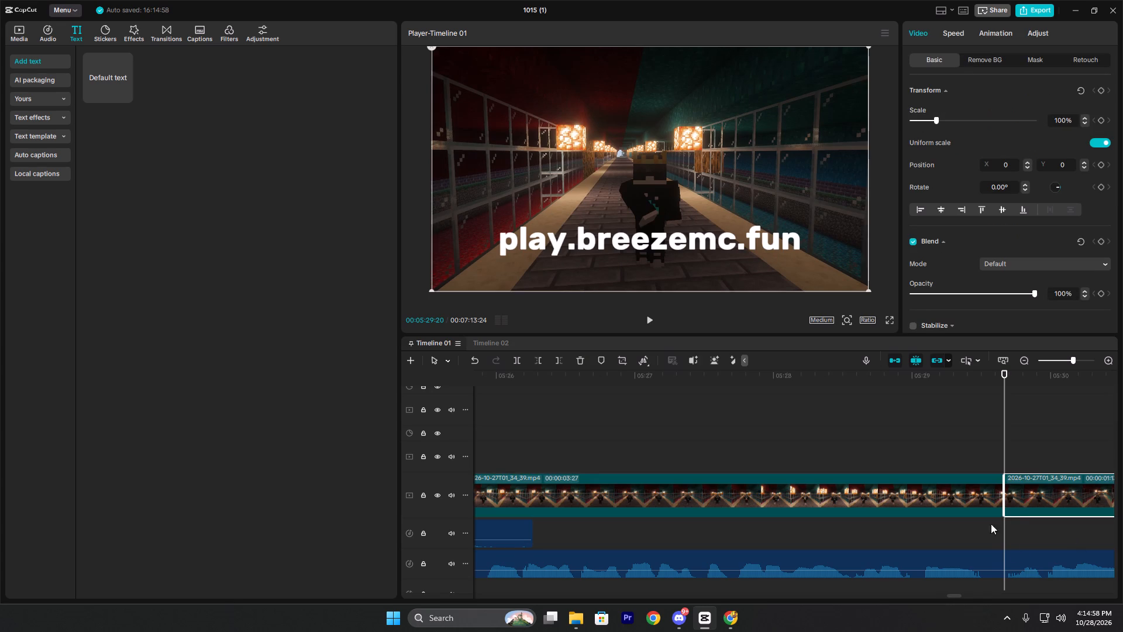
Preview the split-off second part of the corridor clip and scale it down to 79%.
key(space)
key(space)
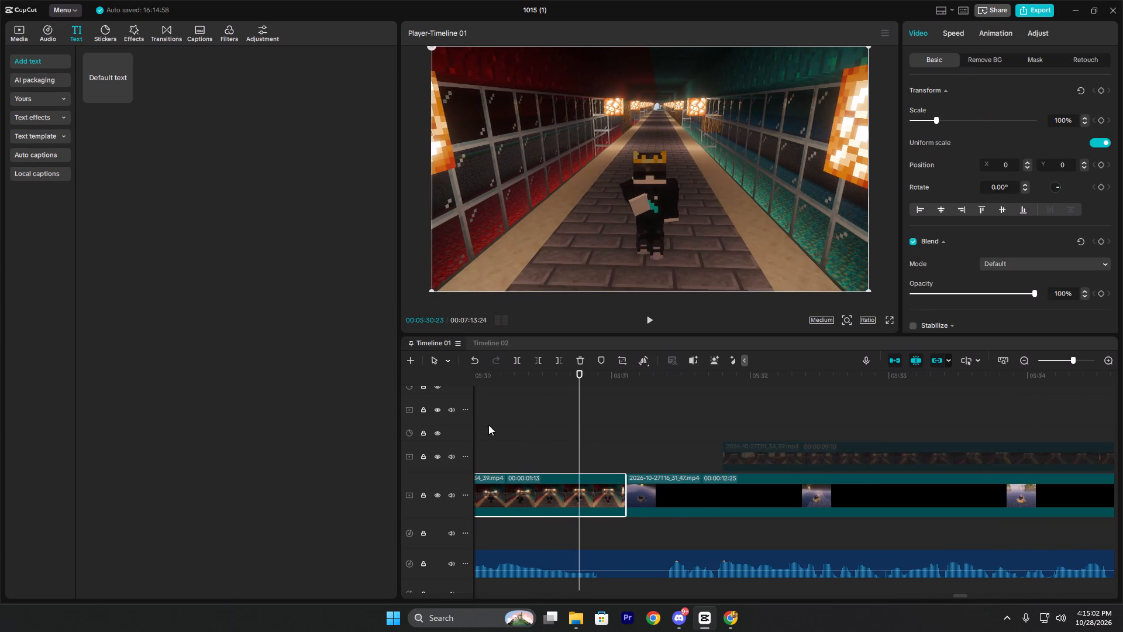
drag(934, 119, 929, 122)
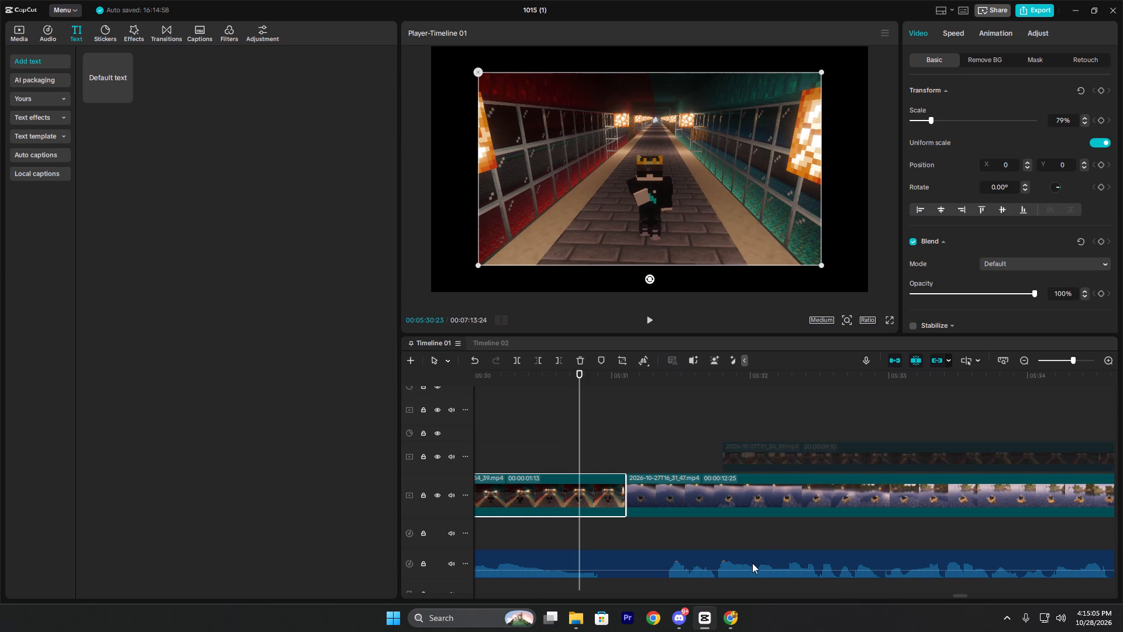
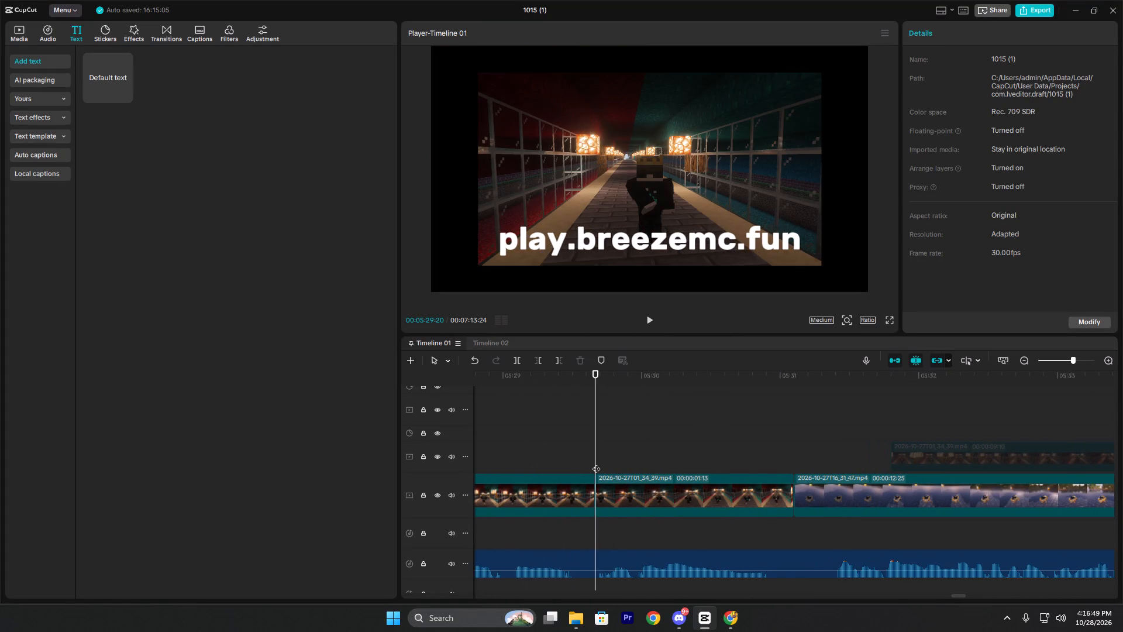
Reduce the saturation of the second part of the corridor clip to -27 and play back across its split point.
click(539, 431)
key(space)
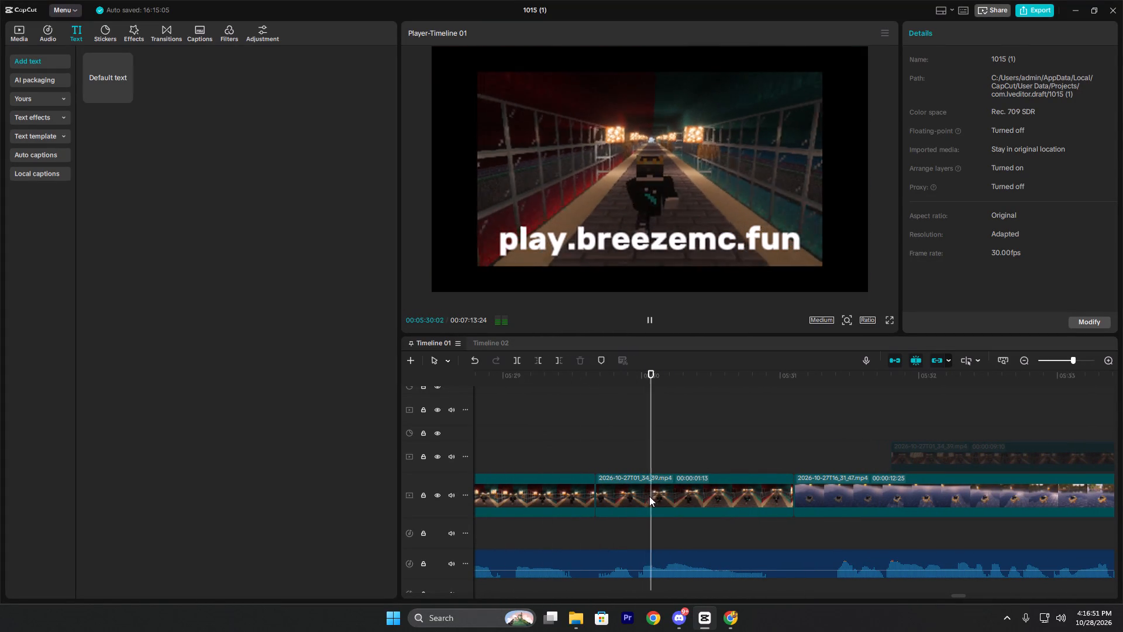
key(space)
click(654, 496)
click(1048, 31)
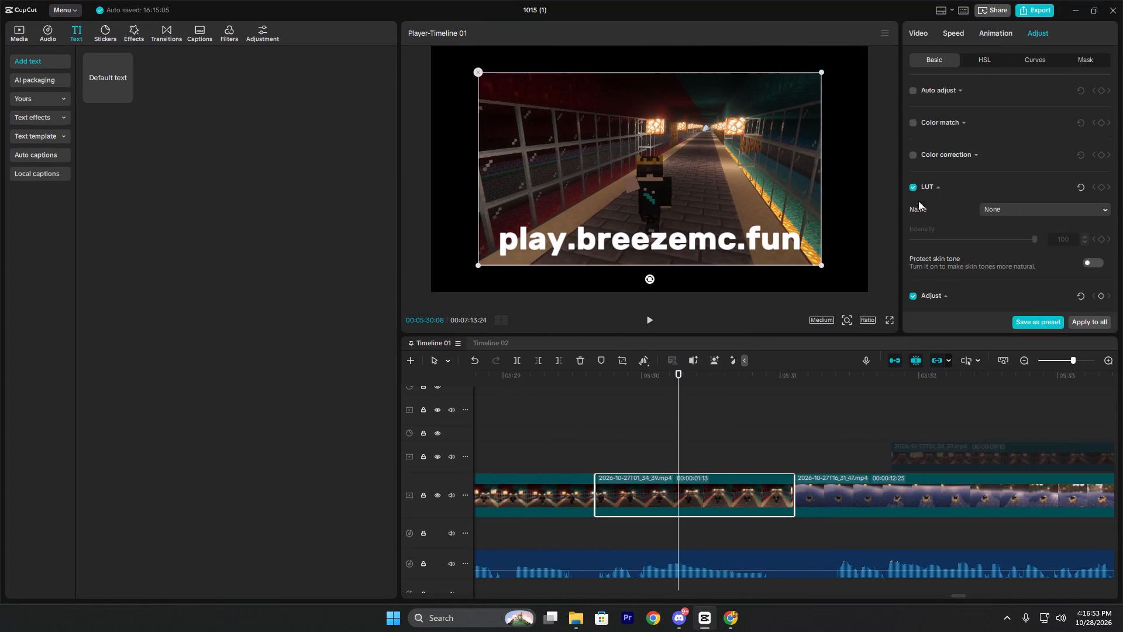
scroll(933, 222, down, 3)
drag(951, 239, 938, 242)
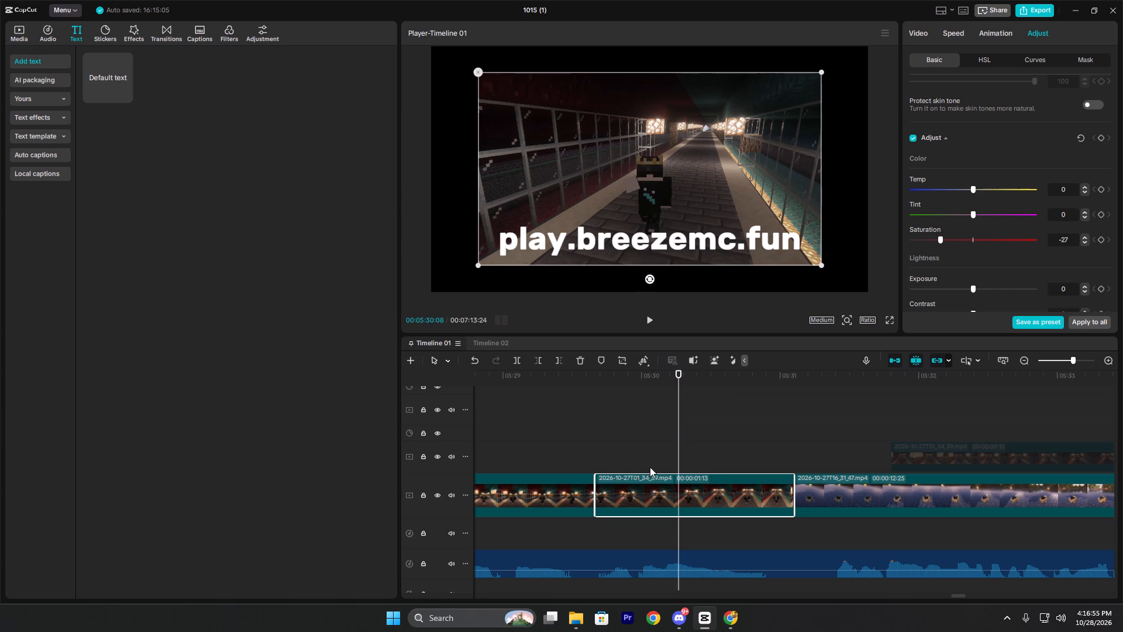
click(597, 449)
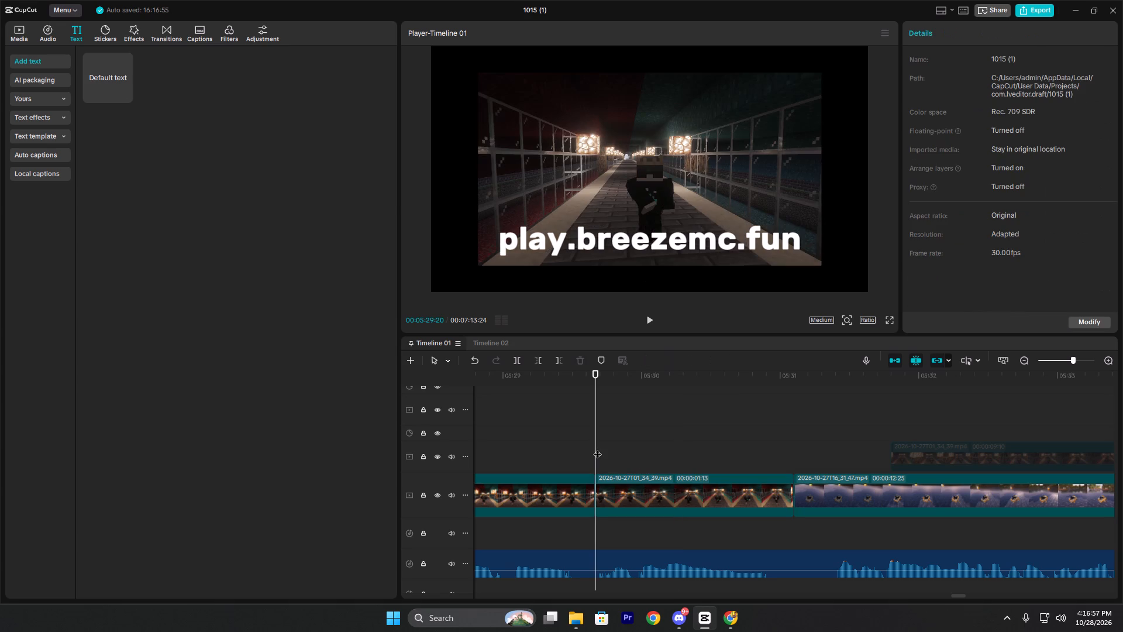
click(597, 448)
key(space)
key(space)
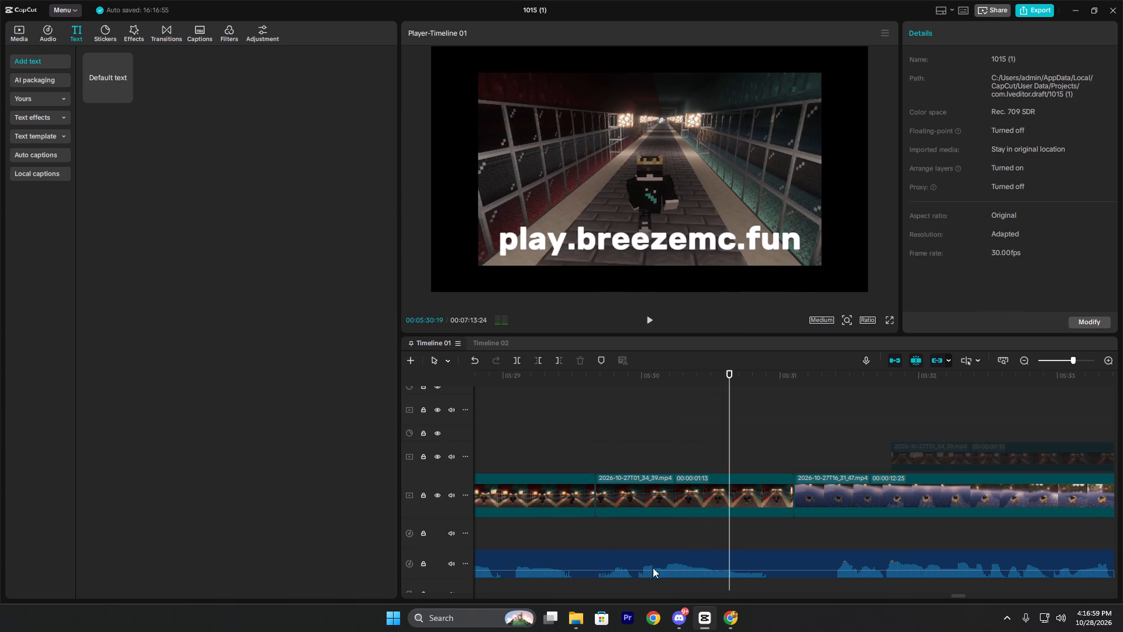
Bring vine-boom from the FunnySfx folder into the CapCut timeline and place it beneath the corridor clips, starting just before the split.
click(580, 624)
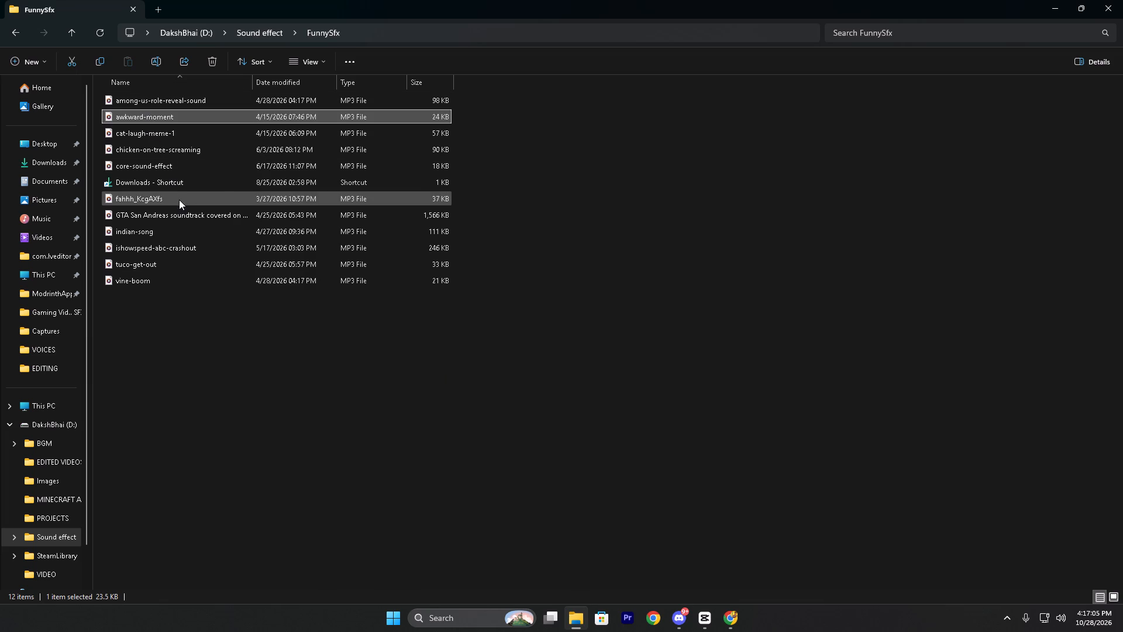
drag(182, 279, 216, 285)
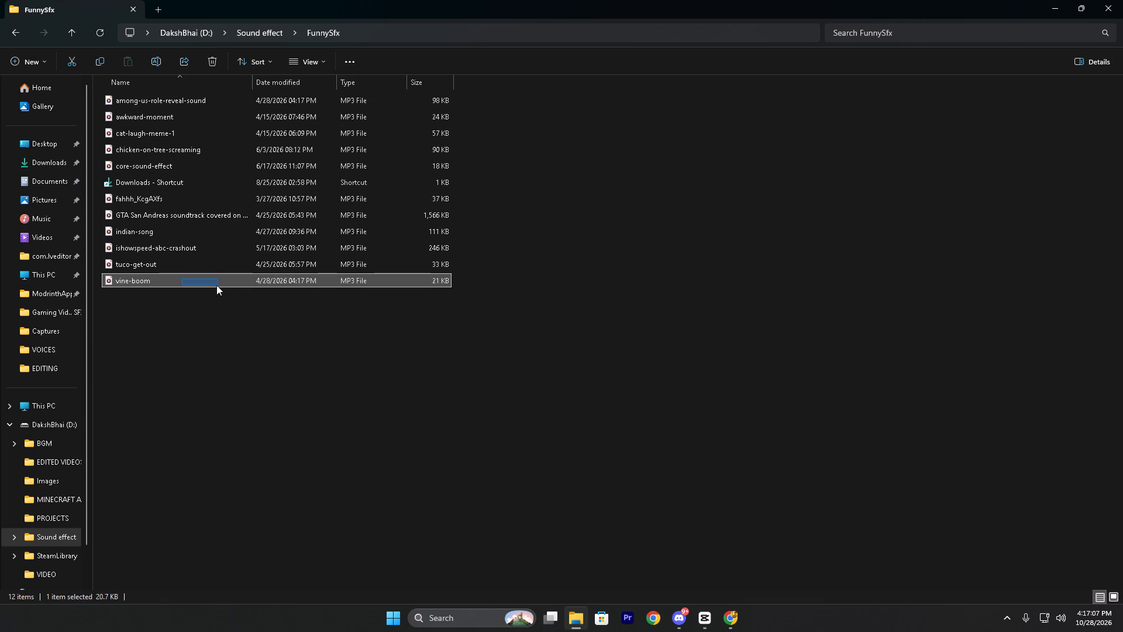
drag(216, 285, 145, 366)
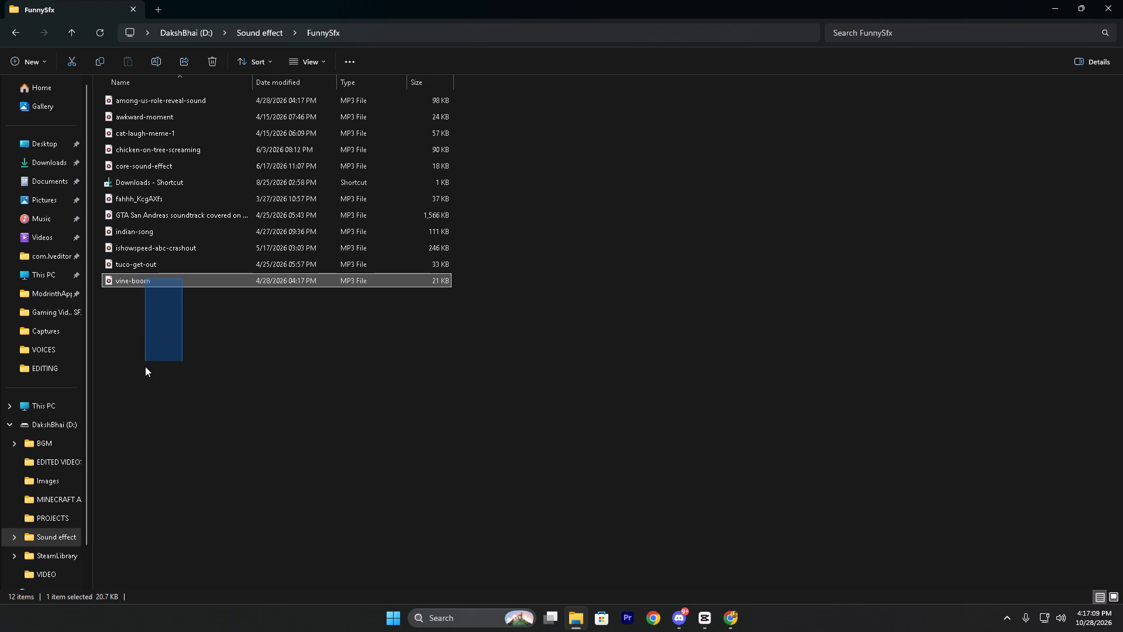
drag(145, 366, 145, 308)
drag(125, 276, 255, 312)
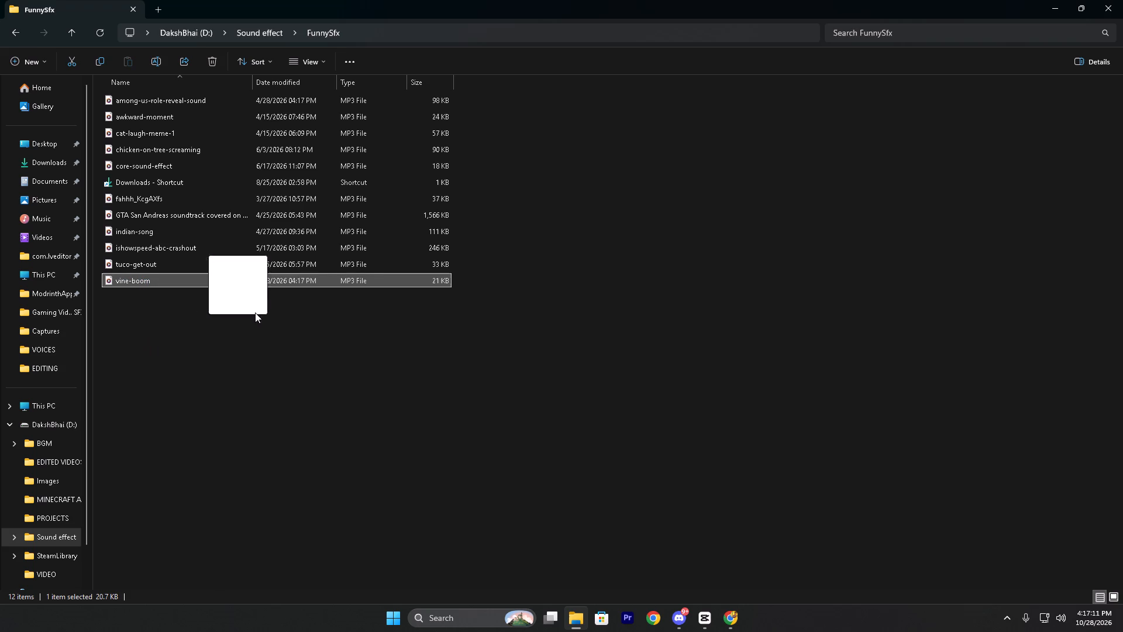
drag(255, 312, 693, 563)
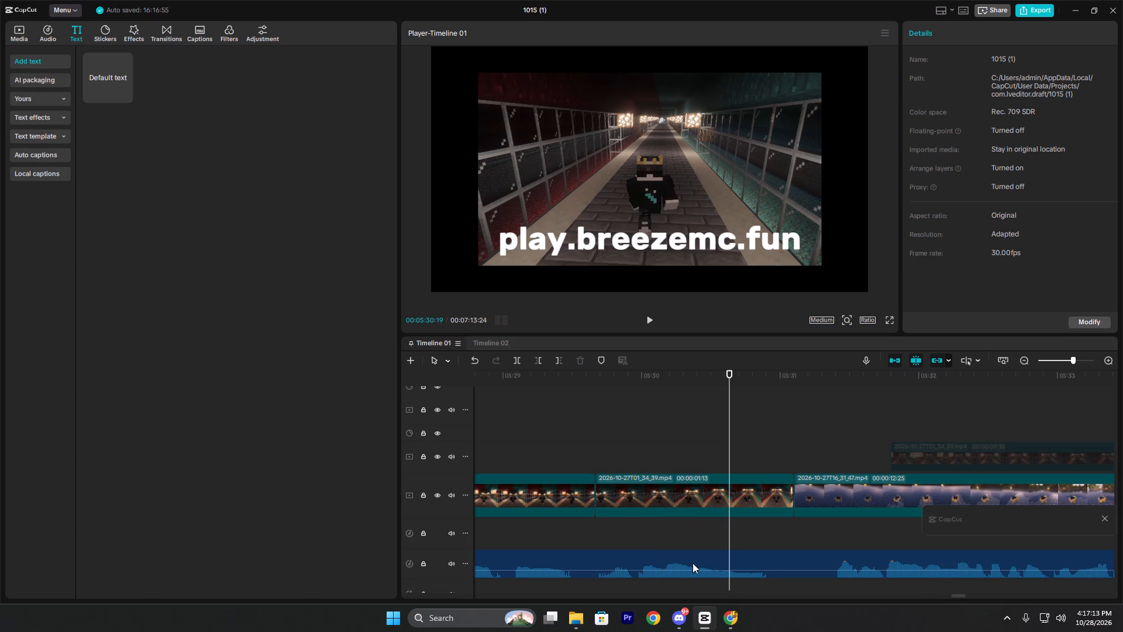
drag(795, 533, 794, 532)
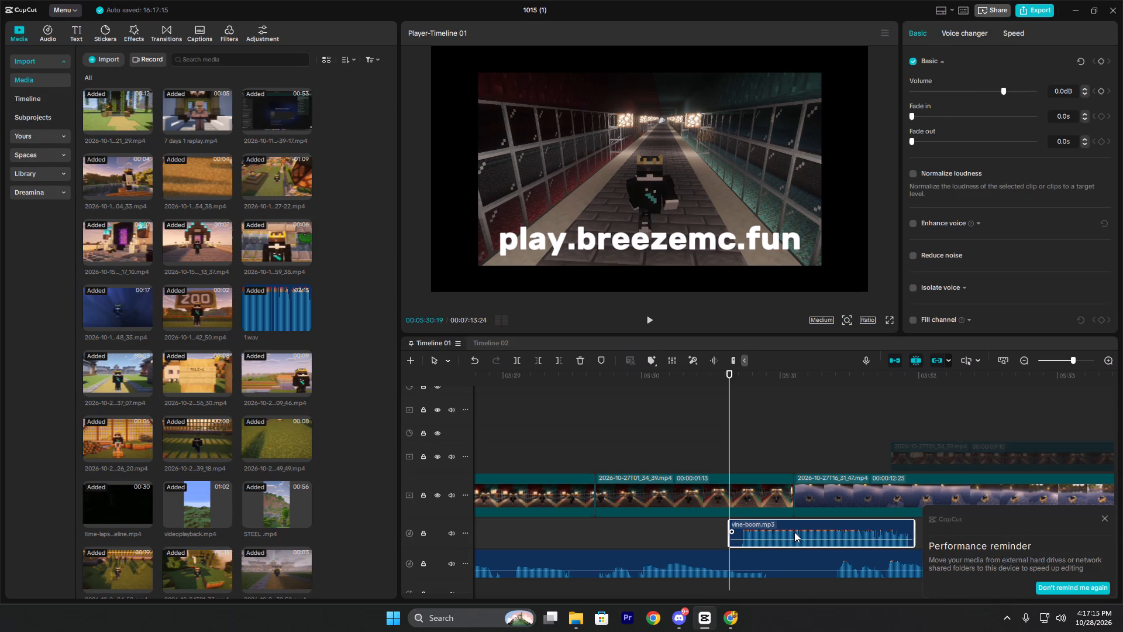
drag(794, 532, 643, 527)
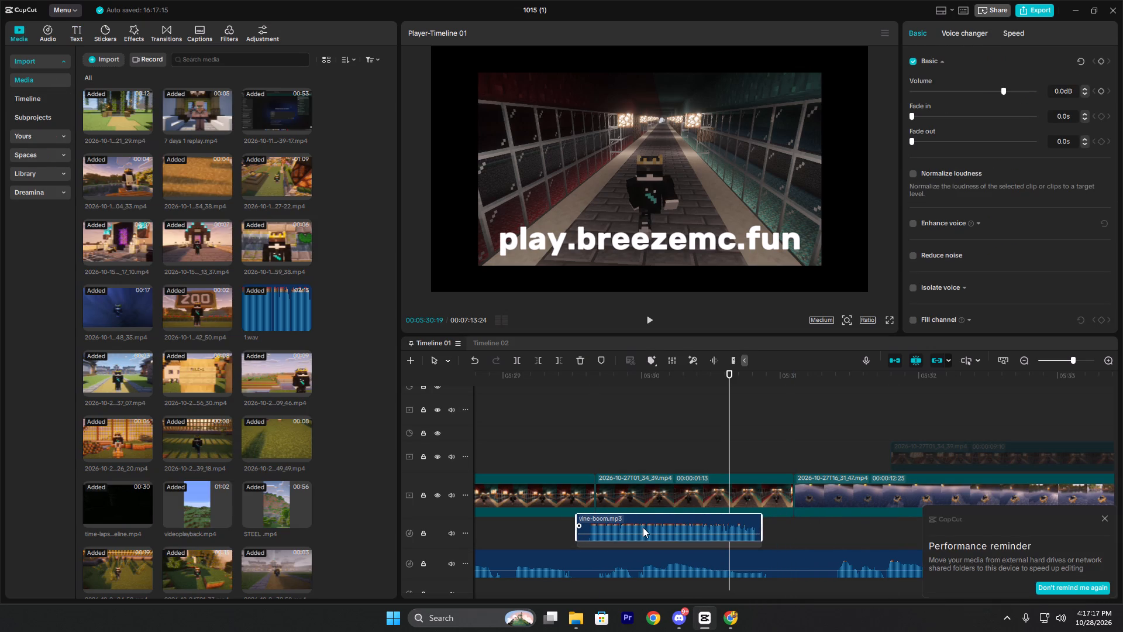
drag(643, 527, 647, 528)
Lower the volume of the vine-boom sound effect and play back the section from the corridor clip's split.
click(964, 90)
drag(966, 89, 974, 87)
click(596, 434)
key(space)
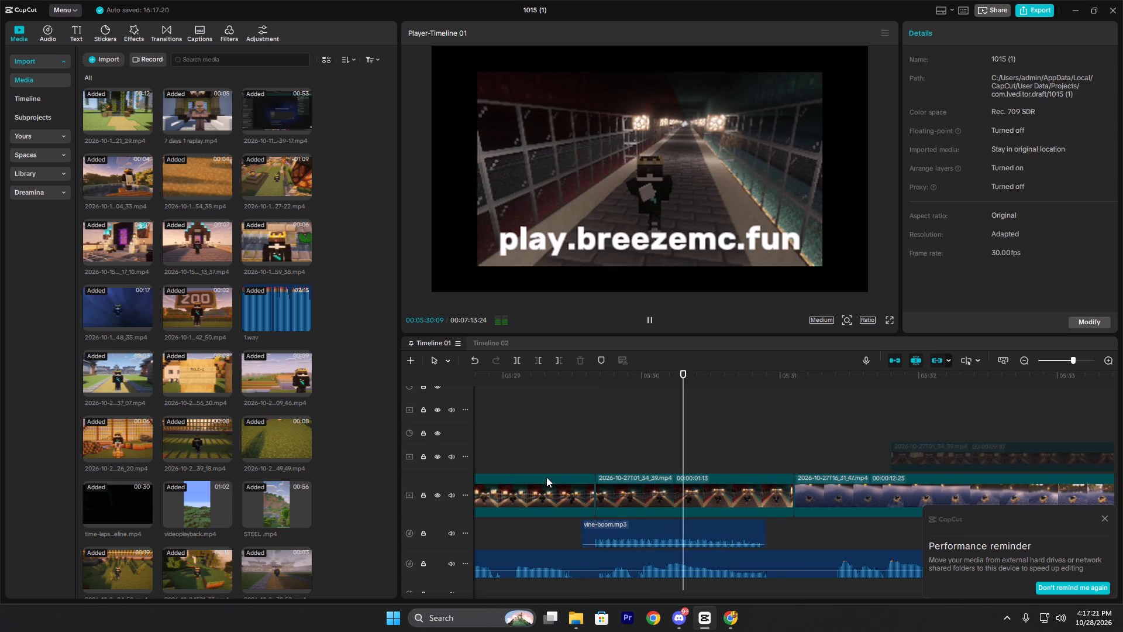
click(1106, 514)
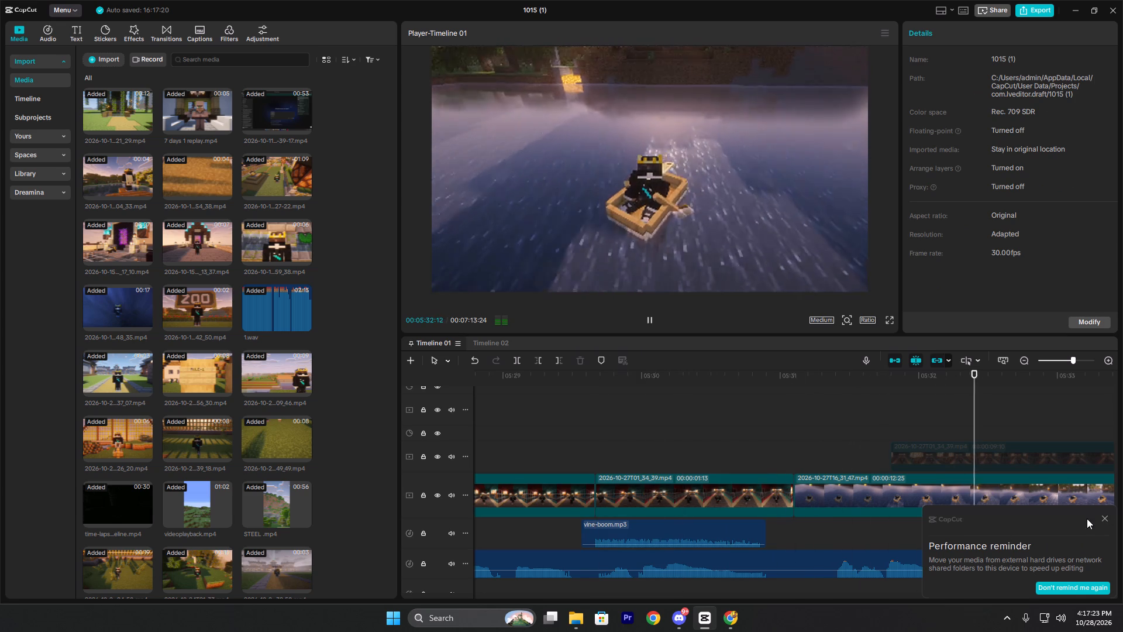
Apply the Tremble Zoom transition at the cut between the corridor clip and the boat clip, accepting duplicate frames.
click(781, 438)
drag(781, 438, 791, 441)
click(174, 37)
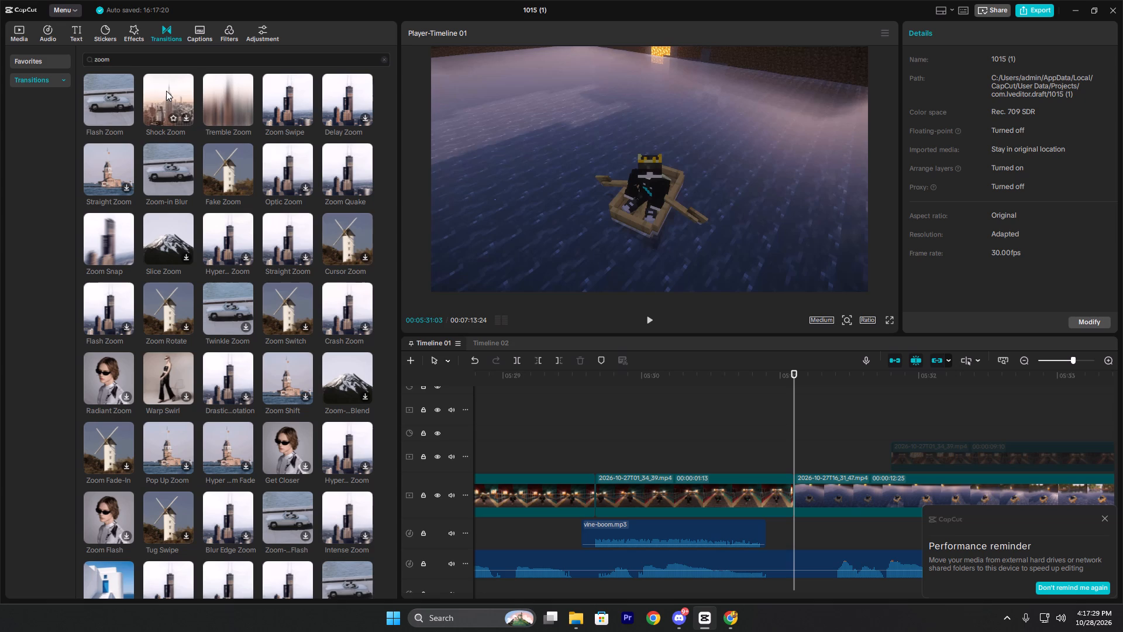
click(235, 102)
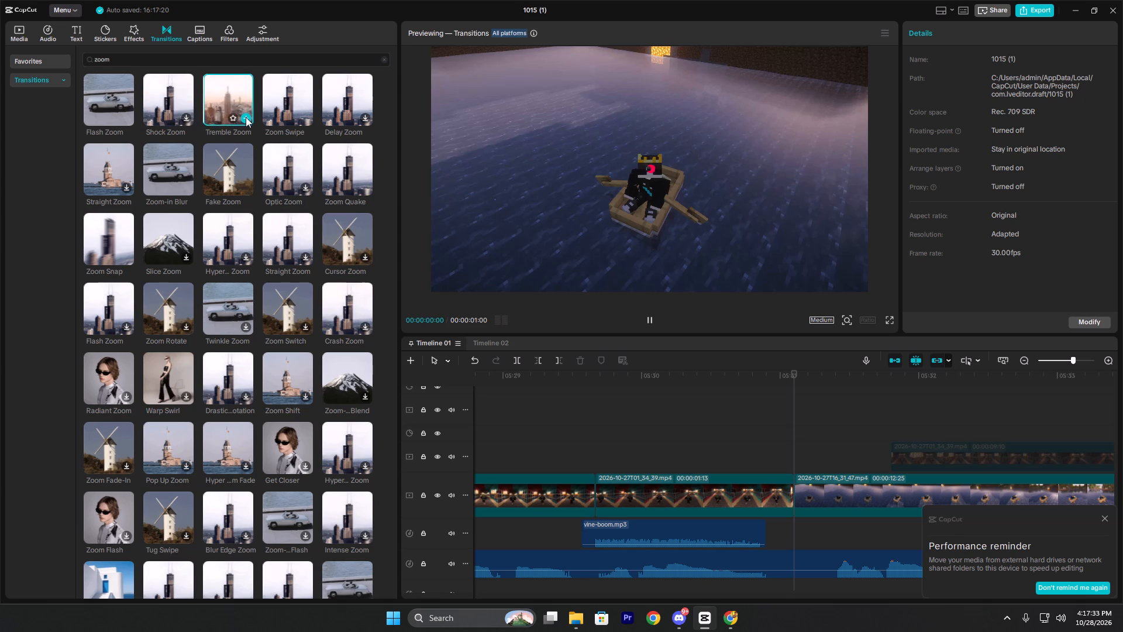
click(246, 117)
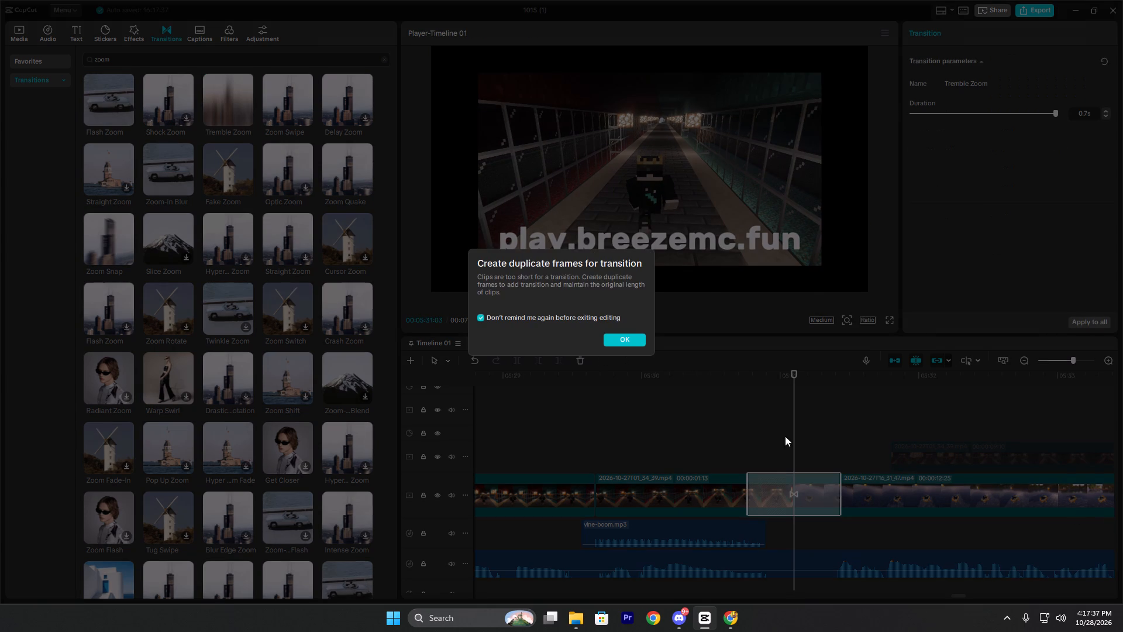
click(609, 336)
Play back the Tremble Zoom transition repeatedly and review the boat clip up to about 00:05:33:13.
click(708, 438)
key(space)
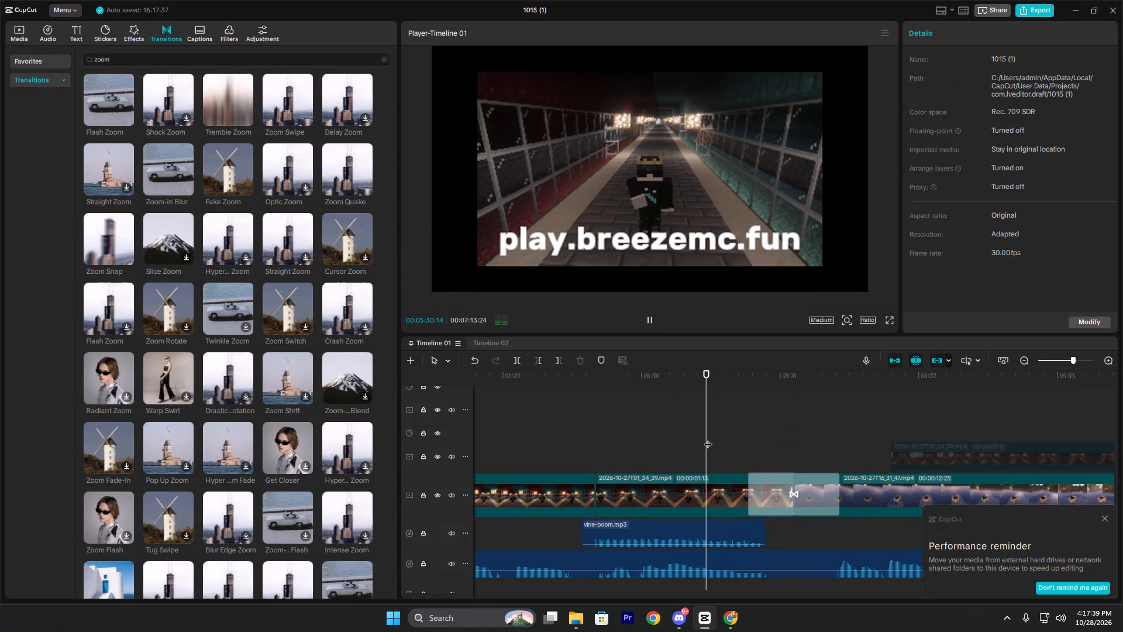
key(space)
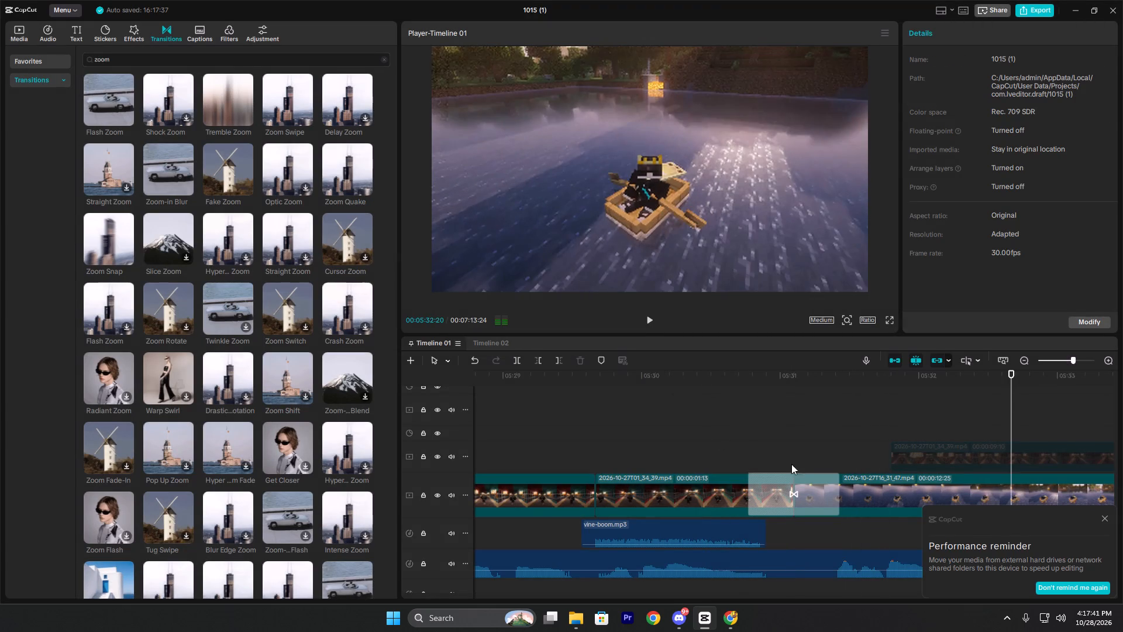
click(740, 445)
key(space)
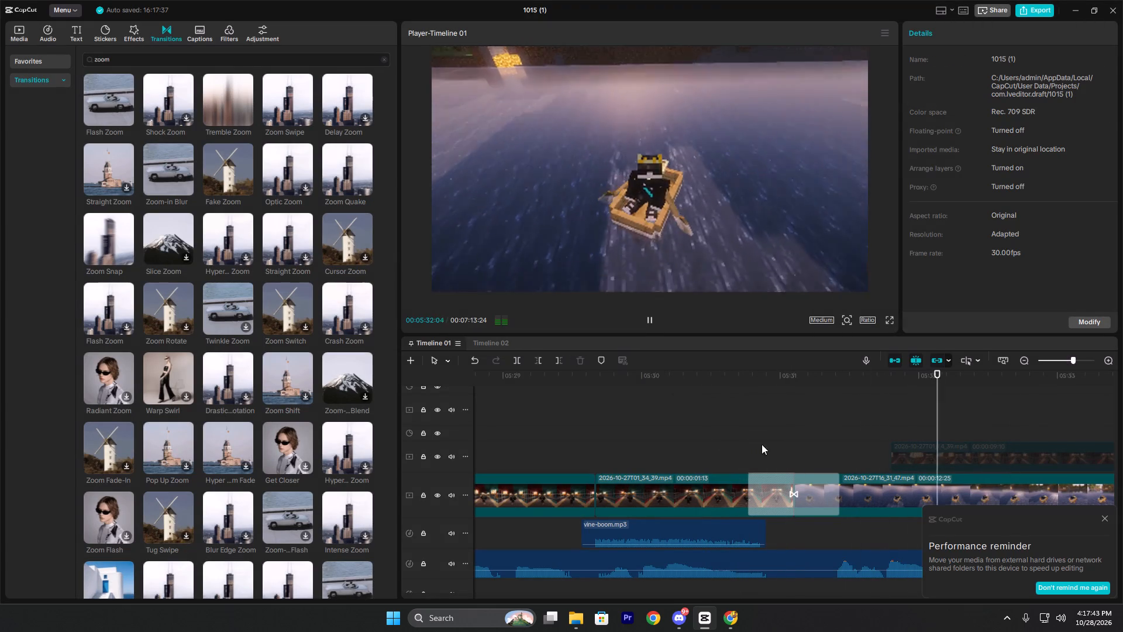
key(space)
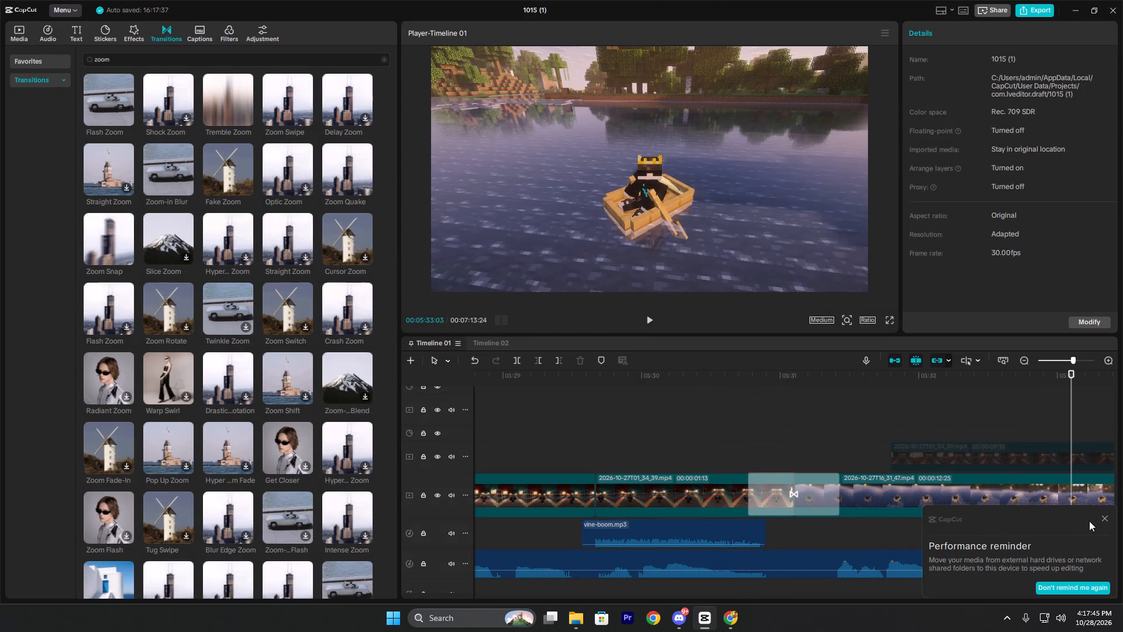
click(1106, 520)
click(898, 430)
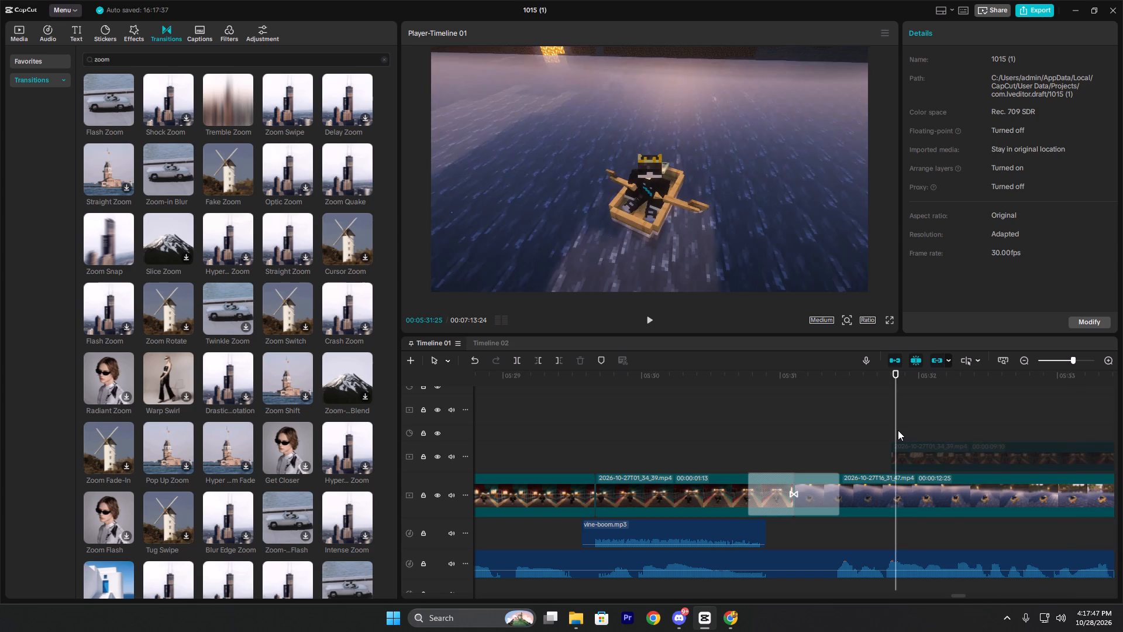
key(space)
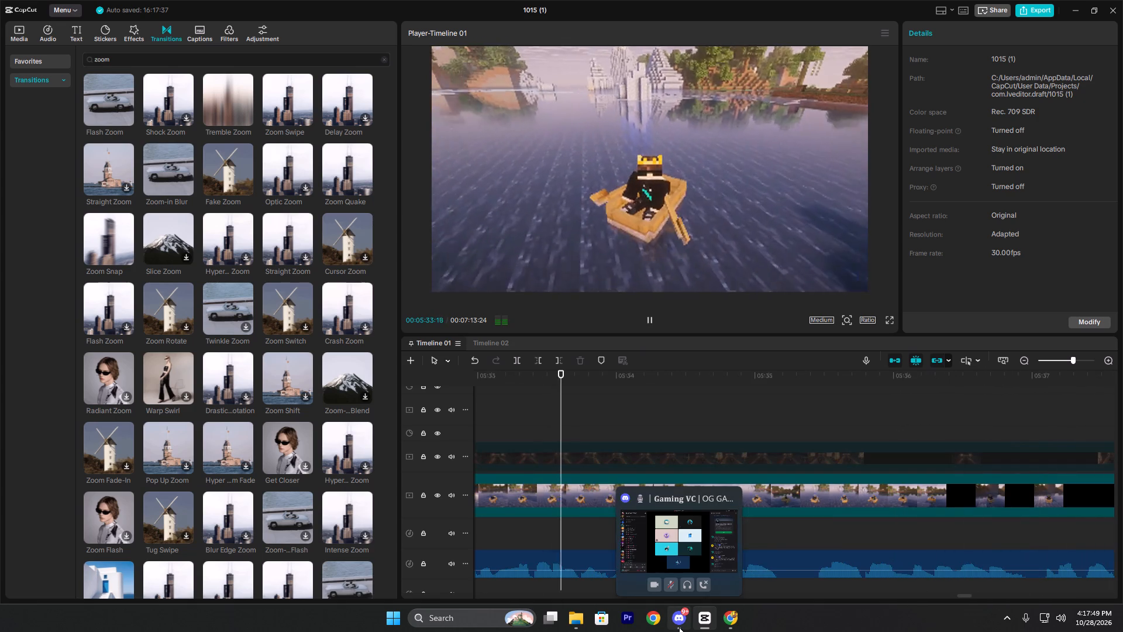
key(space)
click(531, 428)
drag(531, 428, 538, 427)
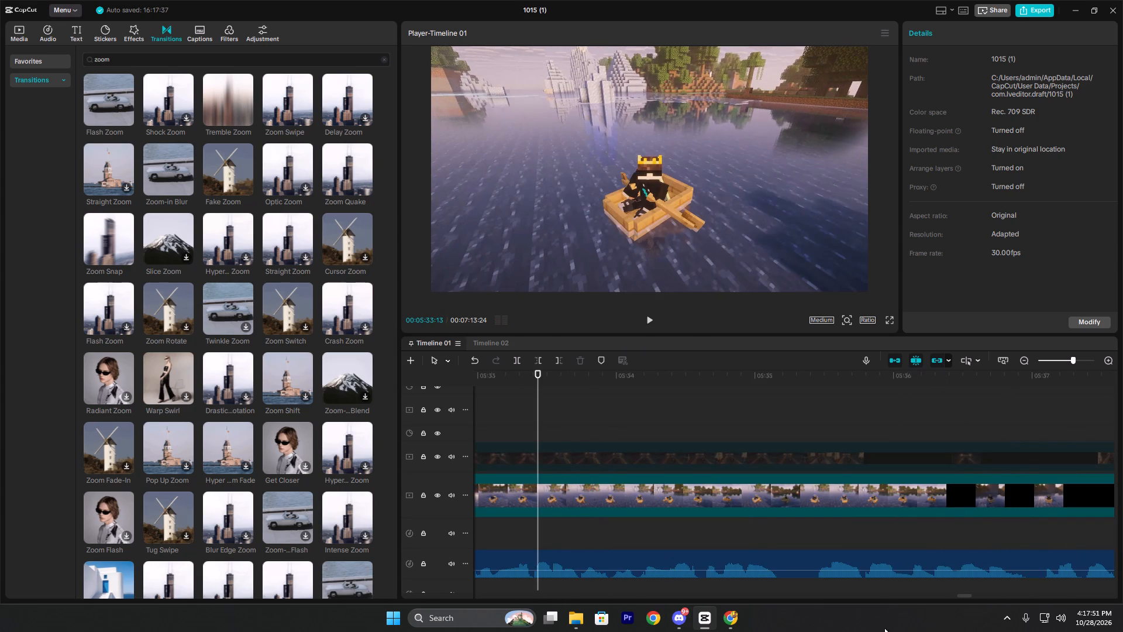
Switch to Chrome and watch the insanesmp.net short and the short after it from the Sane Playz YouTube channel.
click(727, 614)
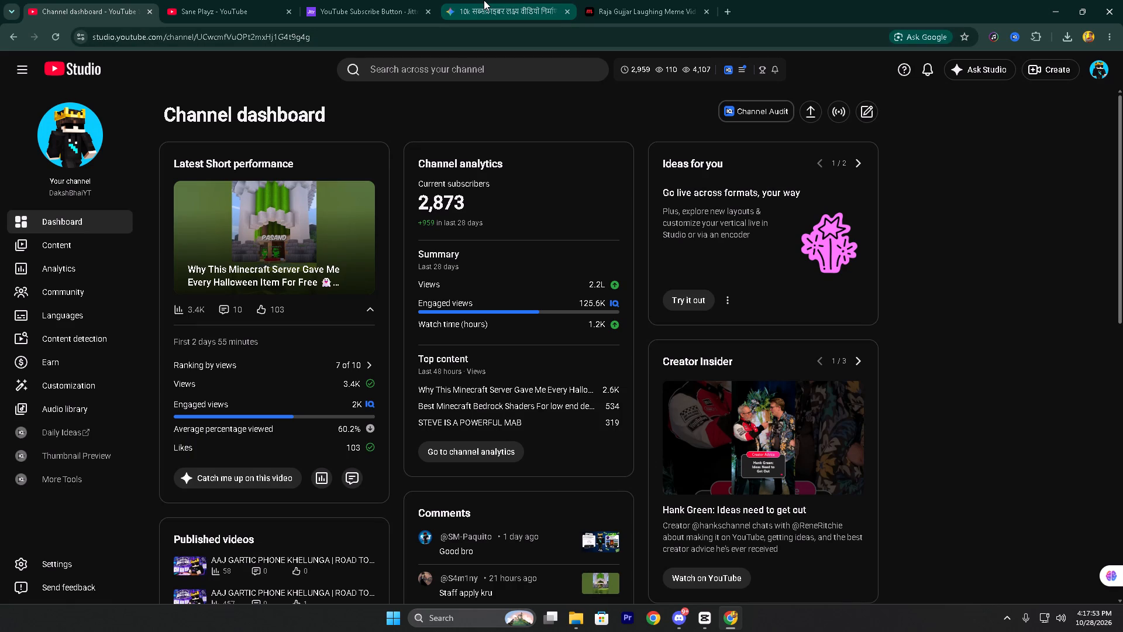
click(263, 0)
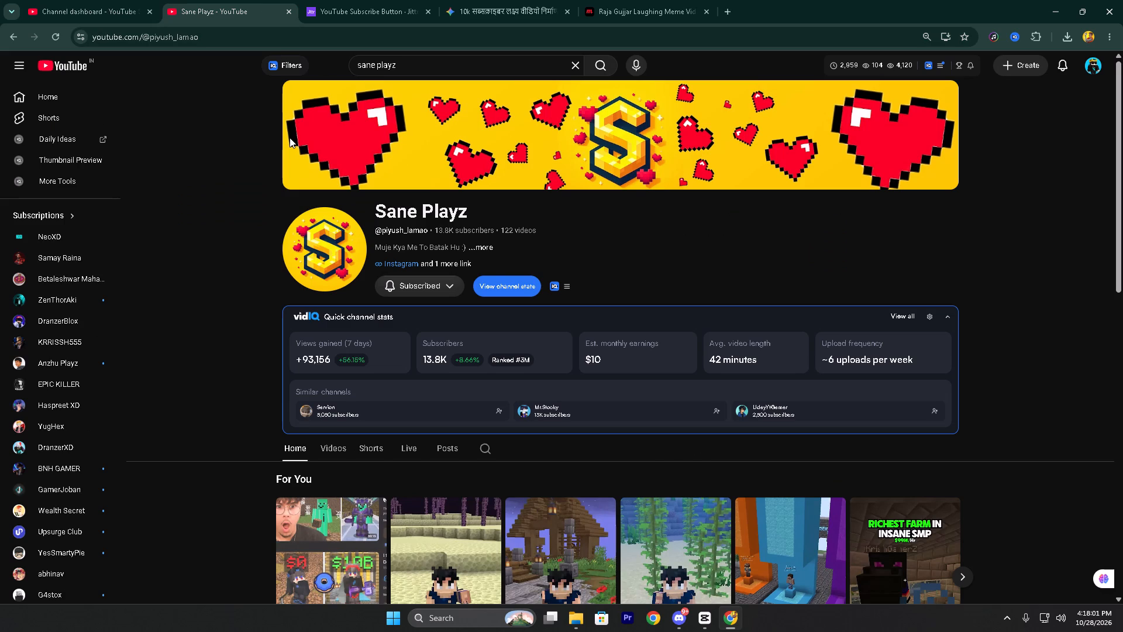
scroll(480, 404, down, 1)
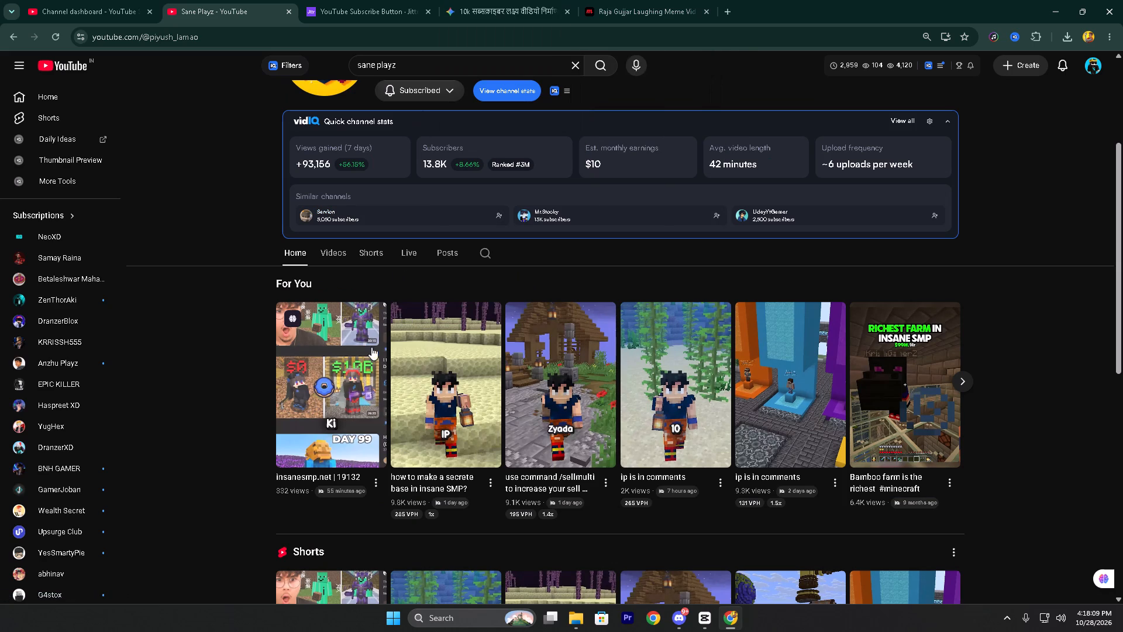
click(352, 363)
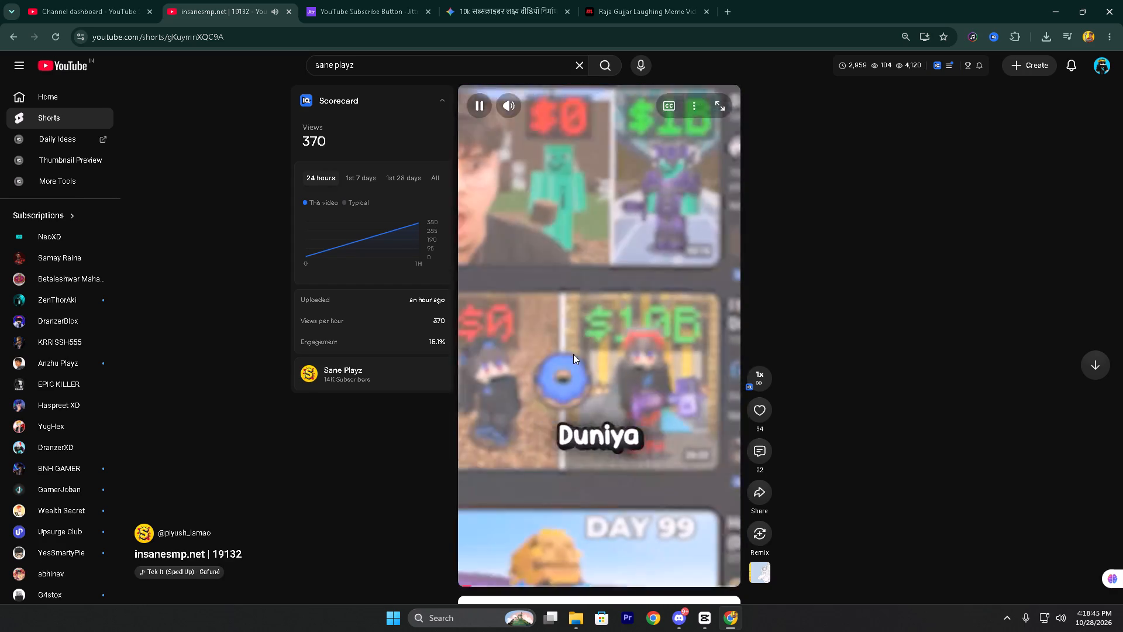
scroll(573, 354, down, 1)
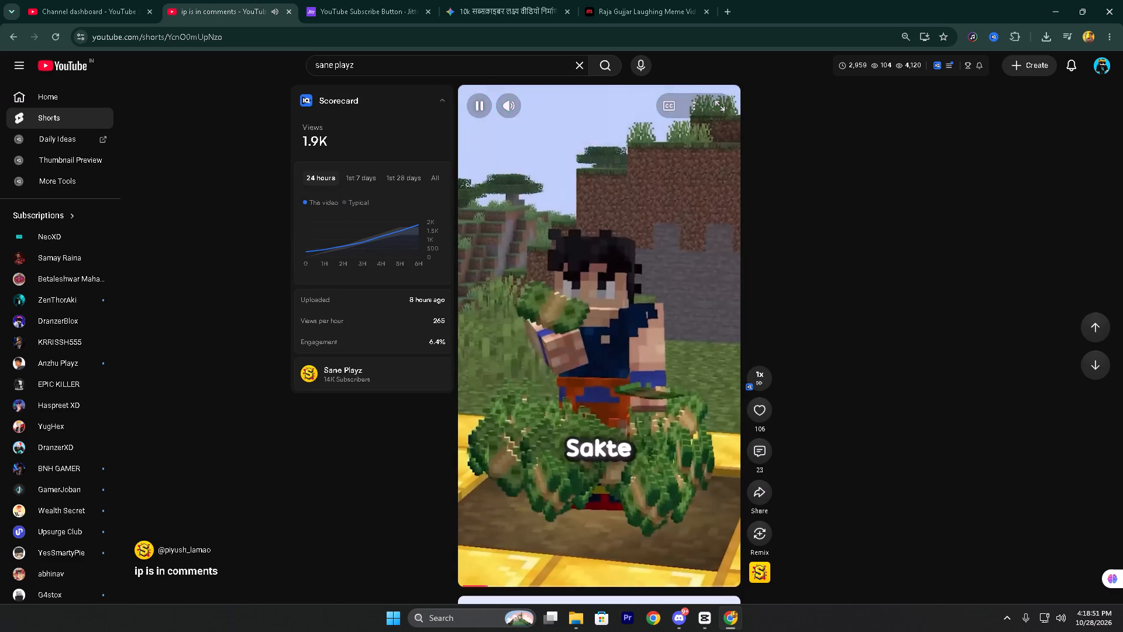
Replace the YouTube search text with "mc" and choose the mcaddon suggestion.
click(381, 57)
click(381, 57)
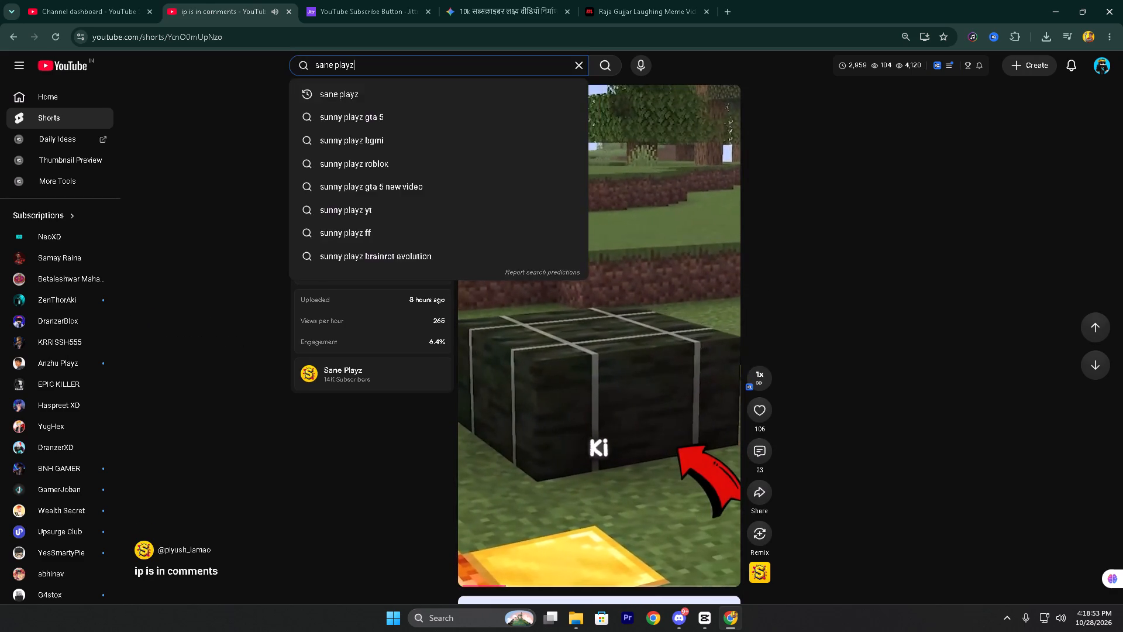
drag(381, 57, 312, 54)
drag(357, 65, 314, 69)
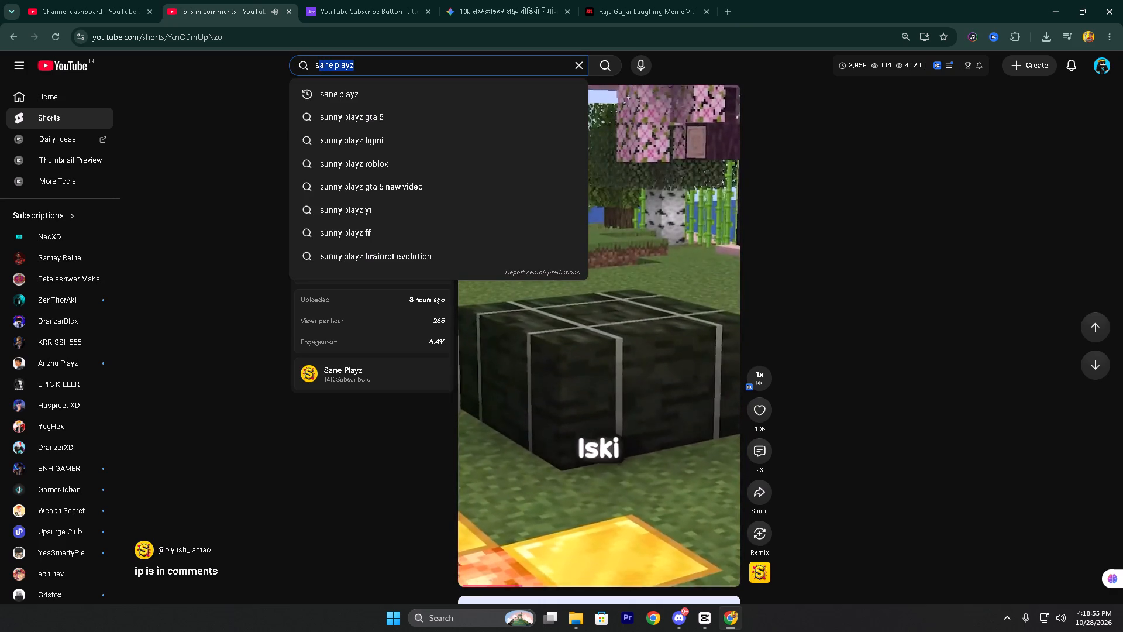
drag(314, 69, 311, 69)
key(m)
key(c)
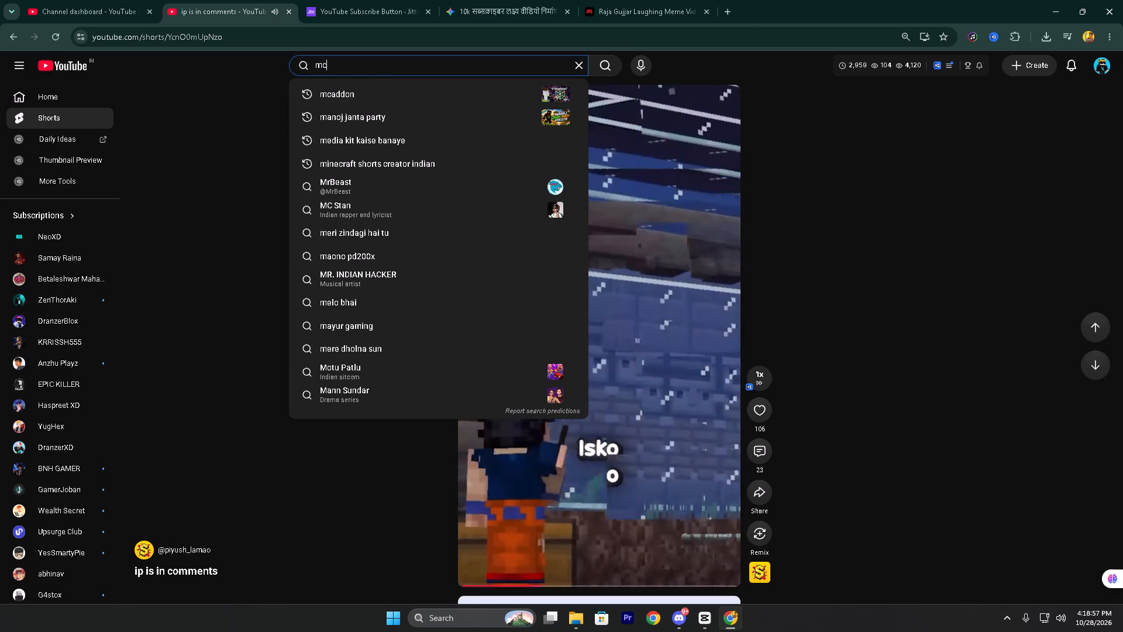
click(349, 87)
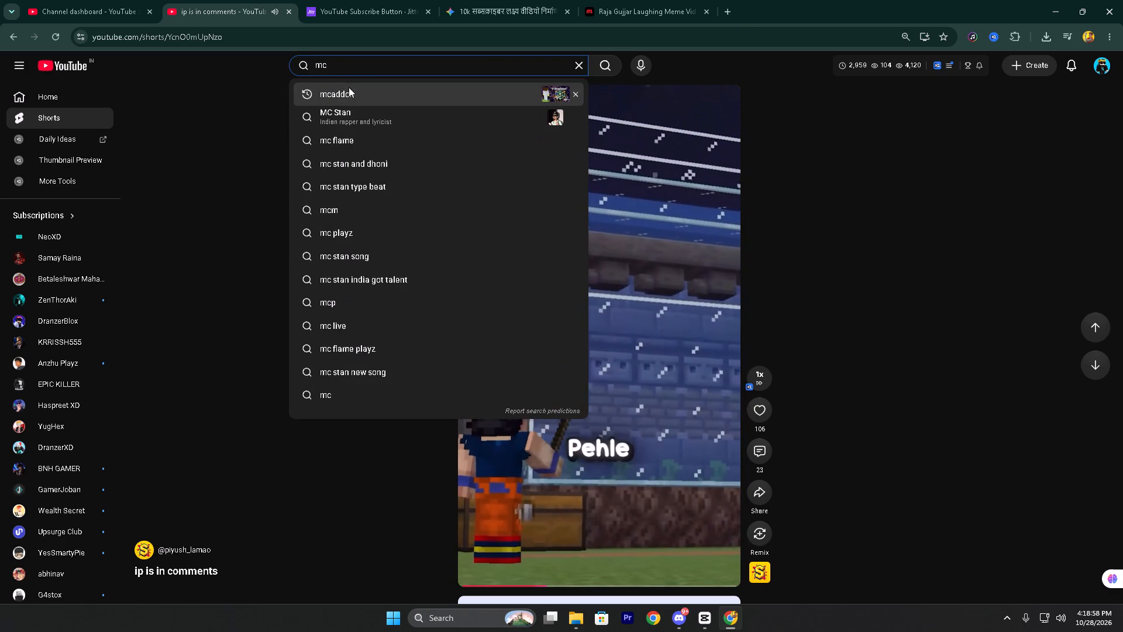
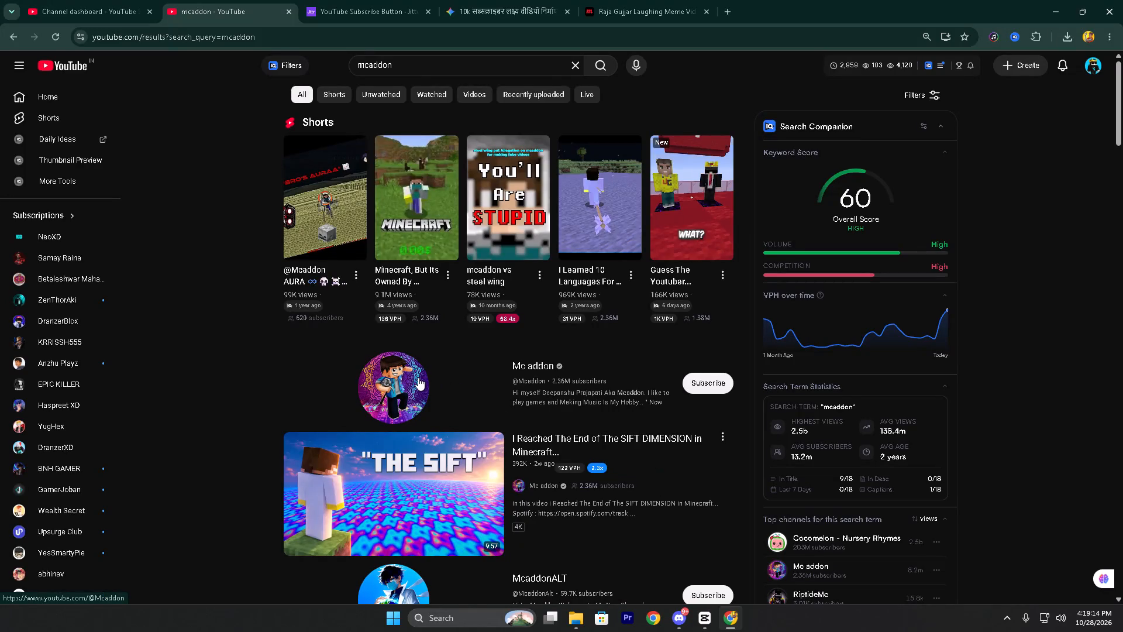
Open the Mc addon channel, unmute its preview video, and capture a screenshot of the channel's profile header.
click(397, 379)
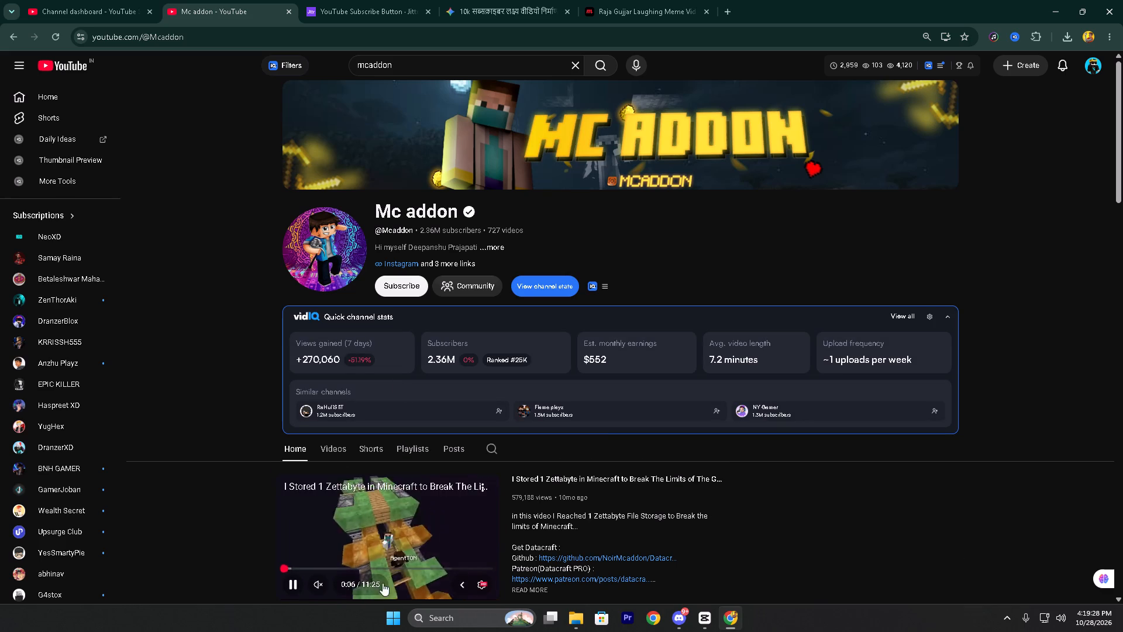
click(323, 582)
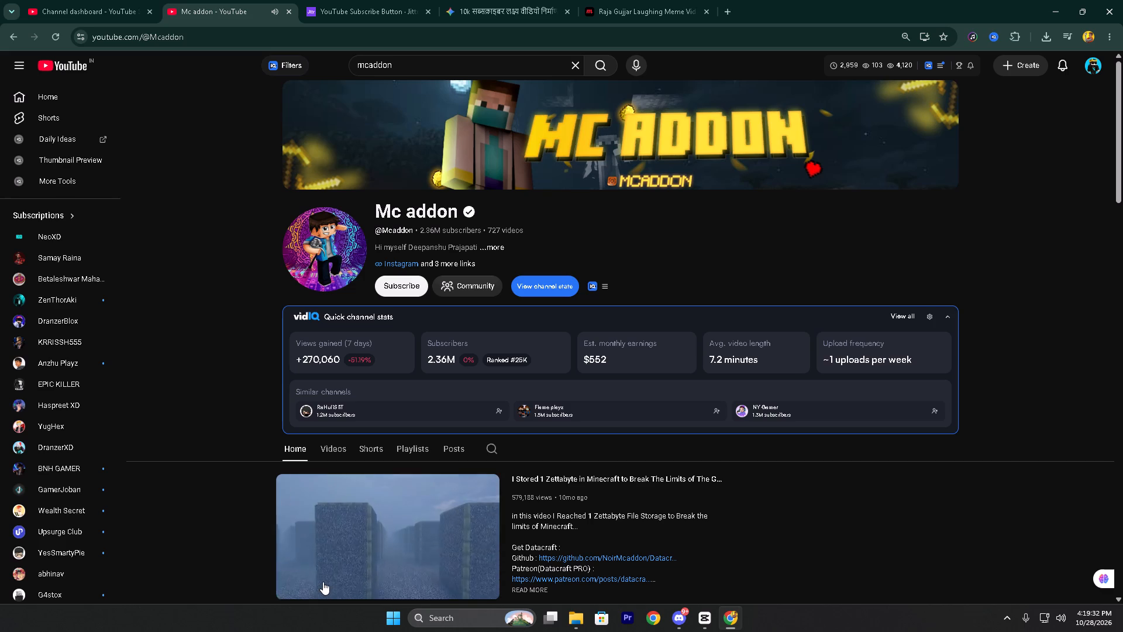
key(Print)
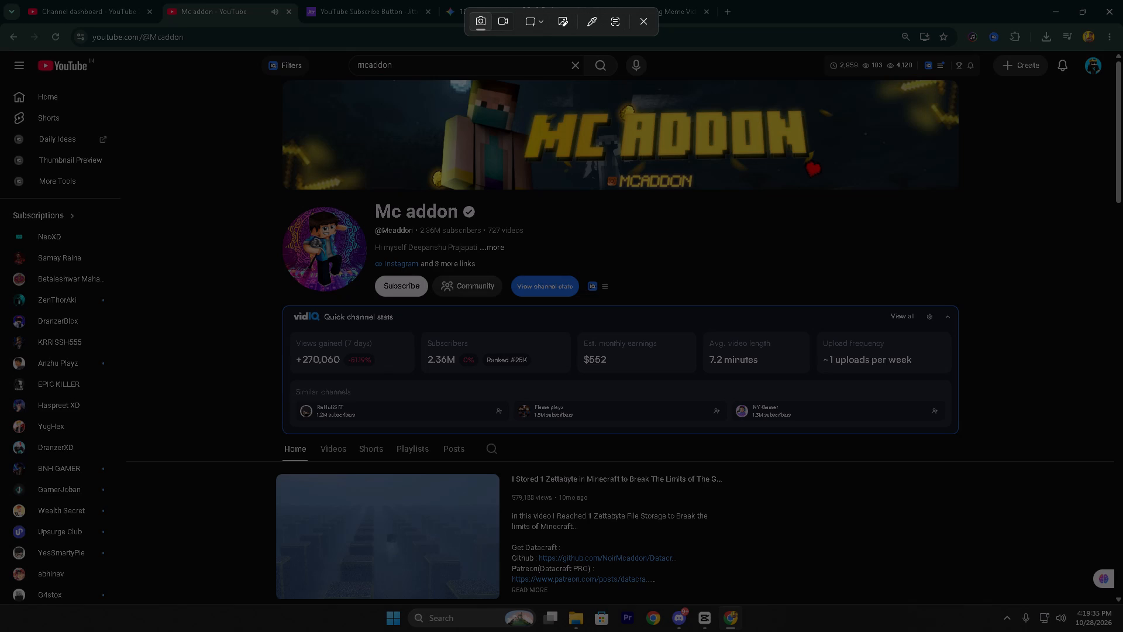
drag(277, 193, 277, 195)
drag(277, 195, 617, 299)
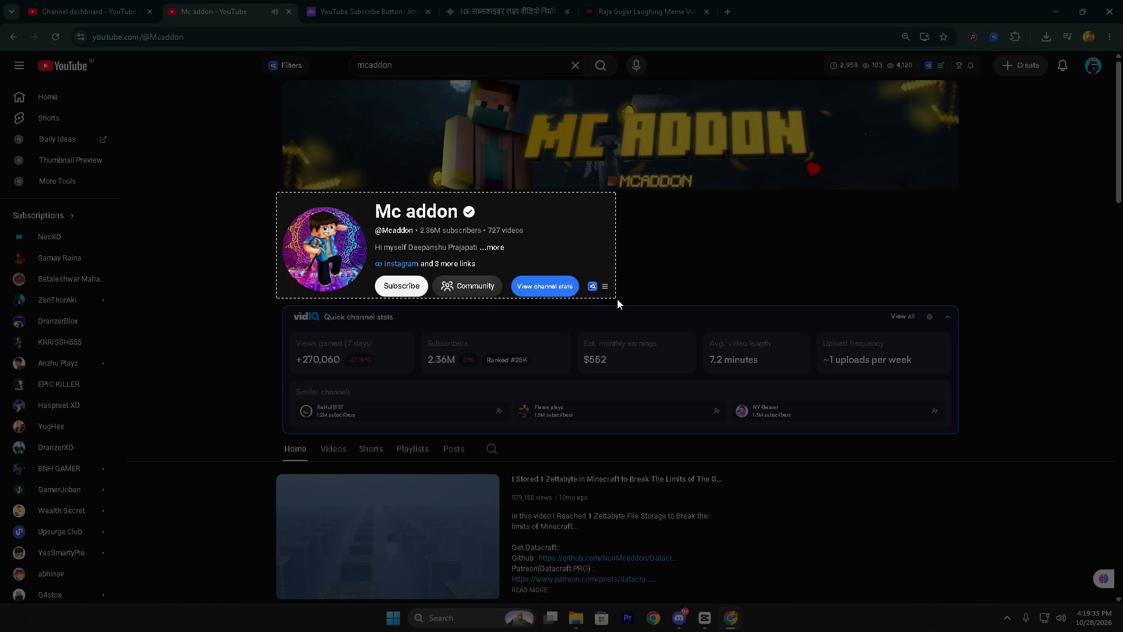
drag(617, 299, 619, 300)
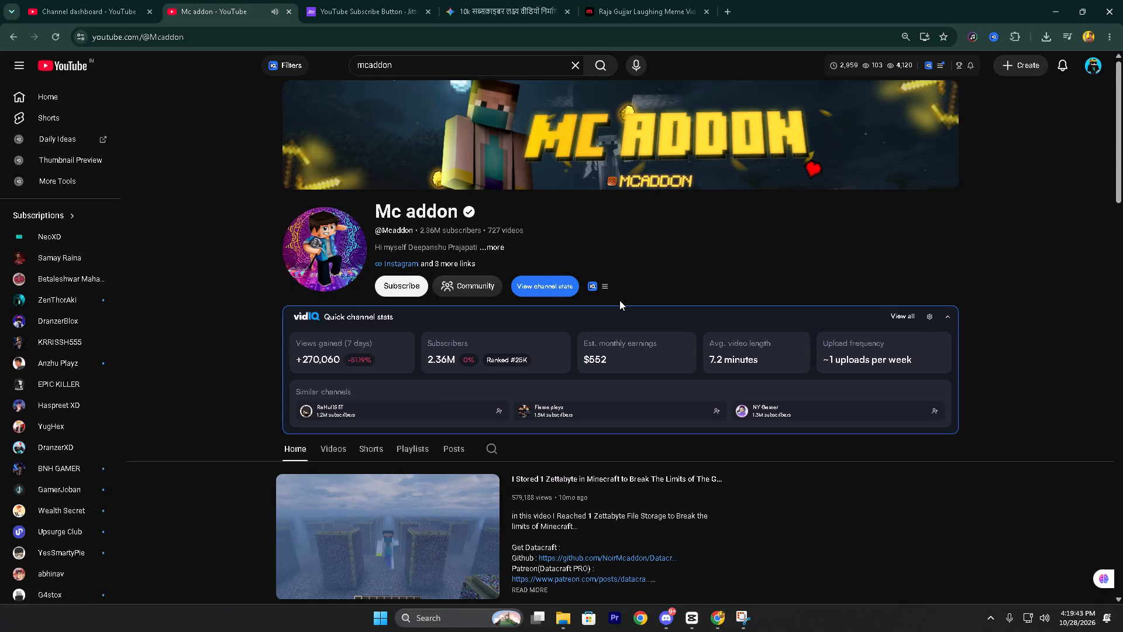
Bring the new Mc addon screenshot from the File Explorer Gallery into the CapCut timeline above the boat clip at 00:05:33:13.
click(692, 624)
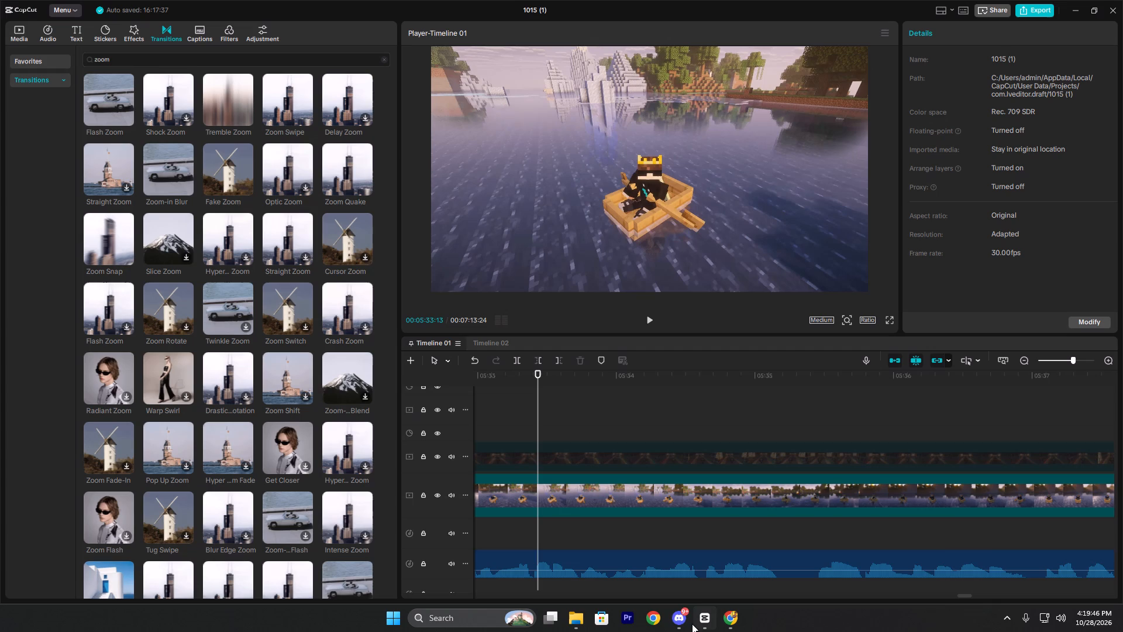
click(583, 623)
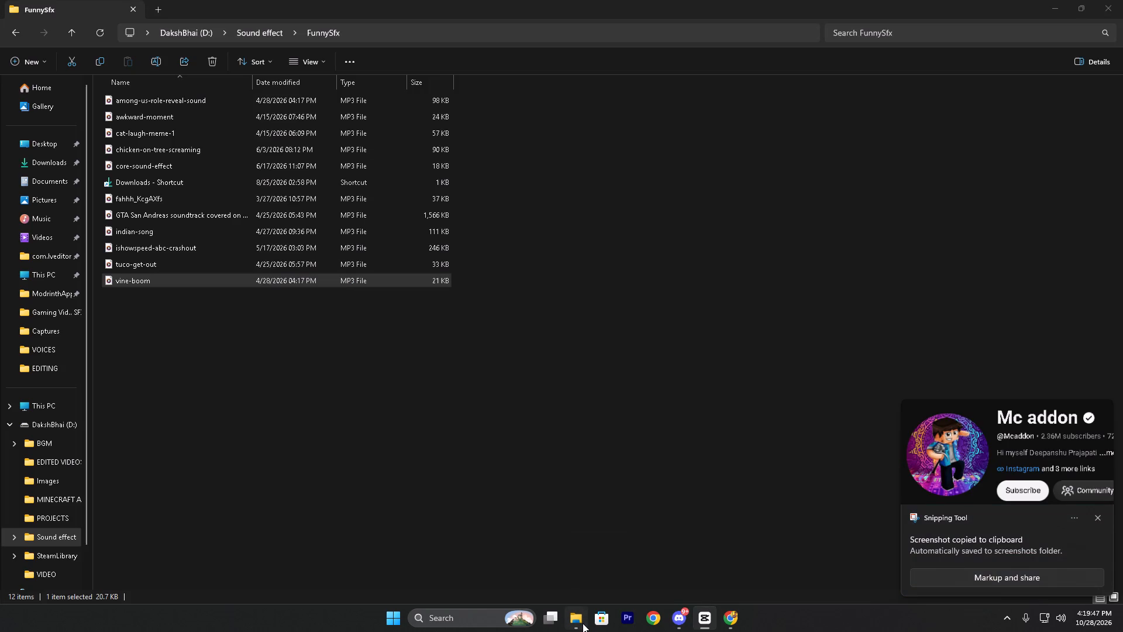
click(52, 103)
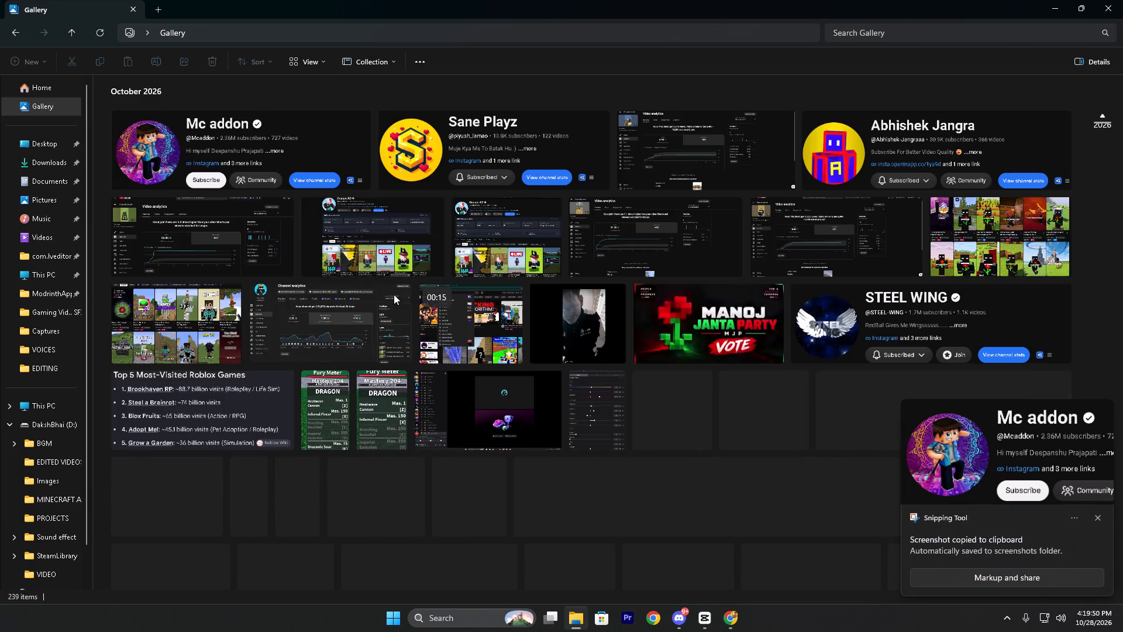
drag(240, 159, 706, 623)
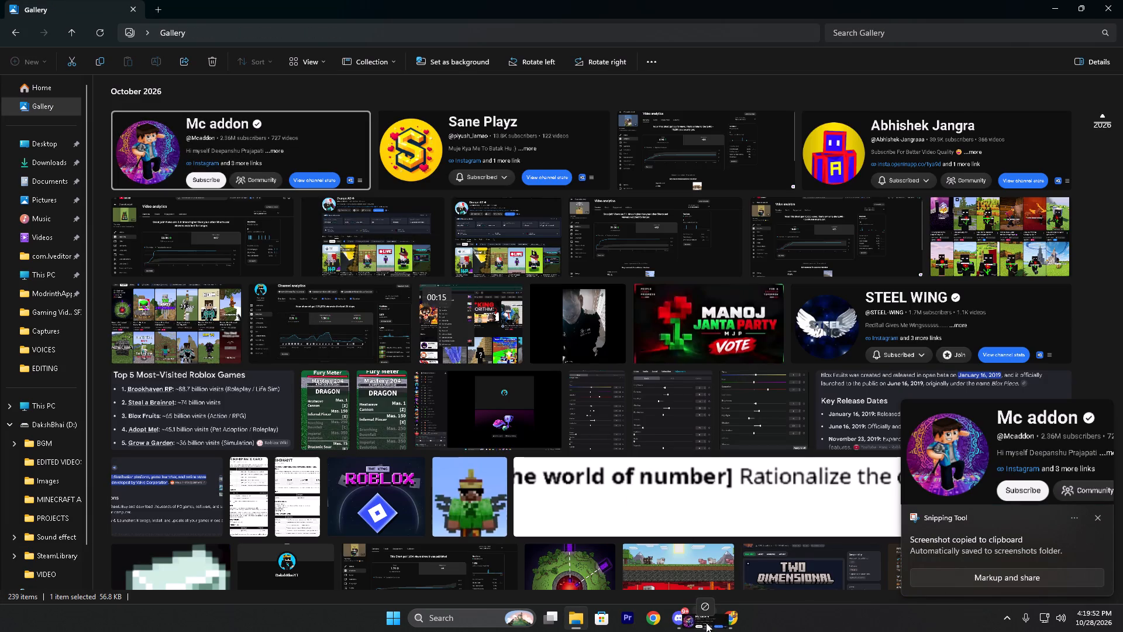
drag(706, 623, 676, 490)
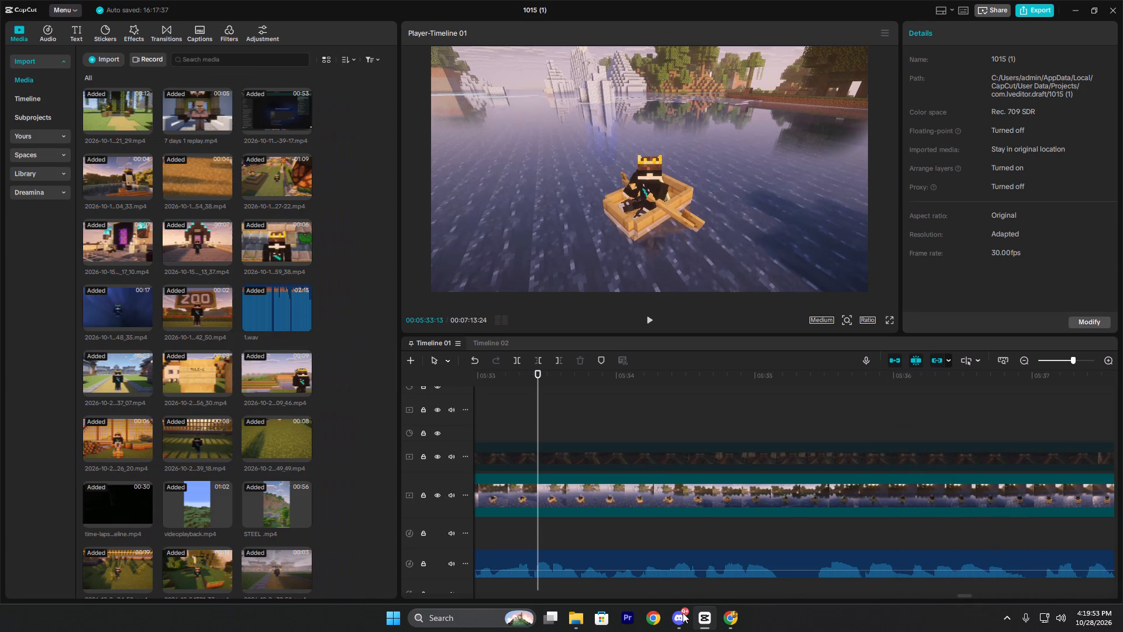
Switch to Chrome, pause the Mc addon channel's preview video, and return to CapCut.
click(731, 626)
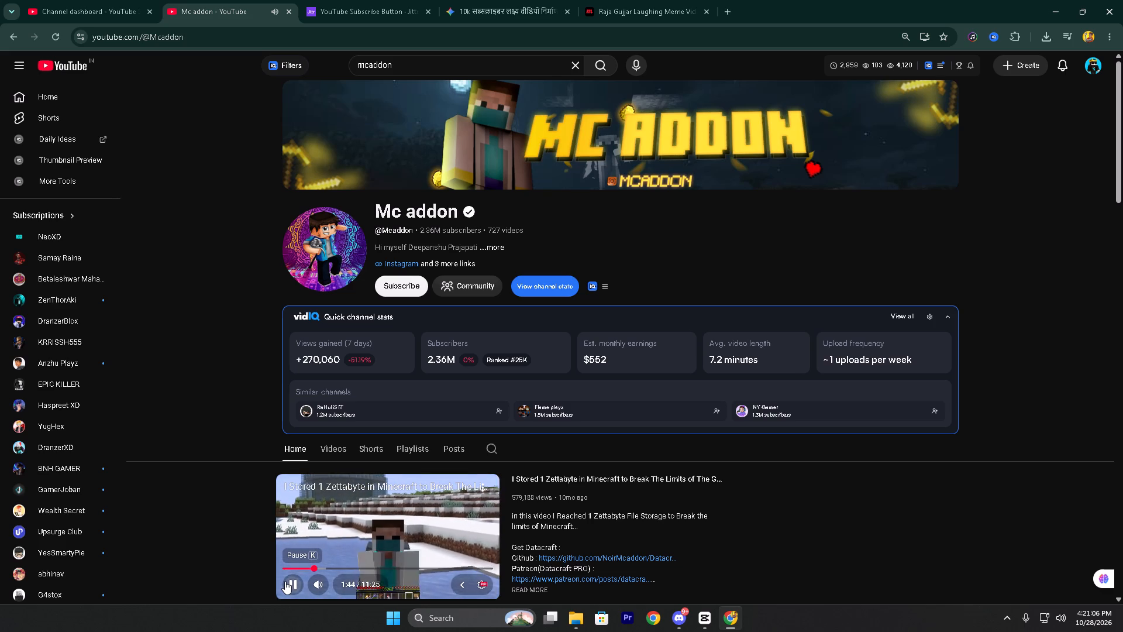
click(285, 581)
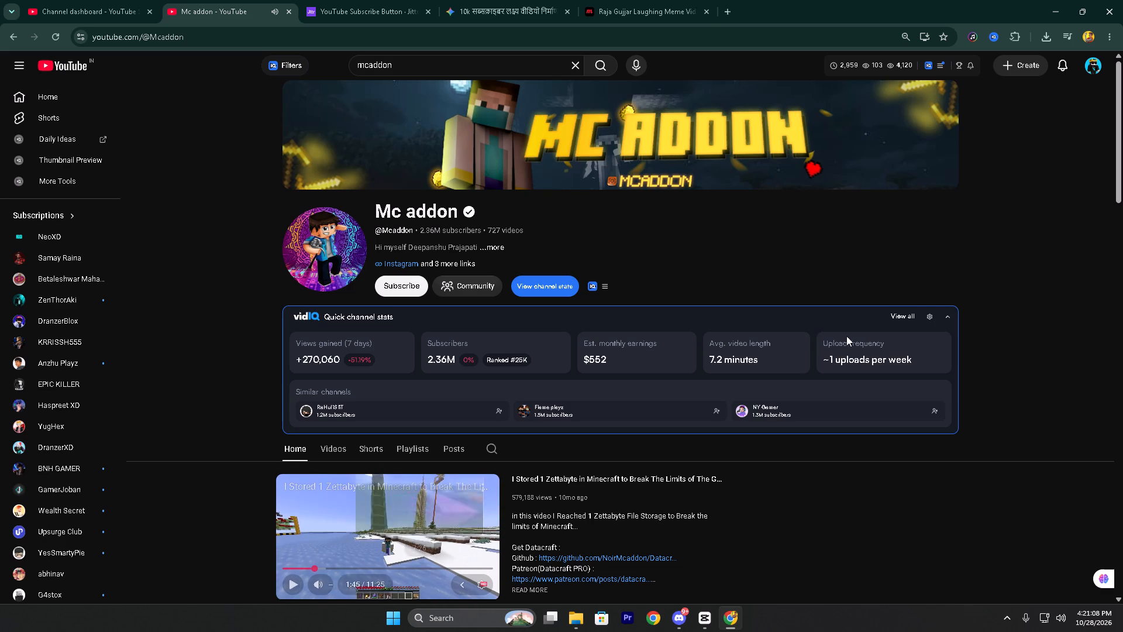
click(707, 617)
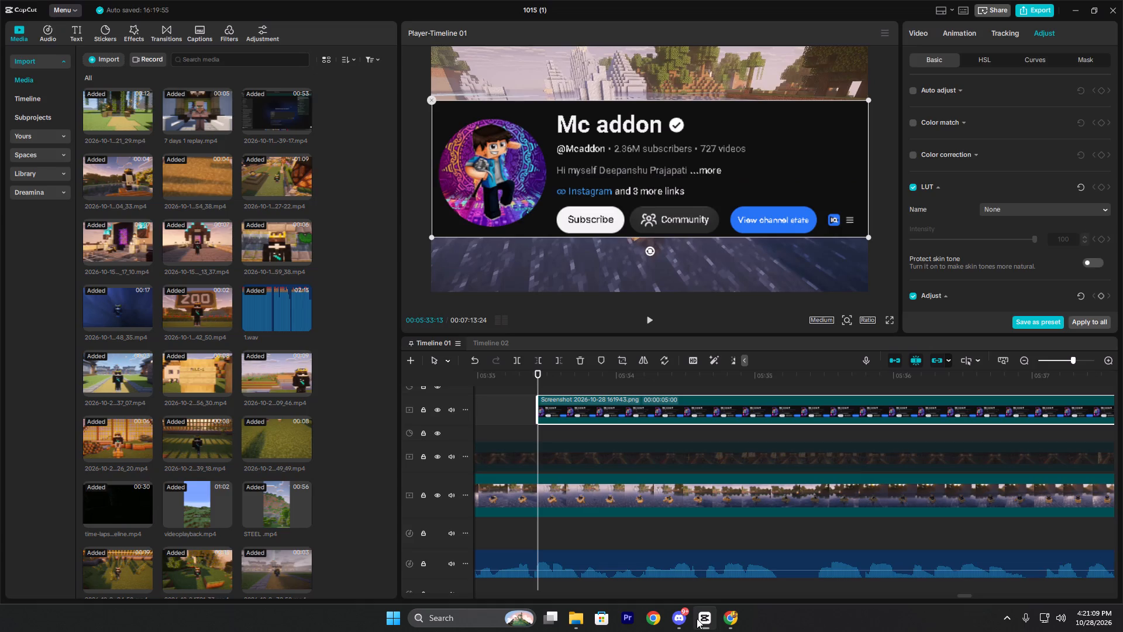
Move the Mc addon screenshot clip earlier to start at about 00:05:33:01, playing back the narration to check its timing.
click(516, 417)
click(500, 414)
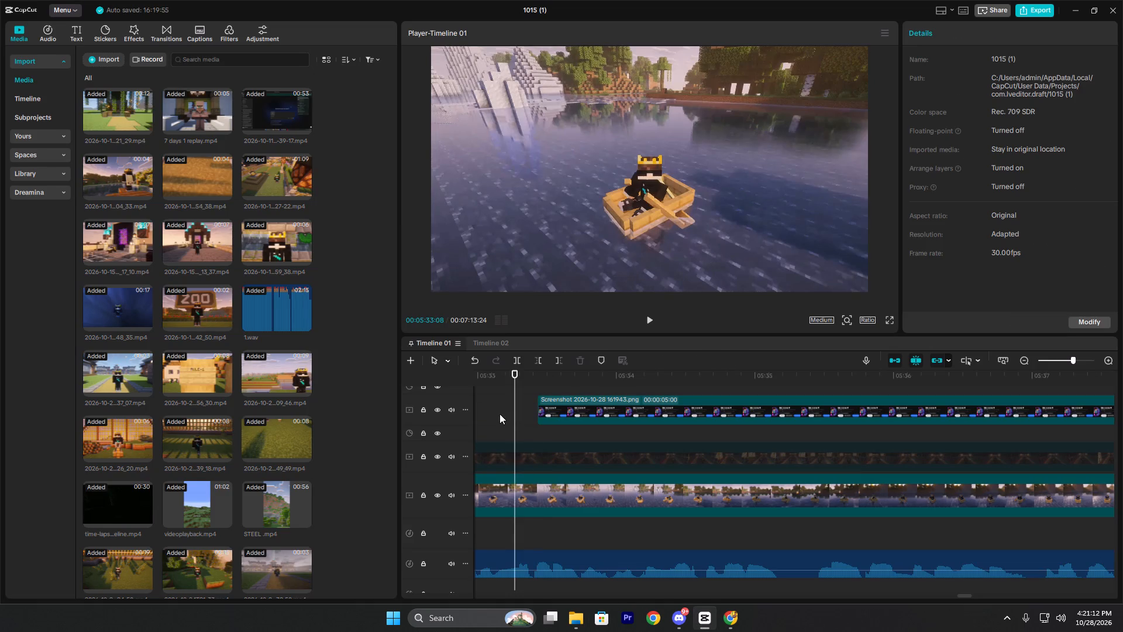
drag(500, 414, 492, 414)
key(space)
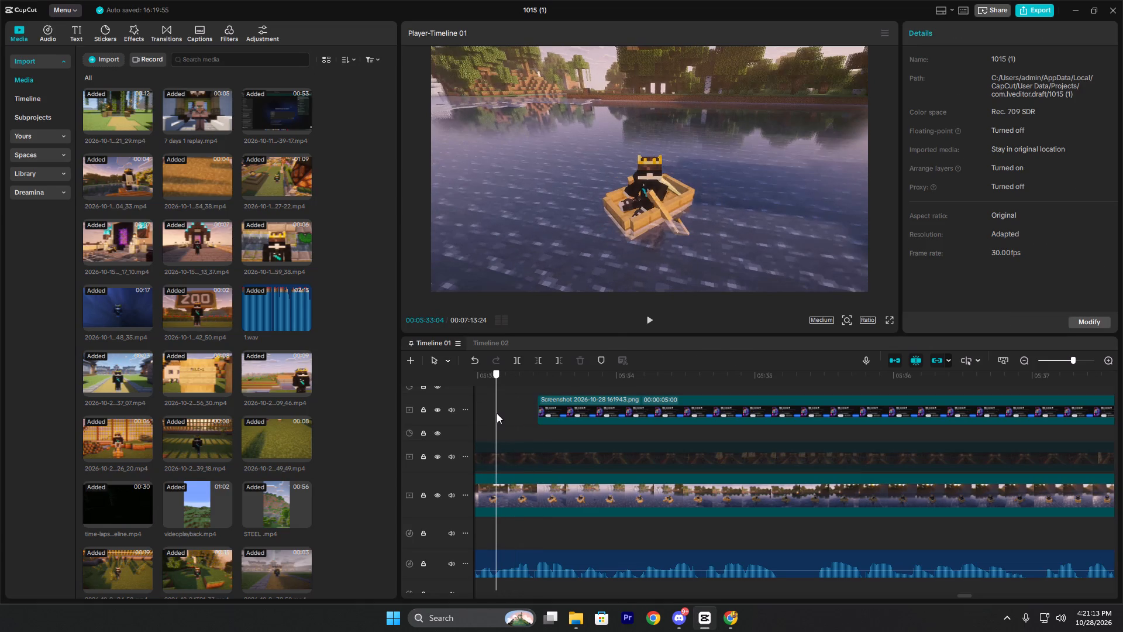
key(space)
click(504, 411)
drag(504, 411, 481, 416)
key(space)
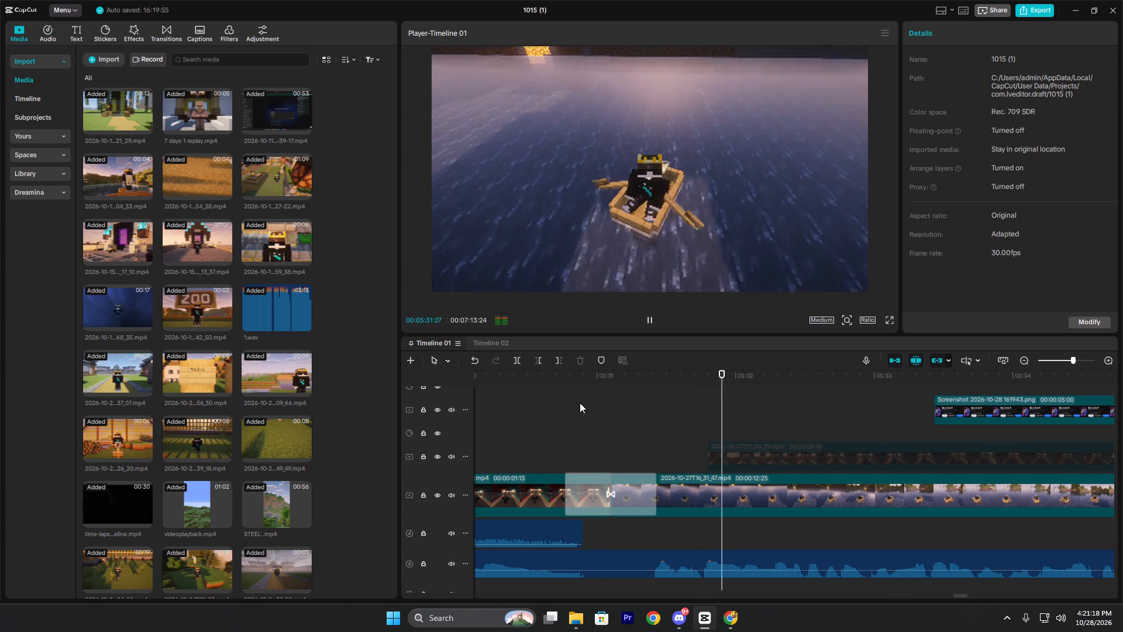
key(space)
click(963, 411)
drag(961, 411, 914, 414)
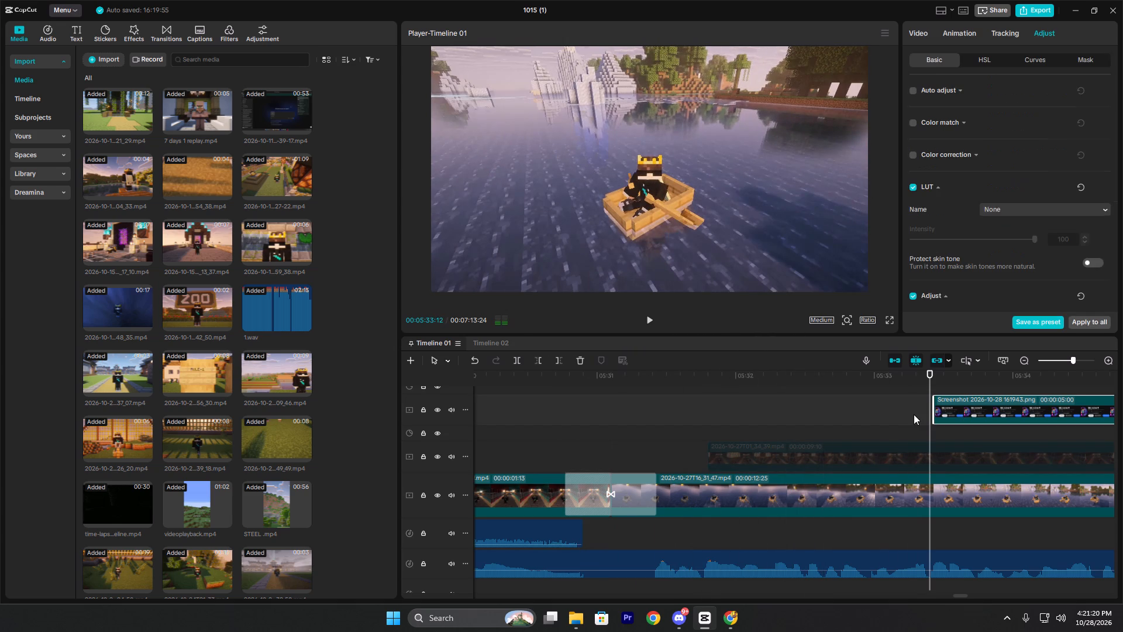
drag(914, 414, 904, 417)
click(833, 415)
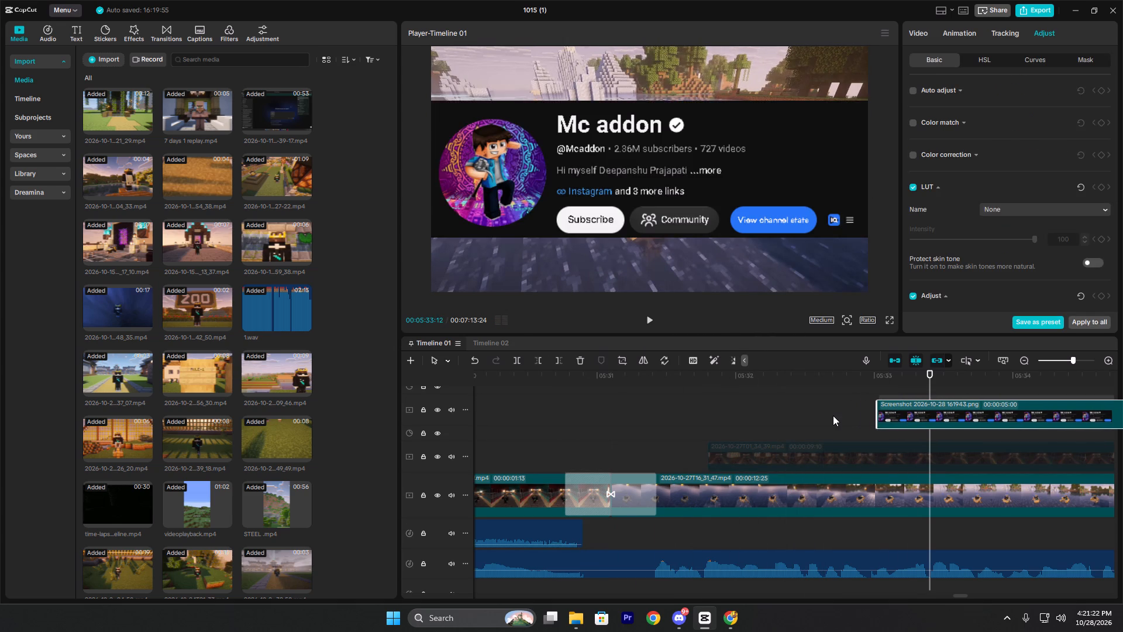
click(601, 442)
click(567, 442)
key(space)
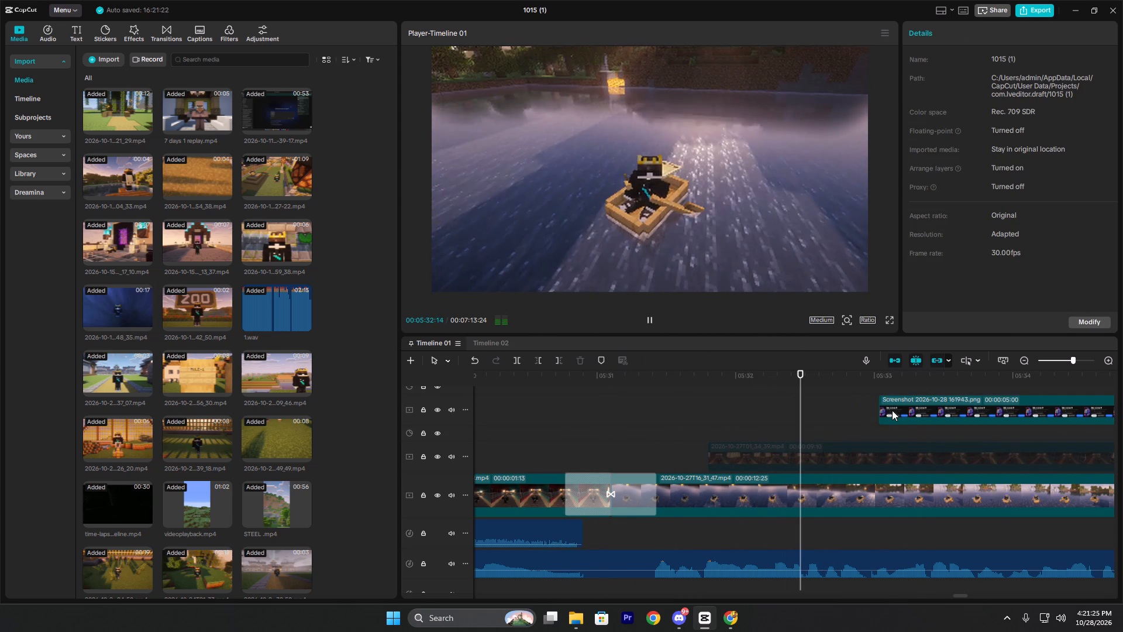
key(space)
Scale the Mc addon screenshot to 52% and add a Transform keyframe at 00:05:33:10.
click(913, 406)
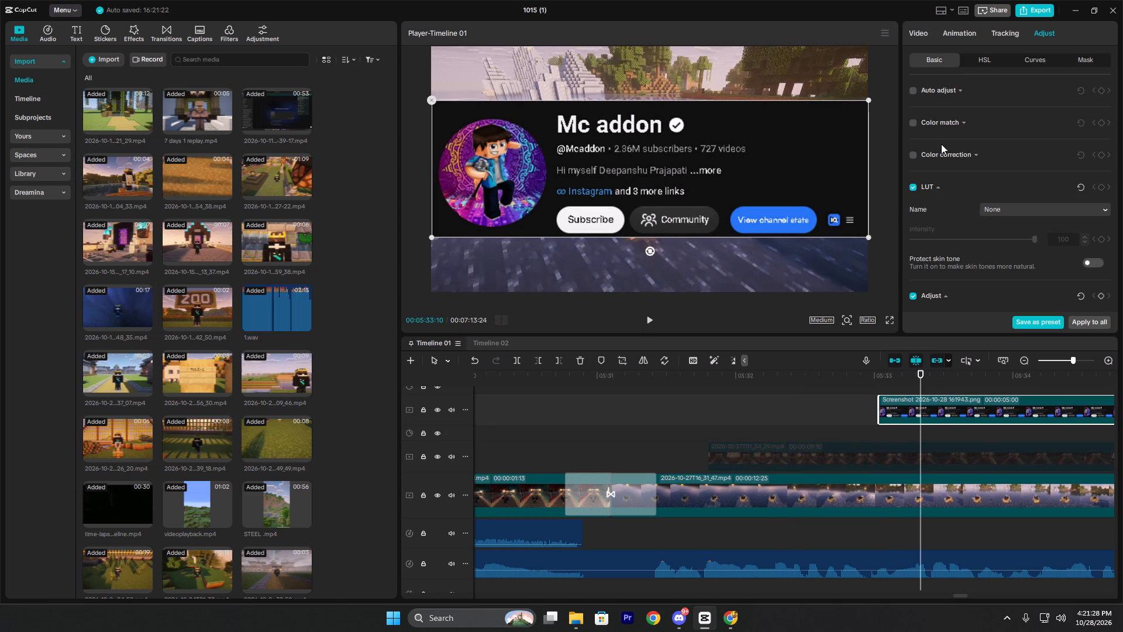
click(921, 33)
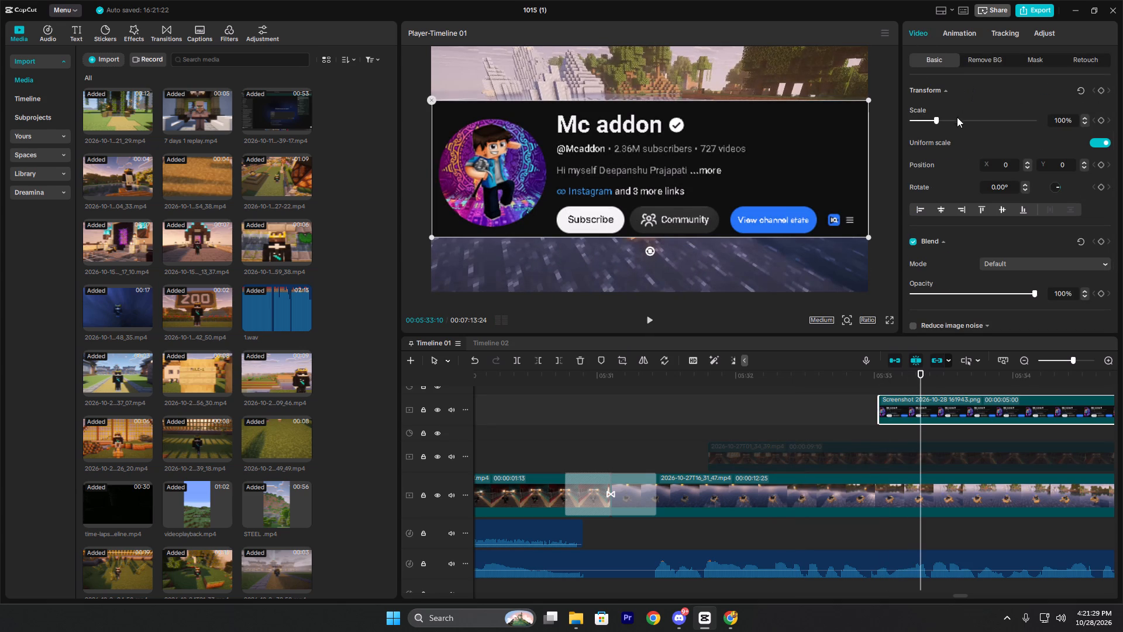
drag(935, 120, 923, 120)
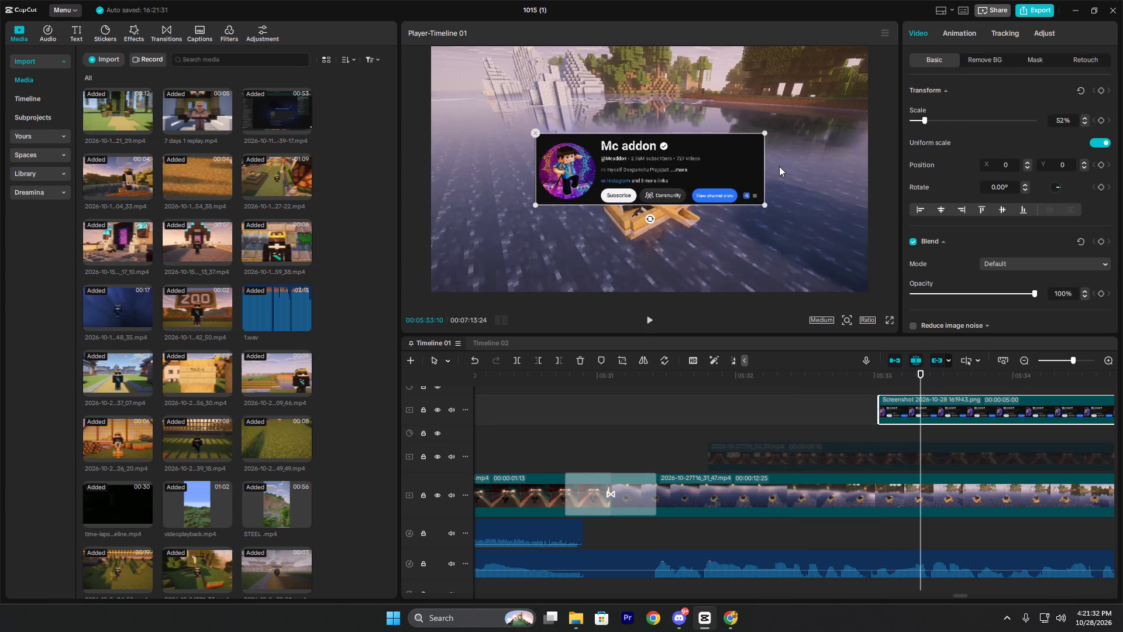
click(1100, 88)
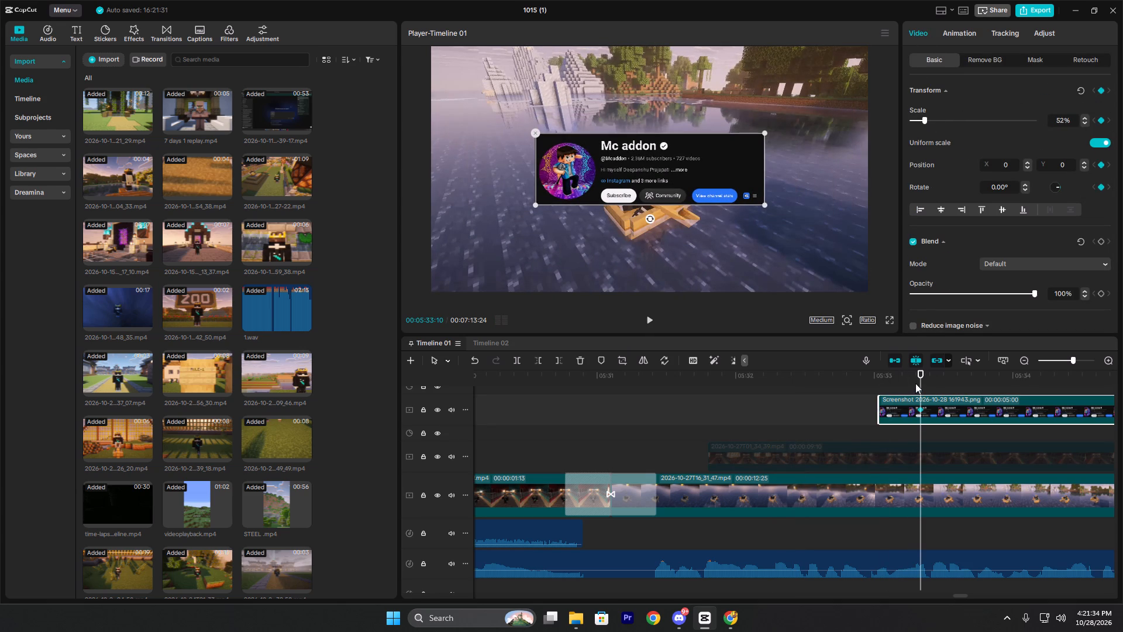
At 00:05:33:03, keyframe the screenshot straight down out of the frame at Y position -1397.
drag(919, 383, 890, 384)
drag(696, 186, 696, 221)
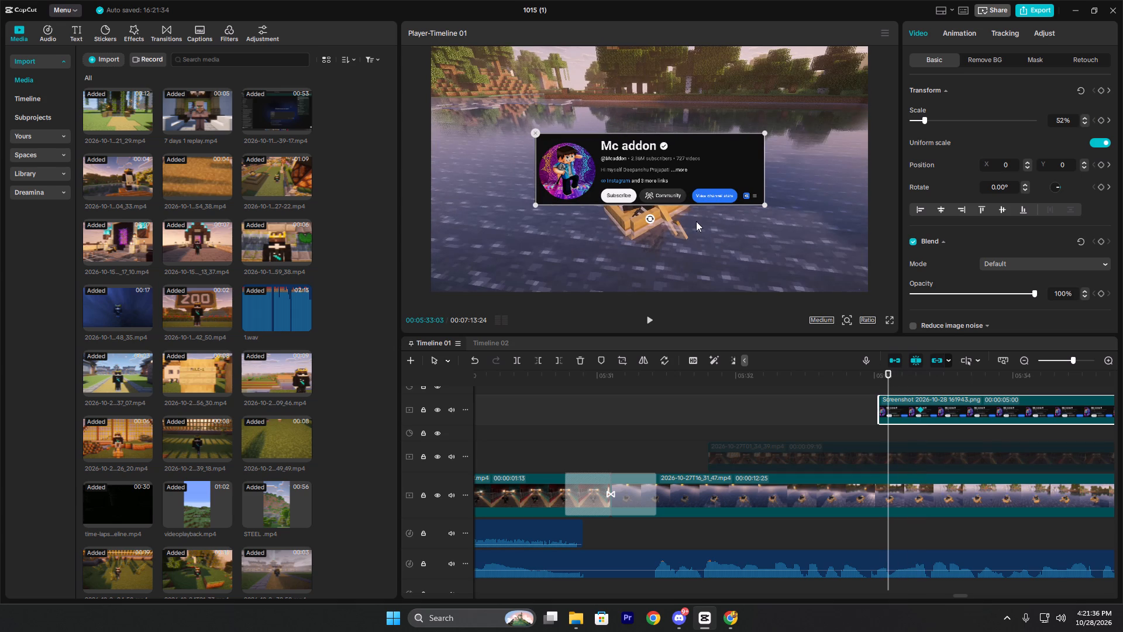
drag(696, 221, 693, 308)
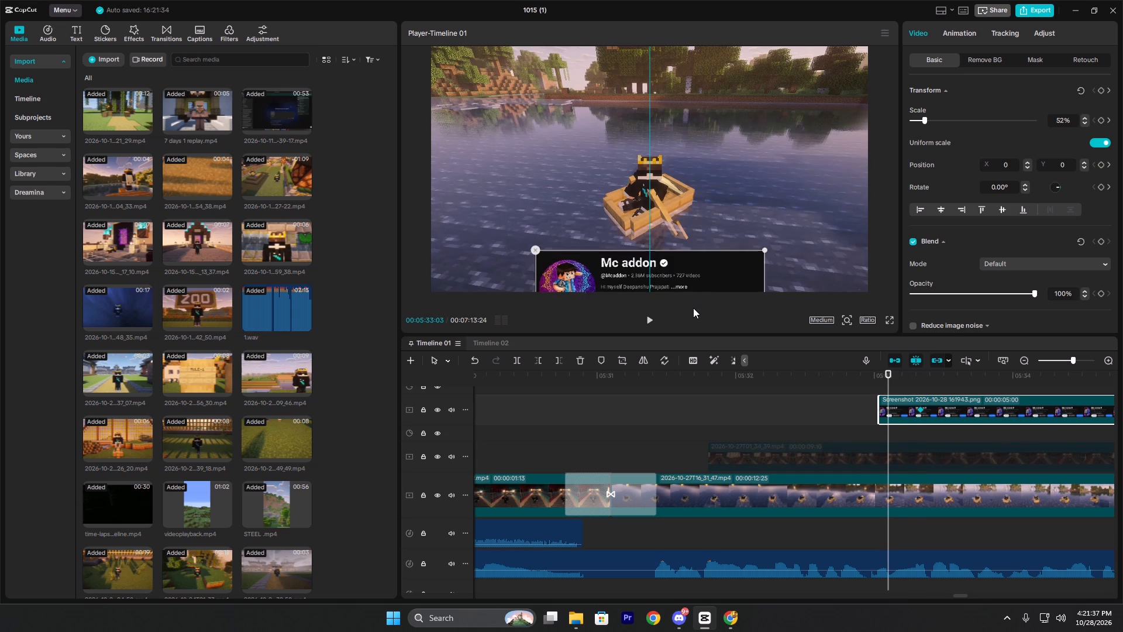
drag(693, 308, 697, 347)
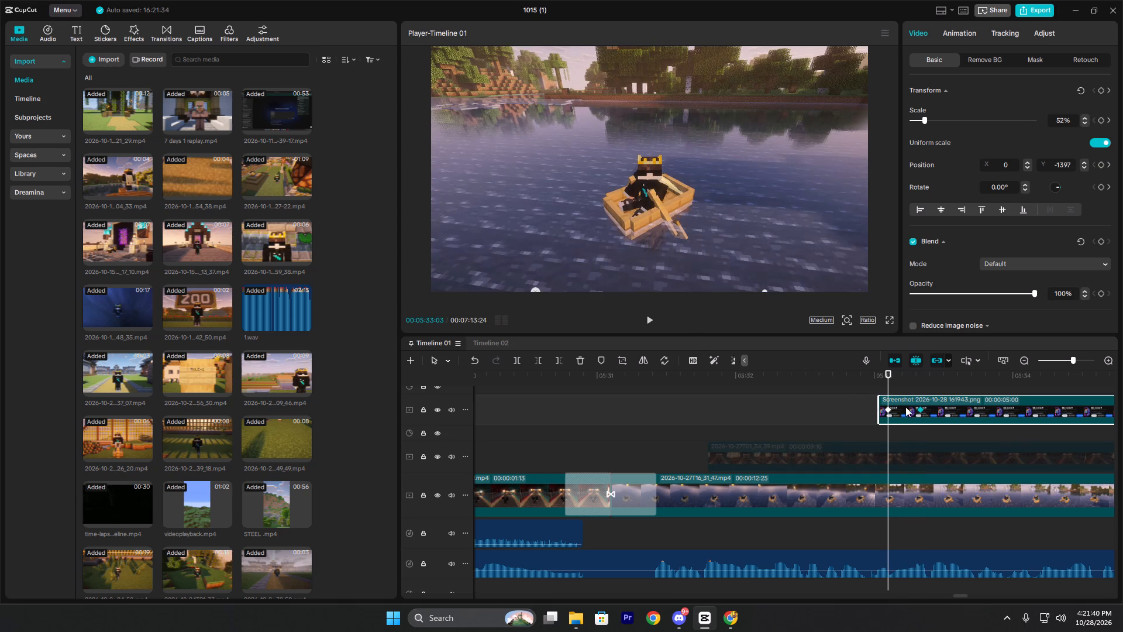
Apply the Cubic Out preset curve to the screenshot's slide-in keyframe animation.
right_click(922, 409)
click(949, 486)
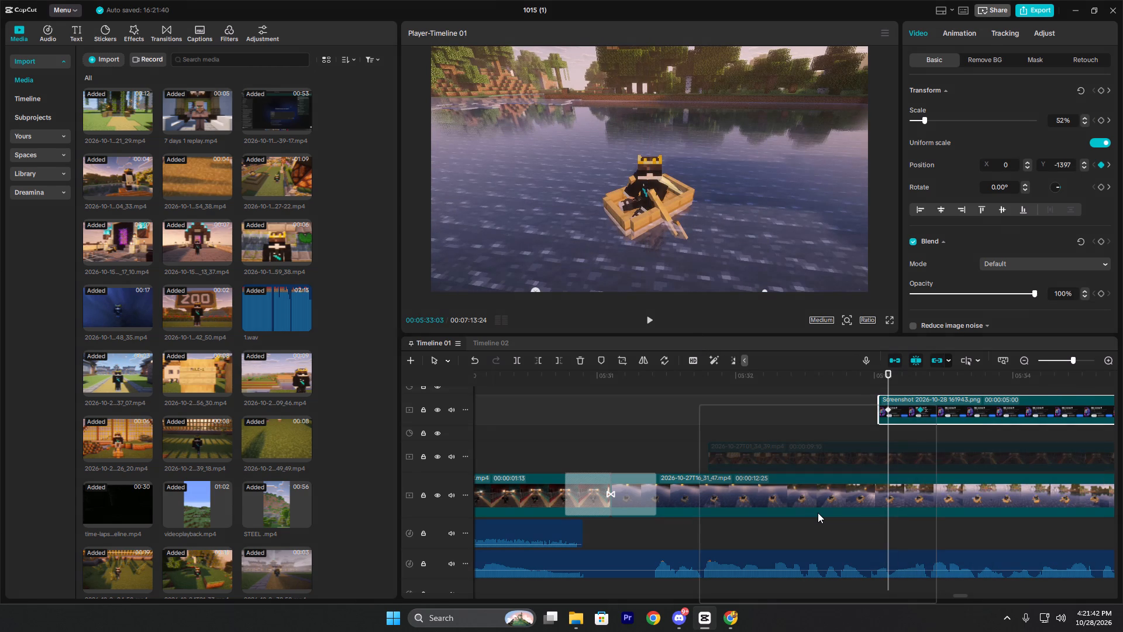
click(822, 503)
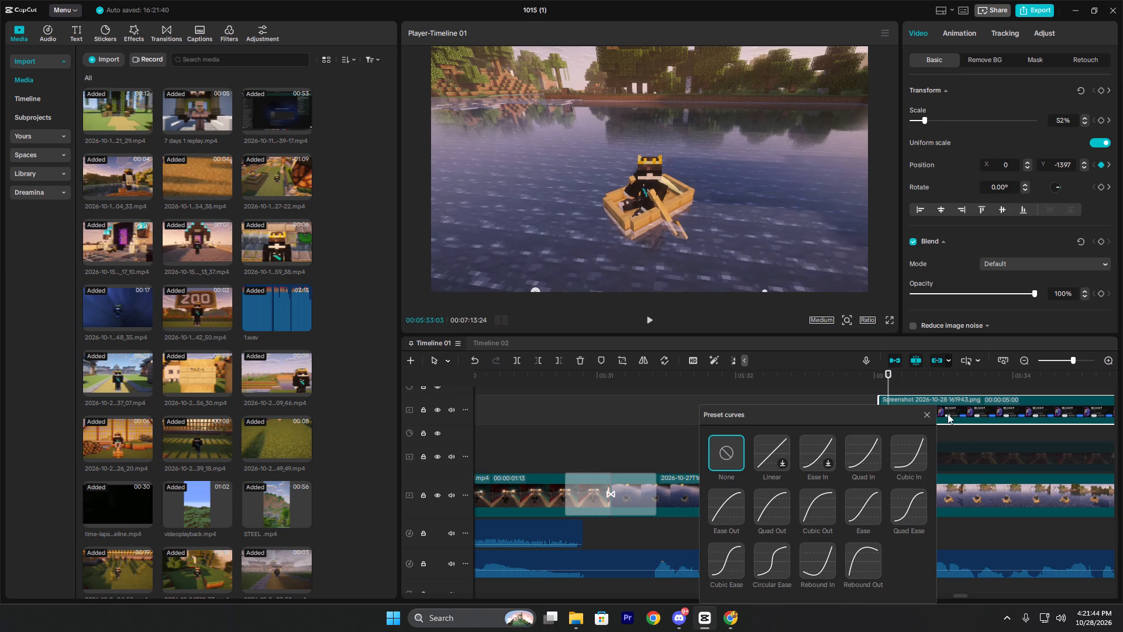
click(929, 415)
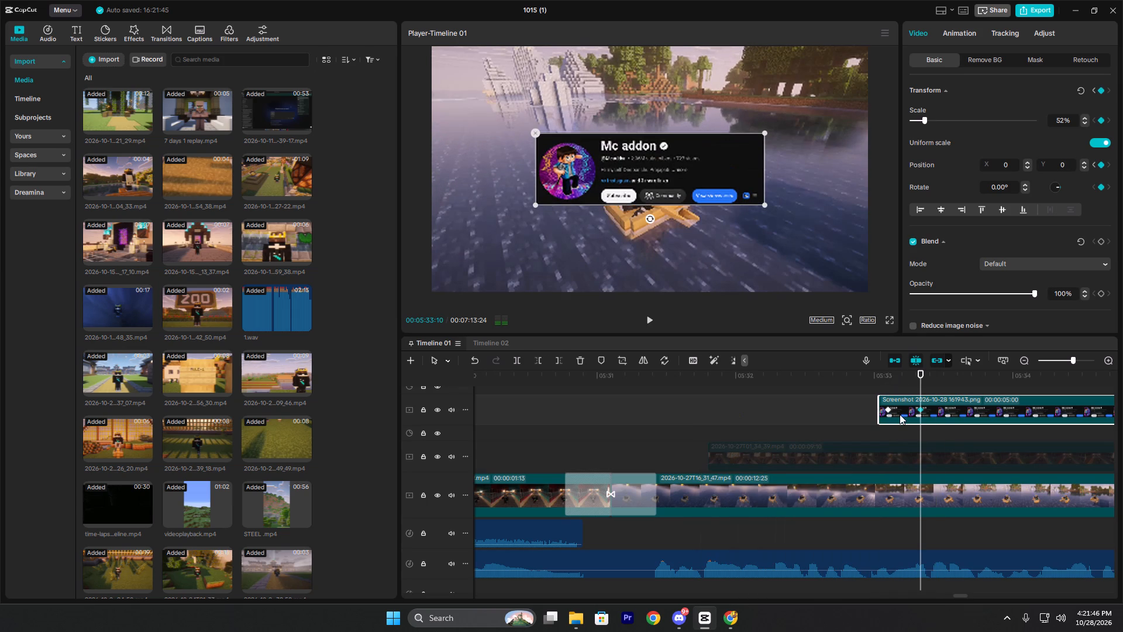
Play back the Mc addon screenshot's slide-in and review its timing against the narration up to about 00:05:35:04.
click(883, 384)
key(space)
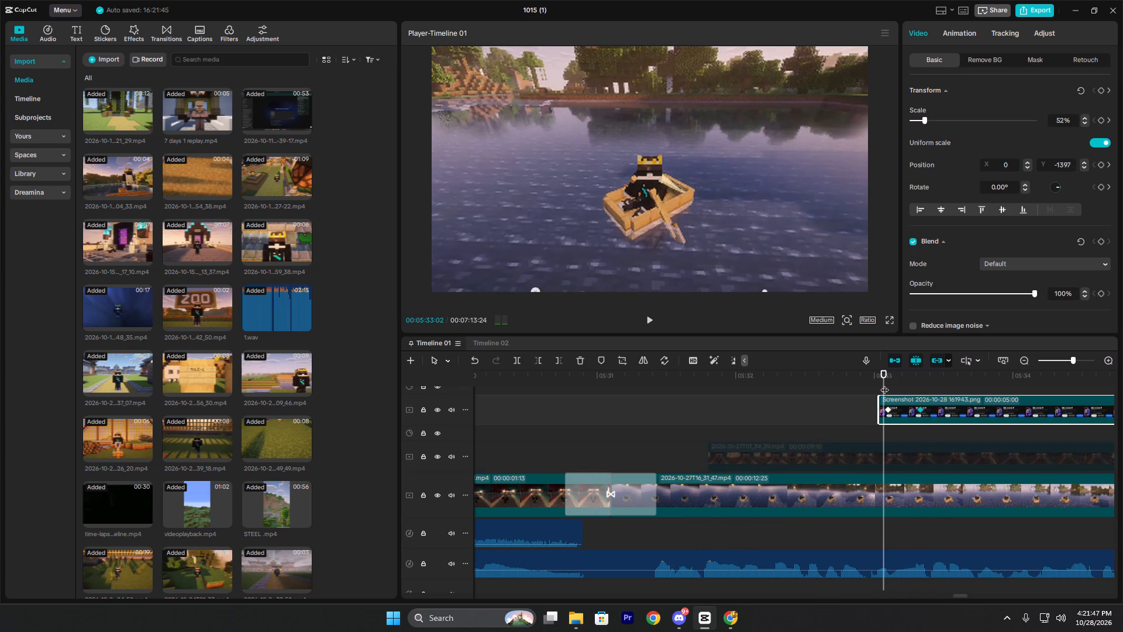
key(space)
key(space)
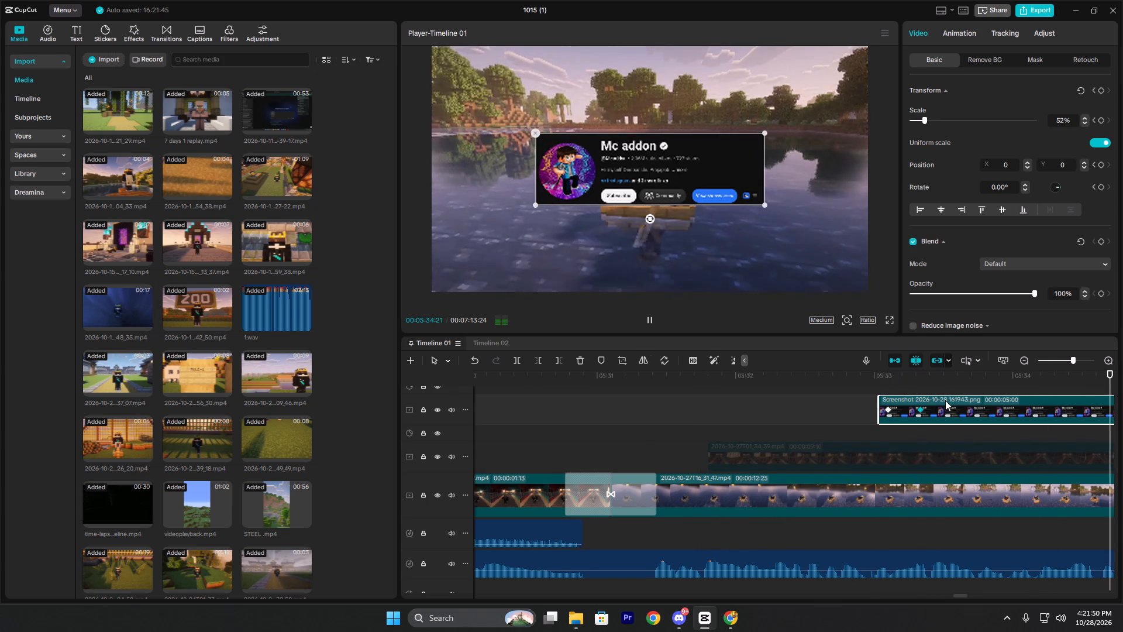
key(space)
click(498, 387)
drag(498, 387, 498, 387)
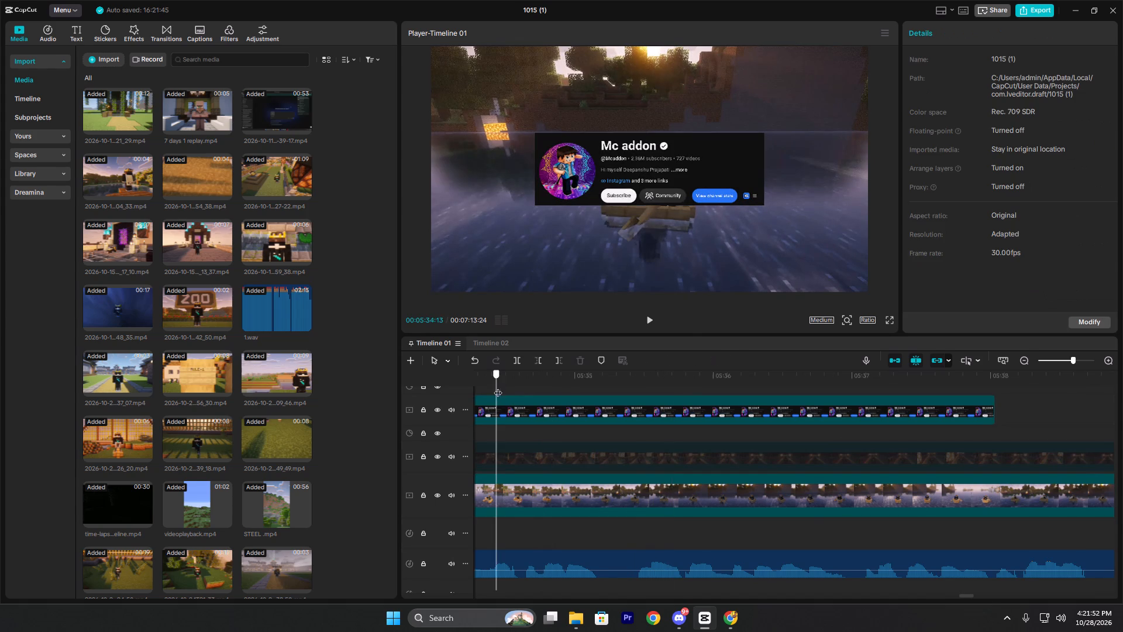
drag(498, 387, 647, 391)
key(space)
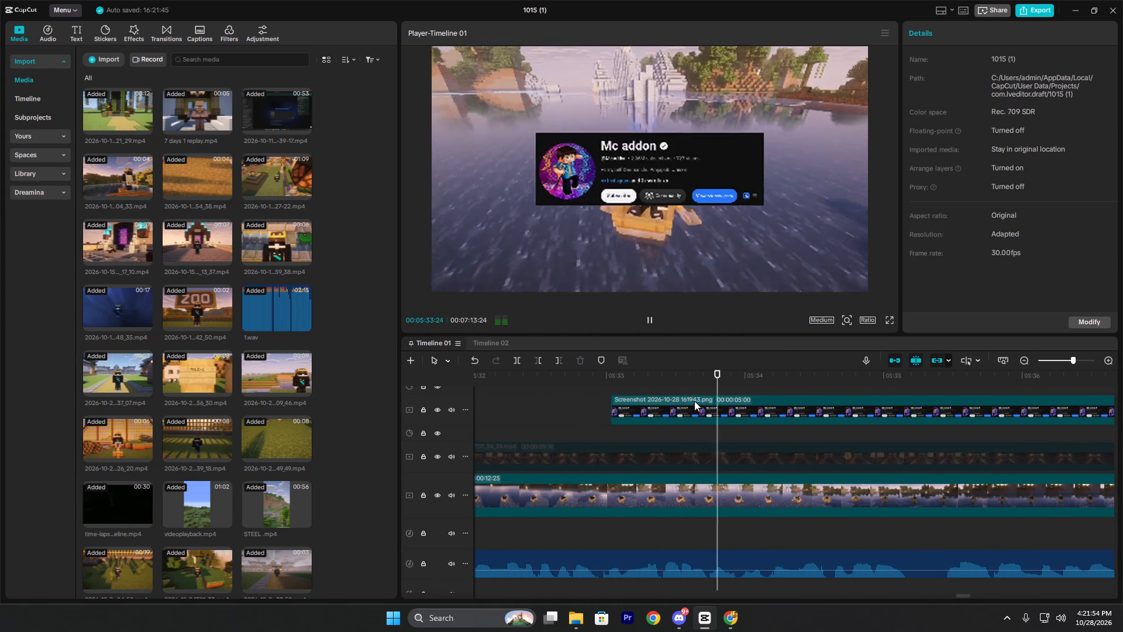
key(space)
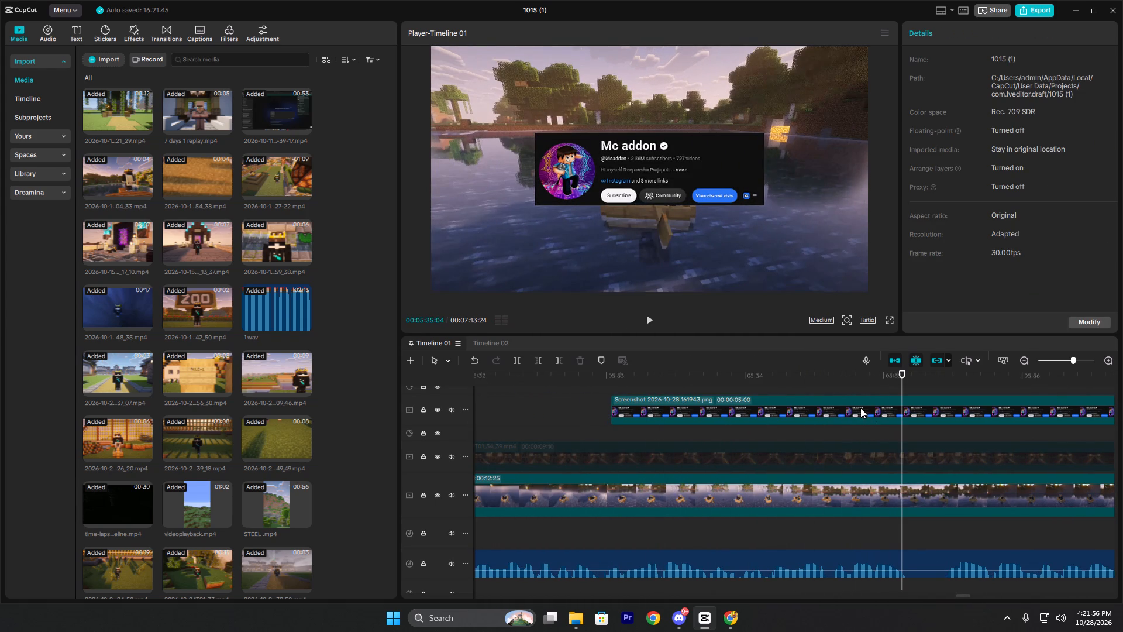
Keyframe the Mc addon screenshot's slide-out with a Transform keyframe at 00:05:35:04 and Y position -1397, straight down, at 00:05:35:12.
click(852, 404)
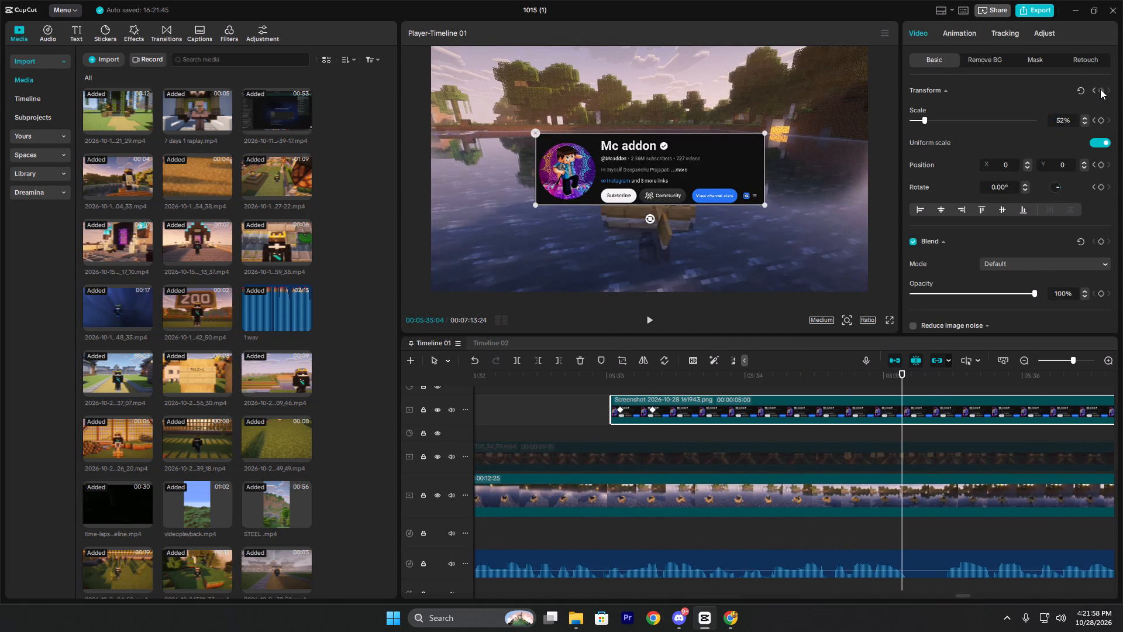
click(1100, 89)
drag(903, 380, 922, 377)
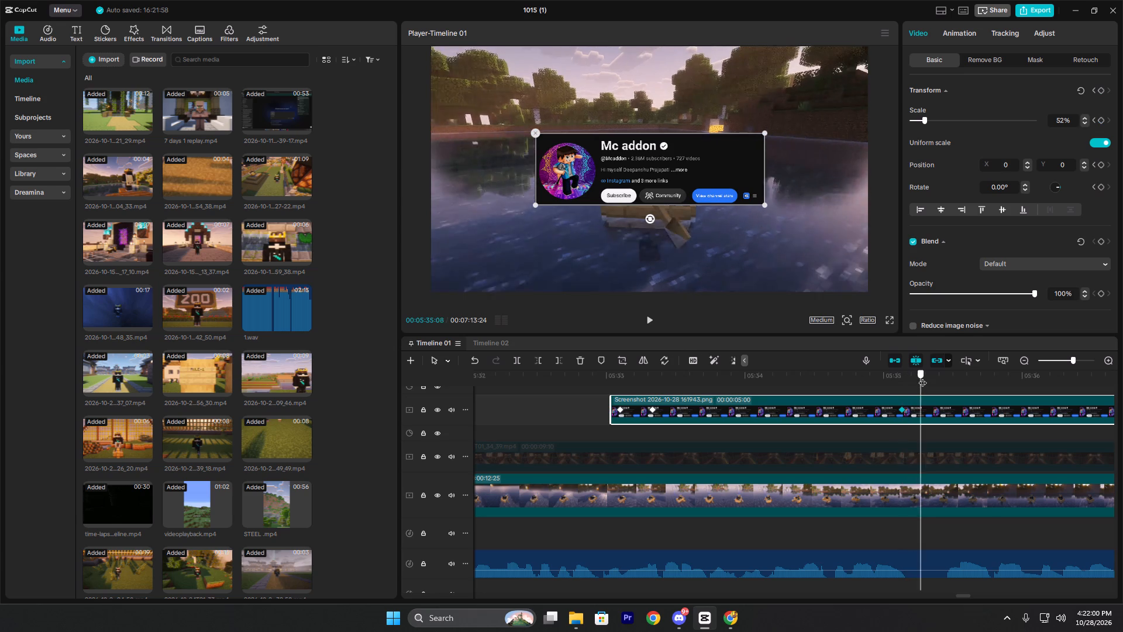
drag(922, 377, 939, 382)
drag(714, 183, 731, 260)
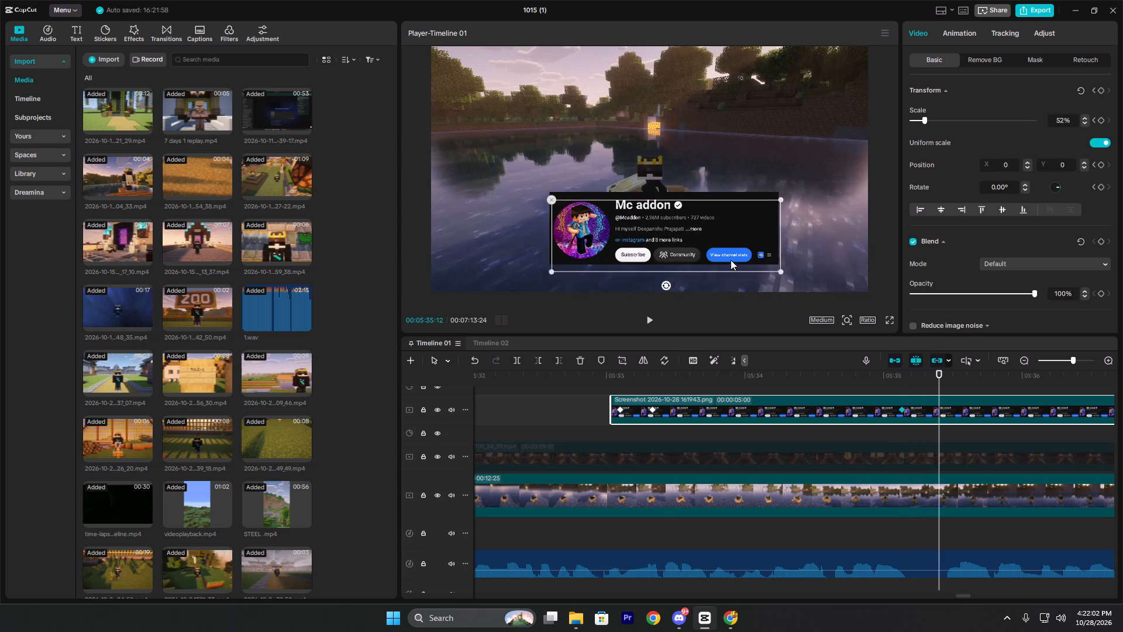
drag(731, 260, 715, 335)
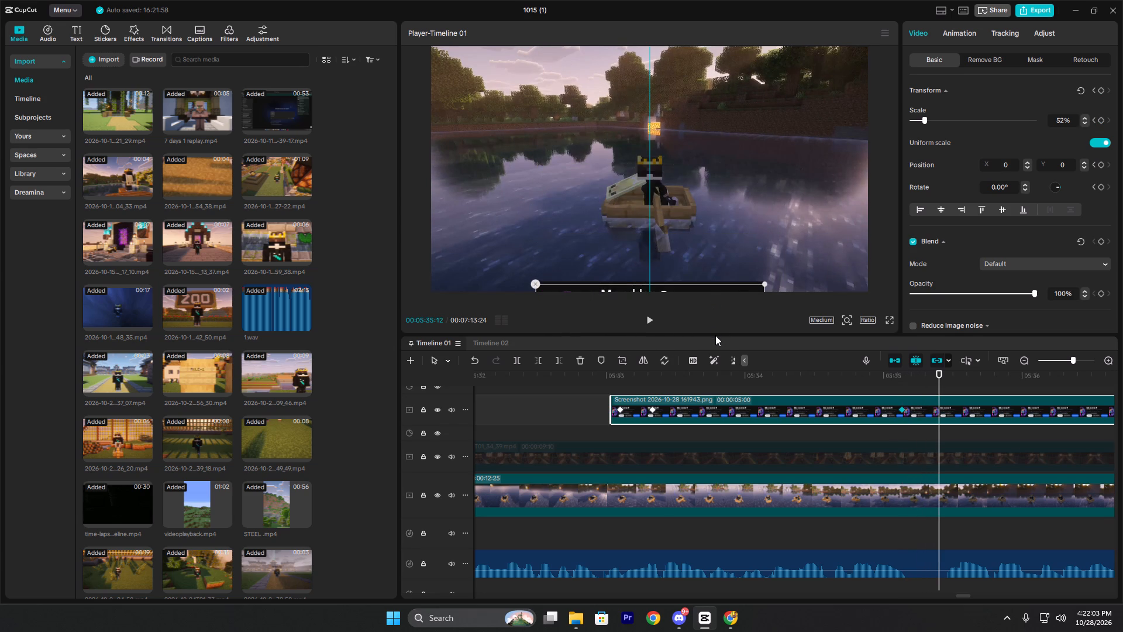
drag(715, 335, 714, 342)
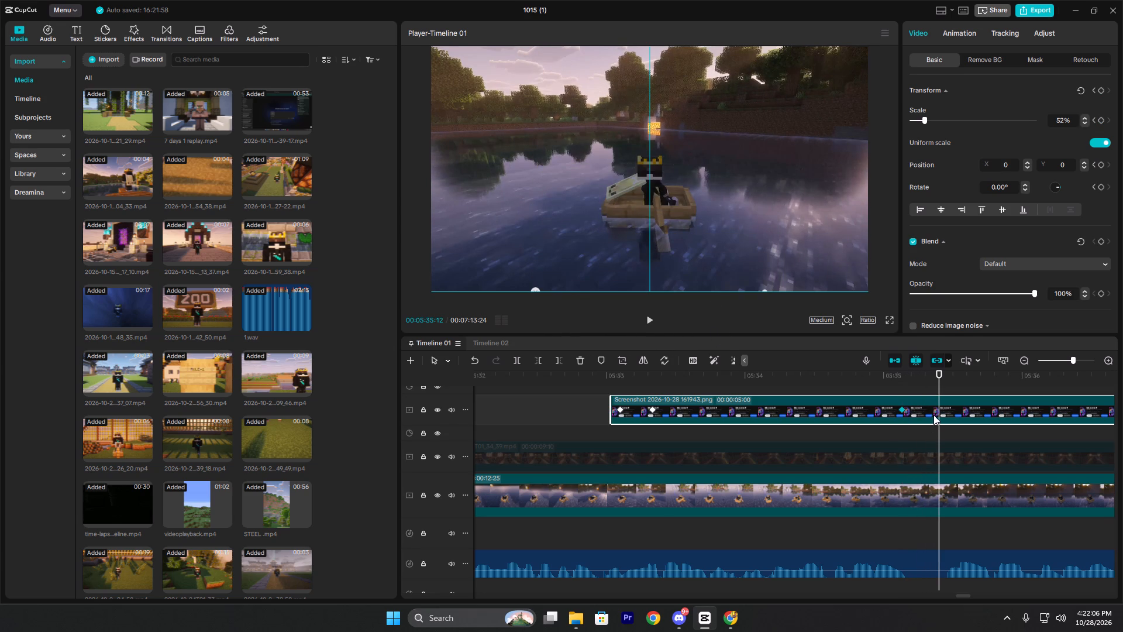
Apply the Cubic Out preset curve to the screenshot's slide-out keyframe animation.
right_click(941, 407)
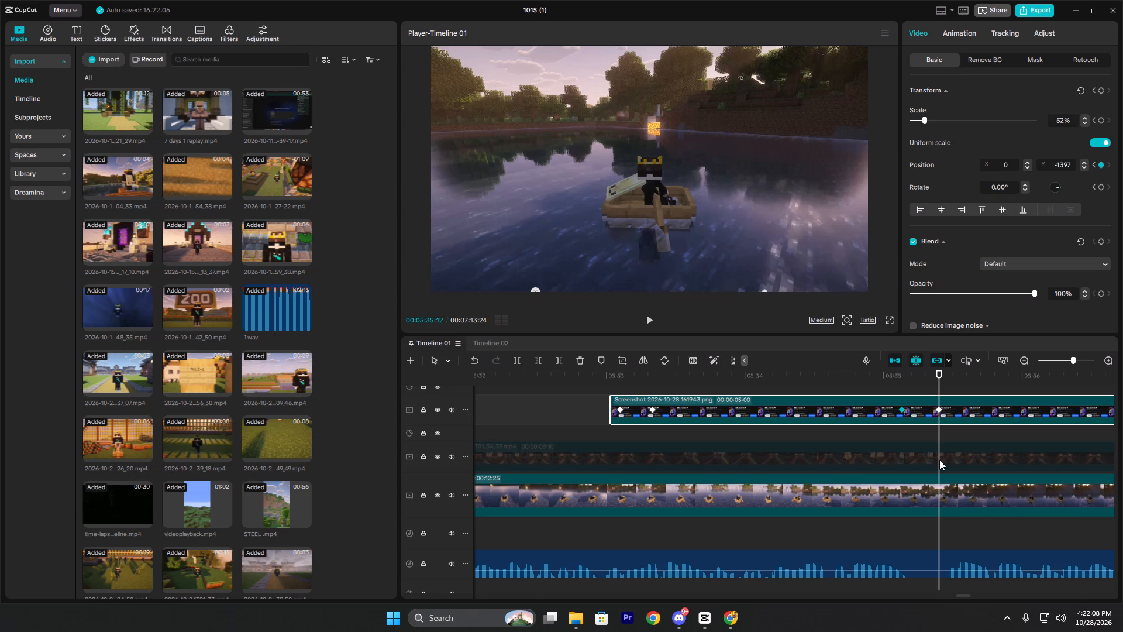
click(959, 478)
click(840, 503)
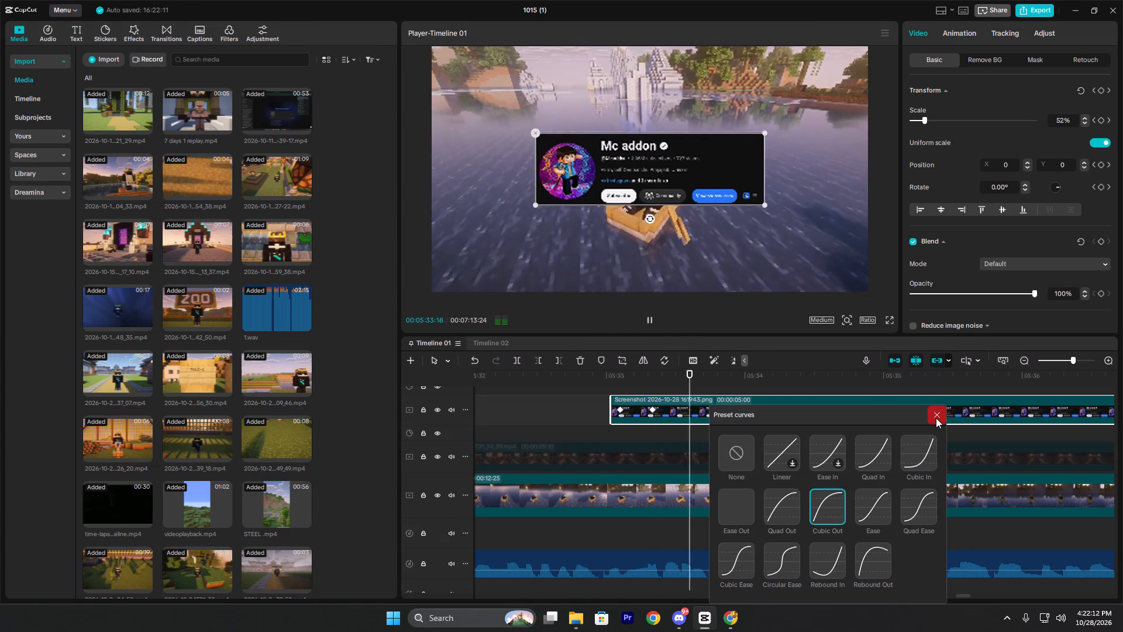
click(938, 416)
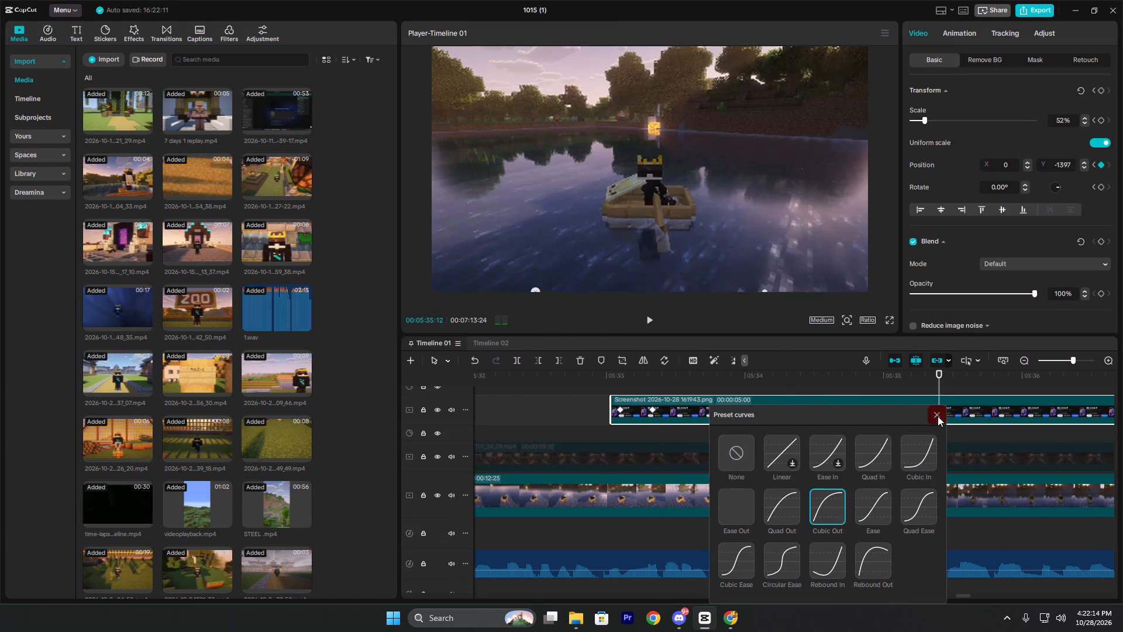
Play back the narration from the end of the slide-out up to about 00:05:38:03.
click(942, 384)
key(space)
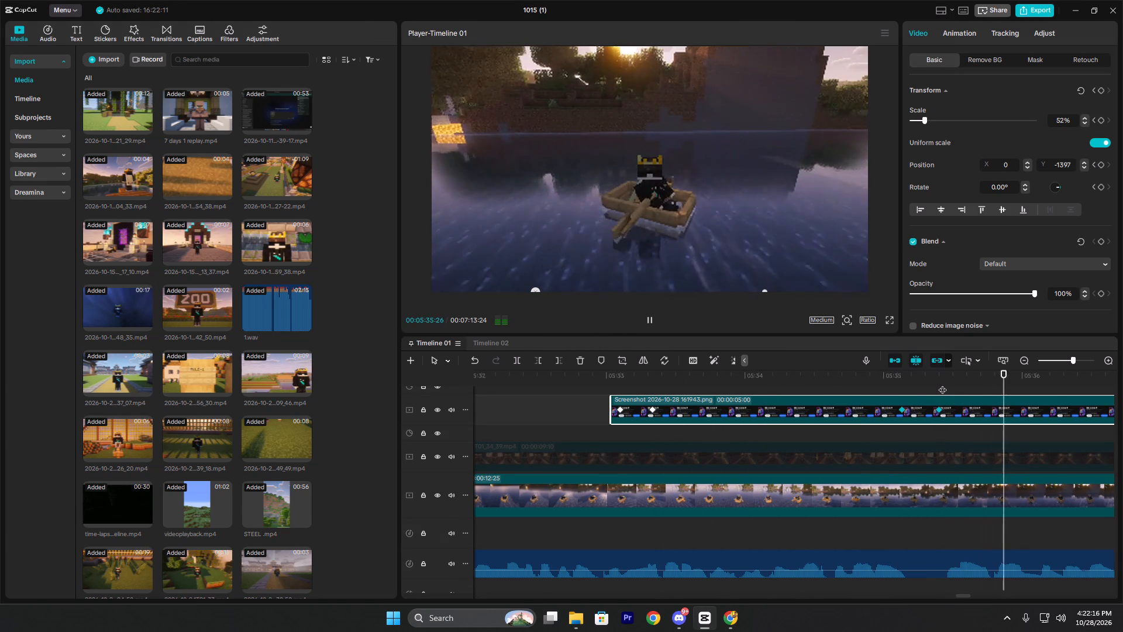
key(space)
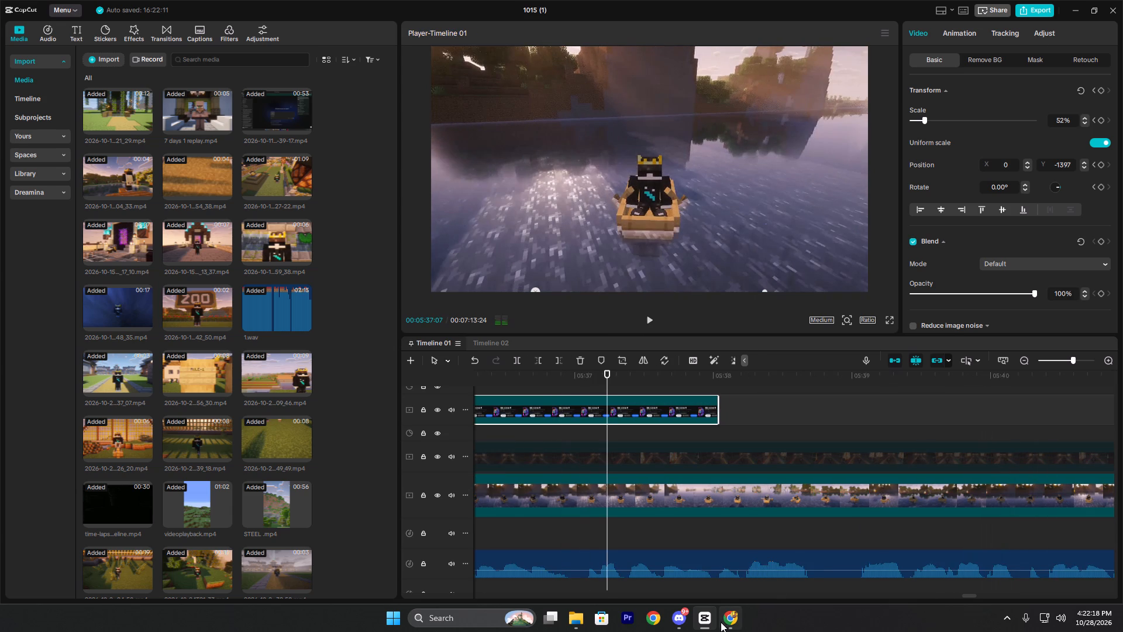
key(space)
key(space)
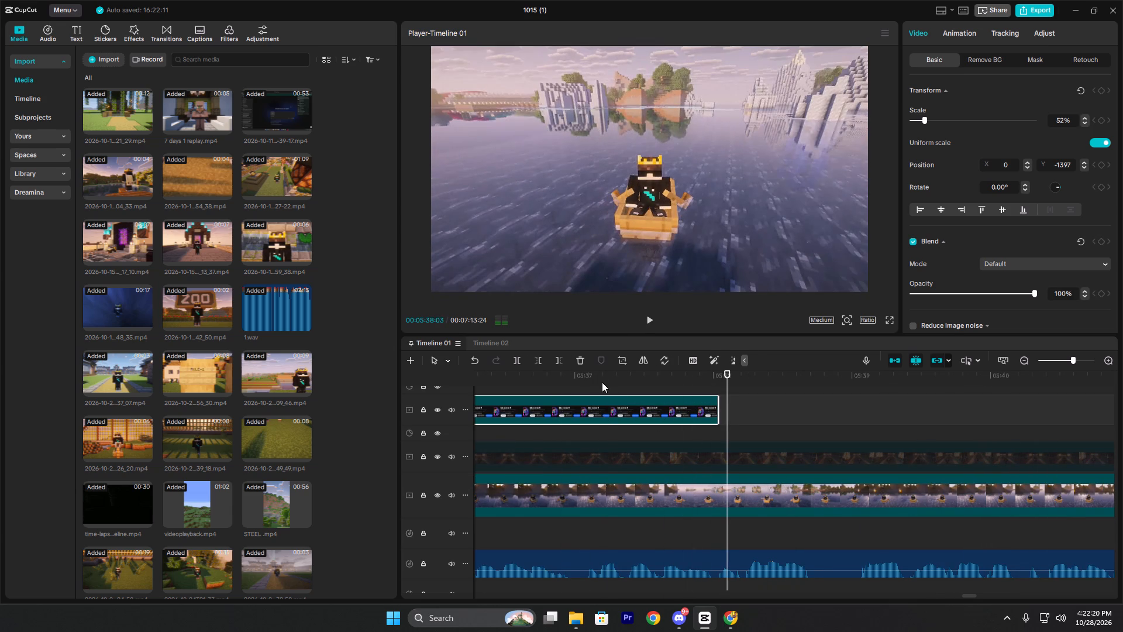
Switch to Chrome and look through the list of subscribed YouTube channels.
click(732, 628)
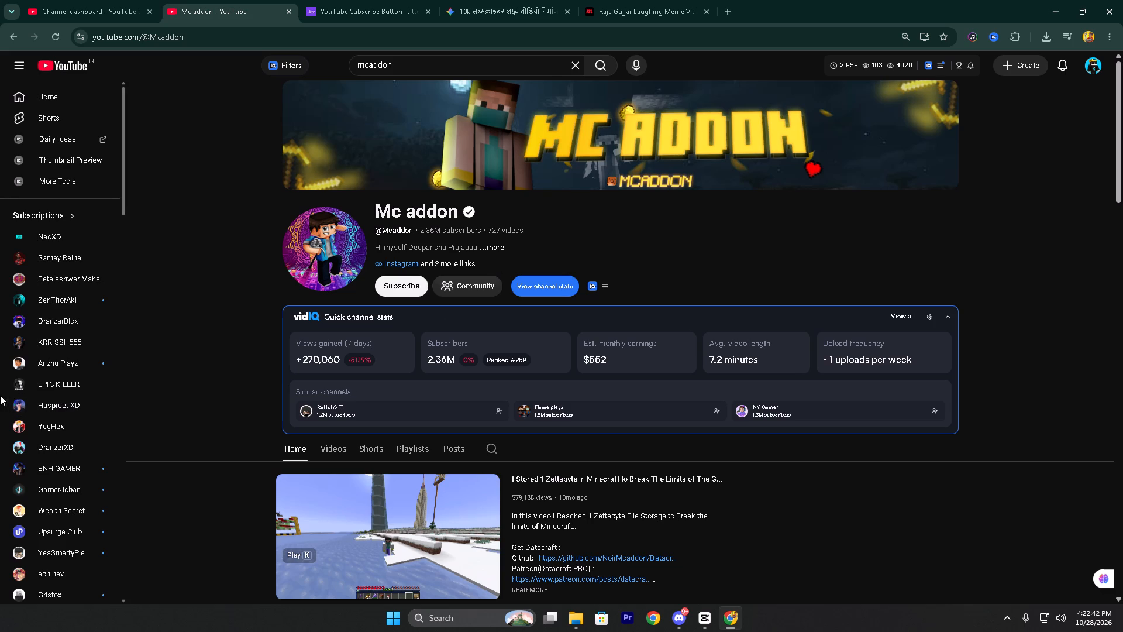
scroll(11, 393, down, 2)
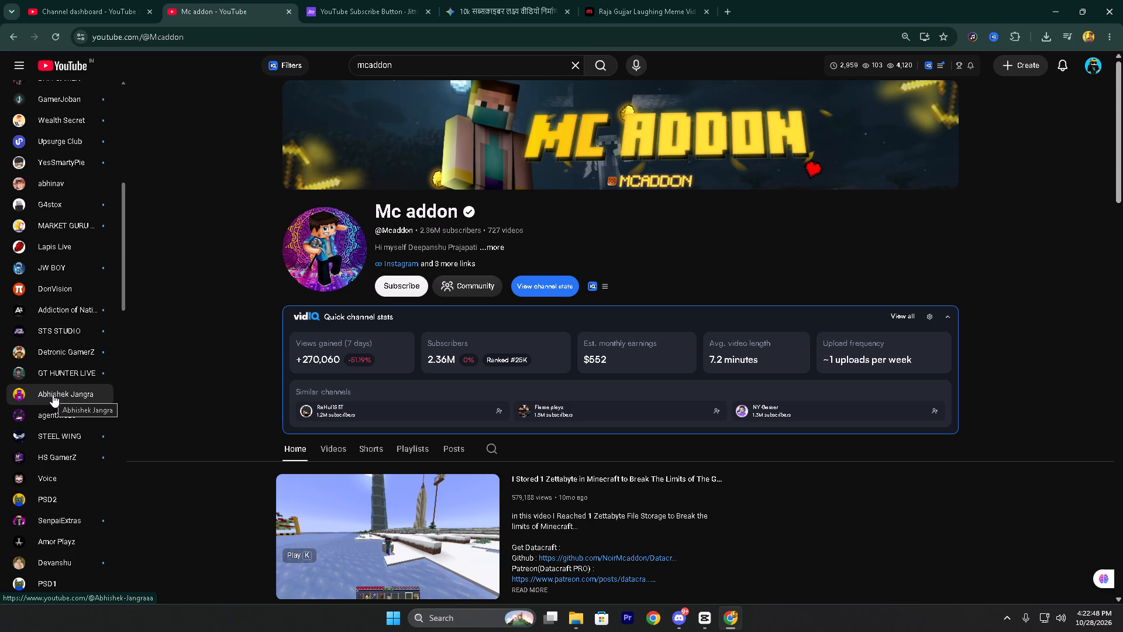
scroll(53, 394, down, 1)
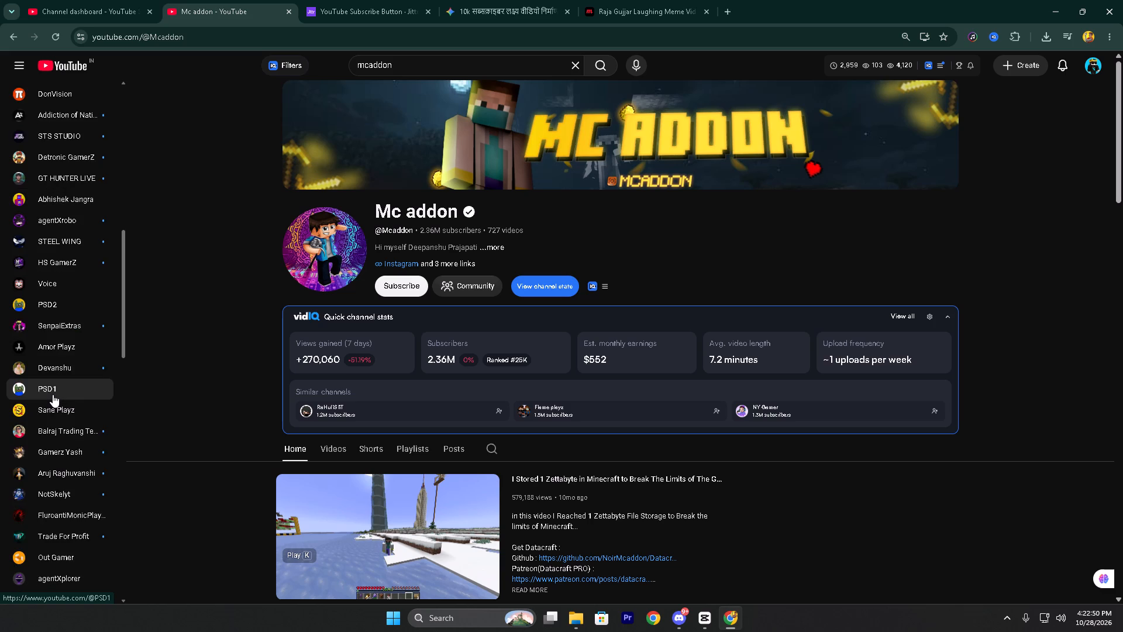
scroll(53, 394, down, 1)
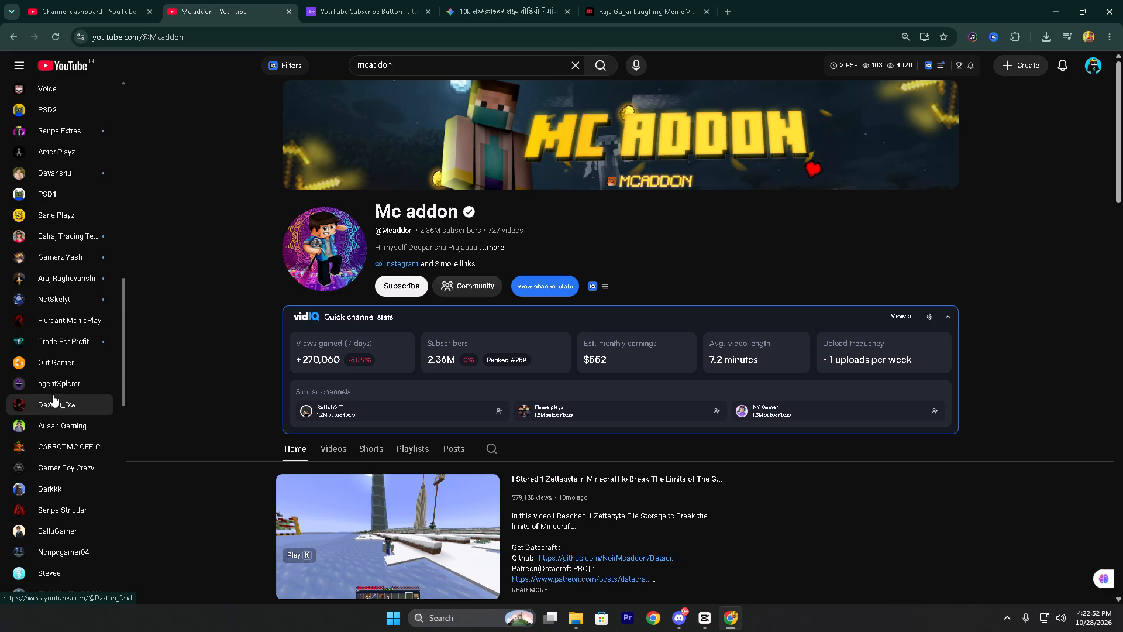
scroll(53, 394, down, 2)
scroll(61, 394, up, 5)
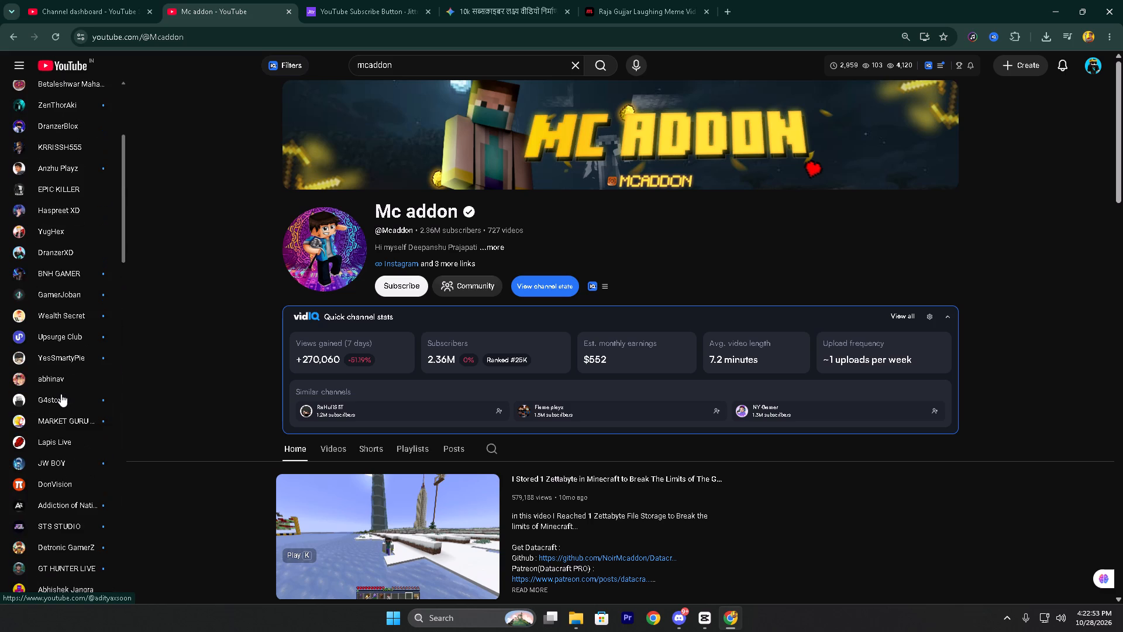
scroll(61, 394, up, 3)
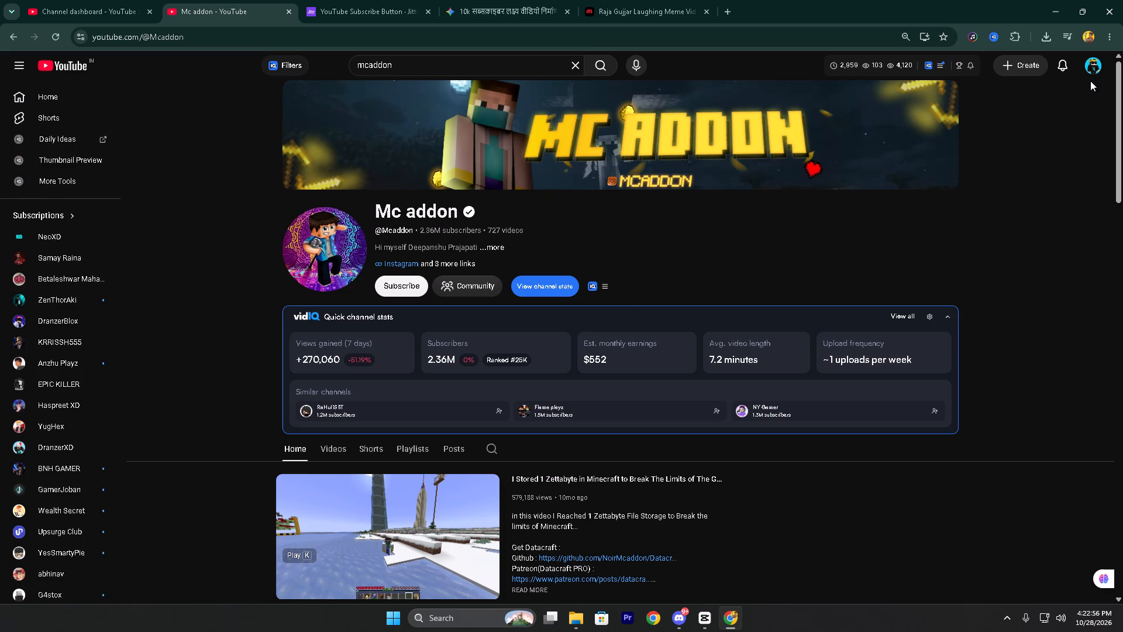
Open the signed-in account's own YouTube channel page.
click(1096, 66)
click(1045, 121)
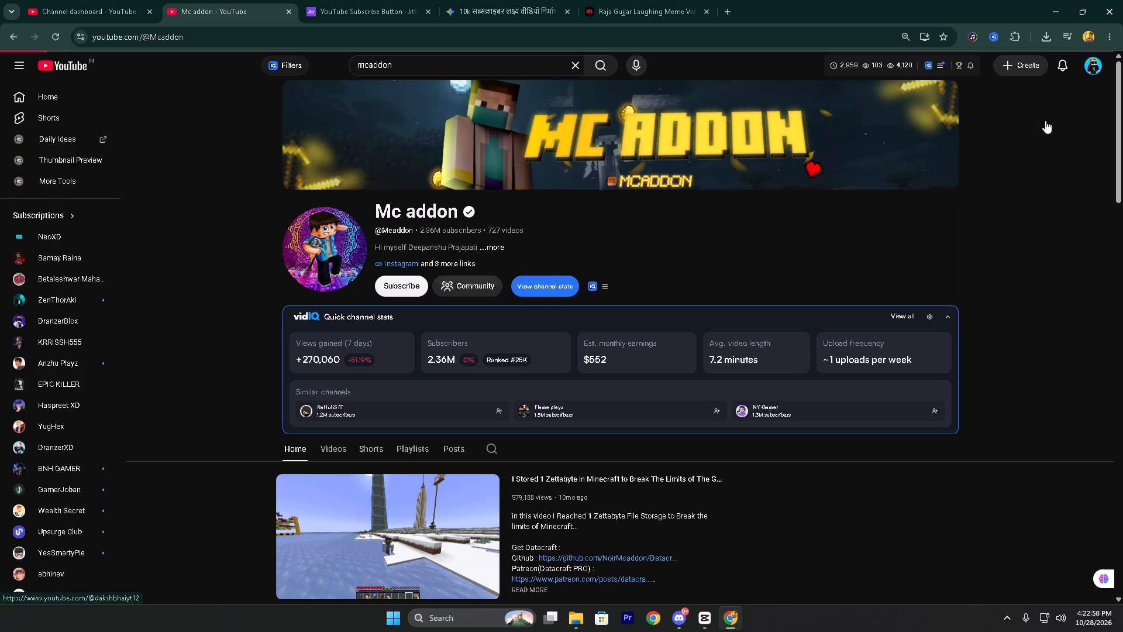
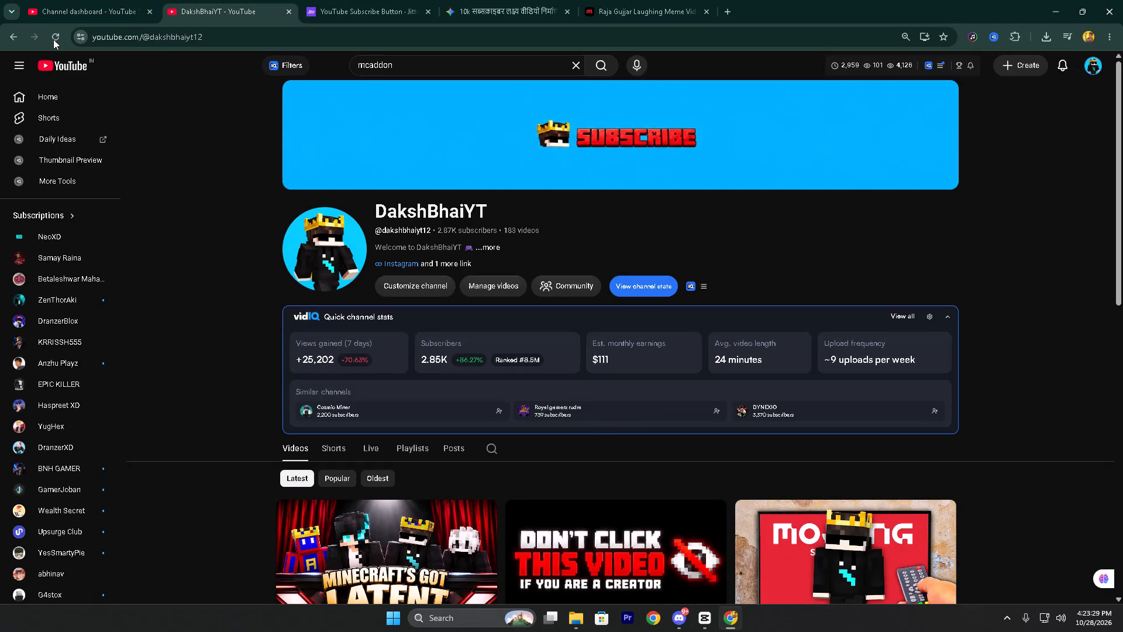
Go back to the Mc addon YouTube channel and sort its Shorts by Popular.
click(10, 32)
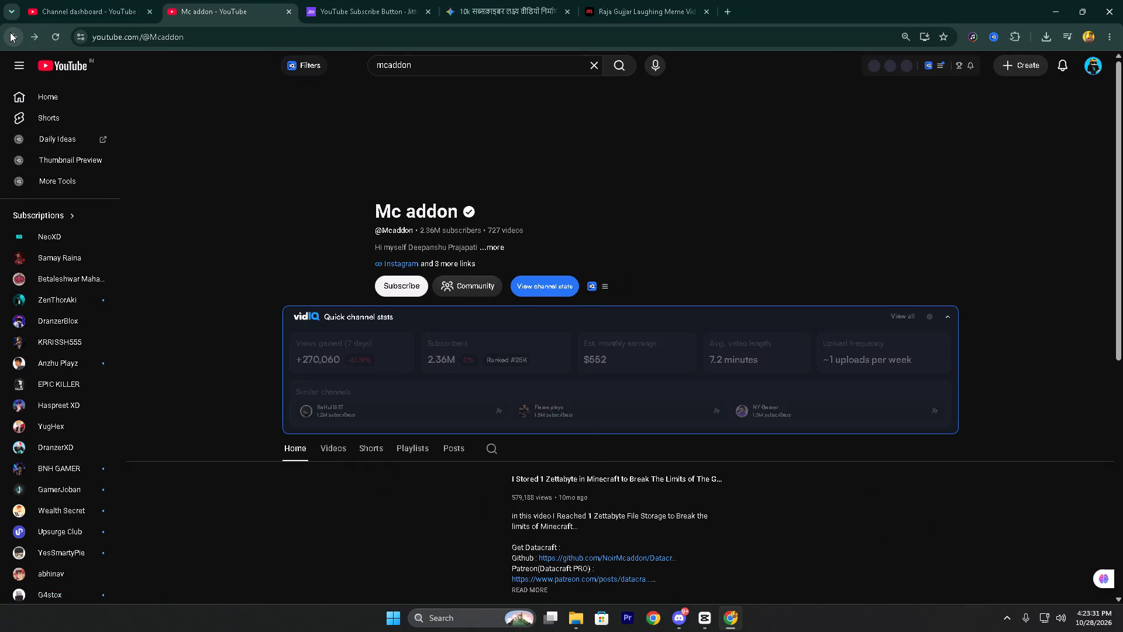
scroll(447, 414, down, 1)
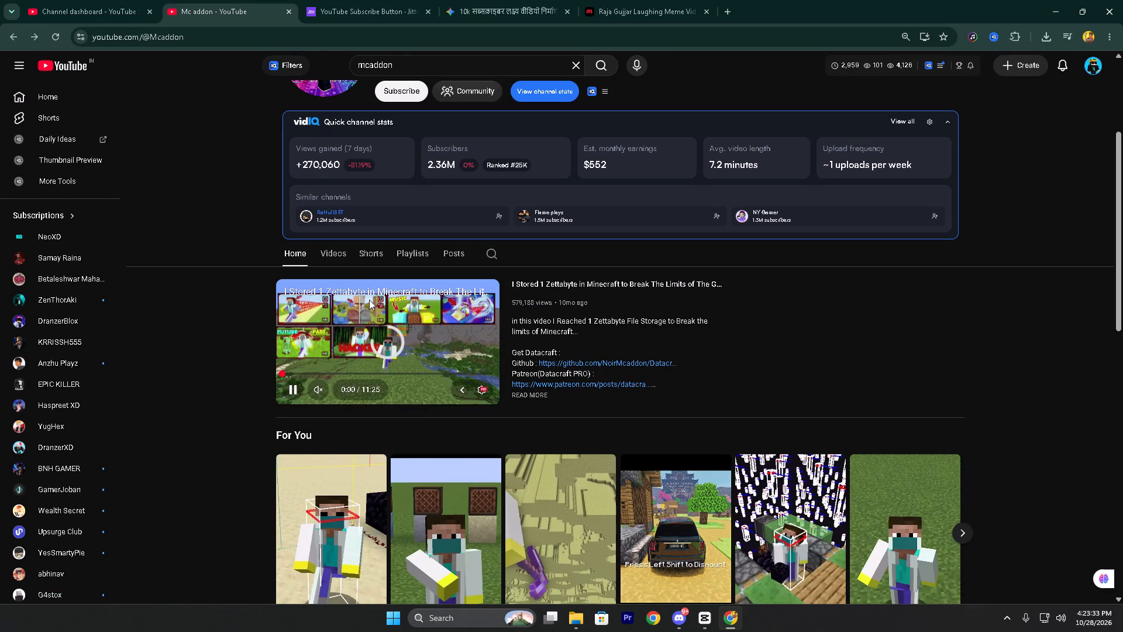
click(371, 256)
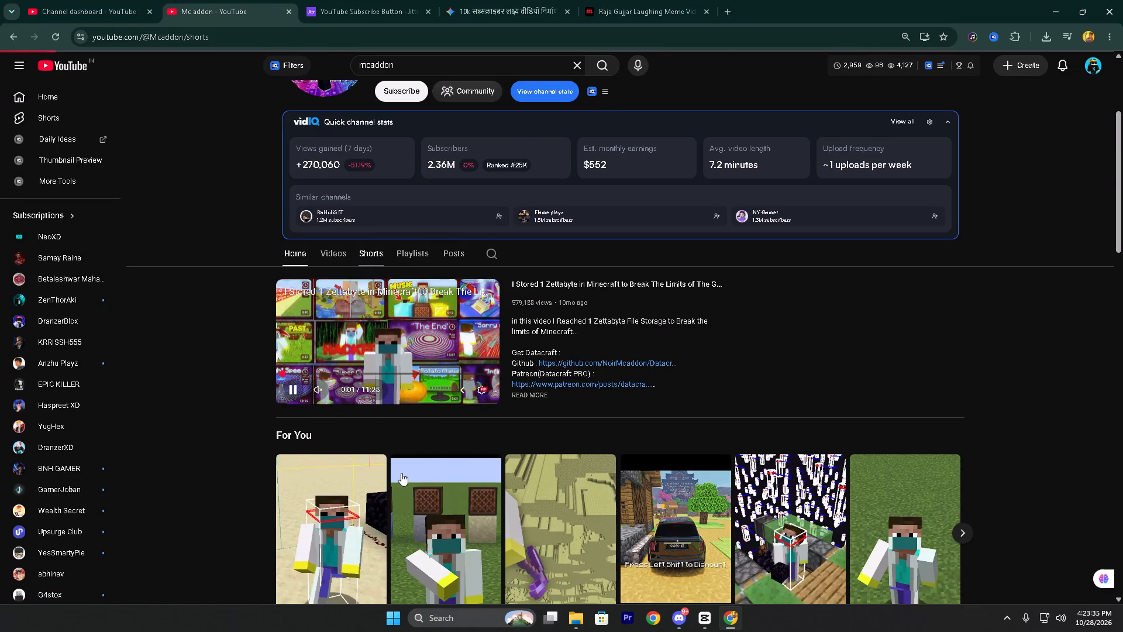
scroll(425, 456, down, 2)
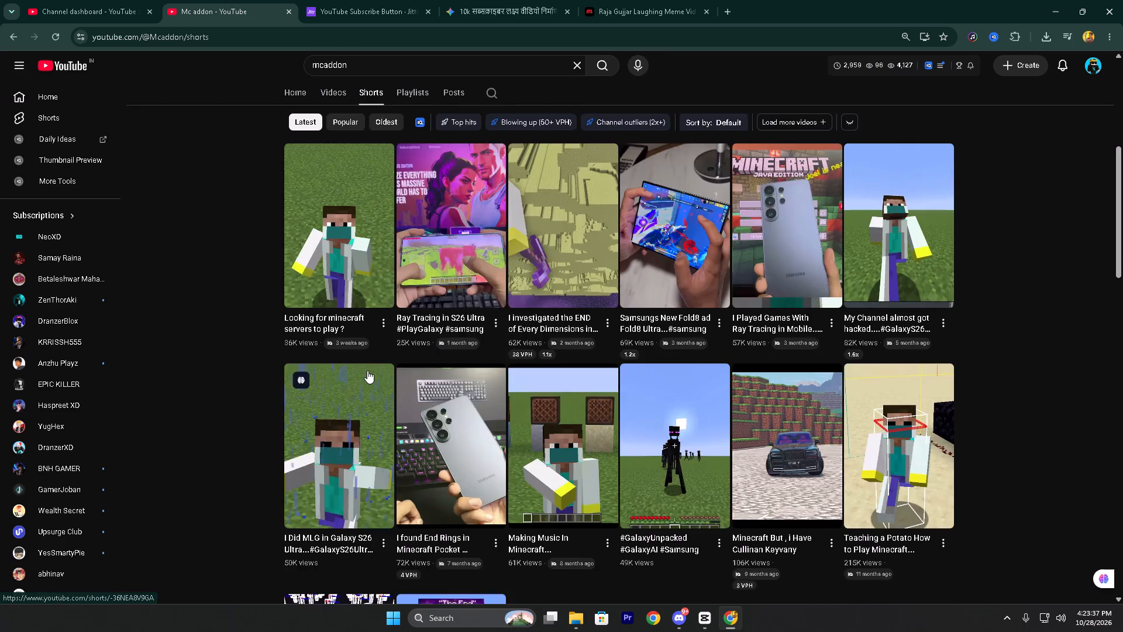
scroll(367, 370, up, 1)
click(347, 319)
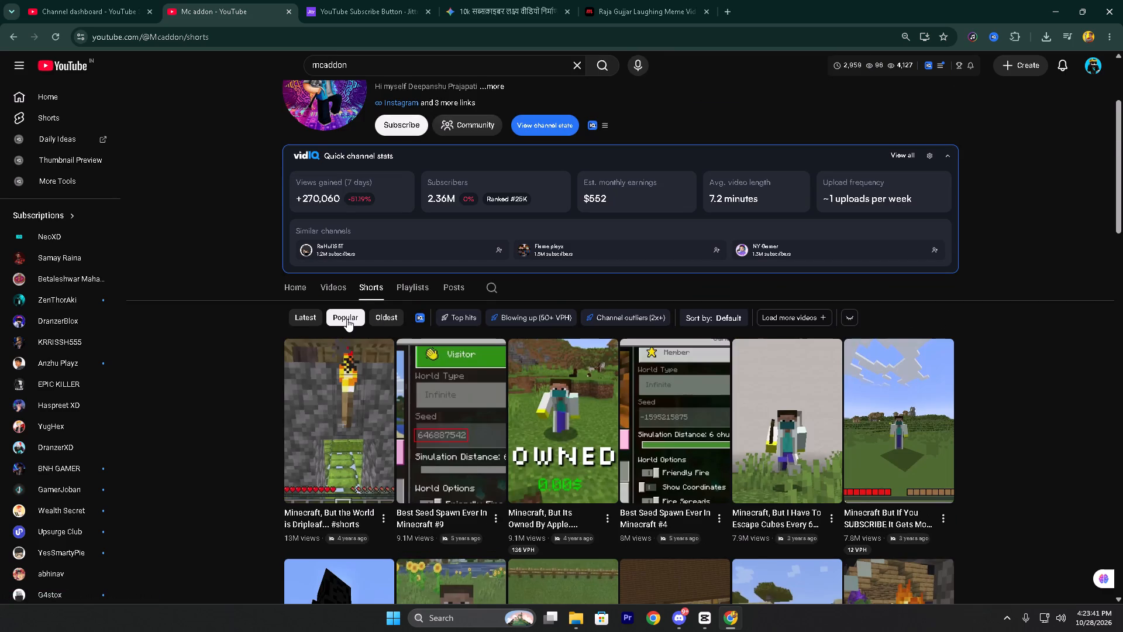
Capture a screenshot of the channel's popular Shorts grid, including the sort and filter row above it.
key(Print)
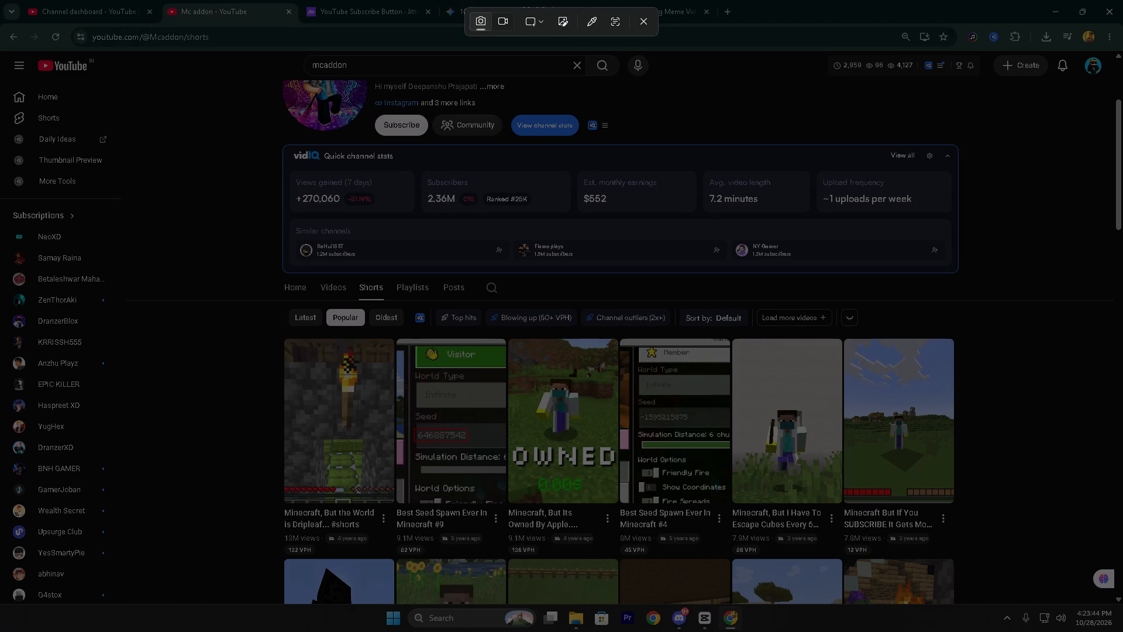
drag(283, 304, 313, 324)
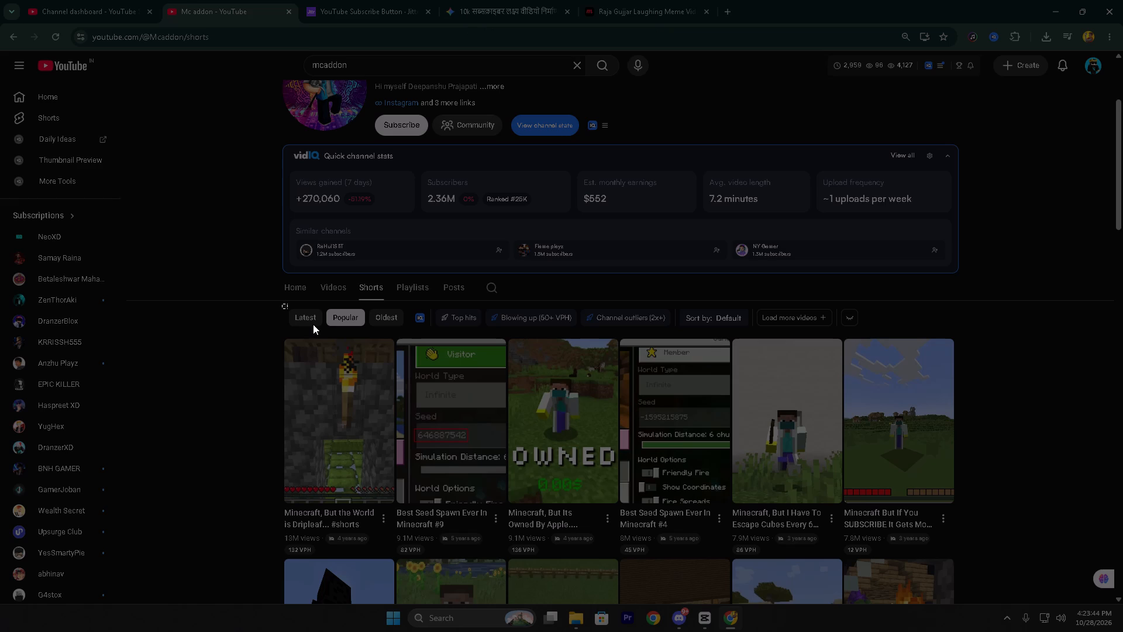
drag(313, 324, 956, 602)
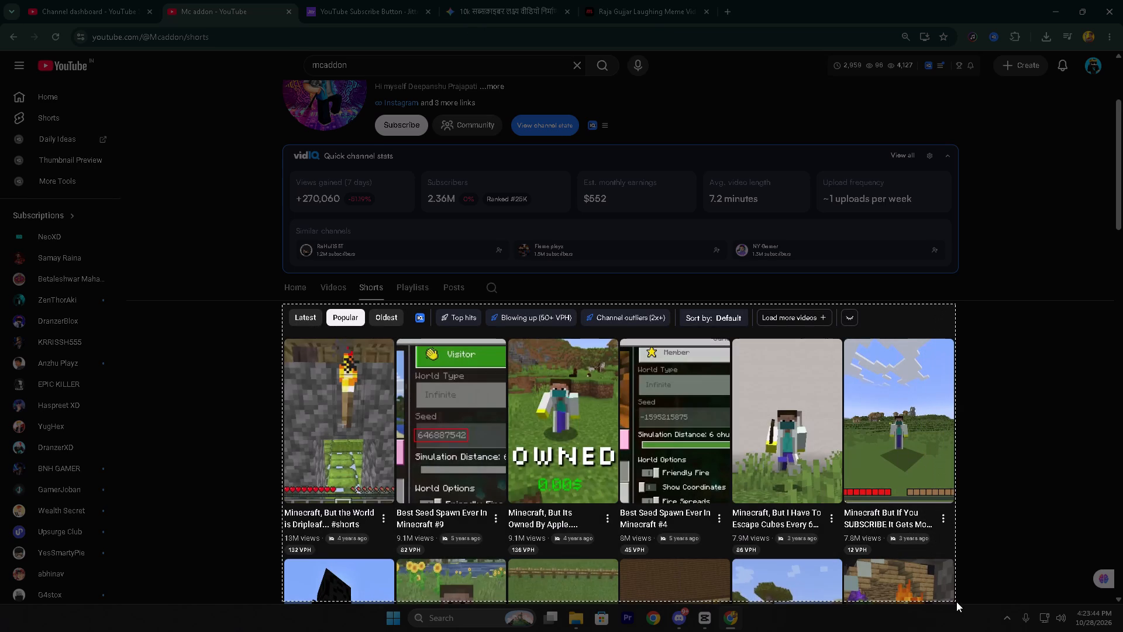
drag(956, 602, 957, 604)
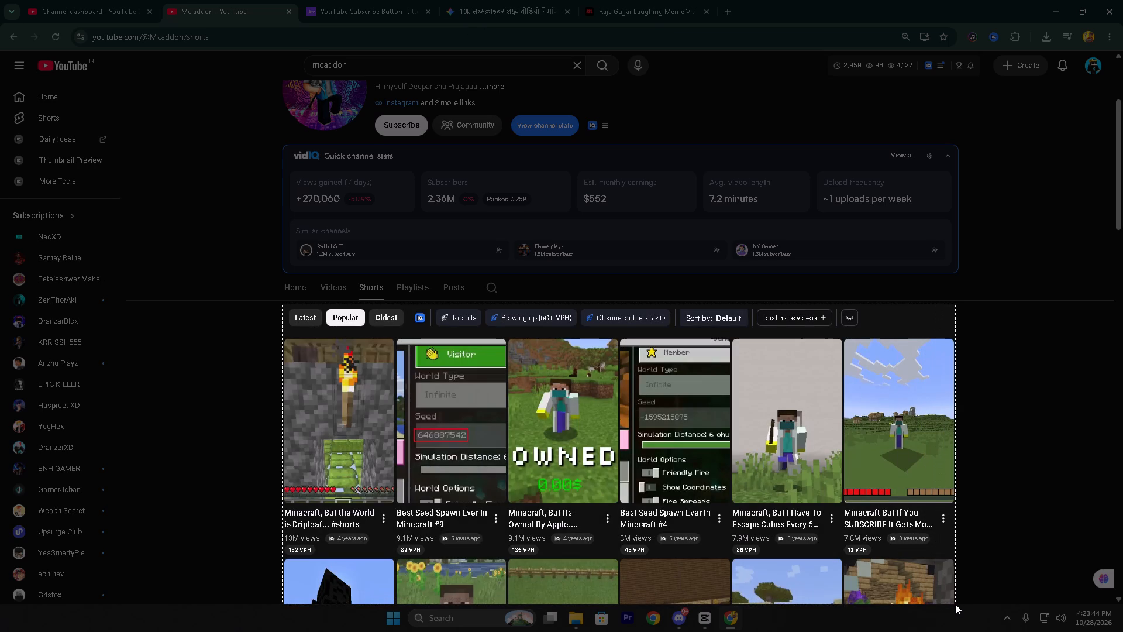
Bring the new Shorts screenshot from the File Explorer Gallery into the CapCut timeline at 00:05:38:03, after the channel screenshot clip.
click(698, 615)
click(583, 618)
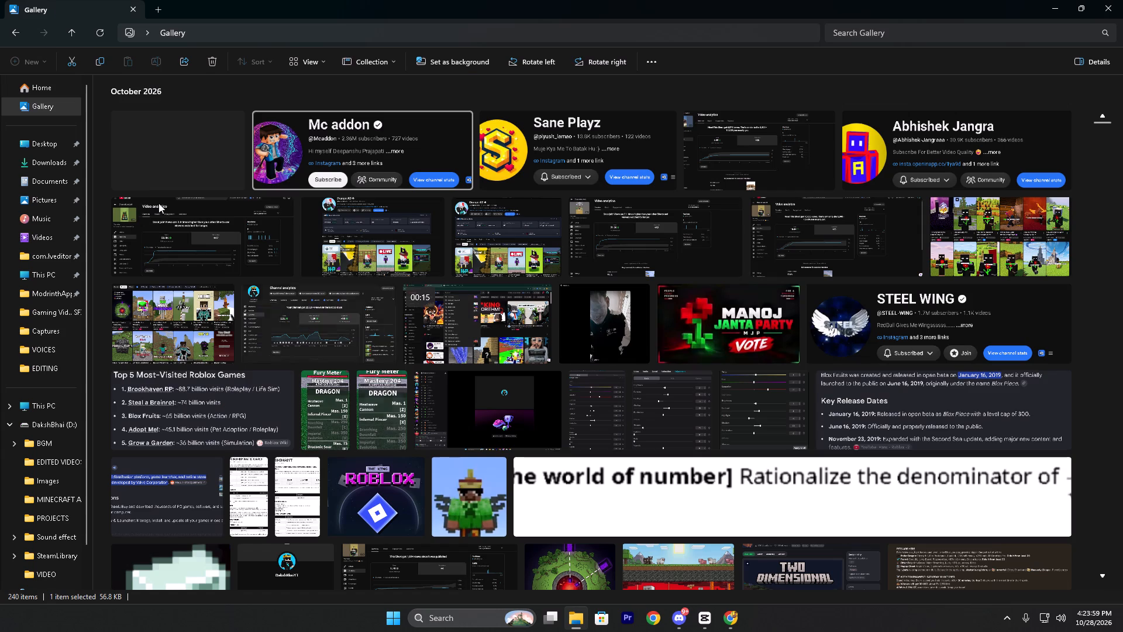
drag(142, 147, 687, 618)
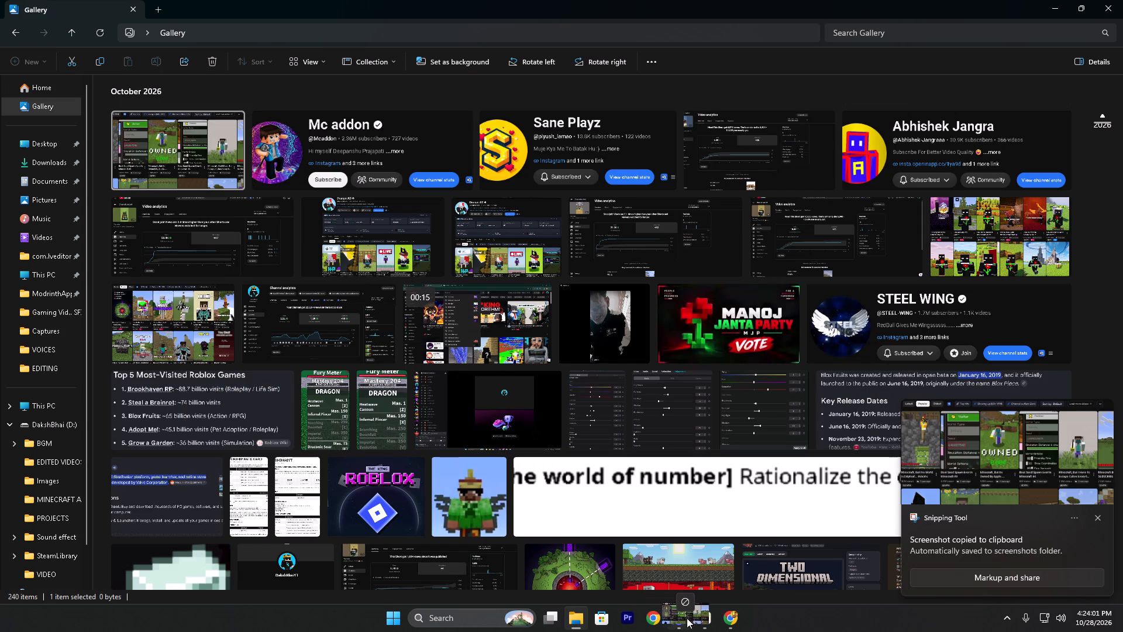
drag(687, 618, 712, 503)
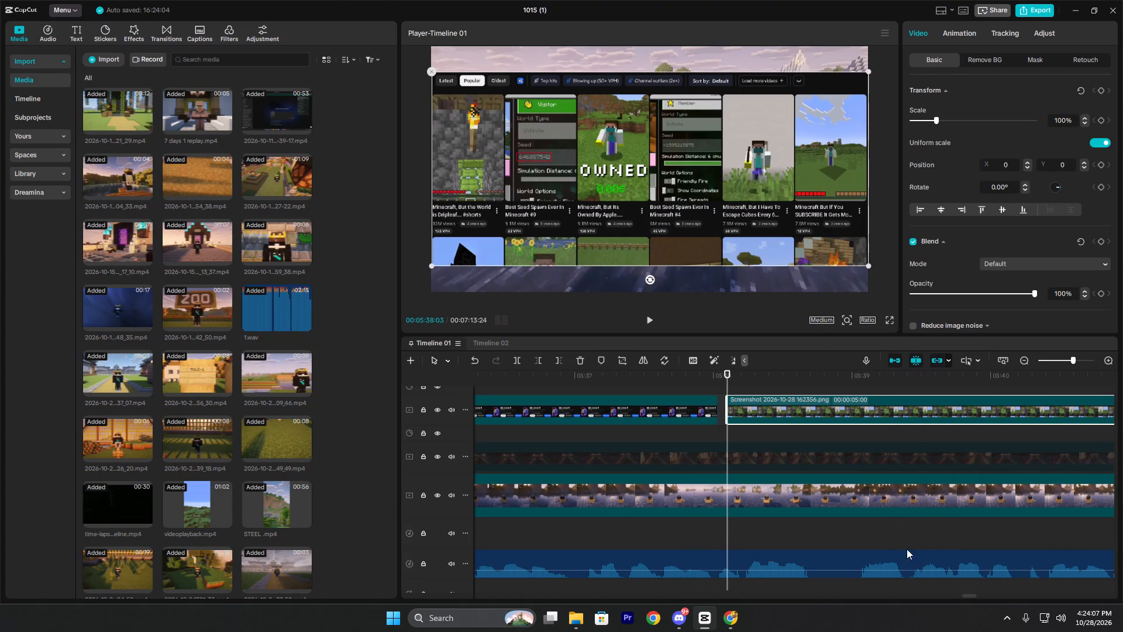
Find the cut point in the narration and trim the end of the channel screenshot clip to 00:05:35:14.
click(631, 389)
click(656, 376)
key(space)
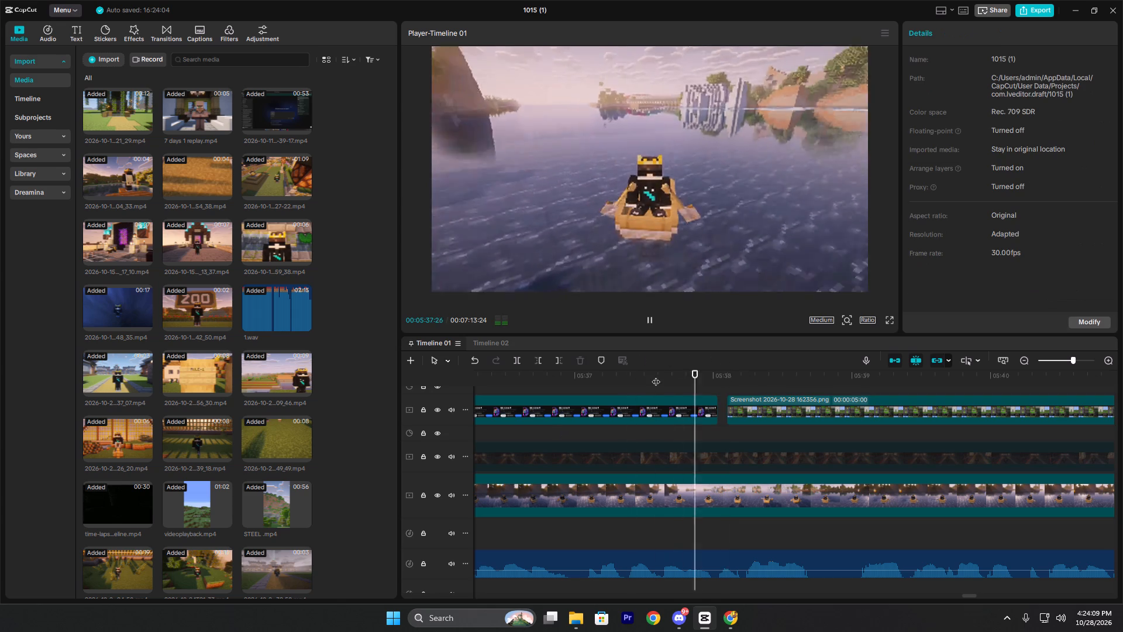
key(space)
click(531, 382)
drag(531, 382, 467, 369)
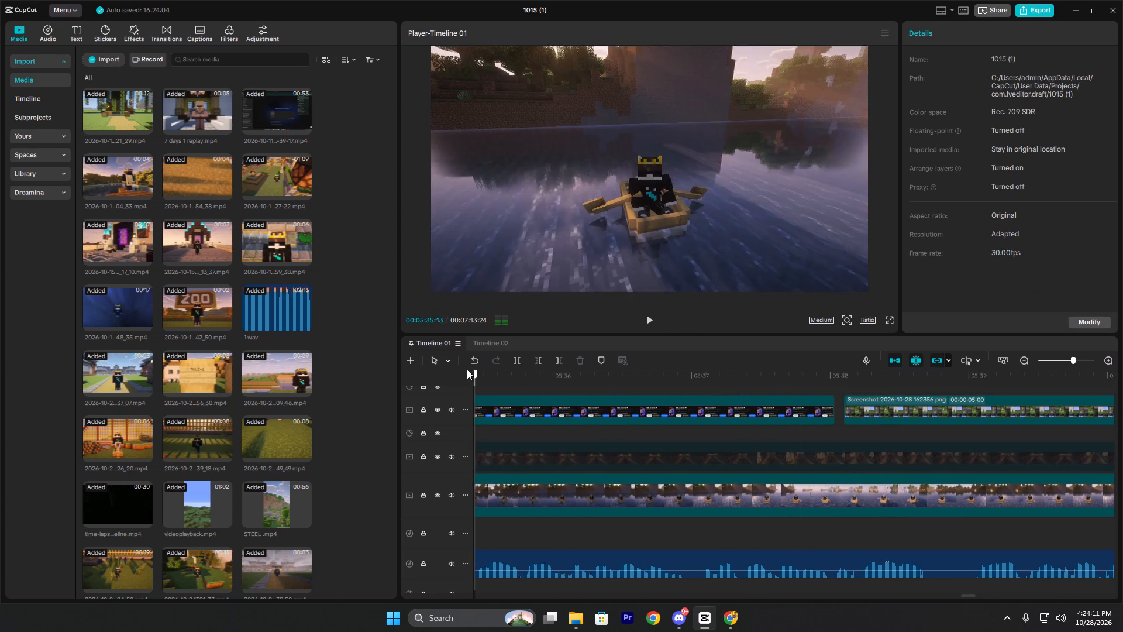
drag(467, 369, 614, 380)
key(space)
key(space)
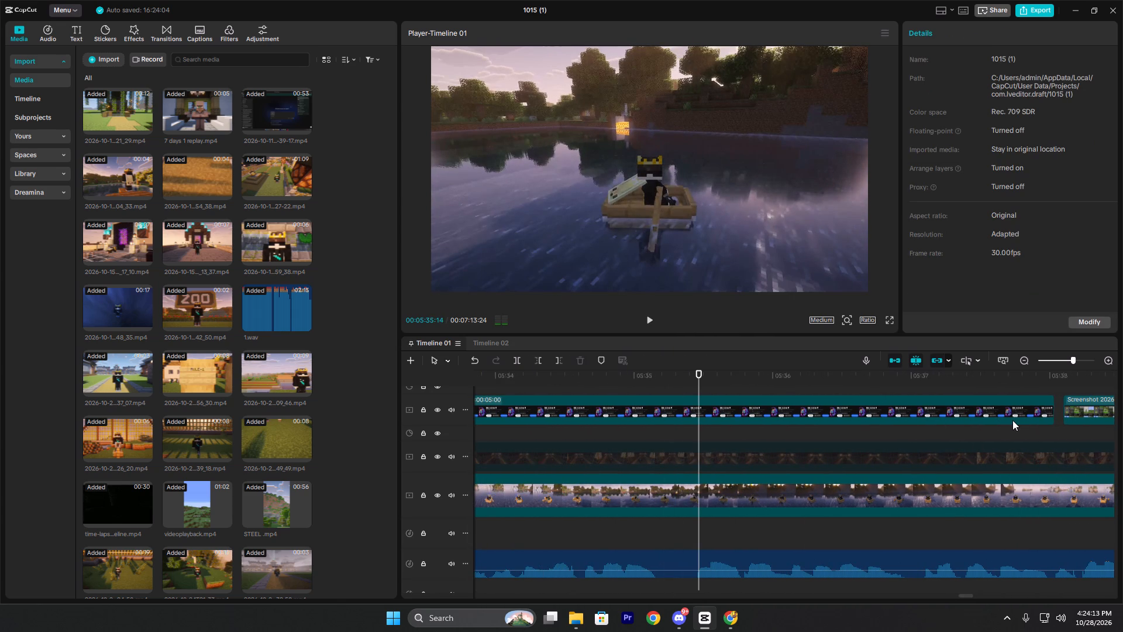
click(1083, 410)
click(755, 406)
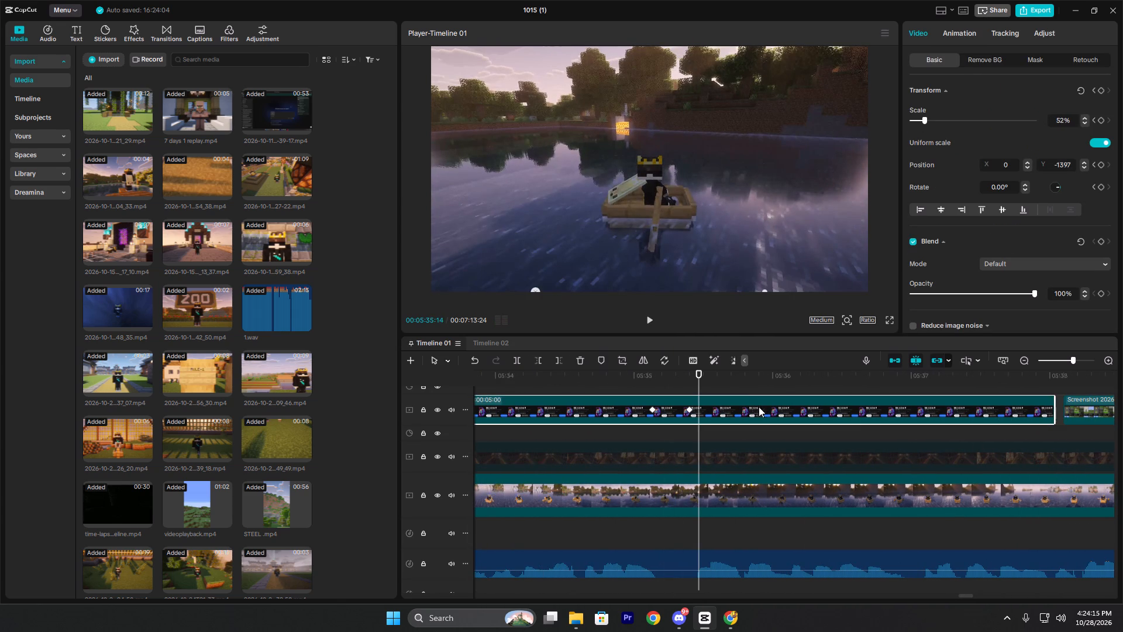
key(w)
Move the Shorts screenshot clip to start at 00:05:35:14, directly after the trimmed channel screenshot.
click(1074, 410)
drag(1084, 405, 761, 417)
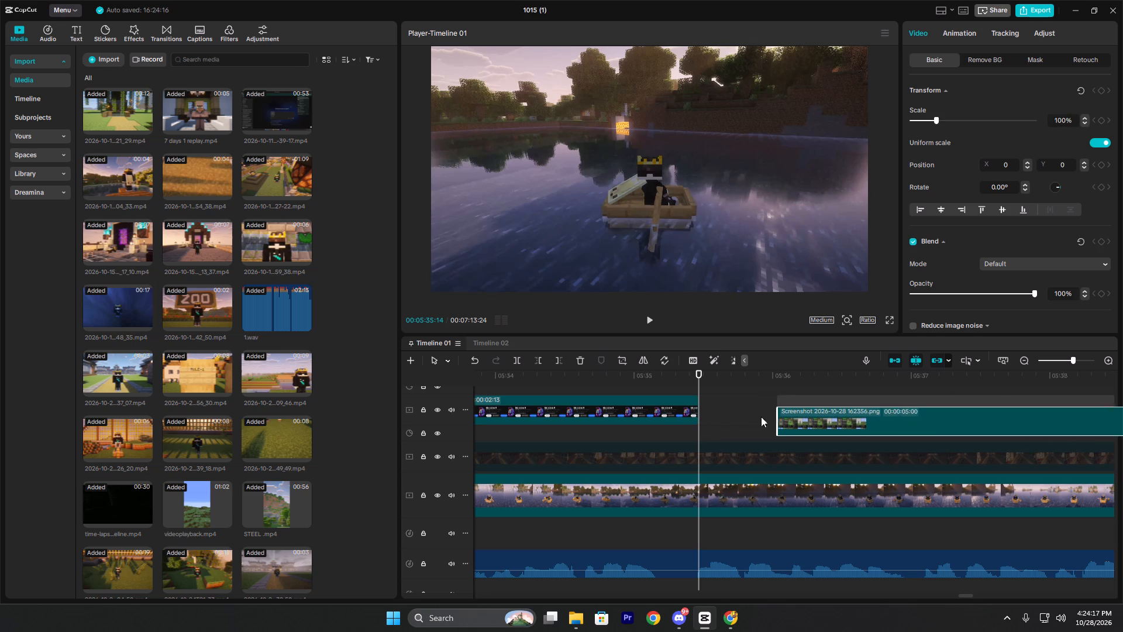
drag(761, 417, 718, 407)
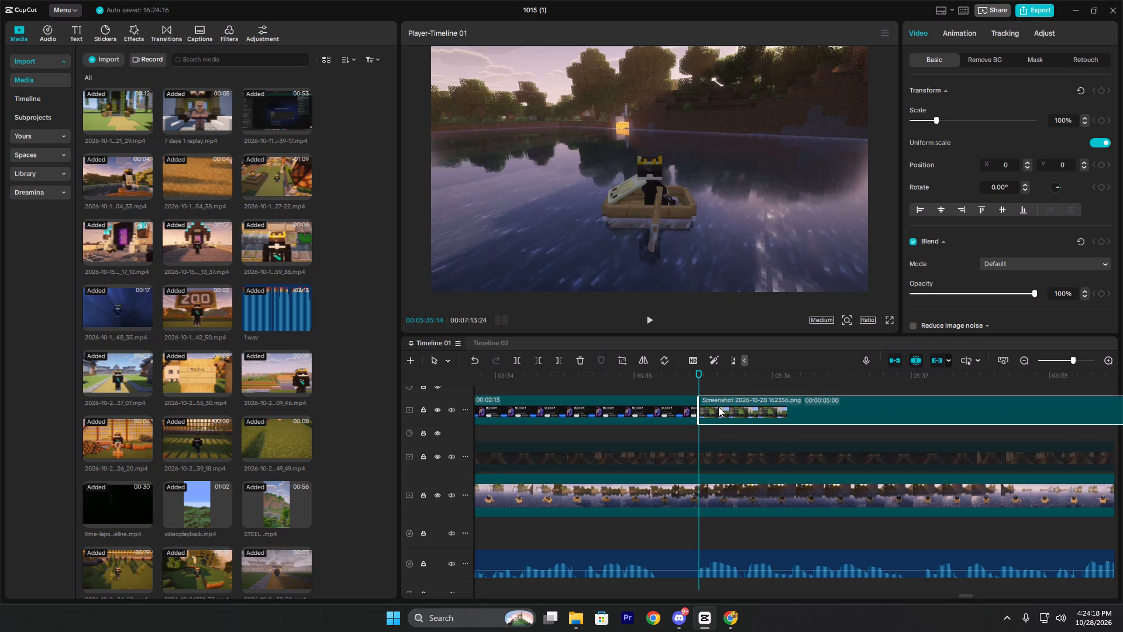
Play the narration over the Shorts screenshot and trim the clip's end to a duration of 00:00:02:15.
click(698, 383)
key(space)
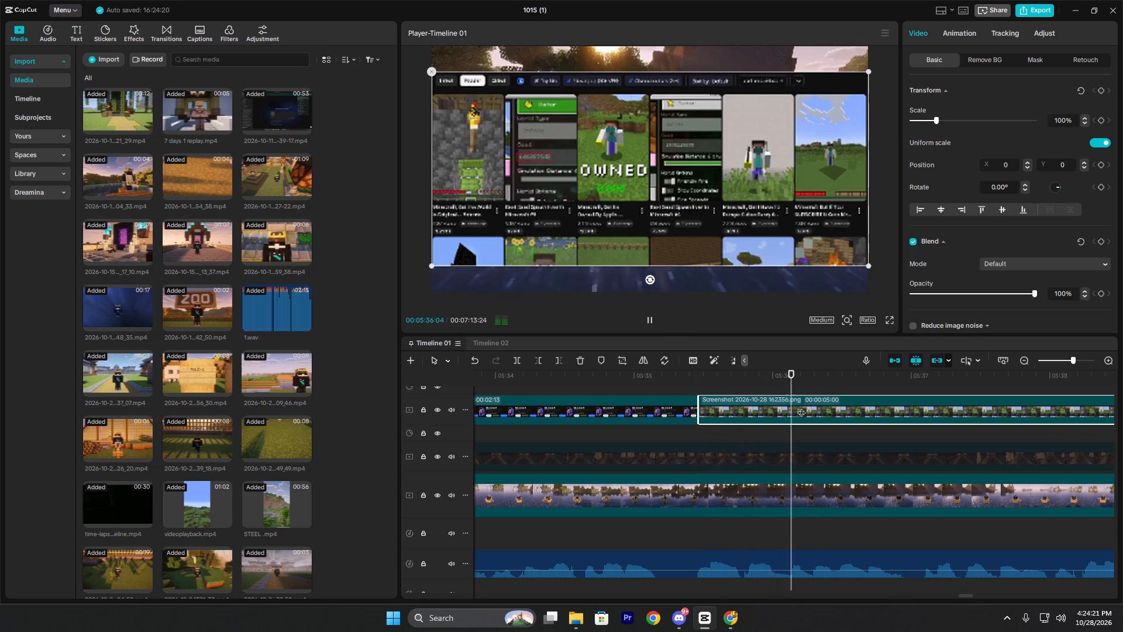
key(space)
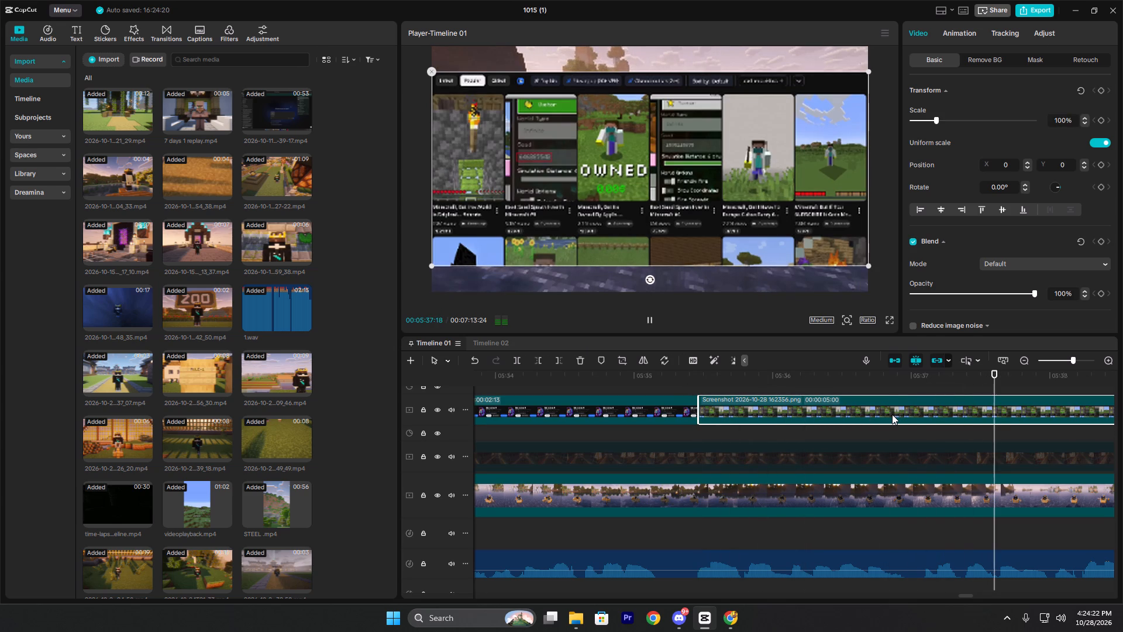
text(w)
Scale the Shorts screenshot to 141% and add a Transform keyframe at its first frame, 00:05:35:14.
click(693, 382)
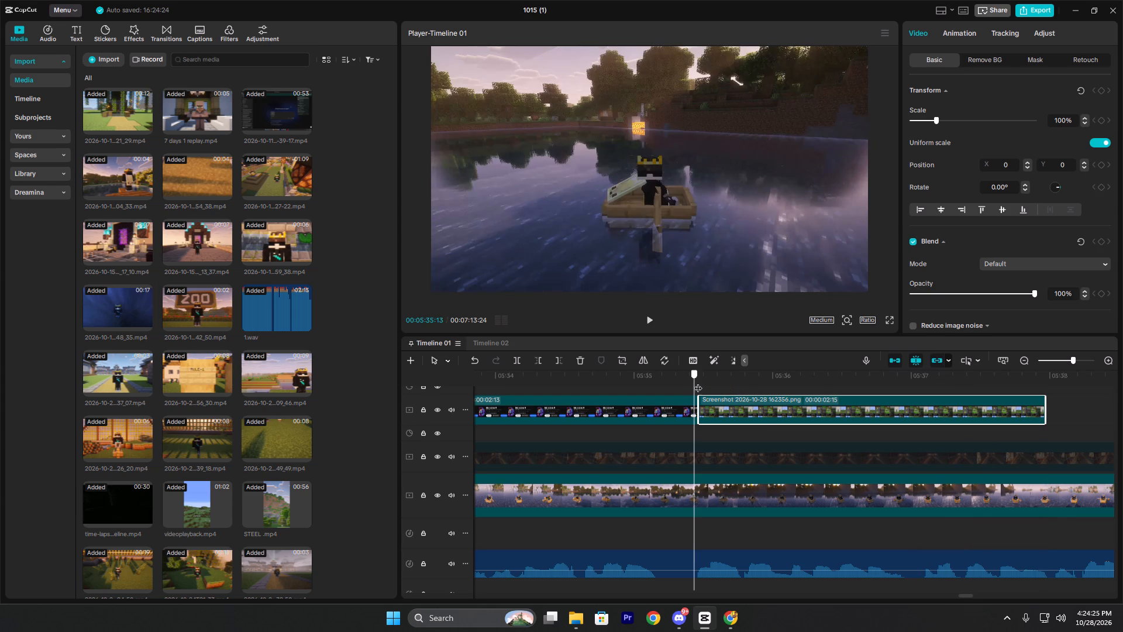
key(space)
key(space)
click(705, 382)
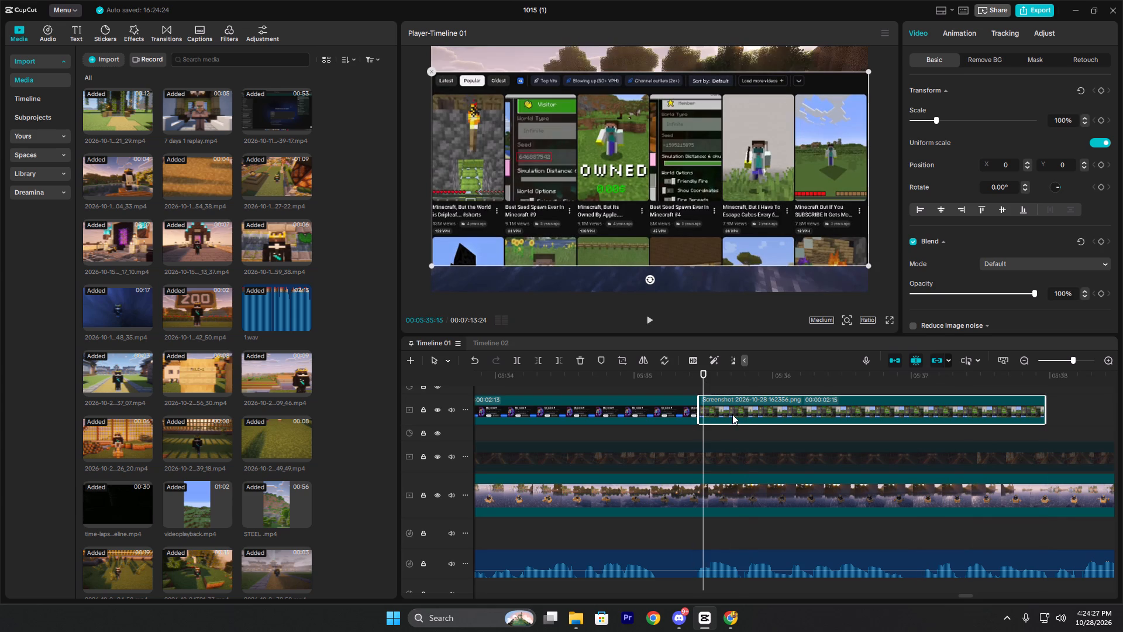
click(704, 381)
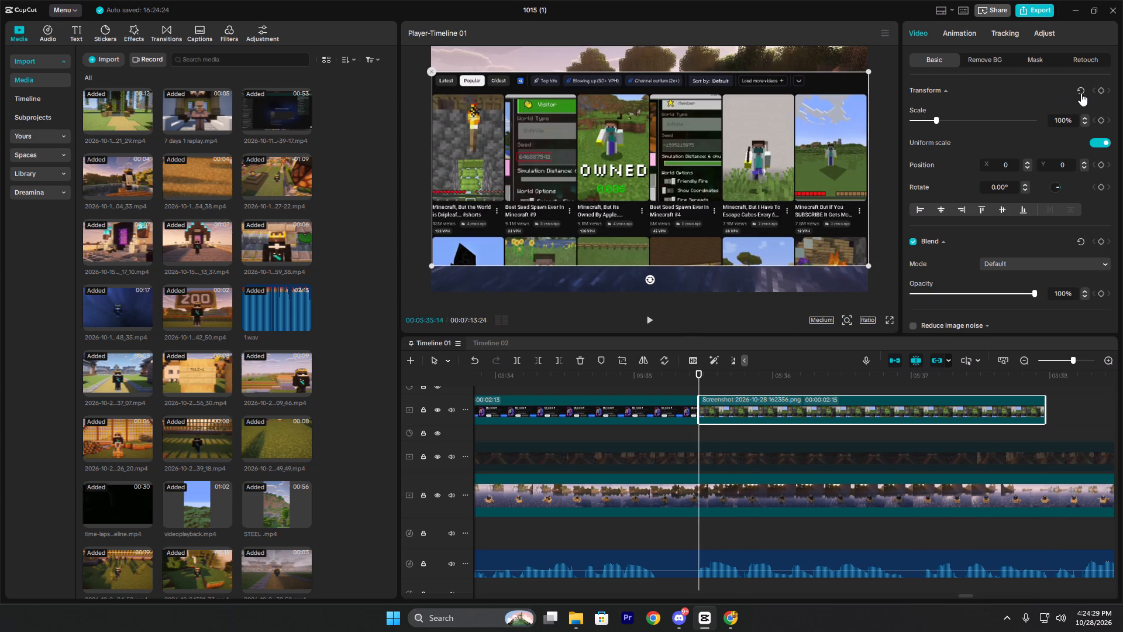
drag(939, 119, 946, 120)
click(1098, 90)
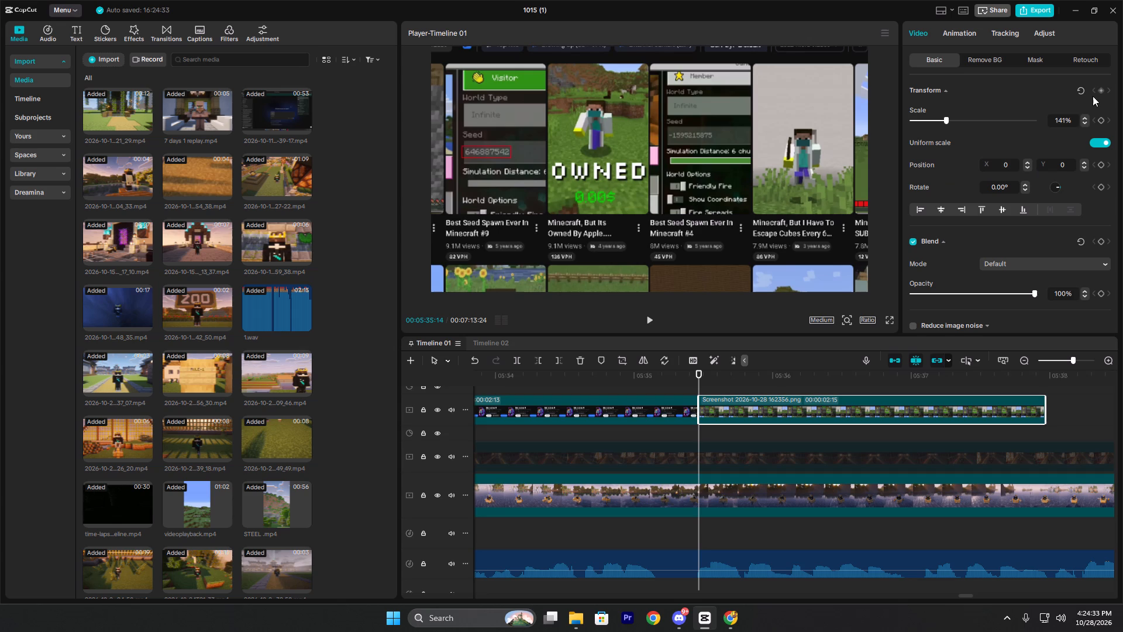
At 00:05:35:24, zoom the Shorts screenshot to 236% and position it at X 2616, Y 396 to frame the first two Shorts.
key(space)
key(space)
drag(513, 138, 607, 146)
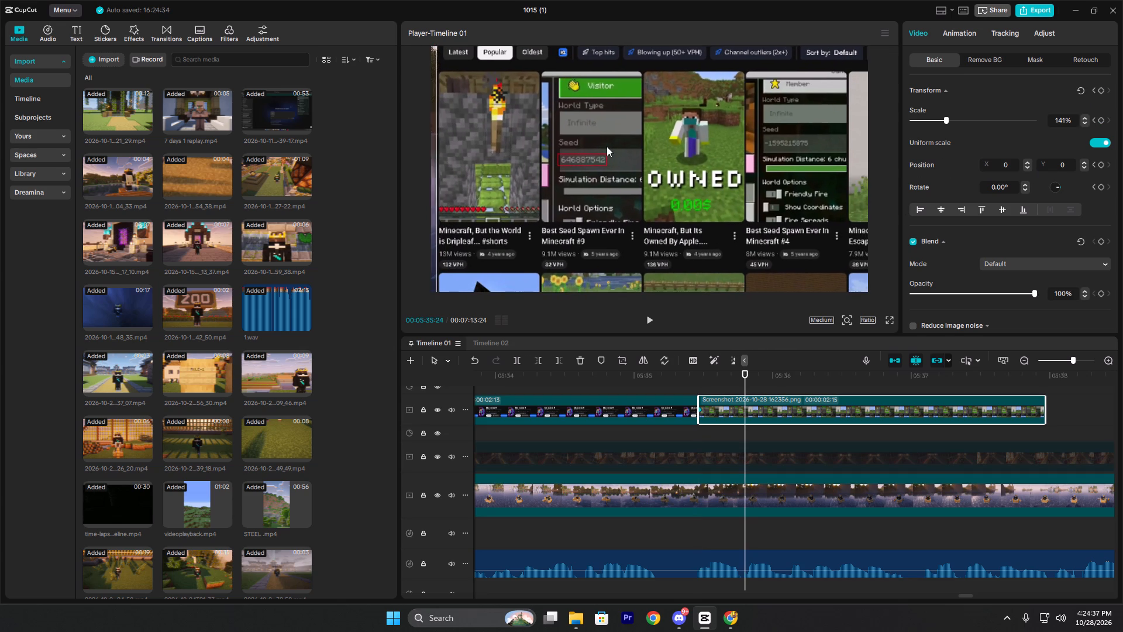
drag(607, 146, 601, 144)
drag(951, 119, 974, 126)
drag(517, 215, 757, 218)
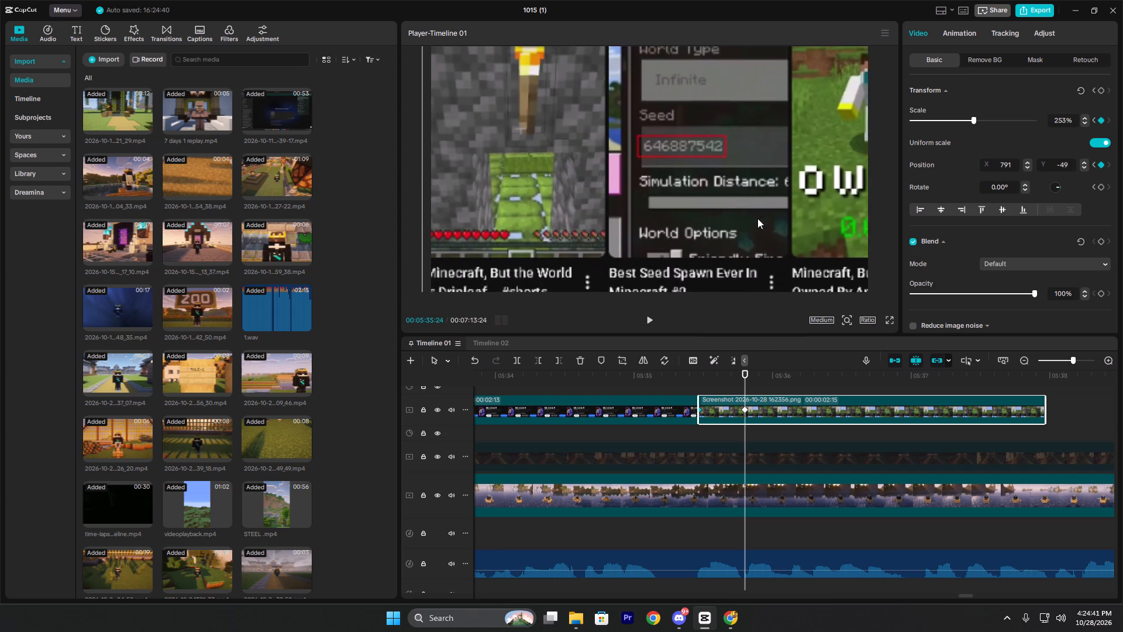
drag(757, 218, 753, 221)
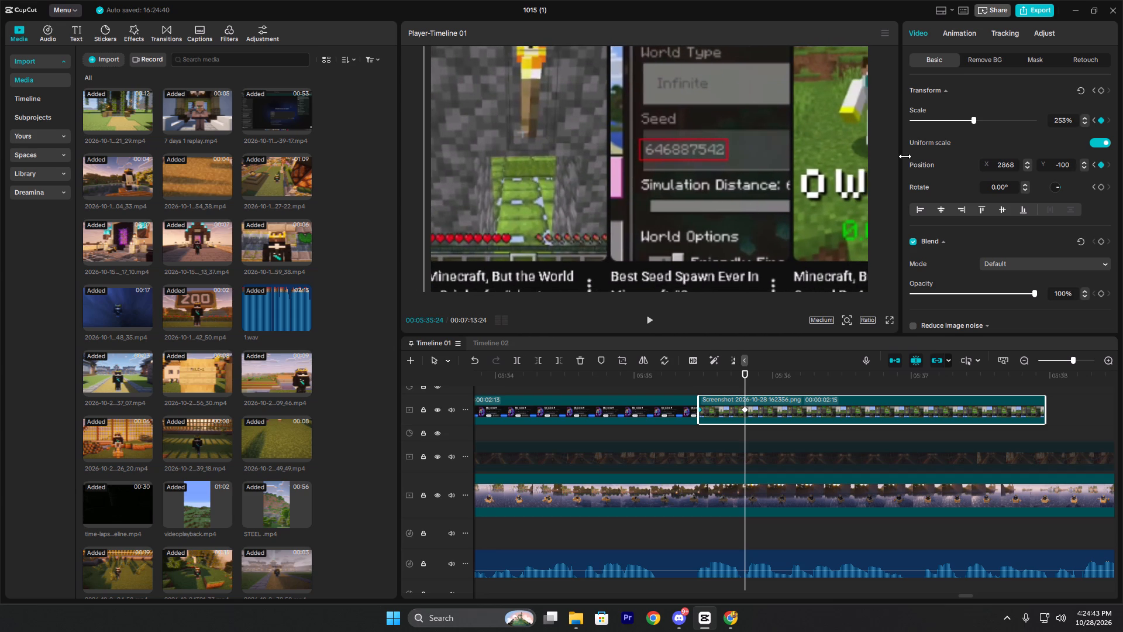
drag(977, 123, 970, 122)
drag(681, 183, 677, 183)
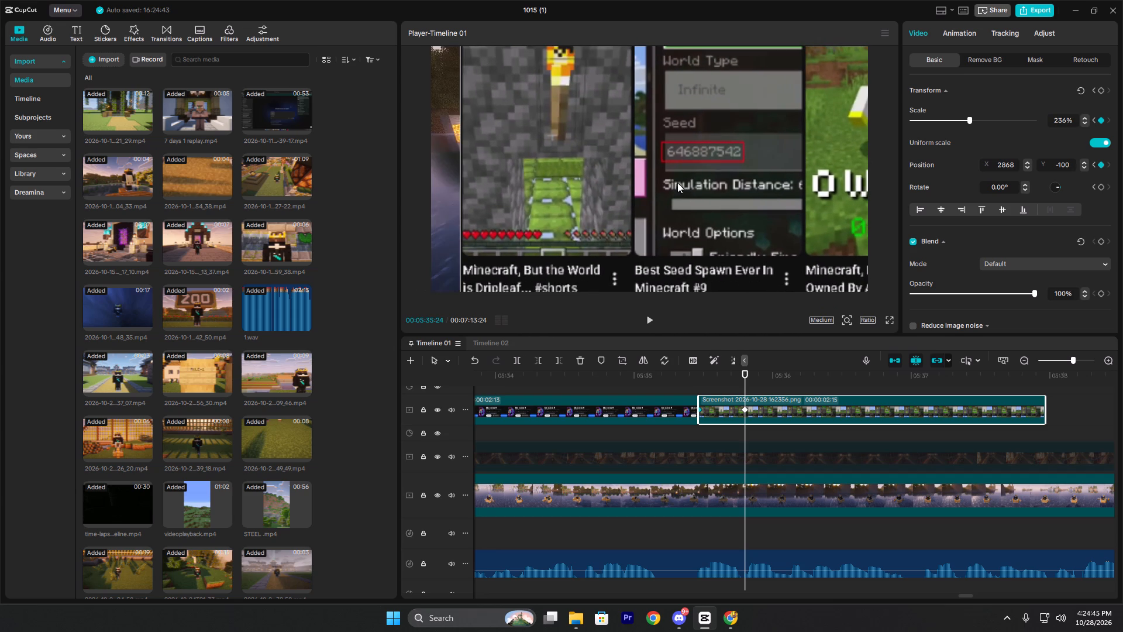
drag(677, 183, 656, 138)
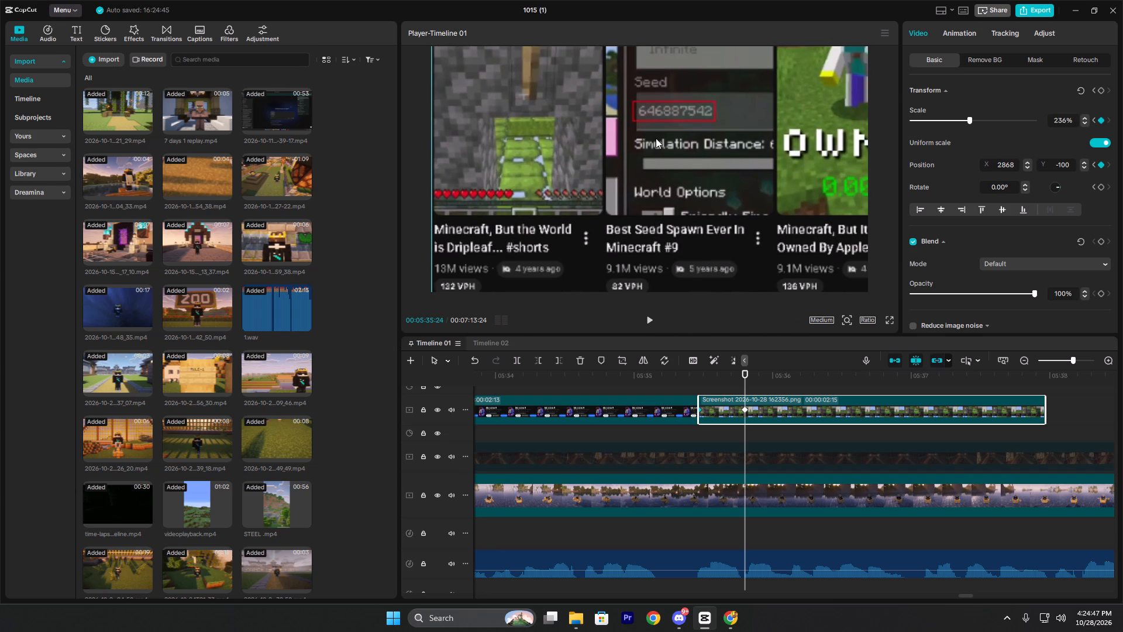
drag(656, 138, 656, 126)
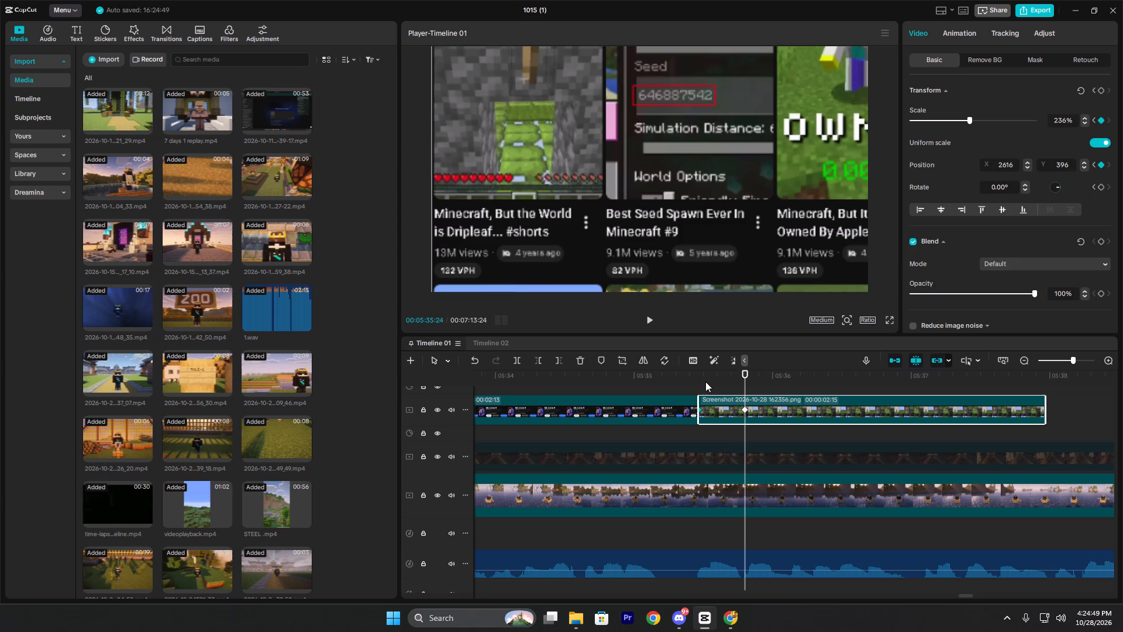
Preview the zoom and apply a preset curve to the Shorts screenshot's keyframe animation.
click(700, 379)
key(space)
key(space)
click(748, 410)
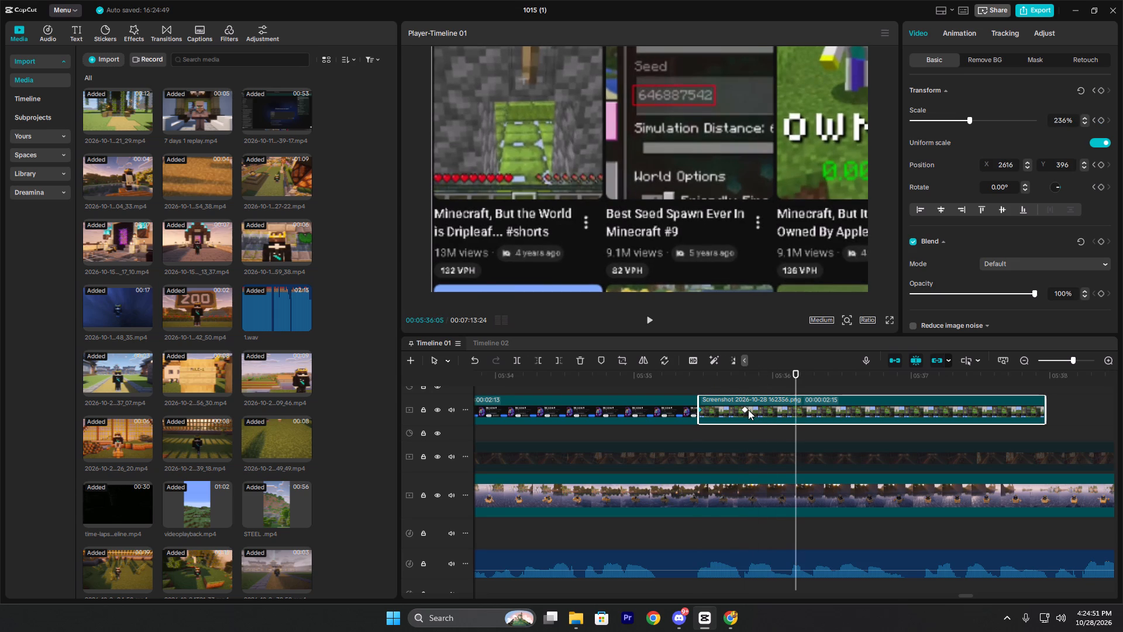
right_click(748, 410)
click(770, 485)
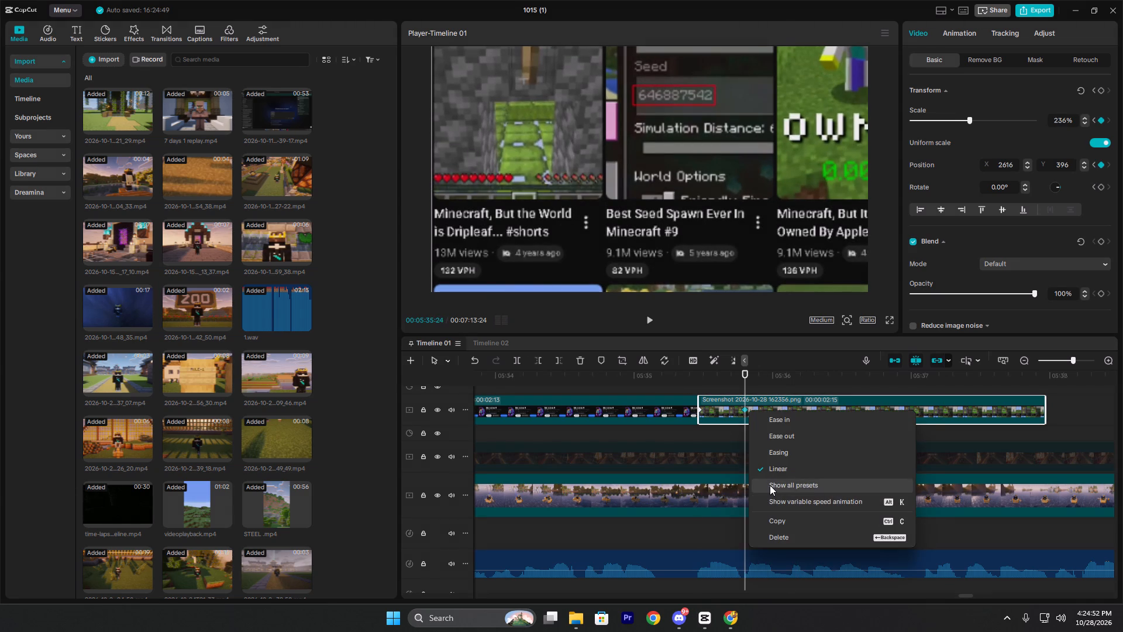
click(905, 503)
click(999, 419)
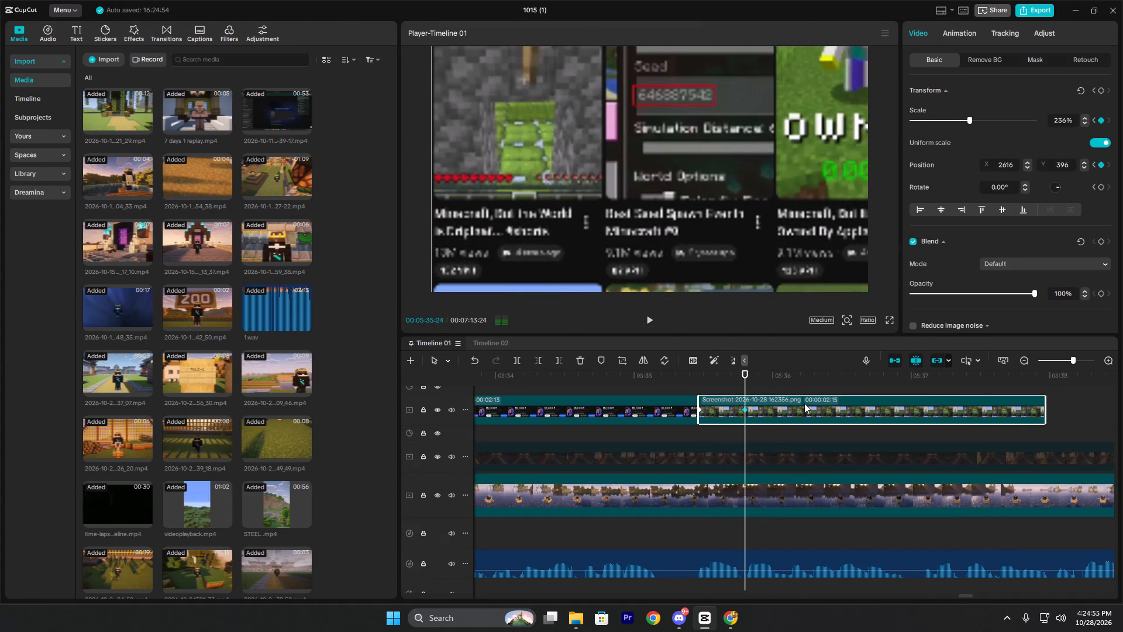
Replay the Shorts screenshot with the narration and trim the clip's end at 00:05:36:27, to a duration of 00:00:01:13.
click(698, 380)
key(space)
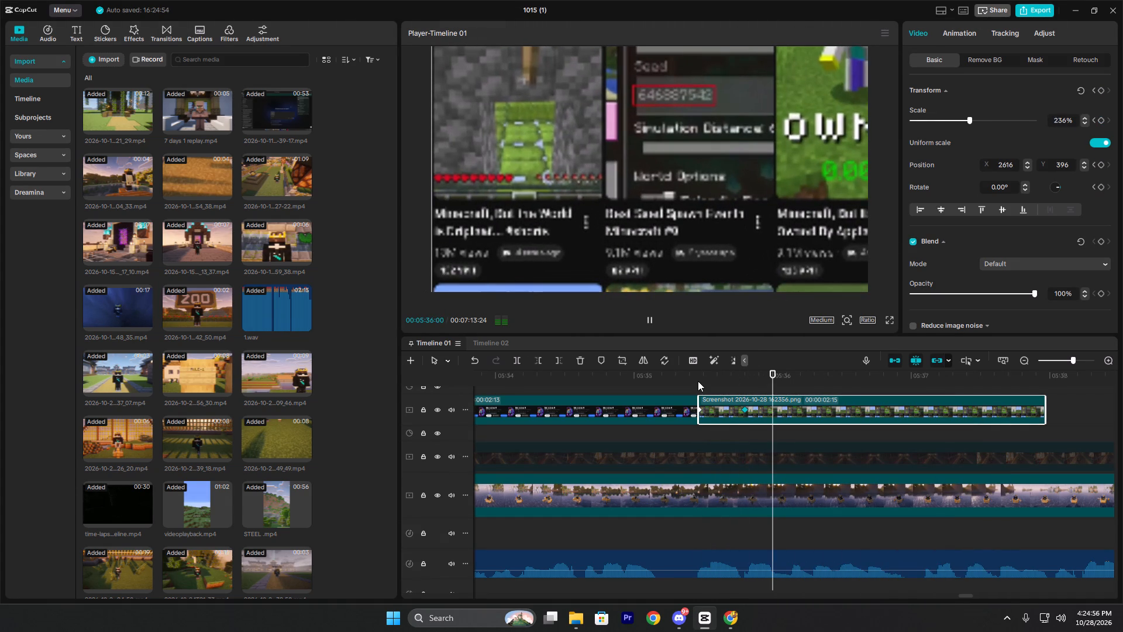
key(space)
click(708, 377)
click(689, 376)
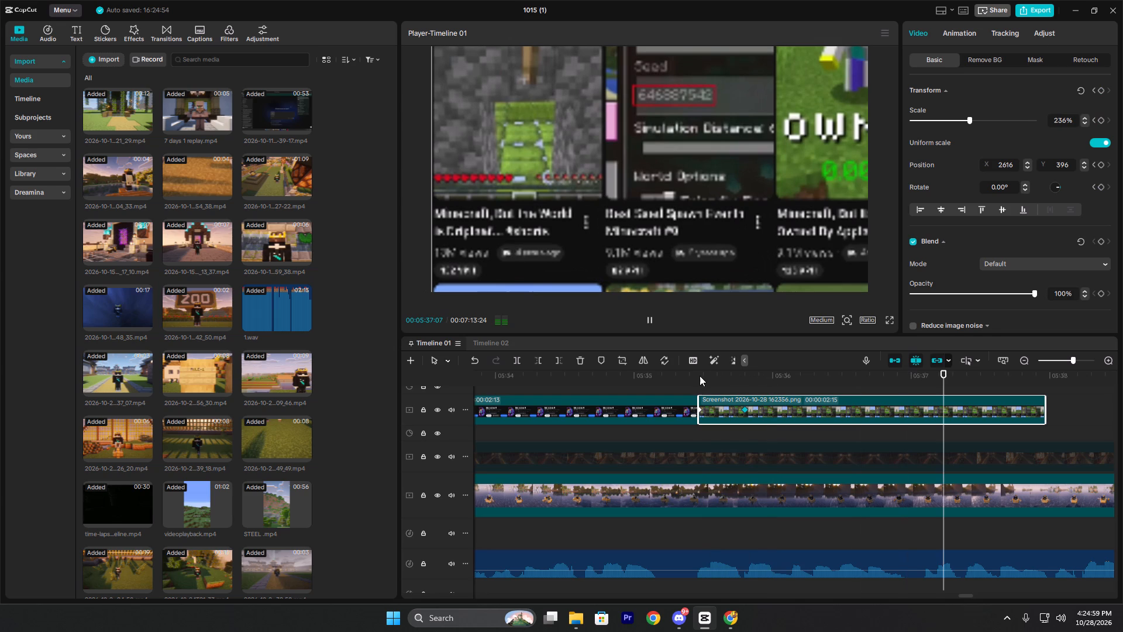
click(700, 376)
key(space)
key(space)
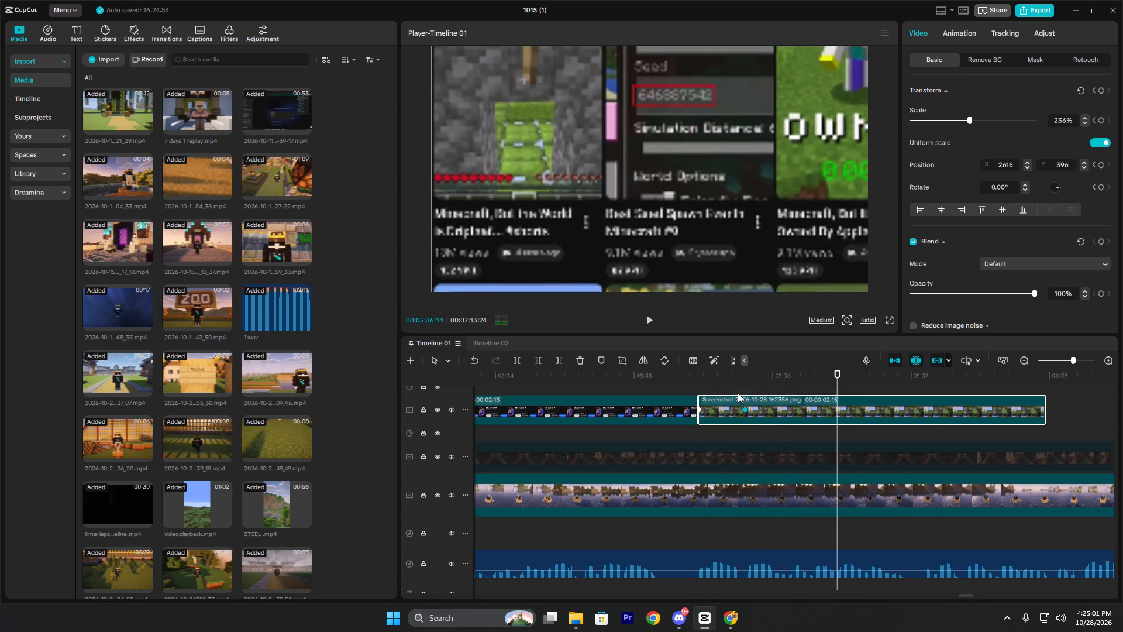
click(703, 383)
click(699, 383)
key(space)
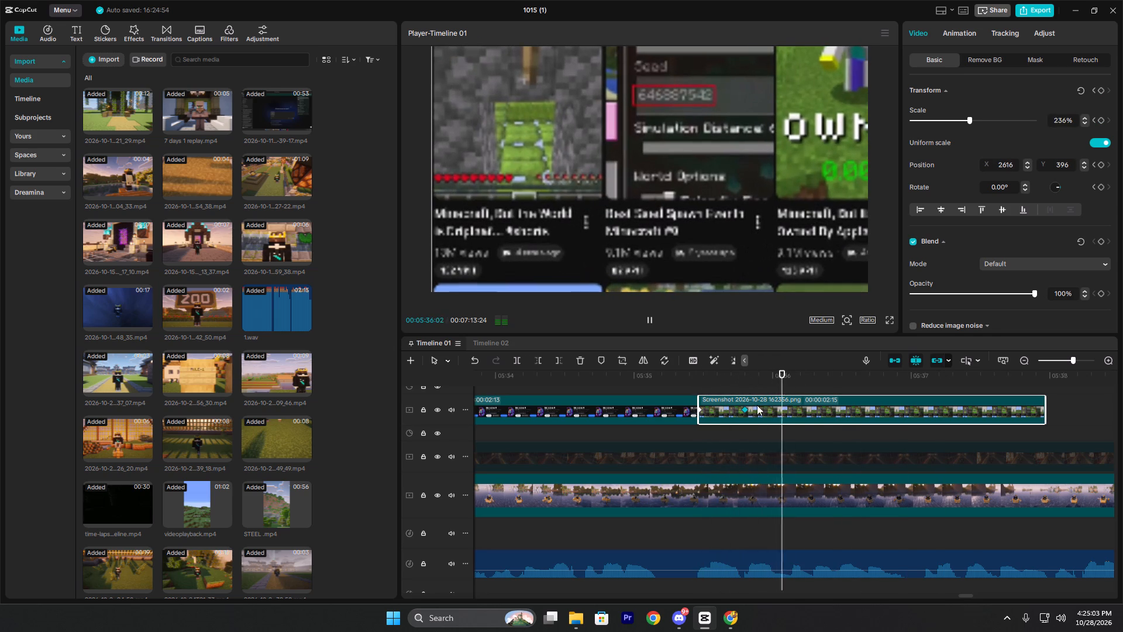
key(space)
key(space)
key(space)
text(w)
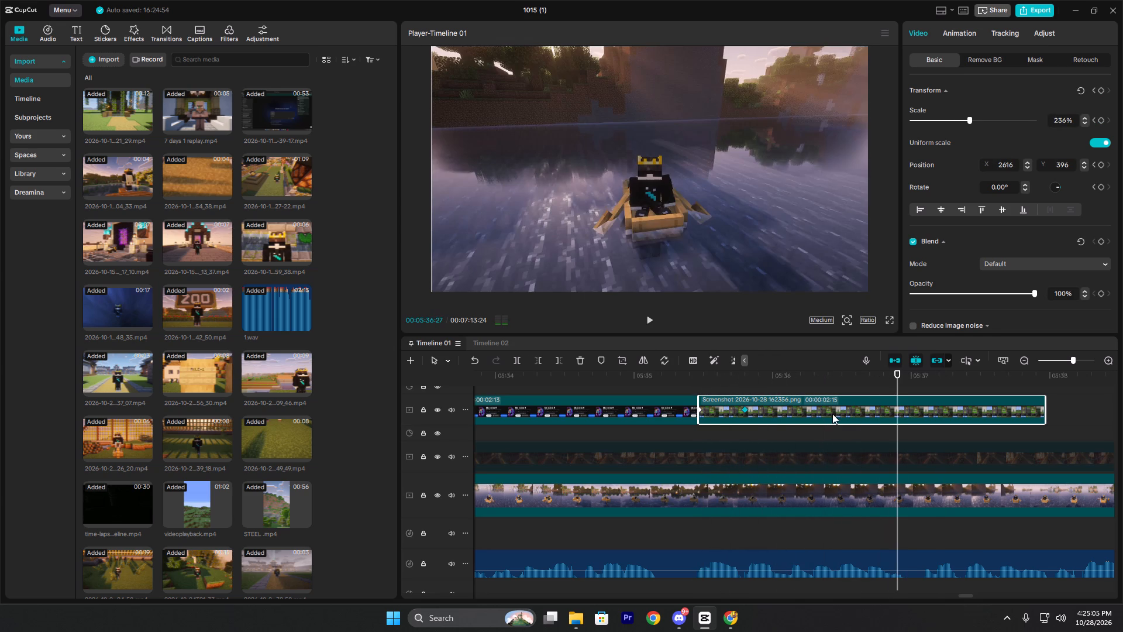
Preview the trimmed Shorts screenshot from just before its start into the boat footage that follows.
key(space)
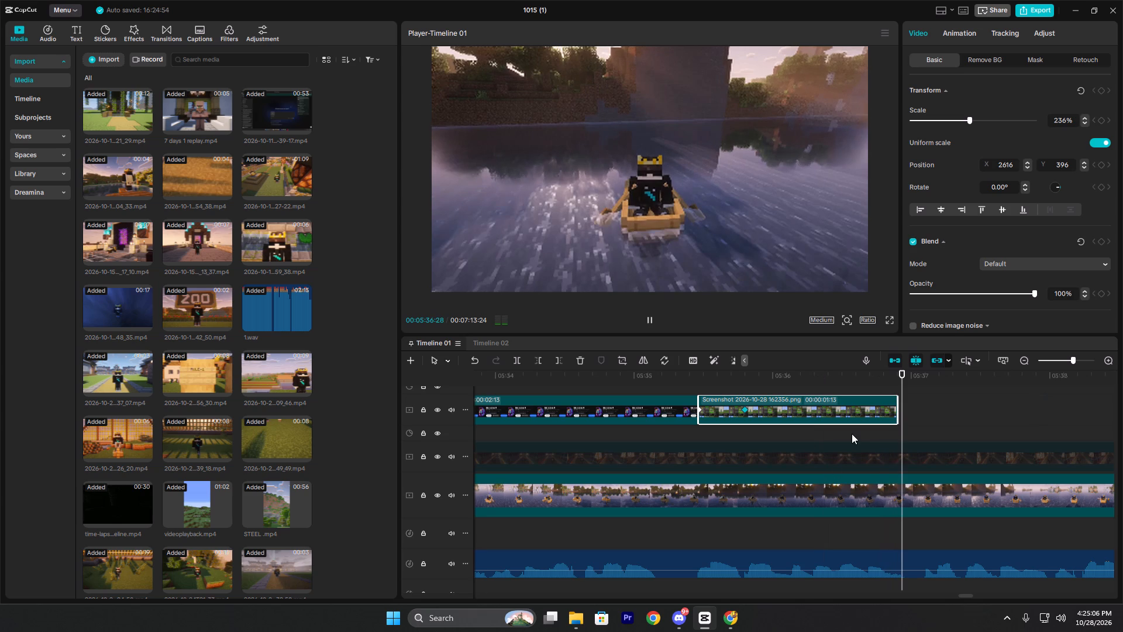
key(space)
click(687, 382)
click(695, 382)
key(space)
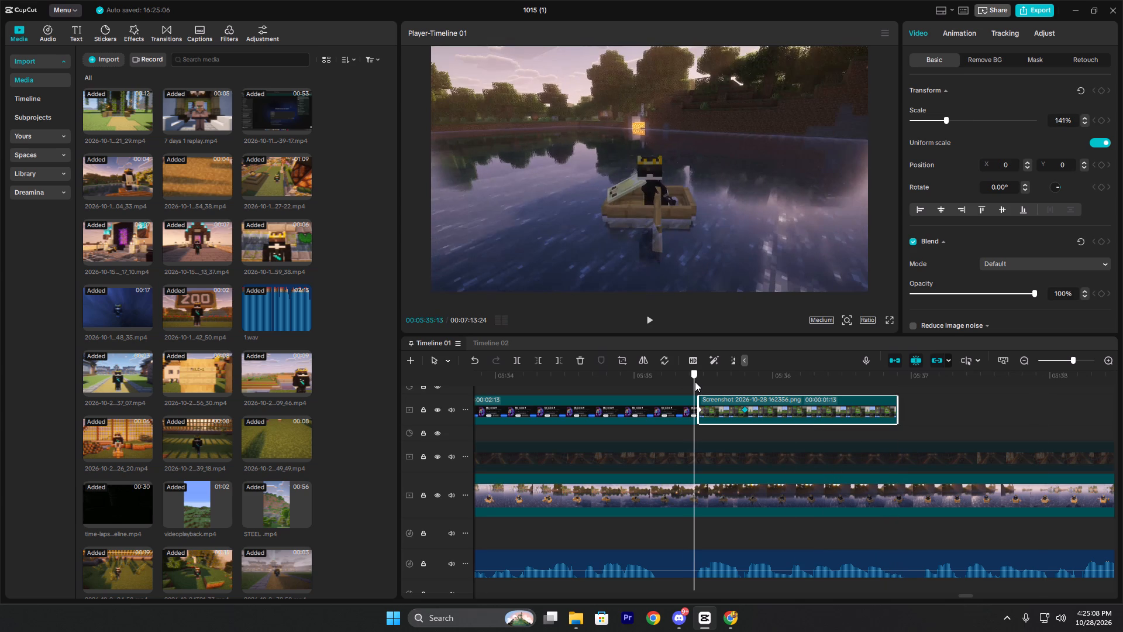
key(space)
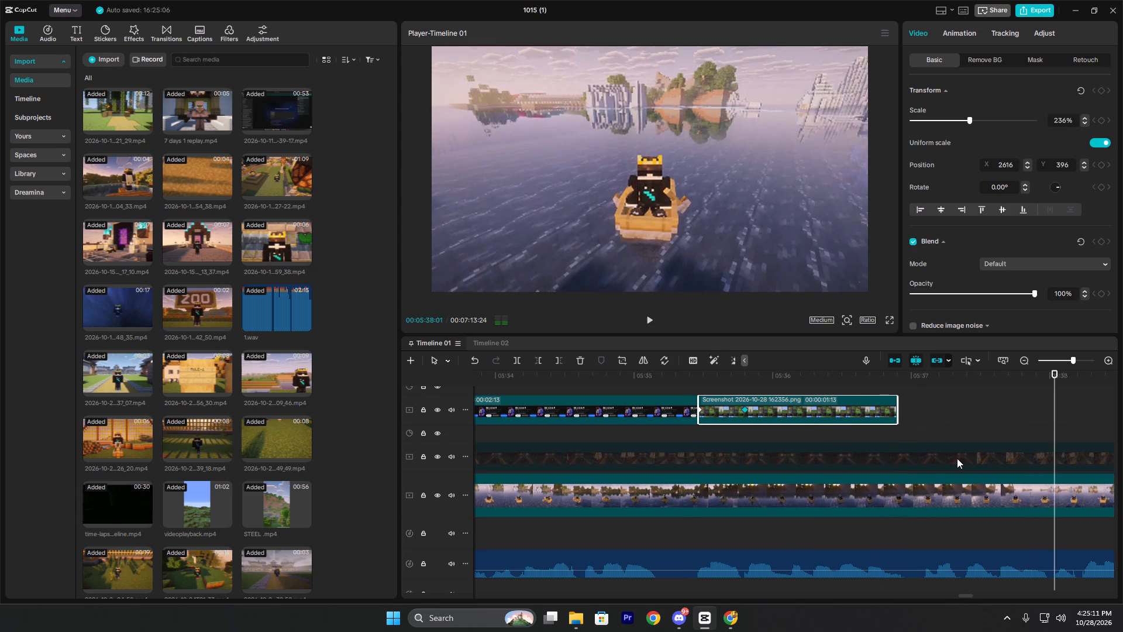
Play the following narration and split the boat clip at 00:05:39:02 and again to isolate a section lasting 00:00:01:02.
key(space)
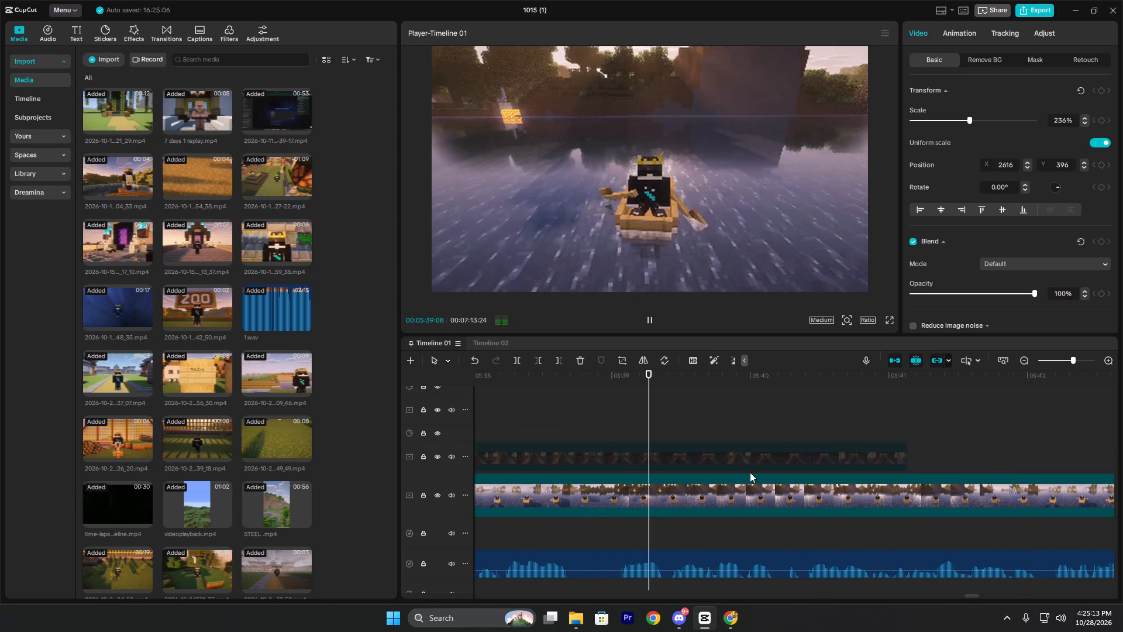
key(space)
click(571, 411)
key(space)
key(space)
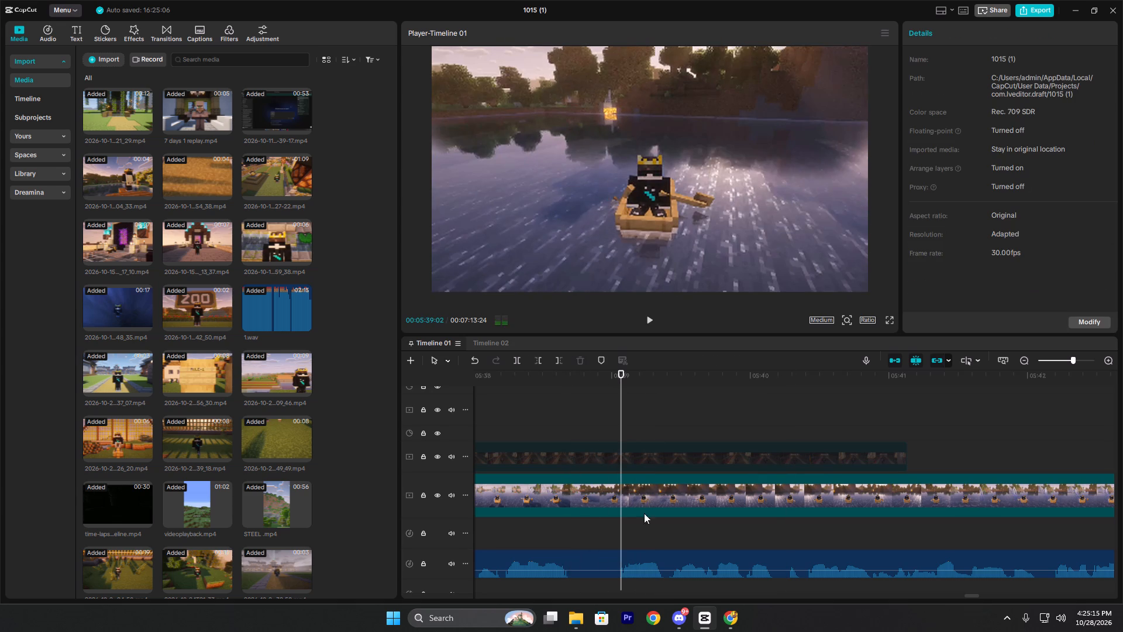
click(642, 491)
key(ctrl+b)
key(space)
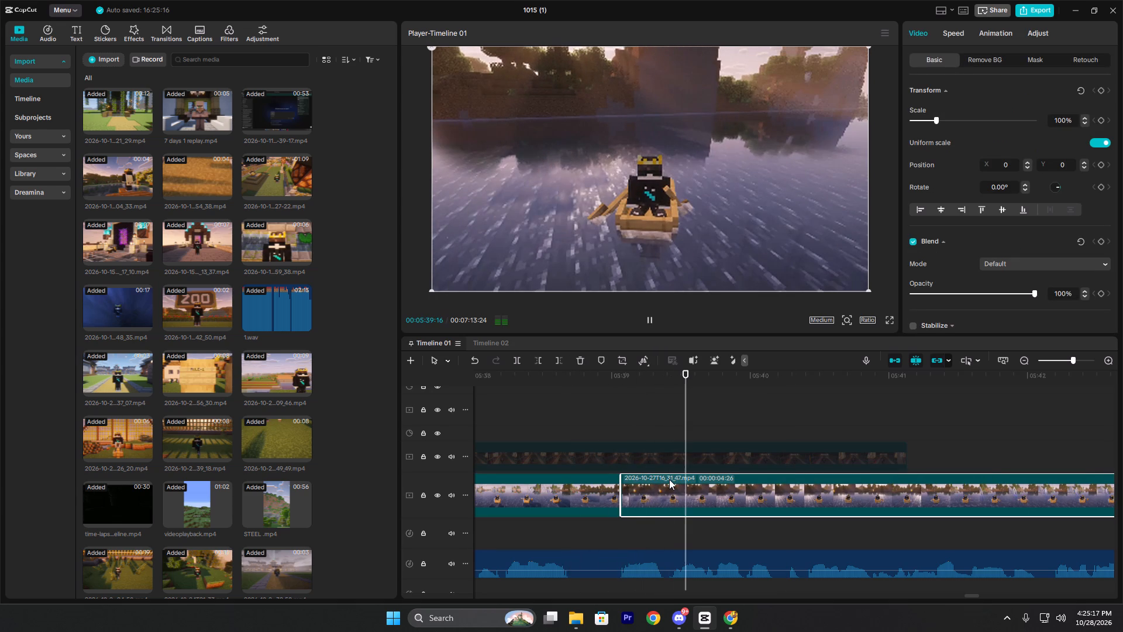
key(space)
key(ctrl+b)
Enlarge the isolated 00:00:01:02 boat section so it zooms in on the character.
click(687, 410)
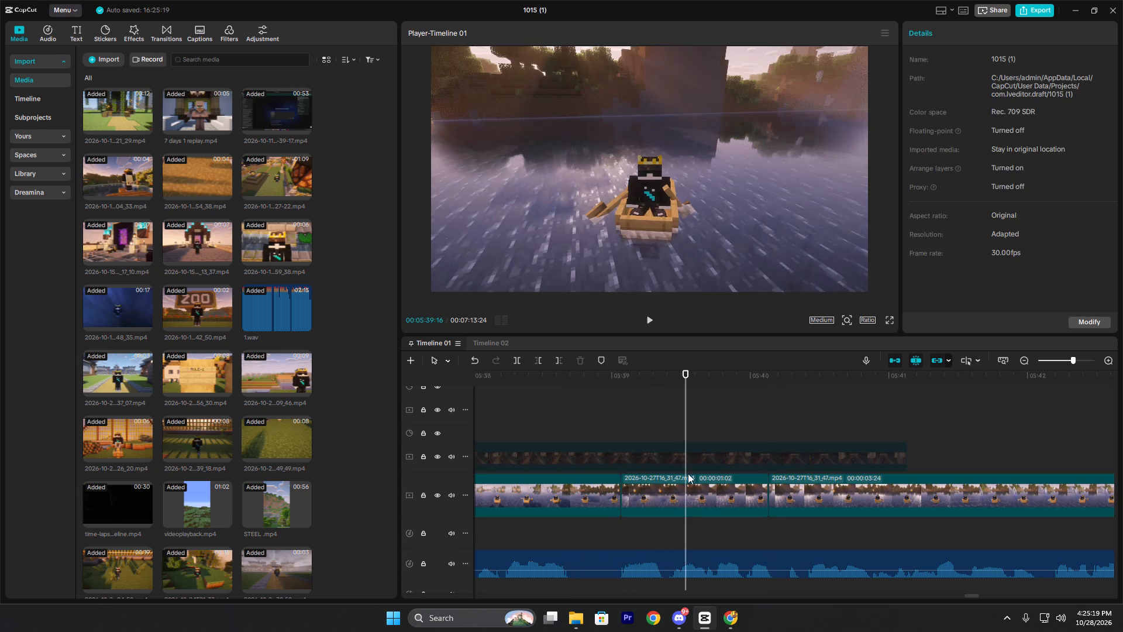
click(688, 503)
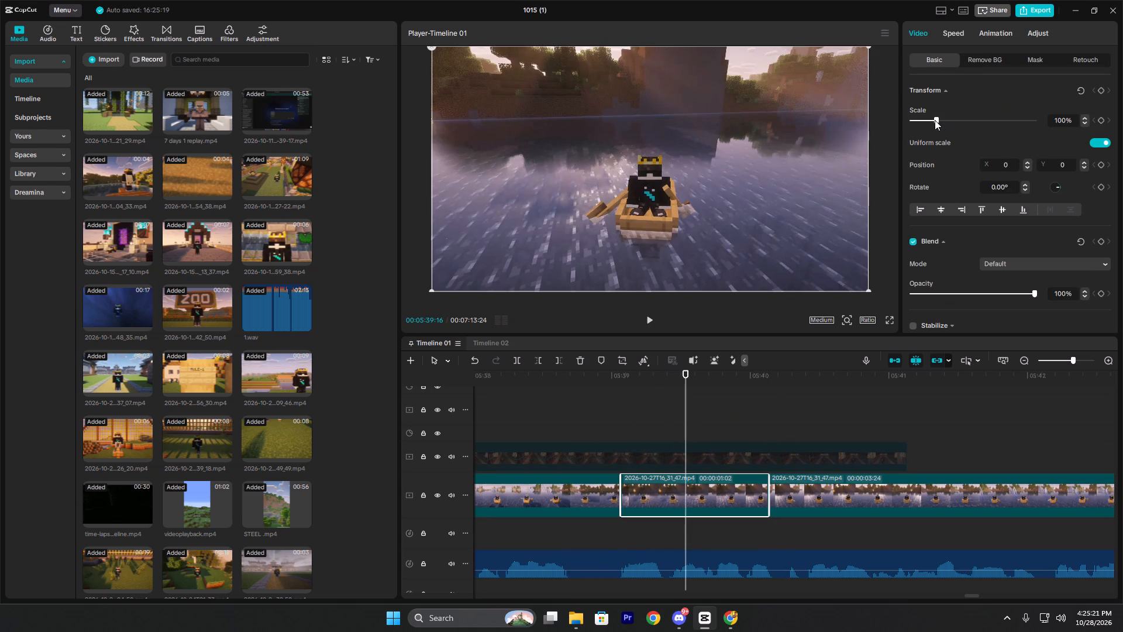
drag(938, 120, 953, 124)
Play the boat footage from 00:05:38:24 through the enlarged section, and listen to the narration over the clip after it.
click(583, 412)
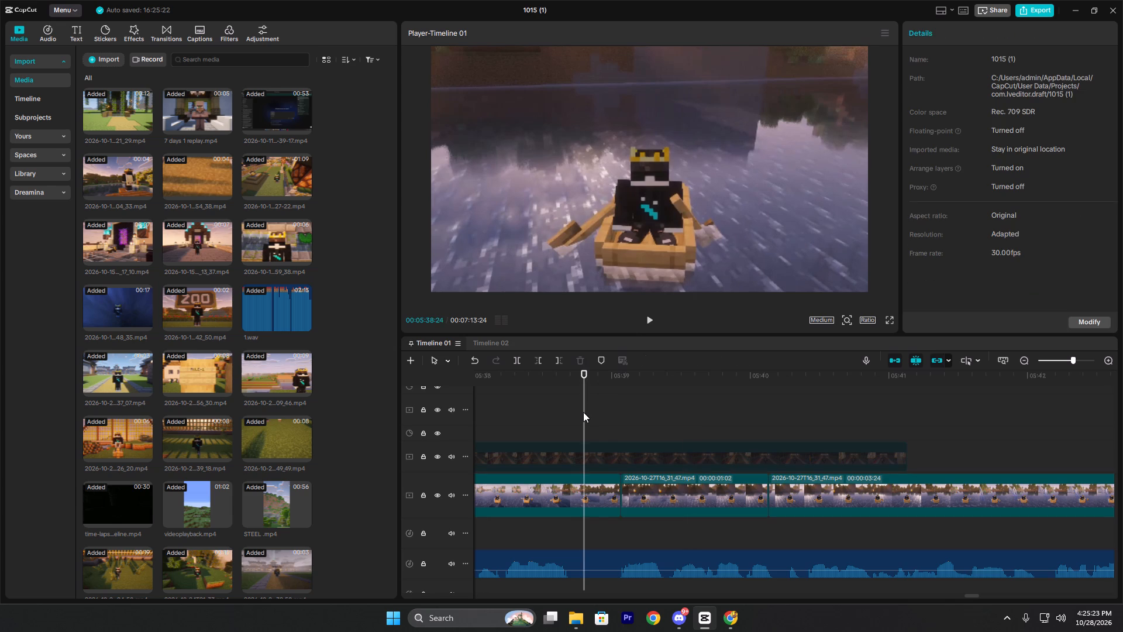
key(space)
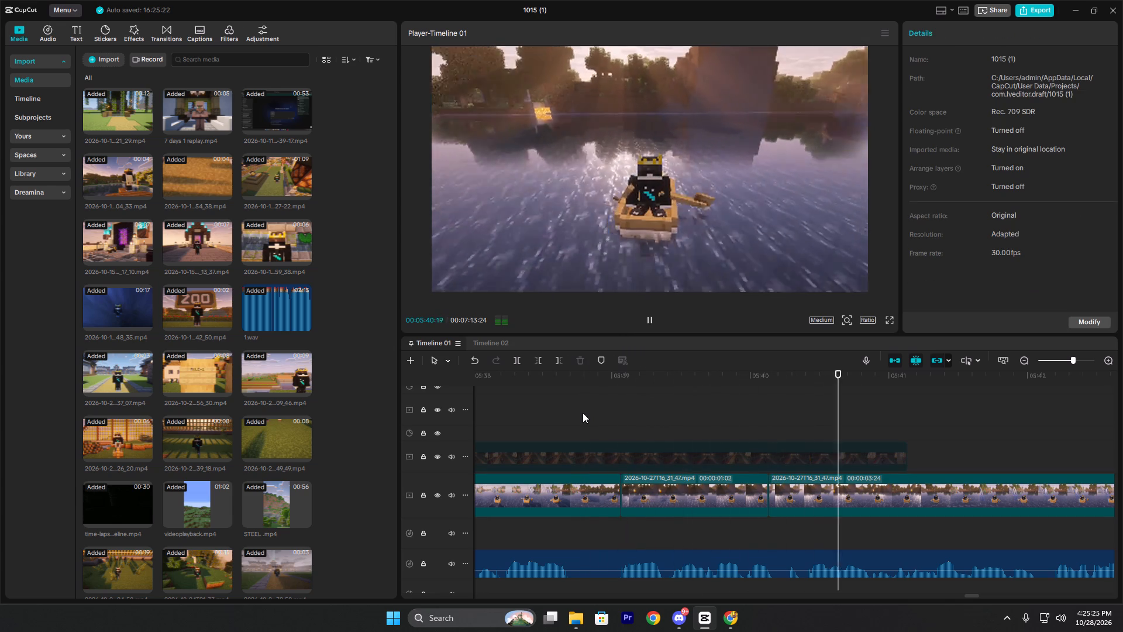
key(space)
key(space)
key(space)
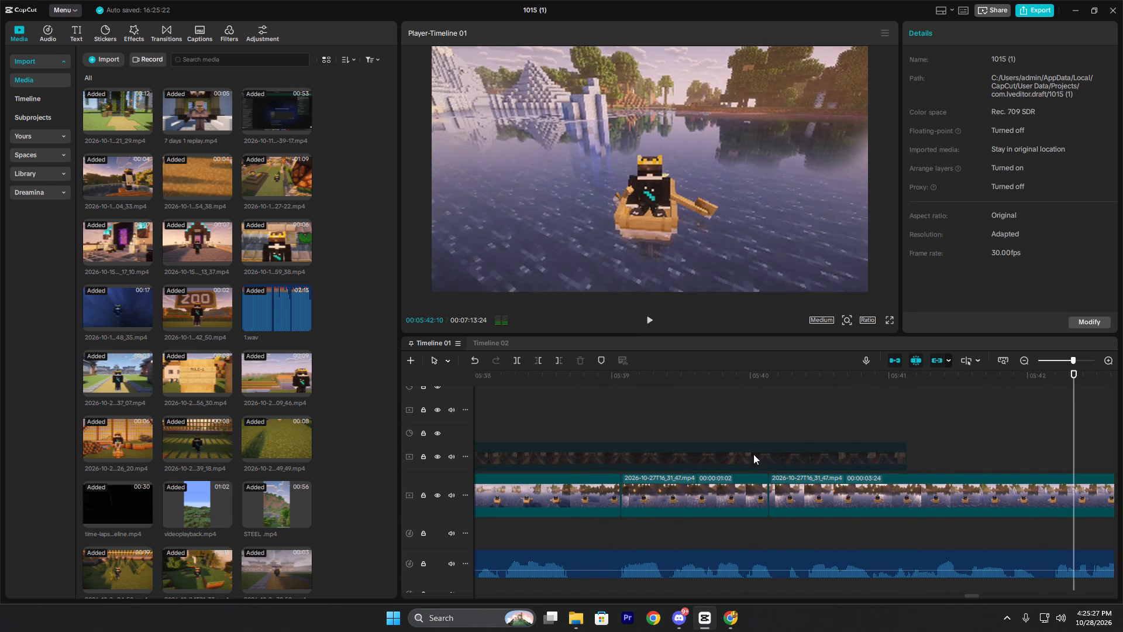
click(823, 420)
key(space)
key(space)
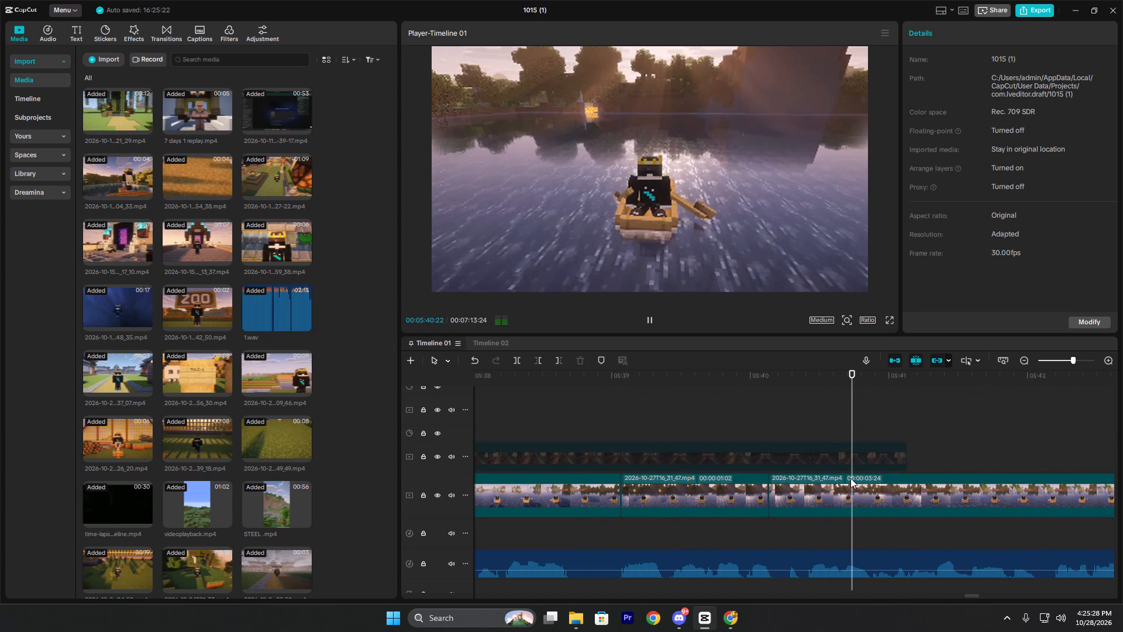
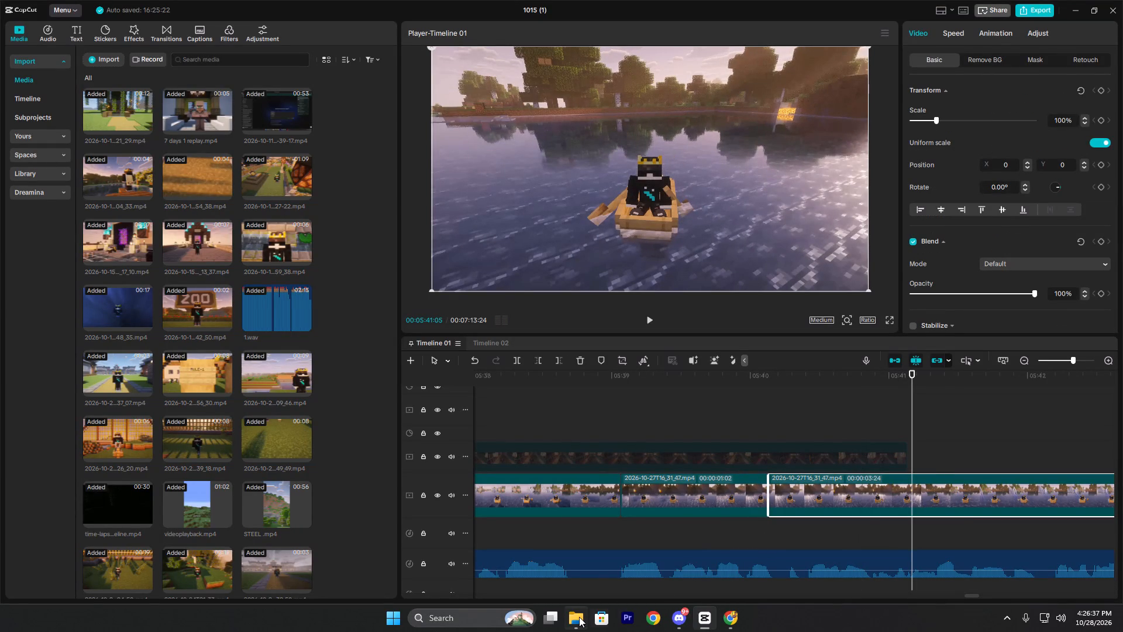
Add the india-punjabi-extra-loud.mp3 sound effect beneath the forest clip of the crowned red character, starting slightly before that clip.
key(space)
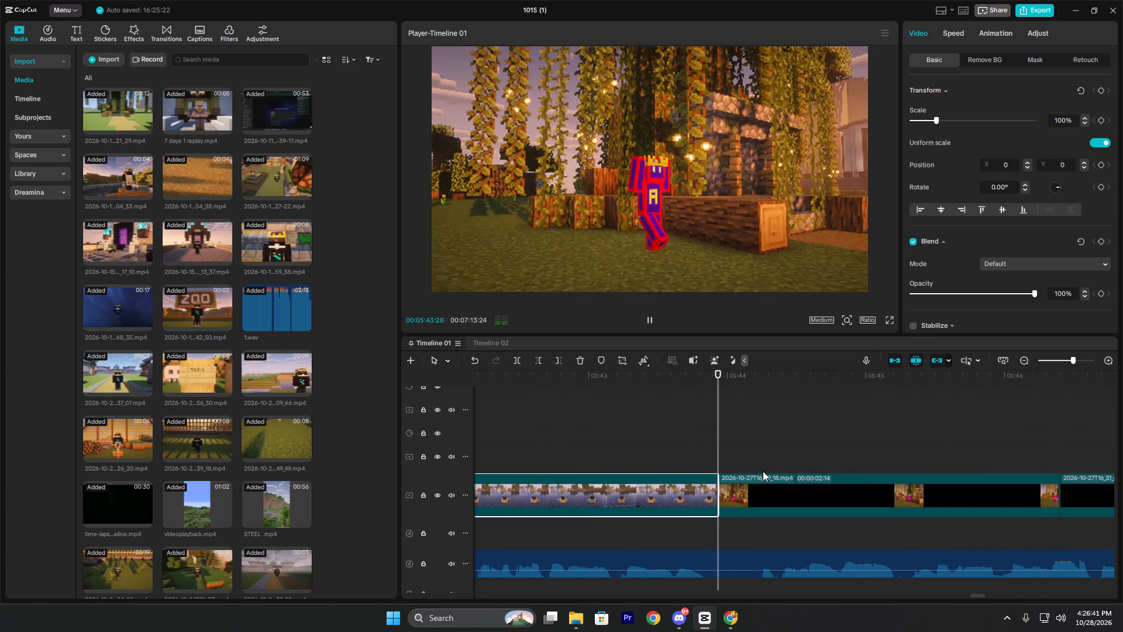
key(space)
click(746, 435)
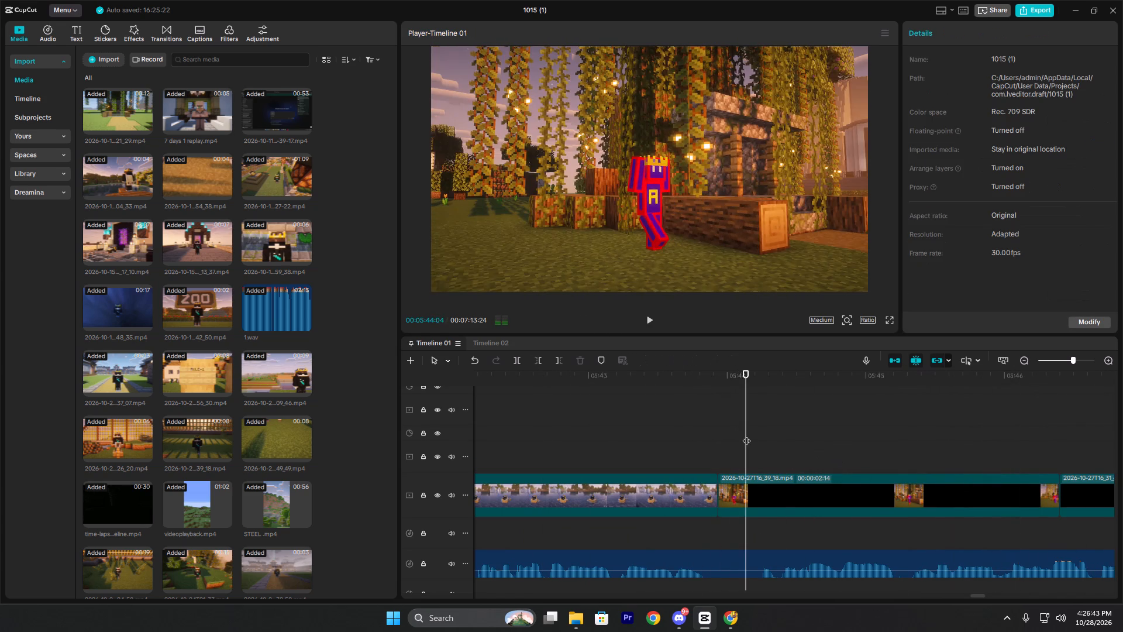
drag(746, 435, 762, 441)
key(space)
key(space)
click(759, 430)
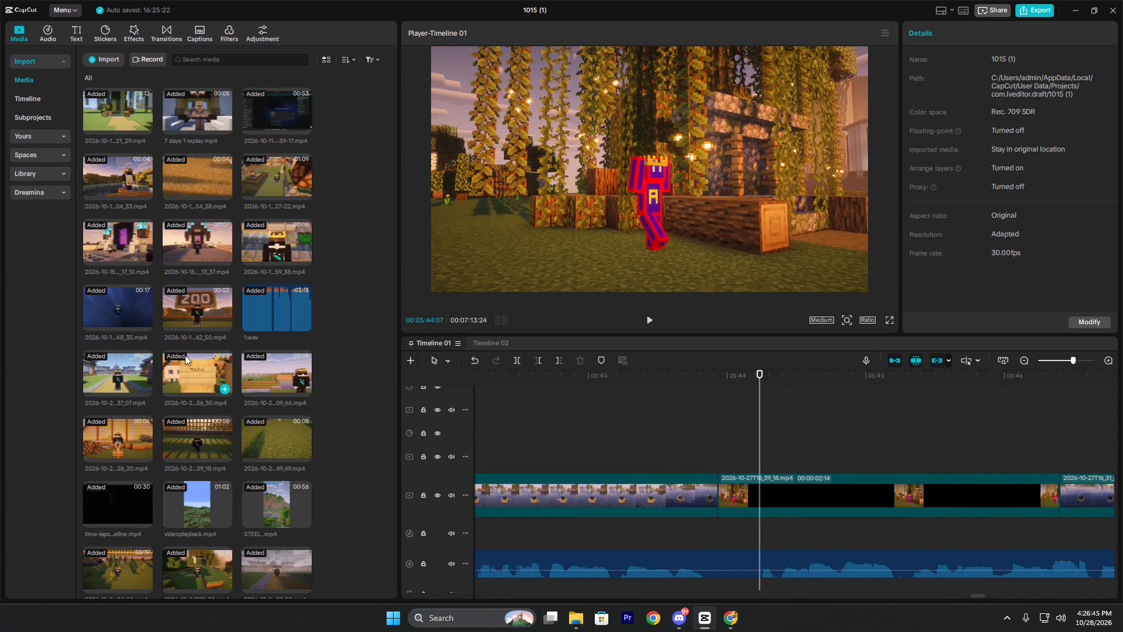
scroll(243, 341, down, 8)
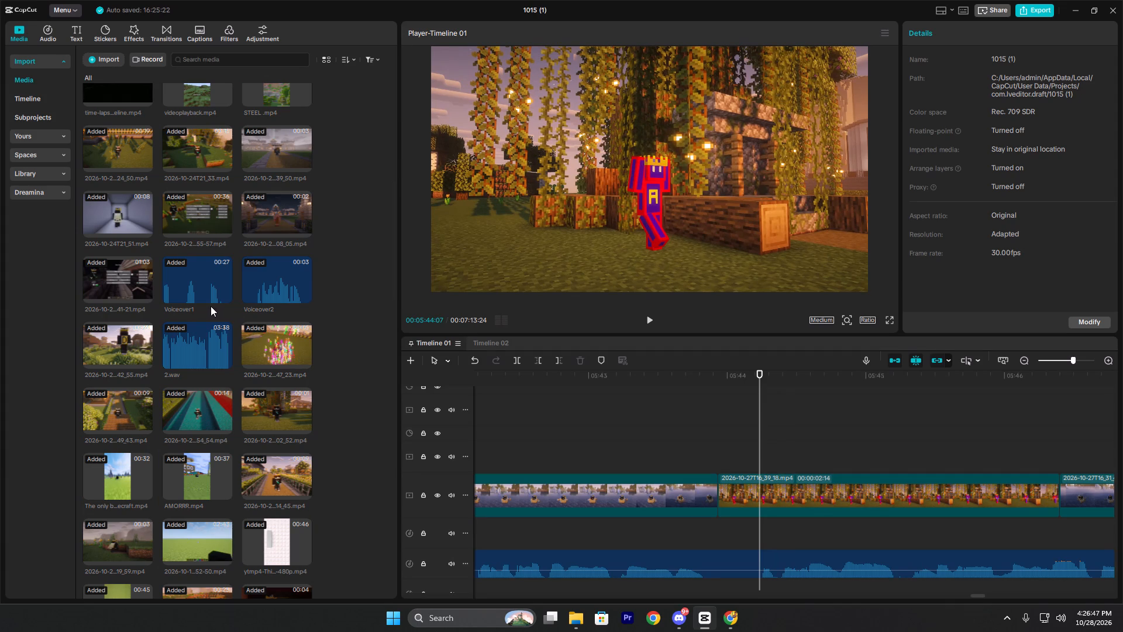
scroll(198, 341, down, 6)
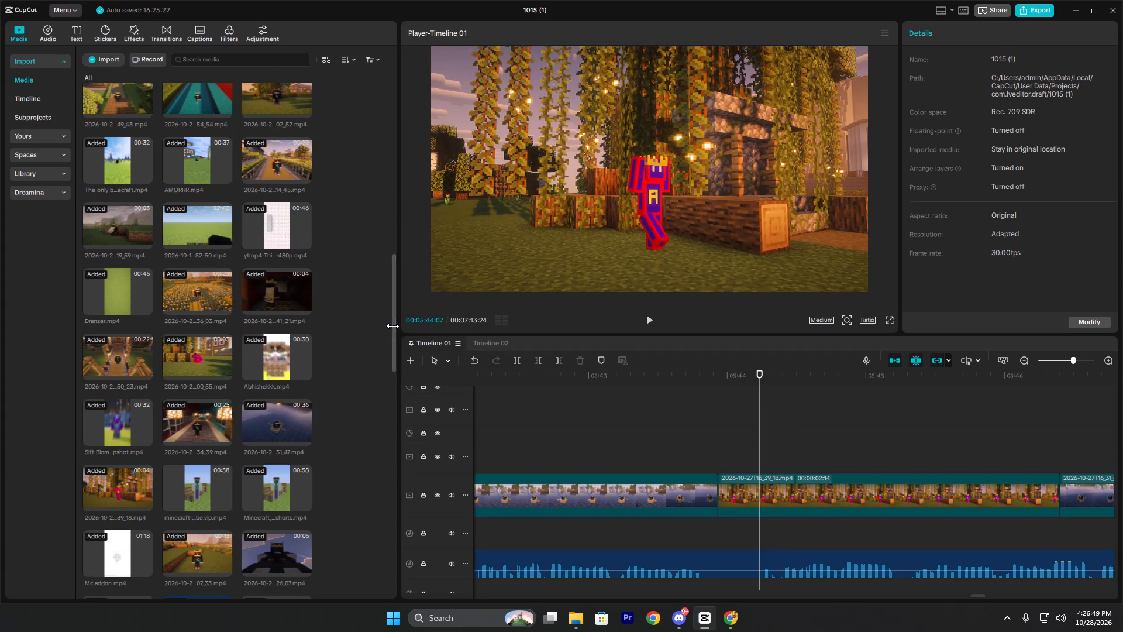
drag(392, 326, 397, 631)
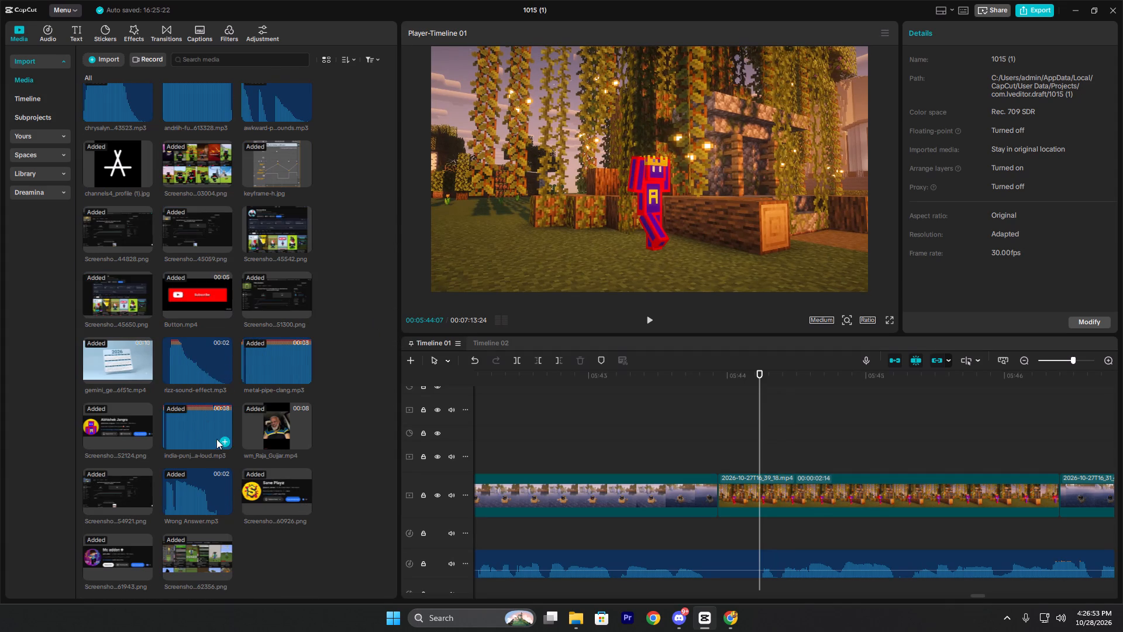
click(223, 438)
drag(867, 531, 828, 530)
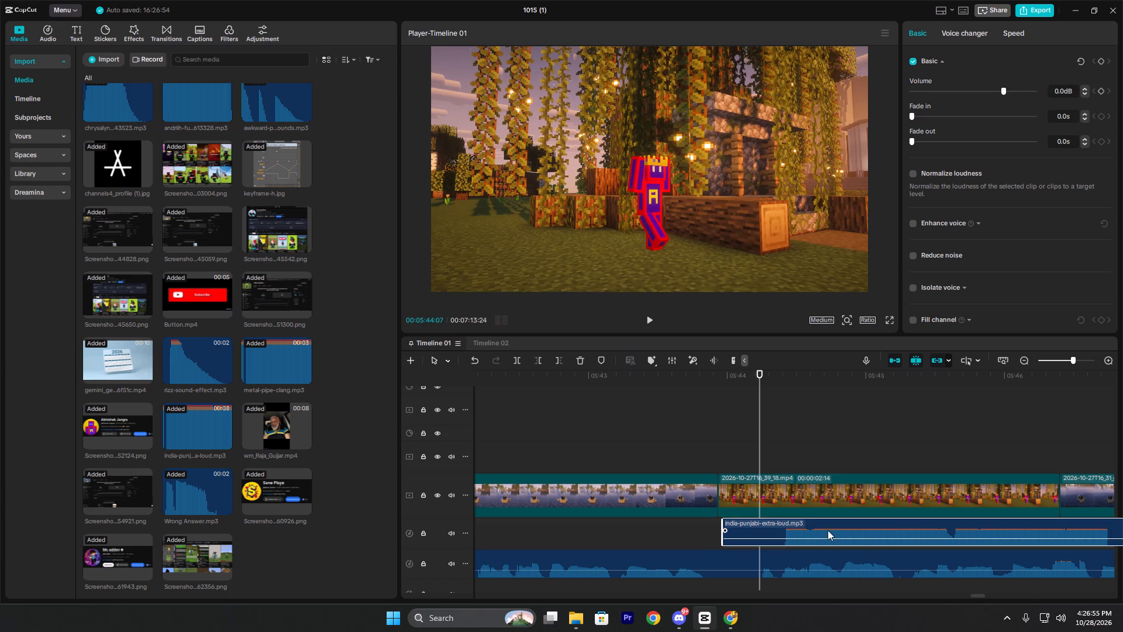
drag(828, 530, 804, 534)
Lower the sound effect's volume to -18.9 dB and listen to it through the end of the forest clip.
click(973, 90)
key(space)
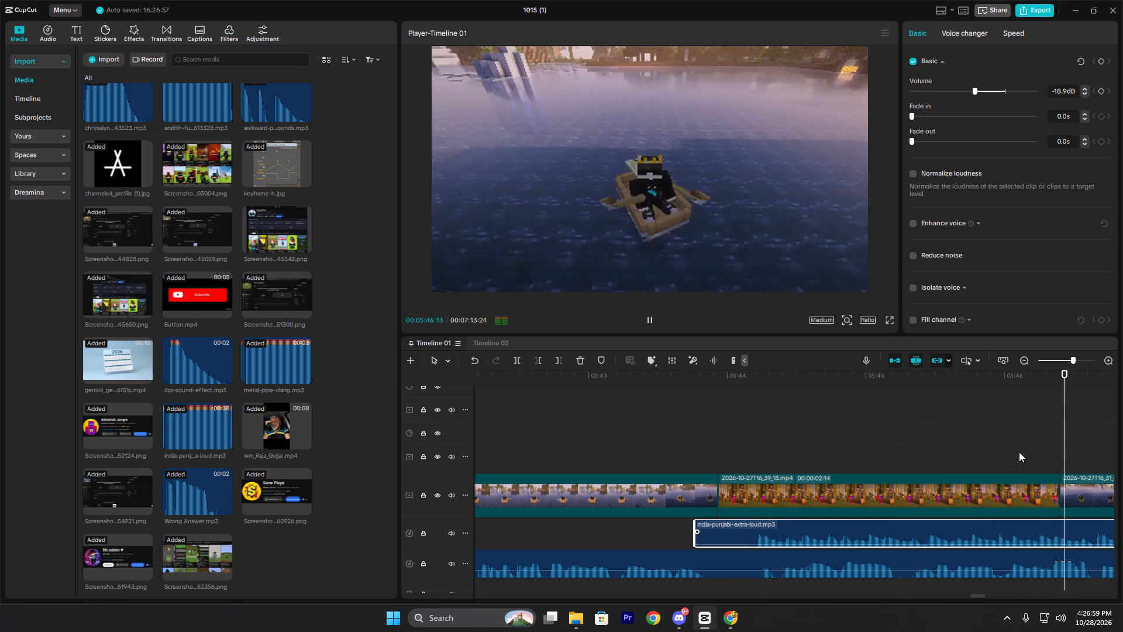
key(space)
Find the sound effect's end point by ear and trim everything after 00:05:46:19, just past the forest clip.
click(1038, 432)
key(space)
drag(1041, 432, 1048, 434)
key(space)
key(space)
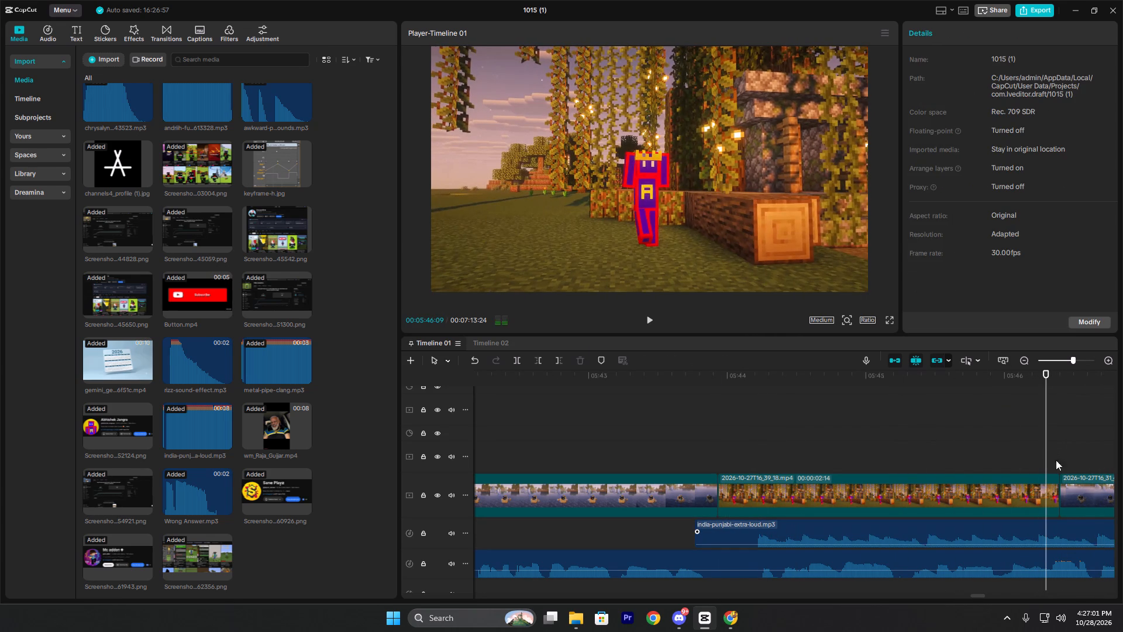
click(1077, 530)
key(space)
key(space)
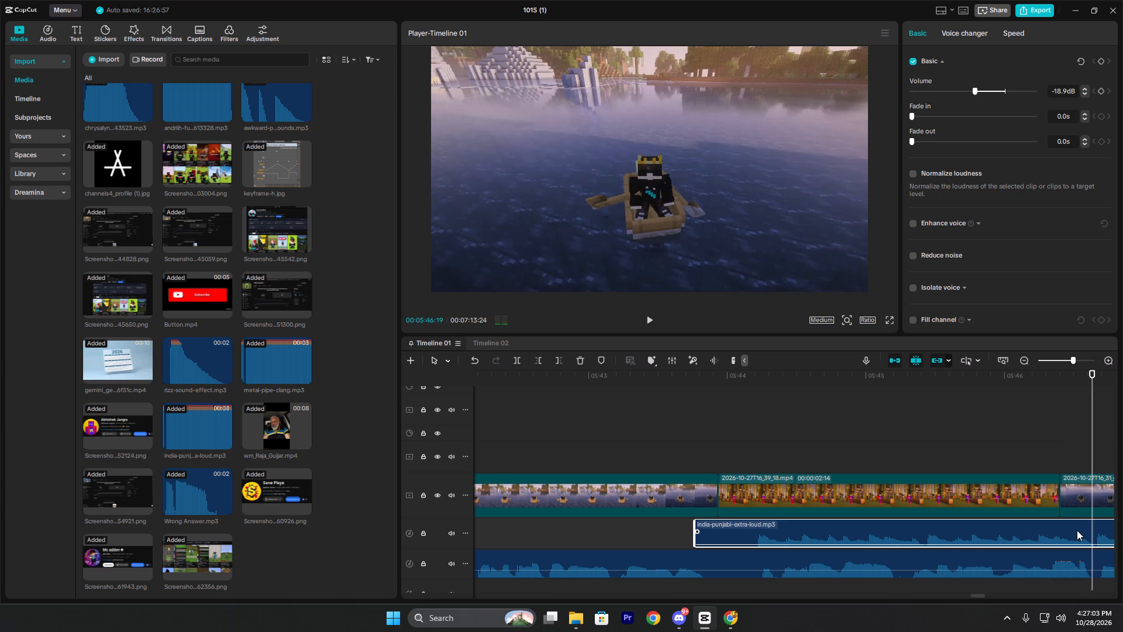
key(w)
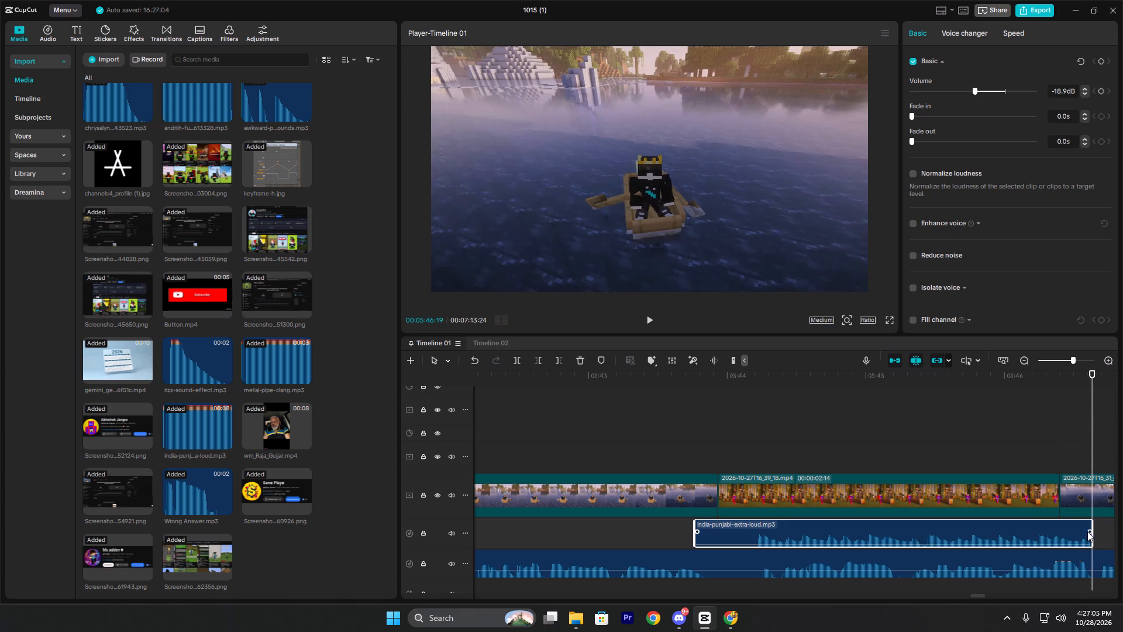
Give the trimmed sound effect a 0.2 s fade-out.
drag(1088, 530, 1059, 527)
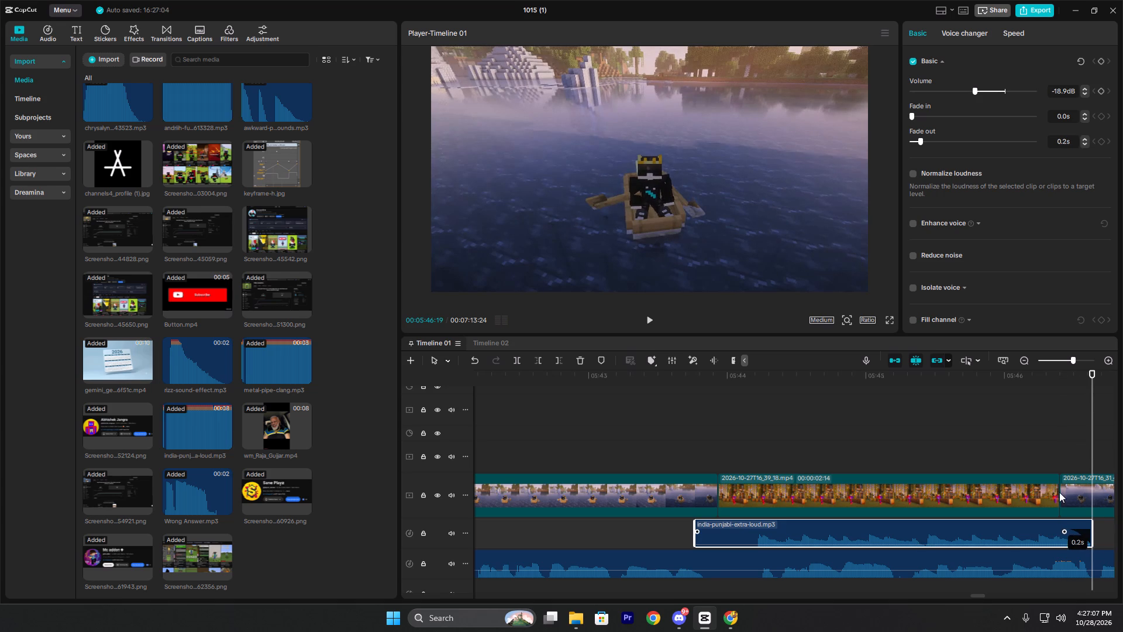
Play from the sound effect's fade-out into the vertical Dripleaf Shorts clip and review how the following clips are laid out.
click(1057, 447)
key(space)
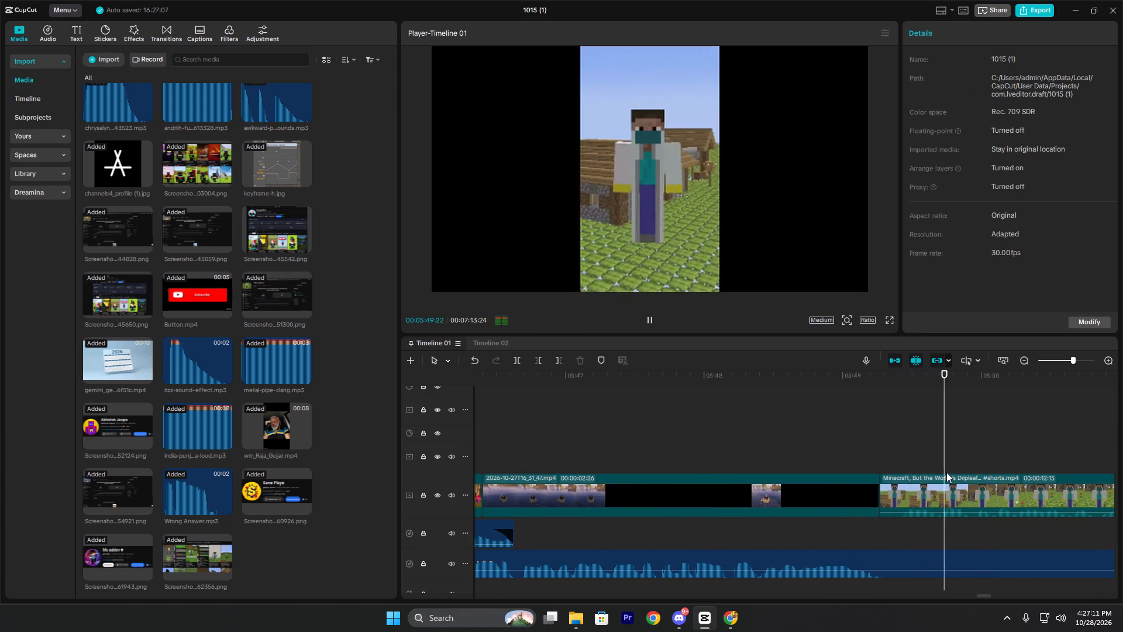
scroll(977, 487, down, 4)
ctrl+scroll(957, 480, down, 2)
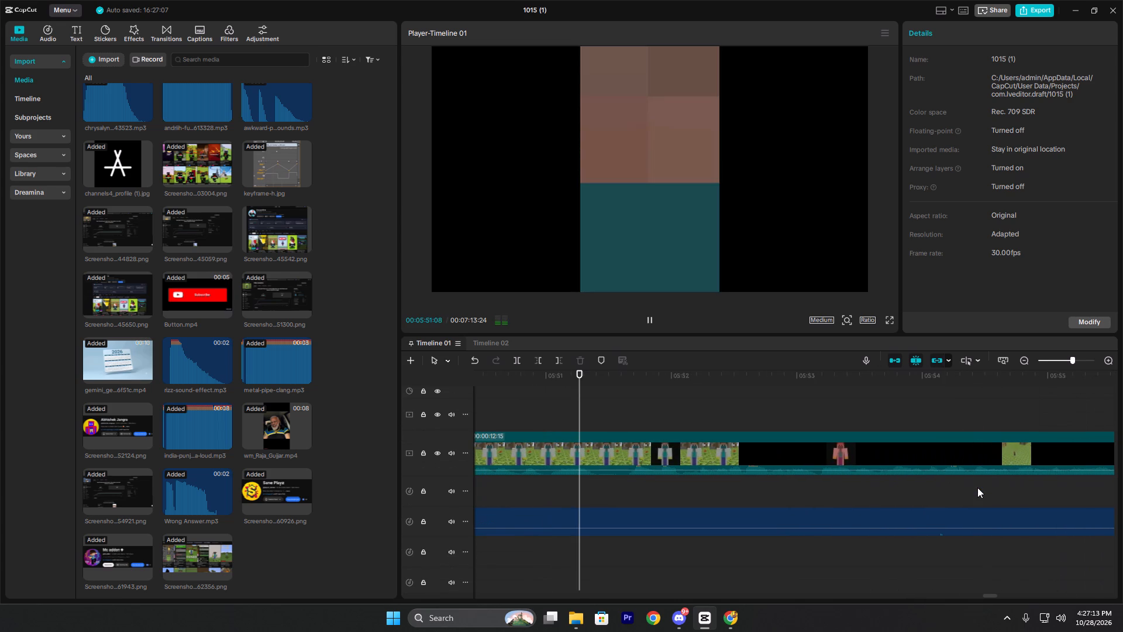
ctrl+scroll(977, 487, down, 1)
ctrl+scroll(818, 457, down, 15)
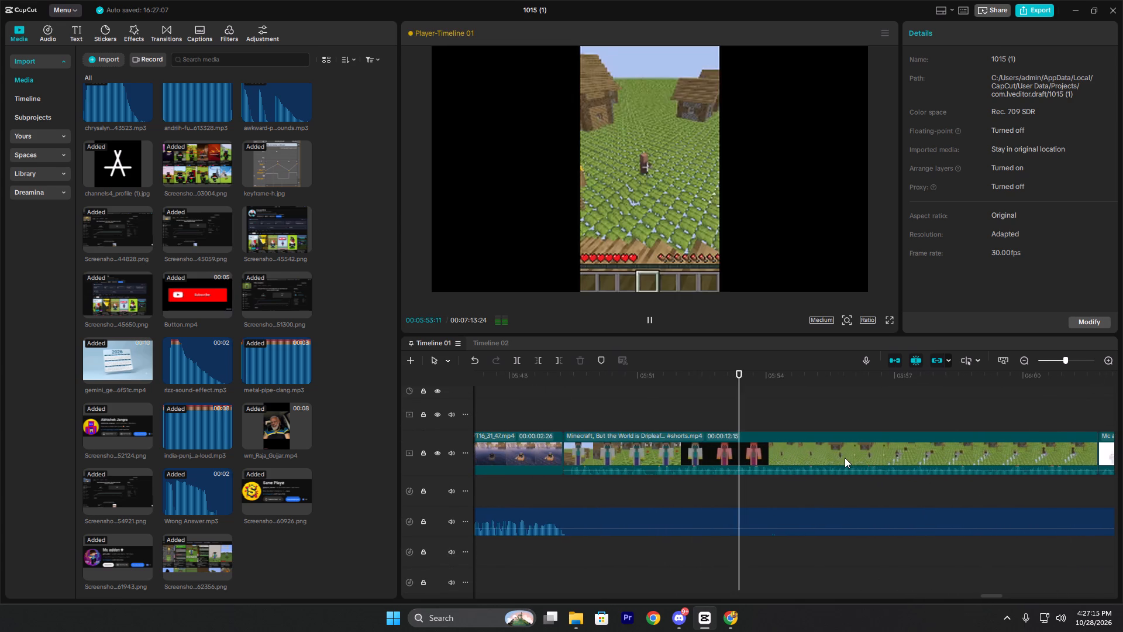
ctrl+scroll(843, 452, down, 7)
scroll(825, 461, up, 1)
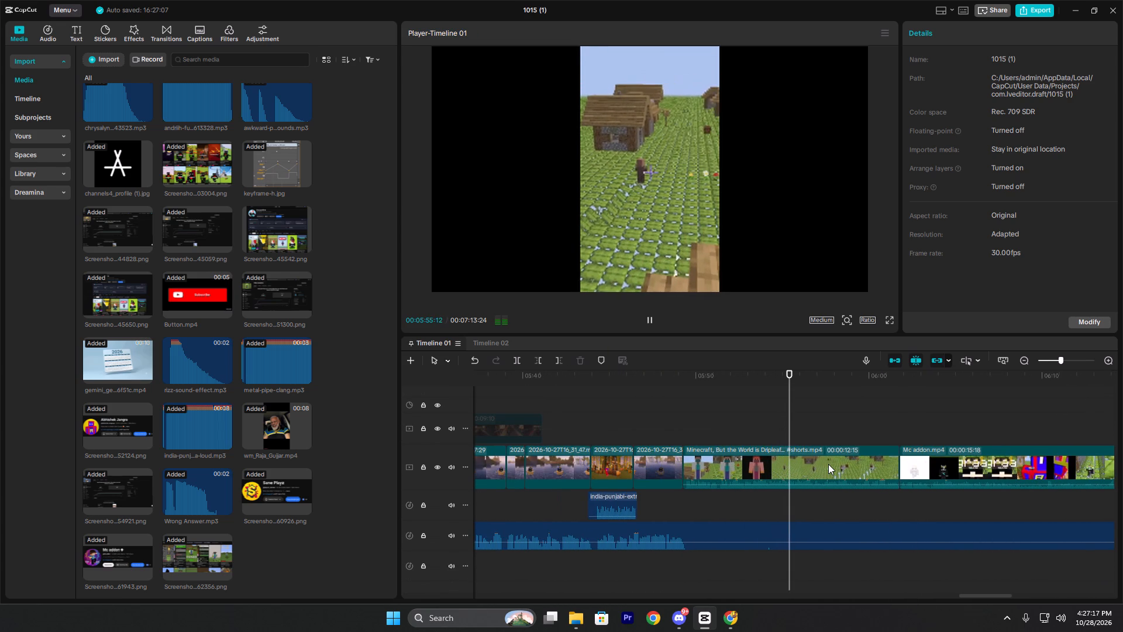
ctrl+scroll(897, 465, down, 9)
scroll(845, 469, up, 2)
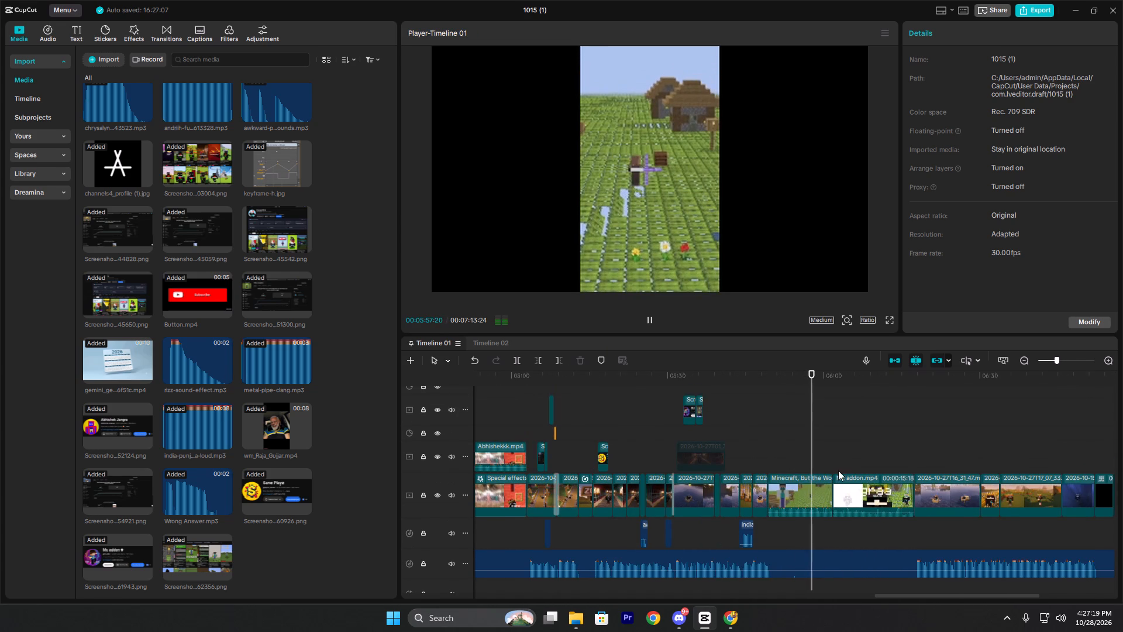
key(space)
Duplicate the vertical Dripleaf Shorts clip and Mc addon.mp4 together onto the track directly above the originals.
ctrl+scroll(812, 490, up, 5)
click(812, 490)
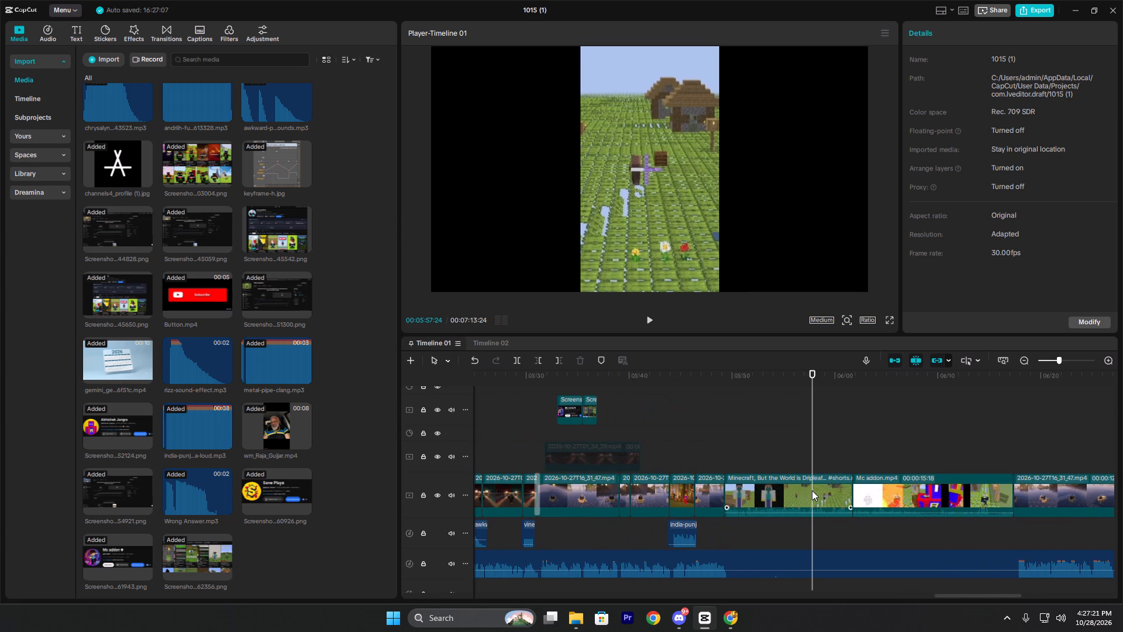
ctrl+click(905, 494)
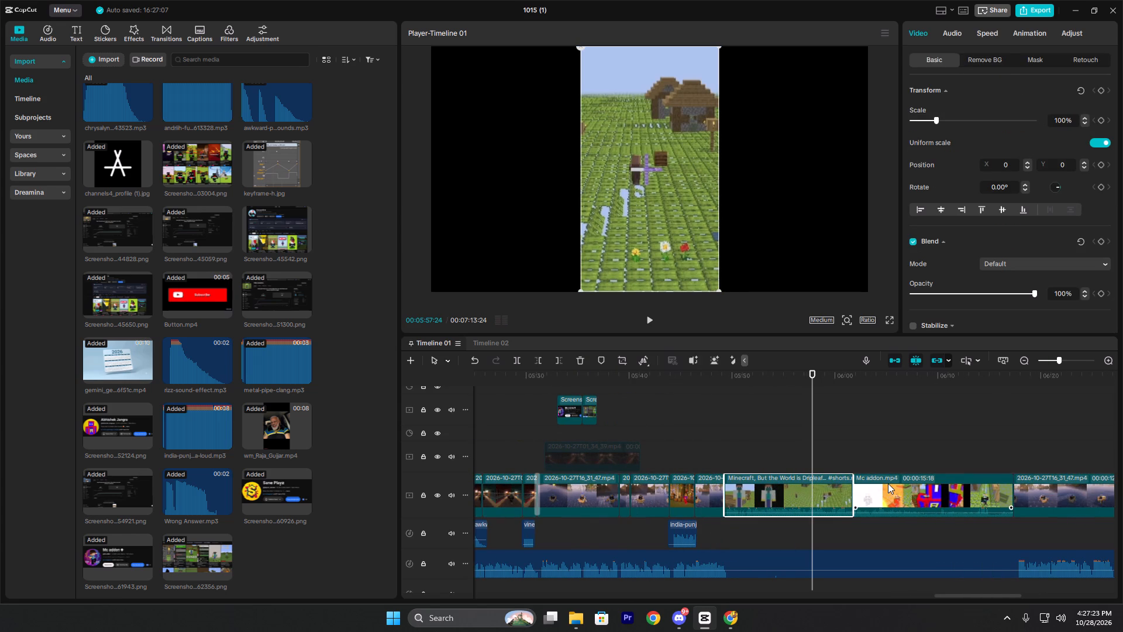
alt+drag(887, 502, 886, 456)
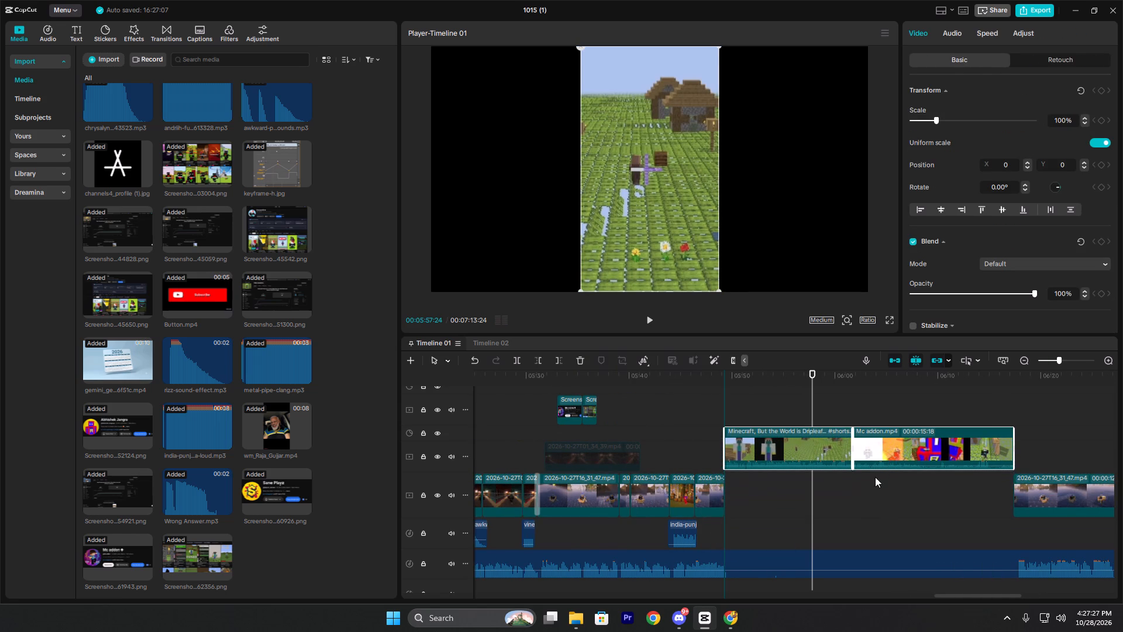
Apply the Blur video effect to the lower copies of the Dripleaf Shorts clip and Mc addon.mp4.
click(122, 30)
click(128, 33)
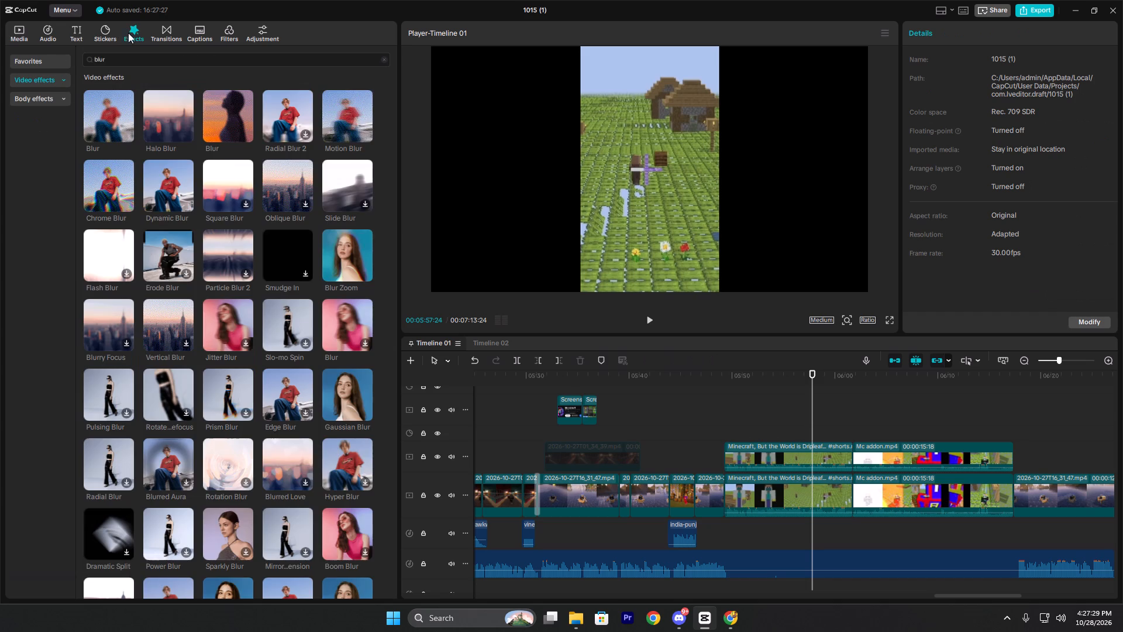
drag(106, 114, 756, 493)
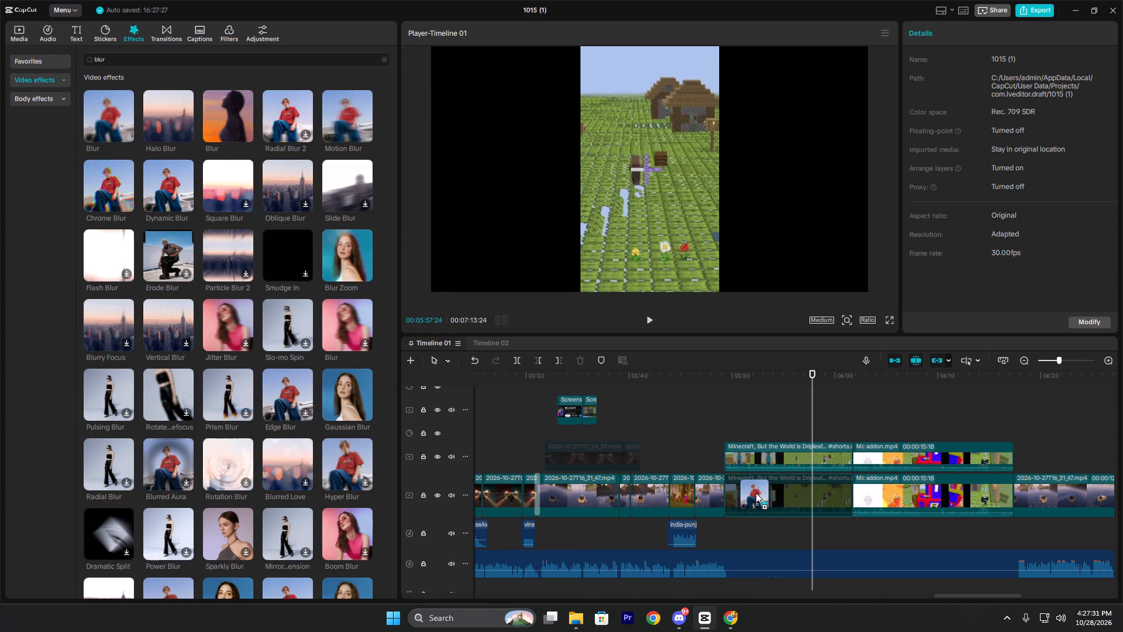
drag(756, 493, 757, 493)
drag(94, 118, 914, 472)
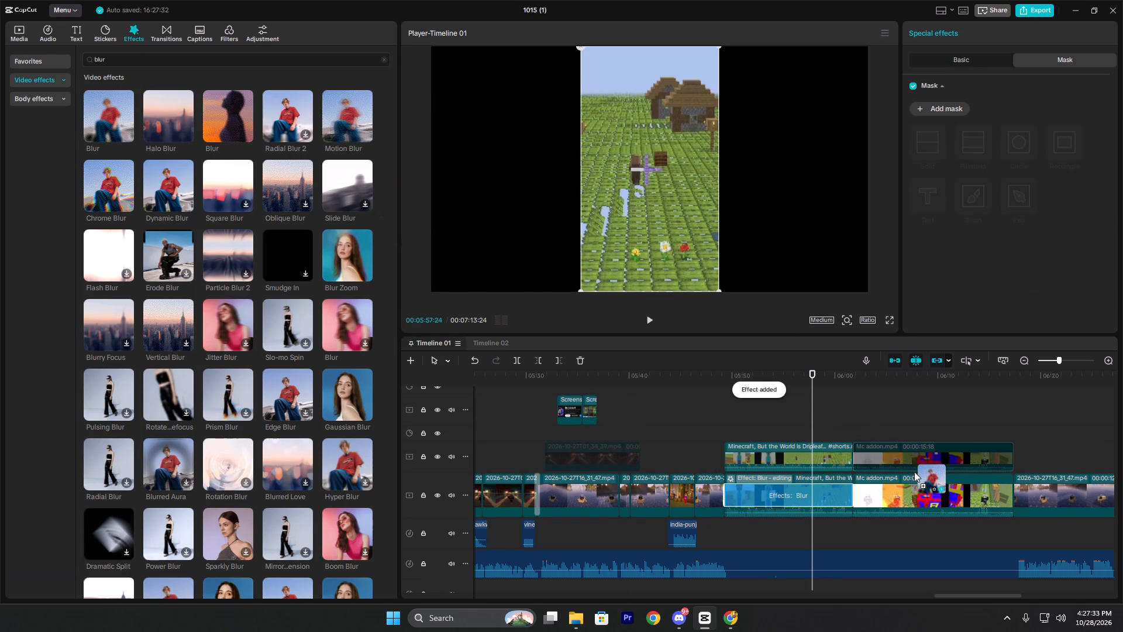
drag(914, 472, 915, 480)
Scale both blurred lower copies to 341% so they fill the frame behind the vertical videos, and preview the background.
click(782, 394)
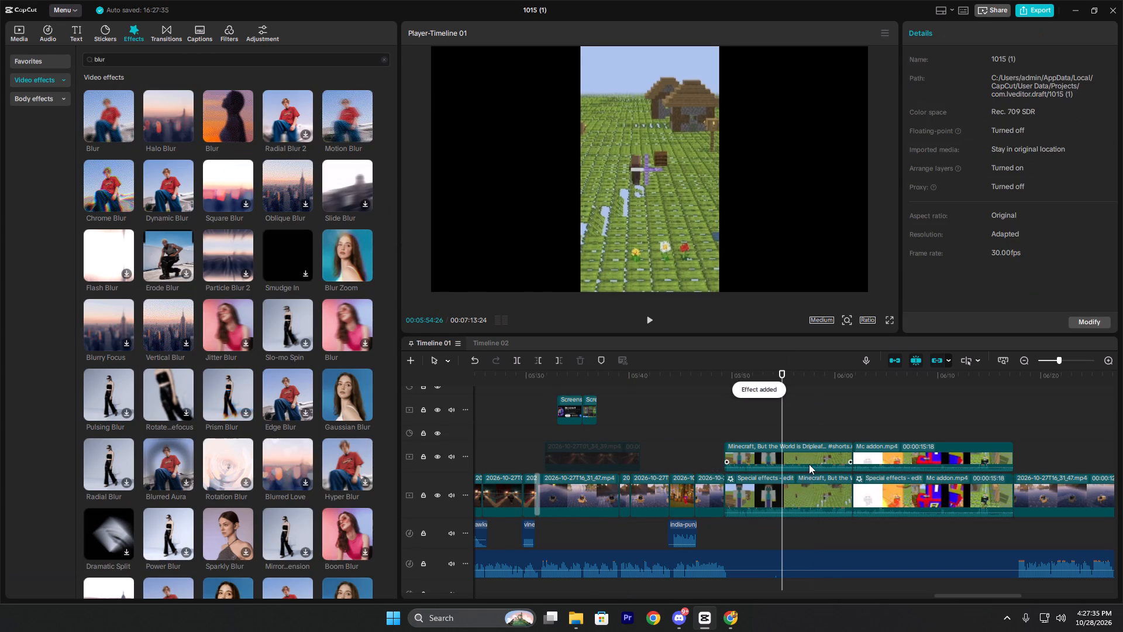
ctrl+click(816, 502)
ctrl+click(898, 496)
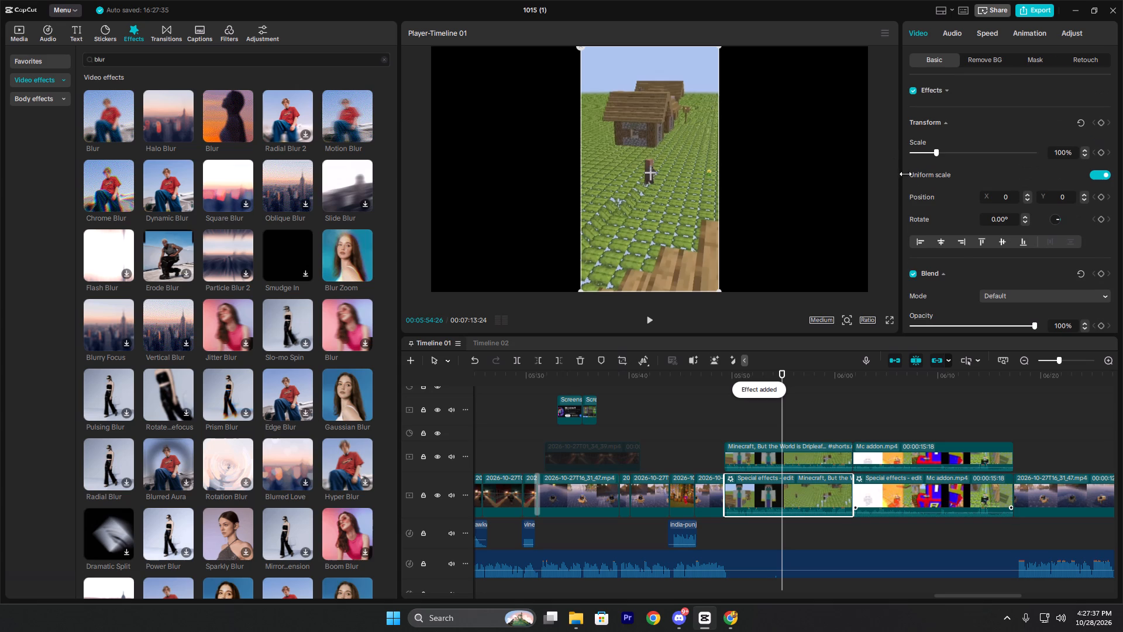
drag(941, 122, 967, 140)
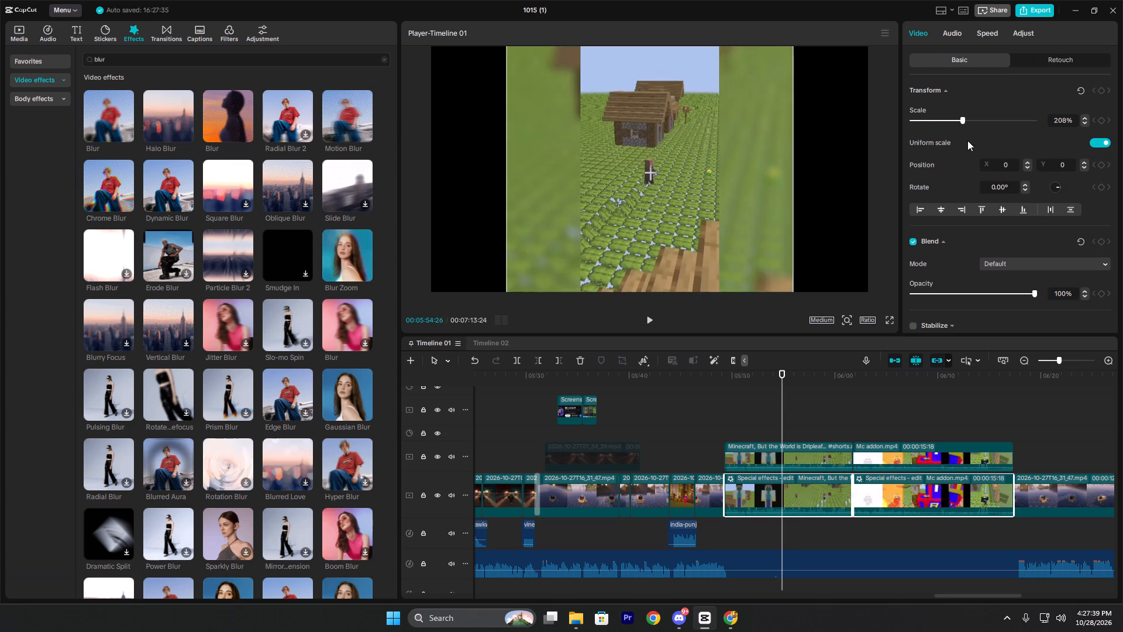
drag(967, 140, 995, 169)
key(space)
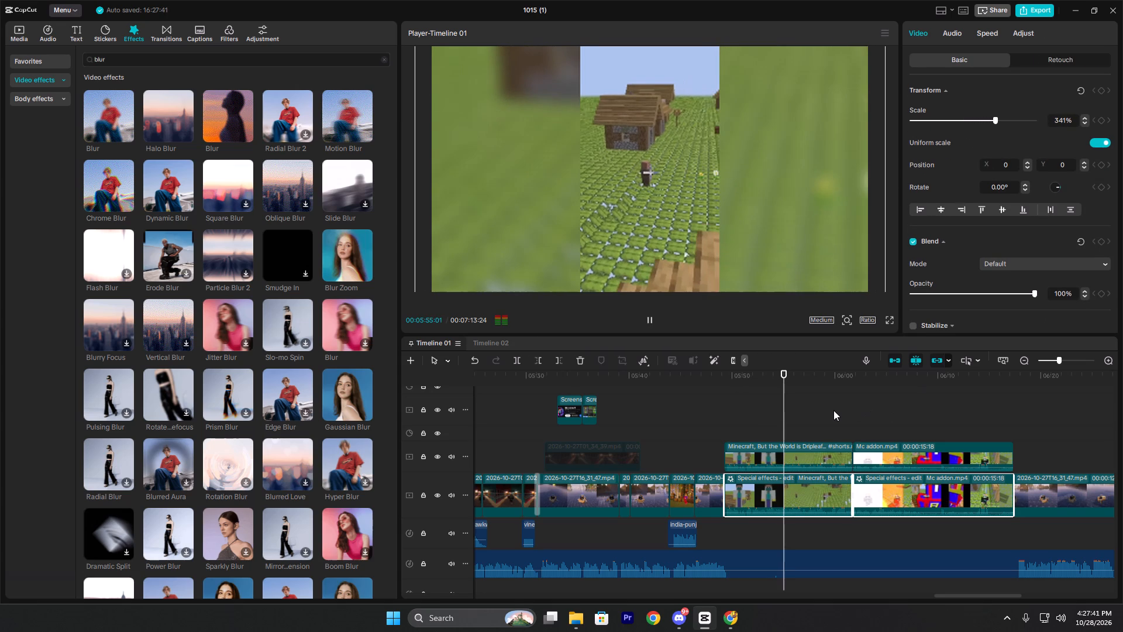
Add a default text at 00:05:49:08, the start of the Dripleaf Shorts clip, reading "mcaddon".
click(728, 401)
click(728, 401)
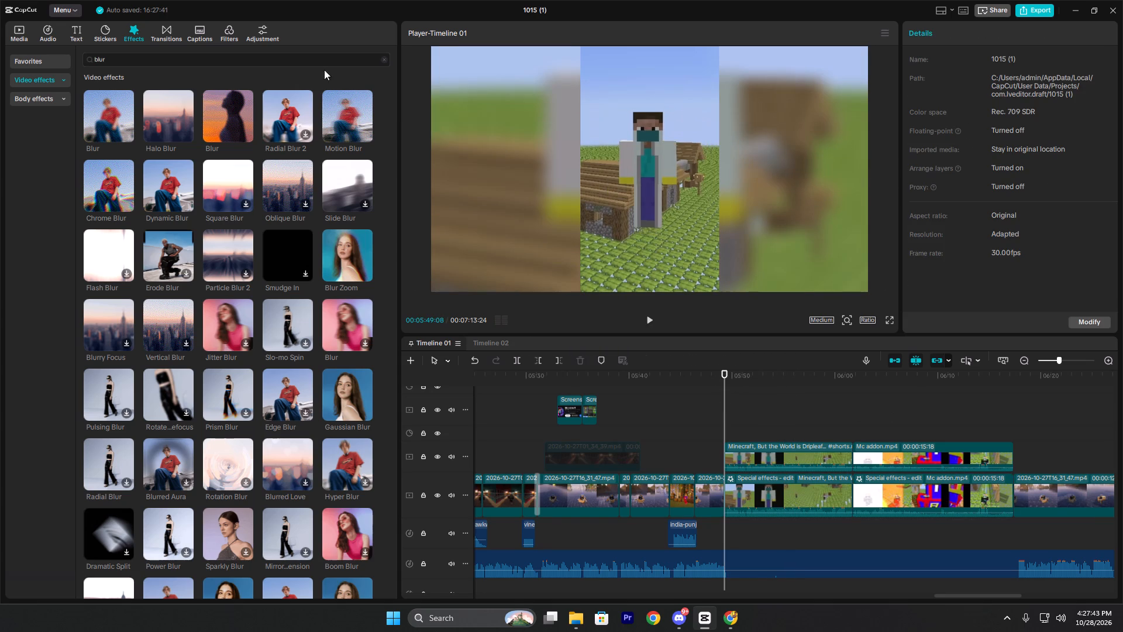
click(80, 34)
click(126, 94)
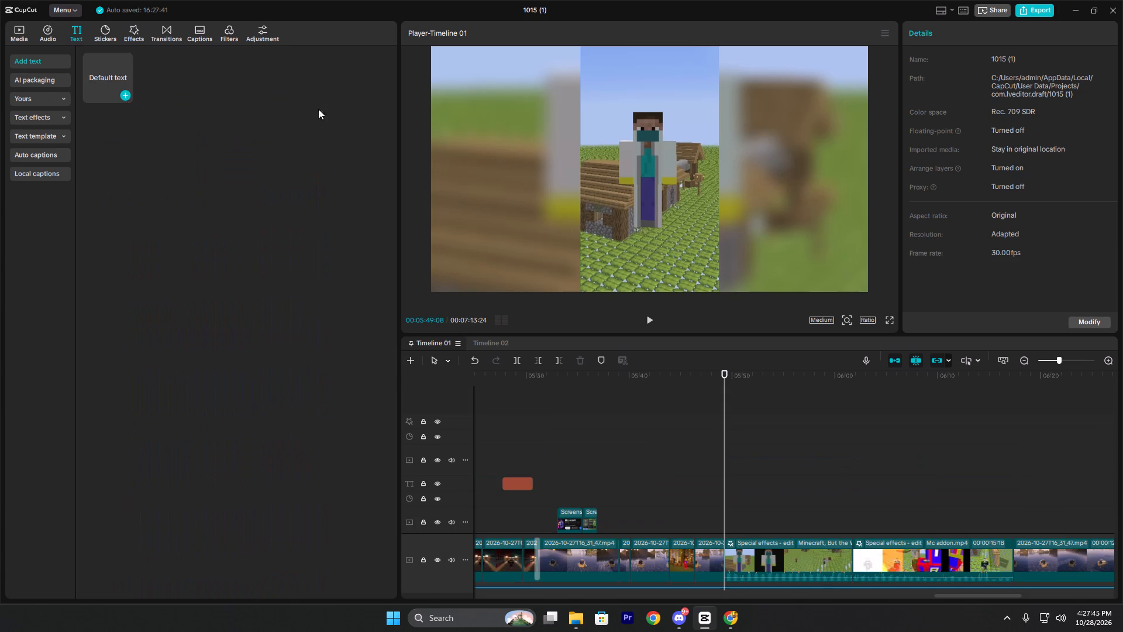
drag(969, 91, 803, 74)
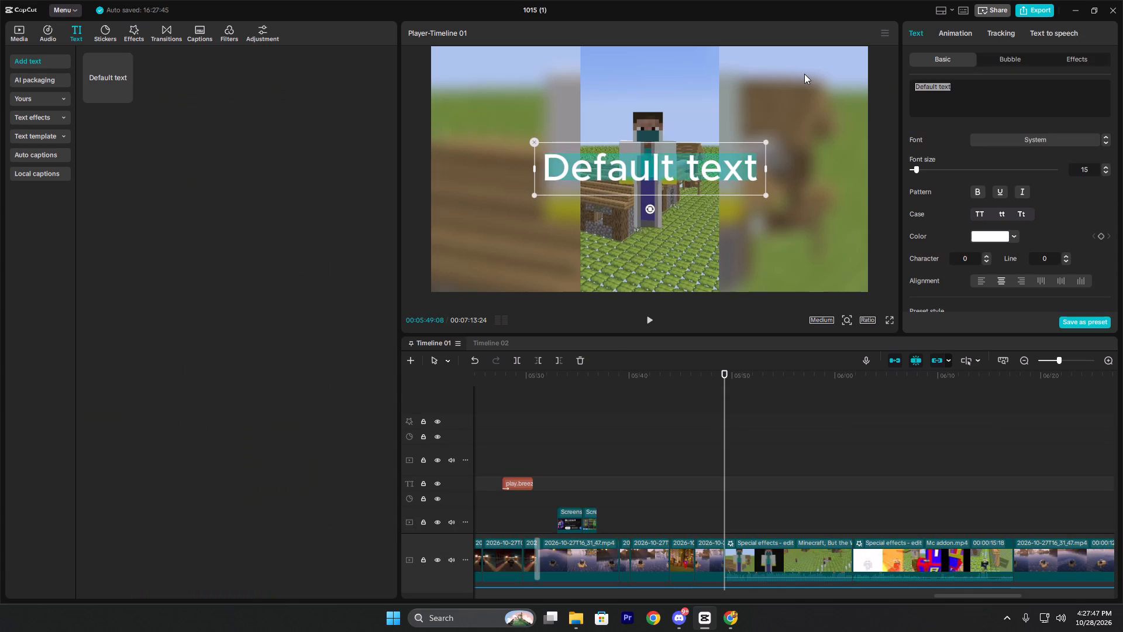
key(m)
key(c)
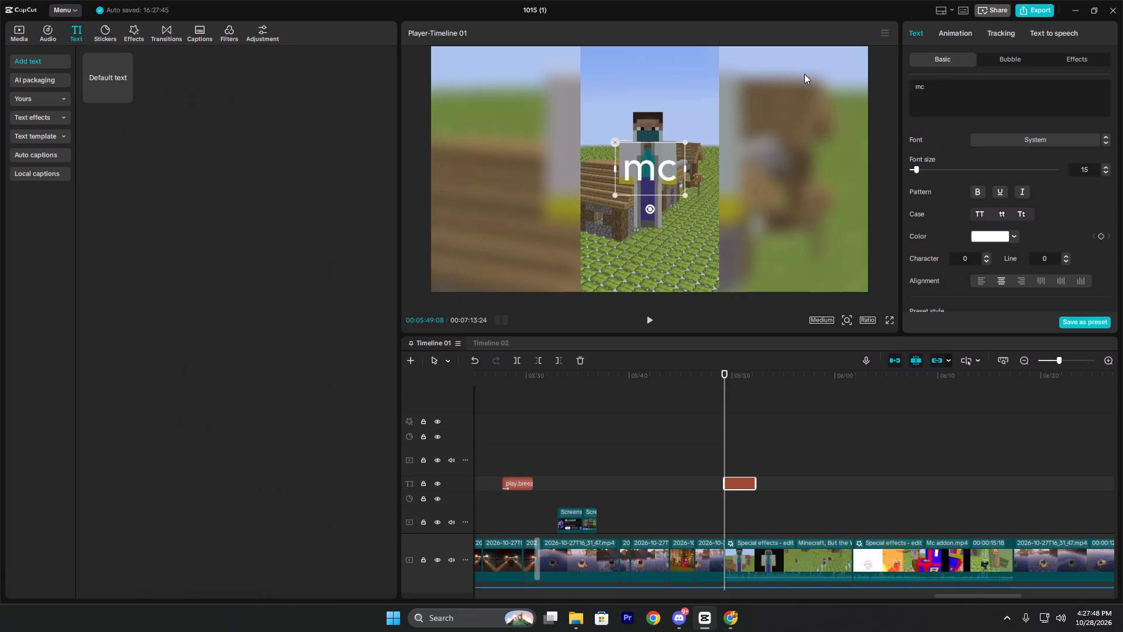
text(add)
key(i)
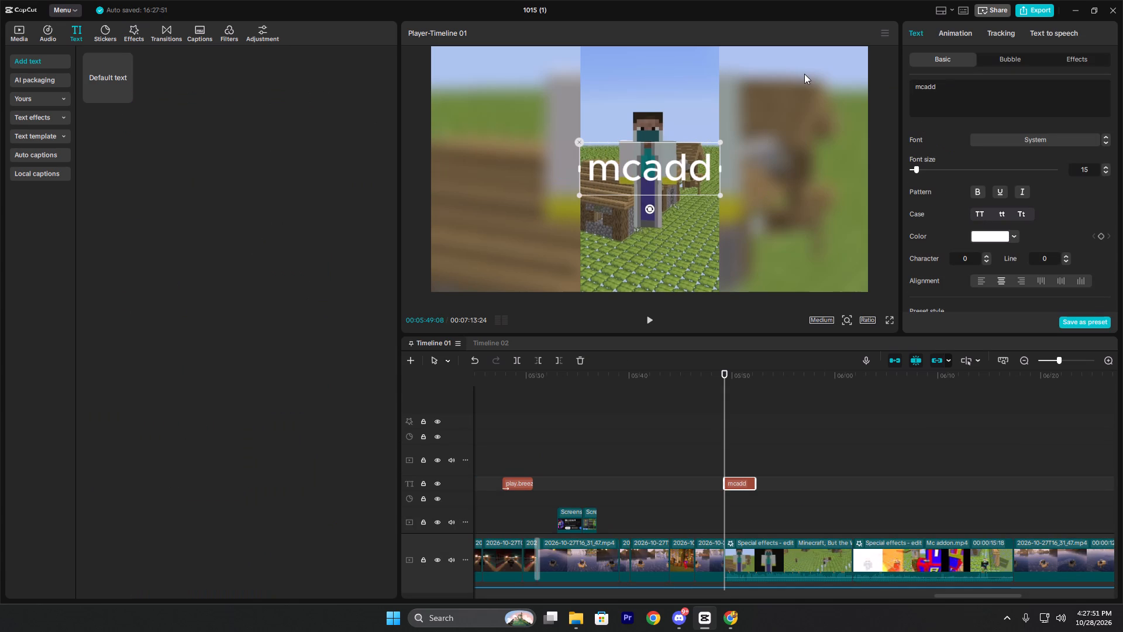
key(BackSpace)
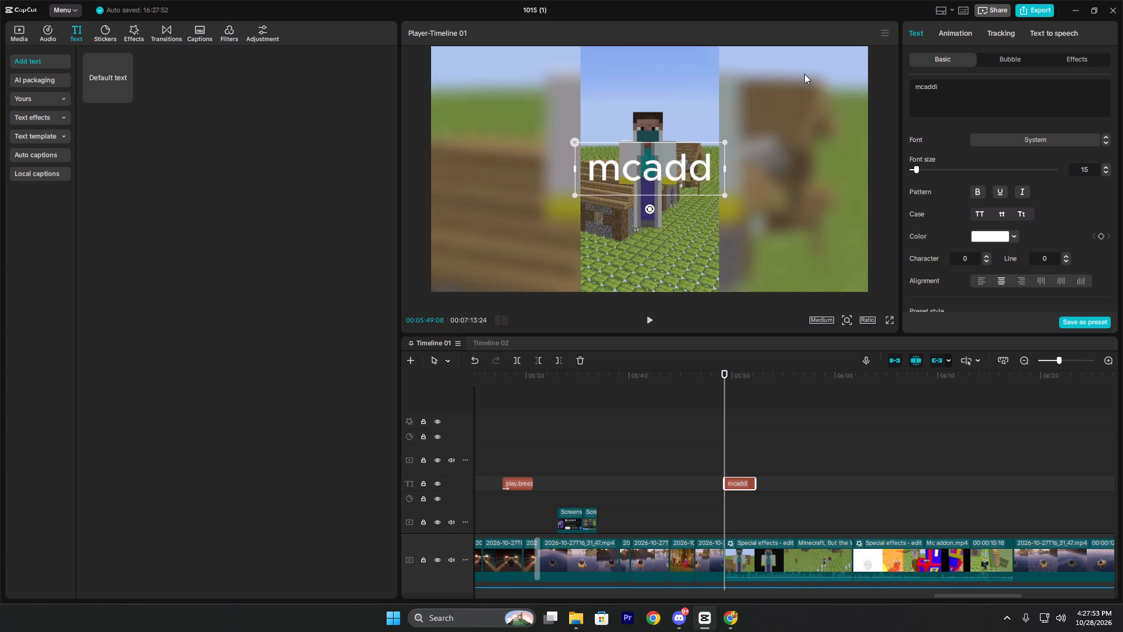
text(on)
Move the "mcaddon" text into the upper-left corner of the video frame.
drag(670, 178, 540, 72)
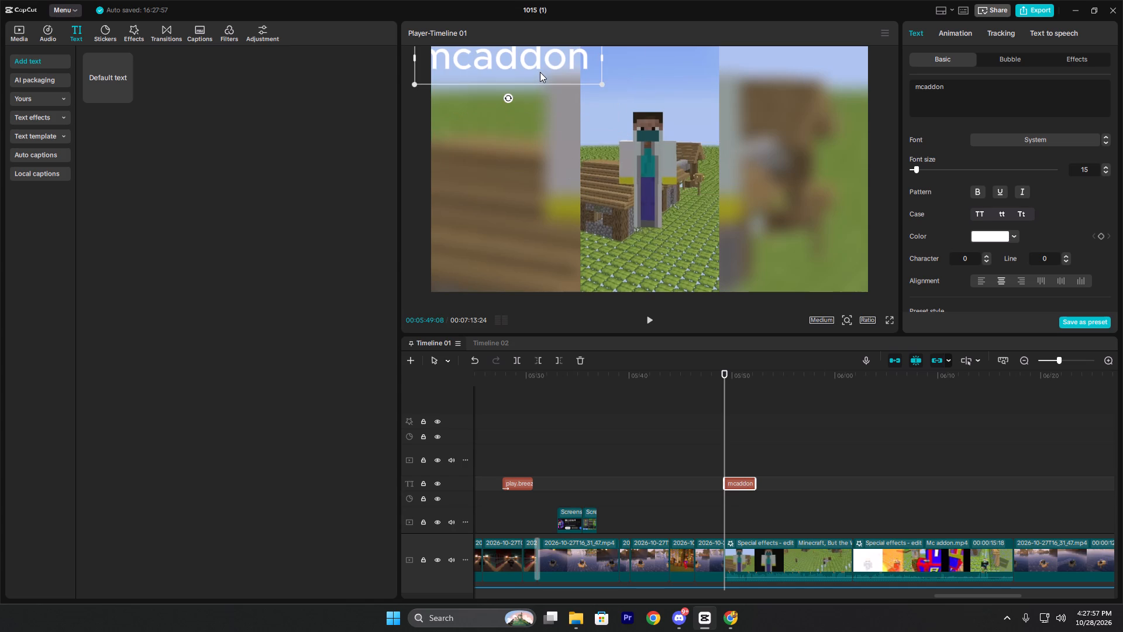
drag(540, 72, 542, 88)
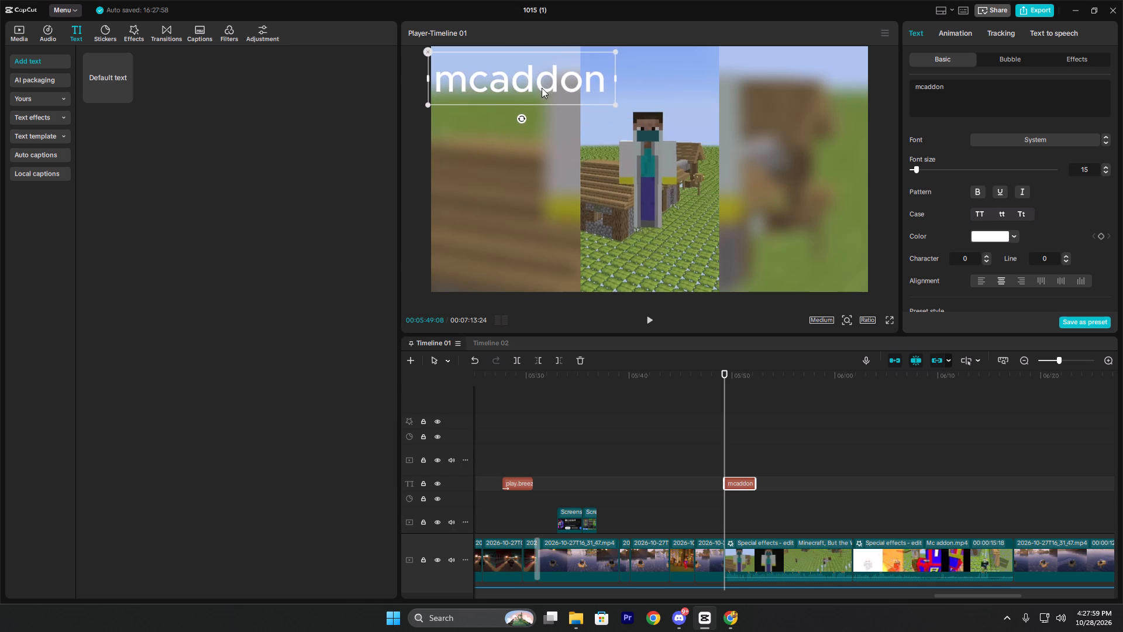
Shrink the "mcaddon" text slightly and reposition it inside the upper-left corner of the video frame.
drag(542, 88, 537, 84)
drag(608, 96, 597, 91)
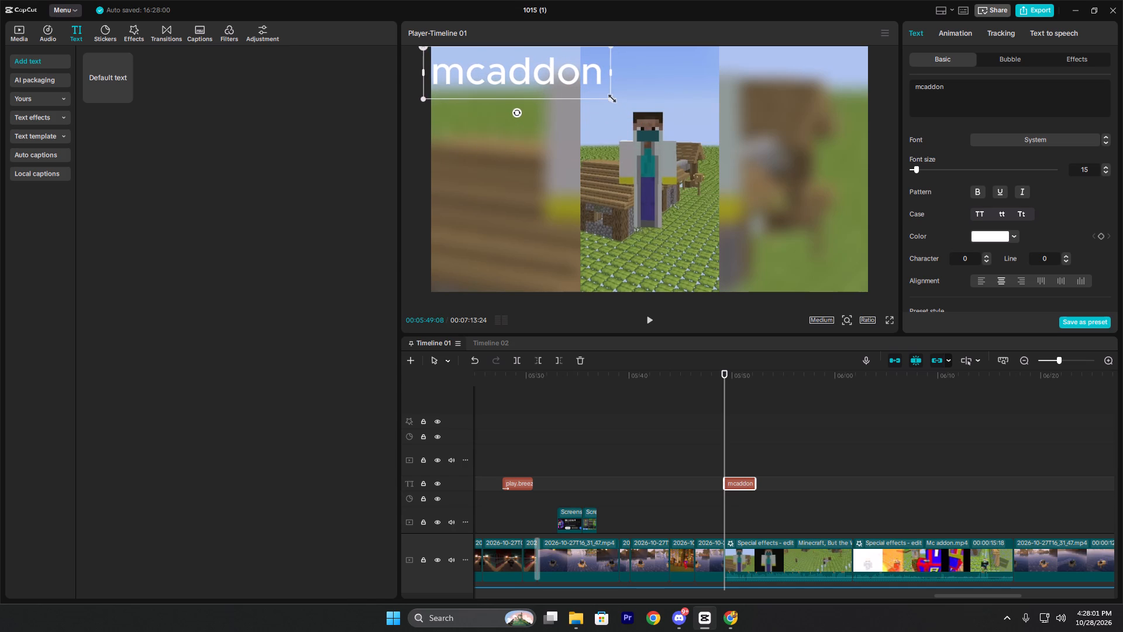
drag(597, 91, 577, 83)
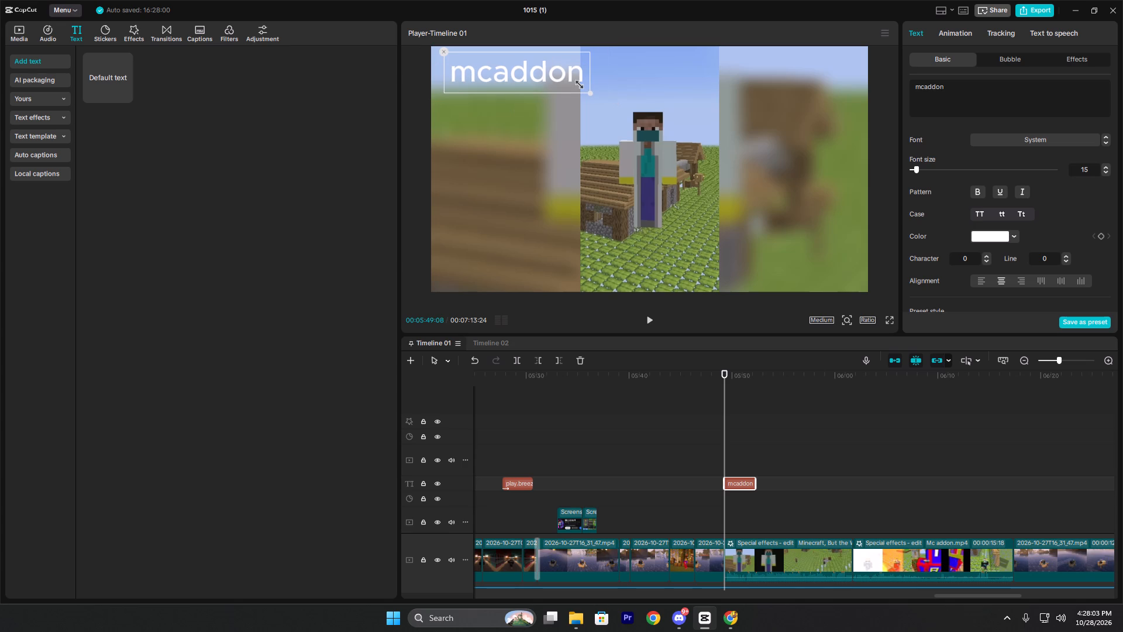
drag(577, 83, 580, 84)
drag(525, 76, 518, 75)
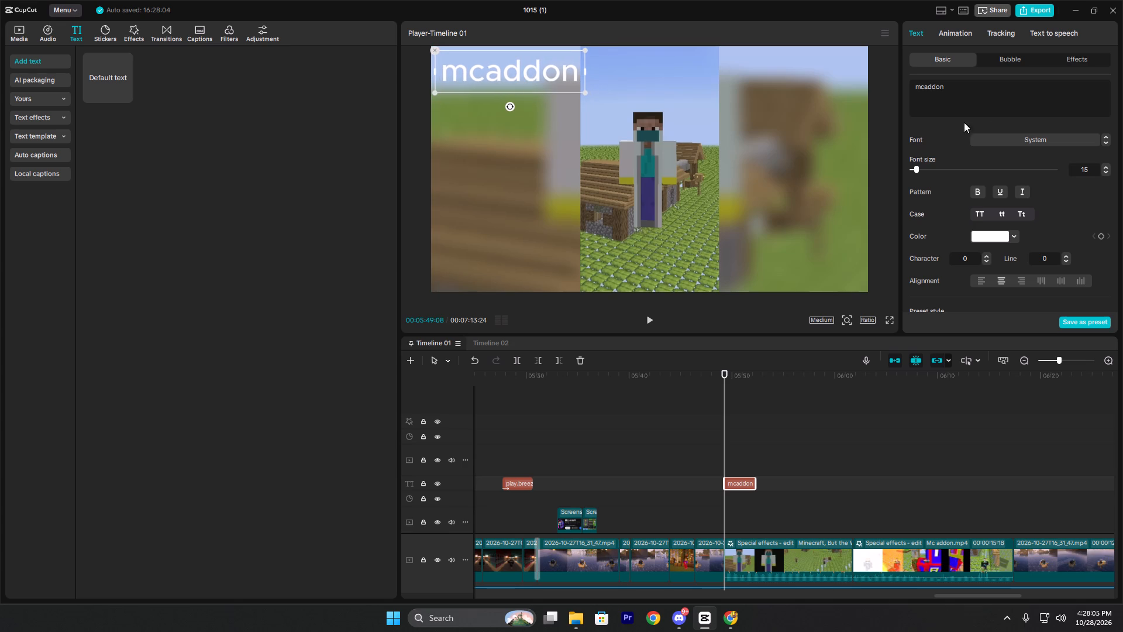
Change the "mcaddon" text's font to Komika Axis and scale it down to fit within the frame's upper-left corner.
click(1080, 141)
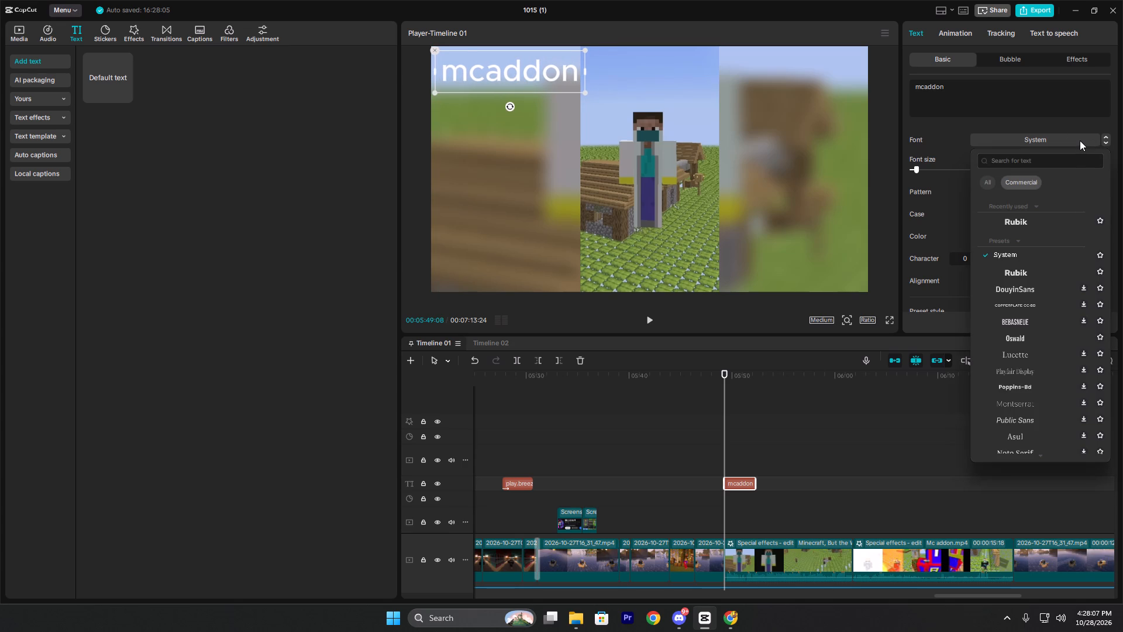
click(1019, 162)
text(ko)
key(Return)
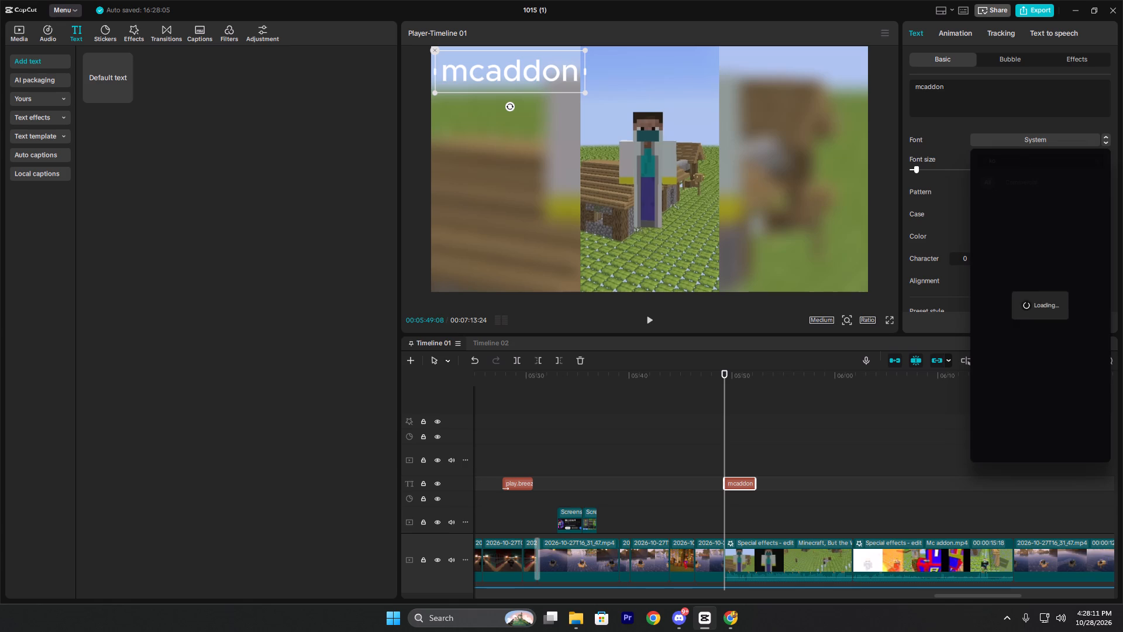
click(1041, 228)
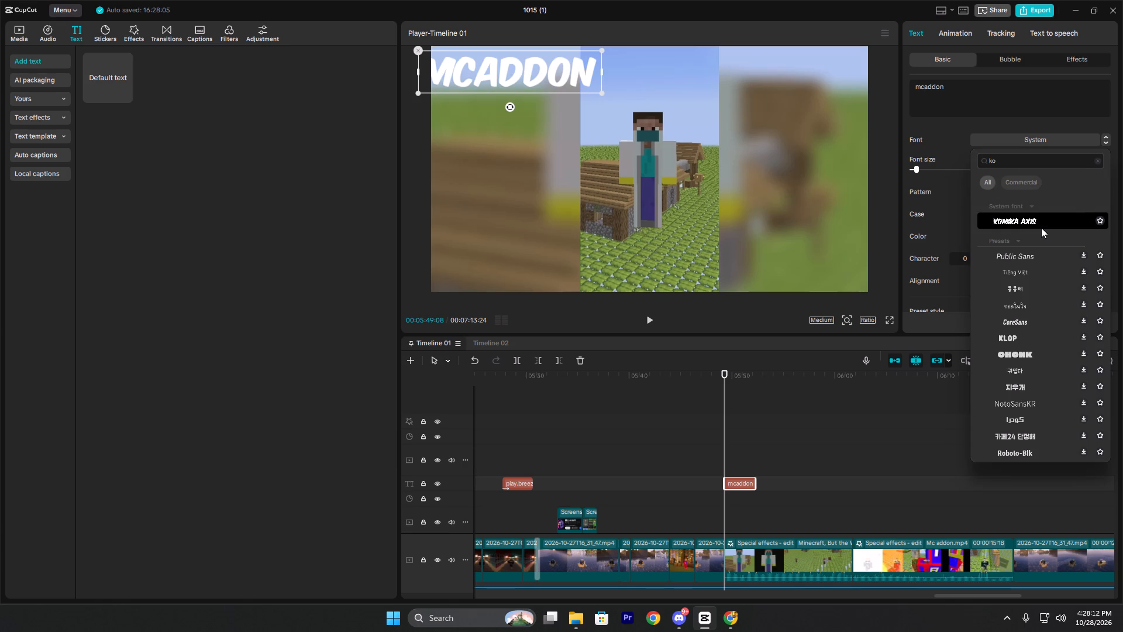
drag(604, 98, 591, 93)
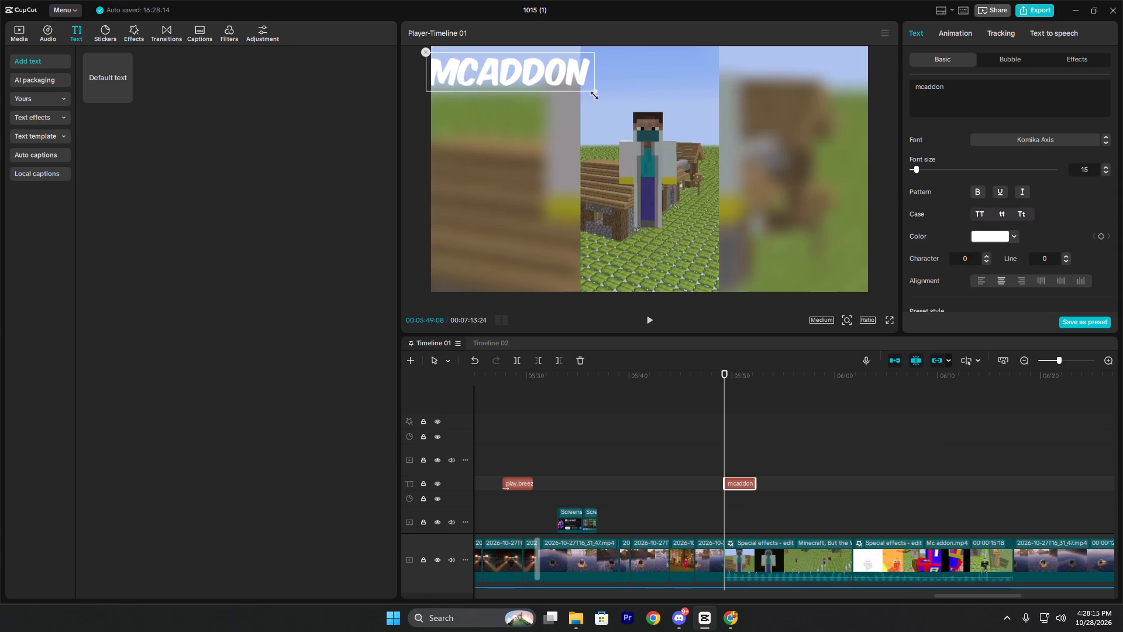
drag(591, 93, 585, 93)
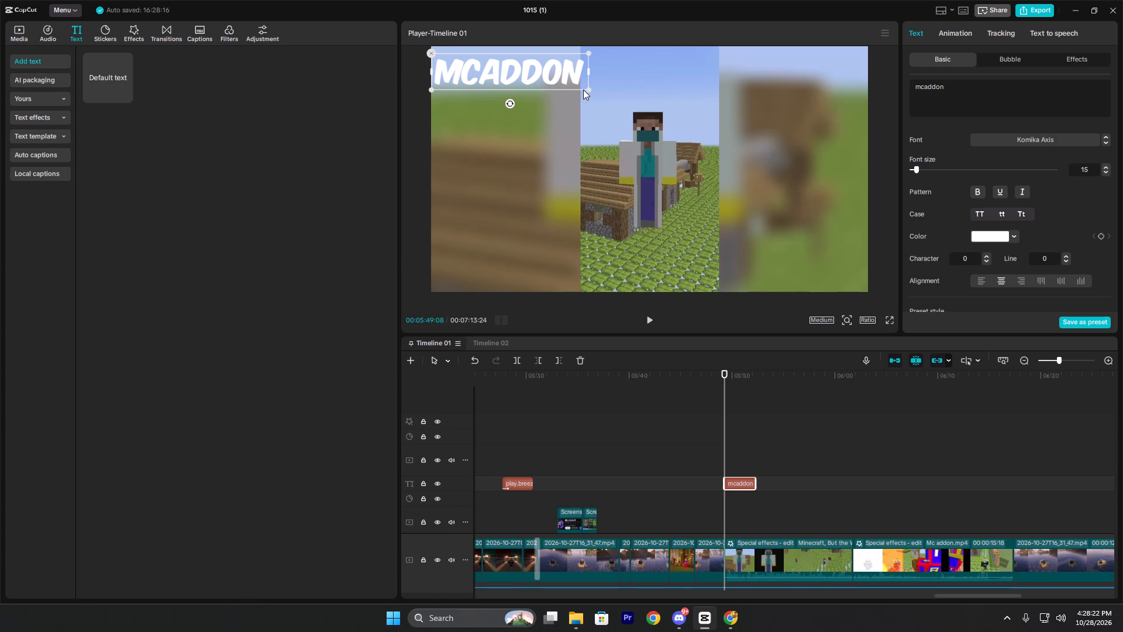
Extend the "mcaddon" text to the end of the Mc addon.mp4 clip.
click(725, 438)
key(space)
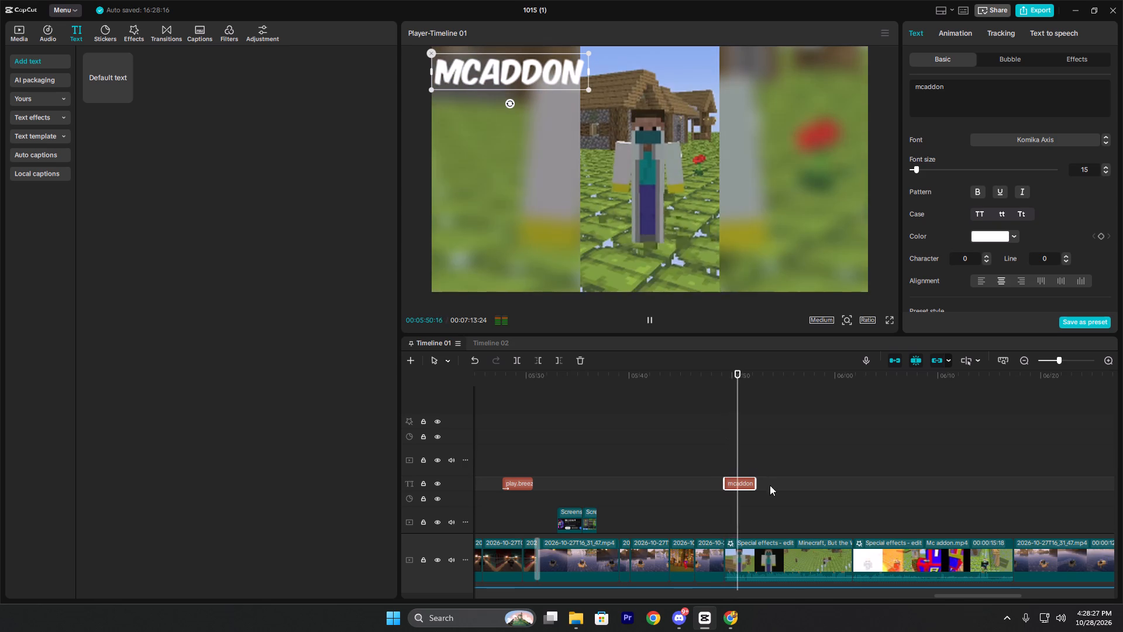
scroll(757, 485, down, 4)
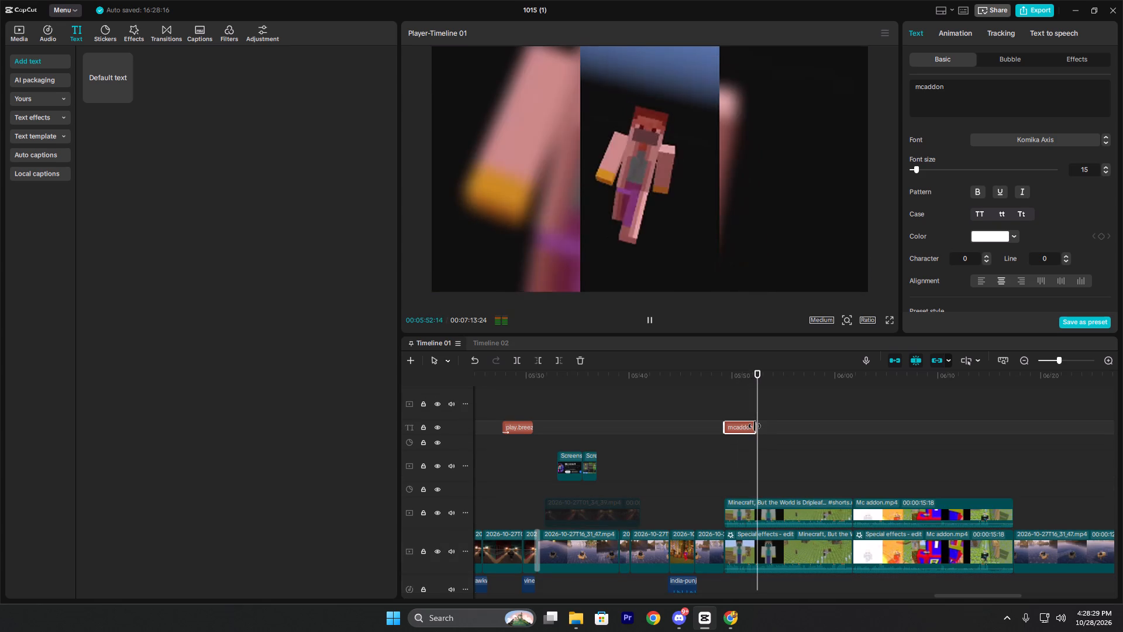
drag(755, 426, 1015, 462)
Split the "mcaddon" text at 00:06:01:23, where the Dripleaf Shorts clip meets Mc addon.mp4.
click(840, 404)
drag(840, 404, 848, 408)
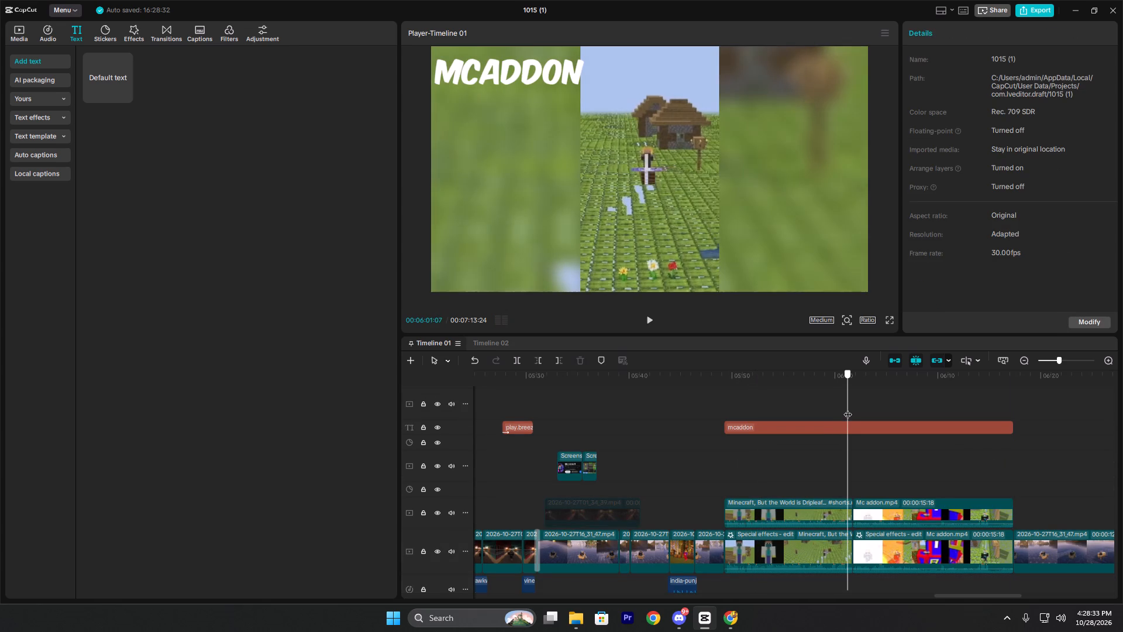
drag(848, 408, 850, 411)
click(853, 428)
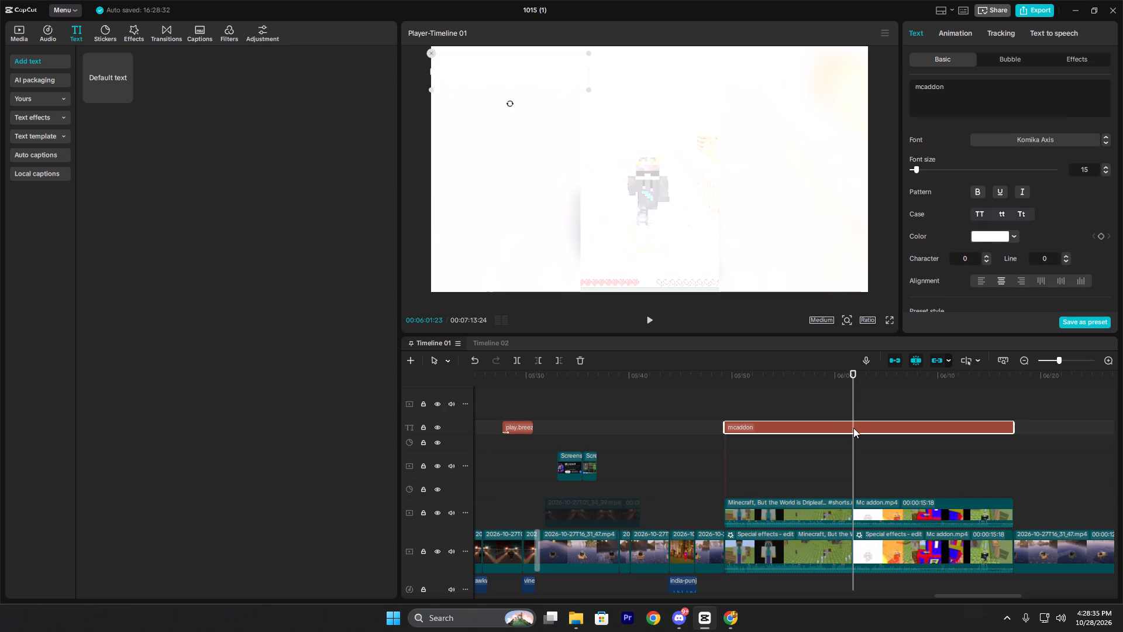
key(ctrl+b)
Change the wording of the second text segment, above Mc addon.mp4, to "my".
key(space)
key(space)
drag(945, 95, 938, 92)
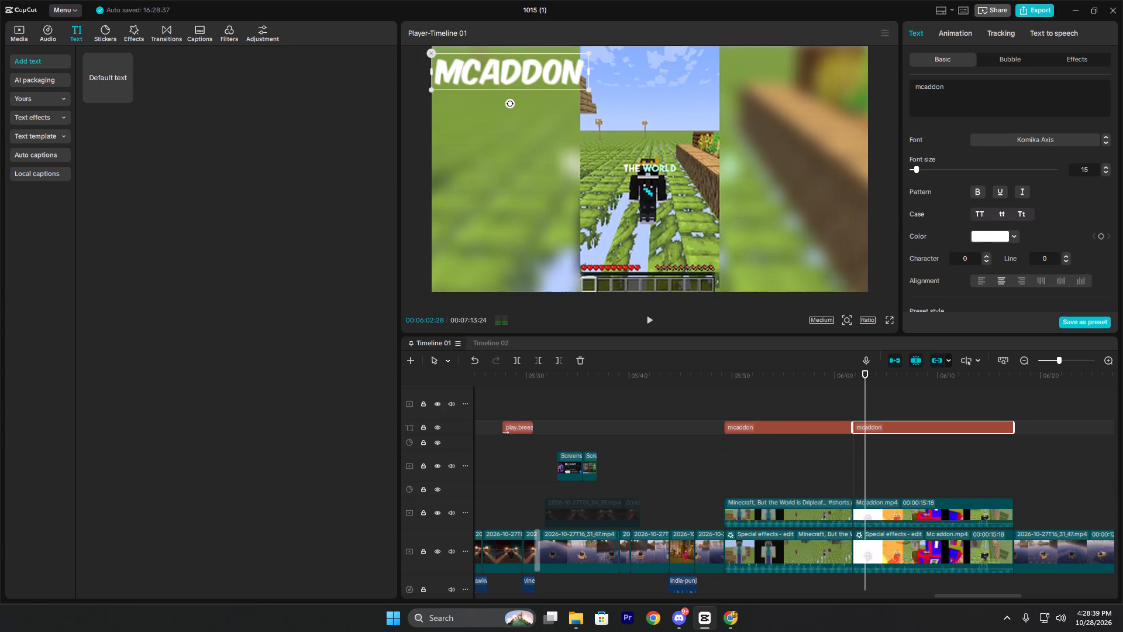
drag(938, 92, 885, 82)
text(mt)
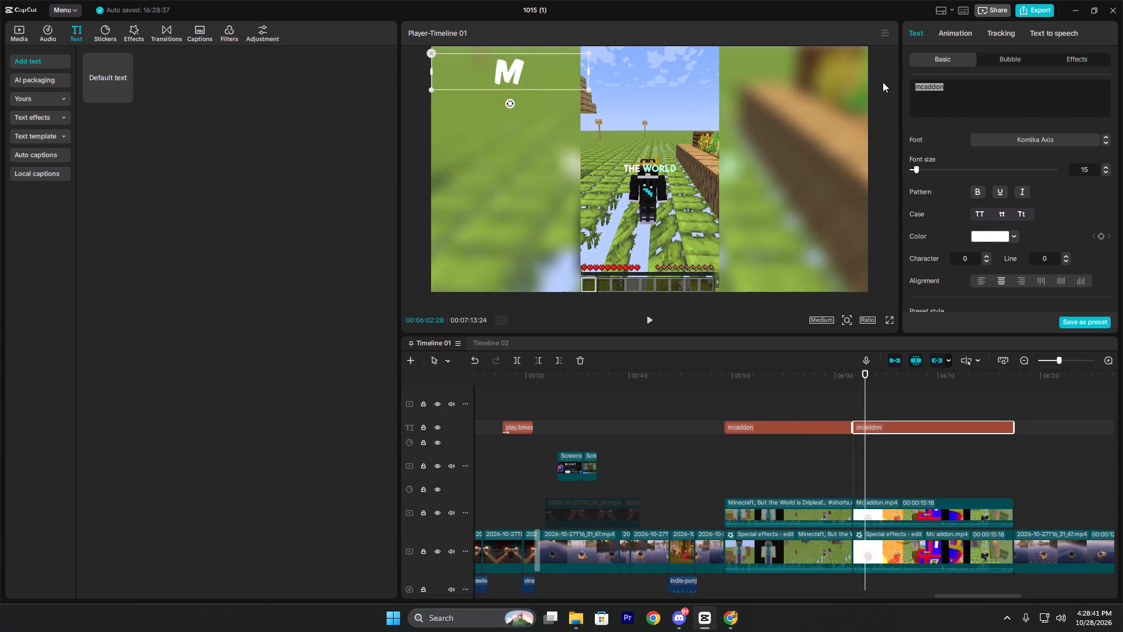
key(BackSpace)
key(y)
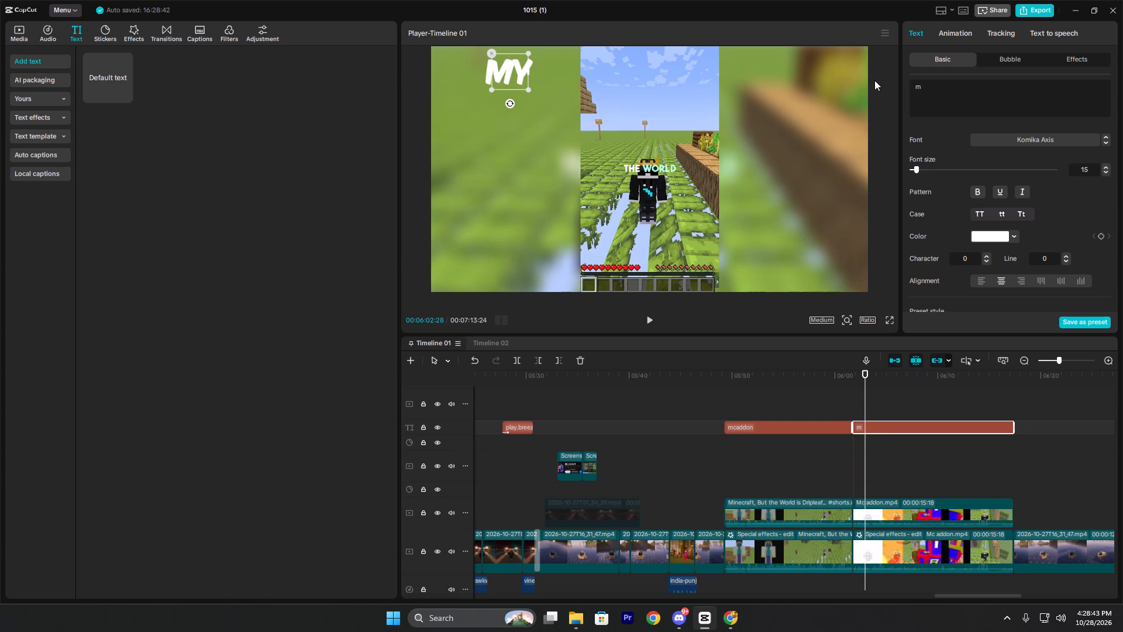
Play back the earlier gameplay and screenshot section through to the Dripleaf Shorts clip to review the edit and its captions.
double_click(731, 404)
drag(731, 404, 723, 404)
click(680, 400)
drag(679, 400, 687, 393)
key(space)
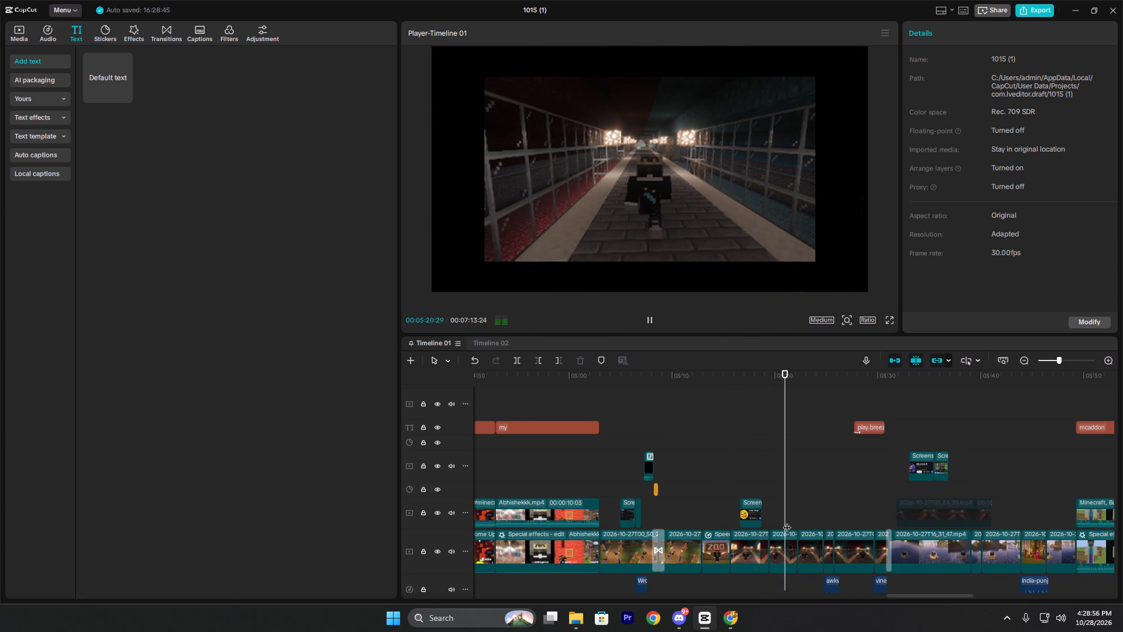
scroll(829, 510, down, 5)
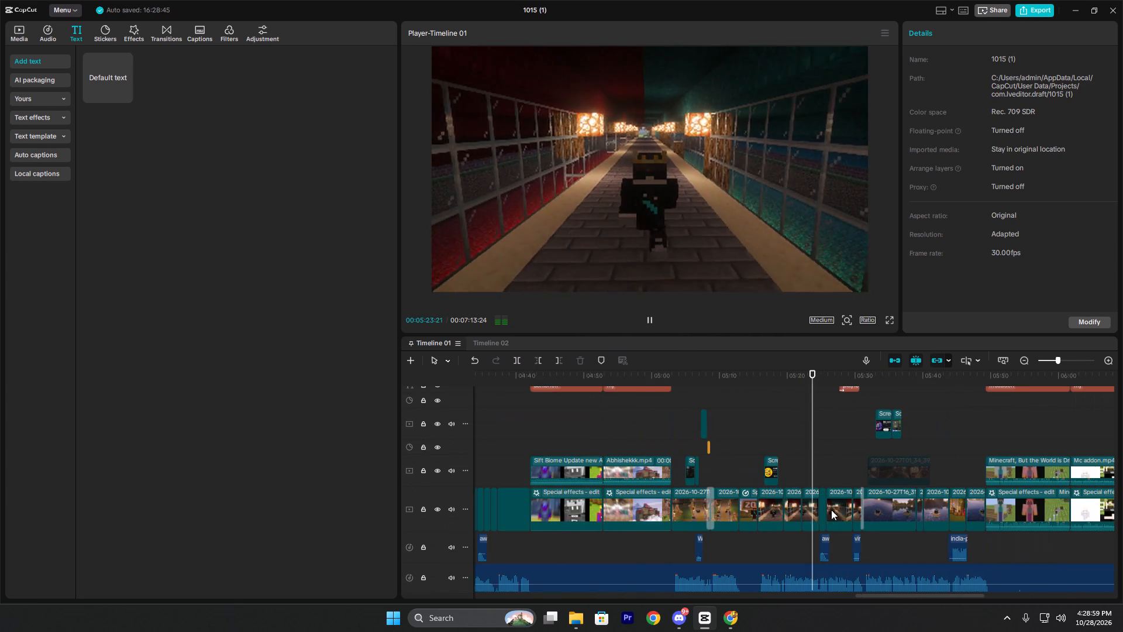
ctrl+scroll(836, 507, up, 7)
ctrl+scroll(894, 503, up, 2)
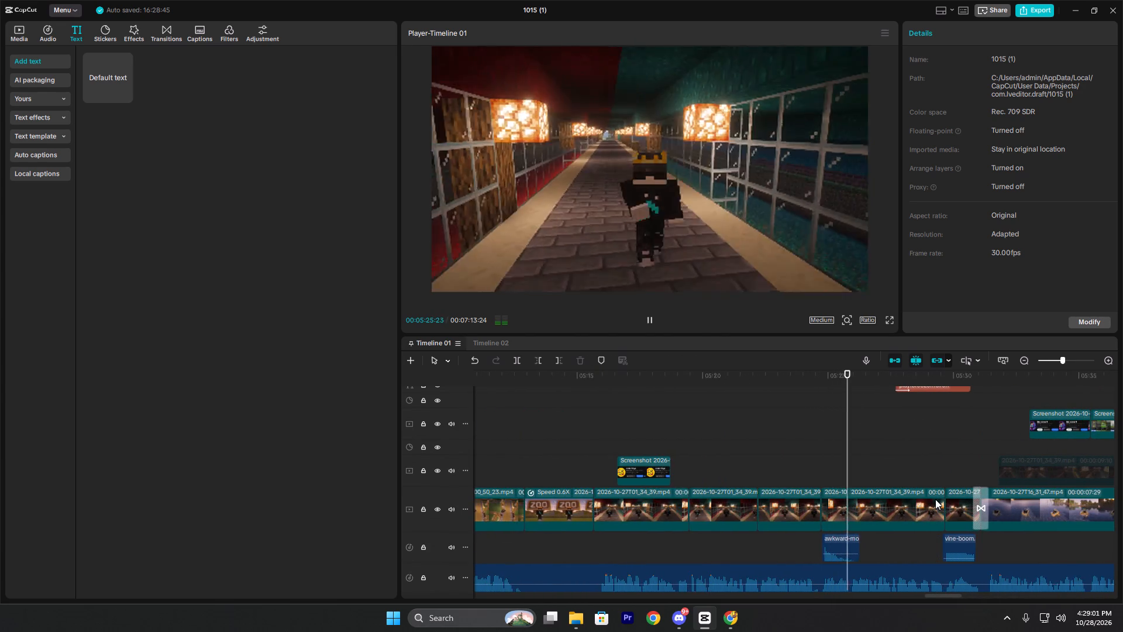
ctrl+scroll(935, 499, down, 6)
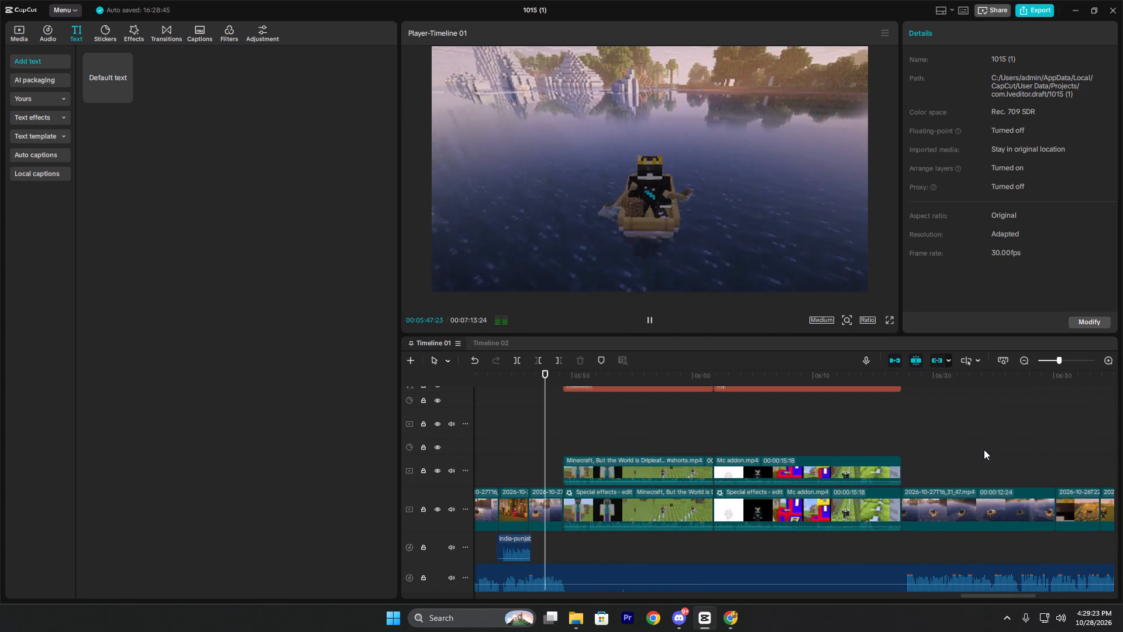
scroll(783, 433, up, 7)
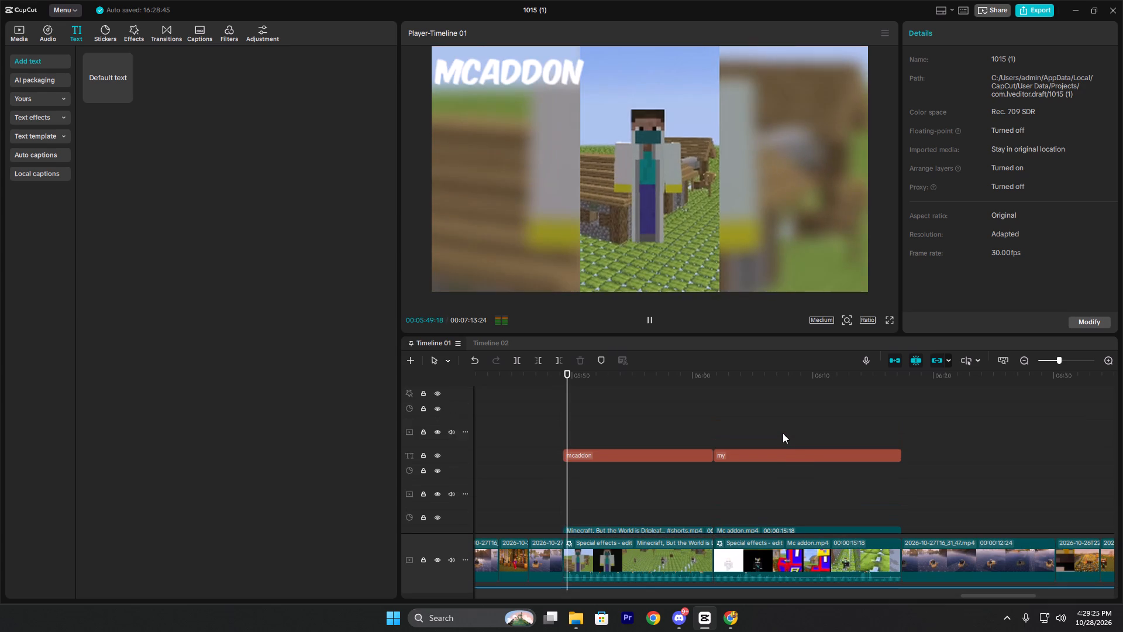
scroll(782, 433, down, 4)
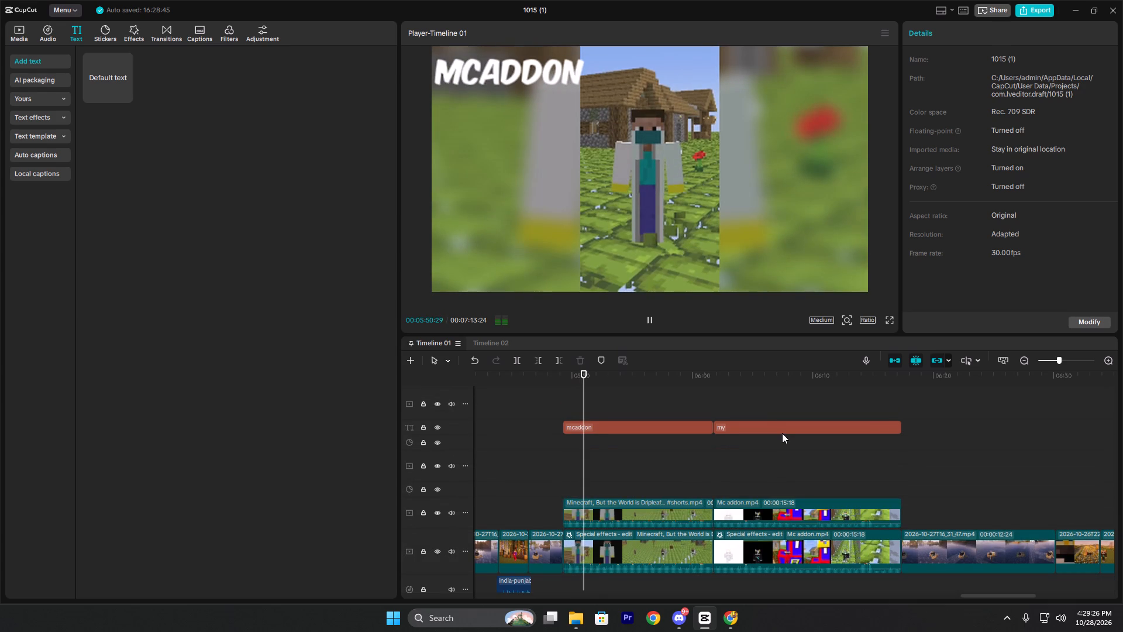
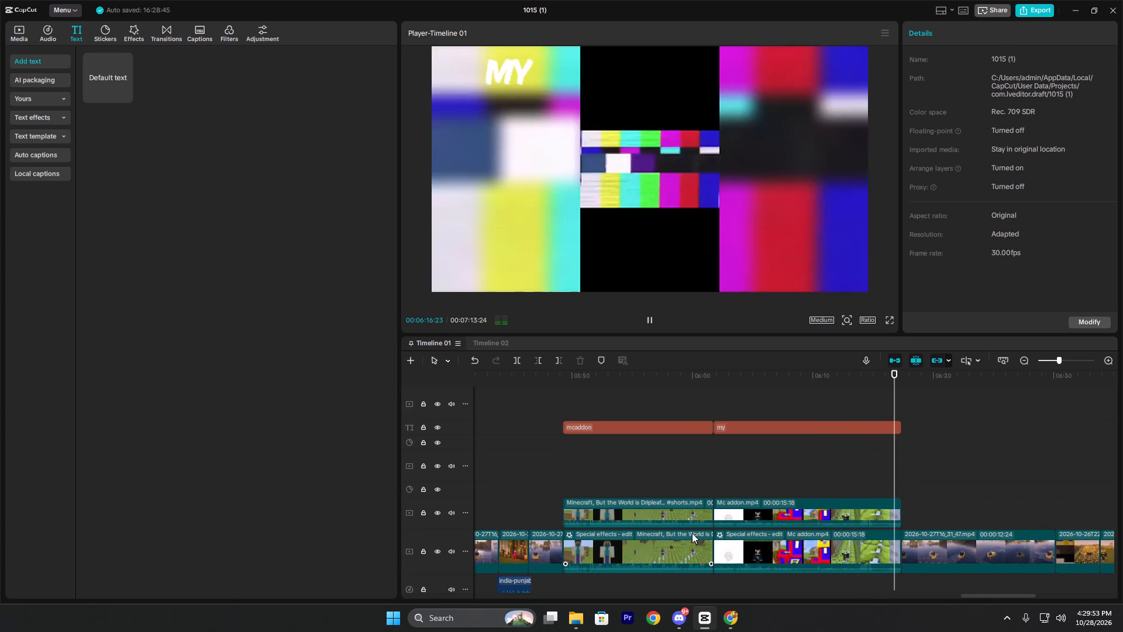
Play back the start of the boat gameplay clip following Mc addon.mp4 to check its narration.
scroll(1083, 602, down, 5)
scroll(1007, 541, down, 4)
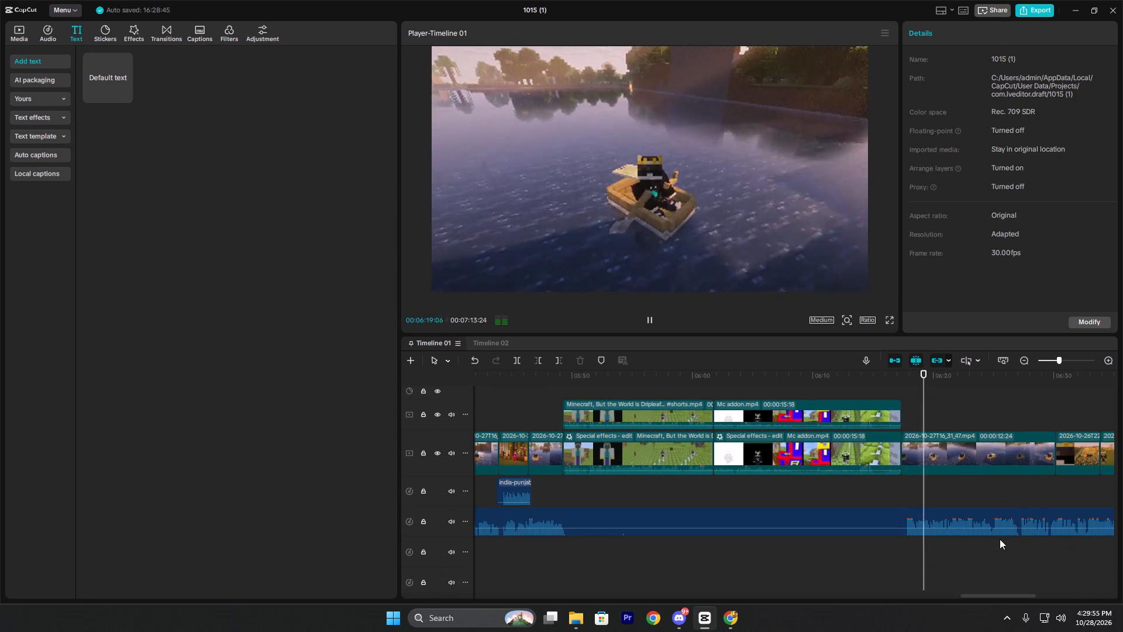
key(space)
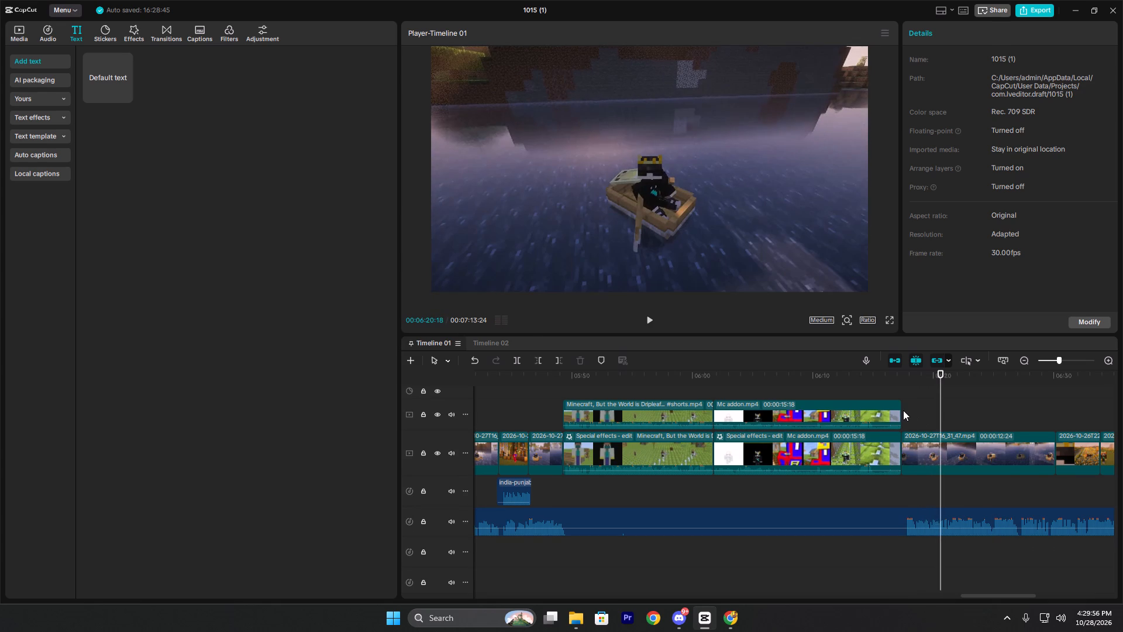
click(903, 410)
key(space)
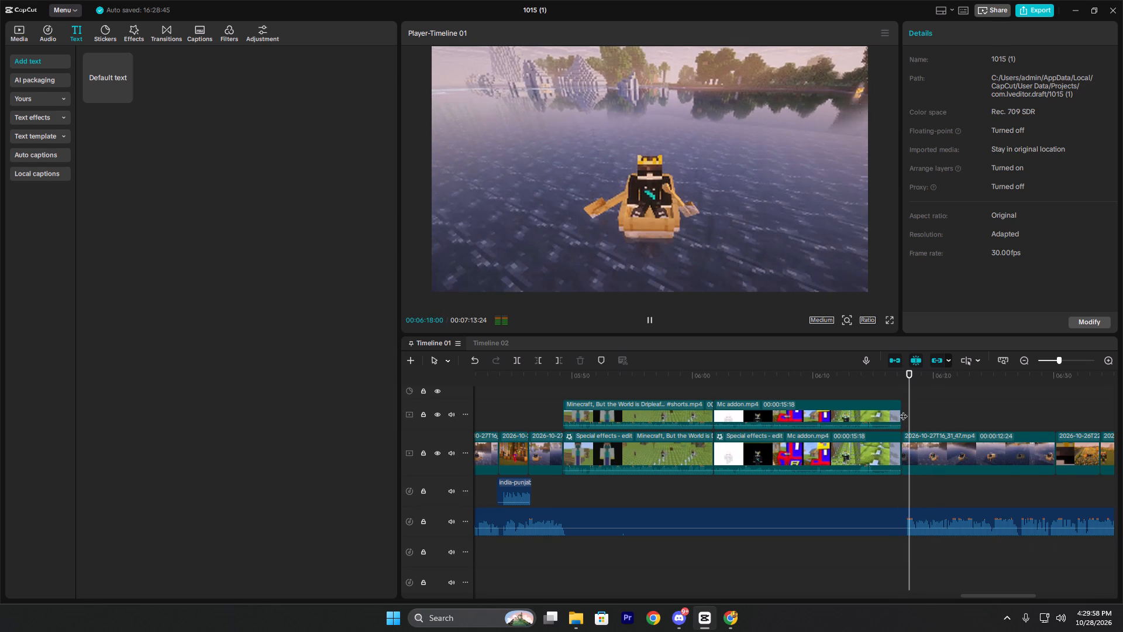
key(space)
Switch to Chrome, return from the Mc addon channel to the "ip is in comments" Short, and open its creator's channel, Sane Playz.
click(739, 617)
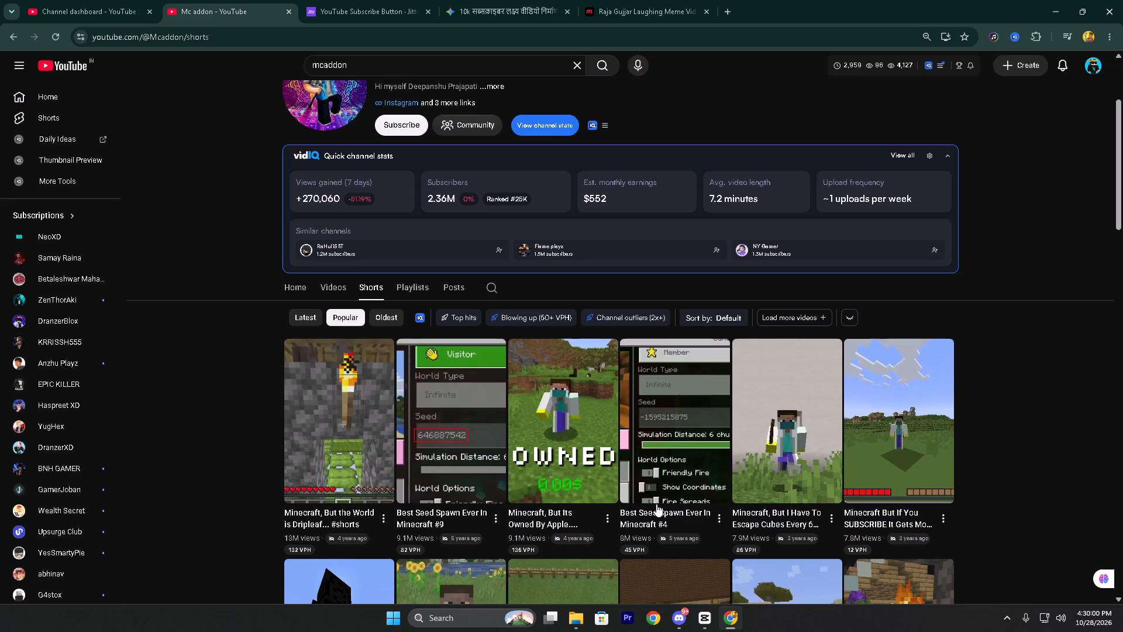
scroll(142, 223, up, 2)
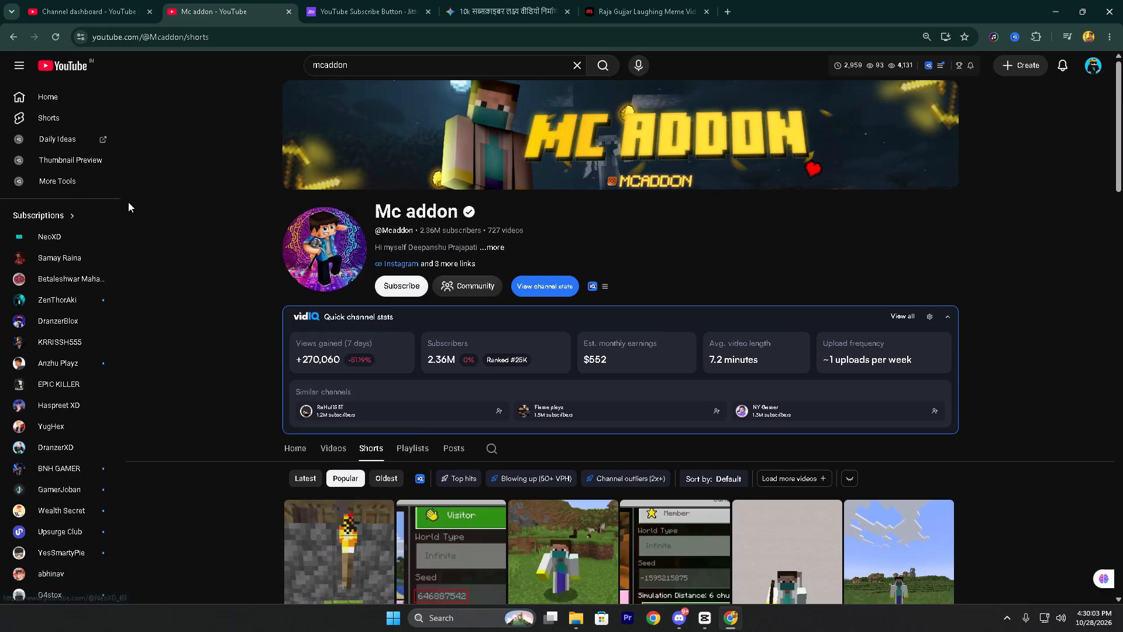
click(6, 42)
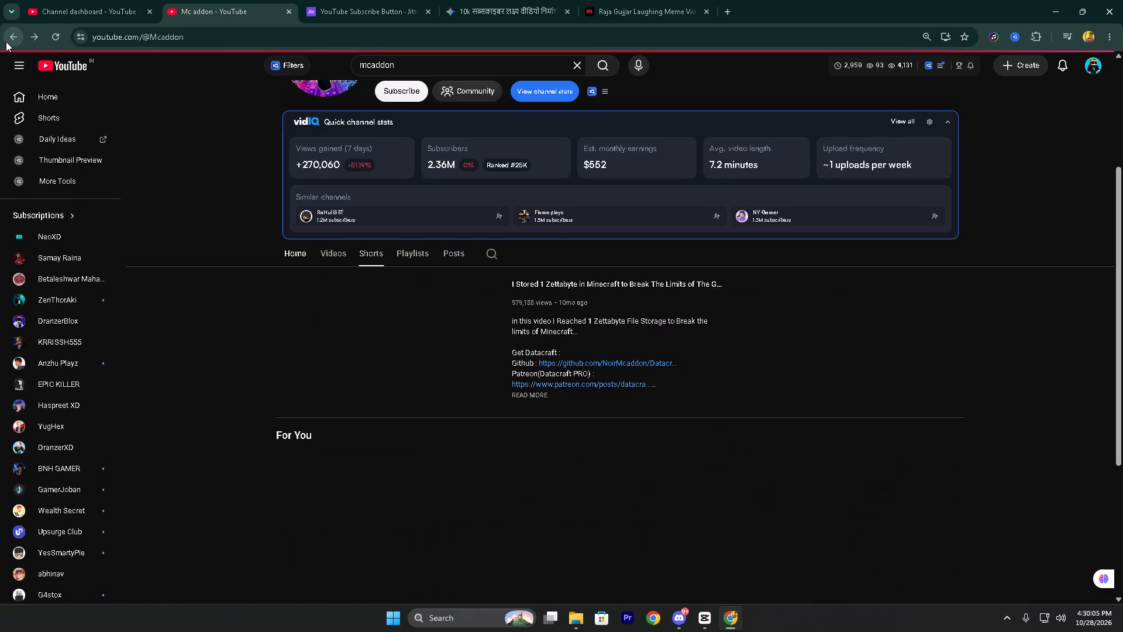
click(6, 42)
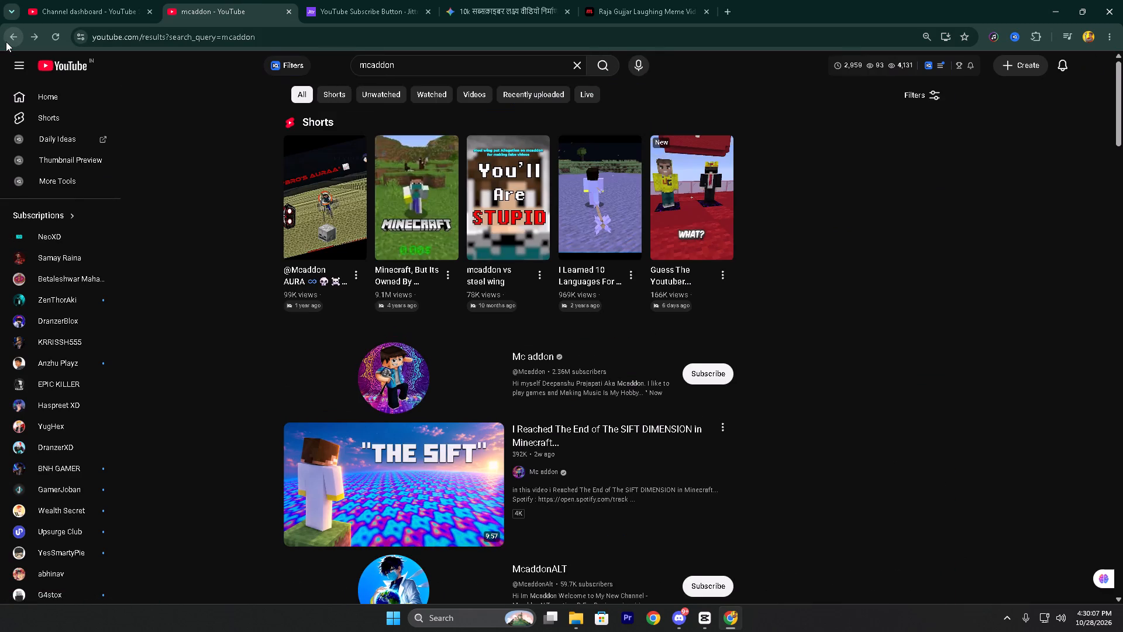
click(6, 42)
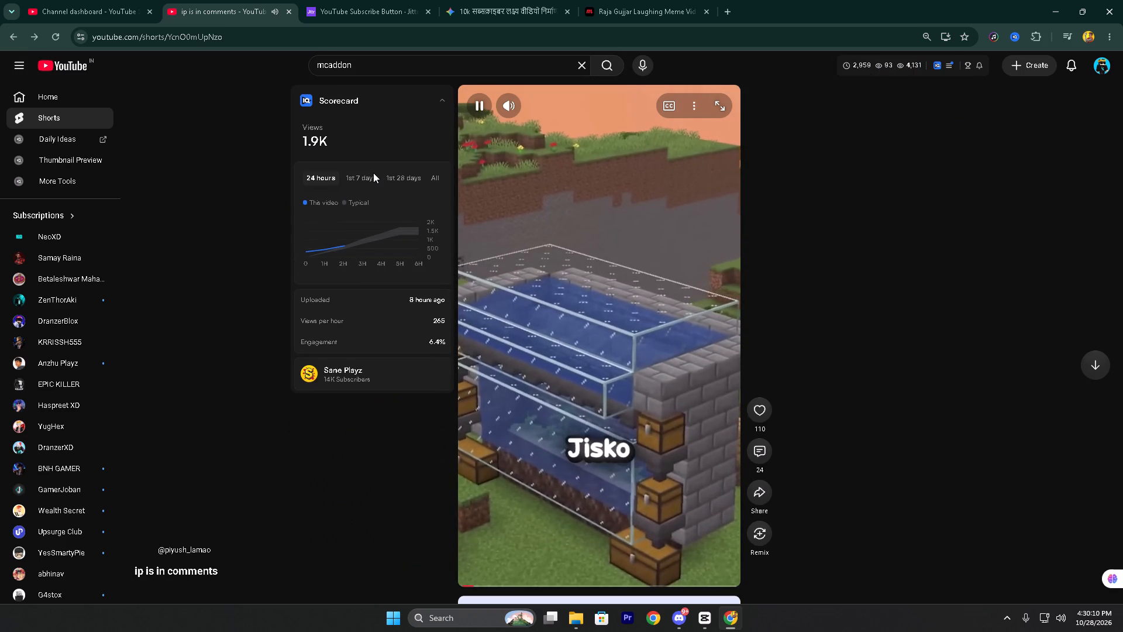
click(144, 548)
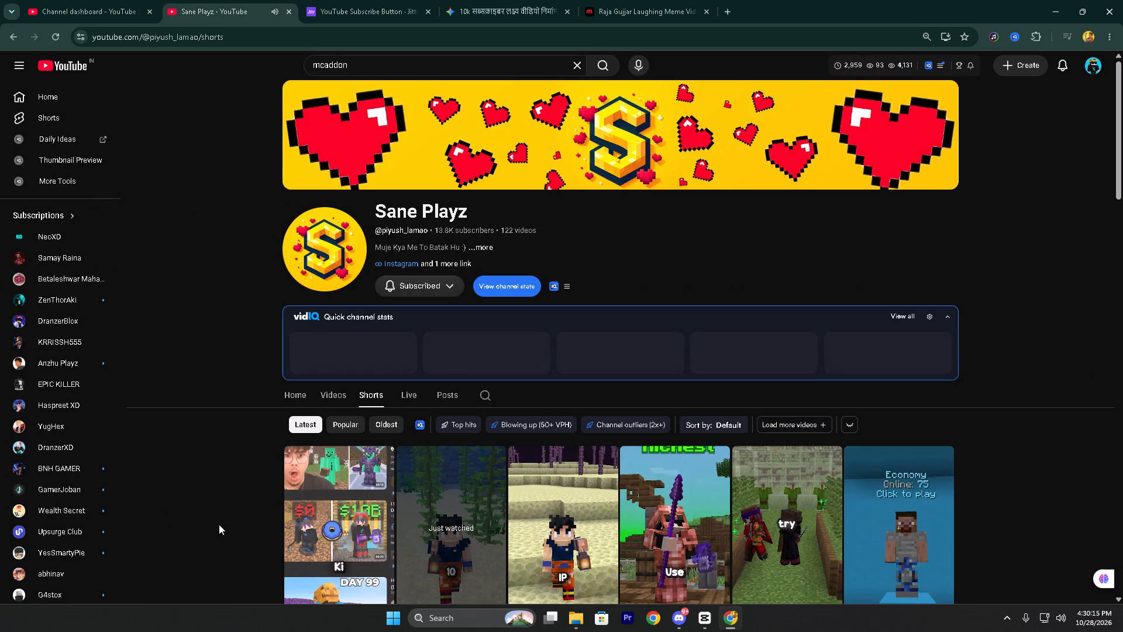
Bring up the YouTube Studio channel dashboard and reload it.
click(70, 5)
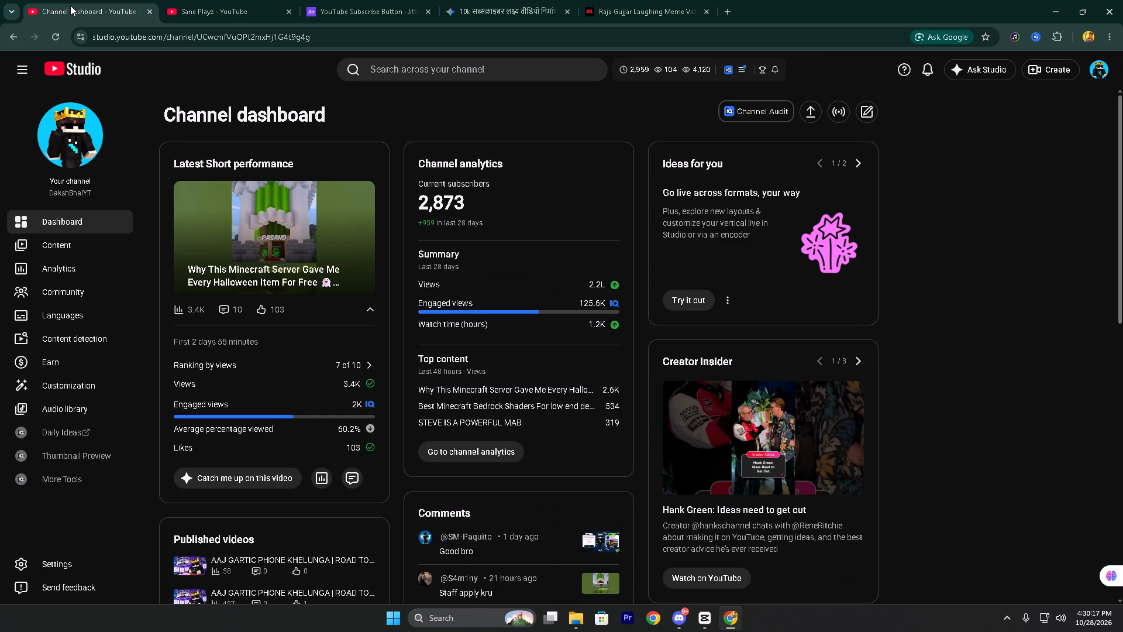
click(51, 37)
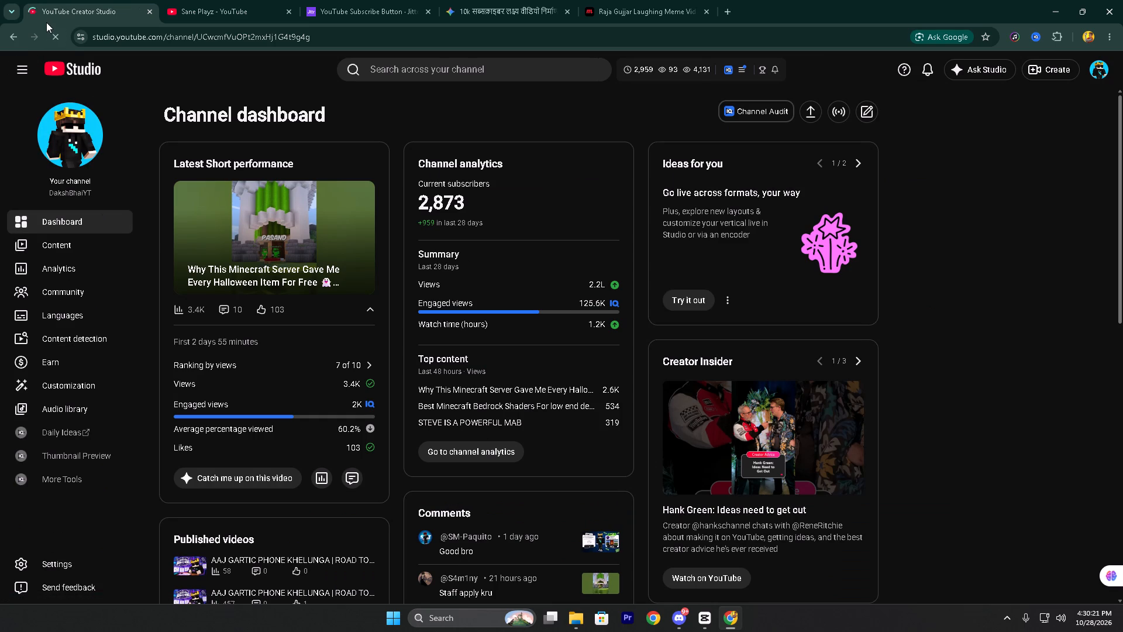
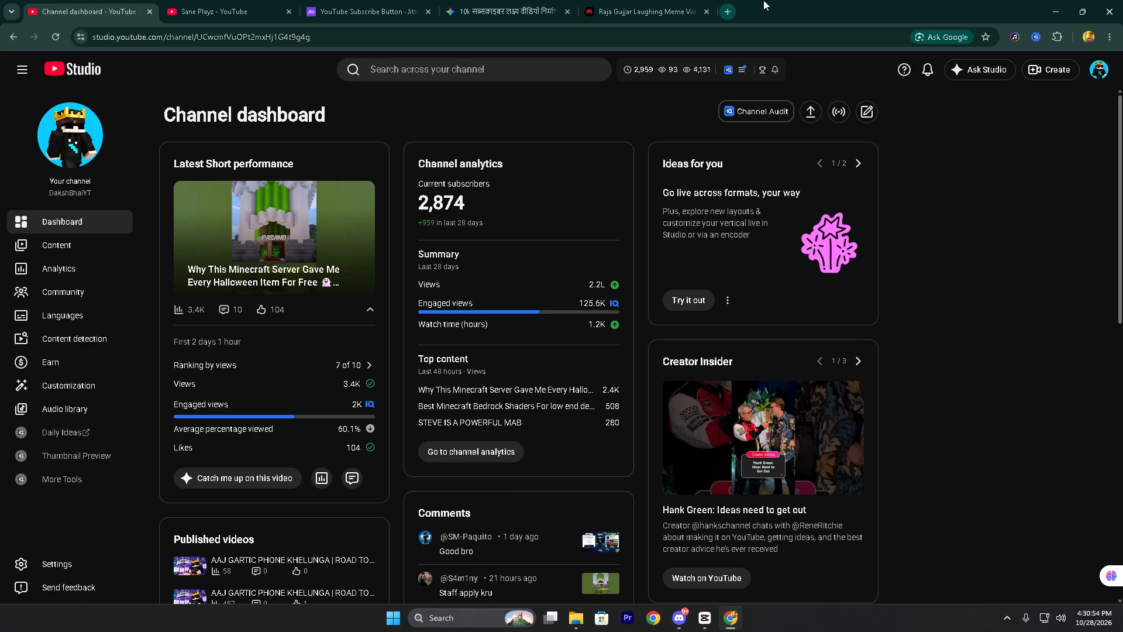
List the channel's Shorts in YouTube Studio and check the analytics of the Short MINECRAFT BUT THE WORLD IS DRIPLEAF.
click(46, 238)
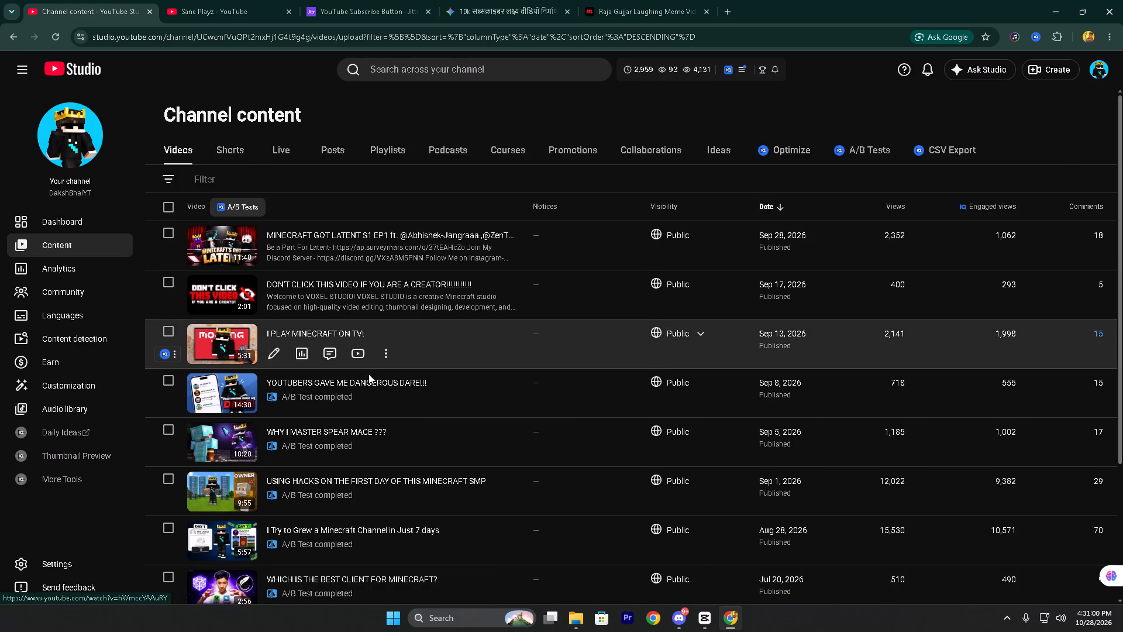
scroll(368, 378, down, 1)
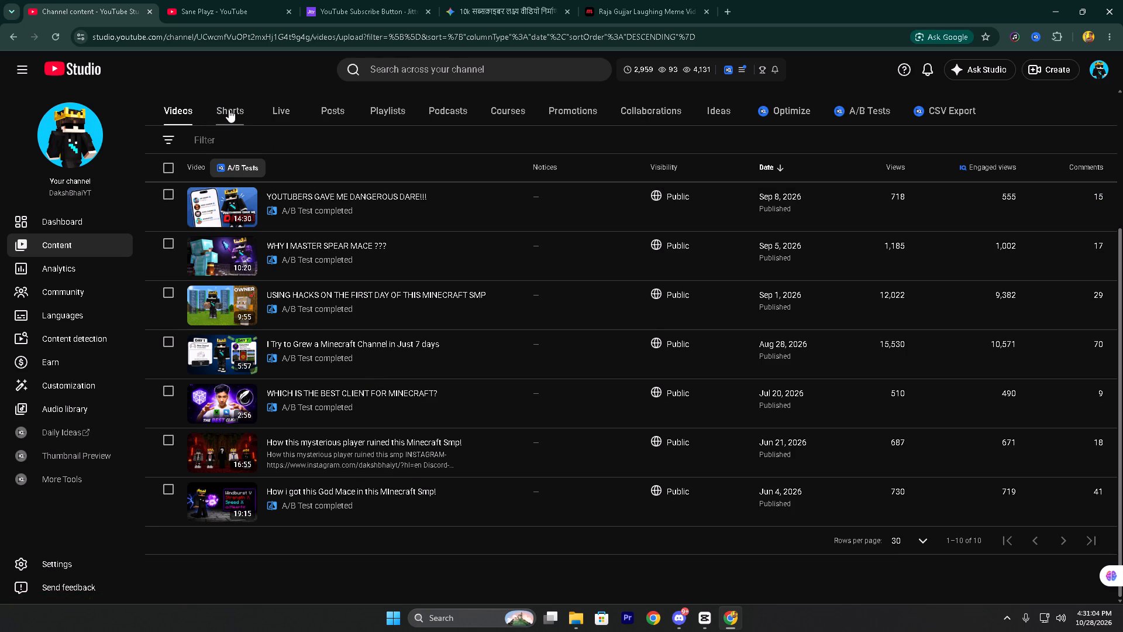
click(230, 105)
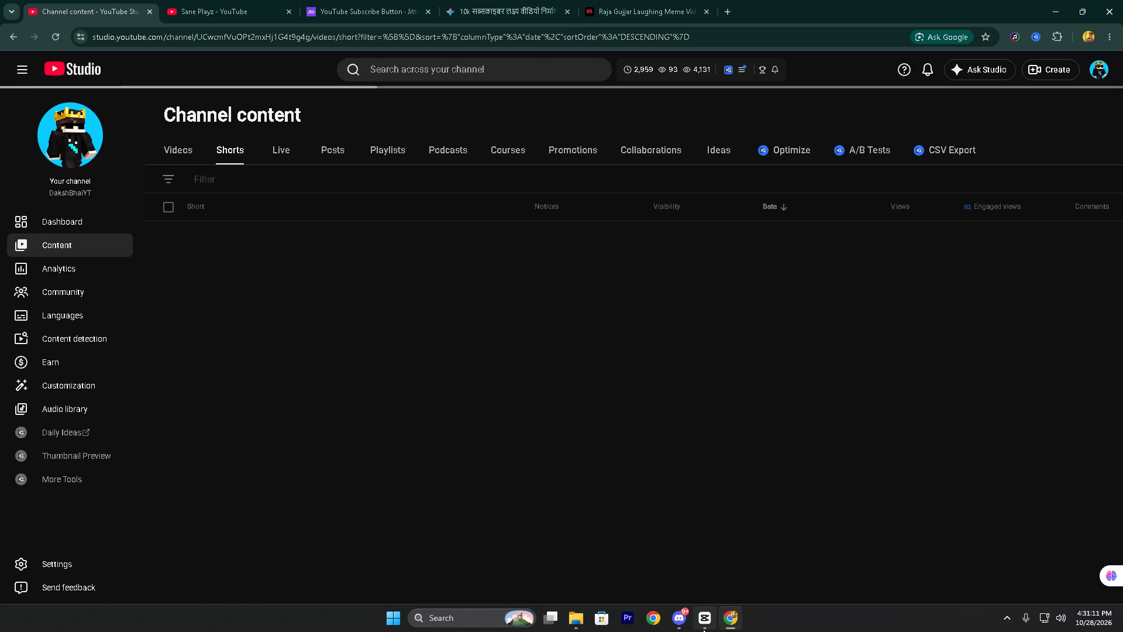
scroll(444, 483, down, 1)
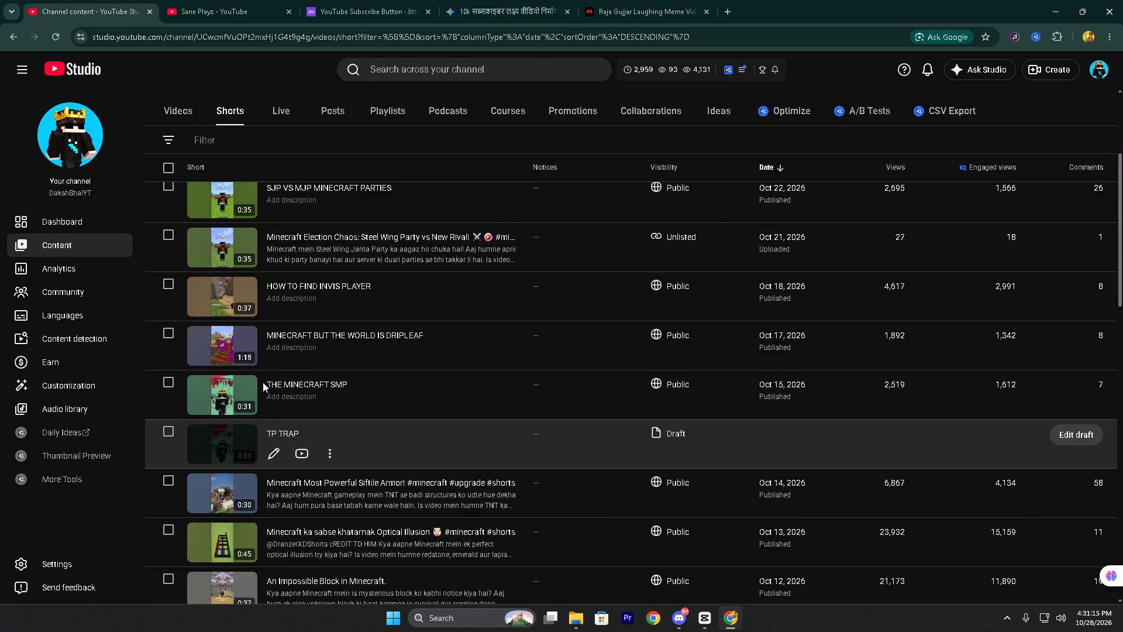
click(306, 359)
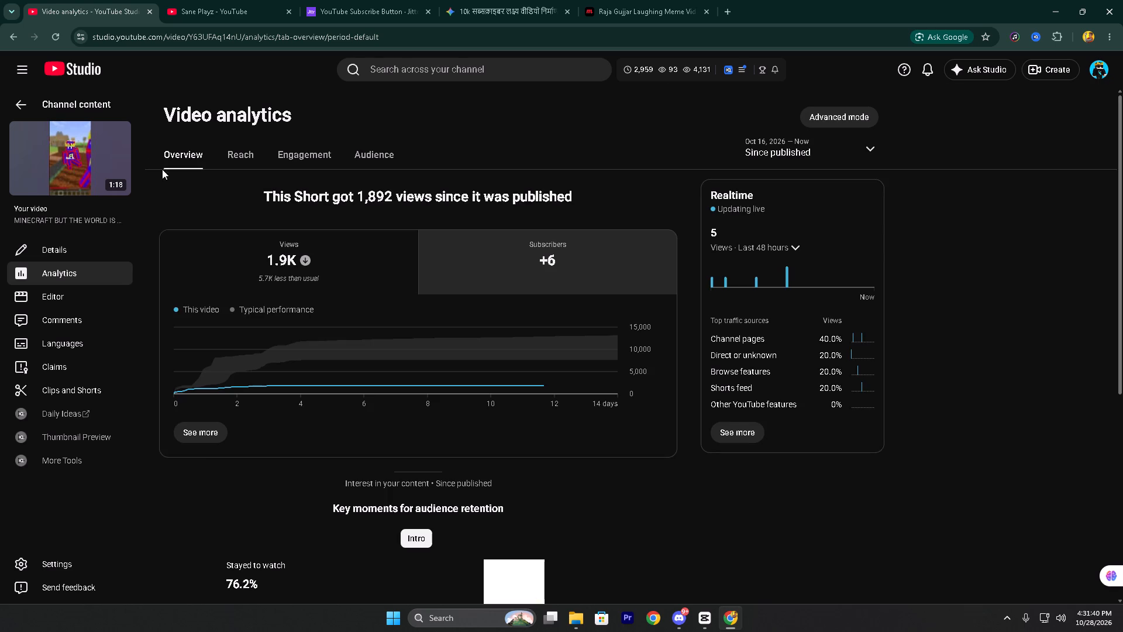
click(70, 98)
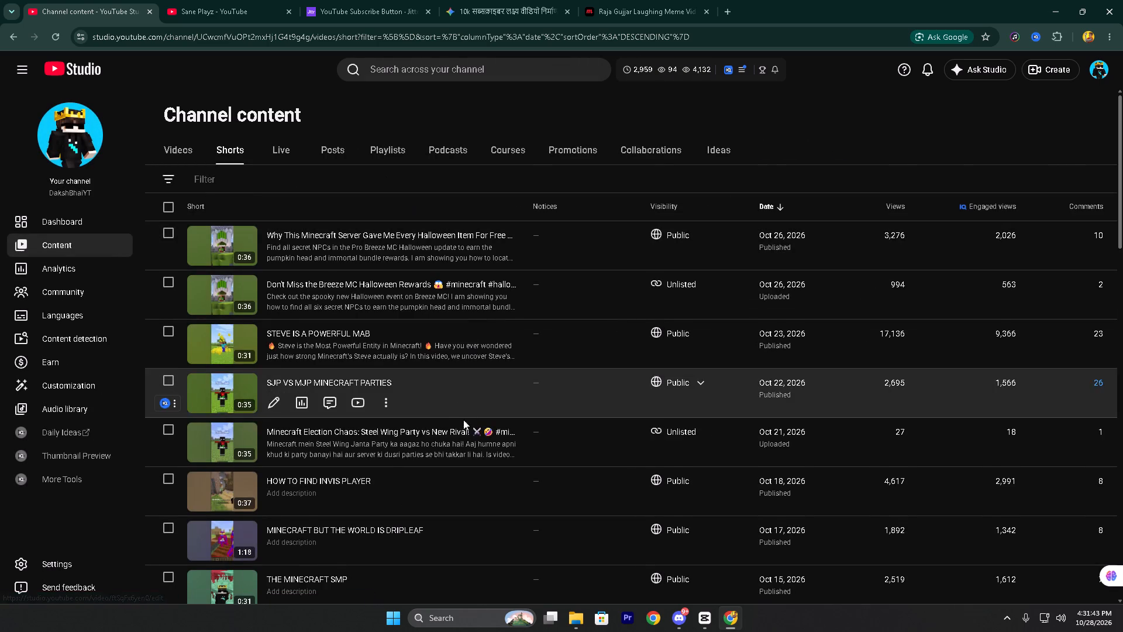
Open the analytics of the Short THE MINECRAFT SMP and capture a screenshot of its overview with the views graph.
scroll(442, 458, down, 1)
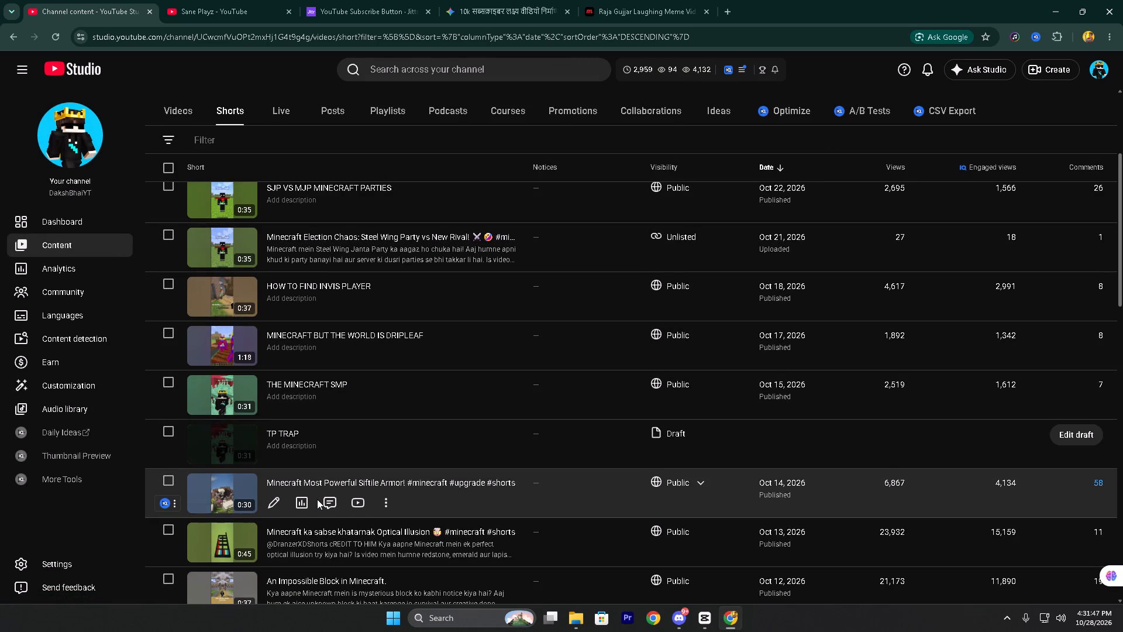
click(303, 404)
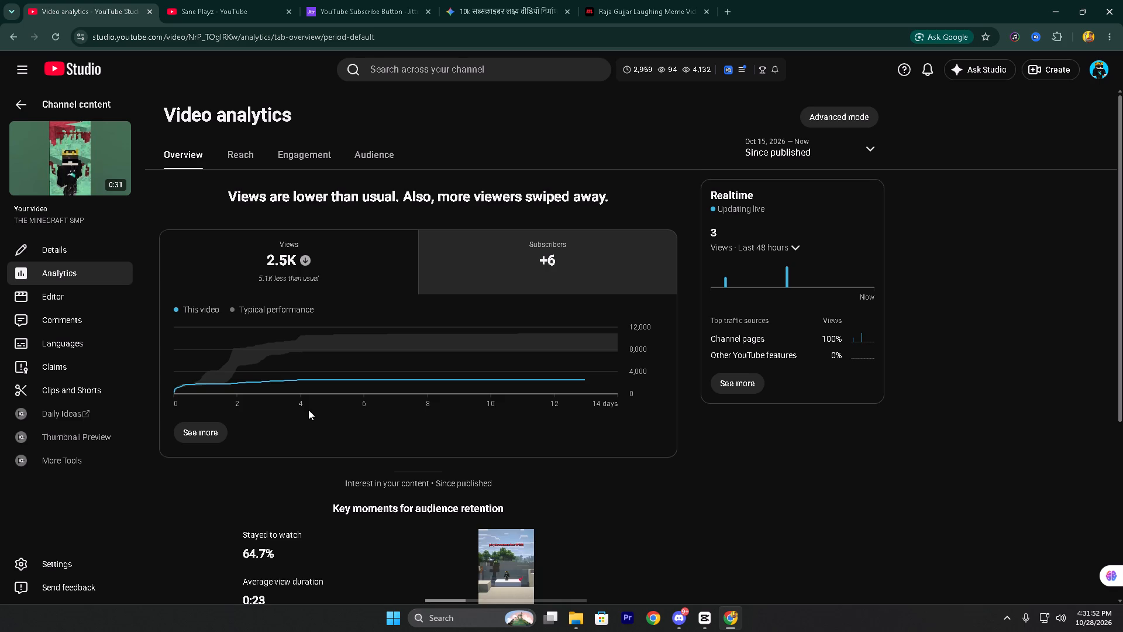
key(Print)
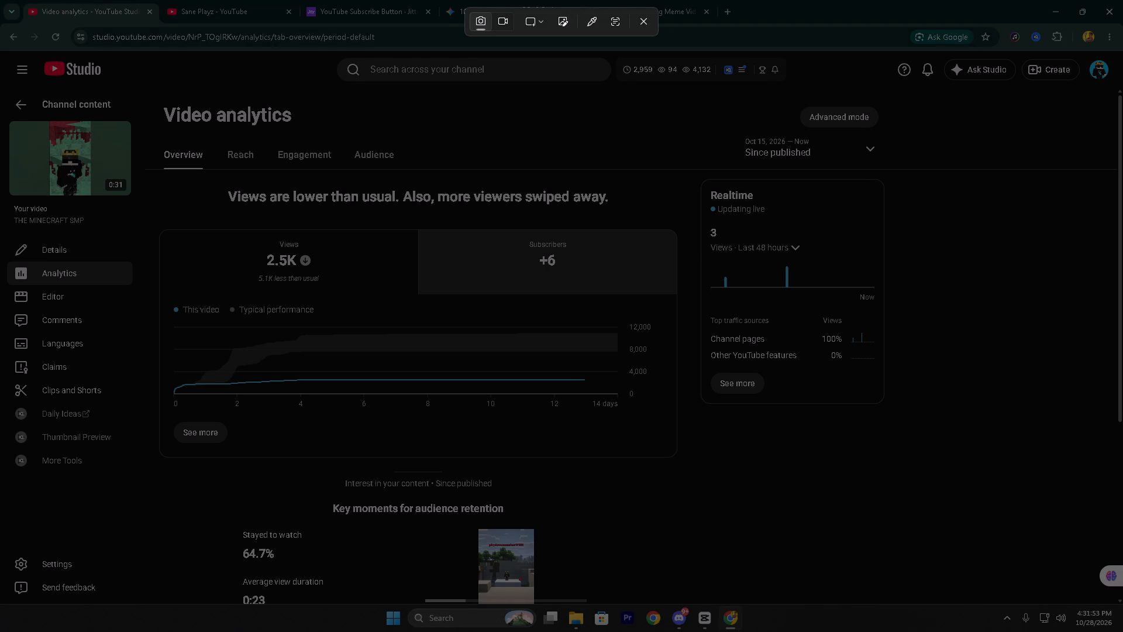
drag(0, 93, 739, 431)
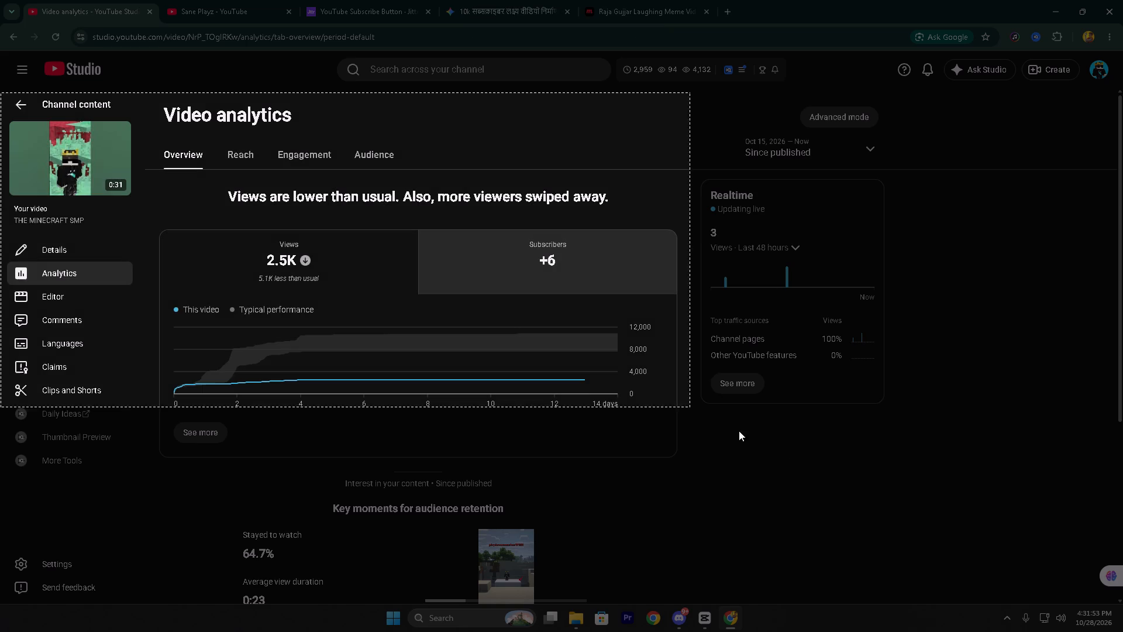
drag(739, 431, 924, 495)
Bring the newly captured analytics screenshot from the File Explorer Gallery into the CapCut timeline.
click(704, 613)
click(568, 611)
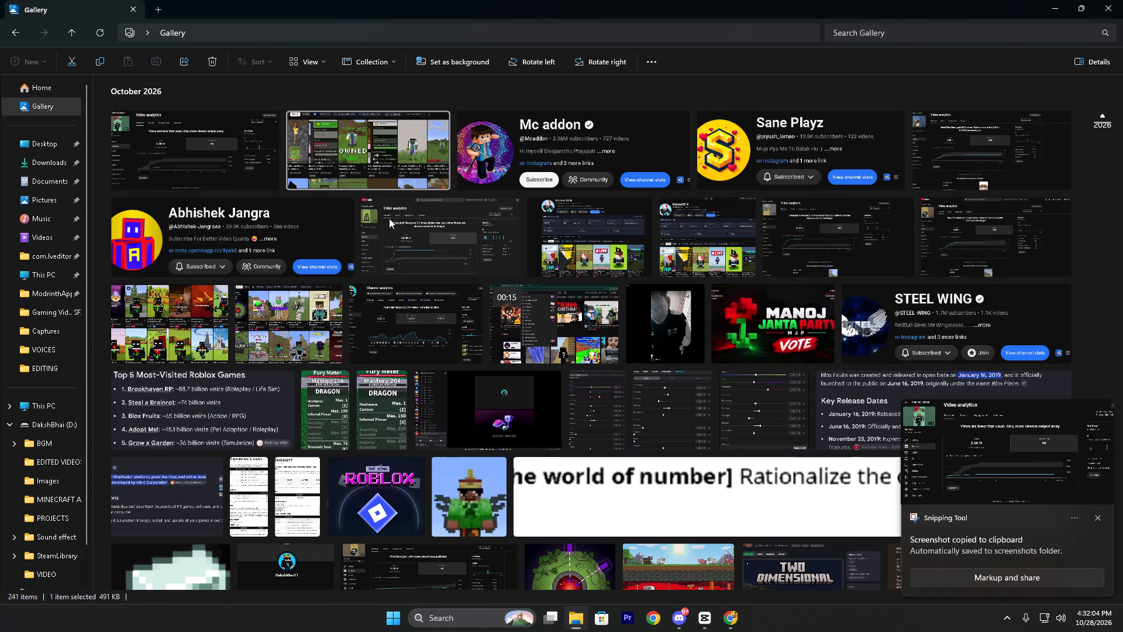
drag(204, 146, 686, 544)
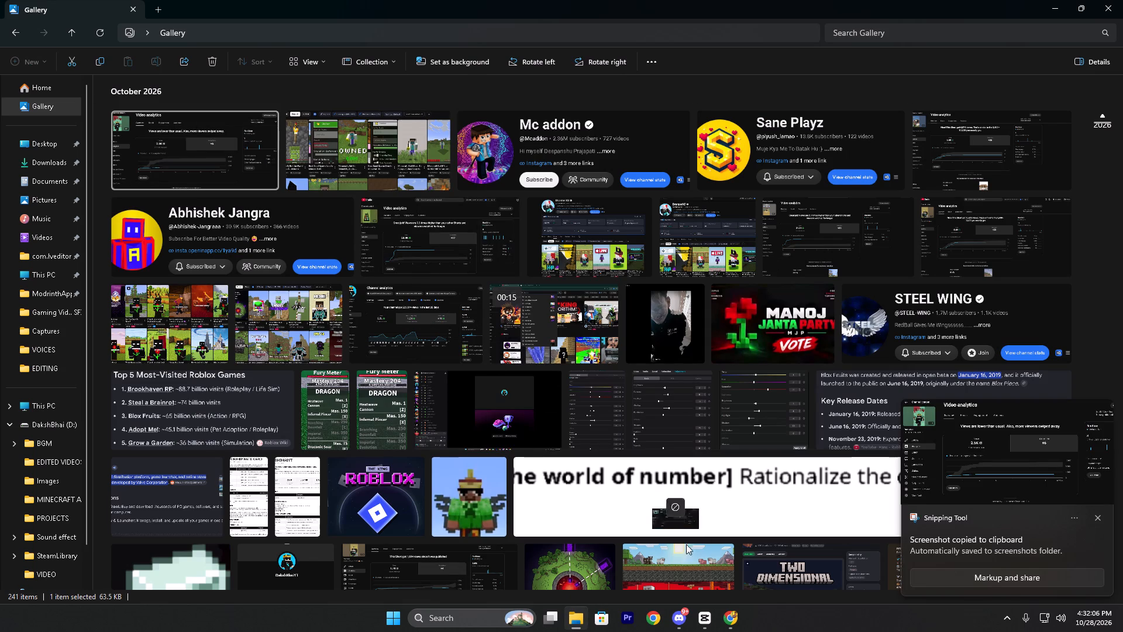
drag(686, 544, 709, 546)
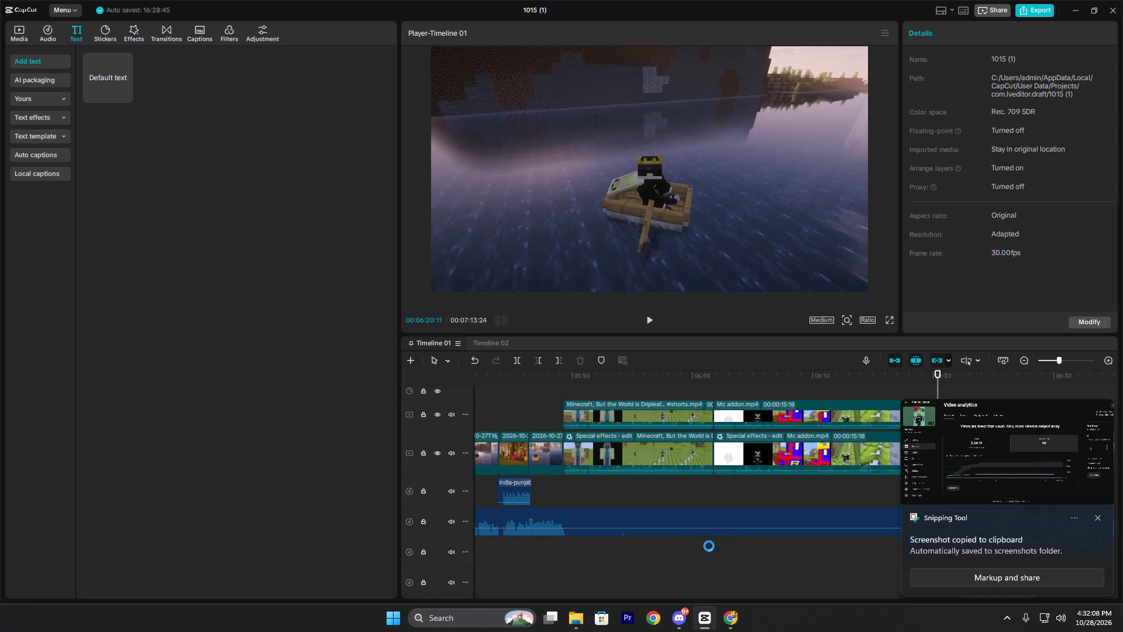
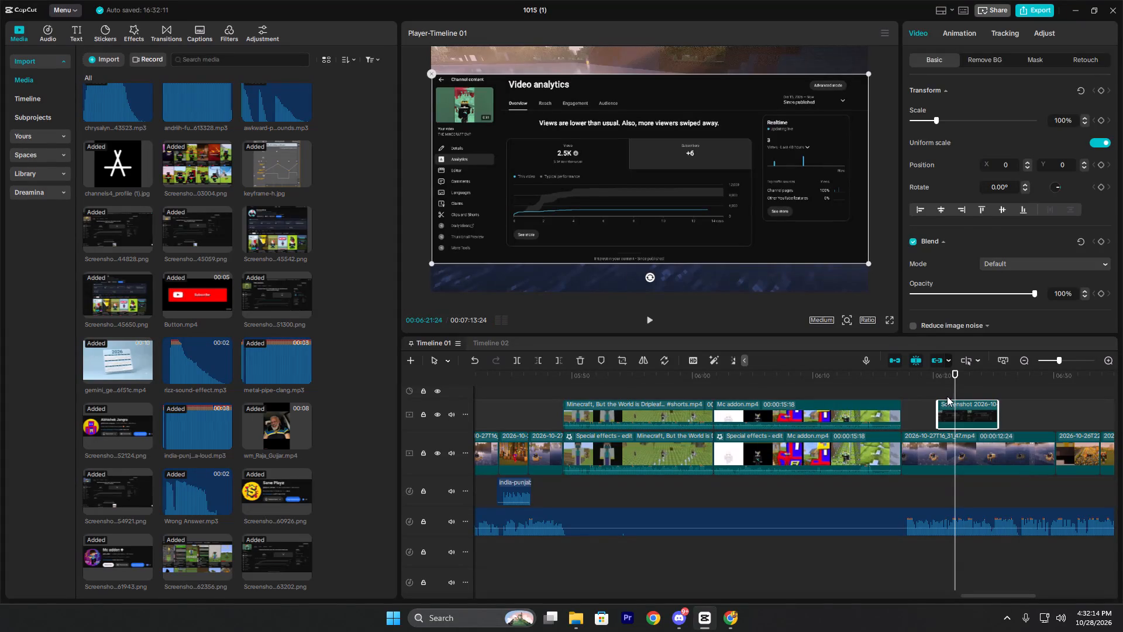
Trim the THE MINECRAFT SMP analytics screenshot clip so it ends at 00:06:21:15, matching the narration.
click(942, 389)
key(space)
key(space)
click(952, 417)
key(w)
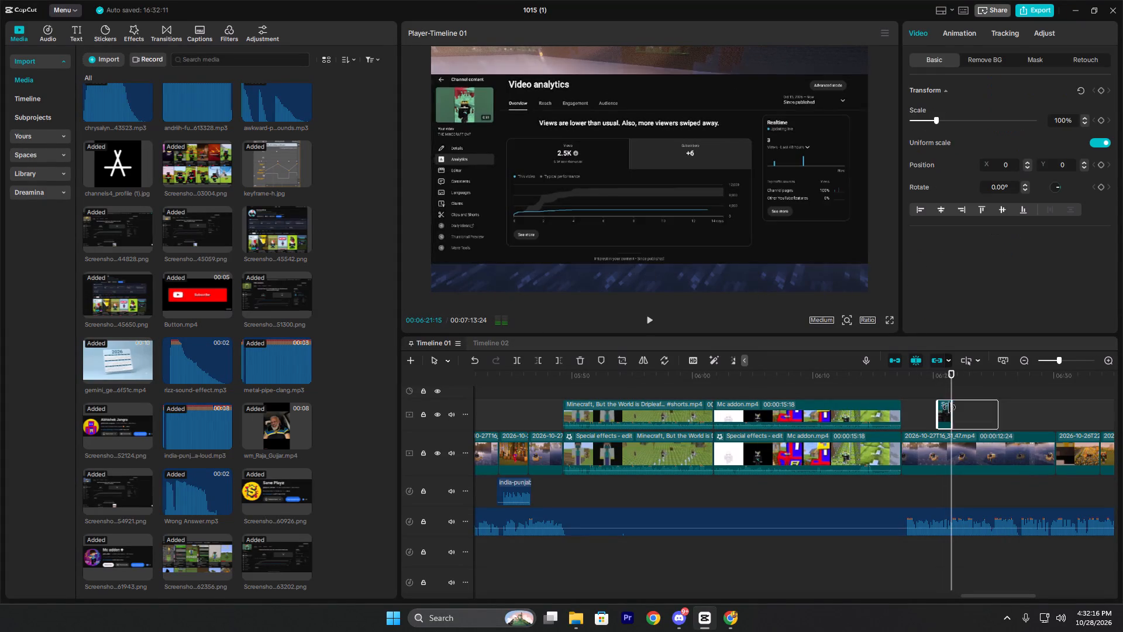
Paste the copied zoom keyframe attributes onto the trimmed THE MINECRAFT SMP analytics screenshot and play the result back.
click(943, 393)
click(941, 411)
right_click(941, 411)
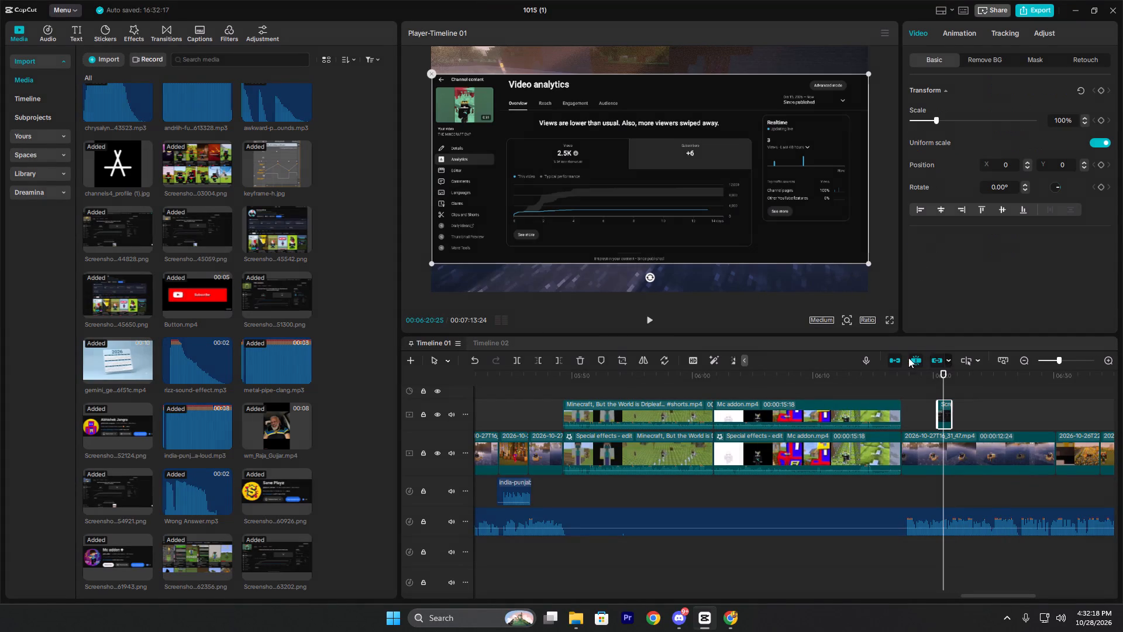
click(980, 232)
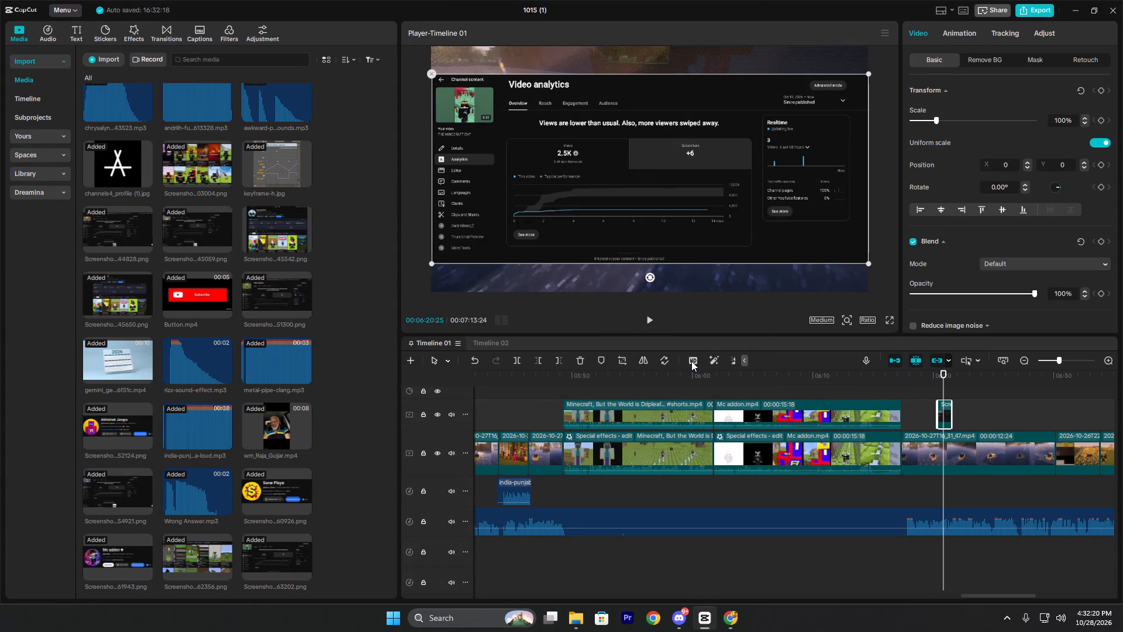
click(690, 363)
click(690, 355)
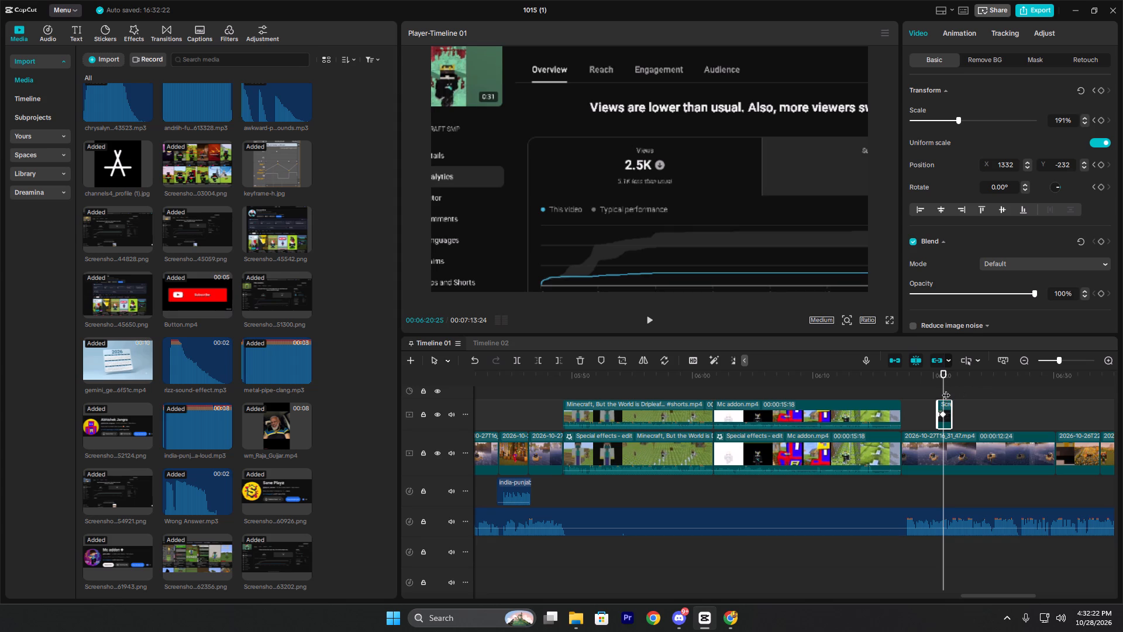
click(939, 389)
key(space)
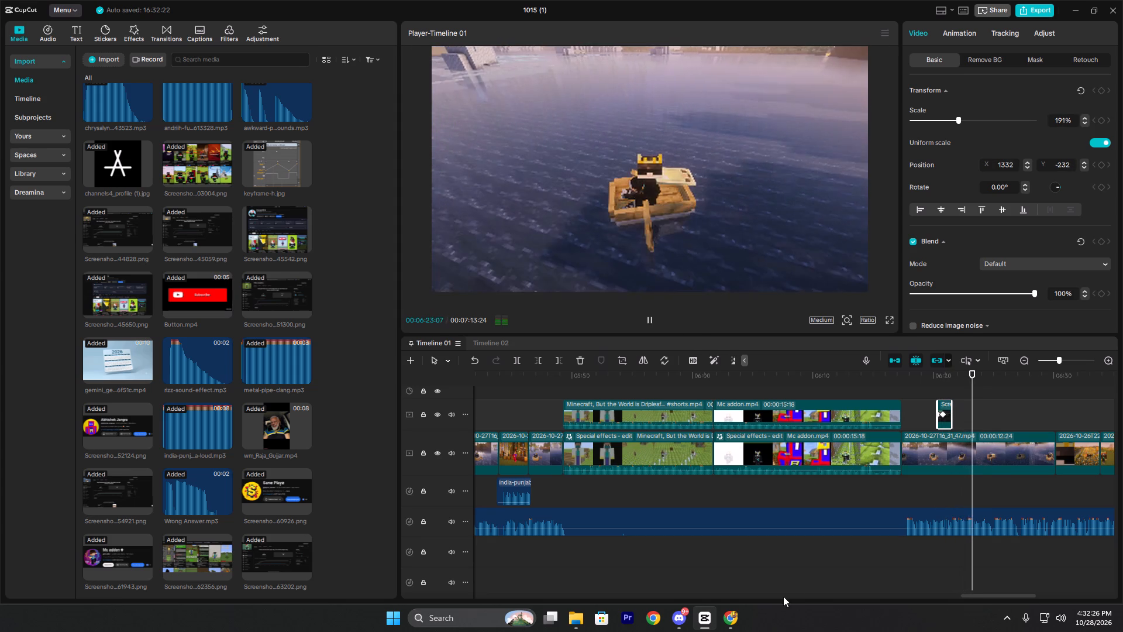
key(space)
Switch to Chrome, open the analytics of the Short MINECRAFT BUT THE WORLD IS DRIPLEAF and capture a screenshot of its overview.
click(721, 624)
click(16, 97)
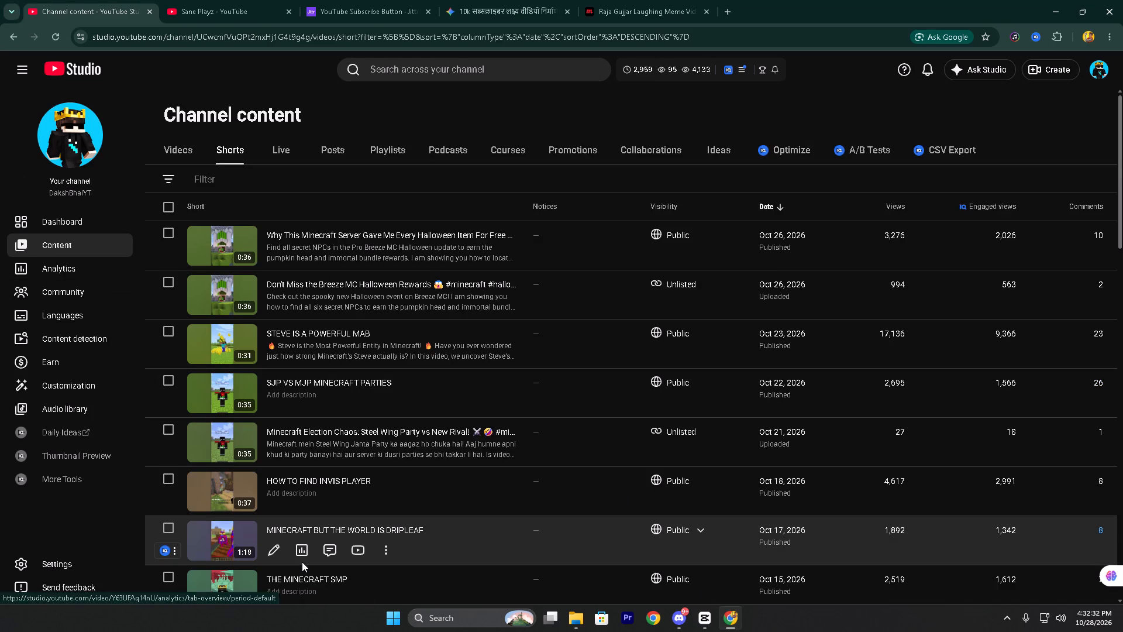
click(301, 558)
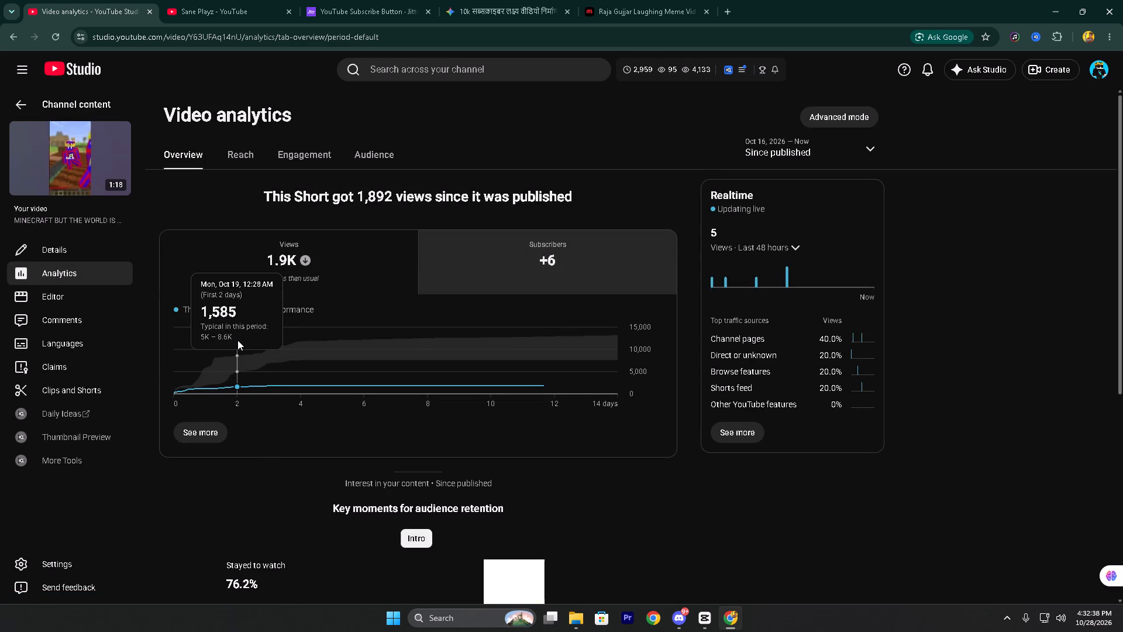
key(Print)
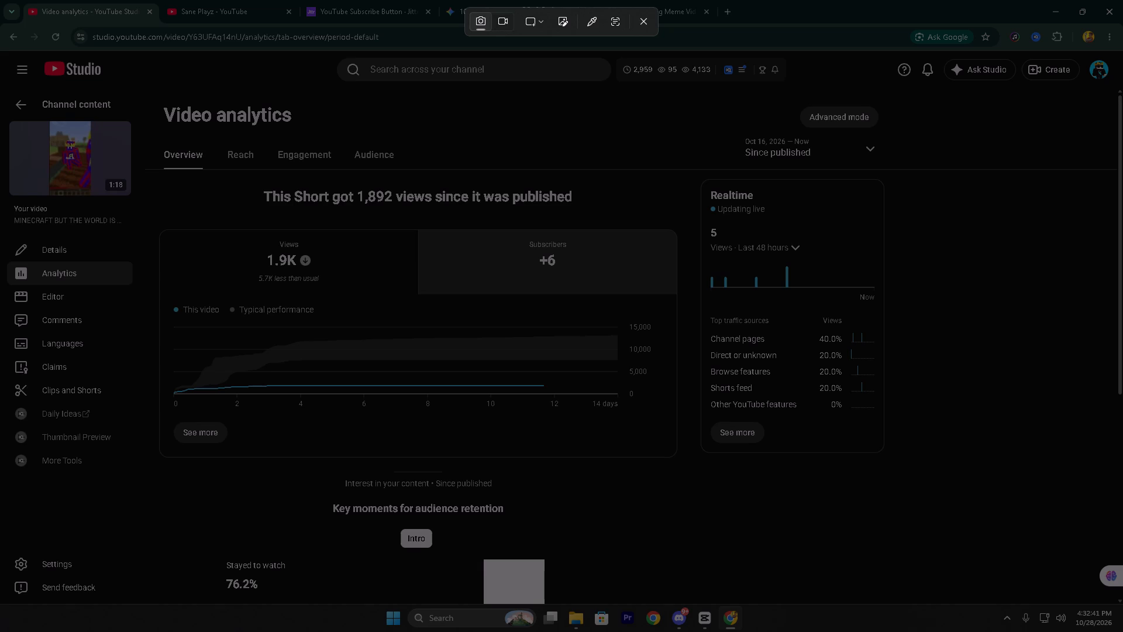
drag(0, 114, 911, 512)
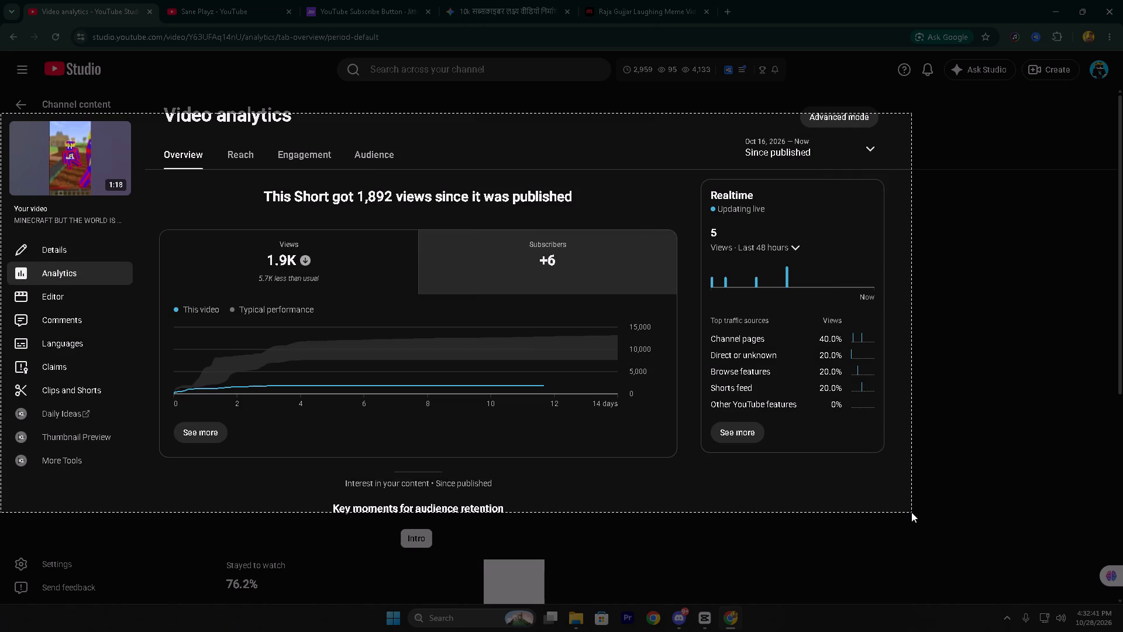
drag(911, 512, 915, 528)
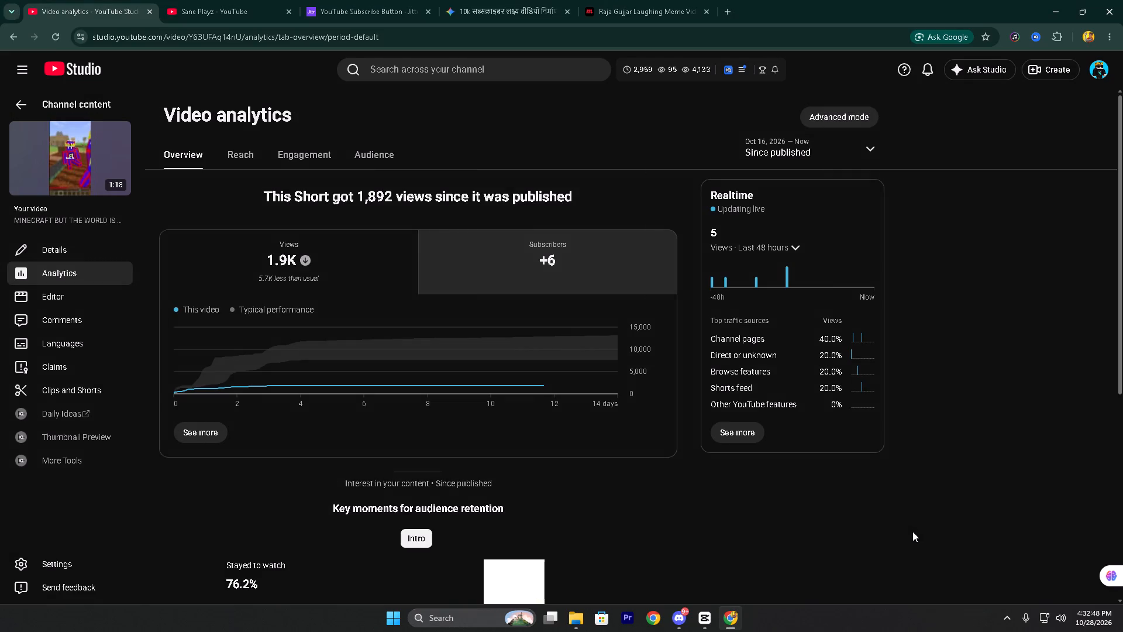
Bring the new DRIPLEAF analytics screenshot from the File Explorer Gallery into the CapCut timeline at 00:06:23:11.
click(698, 621)
click(577, 623)
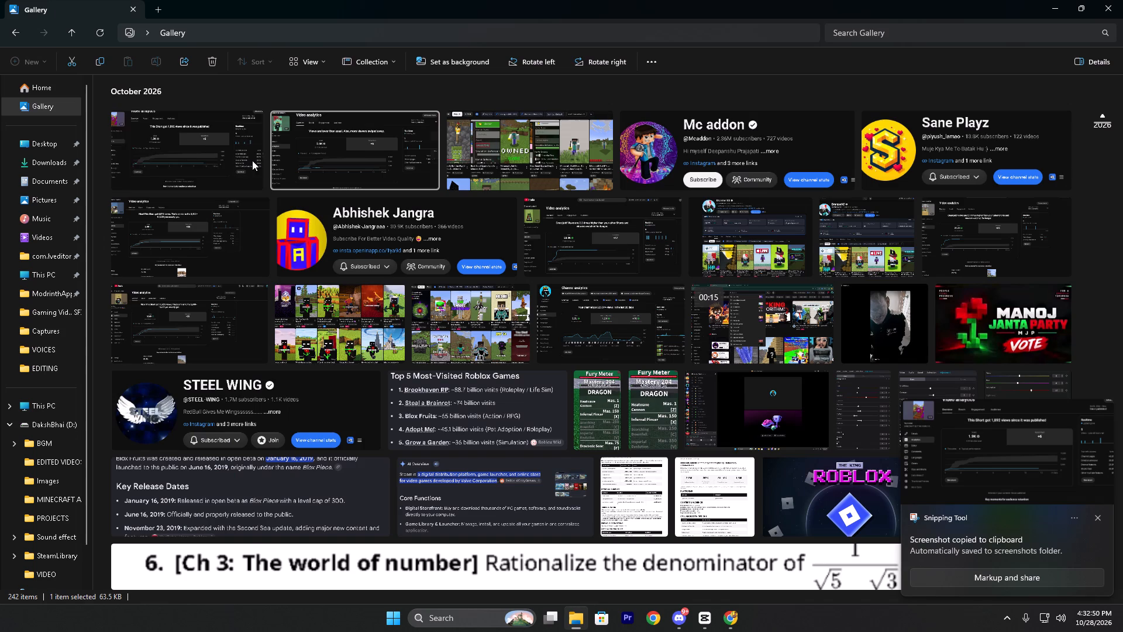
drag(163, 152, 720, 493)
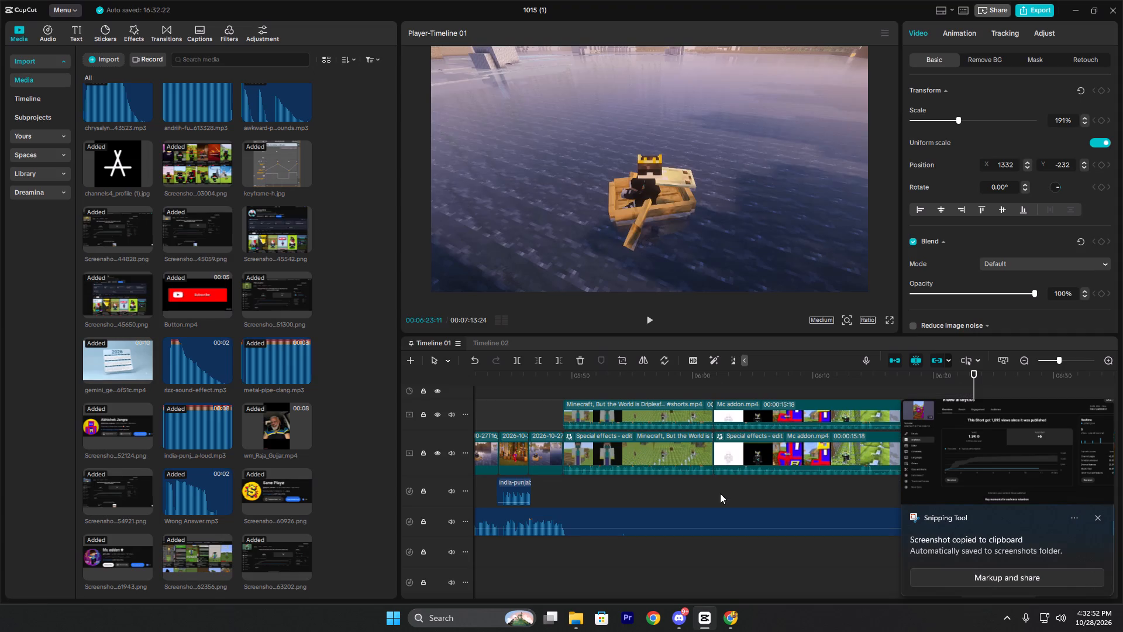
click(975, 385)
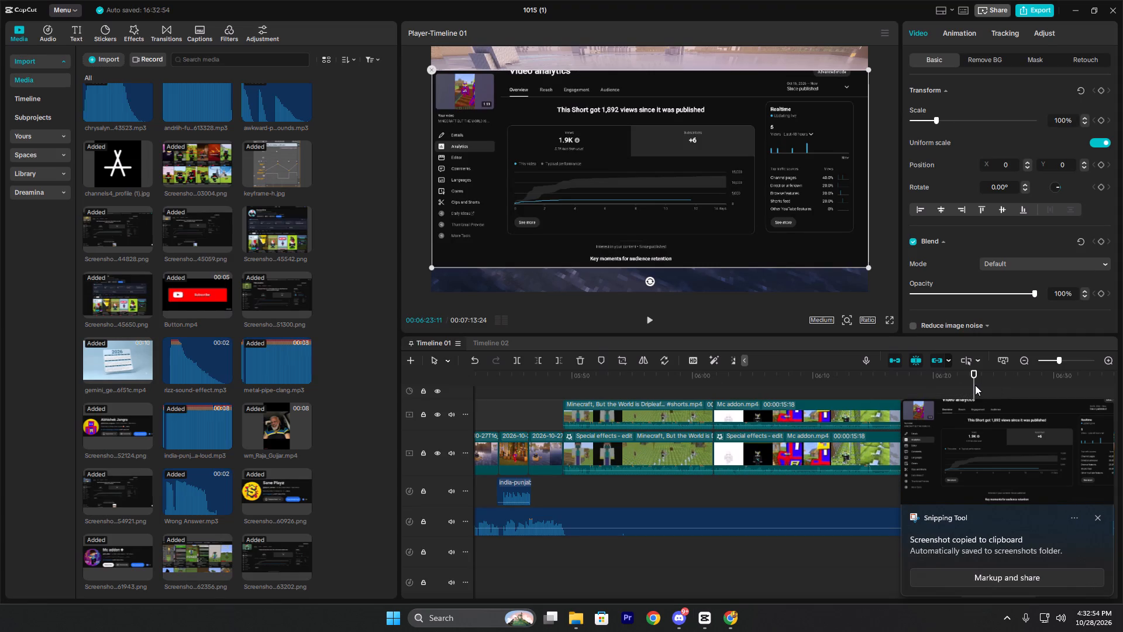
click(1100, 518)
Paste the copied location size, blend and canvas attributes onto the DRIPLEAF analytics screenshot, maintaining keyframe timing.
right_click(999, 404)
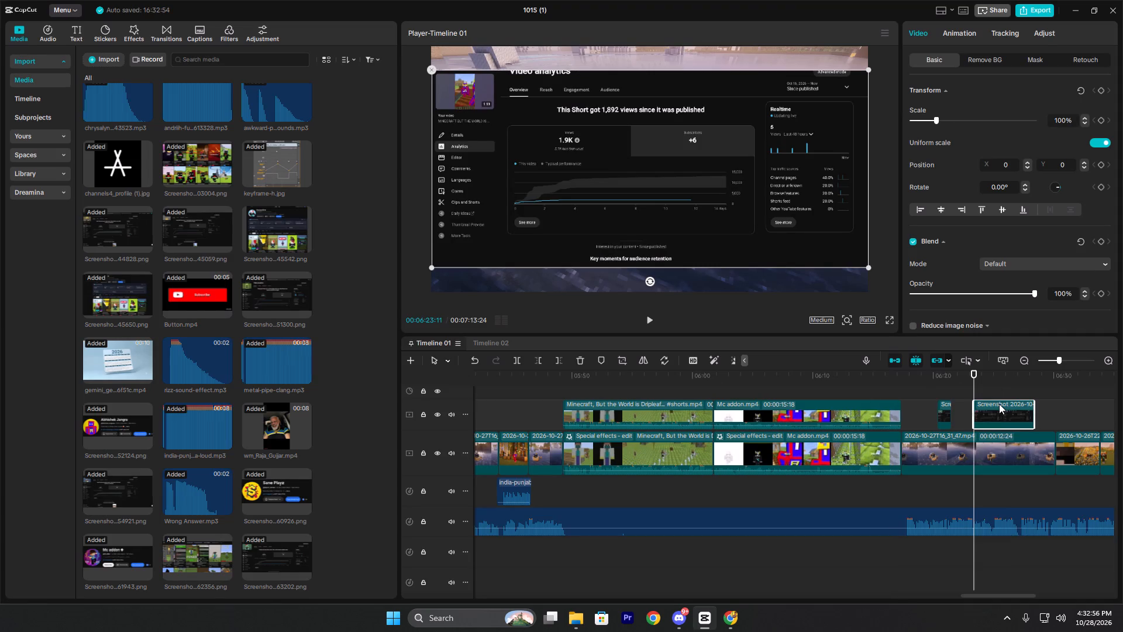
click(967, 241)
click(692, 354)
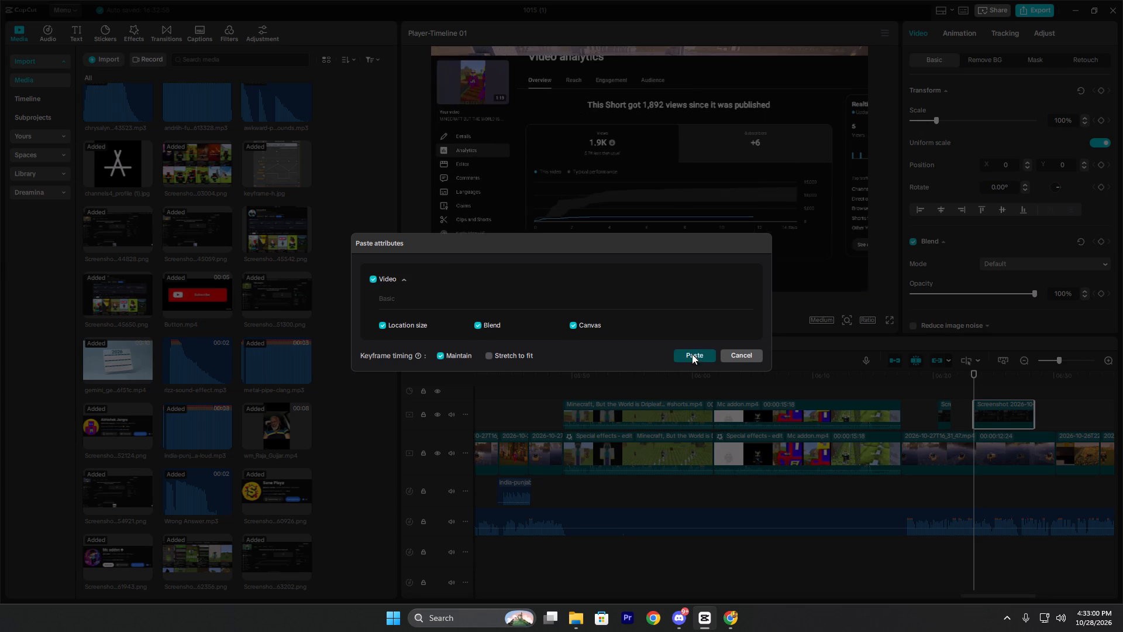
Play back the DRIPLEAF analytics screenshot and trim its end at 00:06:24:21 to fit the narration.
click(970, 382)
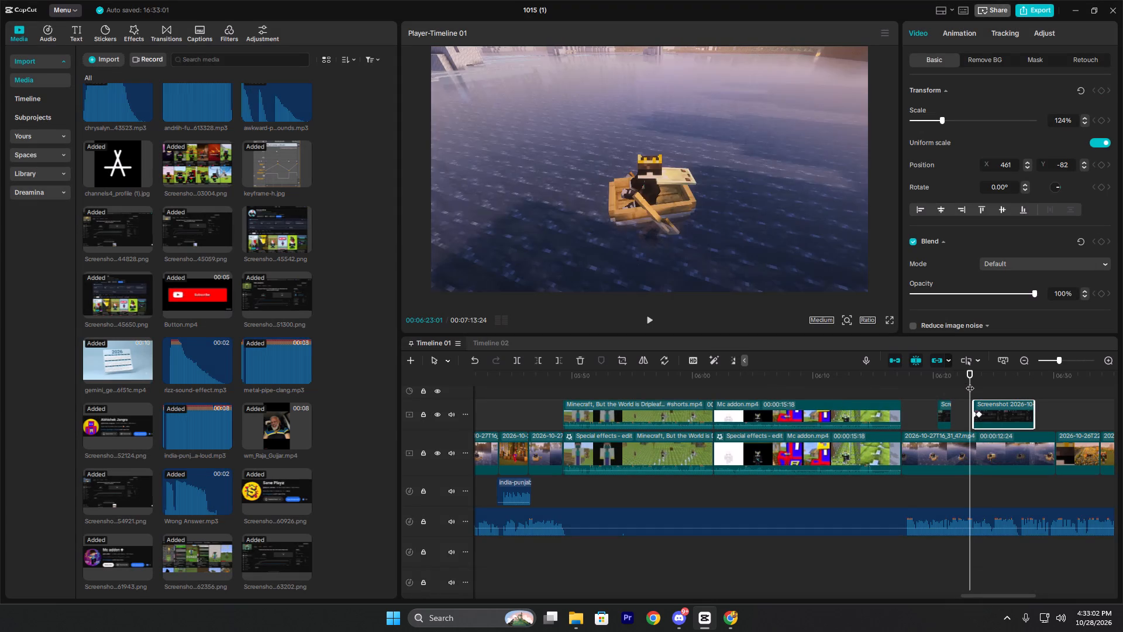
key(space)
key(space)
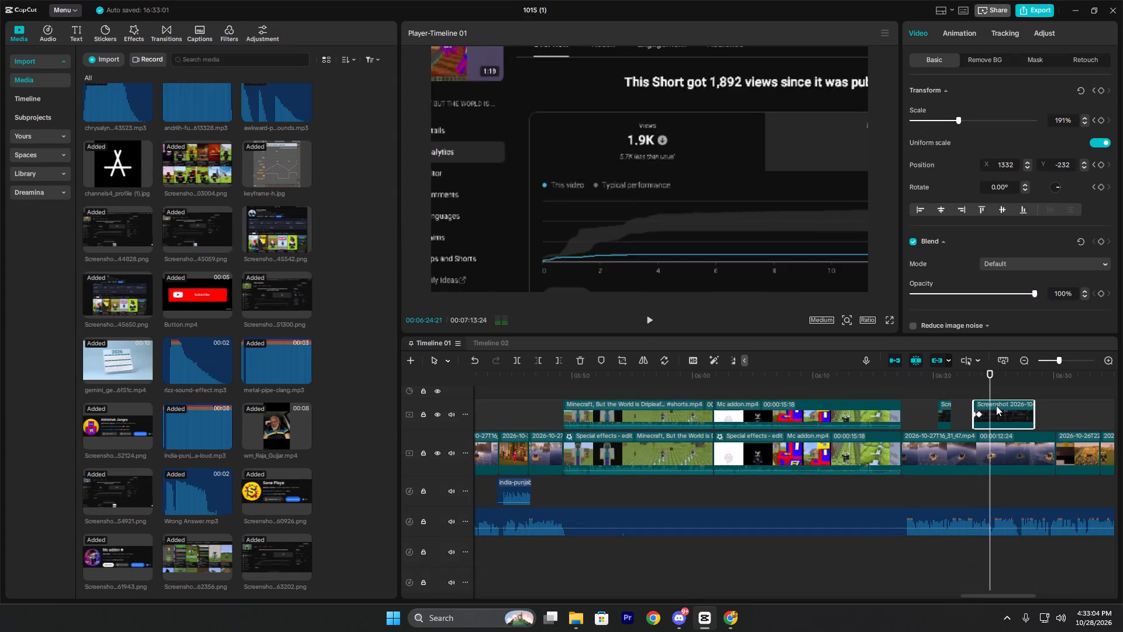
text(w)
key(space)
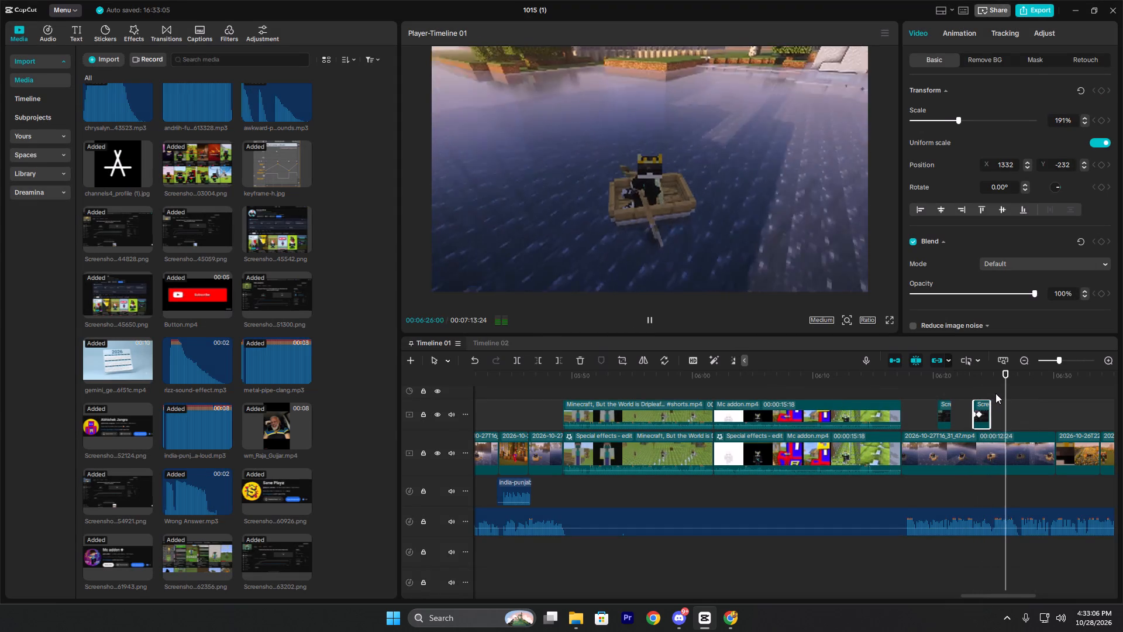
key(space)
Split the boat gameplay clip after the second analytics screenshot at 00:06:26:02 and 00:06:27:00, following the narration.
double_click(995, 393)
key(space)
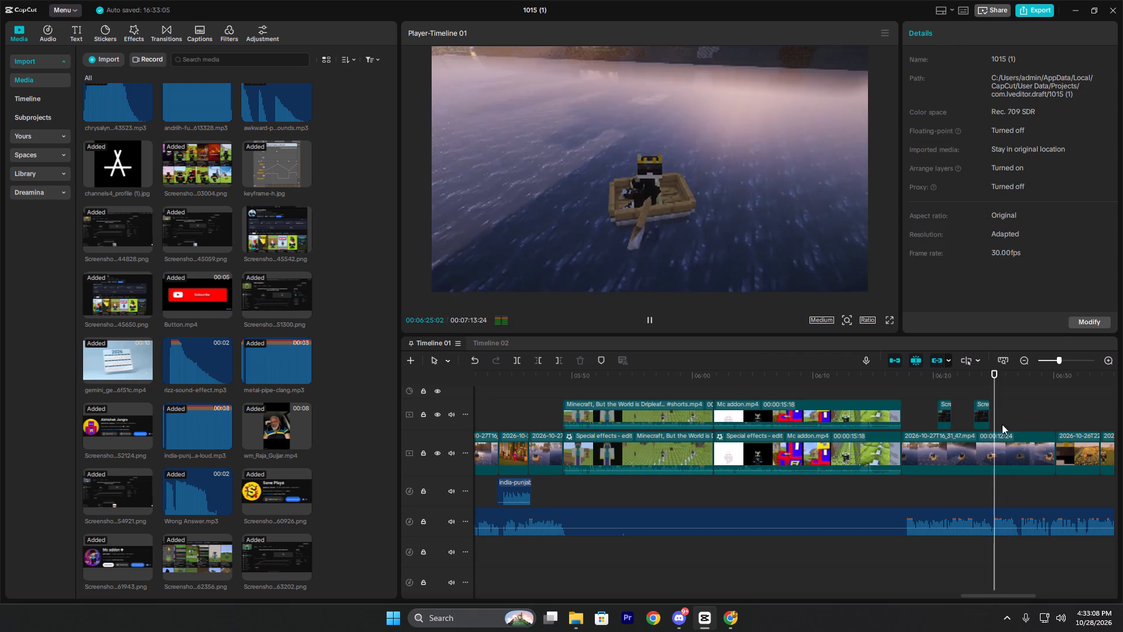
key(space)
key(space)
key(space)
click(1016, 451)
key(space)
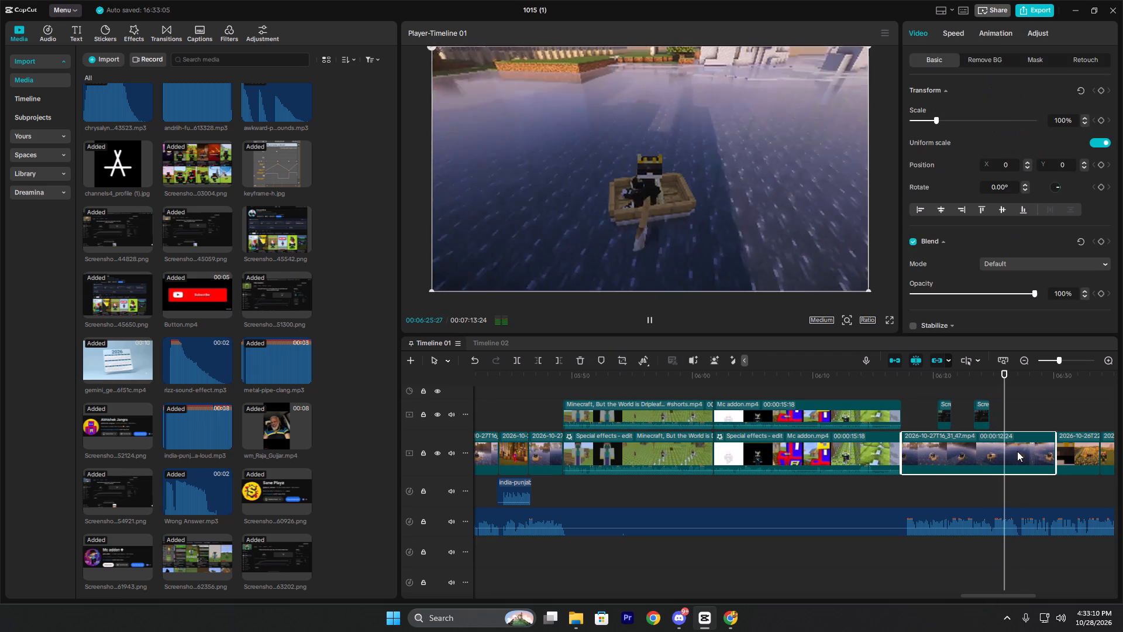
key(space)
key(ctrl+b)
key(space)
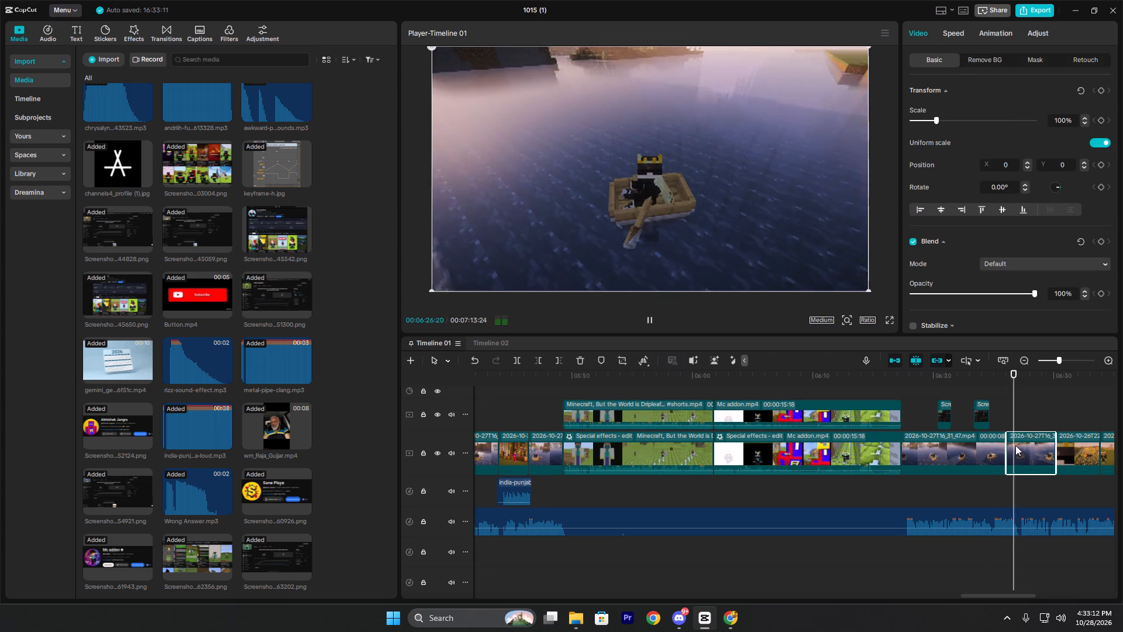
key(space)
key(ctrl+b)
click(1009, 415)
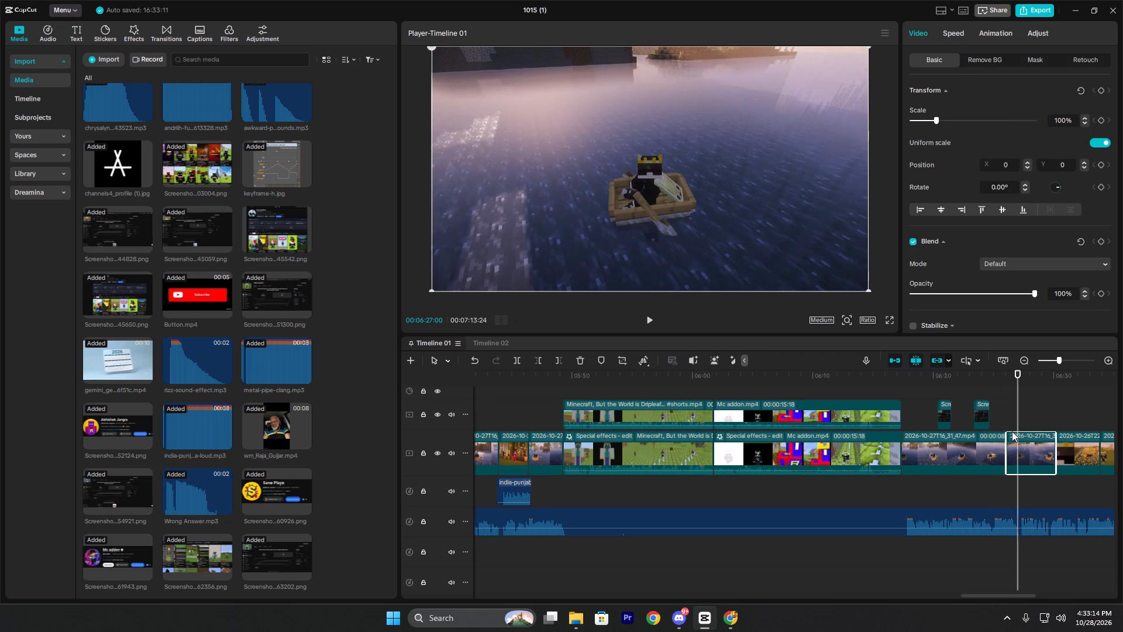
Scale the short boat gameplay segment between the two new cuts to 239% and play it back.
ctrl+scroll(1014, 439, up, 11)
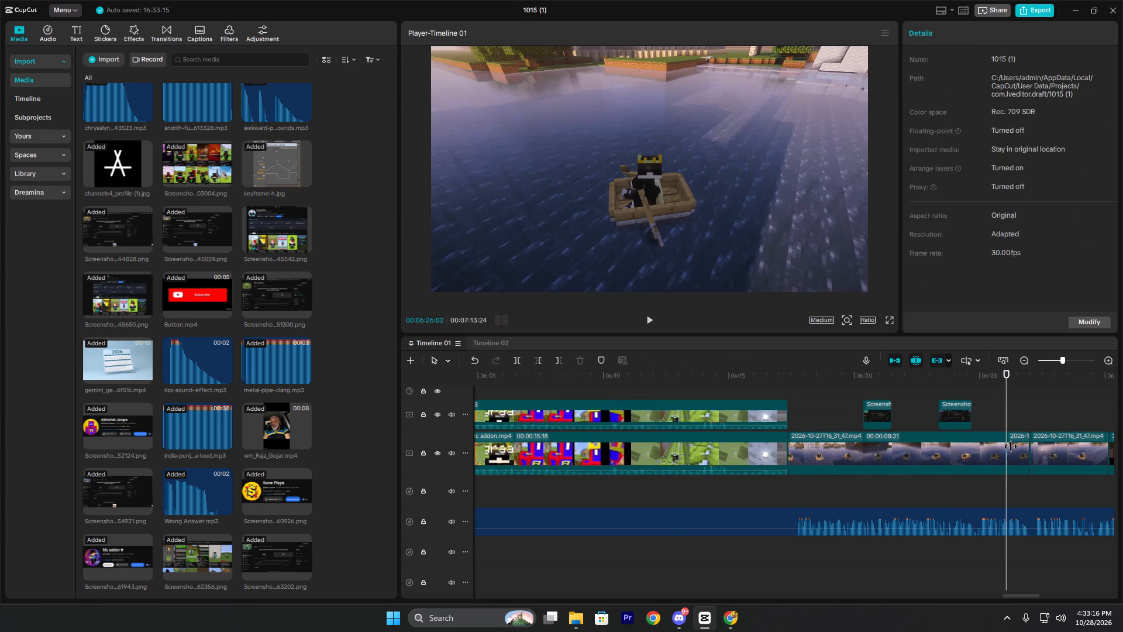
click(1011, 447)
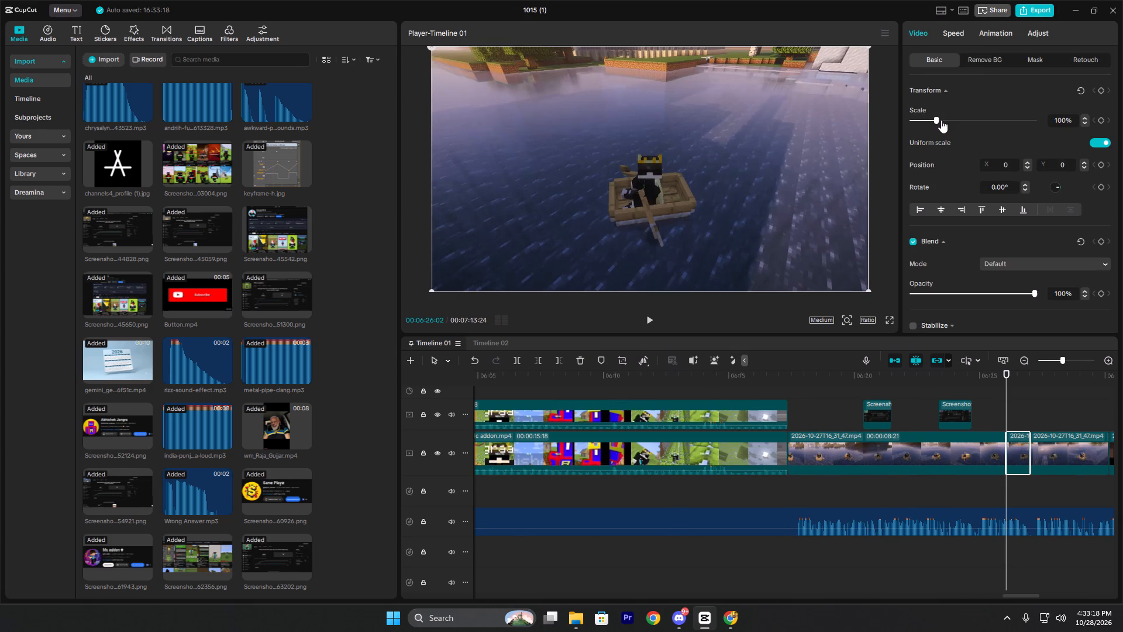
drag(940, 120, 953, 121)
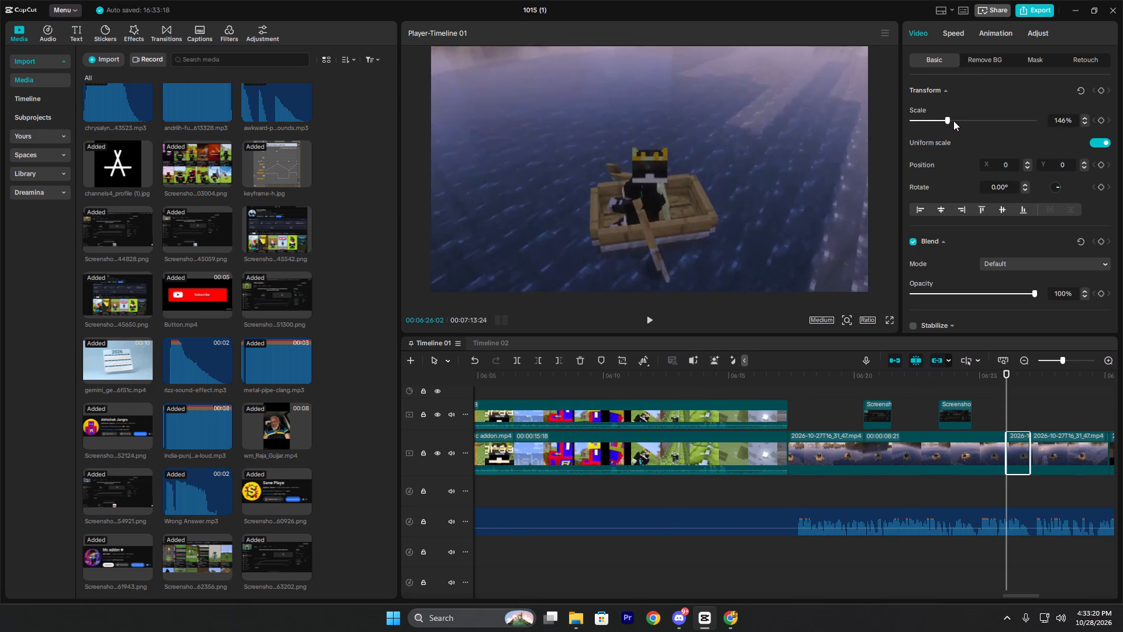
drag(953, 121, 970, 133)
click(1003, 415)
key(space)
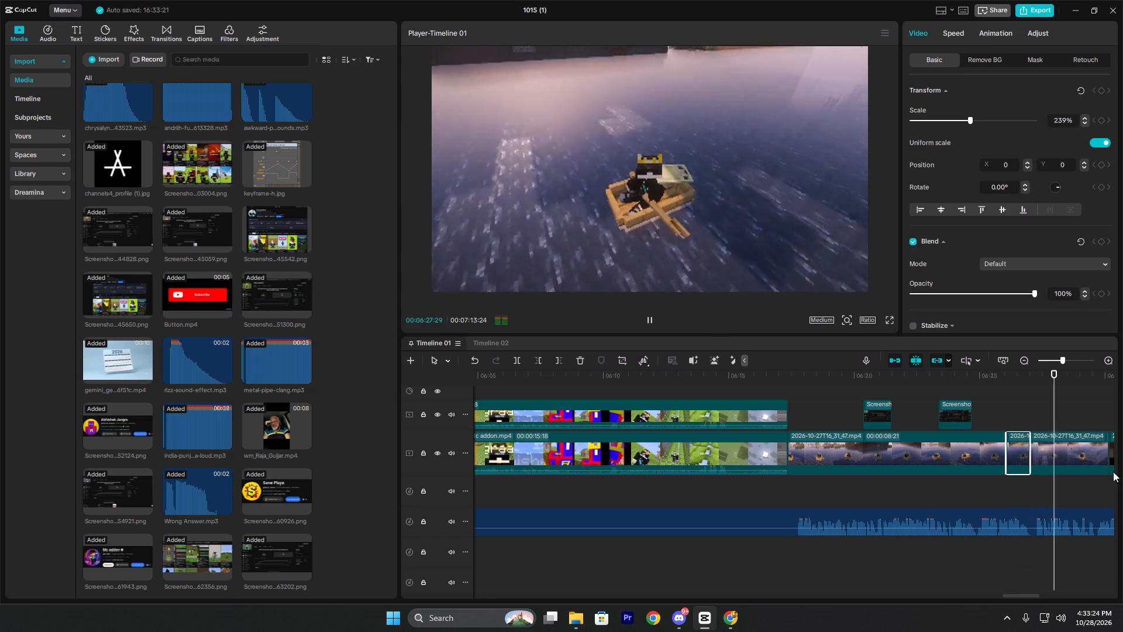
Play through the gameplay clips following the boat scene and listen to the narration for a sound effect spot.
ctrl+scroll(1081, 487, down, 4)
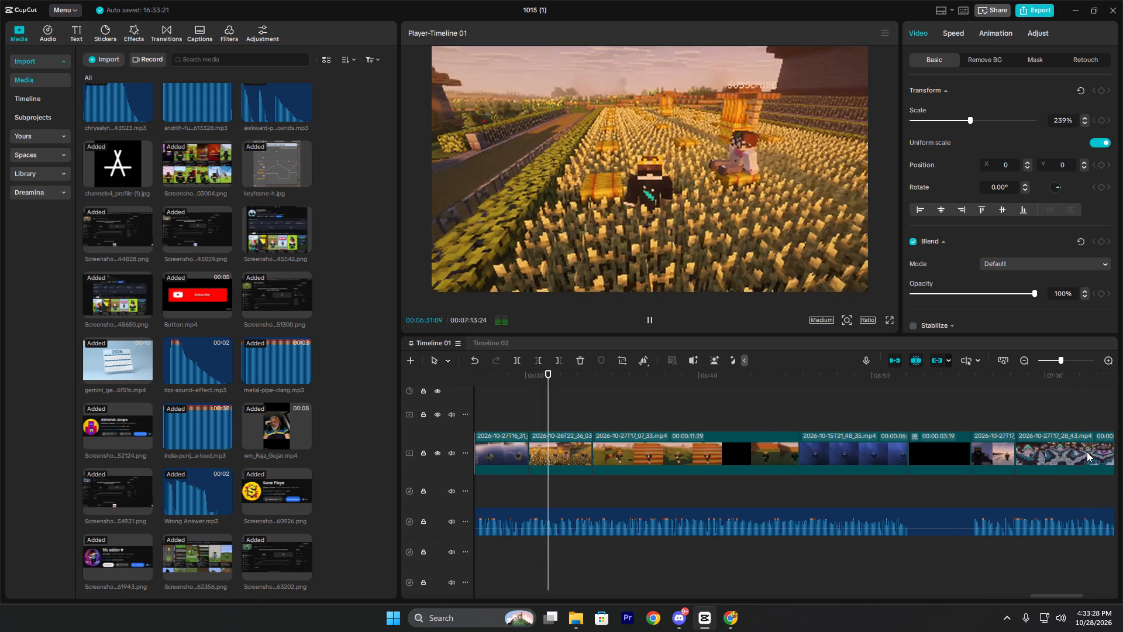
key(space)
key(space)
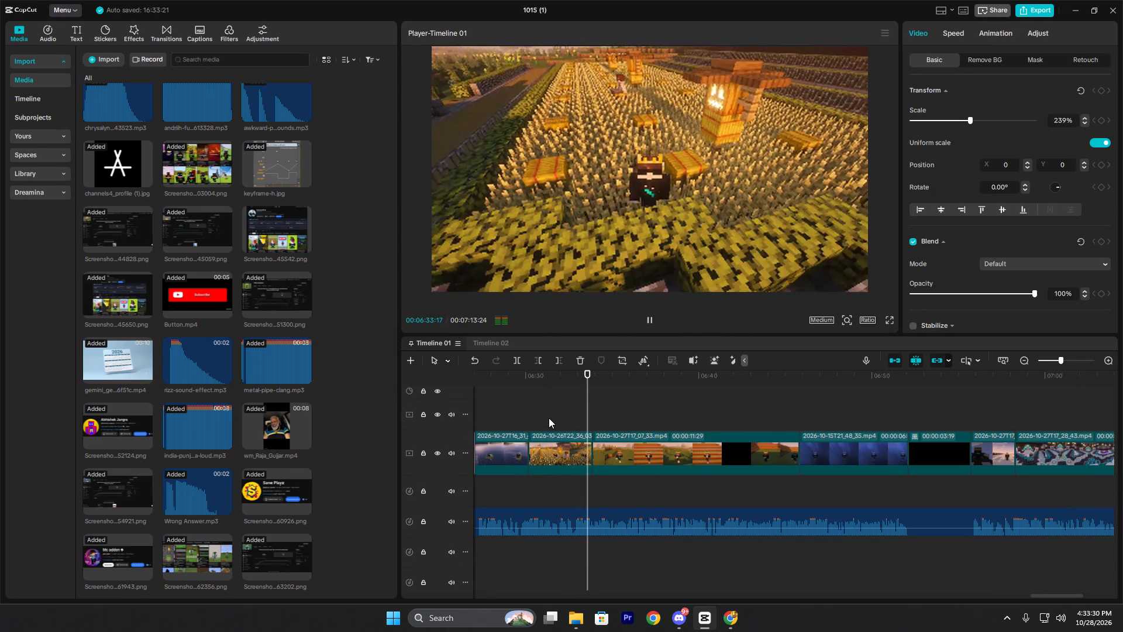
key(space)
click(592, 413)
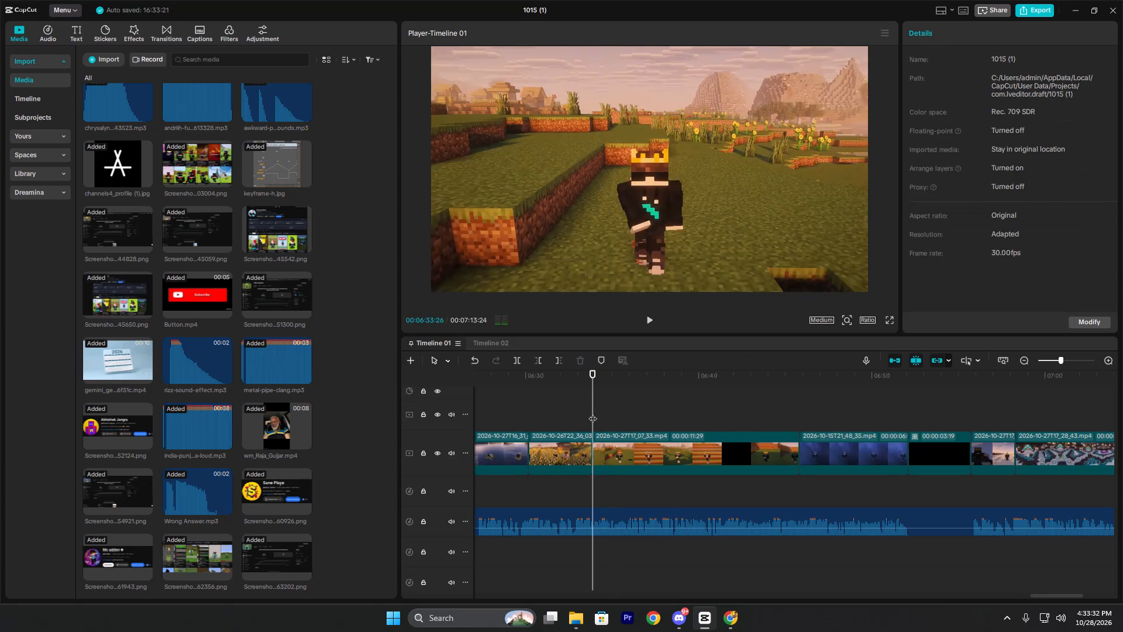
key(space)
scroll(676, 427, down, 9)
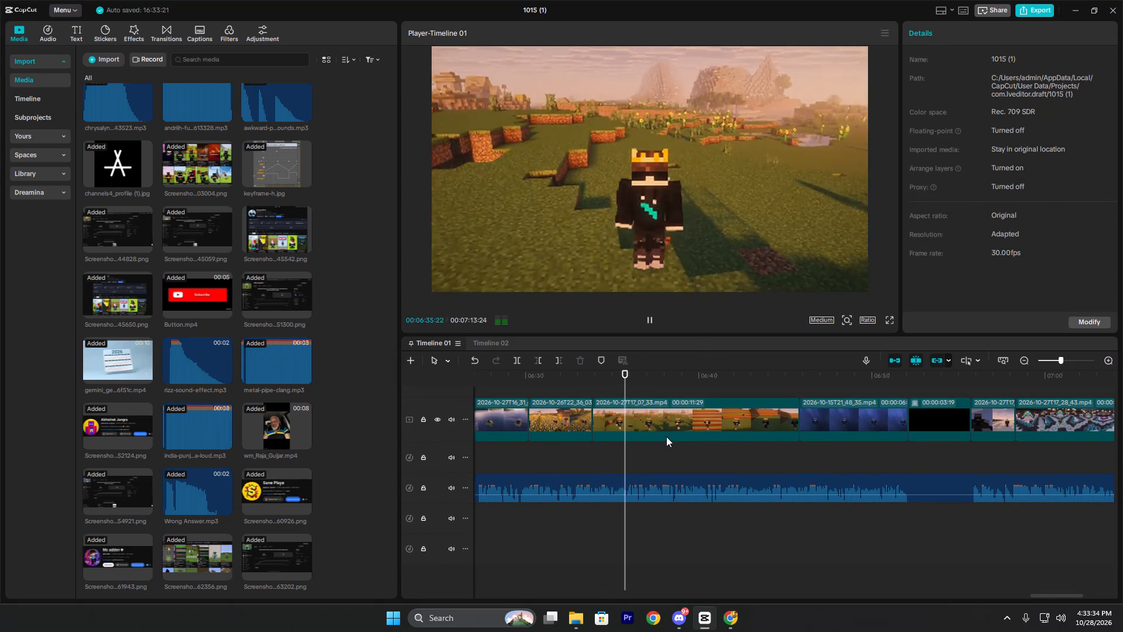
key(space)
Add the india-punjabi-extra-loud.mp3 sound effect at 00:06:33:26, where the clip after the wheat field begins.
click(567, 389)
click(592, 384)
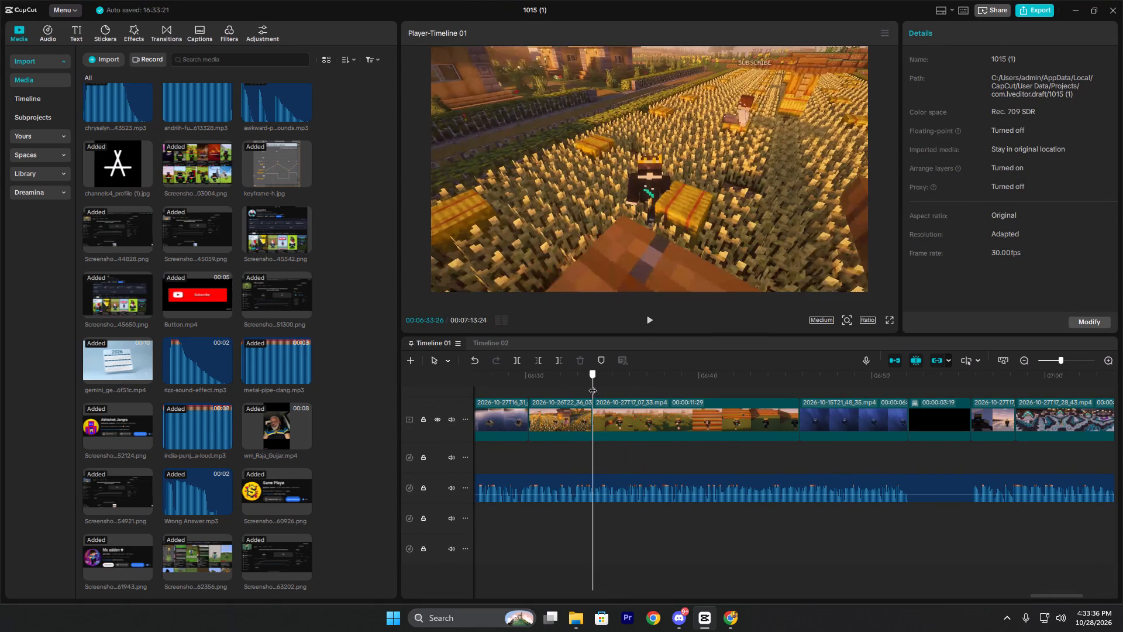
key(space)
key(space)
double_click(598, 389)
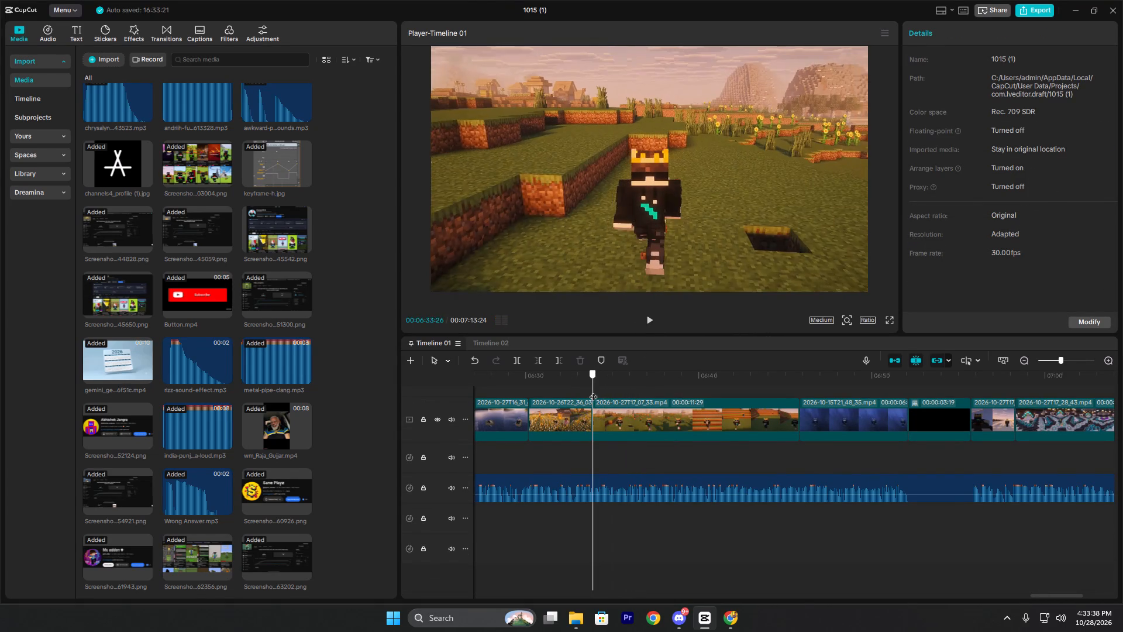
click(225, 436)
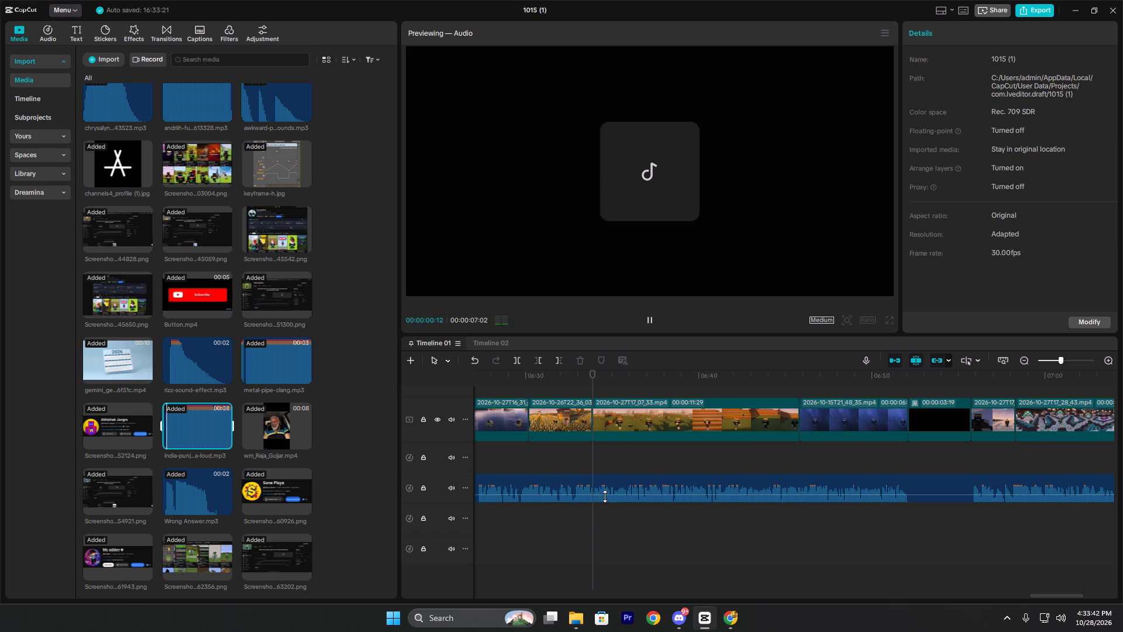
click(222, 441)
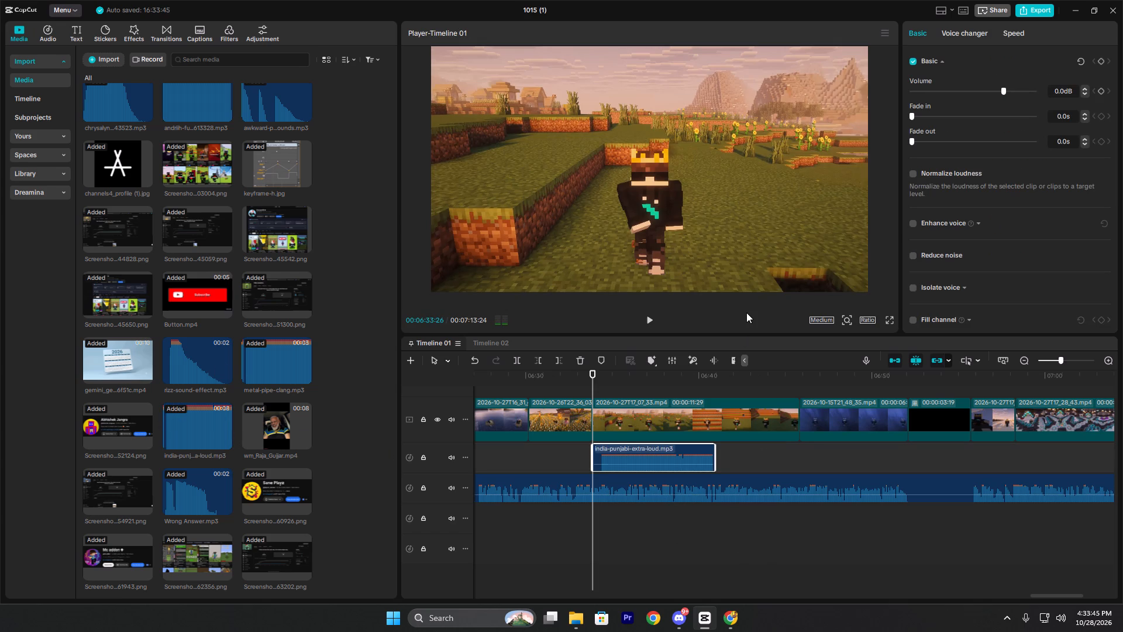
Lower the india-punjabi-extra-loud.mp3 sound effect's volume to -25.3 dB and play it back.
click(963, 89)
key(space)
click(591, 383)
key(space)
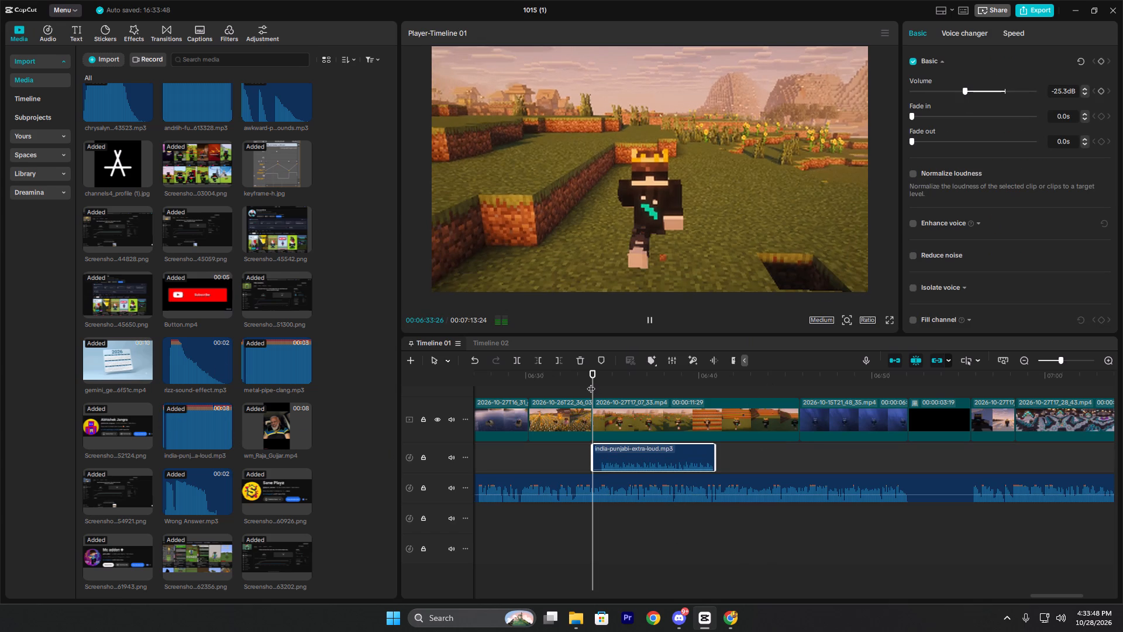
key(space)
Shift the india-punjabi-extra-loud.mp3 sound effect slightly earlier, so it starts just before the gameplay cut, and play it with the narration.
drag(632, 460, 620, 460)
click(584, 380)
key(space)
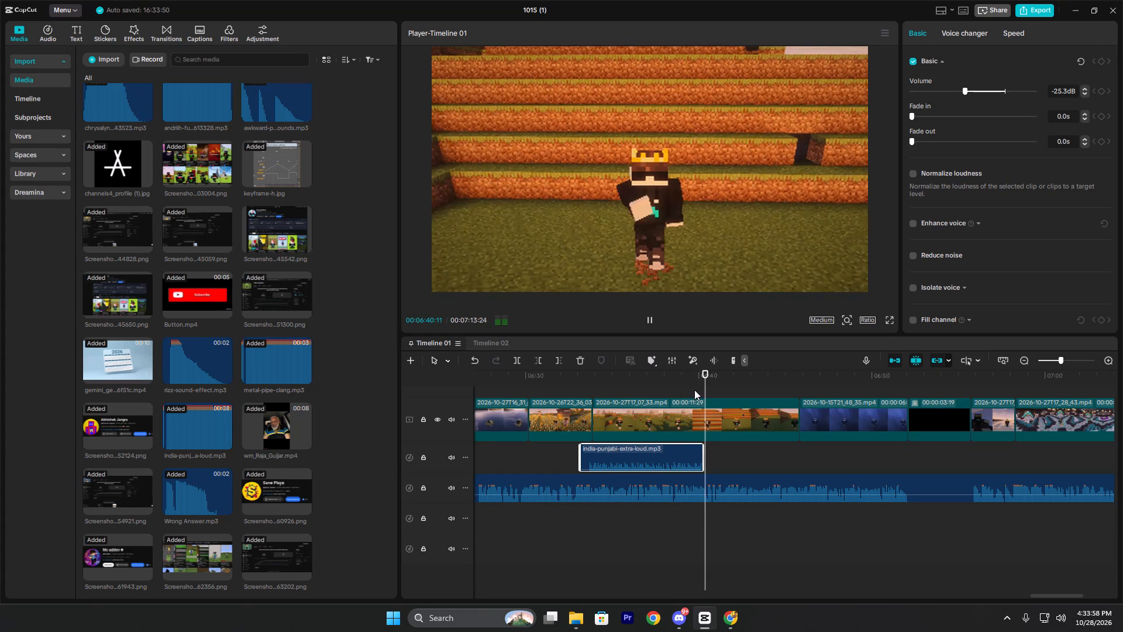
click(632, 383)
key(space)
click(607, 383)
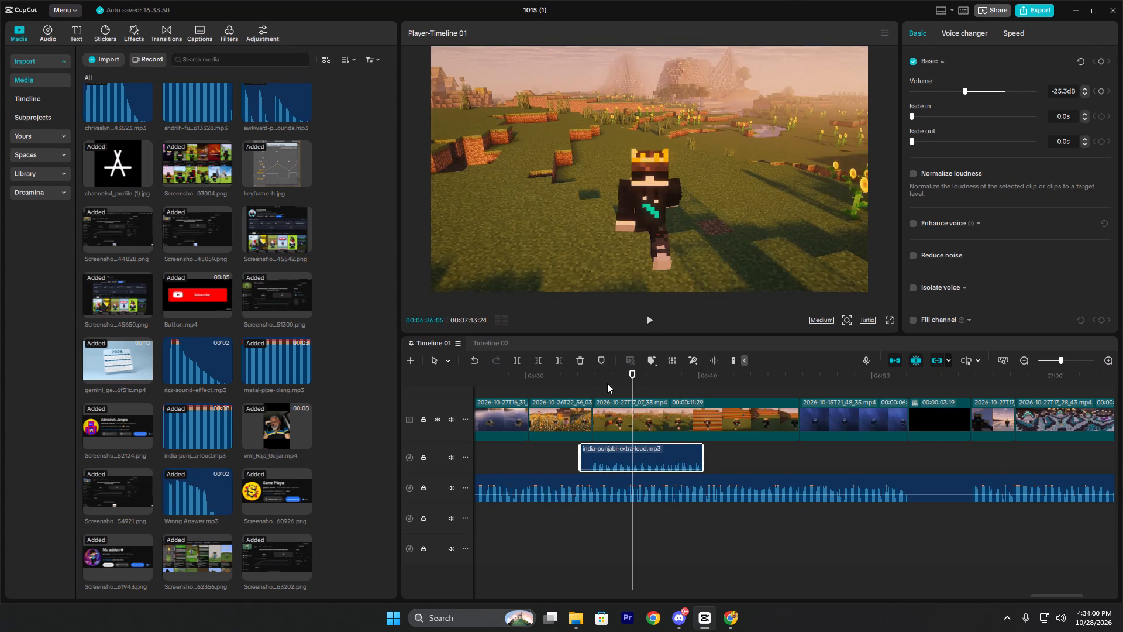
key(space)
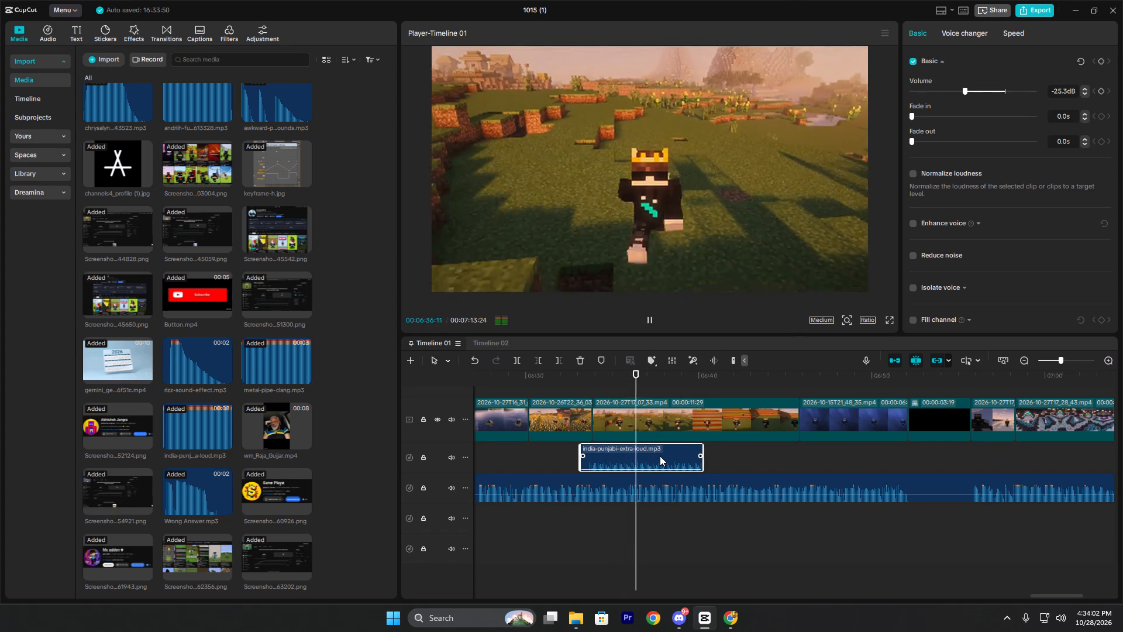
Trim off the end of the india-punjabi-extra-loud.mp3 sound effect at about 00:06:37:08.
key(space)
text(w)
key(space)
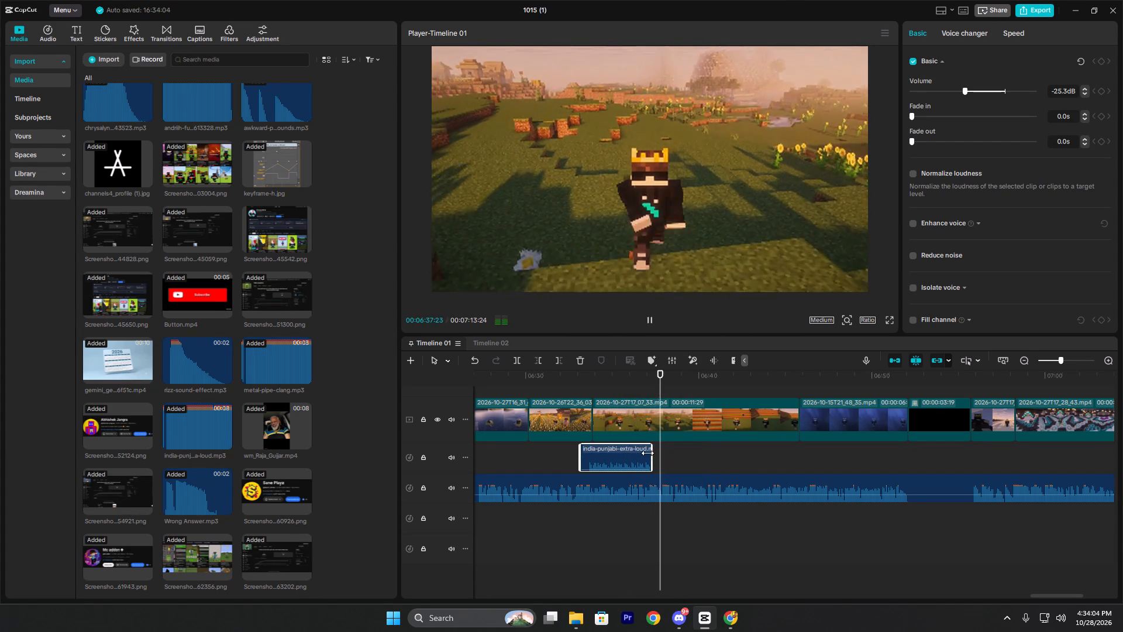
Give the trimmed india-punjabi-extra-loud.mp3 sound effect a 1.5 s fade-out and play the passage back.
drag(649, 456, 623, 454)
click(663, 376)
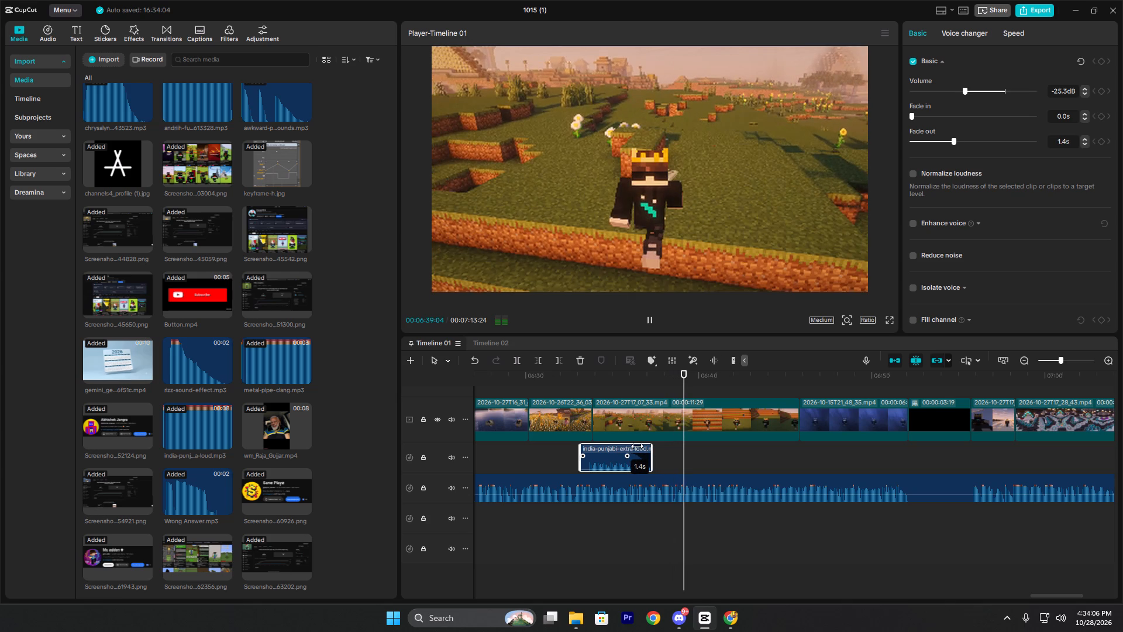
double_click(660, 387)
key(space)
key(space)
Switch to Chrome and search YouTube for "fregi".
click(722, 607)
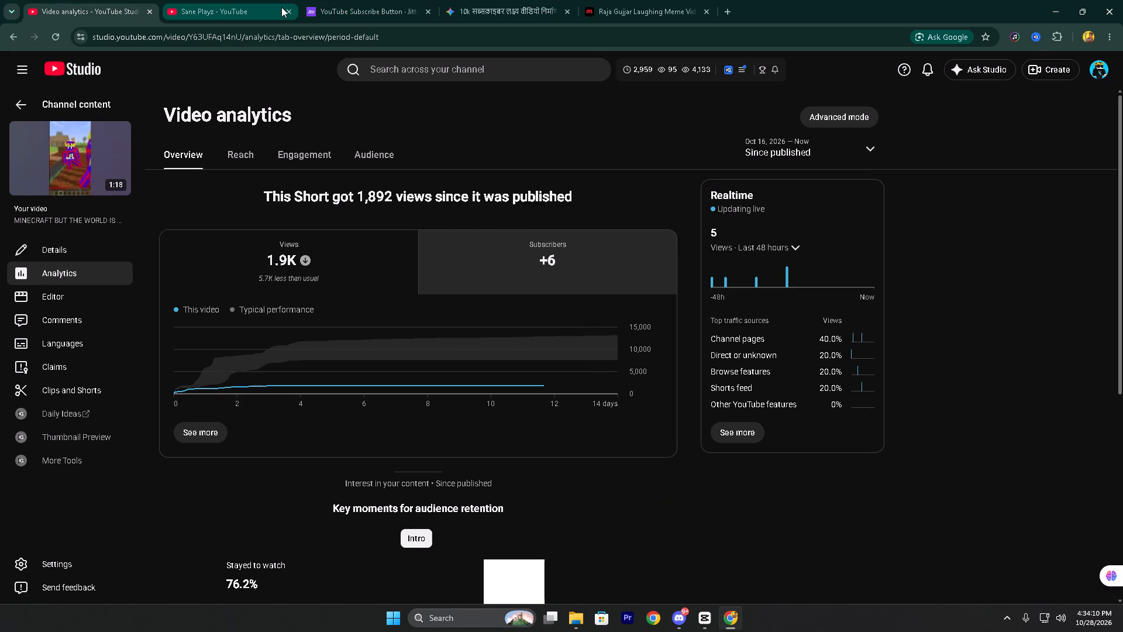
click(251, 1)
drag(352, 59, 295, 61)
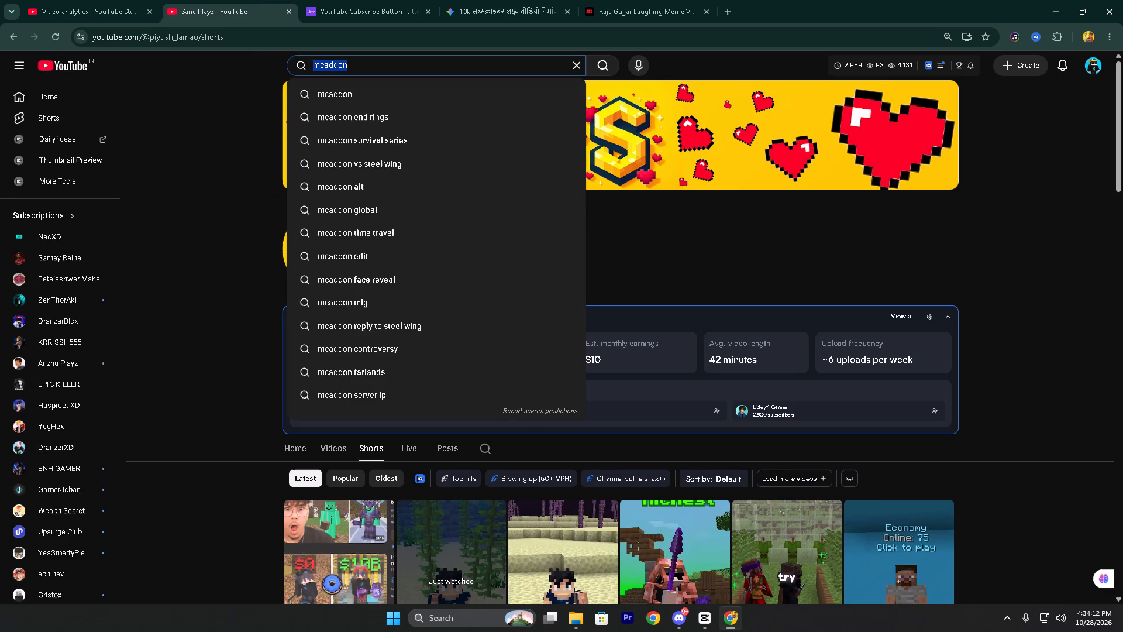
text(freg)
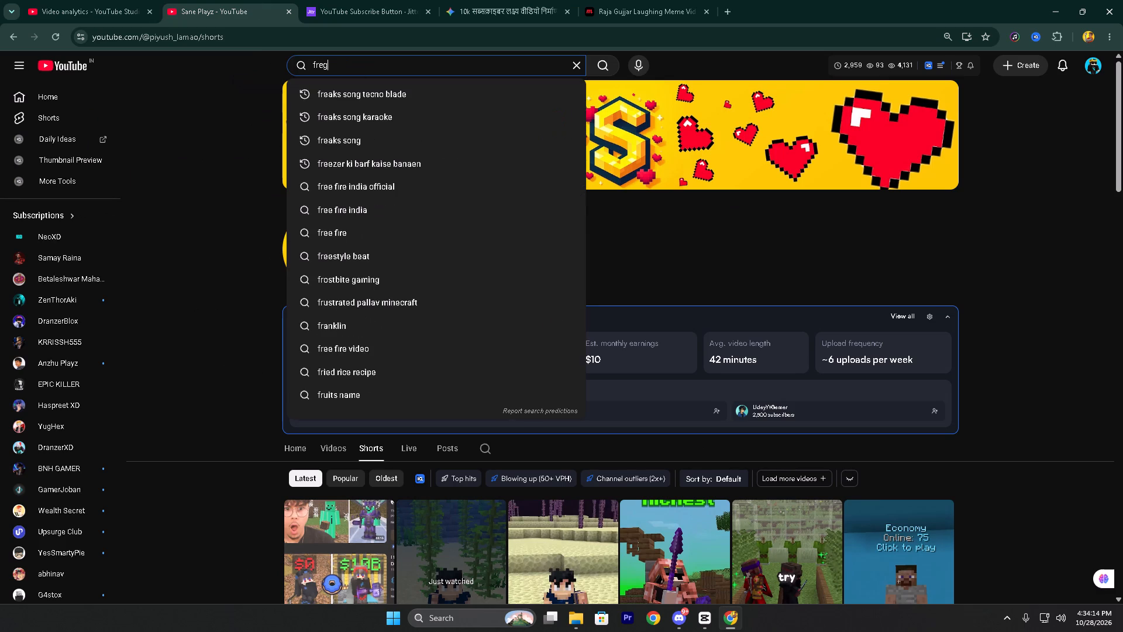
key(u)
key(BackSpace)
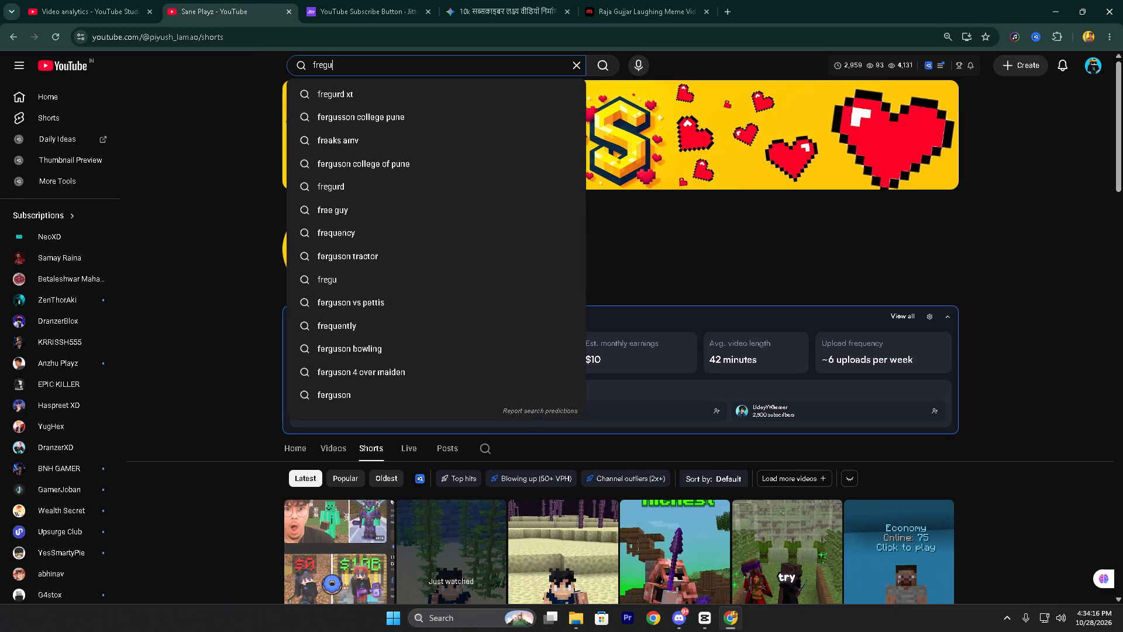
key(i)
key(Return)
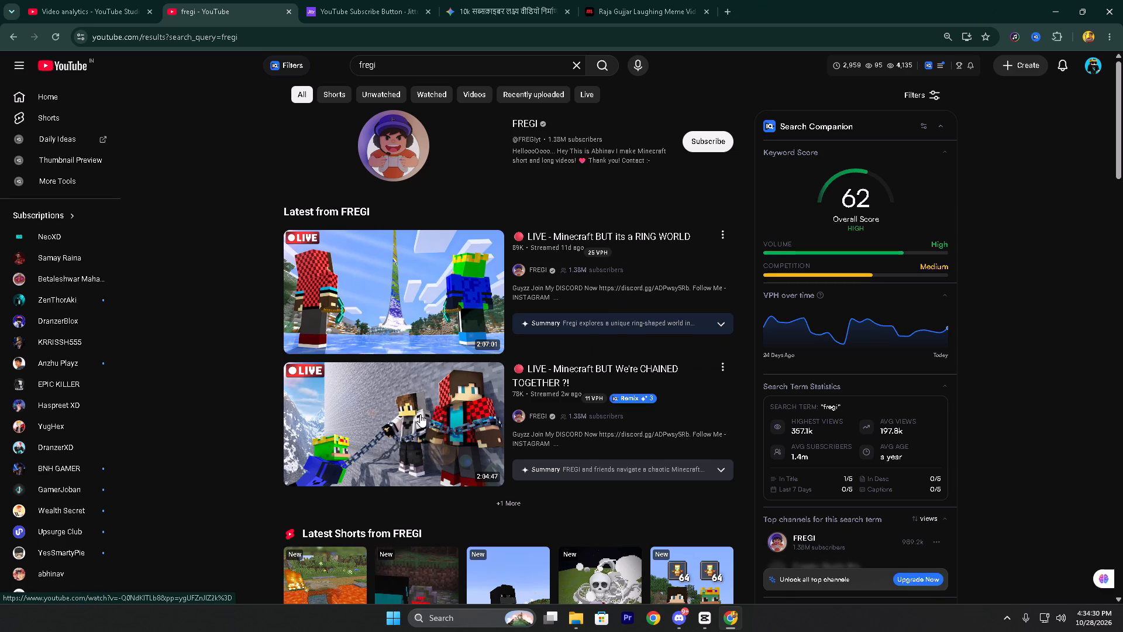
click(486, 377)
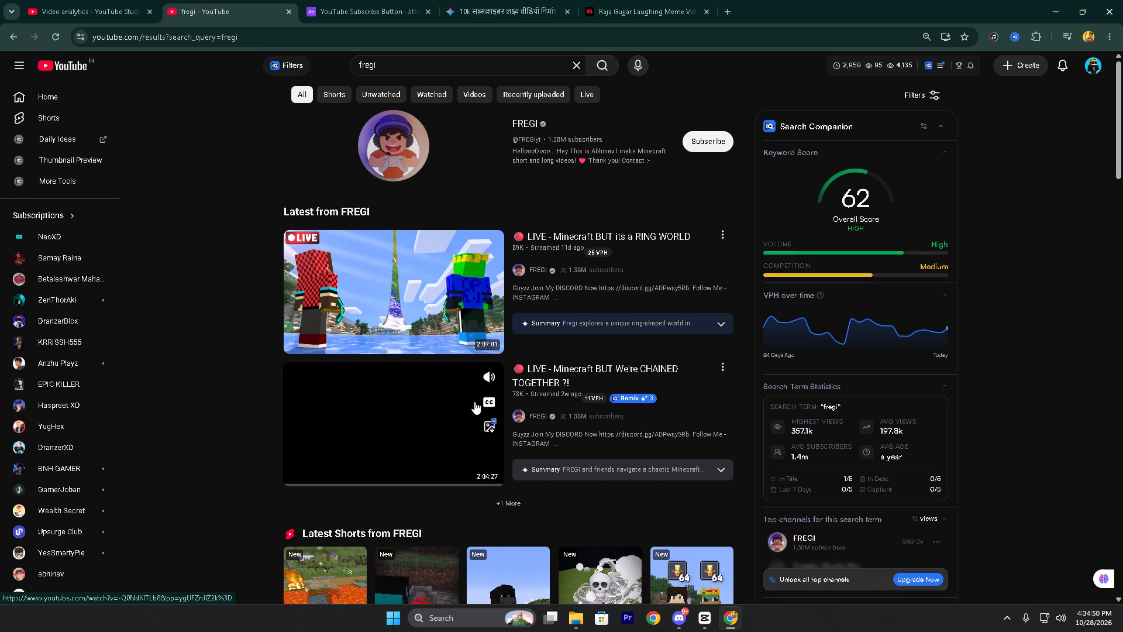
Subscribe to the FREGI channel and open its channel page with the profile header in view.
click(698, 141)
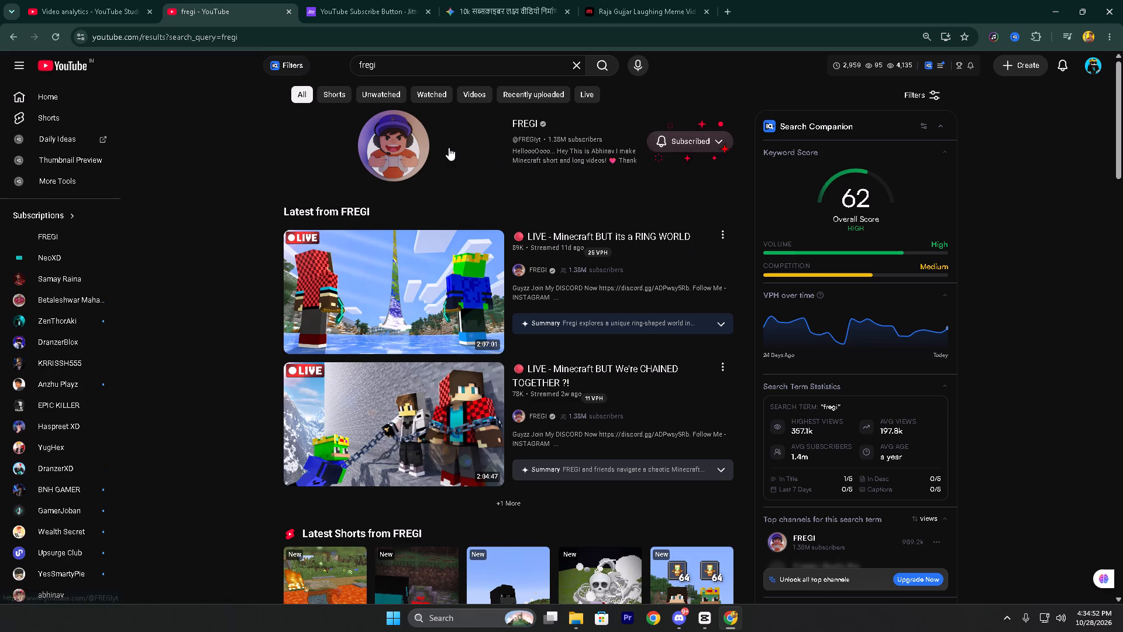
click(414, 136)
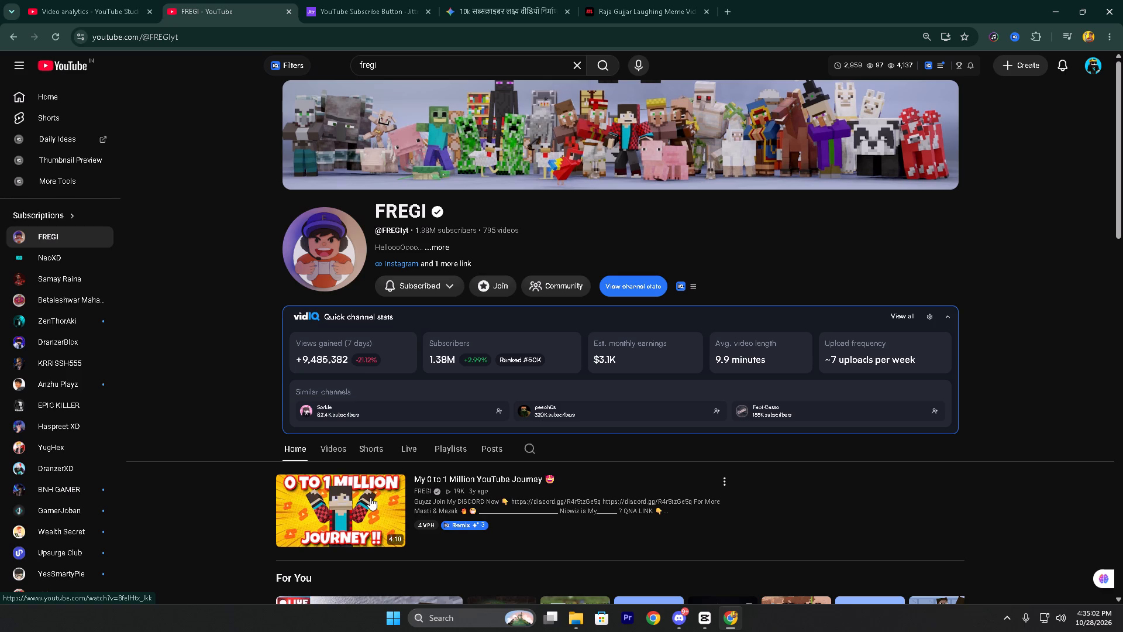
click(388, 487)
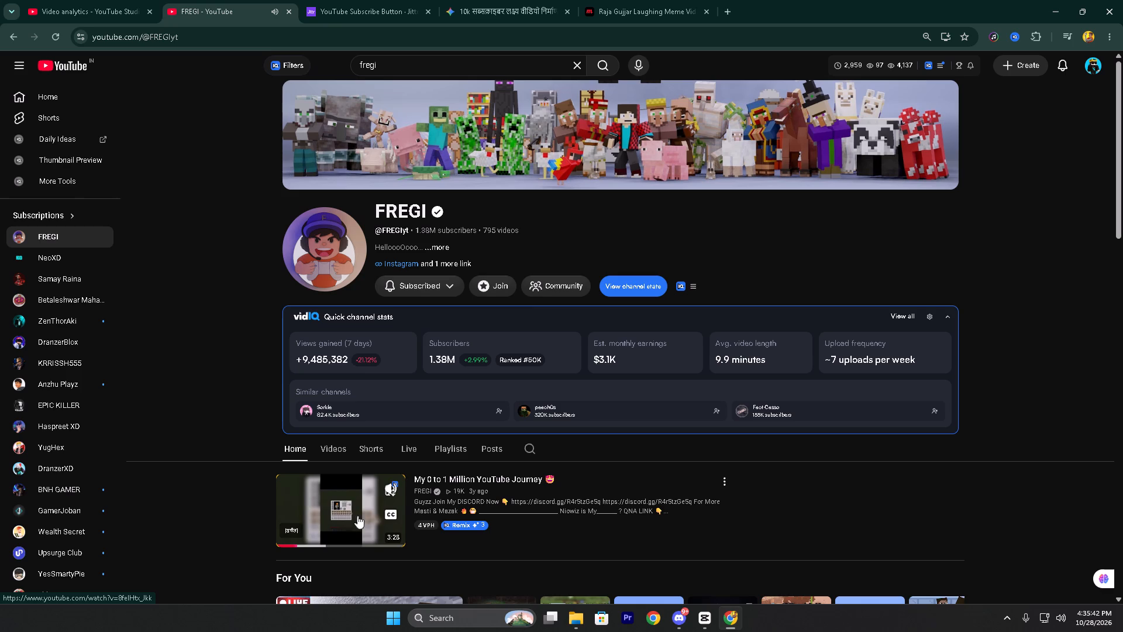
scroll(429, 534, down, 1)
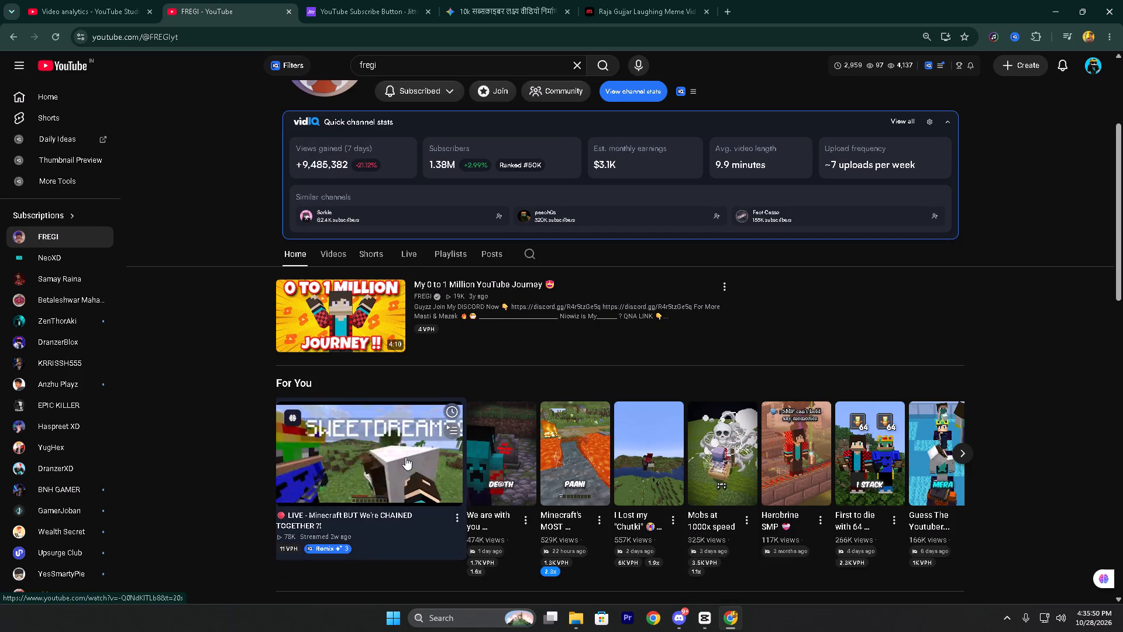
scroll(405, 457, up, 1)
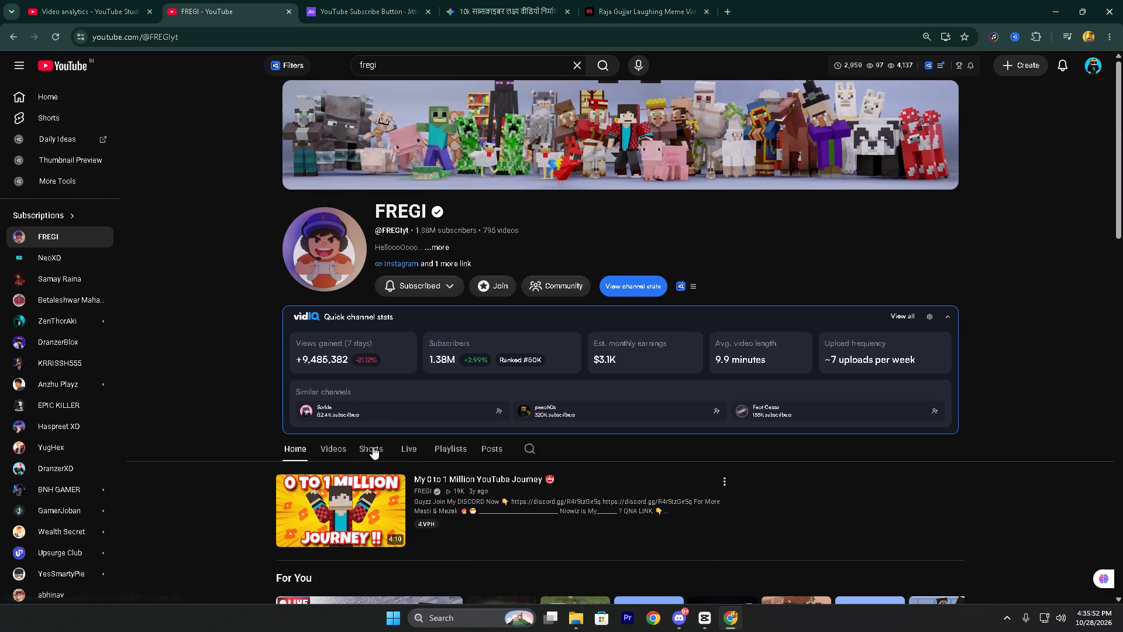
Capture a screenshot of the FREGI profile header, from the avatar to the channel stats link.
key(Print)
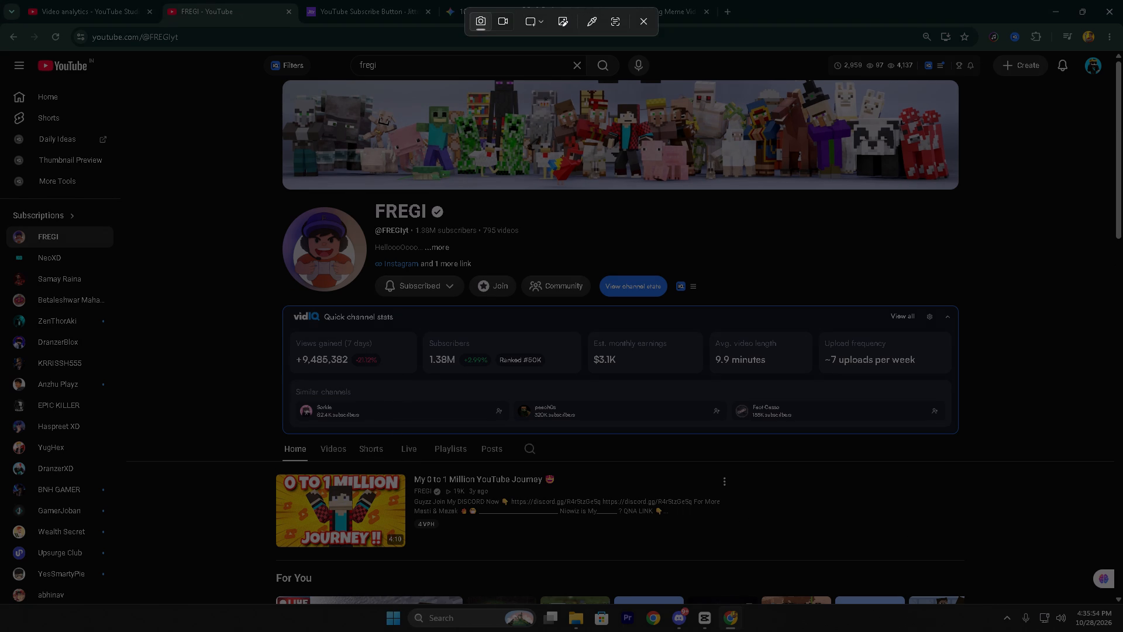
drag(277, 191, 709, 301)
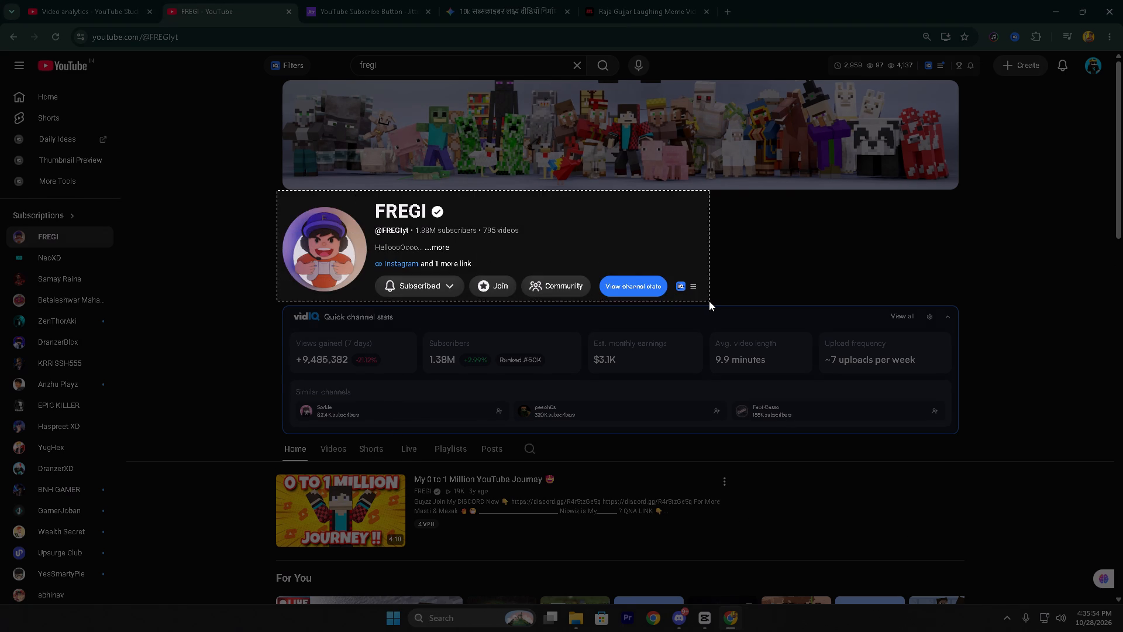
drag(709, 301, 710, 301)
Open the FREGI channel's Shorts and browse through the latest videos.
click(366, 452)
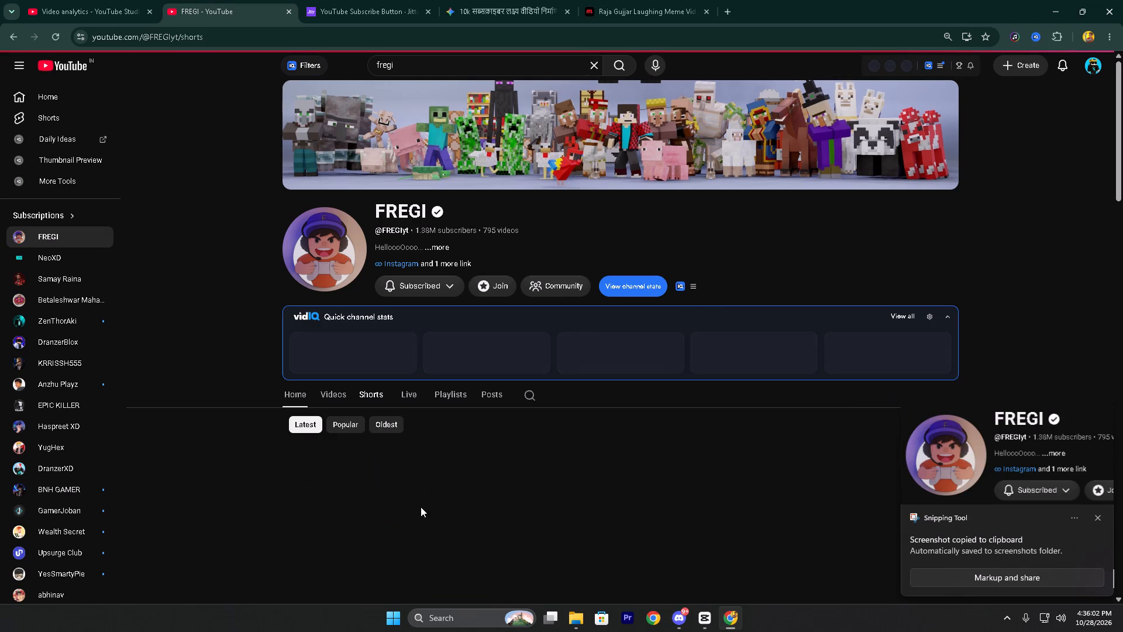
scroll(430, 501, down, 1)
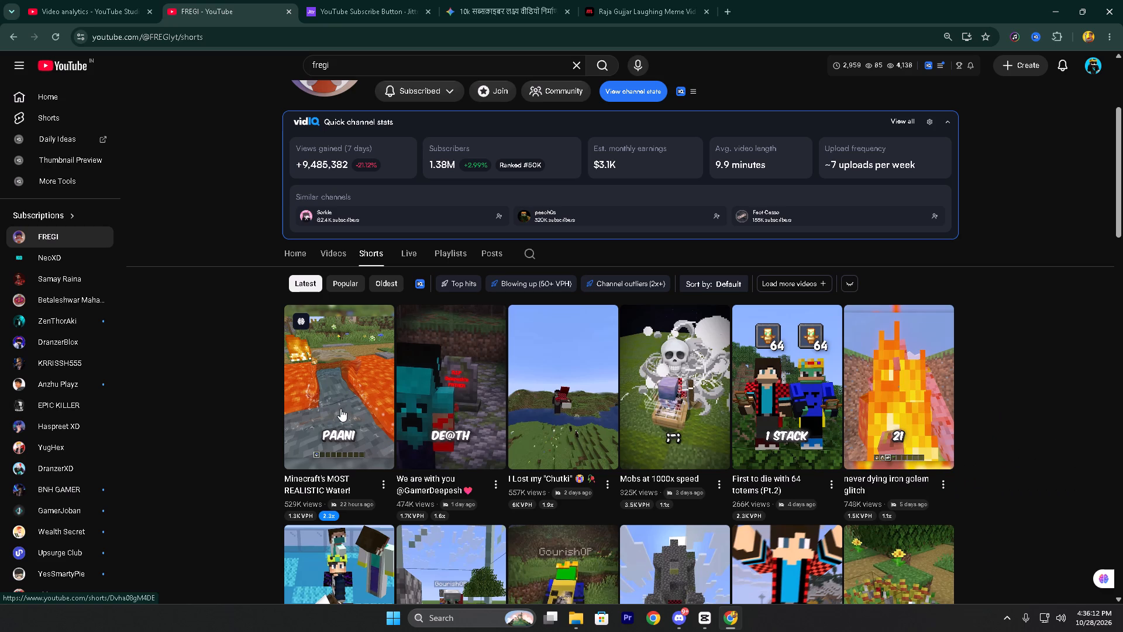
scroll(328, 384, down, 1)
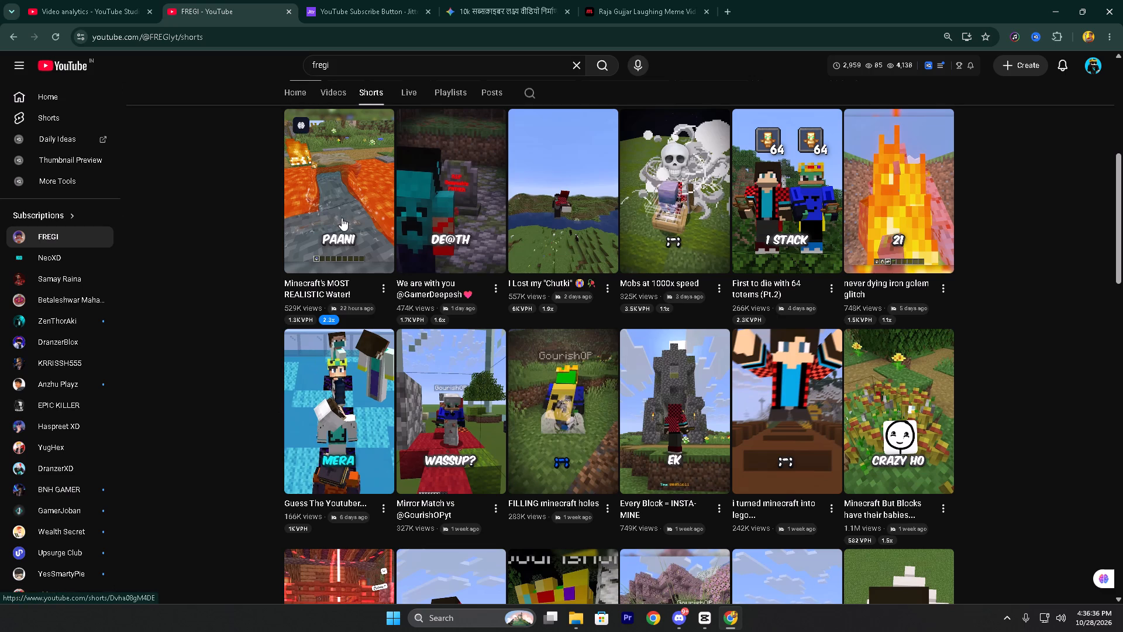
Place the FREGI screenshot from the File Explorer gallery onto the CapCut timeline above the gameplay at about 00:06:38:13.
click(702, 611)
click(574, 623)
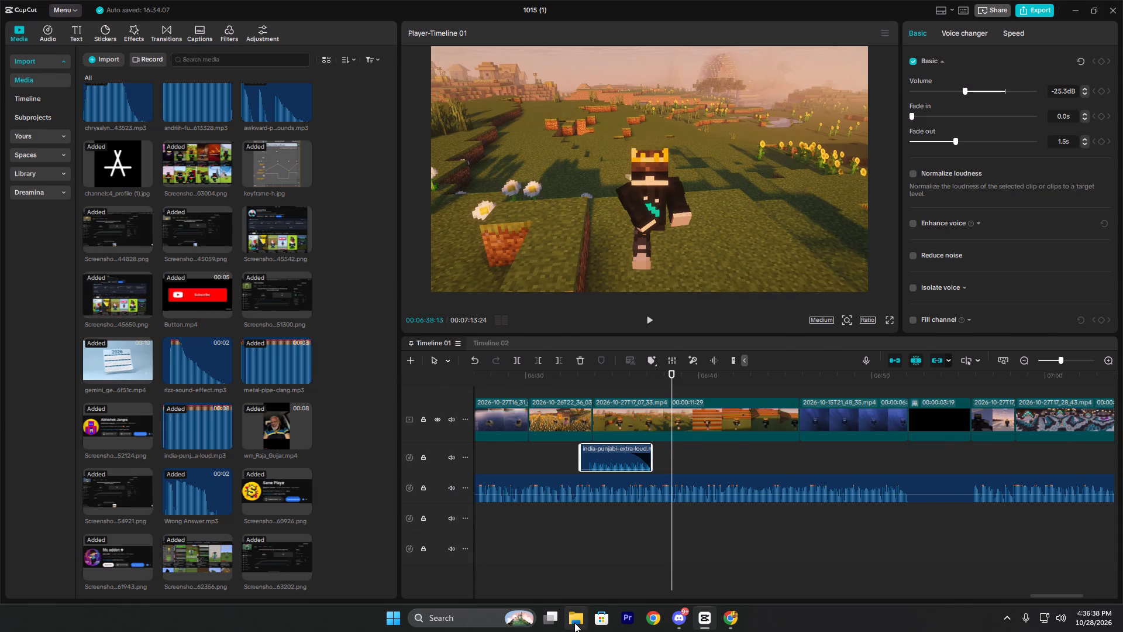
drag(244, 163, 618, 434)
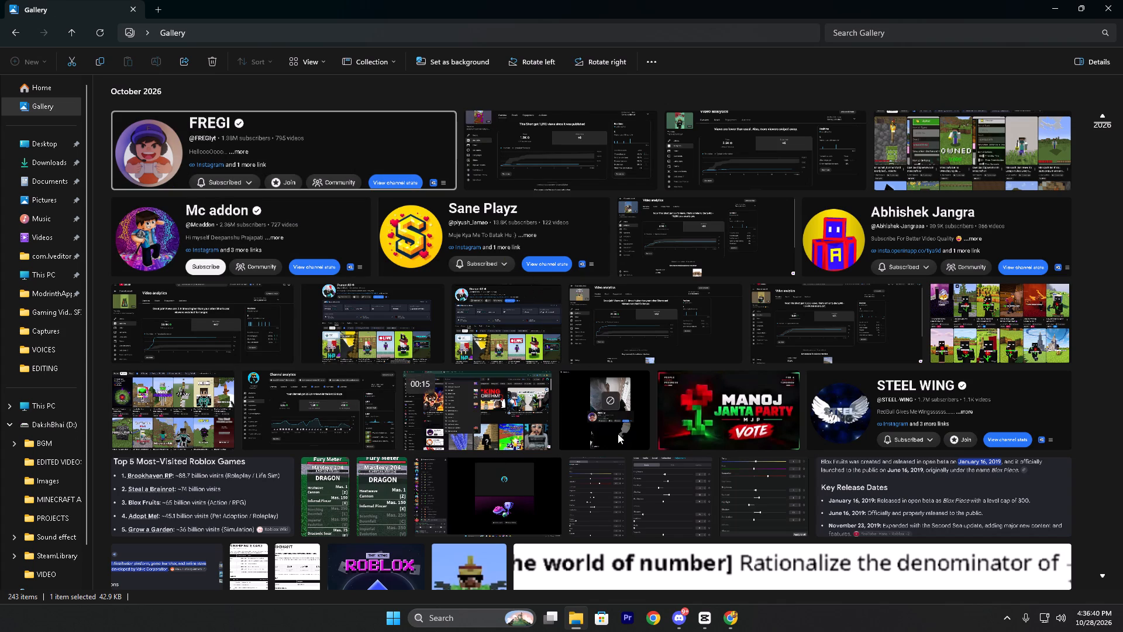
drag(618, 434, 663, 465)
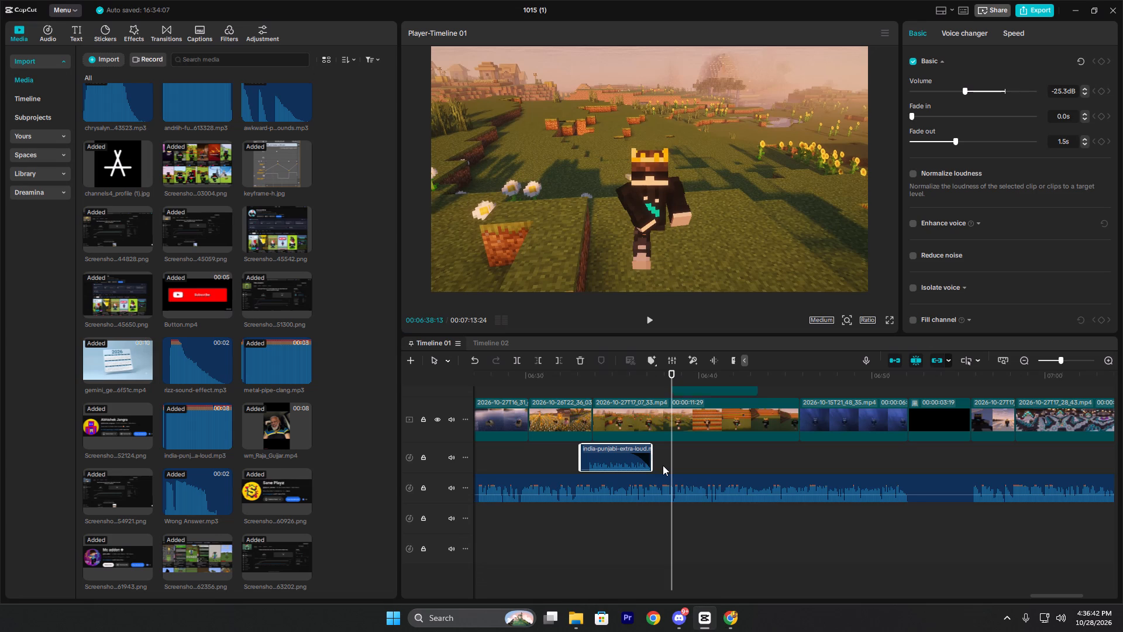
Play up to the FREGI screenshot with the narration and trim off its end at 00:06:39:03.
click(653, 377)
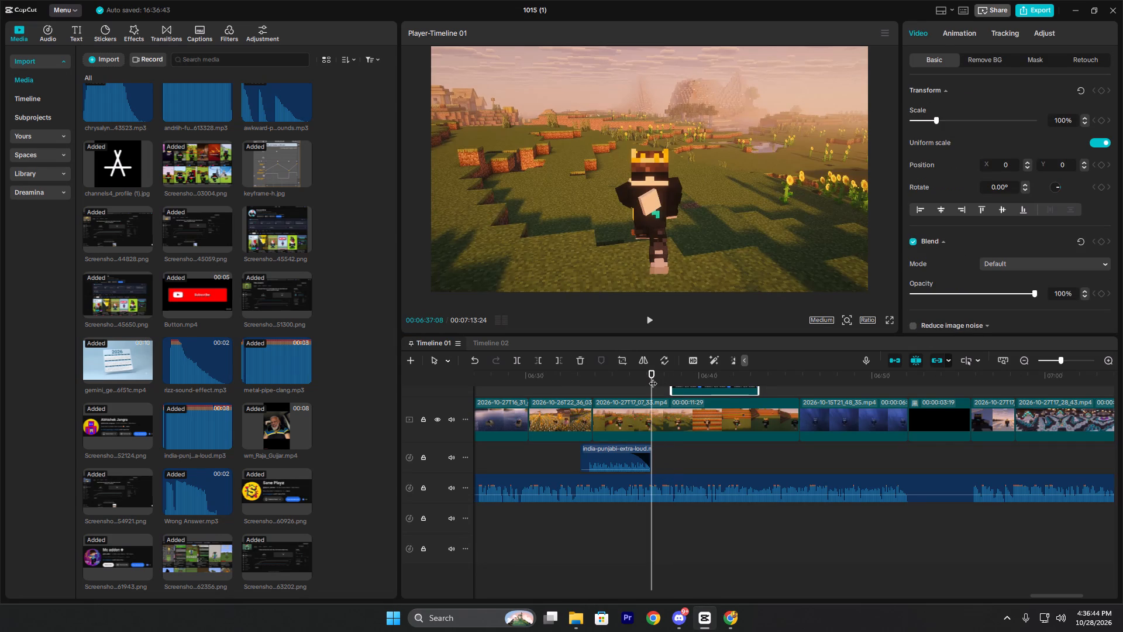
key(space)
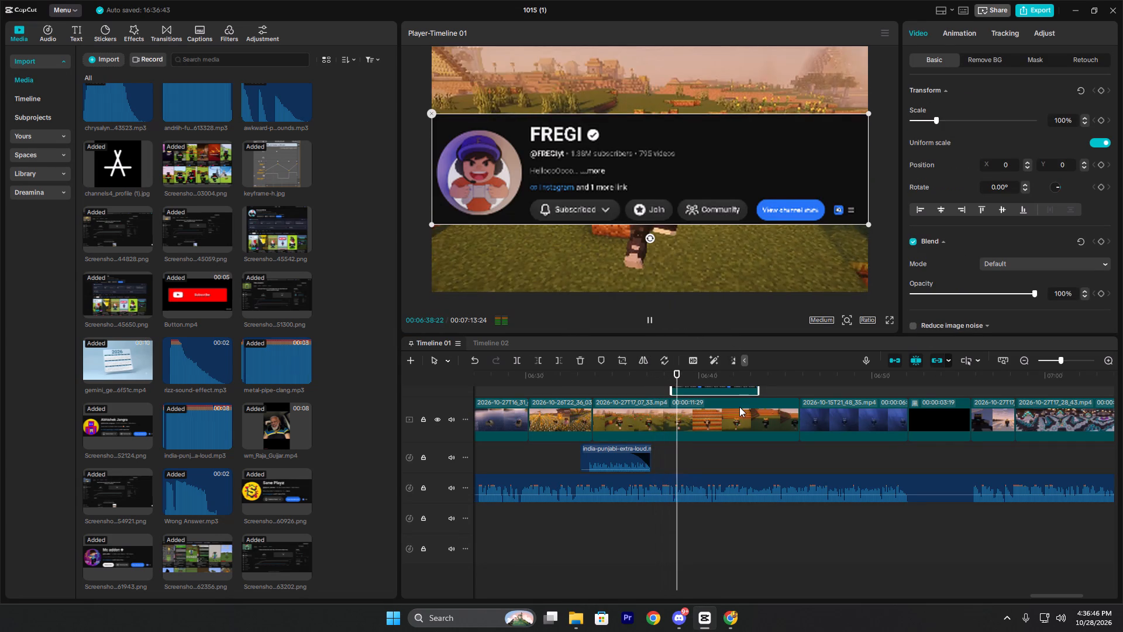
key(space)
key(w)
Paste the copied attributes with keyframed scale and position onto the FREGI screenshot and play the result.
scroll(685, 403, up, 11)
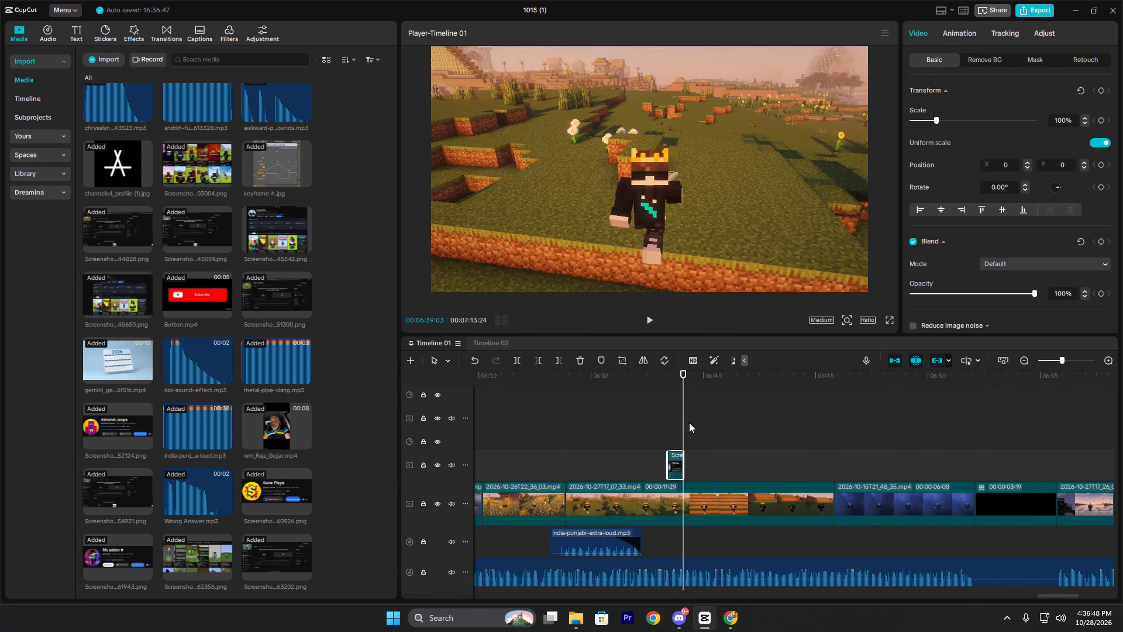
scroll(689, 423, up, 5)
ctrl+click(664, 437)
right_click(670, 467)
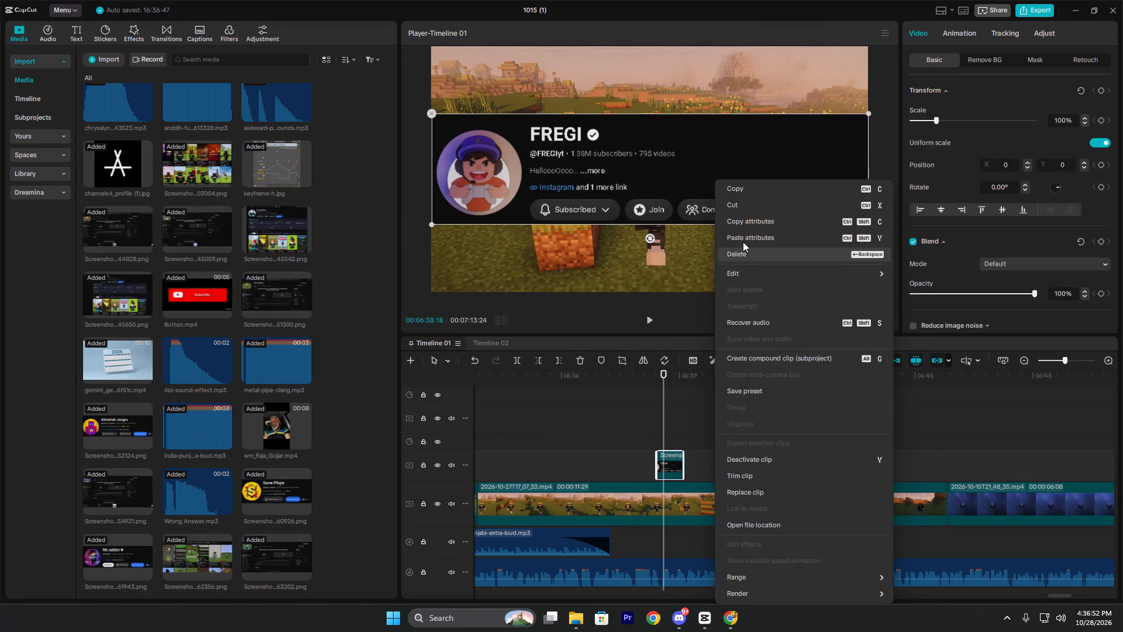
click(743, 242)
click(699, 359)
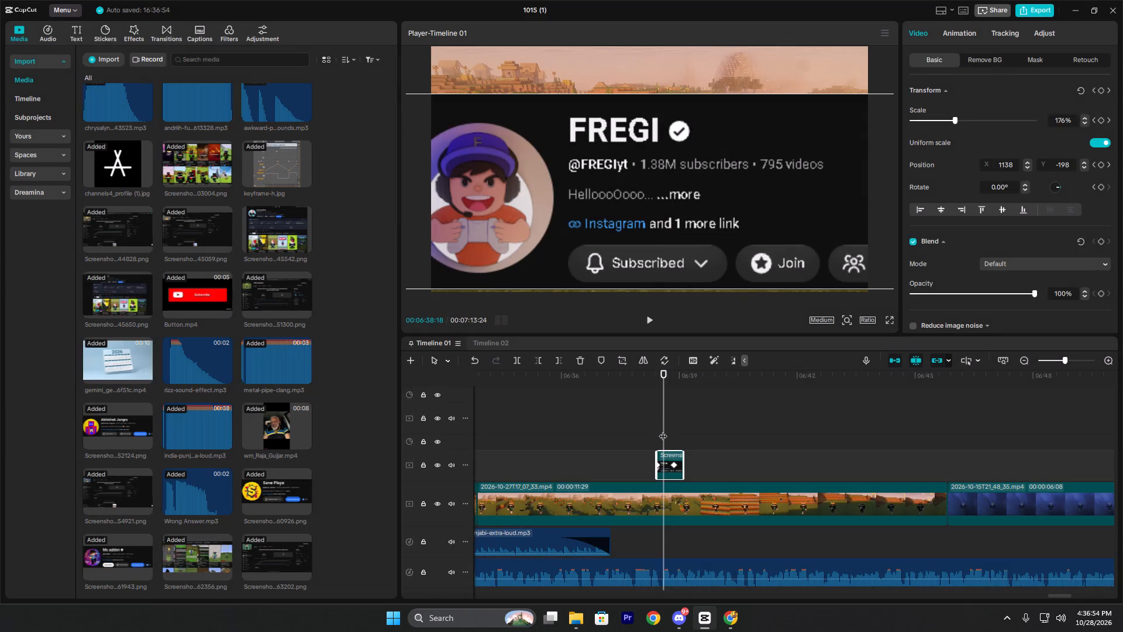
click(663, 430)
click(660, 431)
key(space)
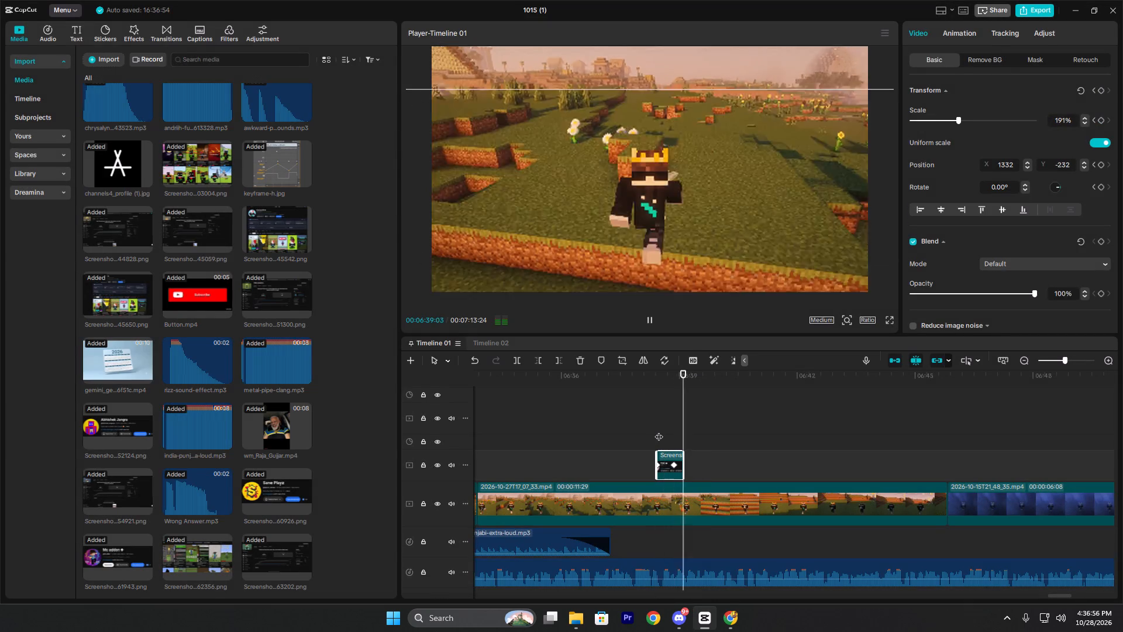
key(space)
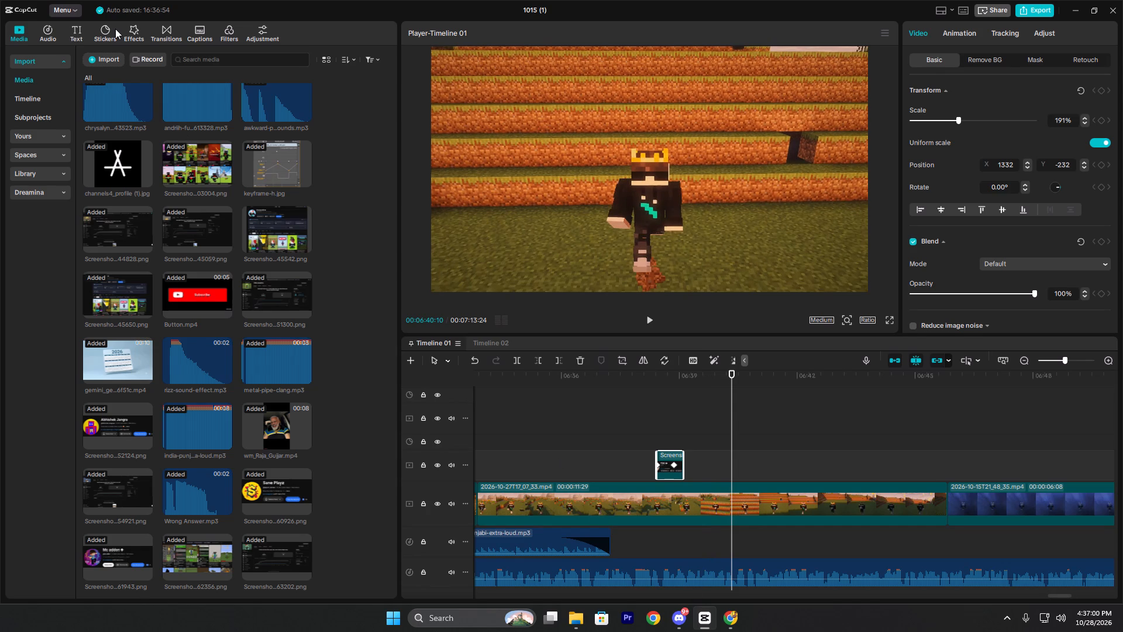
Add a default text at 00:06:40:10 over the gameplay and change its wording to "block party".
click(71, 35)
click(122, 96)
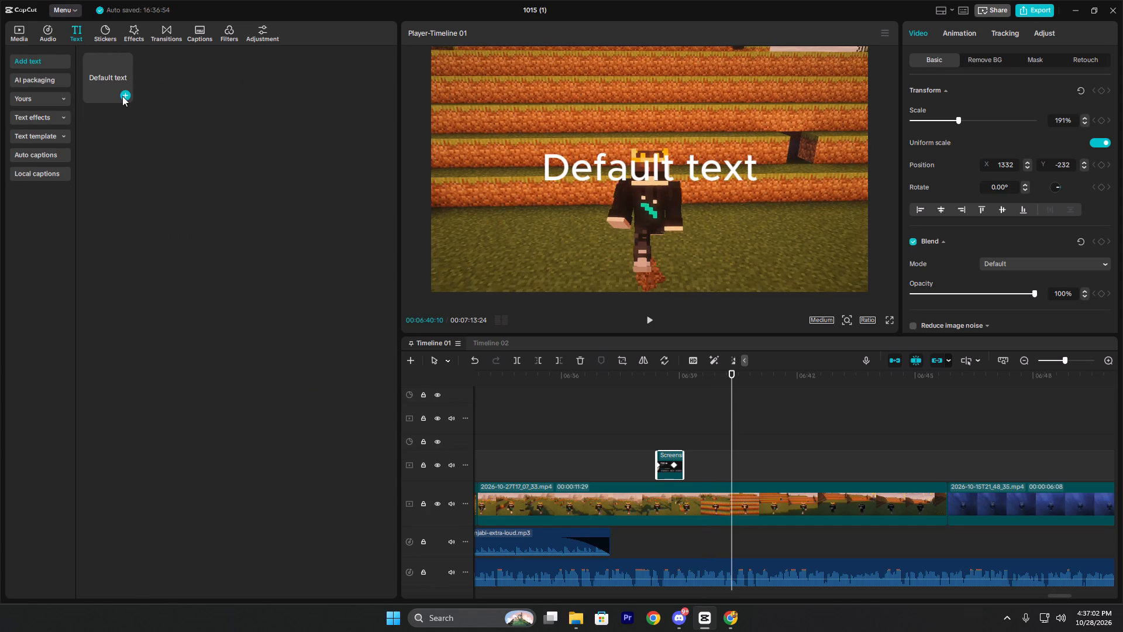
drag(988, 101, 850, 64)
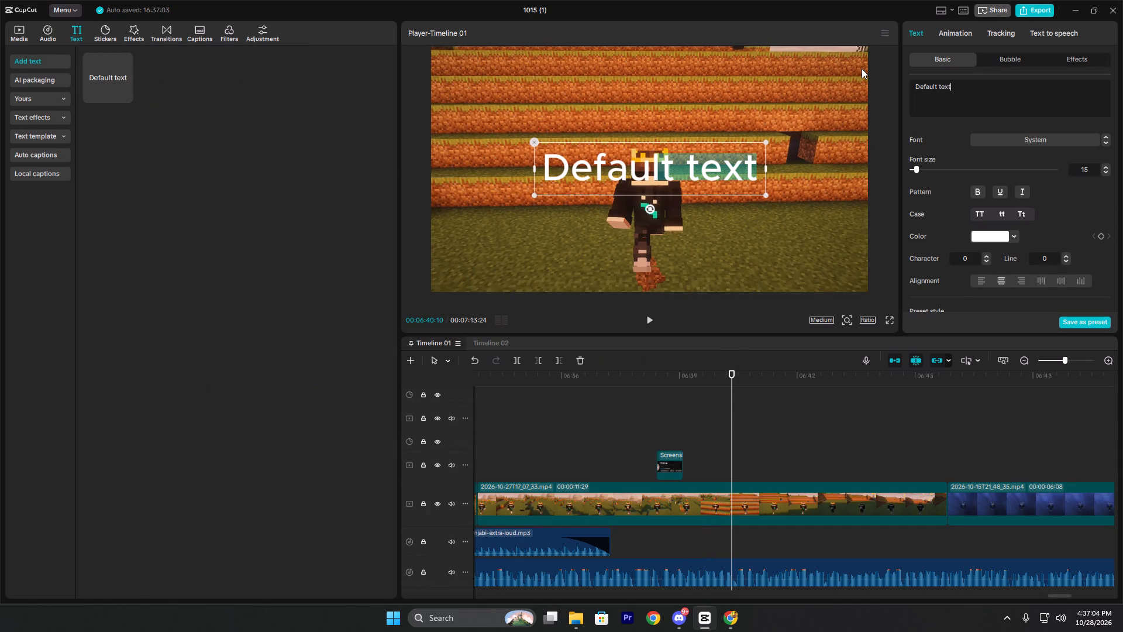
text(block)
key(space)
text(party)
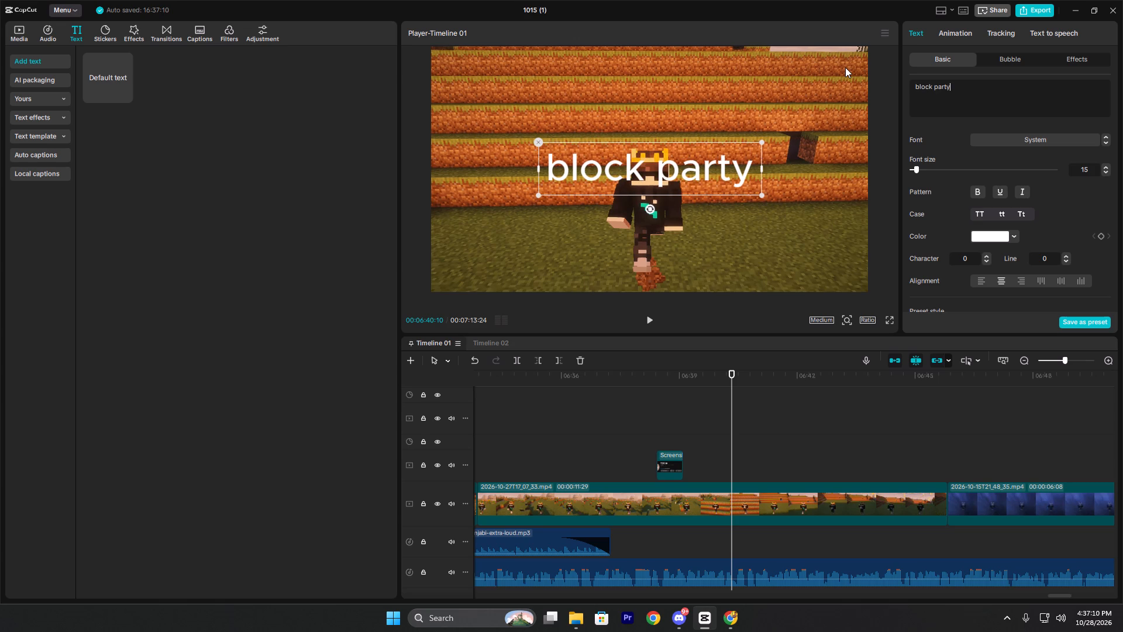
Set the "block party" text's font to Komika Axis and apply the white preset style with a dark shadow.
click(1024, 146)
click(1026, 162)
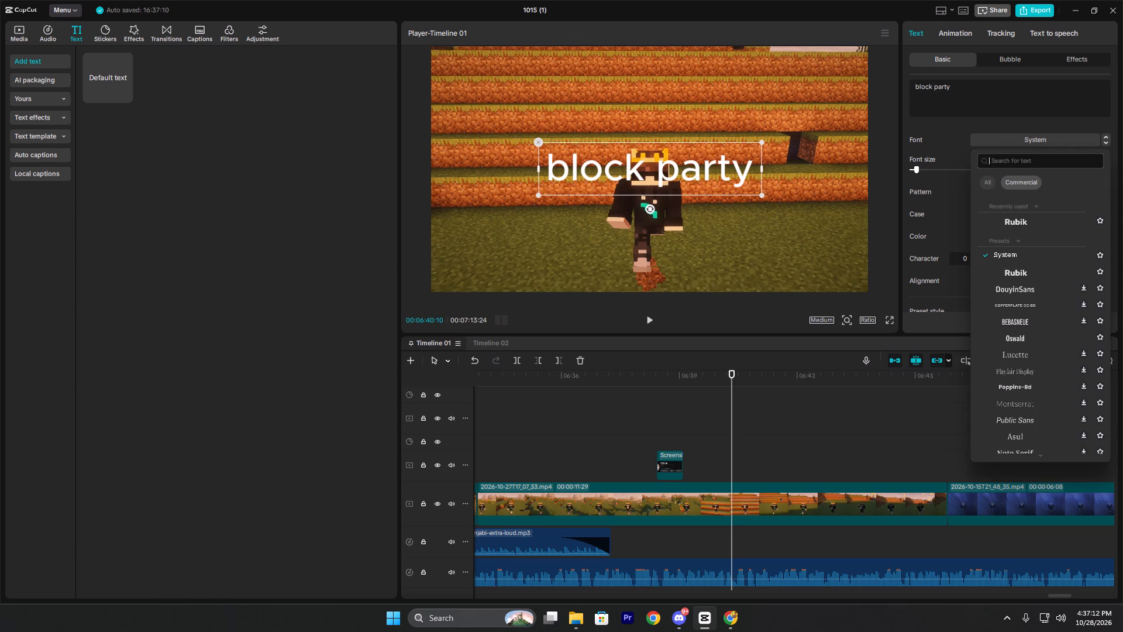
text(ko)
key(Return)
click(1037, 225)
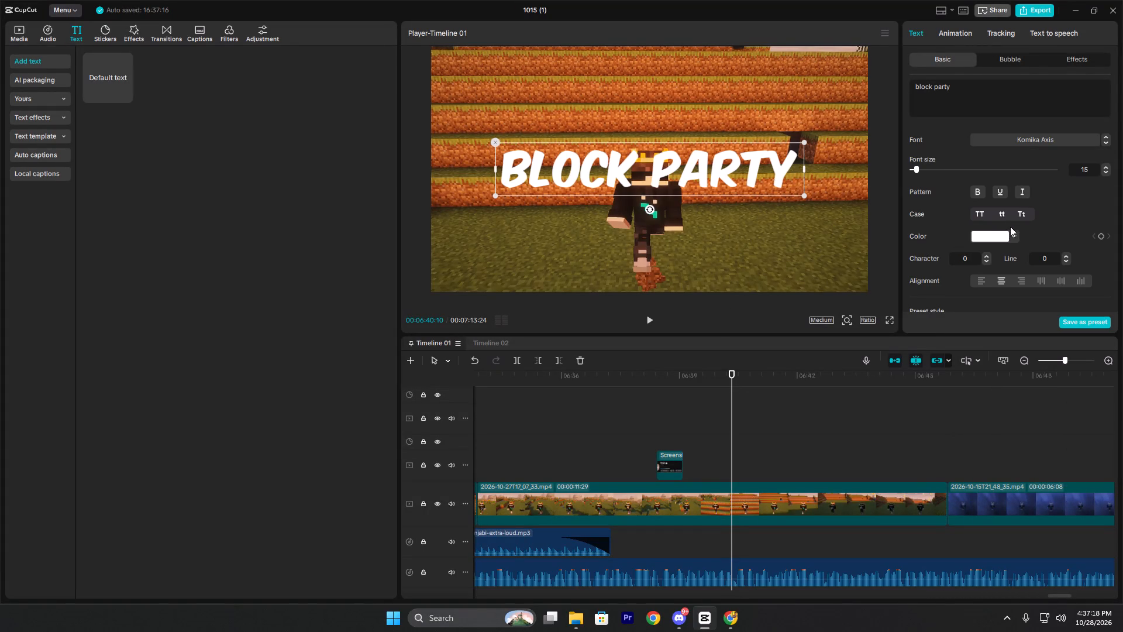
scroll(1010, 226, down, 4)
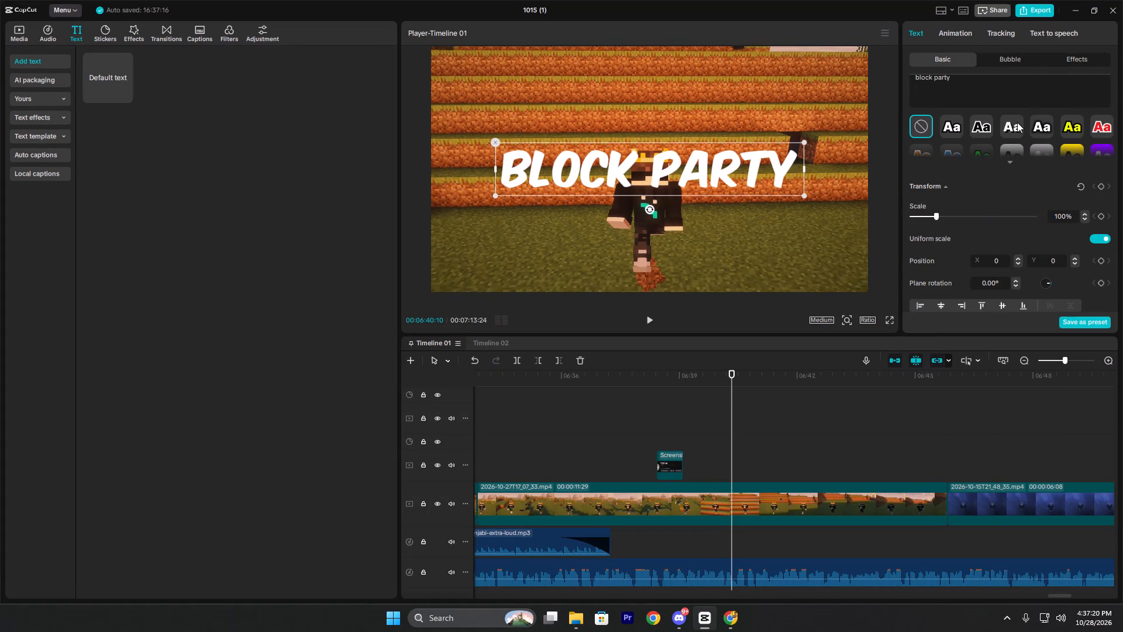
click(1017, 122)
click(1033, 125)
click(1014, 126)
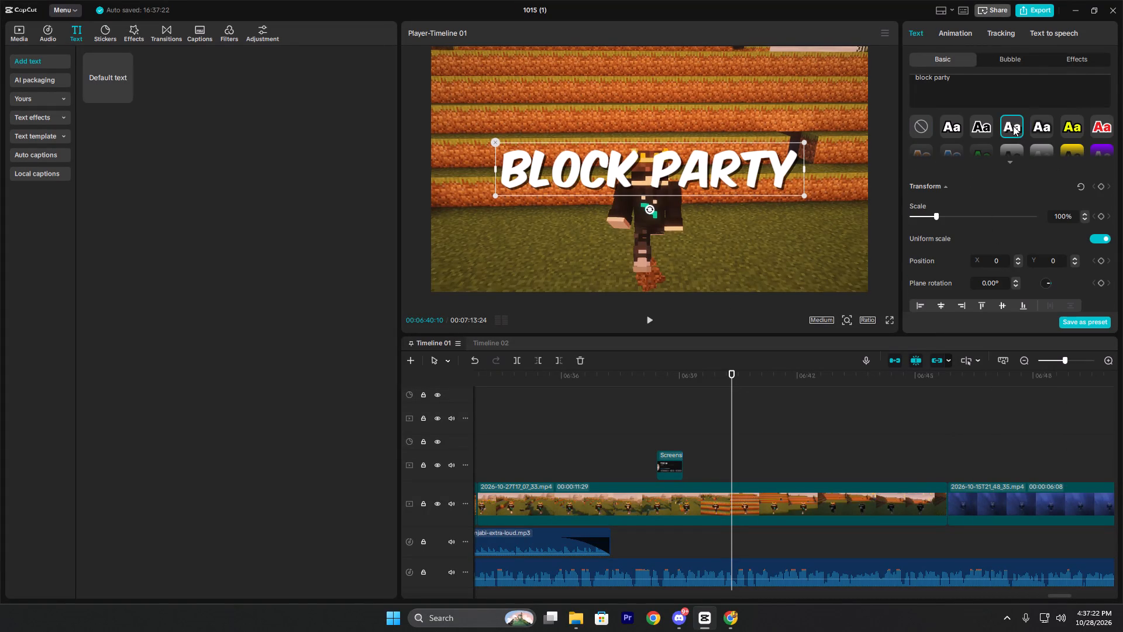
Play the "block party" text against the narration and trim off its end at 00:06:41:06.
click(696, 438)
key(space)
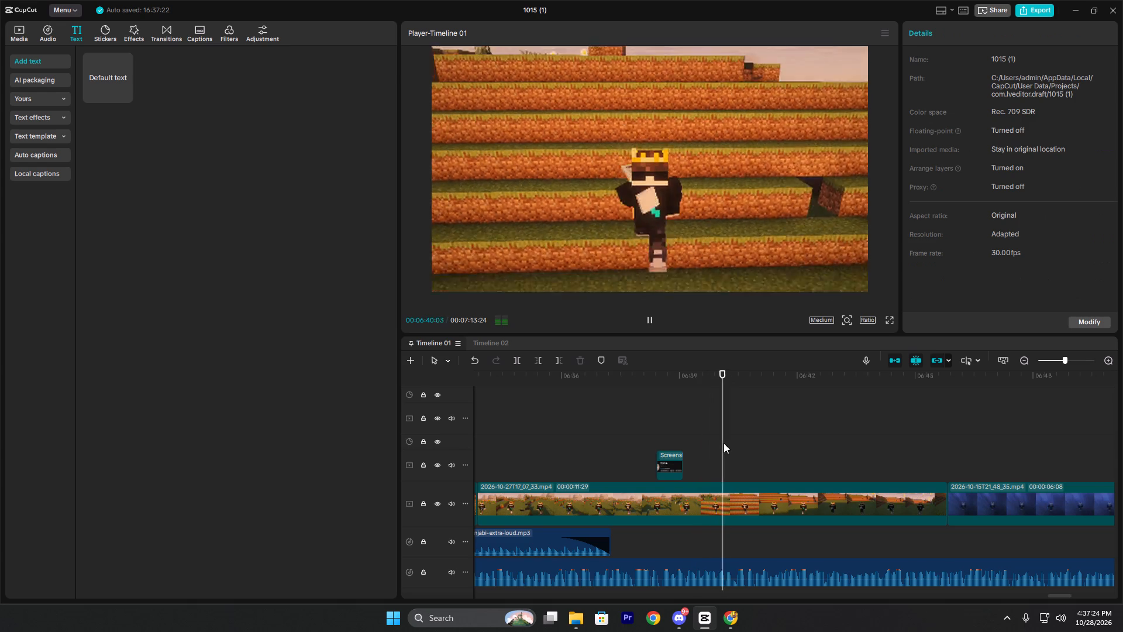
key(space)
scroll(735, 449, up, 5)
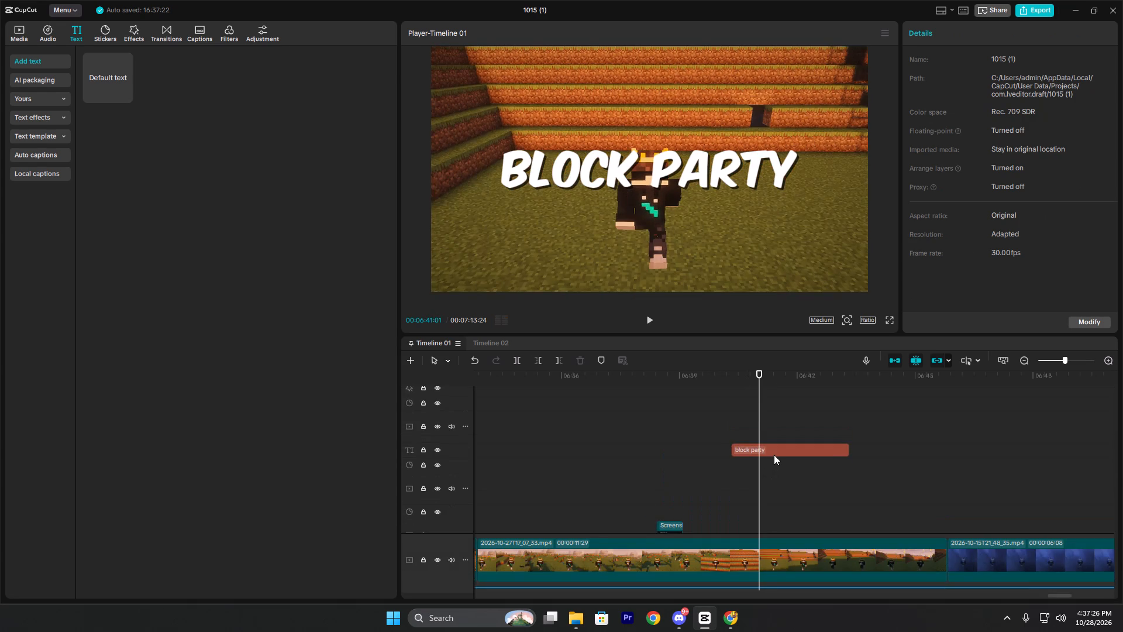
click(772, 448)
key(space)
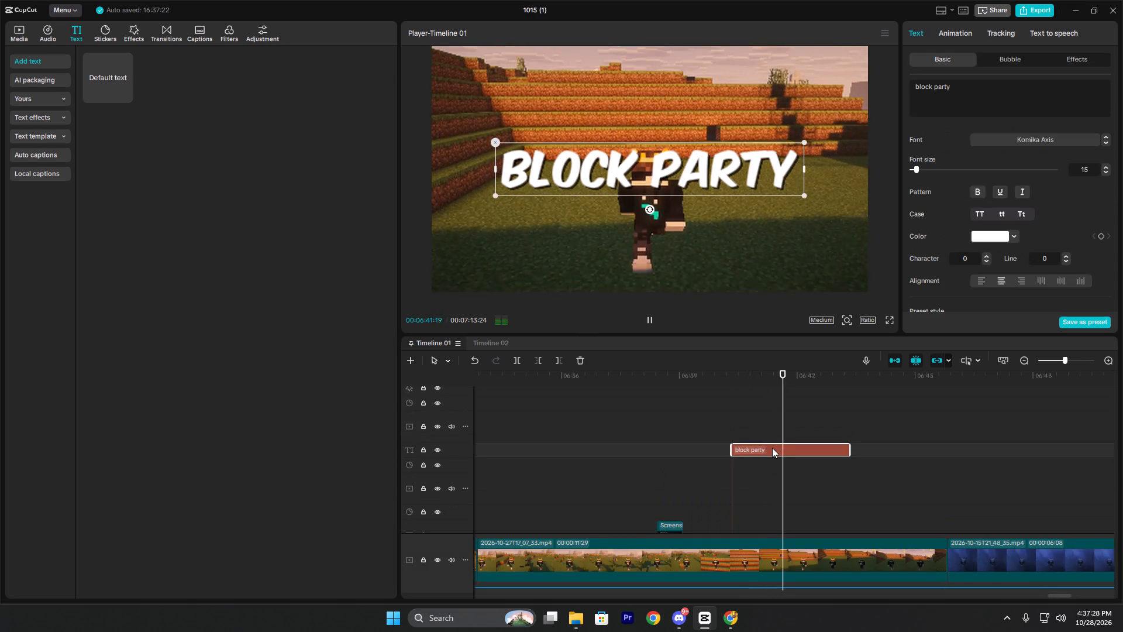
key(space)
click(763, 424)
click(731, 425)
key(space)
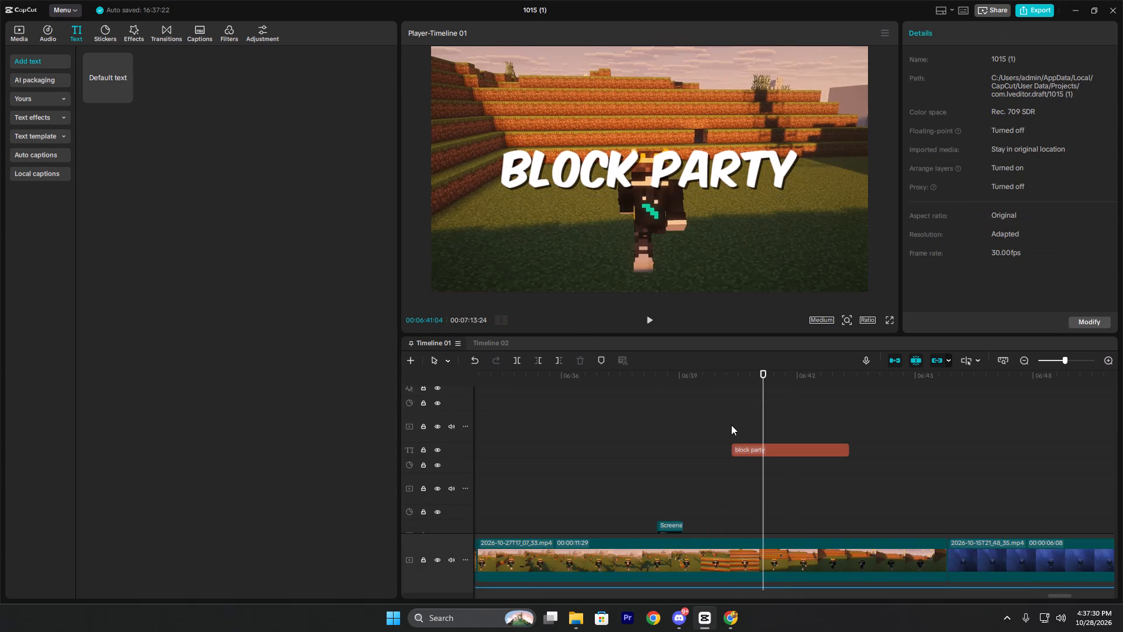
key(space)
click(776, 451)
key(w)
Move the "block party" text slightly higher over the character at 00:06:40:15, keeping it horizontally centred.
click(738, 425)
click(738, 449)
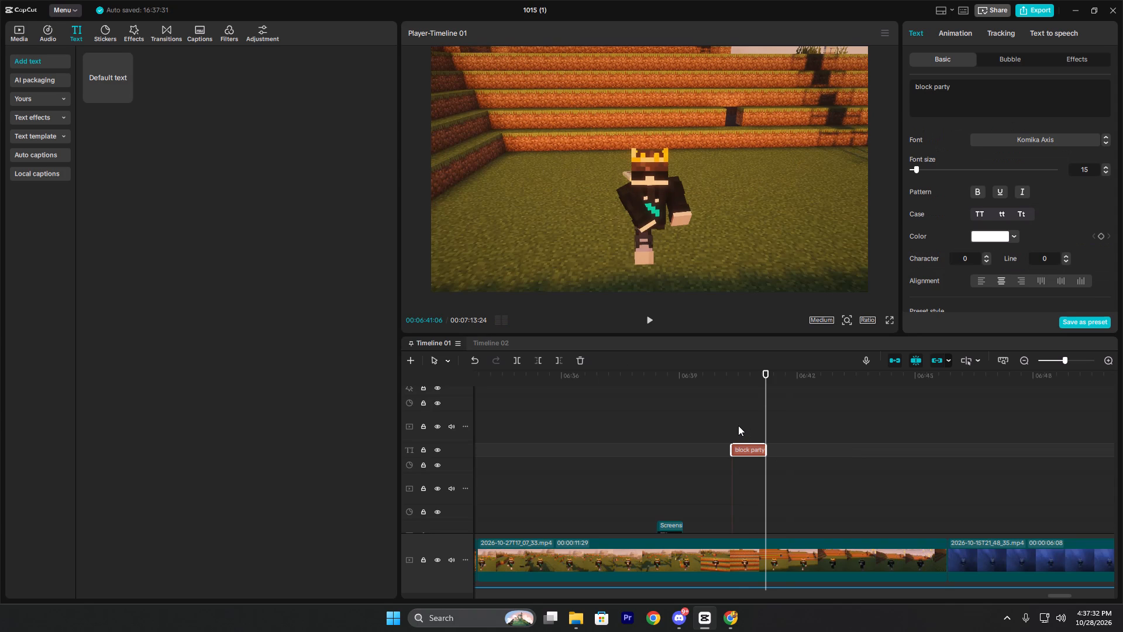
drag(753, 170, 759, 200)
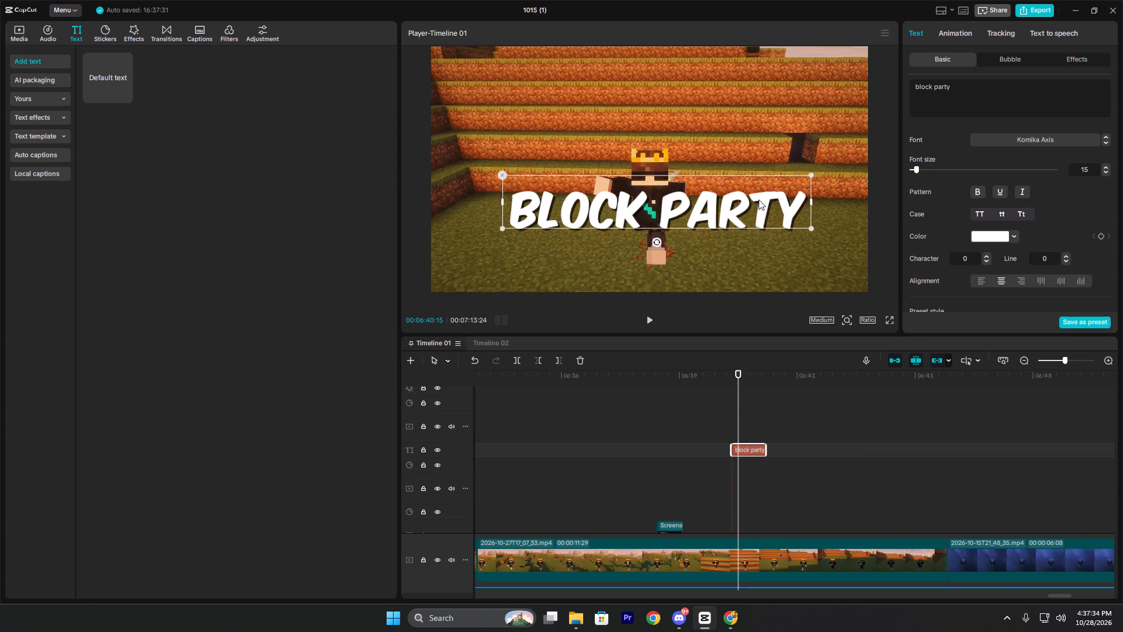
drag(759, 200, 750, 163)
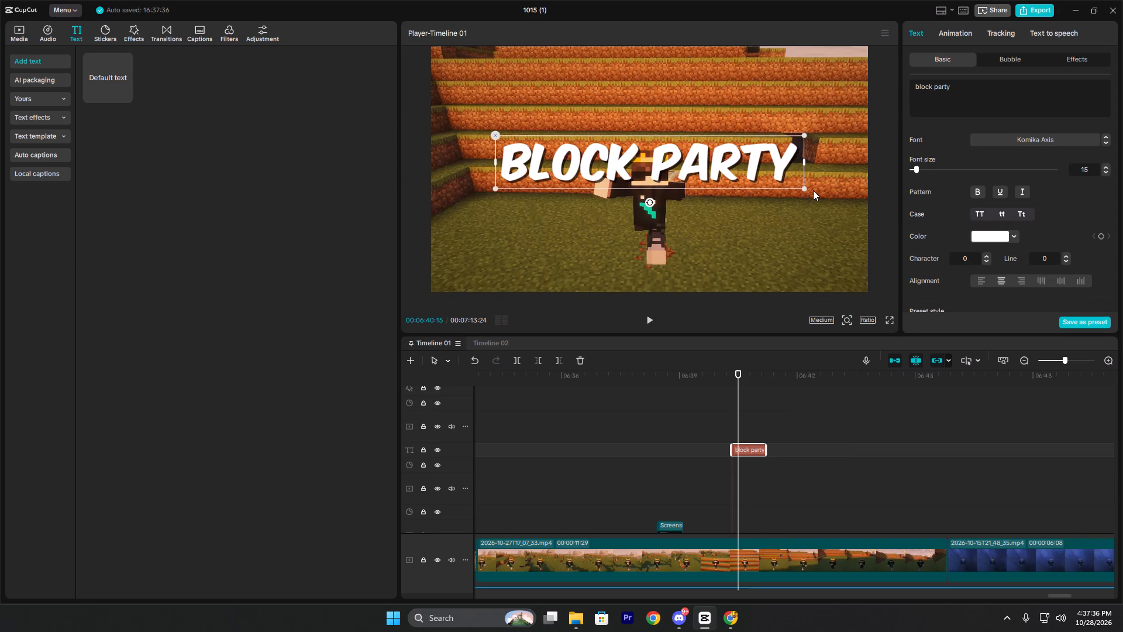
Add a transform keyframe to the text at 00:06:40:15 and set its scale to 1% at 00:06:40:10.
scroll(1046, 184, down, 3)
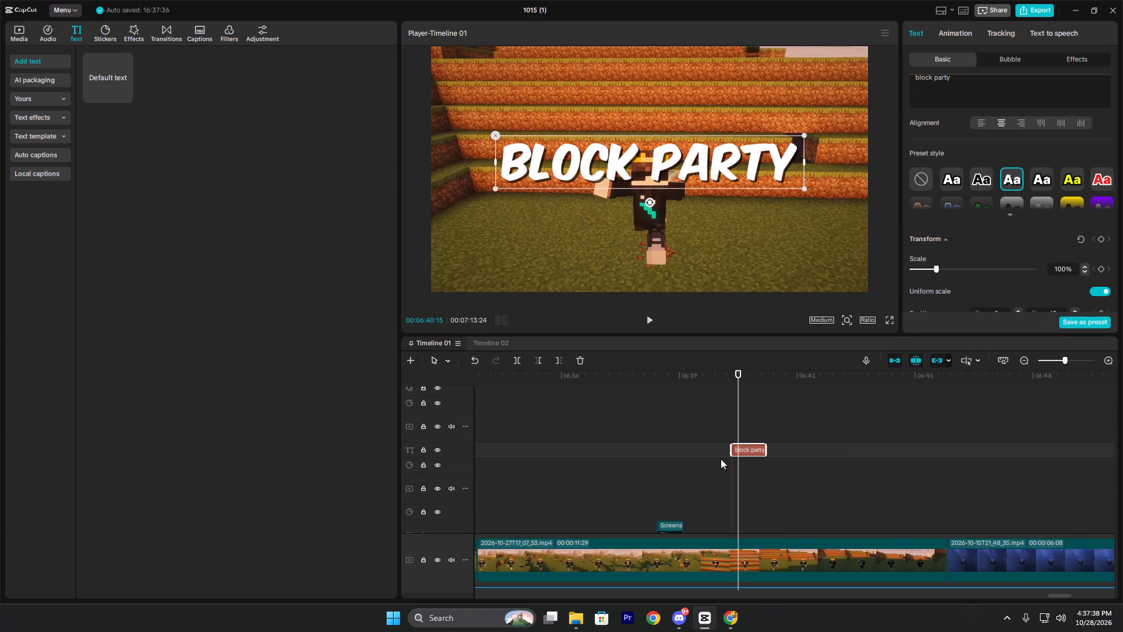
click(1101, 238)
key(Left)
key(Left)
key(Left)
key(Left)
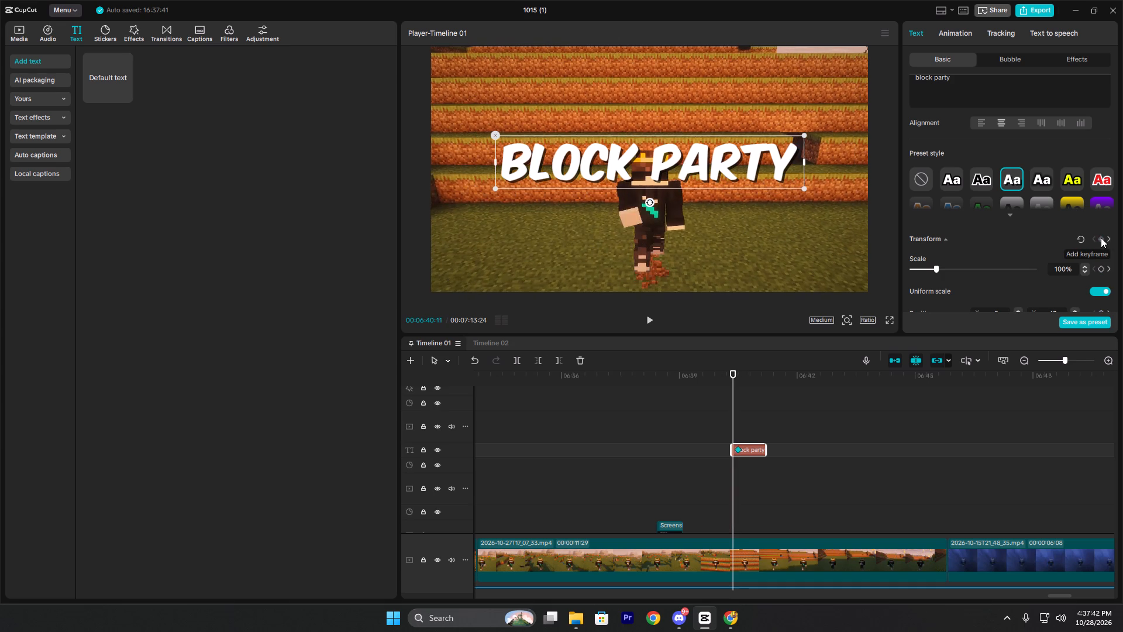
key(Left)
drag(932, 268, 617, 291)
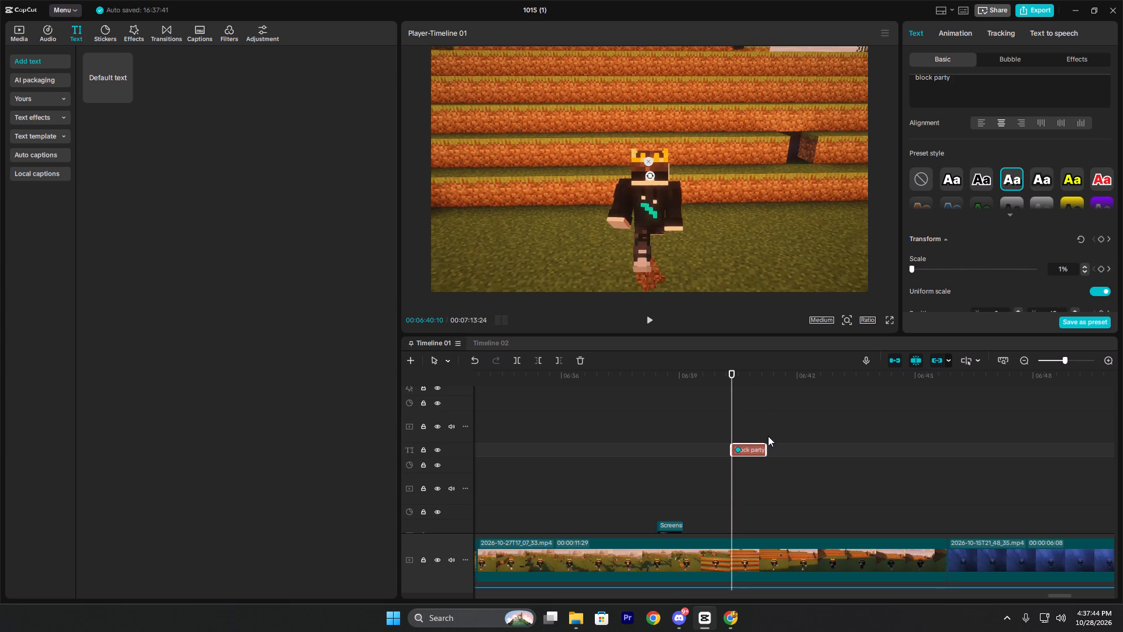
Apply the Cubic Out preset curve to the text's keyframes and play the scale-up animation.
right_click(738, 449)
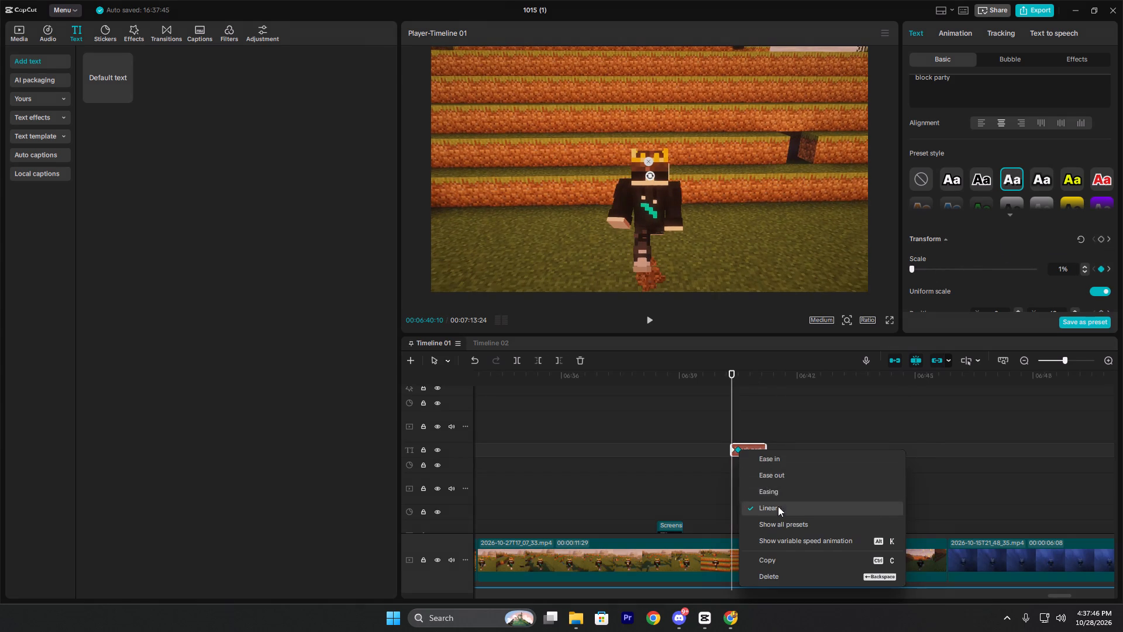
click(786, 520)
click(900, 510)
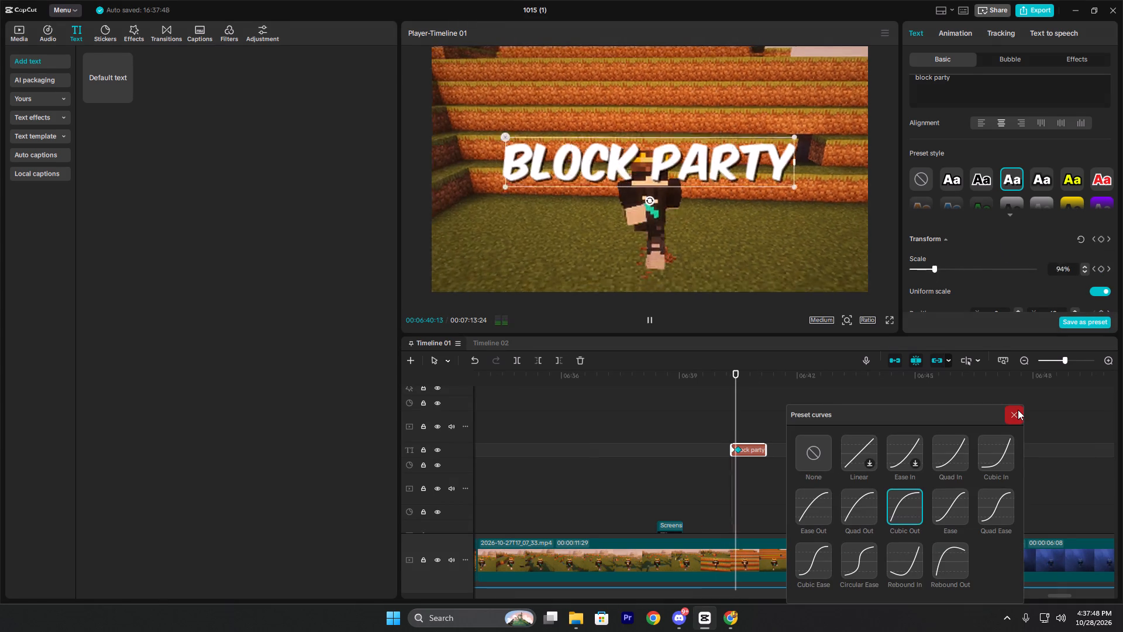
click(1018, 410)
click(730, 427)
key(space)
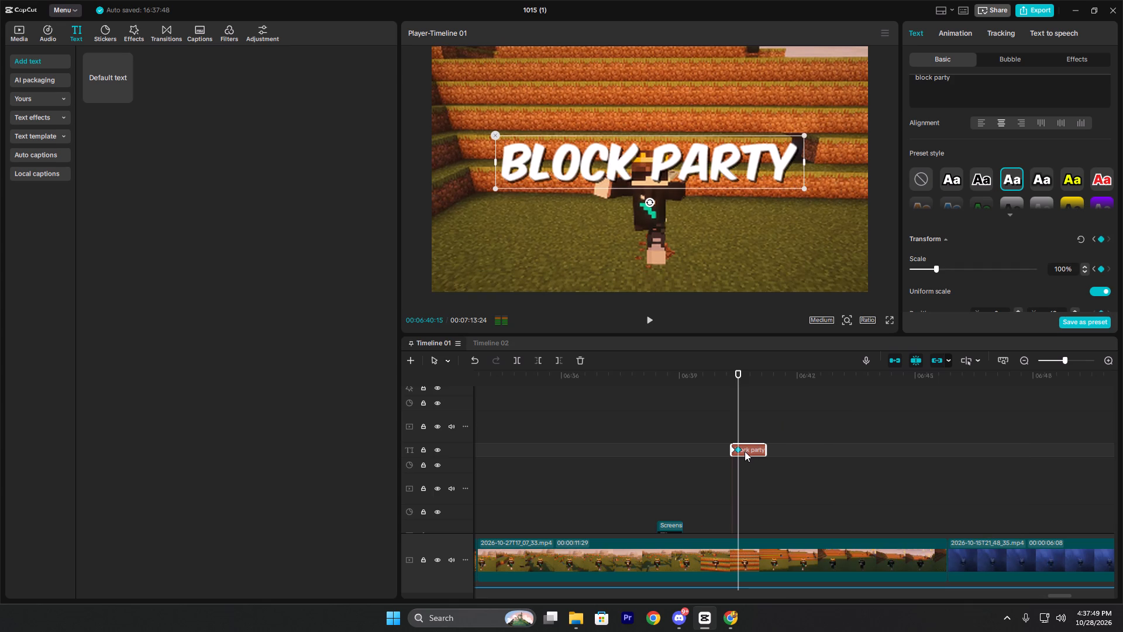
click(713, 422)
click(752, 454)
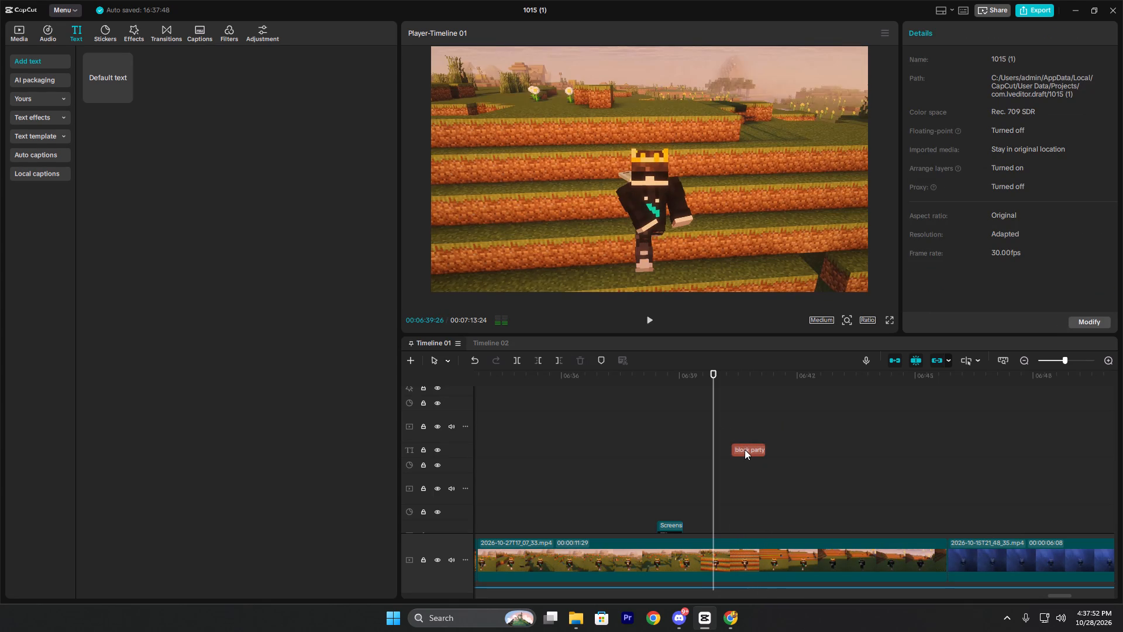
click(732, 414)
key(space)
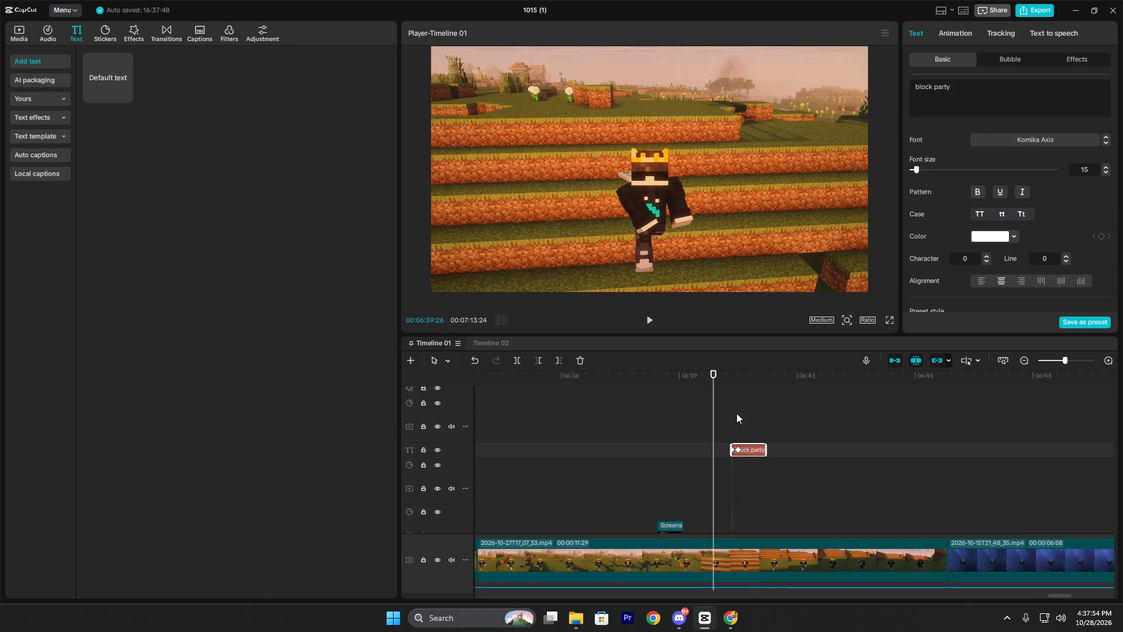
key(space)
click(733, 416)
click(743, 454)
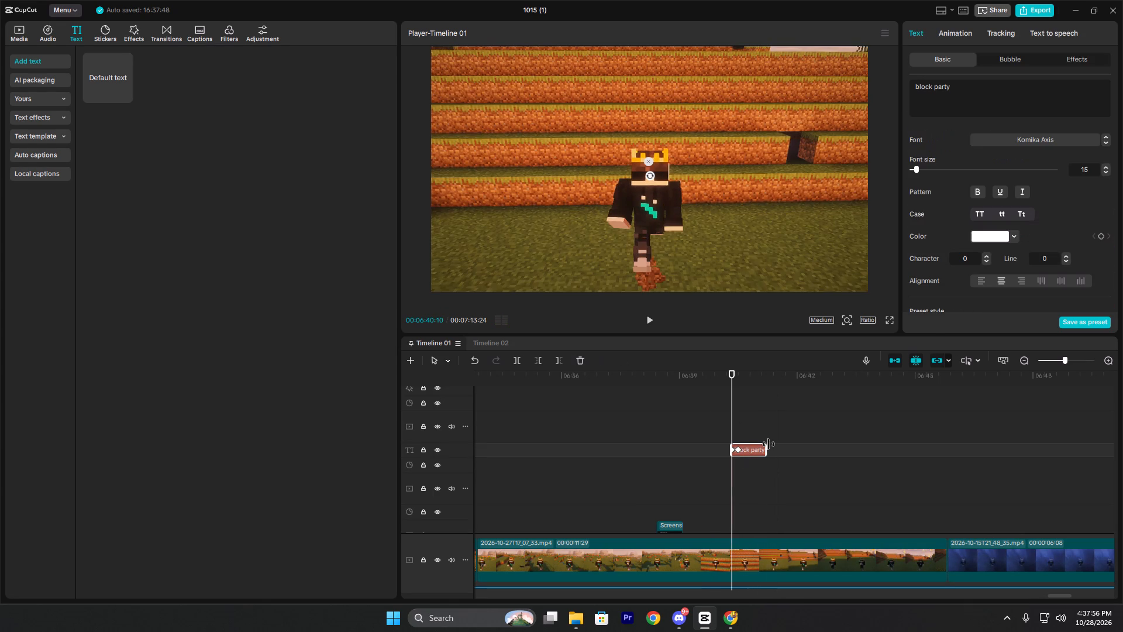
drag(769, 444, 790, 440)
click(727, 425)
key(space)
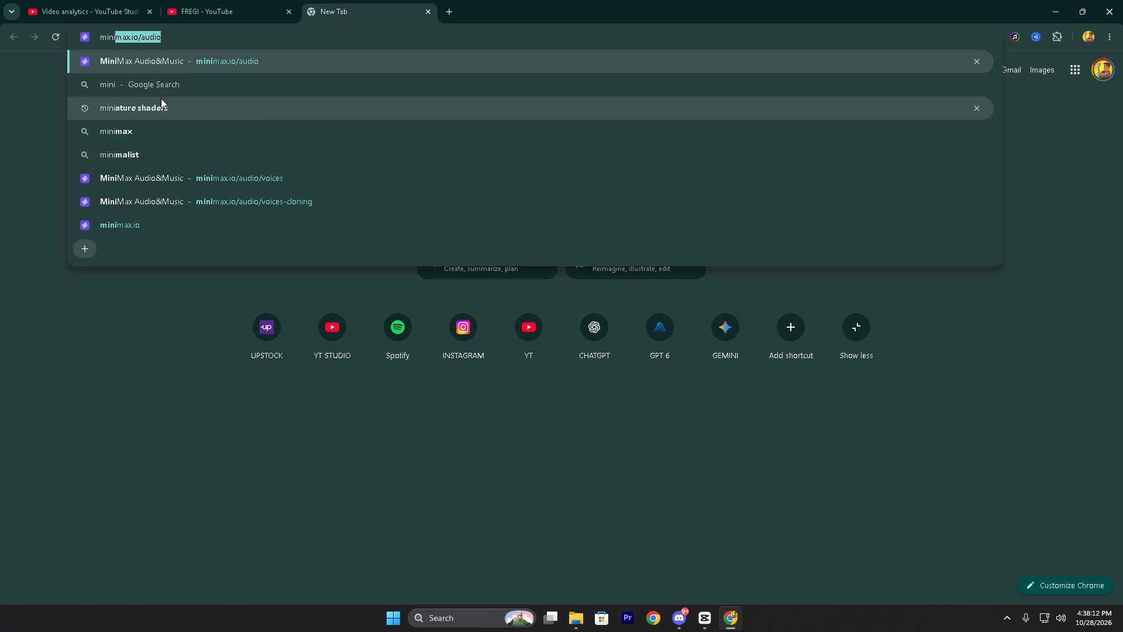
text(games)
key(space)
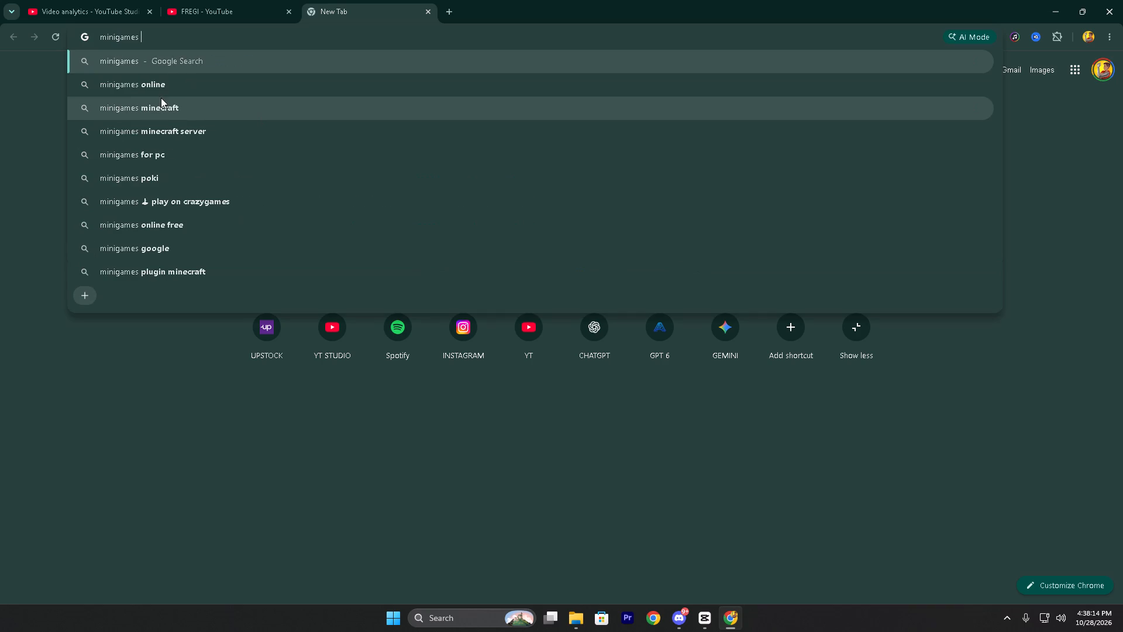
click(170, 103)
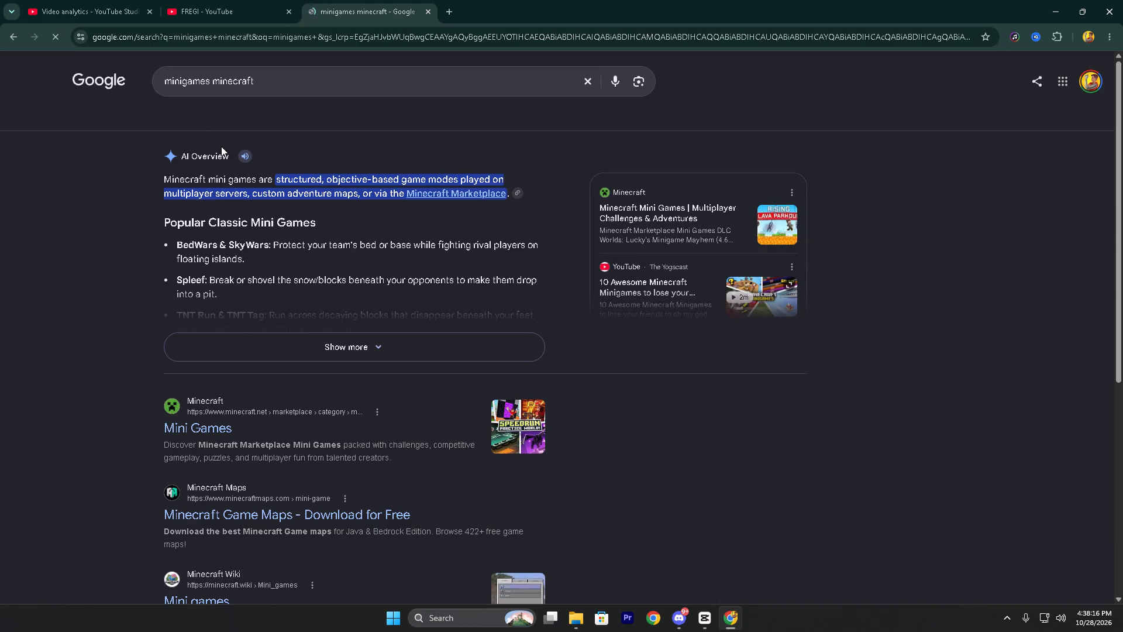
drag(306, 83, 32, 37)
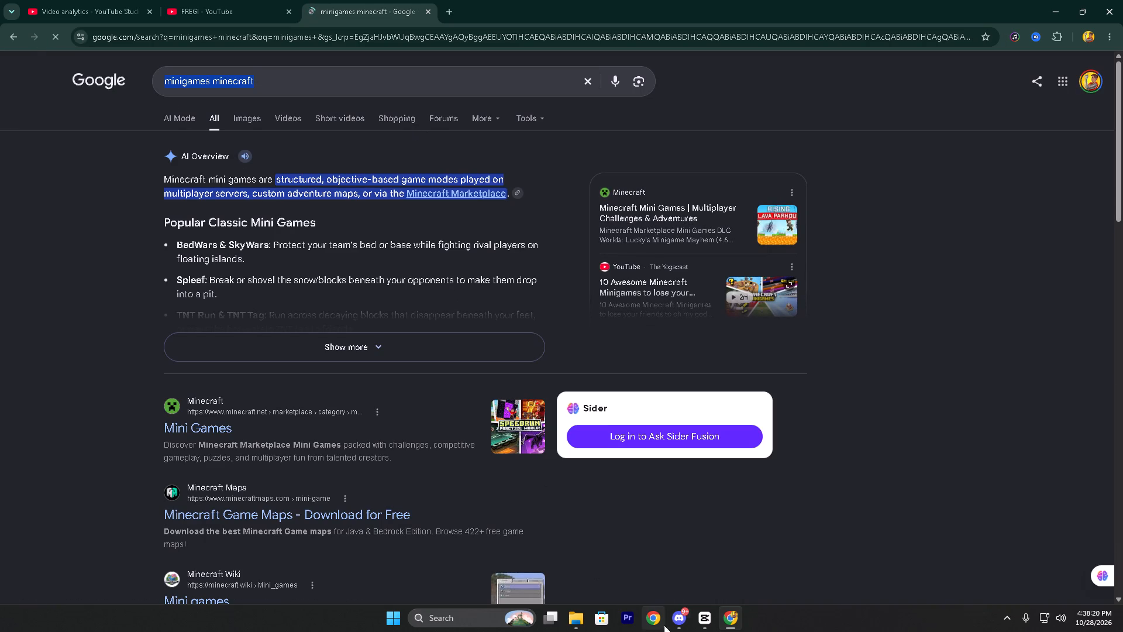
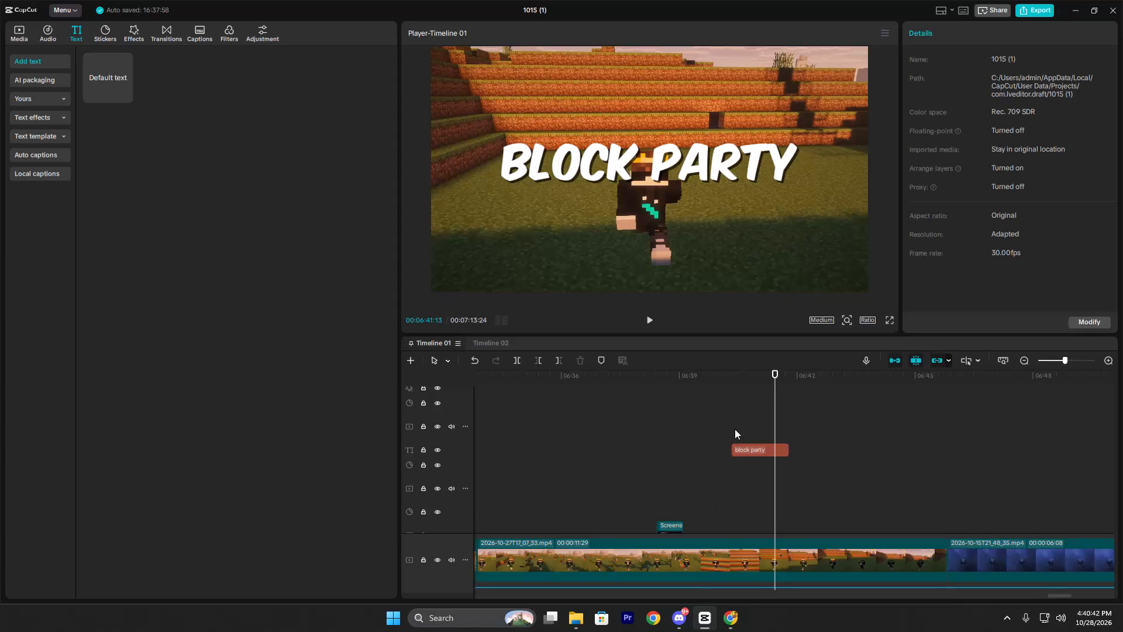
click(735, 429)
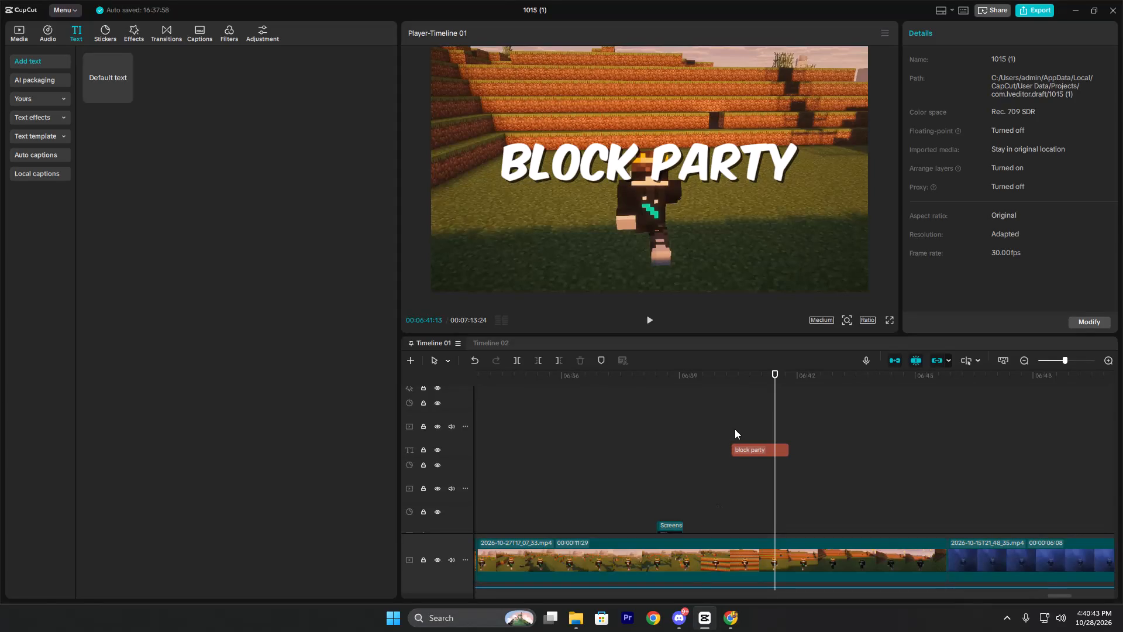
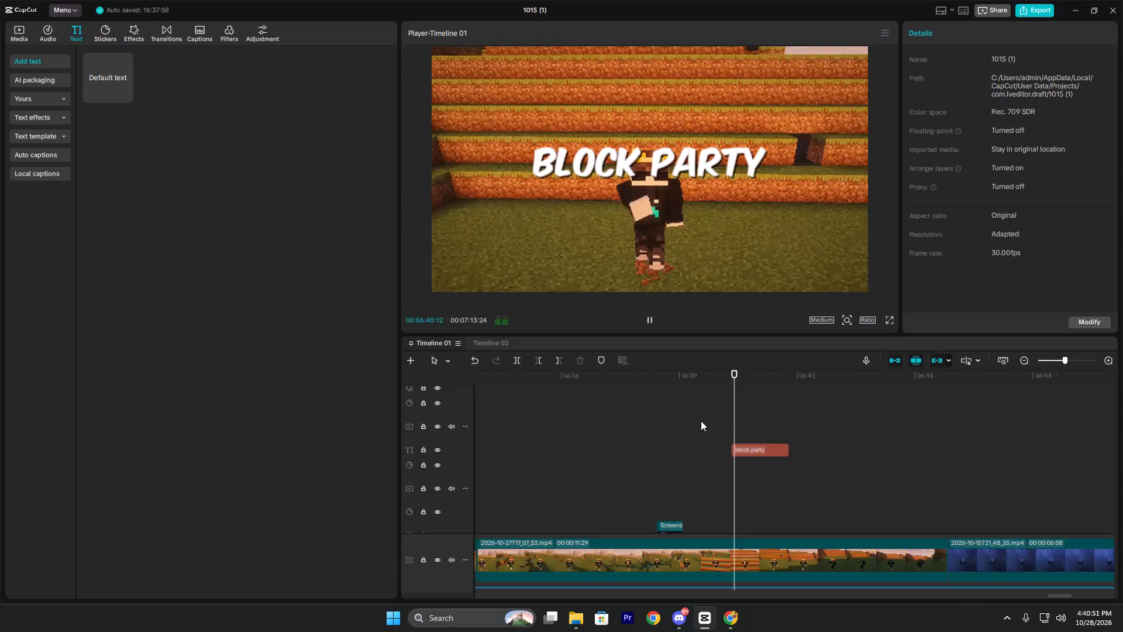
Pause the video preview, switch to Chrome and search Google for "block party minecraft".
key(space)
click(736, 623)
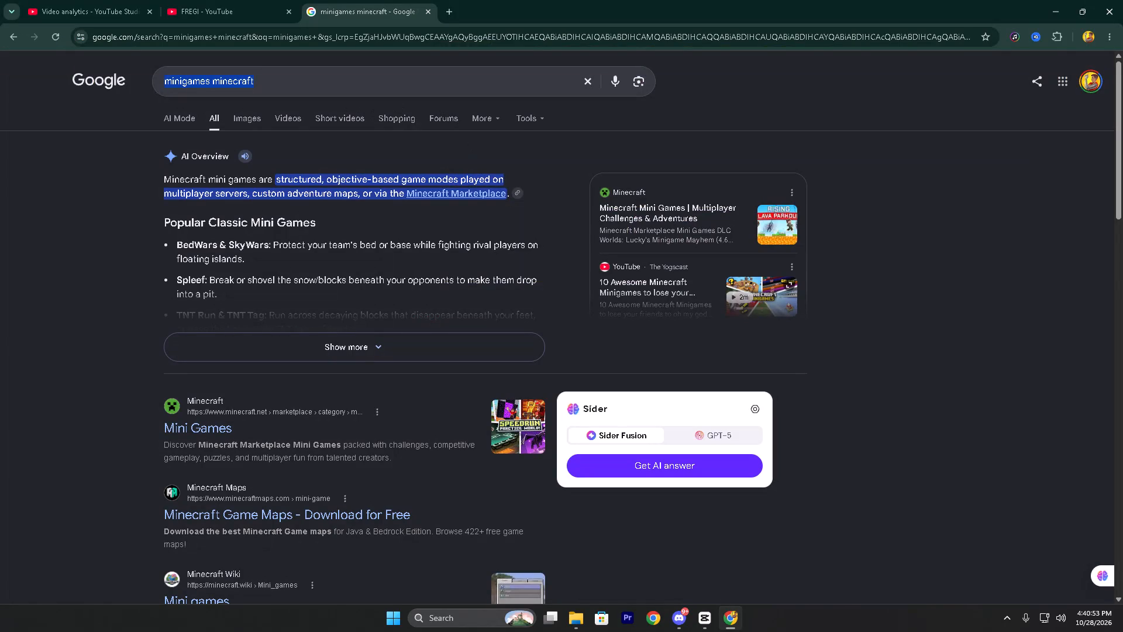
key(b)
text(lock)
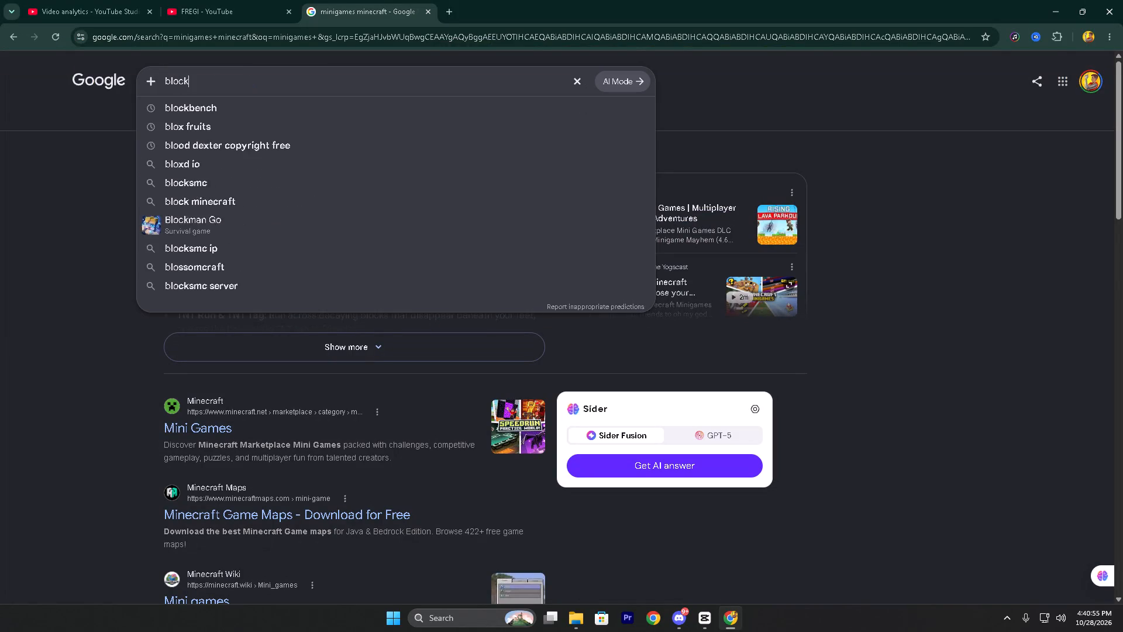
key(space)
text(party minecraft)
key(Return)
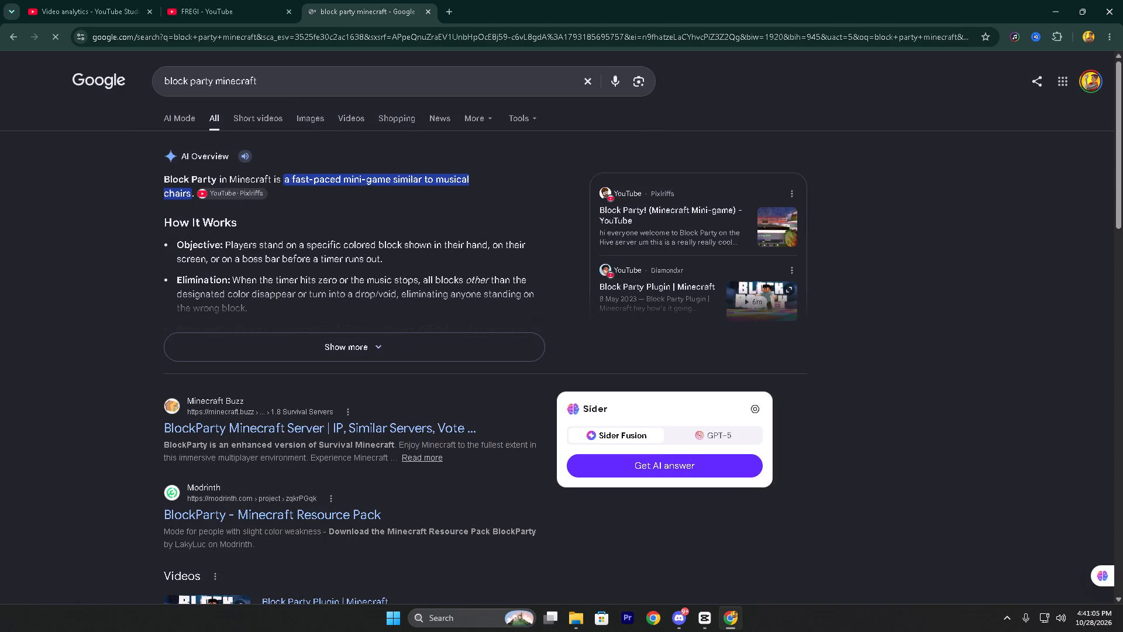
Capture a screenshot of the AI Overview explaining Block Party, from its heading through the How It Works points.
key(Print)
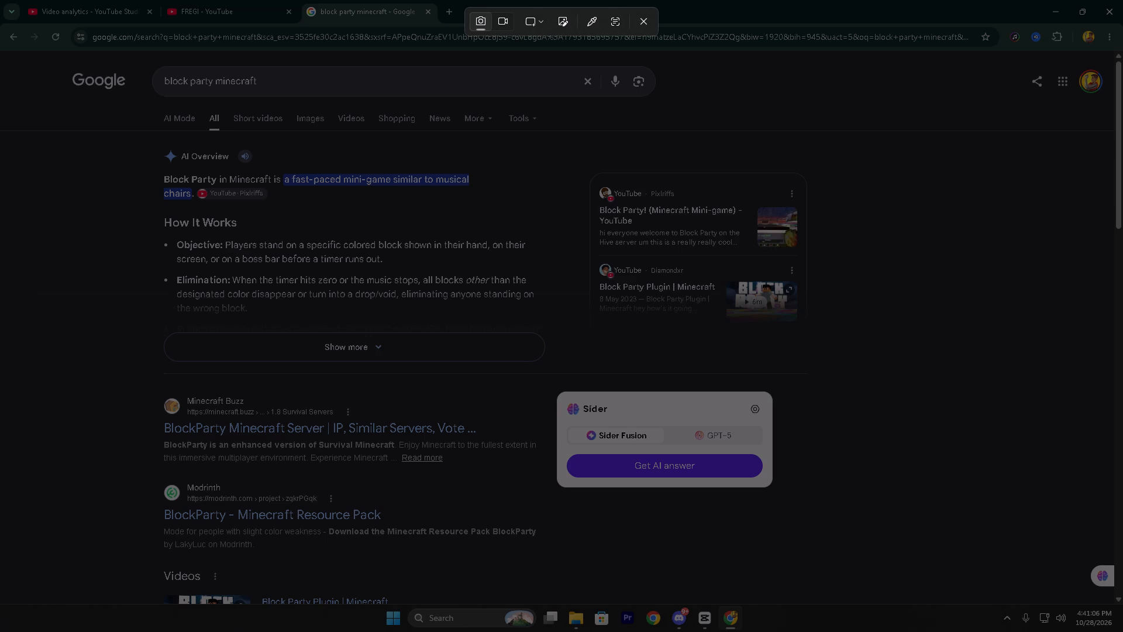
drag(151, 132, 540, 317)
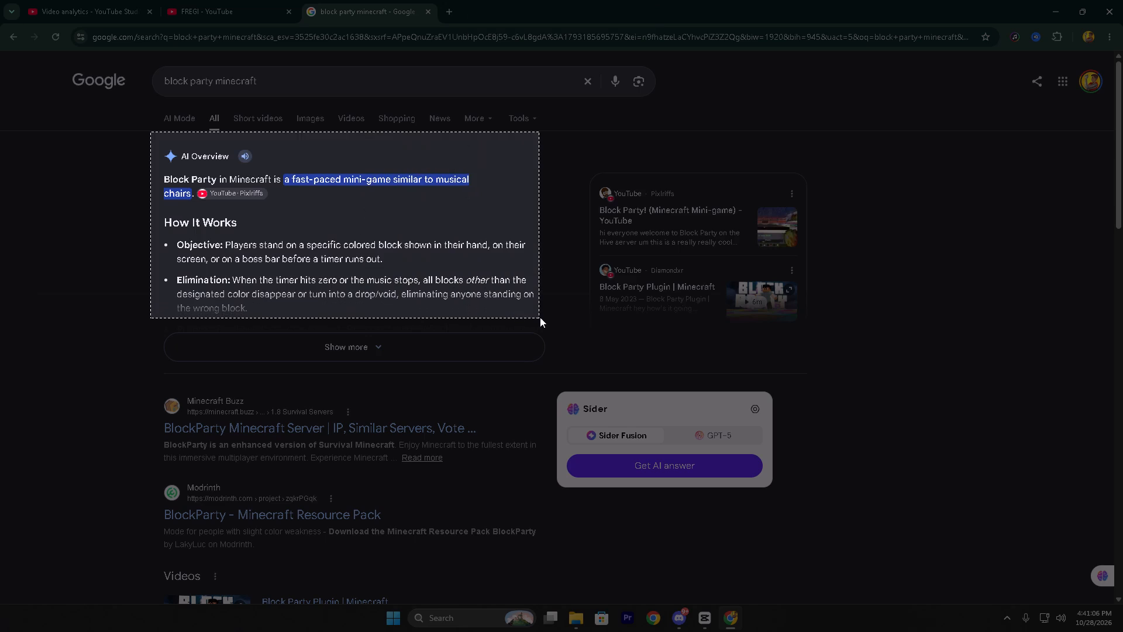
drag(540, 317, 546, 315)
Bring the new Block Party screenshot from File Explorer's Gallery into the CapCut timeline, above the main gameplay clip.
click(704, 631)
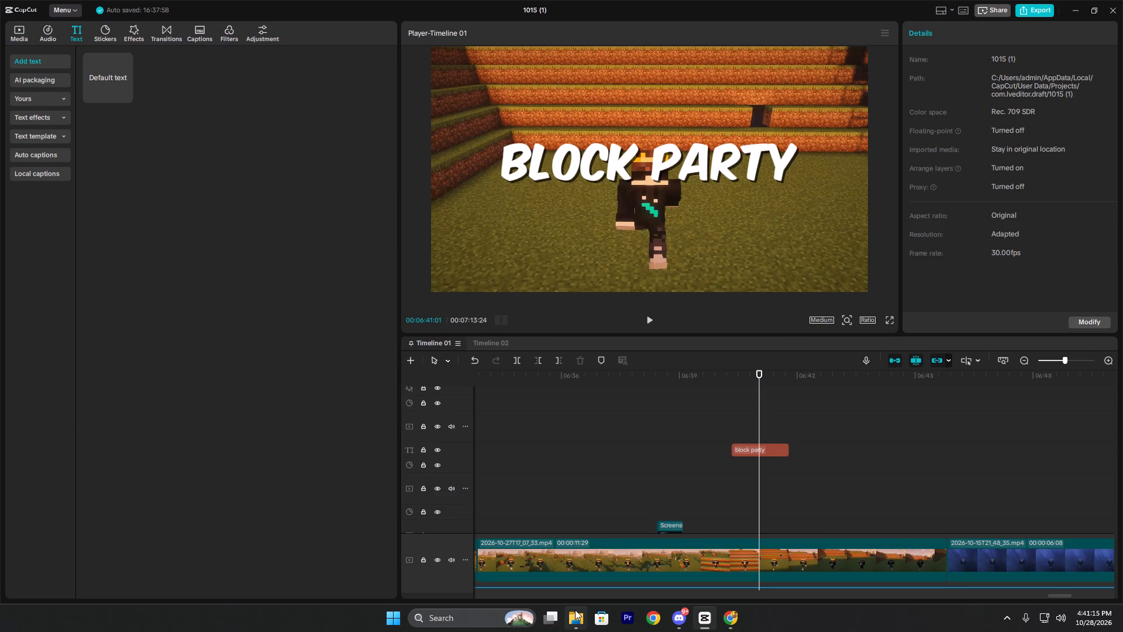
click(575, 610)
drag(198, 145, 700, 613)
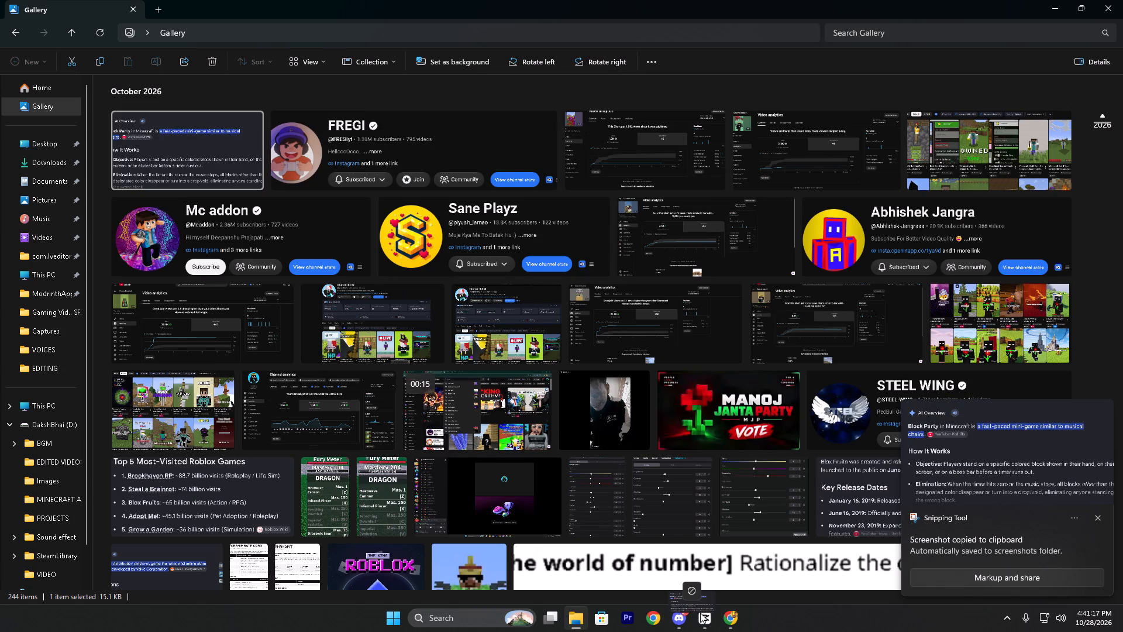
drag(700, 613, 673, 516)
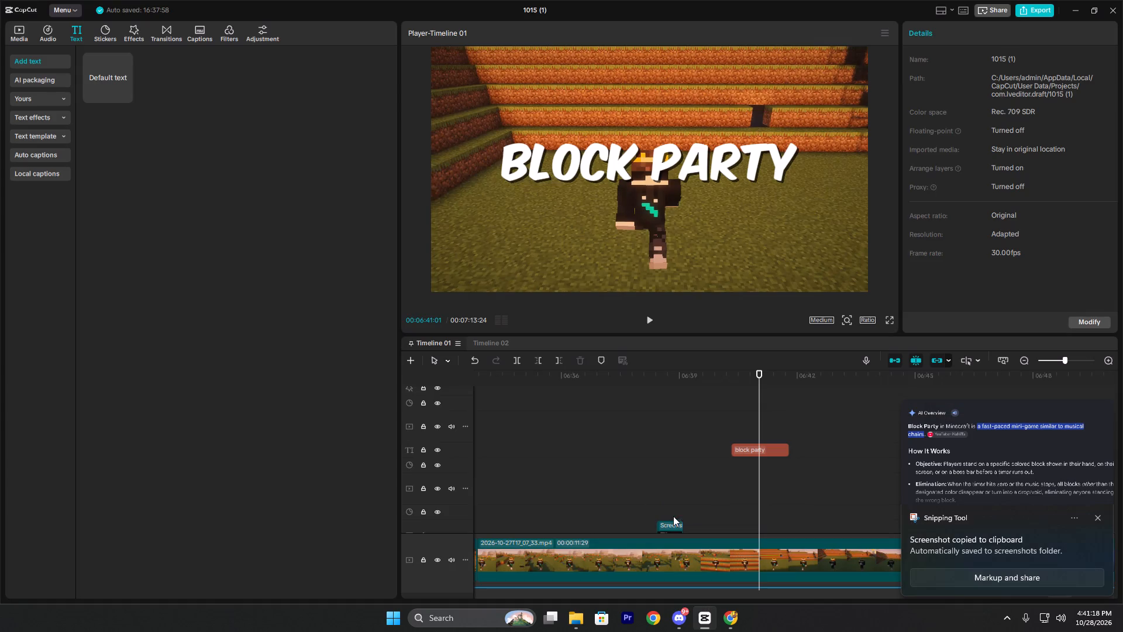
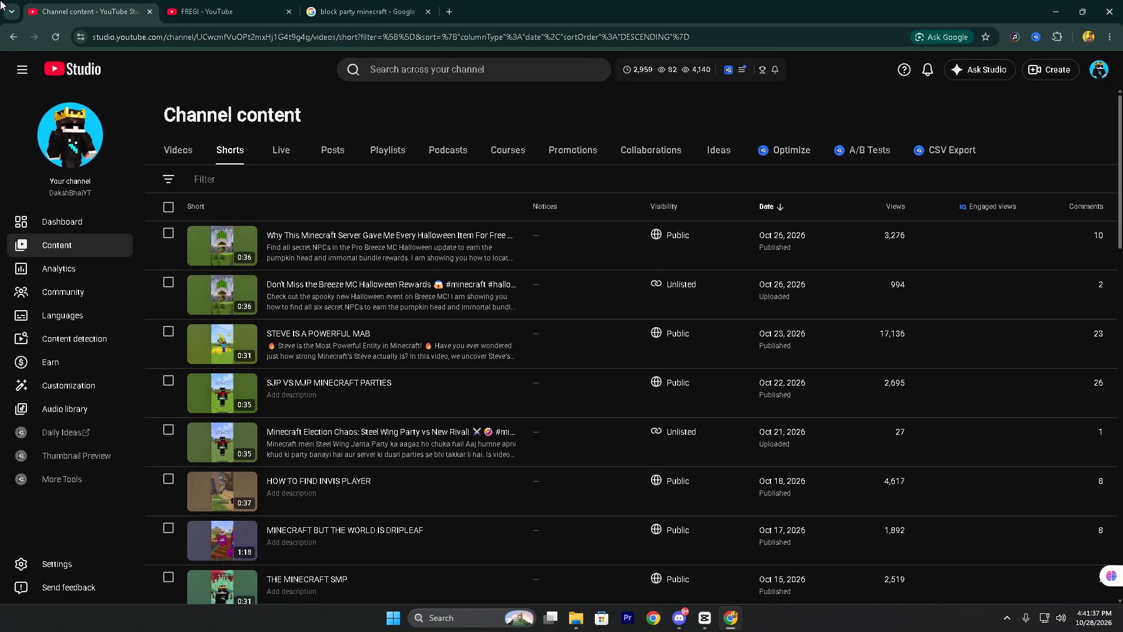
Open the channel dashboard in YouTube Studio to check the channel's performance.
click(56, 231)
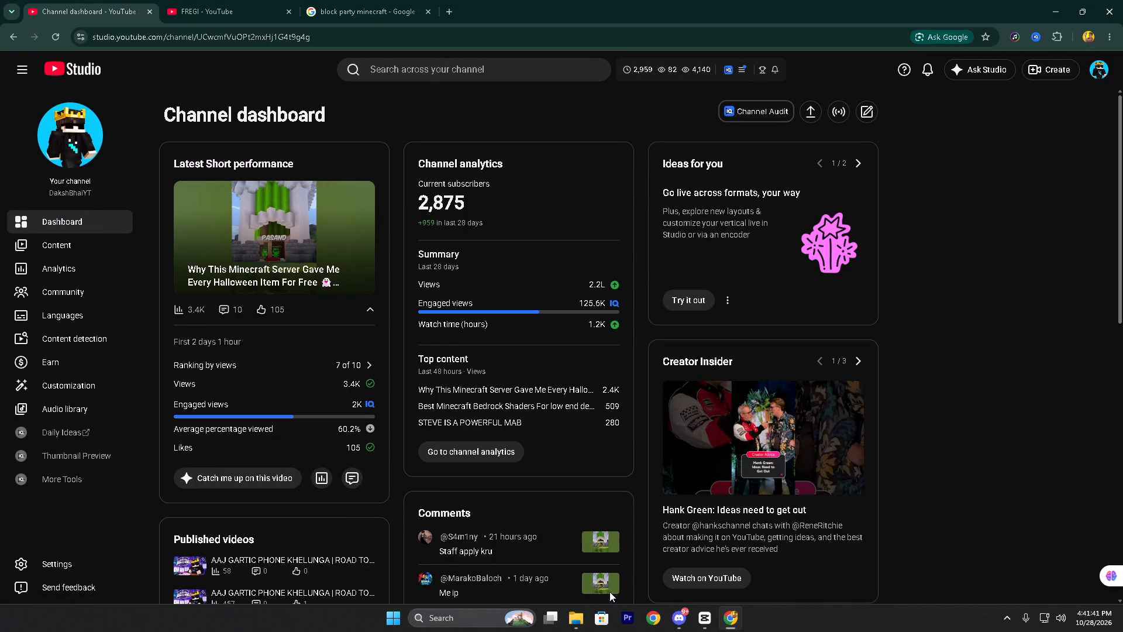
Switch to CapCut, preview the narration over the new Block Party screenshot, and trim the screenshot clip's end to 00:06:41:27.
click(701, 616)
click(744, 408)
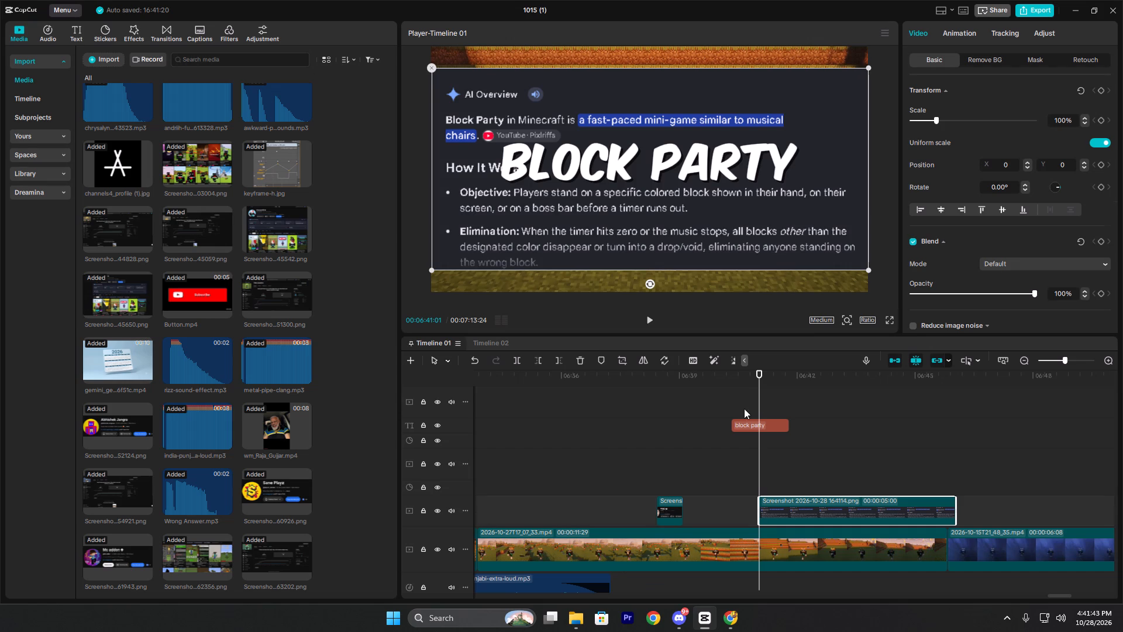
click(731, 397)
key(space)
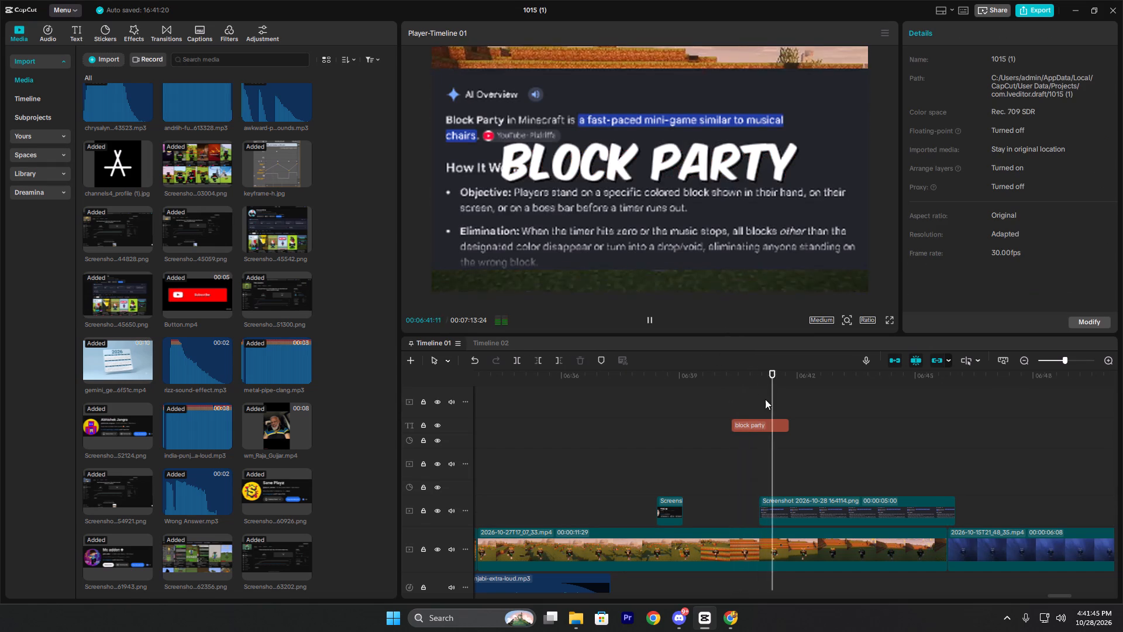
key(space)
click(830, 510)
key(w)
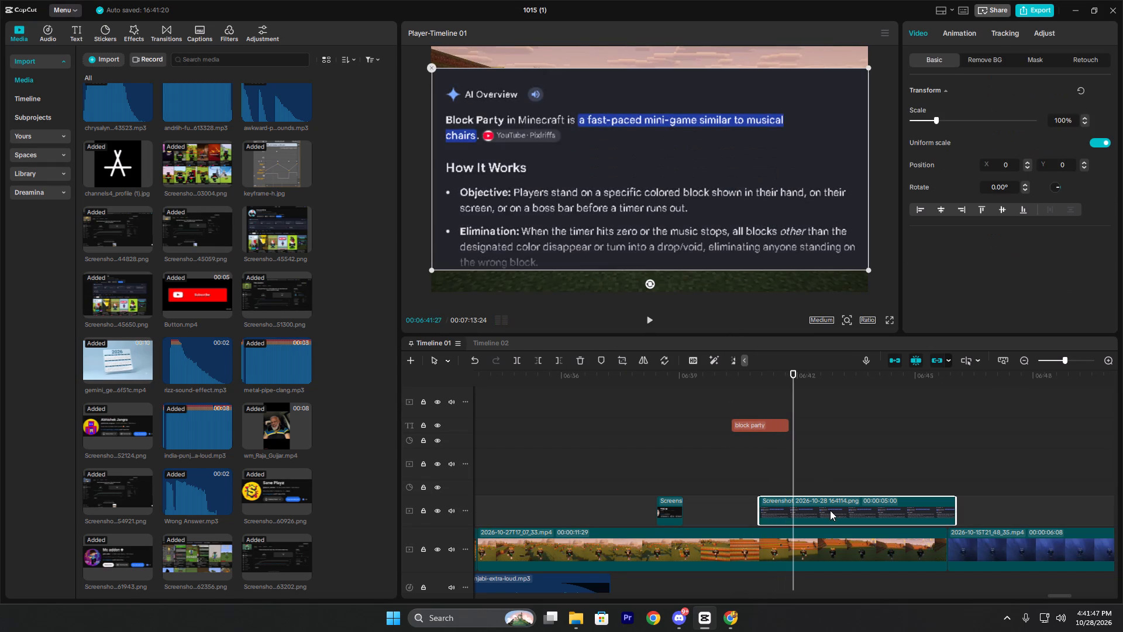
click(764, 475)
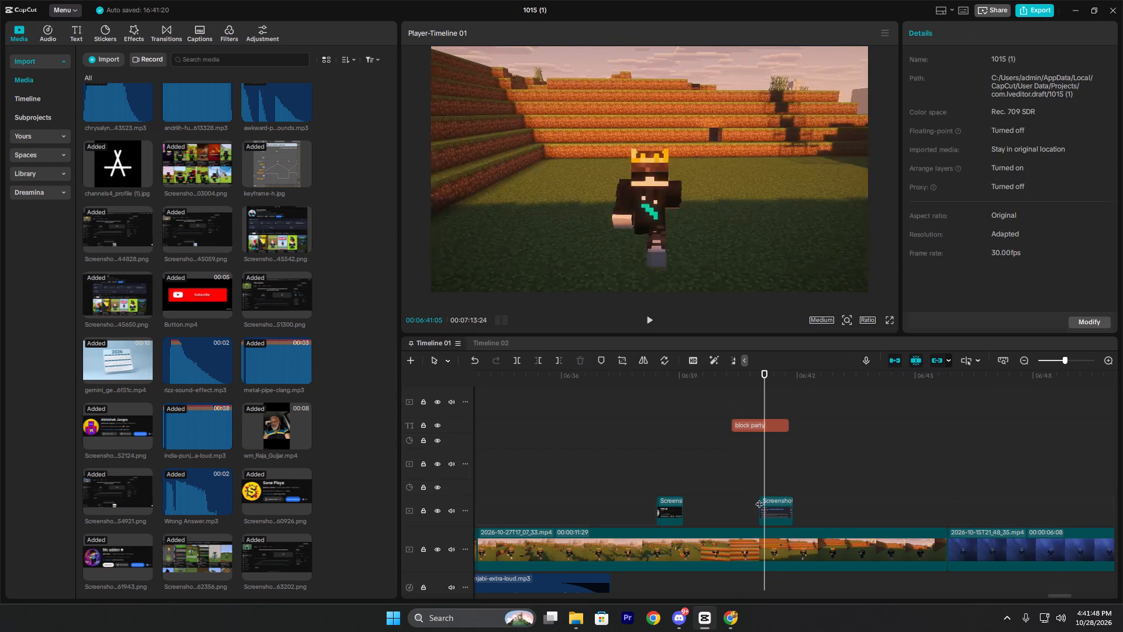
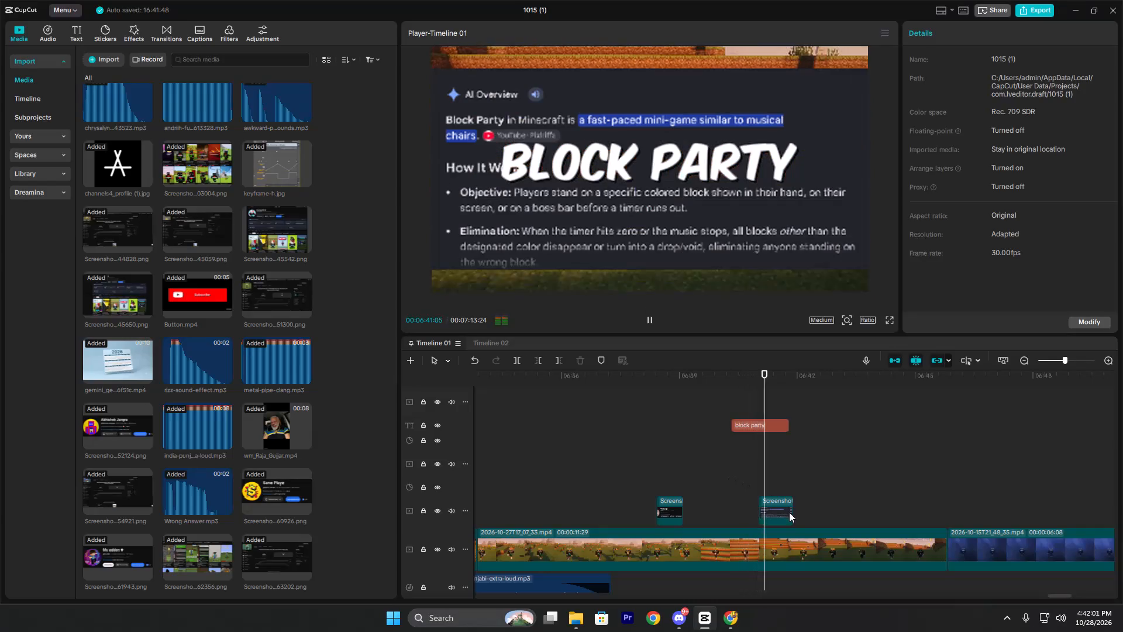
Extend the Block Party screenshot clip's end to 00:06:42:01 to match the narration.
key(space)
click(753, 479)
click(776, 509)
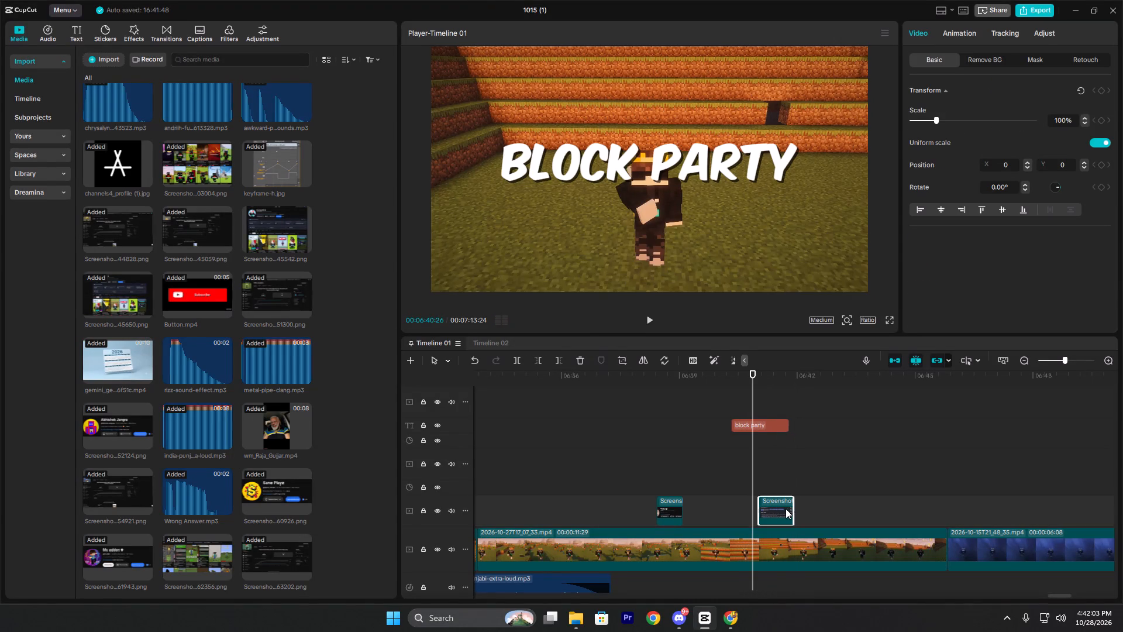
drag(792, 510, 812, 516)
click(764, 479)
key(space)
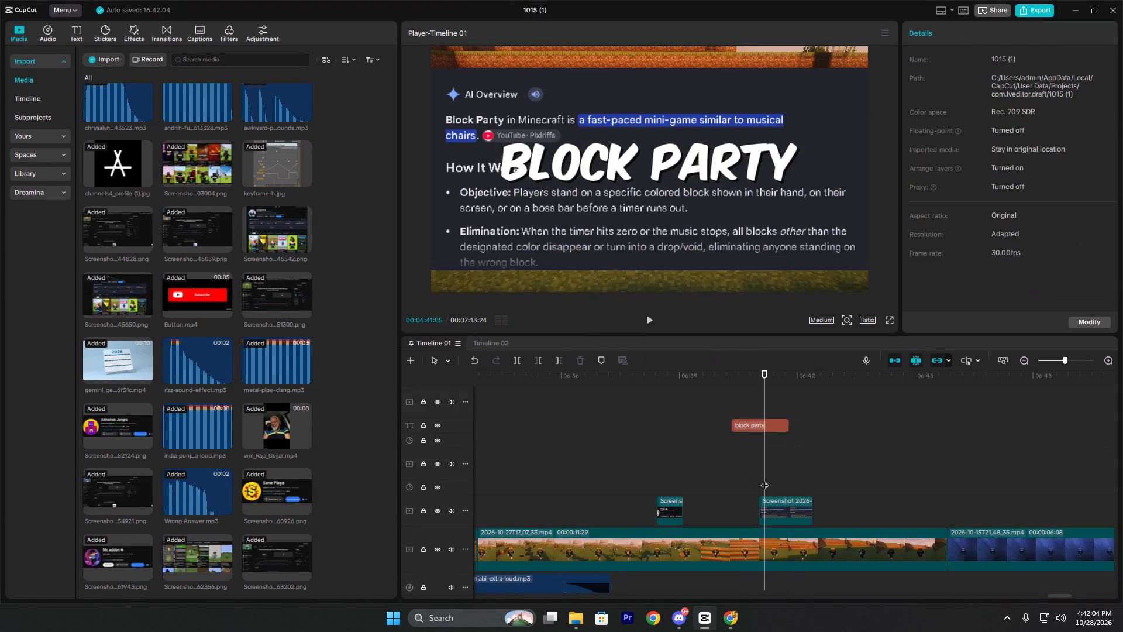
key(space)
click(796, 514)
key(w)
Scale the Block Party screenshot to 231% and position it at about X 2378, Y -795, framing the start of its definition.
click(760, 482)
ctrl+scroll(772, 490, up, 3)
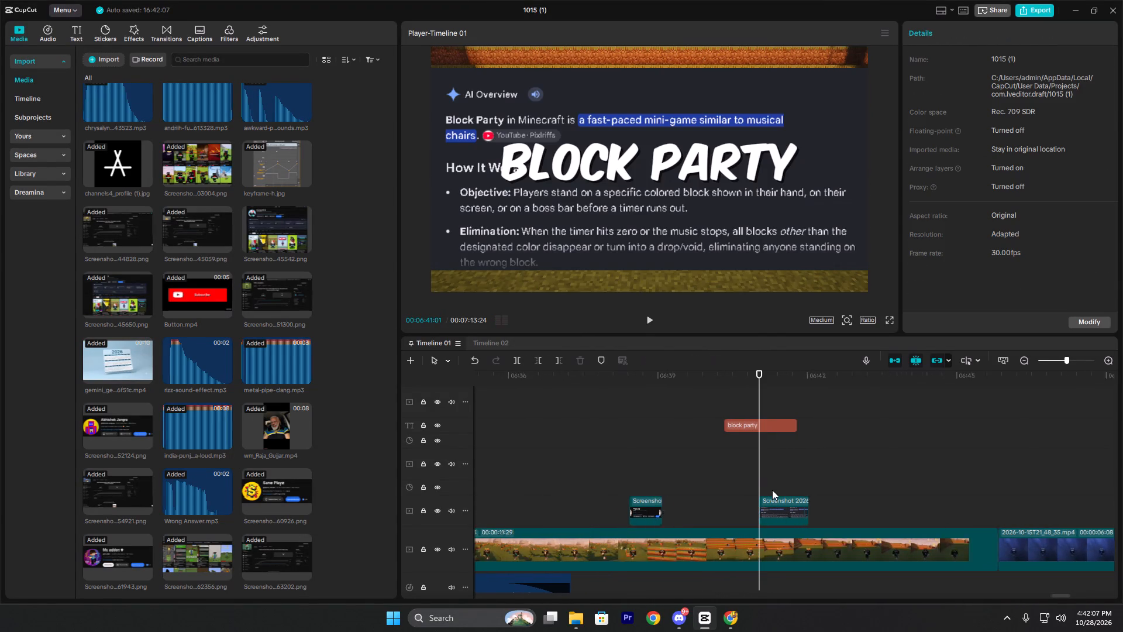
ctrl+scroll(772, 490, up, 5)
ctrl+click(794, 514)
drag(936, 114, 951, 119)
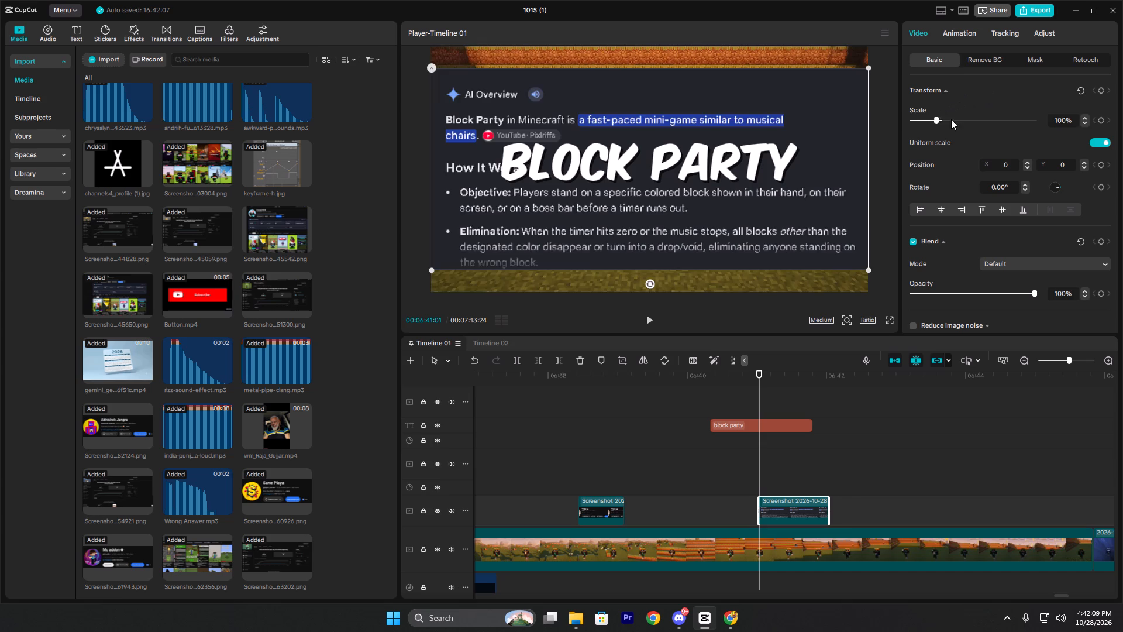
drag(951, 119, 969, 119)
drag(735, 129, 933, 242)
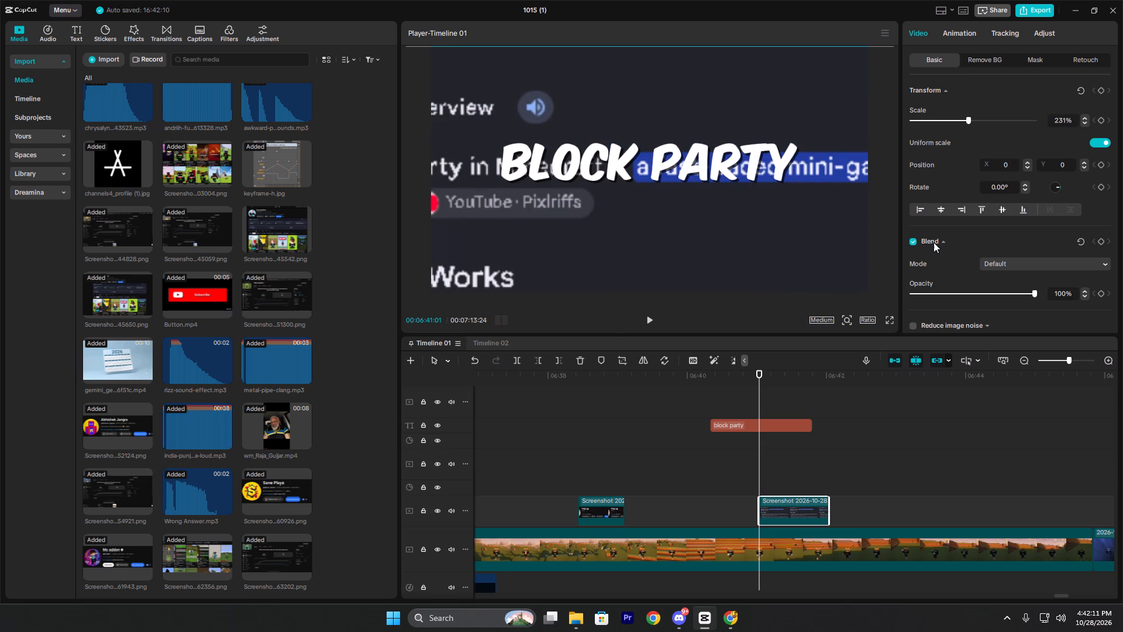
drag(933, 242, 1005, 219)
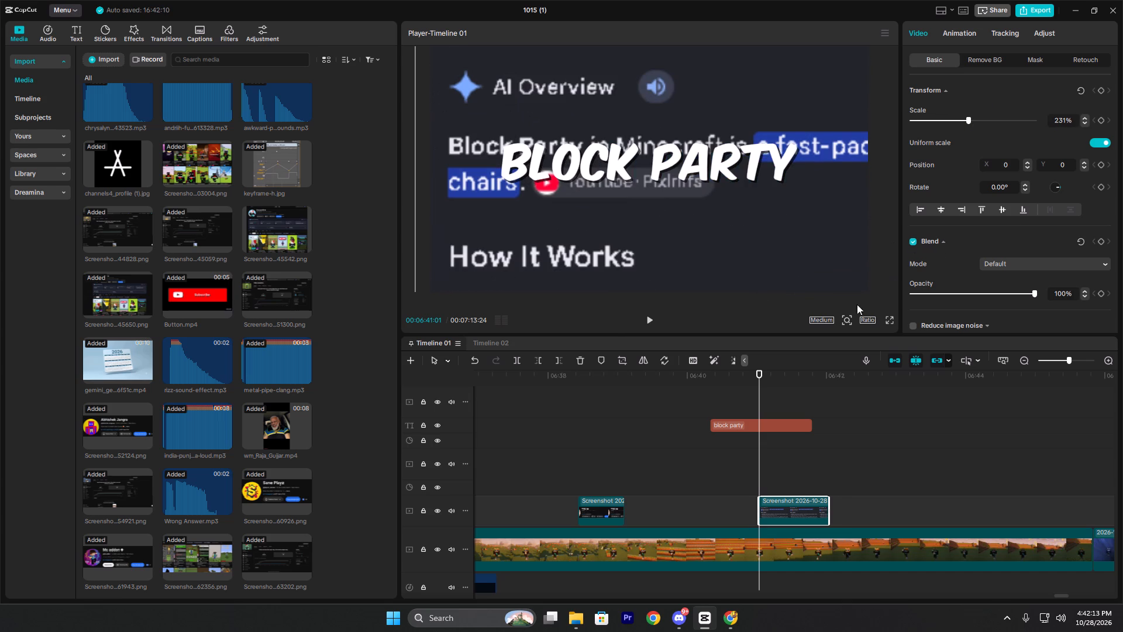
Trim the "block party" text's end to 00:06:41:01, where the screenshot begins, and preview the change from text to screenshot.
click(714, 406)
key(space)
key(space)
click(753, 428)
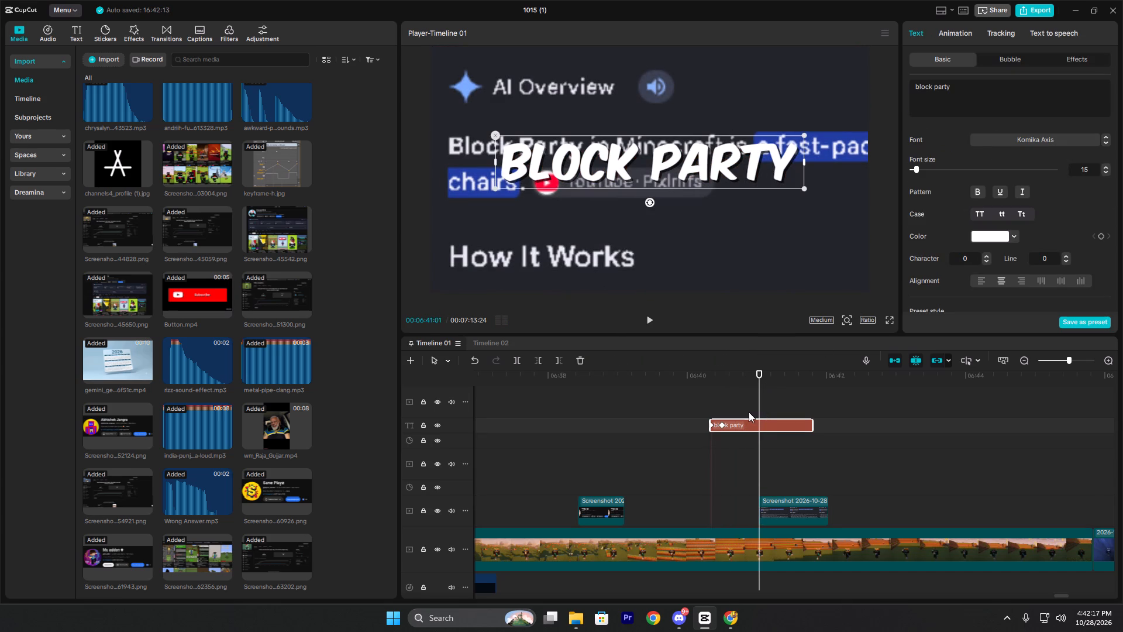
key(w)
click(725, 403)
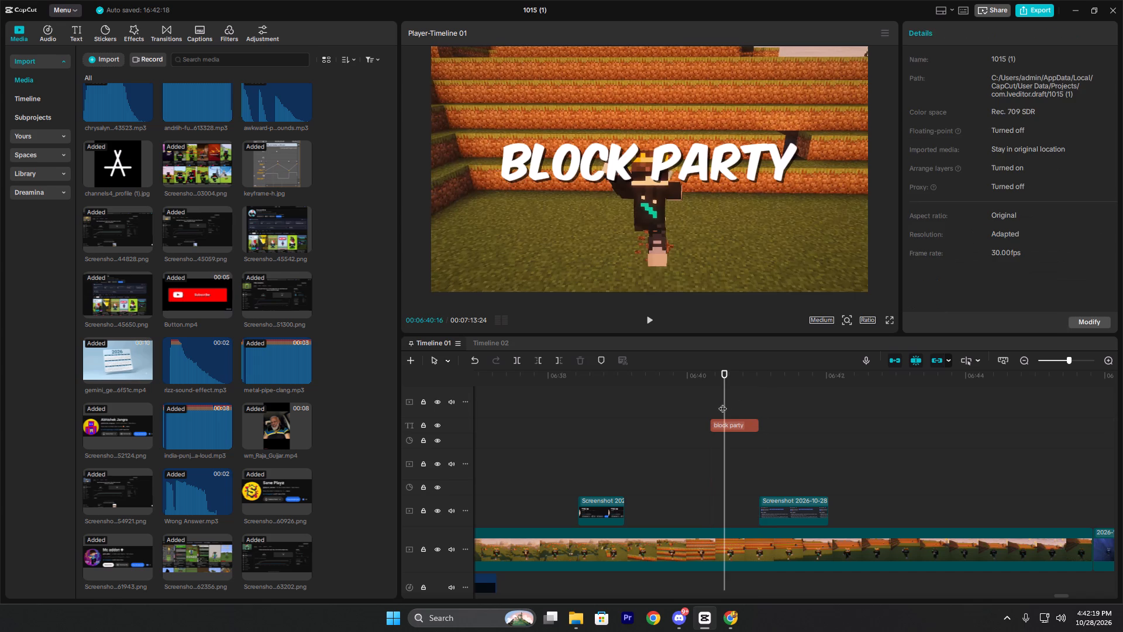
click(712, 405)
key(space)
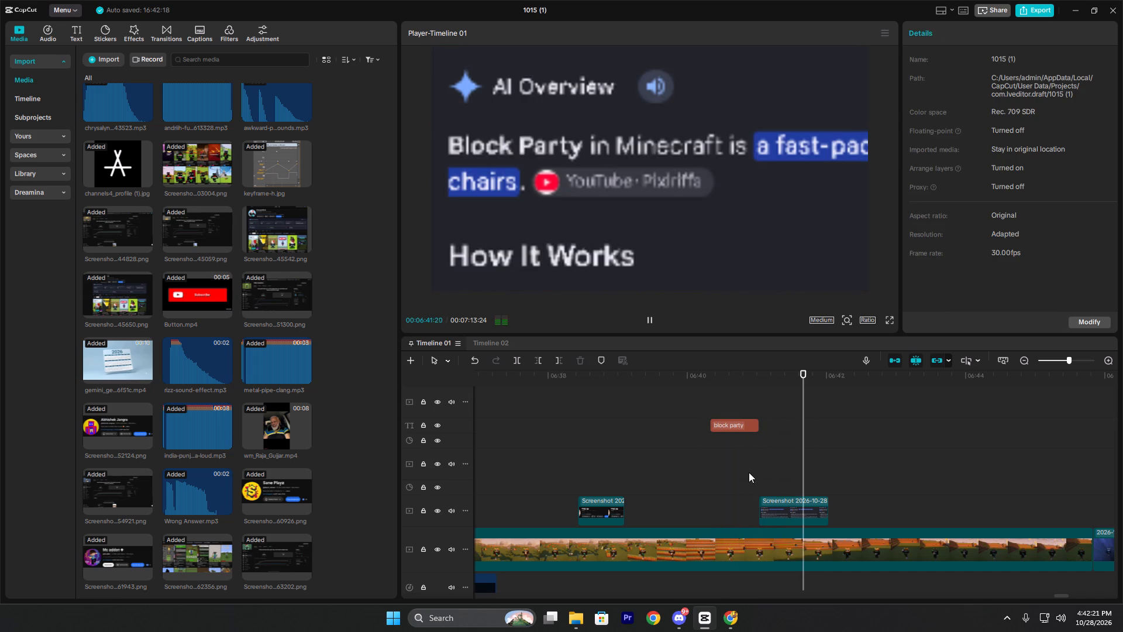
key(space)
key(space)
key(space)
Add a transform keyframe to the Block Party screenshot at its start, 00:06:41:01.
click(769, 485)
drag(767, 486, 762, 490)
click(777, 506)
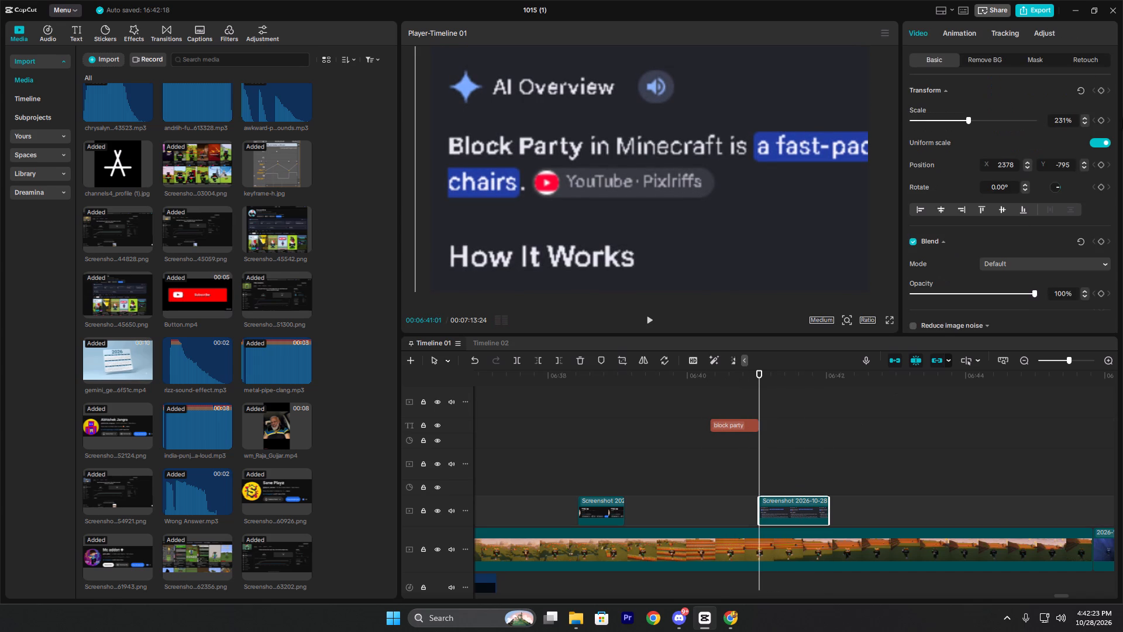
click(1100, 90)
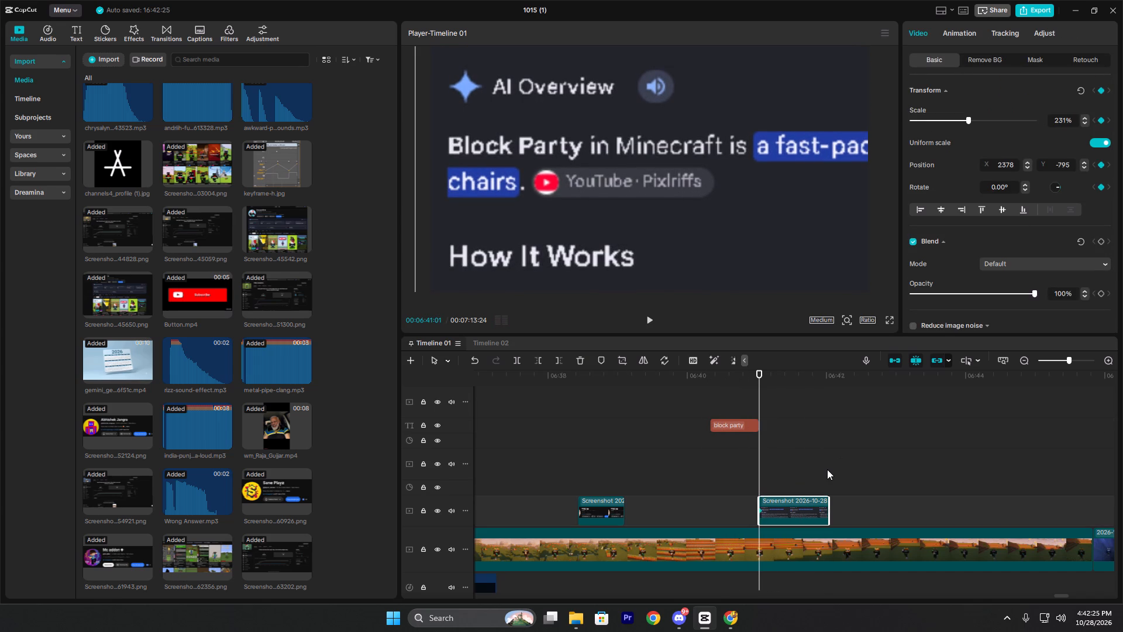
At 00:06:42:00, keyframe the screenshot's position to about X -1331, Y -807, framing the end of the highlighted phrase.
click(827, 469)
click(827, 469)
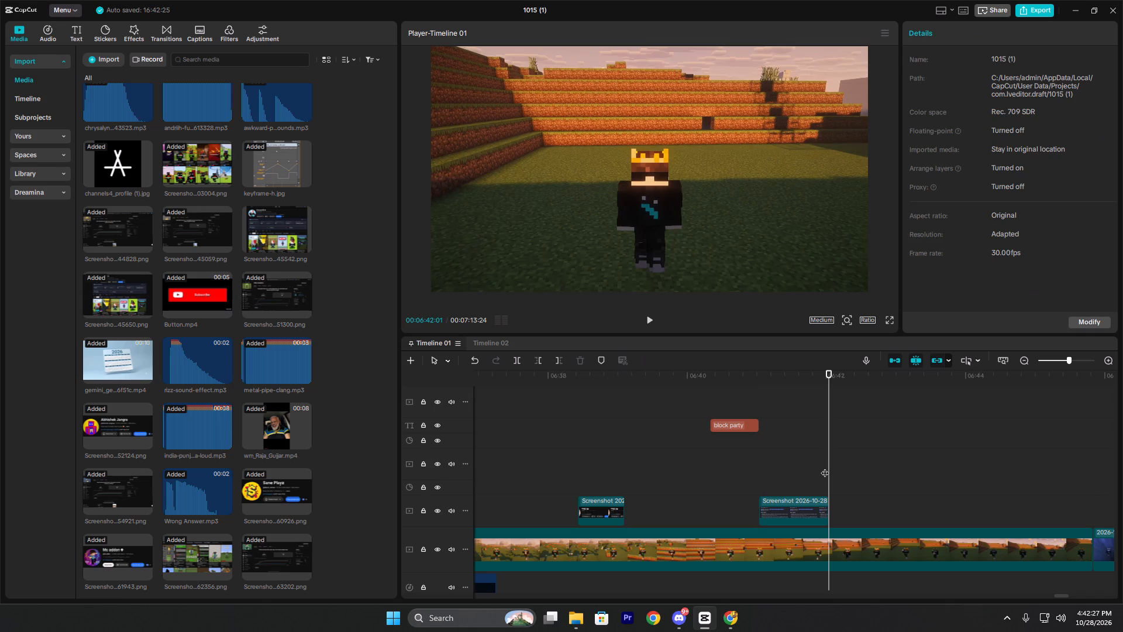
key(Left)
click(811, 512)
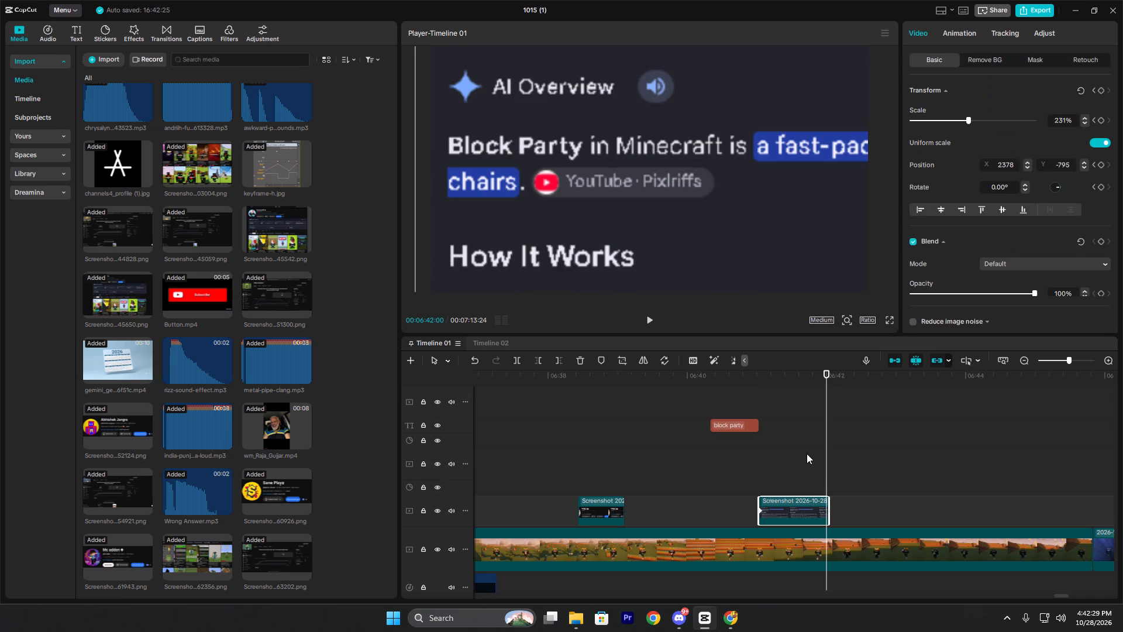
drag(803, 218, 547, 225)
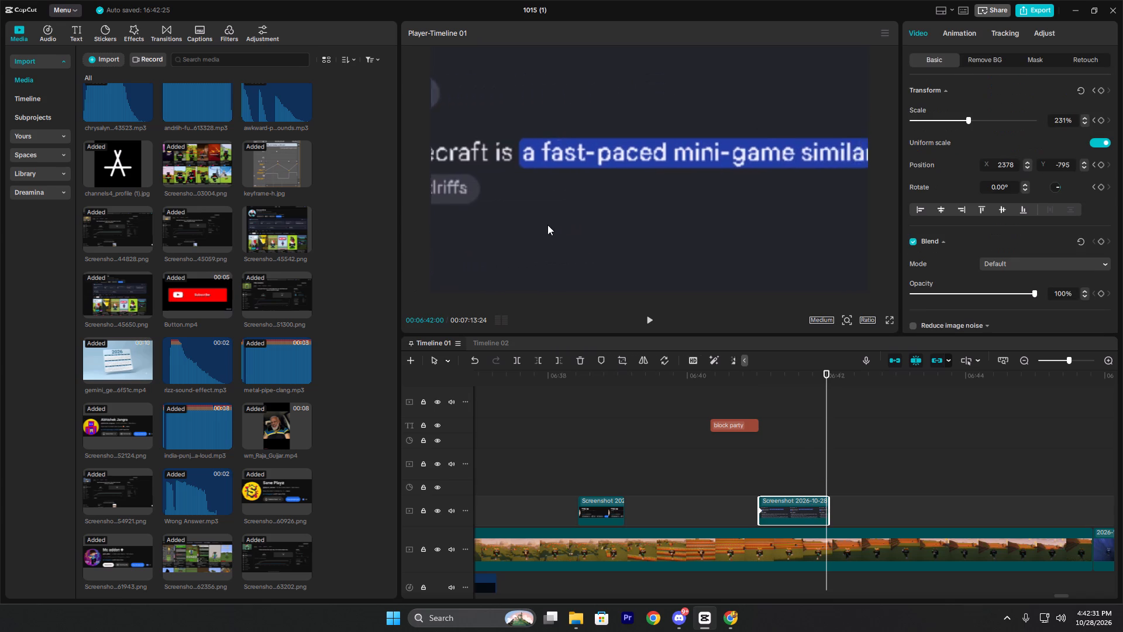
drag(547, 225, 381, 219)
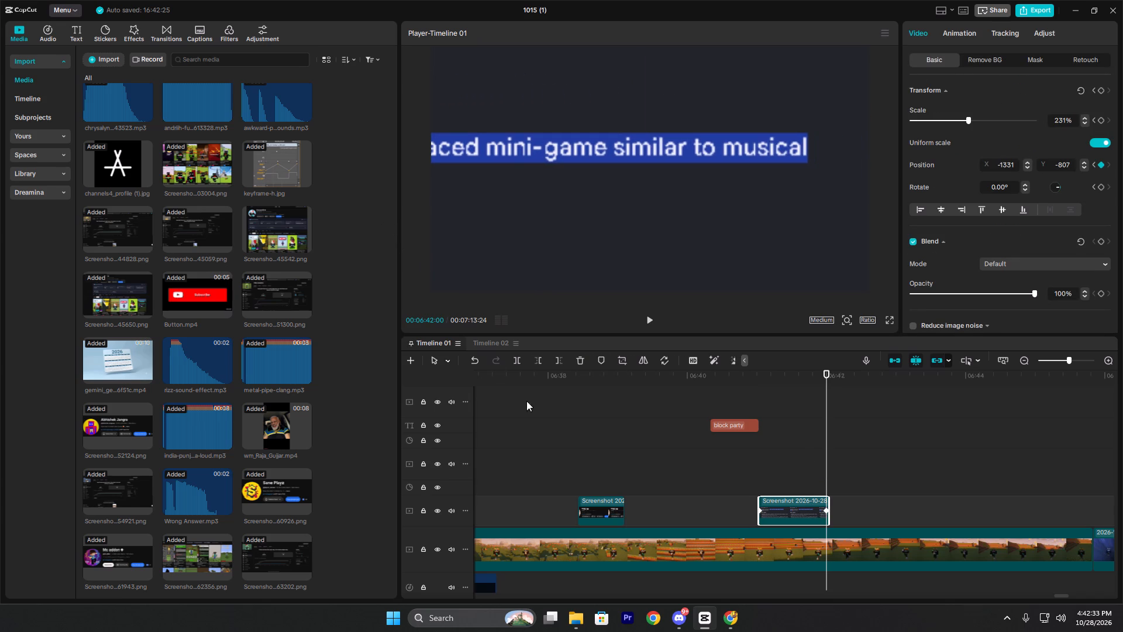
Preview the panning Block Party screenshot and the narration that follows it.
click(760, 471)
key(space)
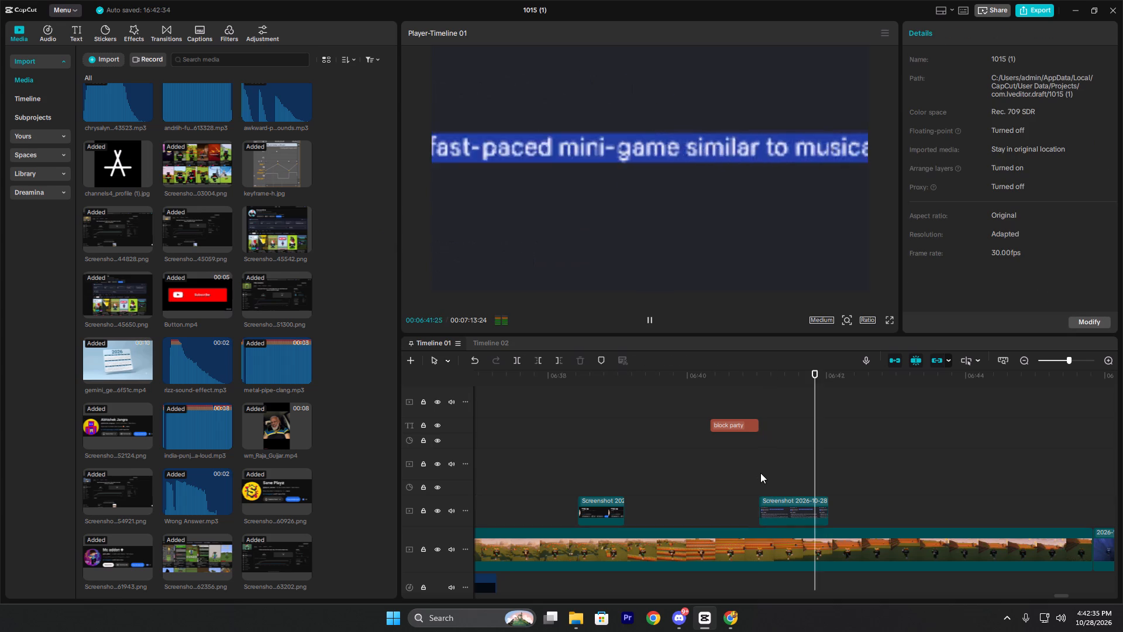
key(space)
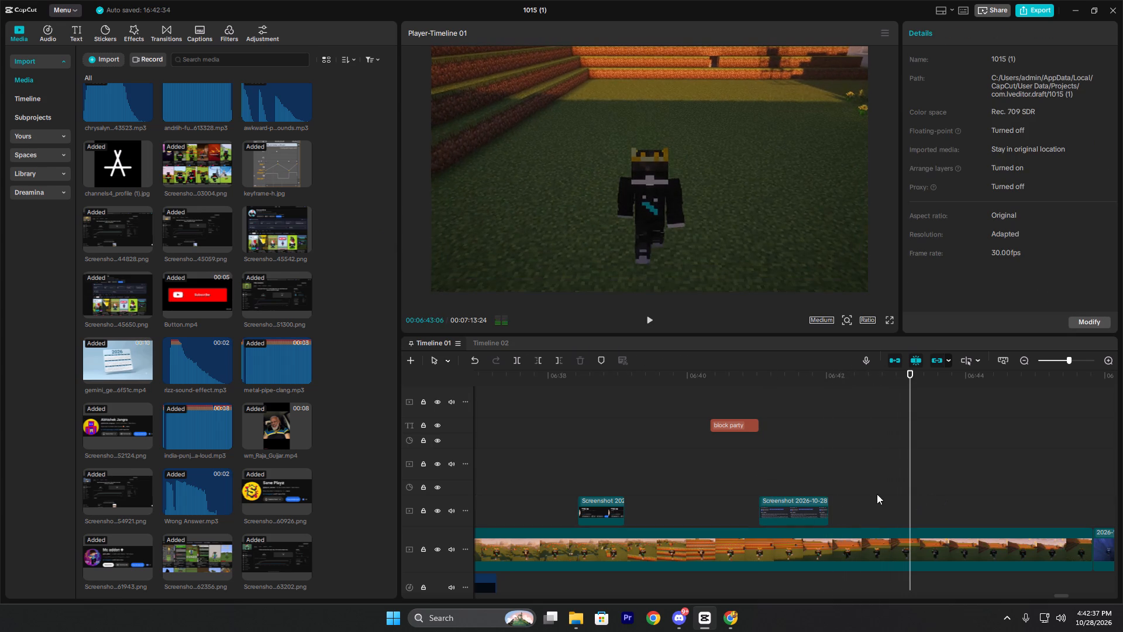
click(824, 479)
key(space)
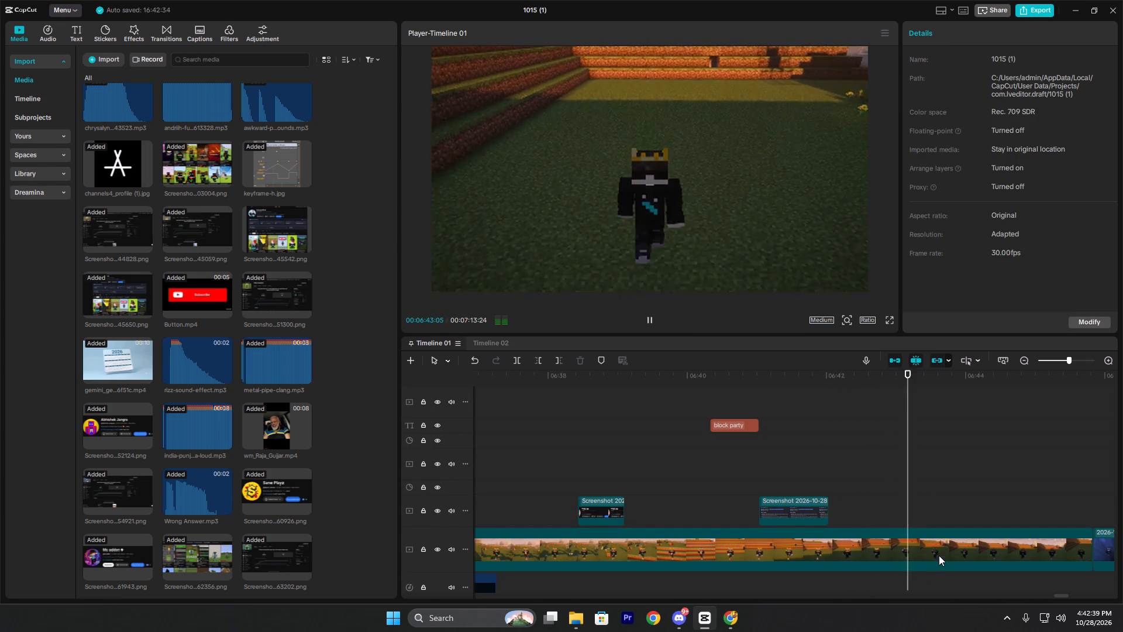
key(space)
Search the stickers for "no" and add the red "NO!" lettering sticker at 00:06:43:12.
click(939, 549)
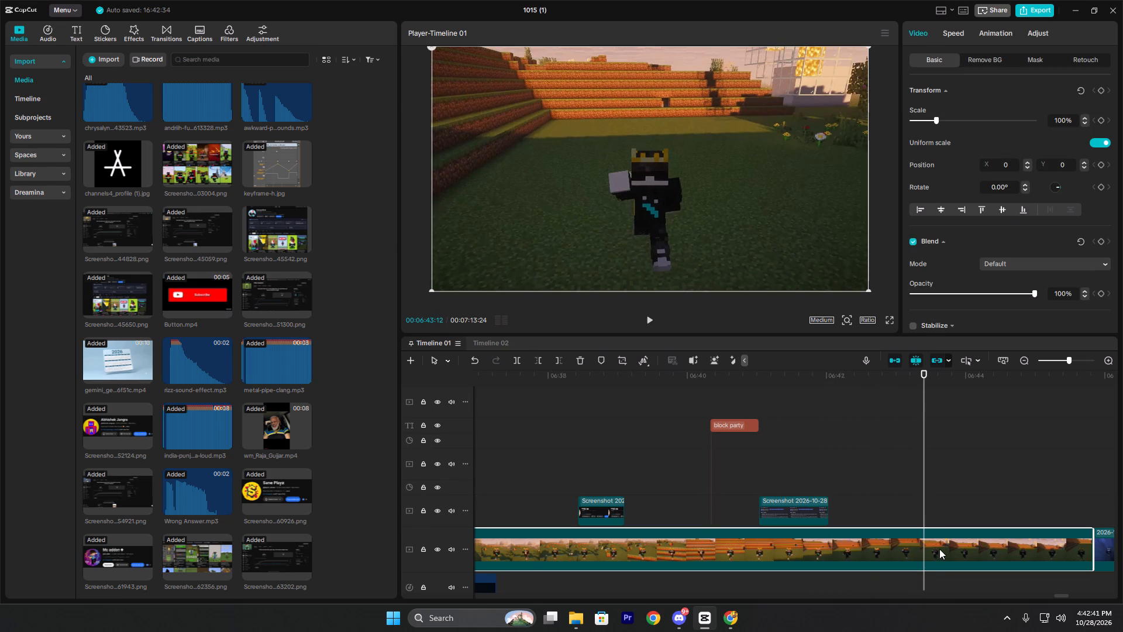
click(102, 33)
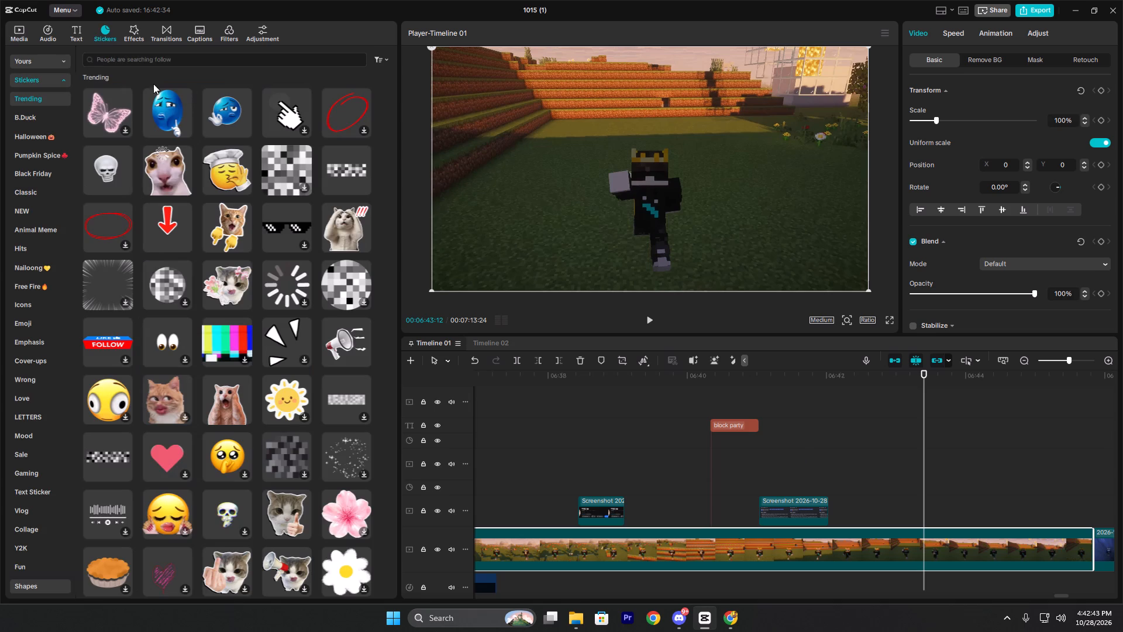
click(142, 57)
text(nhi8)
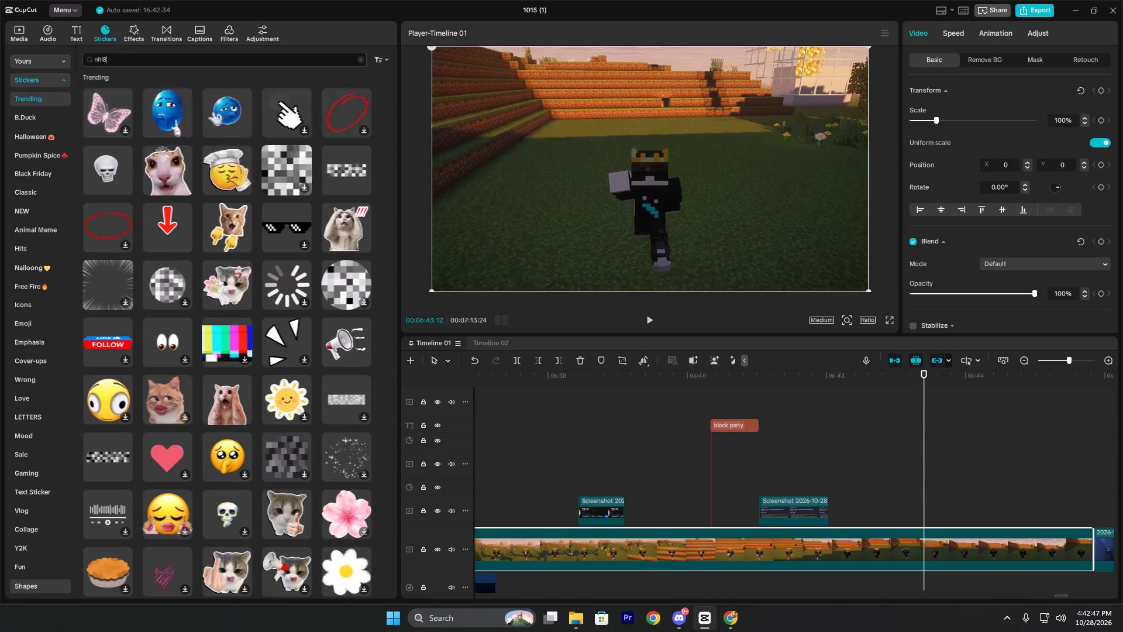
key(BackSpace)
key(Return)
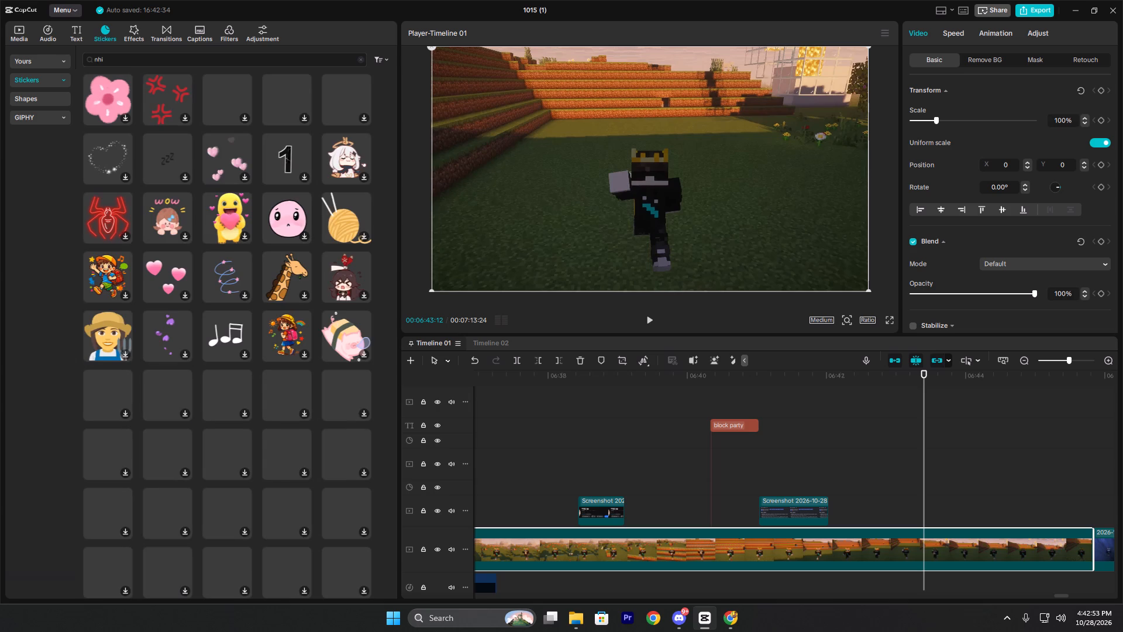
click(142, 57)
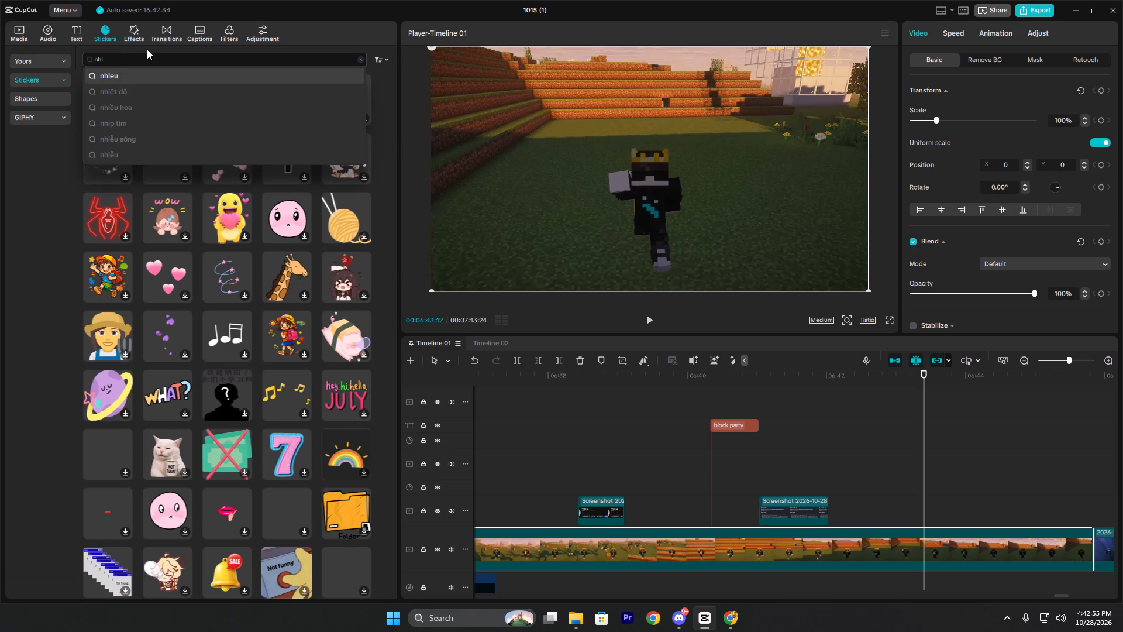
key(F11)
key(BackSpace)
key(BackSpace)
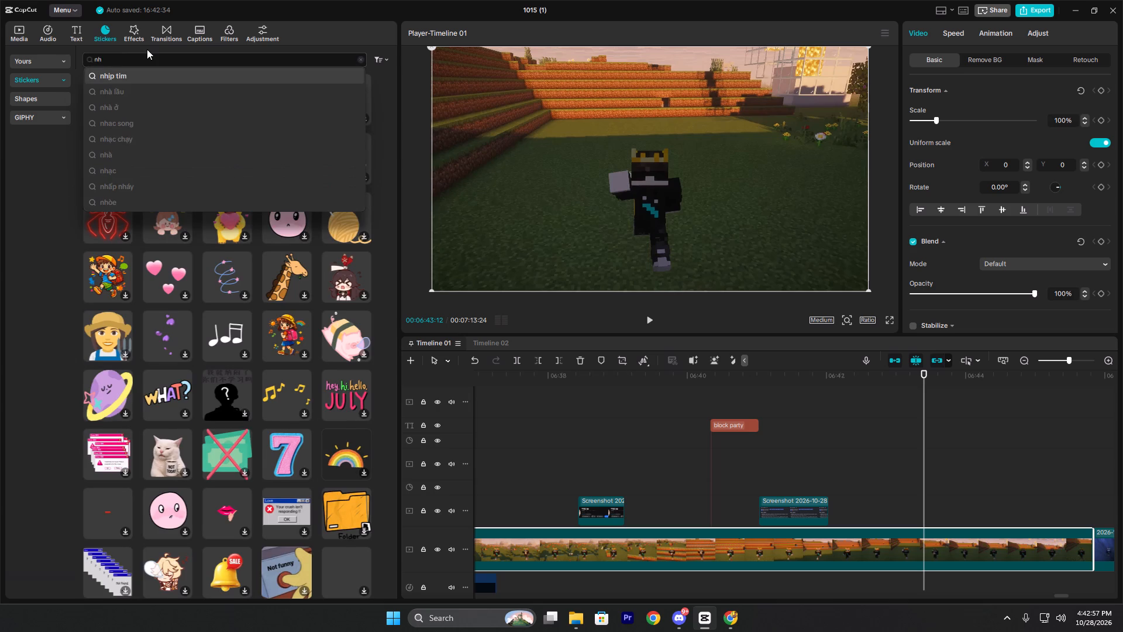
key(o)
key(Return)
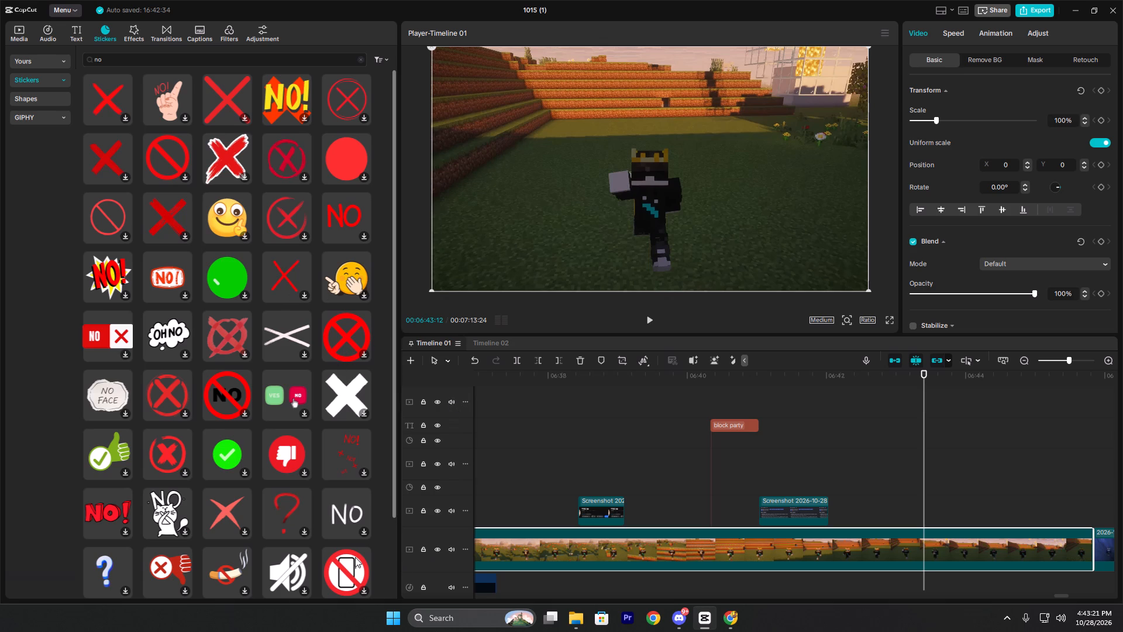
click(115, 518)
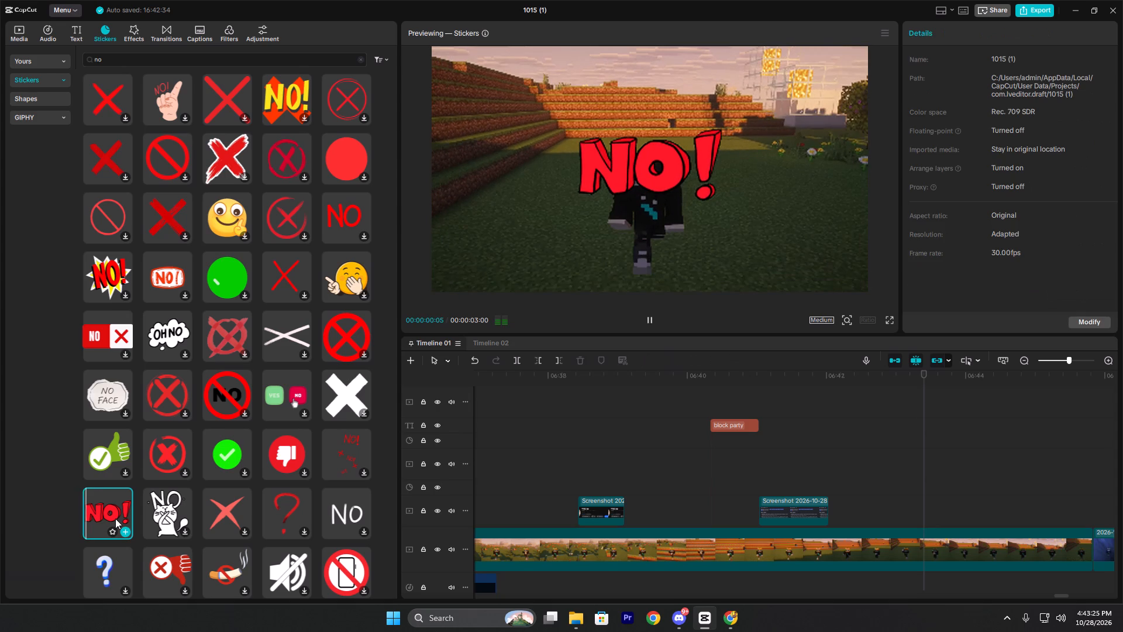
click(125, 533)
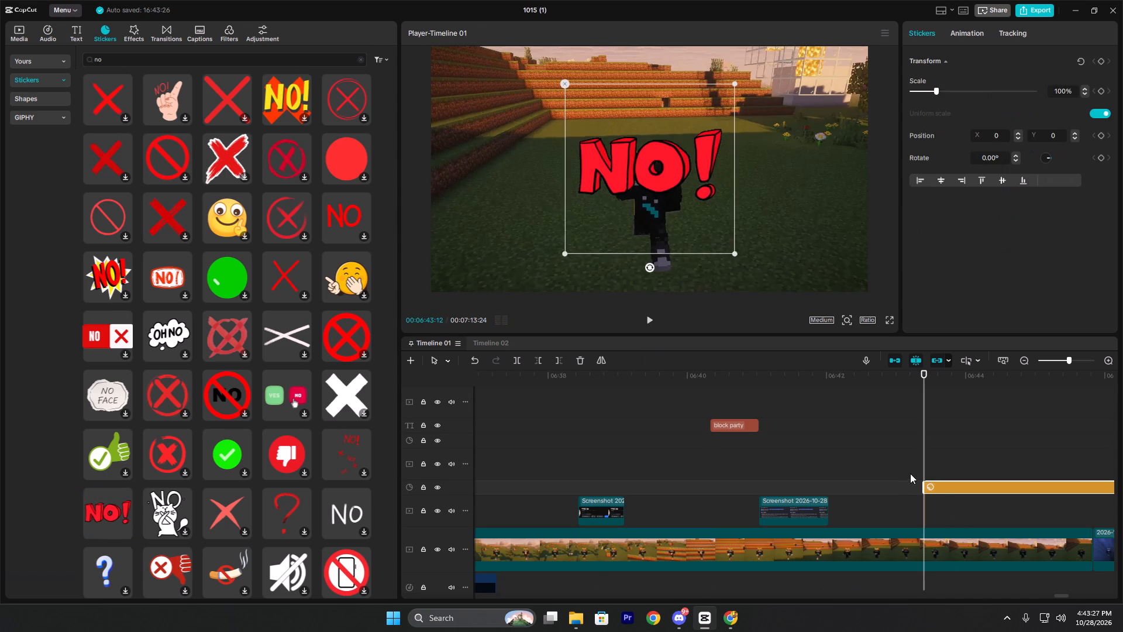
Preview the "NO!" sticker against the narration and trim its end to 00:06:44:05.
click(898, 468)
key(space)
key(space)
click(1008, 492)
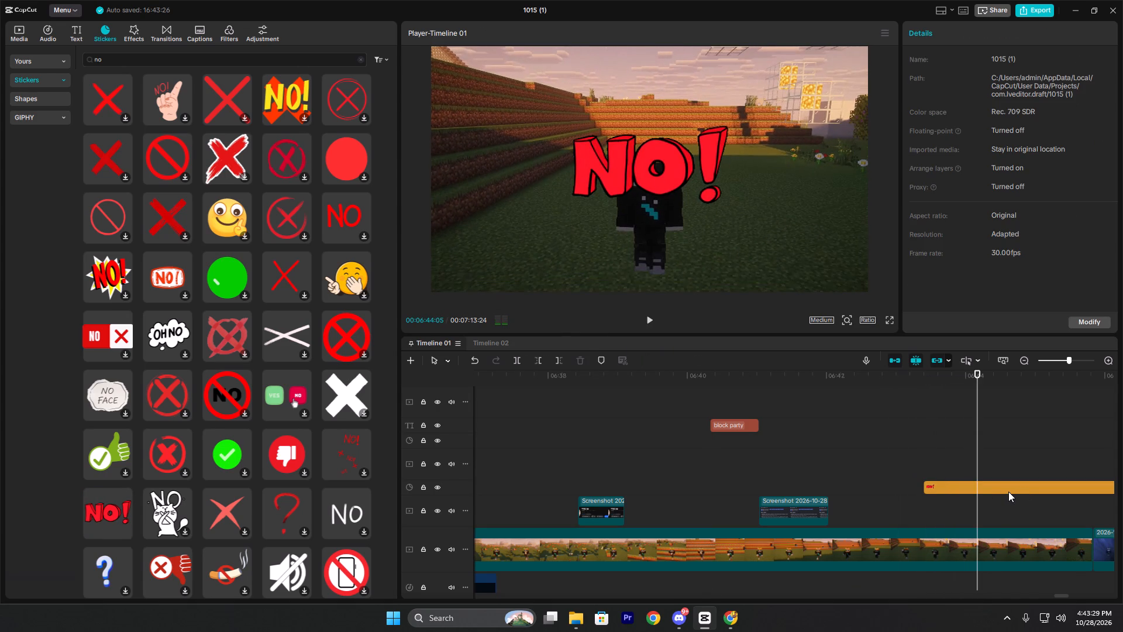
key(w)
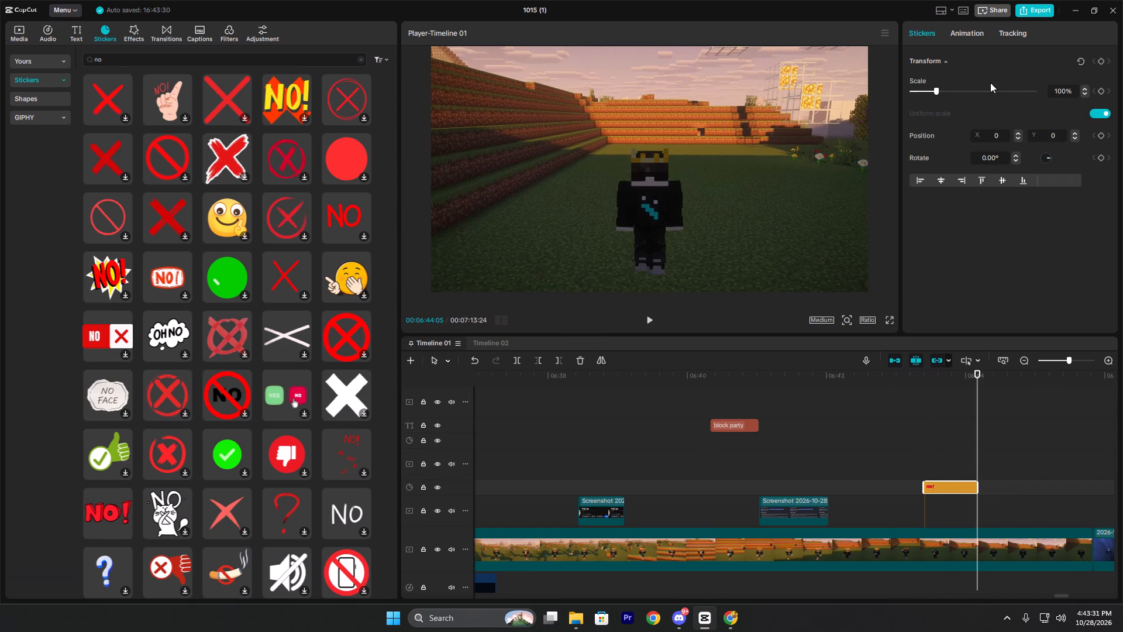
Apply the Left exit animation to the "NO!" sticker and preview it.
click(979, 37)
click(1004, 61)
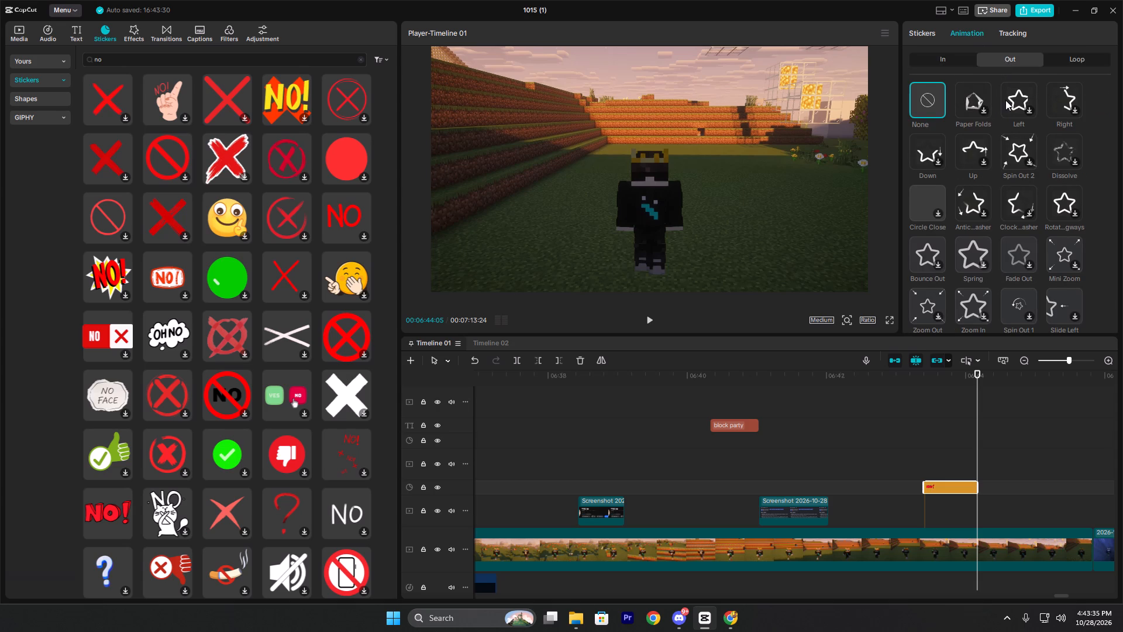
click(1012, 99)
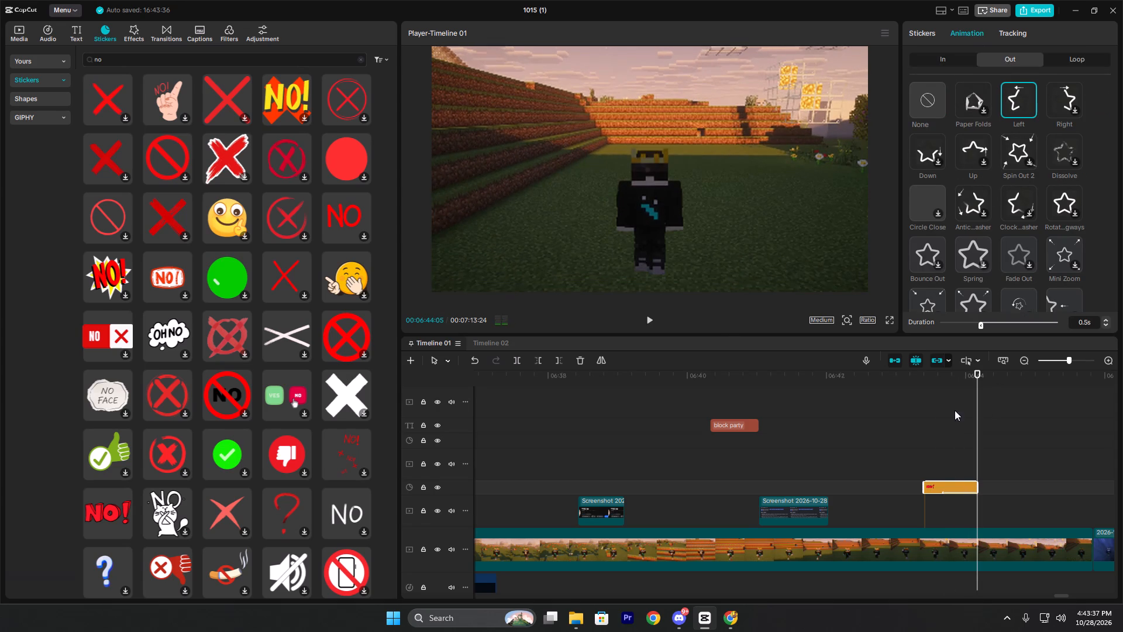
click(921, 448)
key(space)
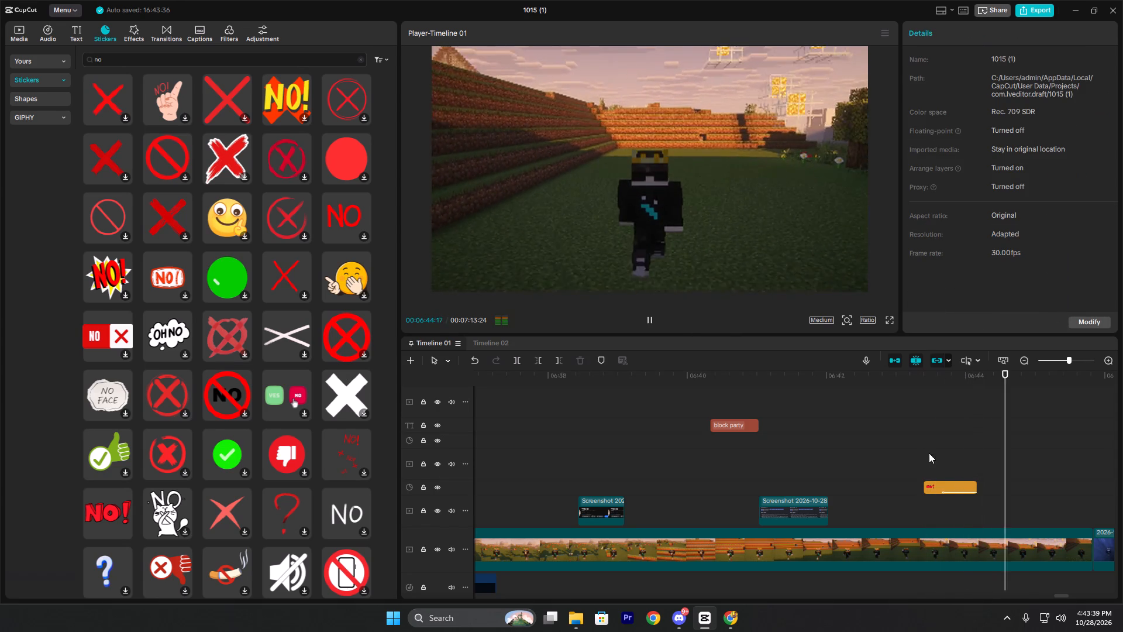
key(space)
Preview the narration after the sticker into the underwater clip, up to 00:06:49:01.
click(1014, 541)
key(space)
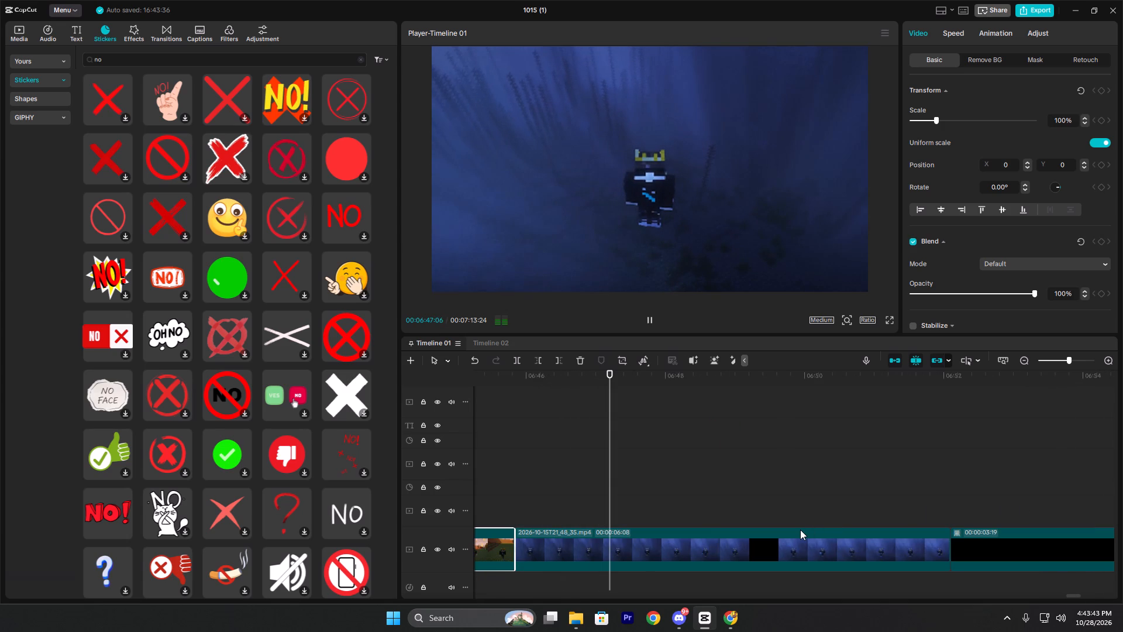
ctrl+scroll(900, 516, down, 10)
key(space)
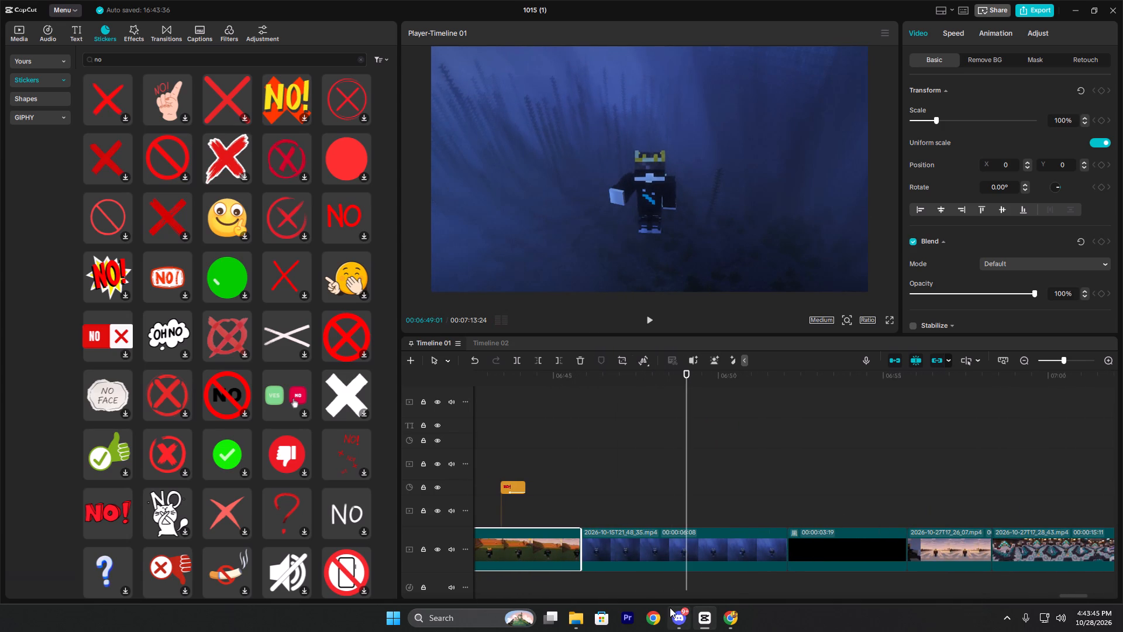
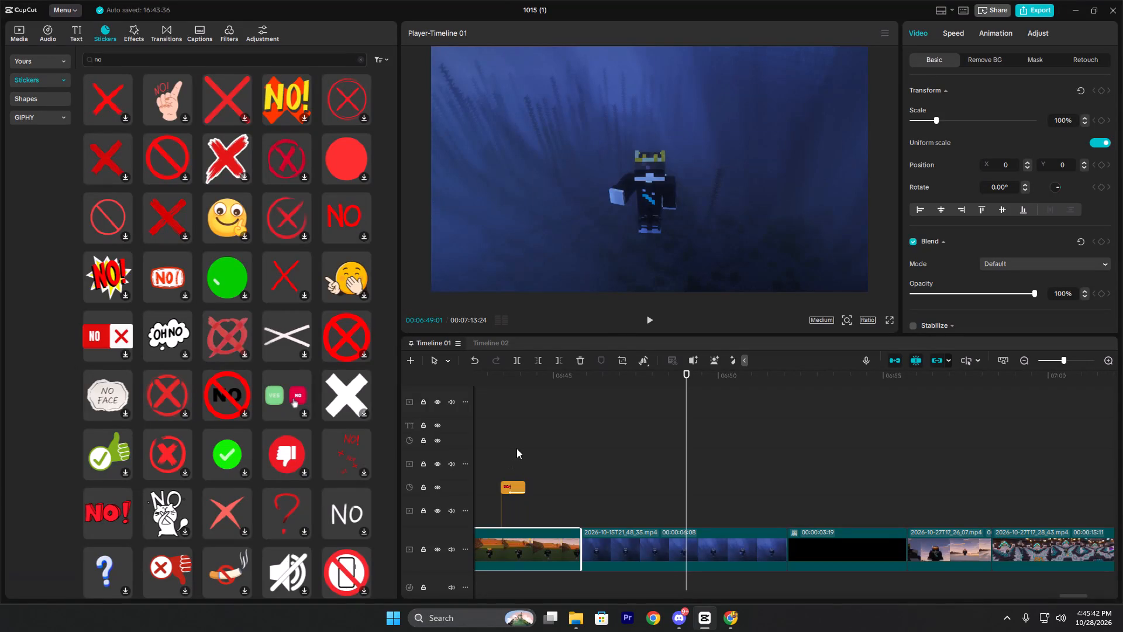
Replay the underwater clip with its narration from the clip's beginning, near 00:06:46.
click(585, 434)
key(space)
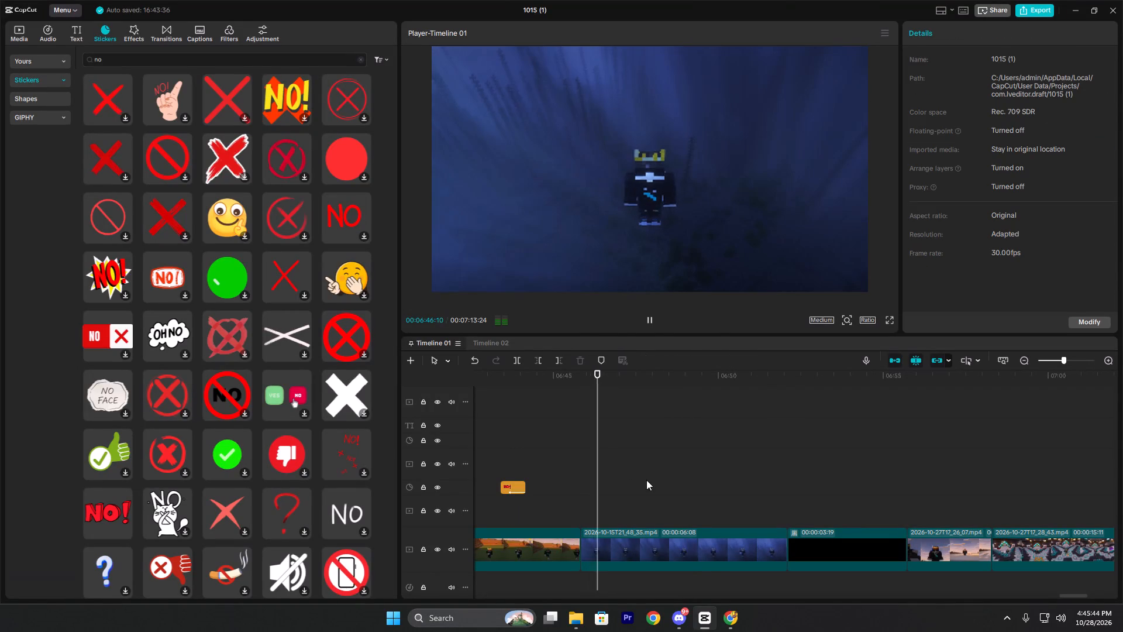
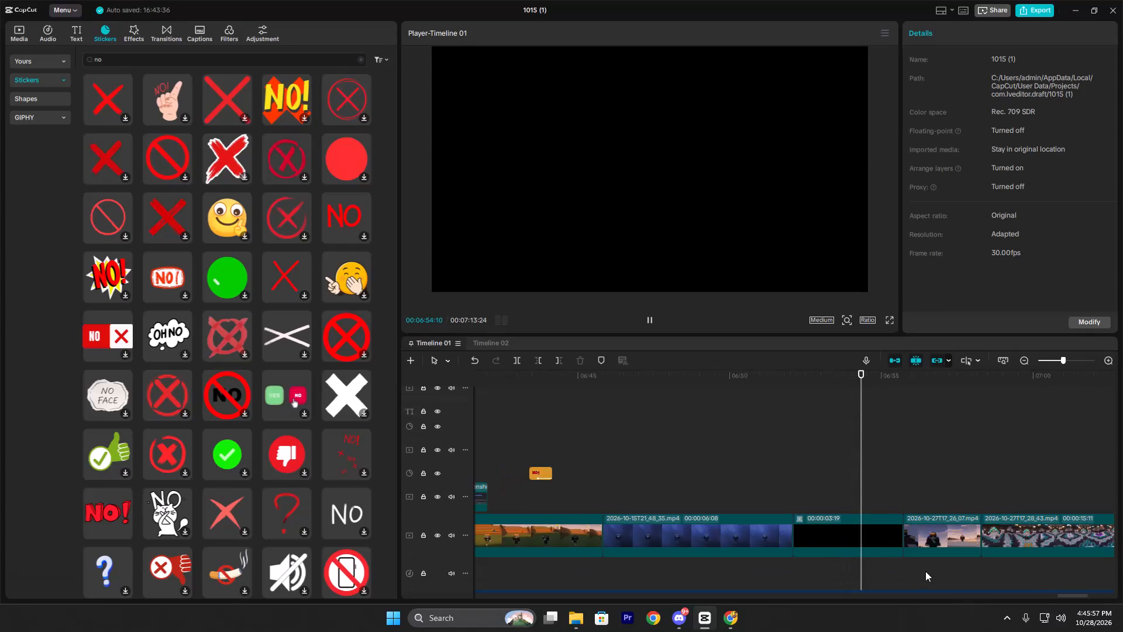
Split the narration audio near 00:06:55:22, just before the voice resumes after the black clip.
ctrl+scroll(925, 571, down, 3)
scroll(934, 564, down, 3)
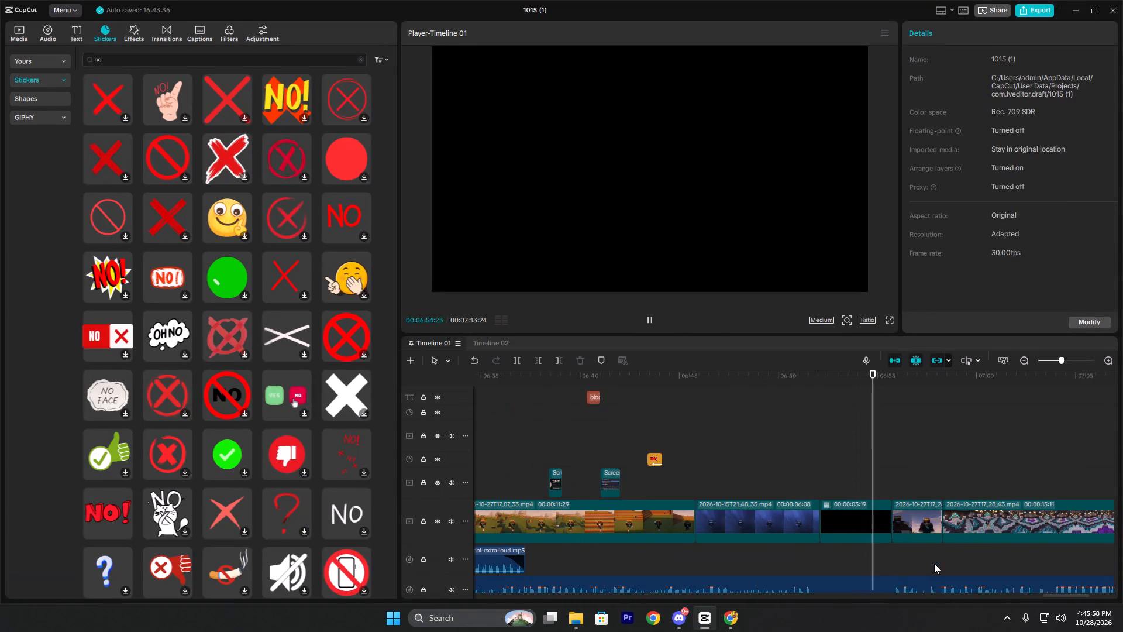
scroll(934, 564, down, 4)
ctrl+scroll(934, 564, down, 6)
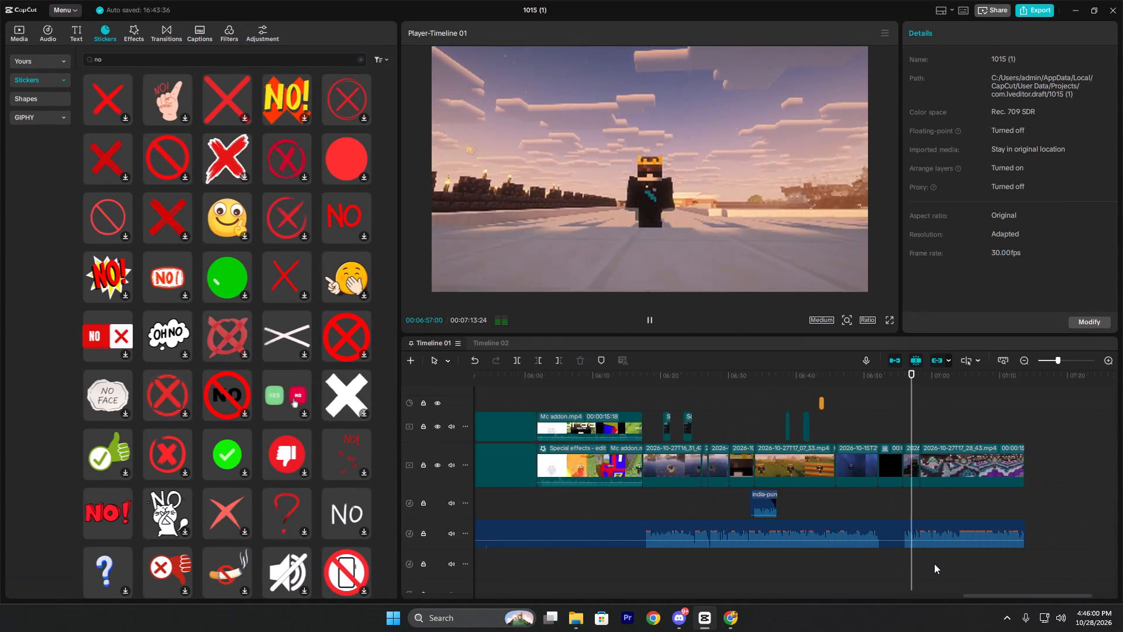
key(space)
click(902, 506)
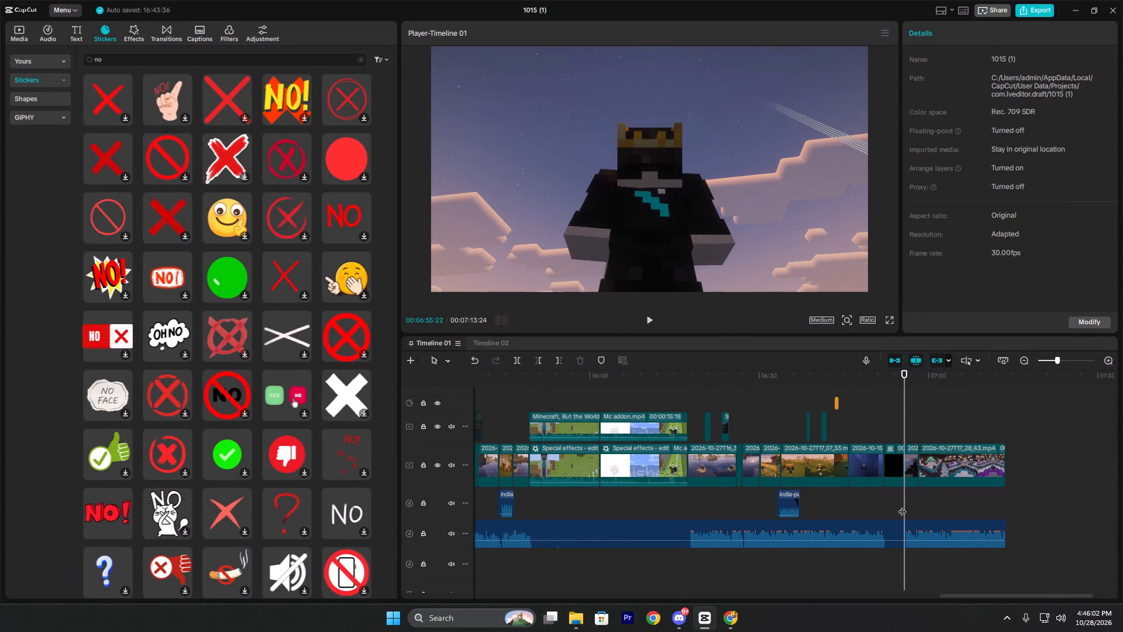
click(900, 531)
key(ctrl+b)
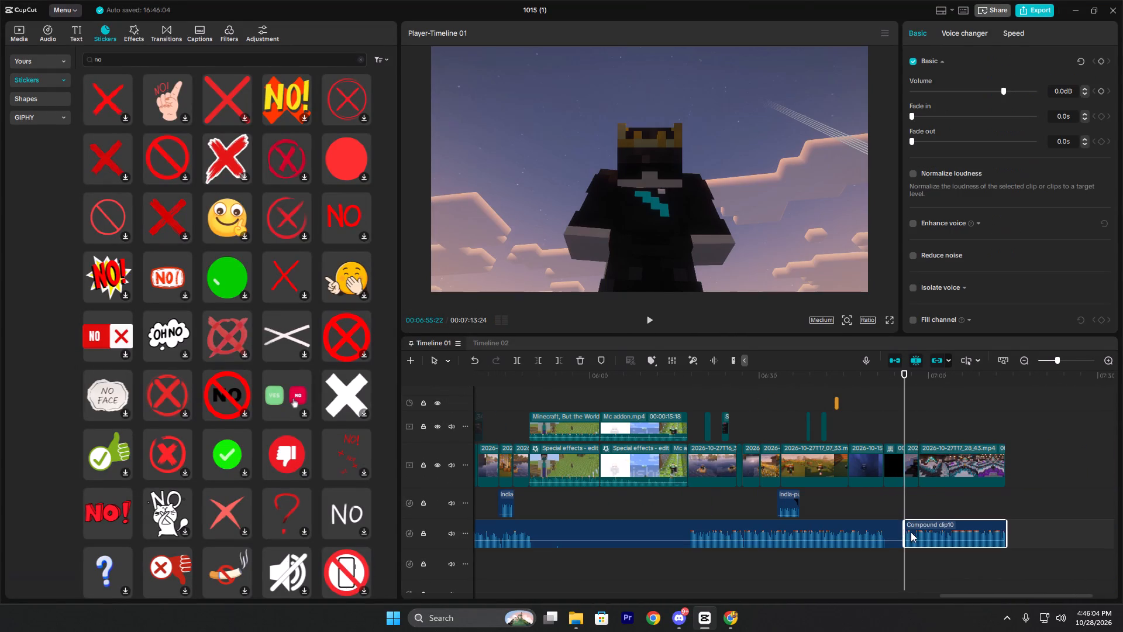
Place the playhead at the start of the black clip, near 00:06:52:03.
click(932, 473)
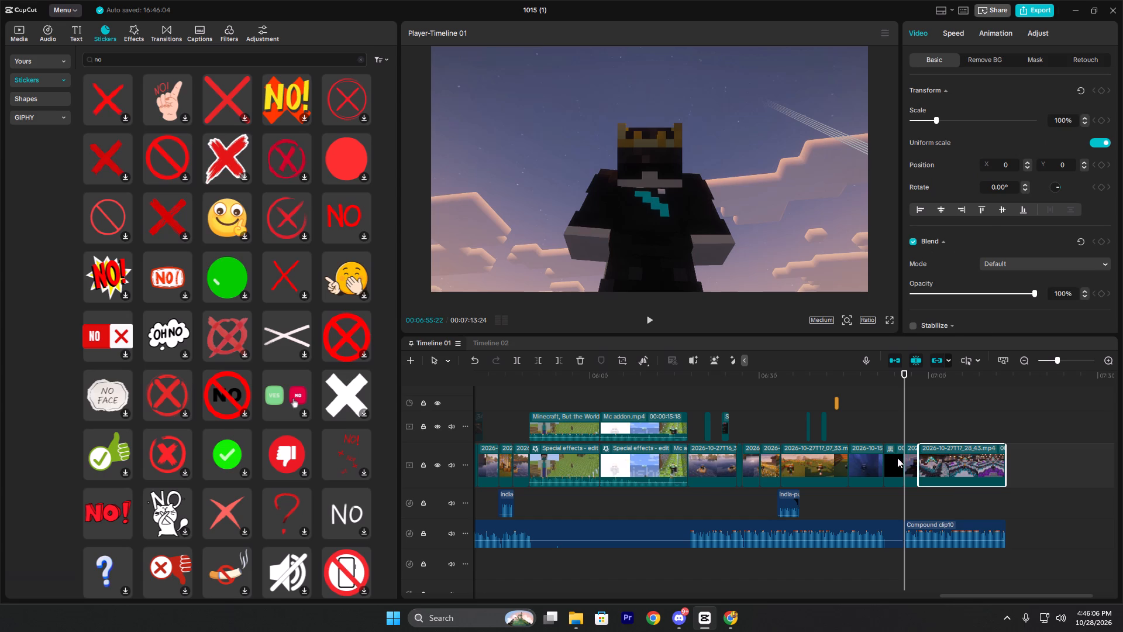
click(887, 434)
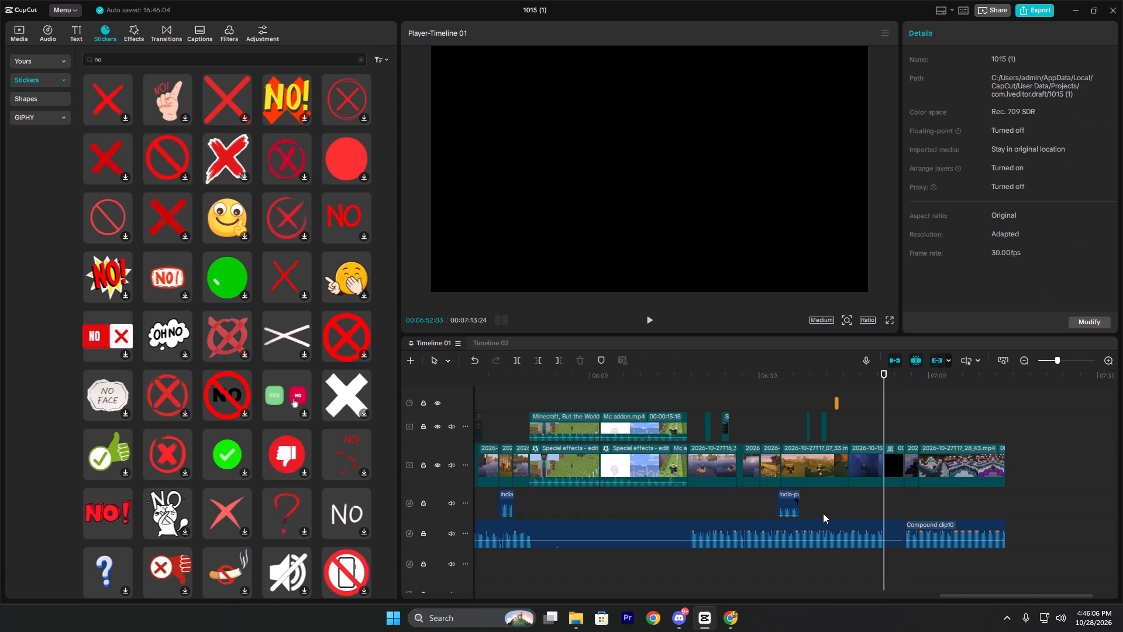
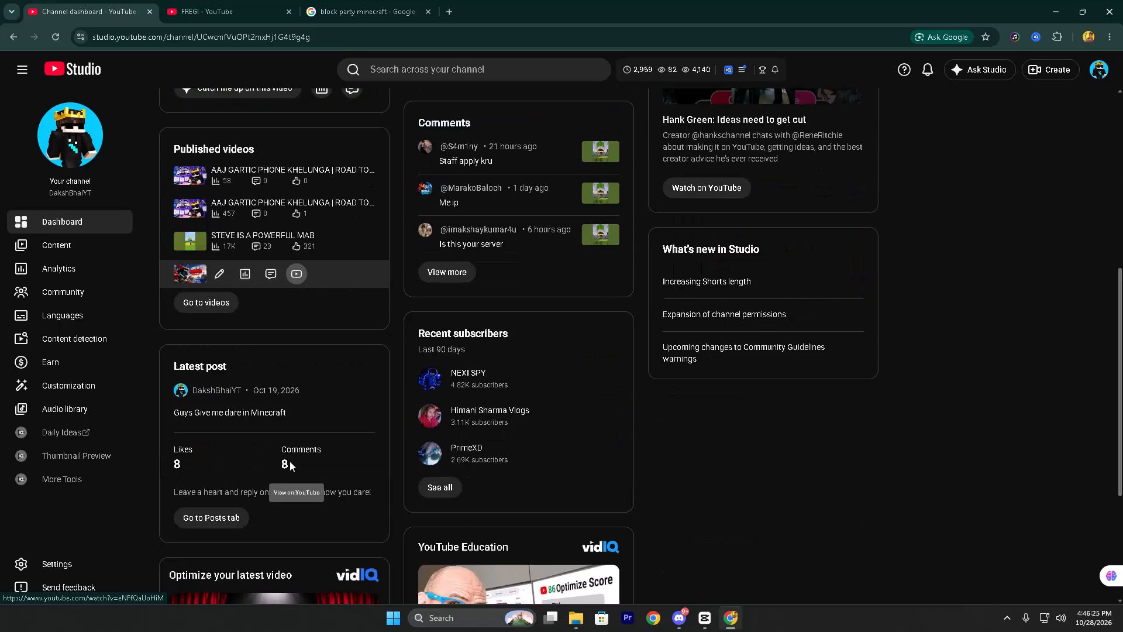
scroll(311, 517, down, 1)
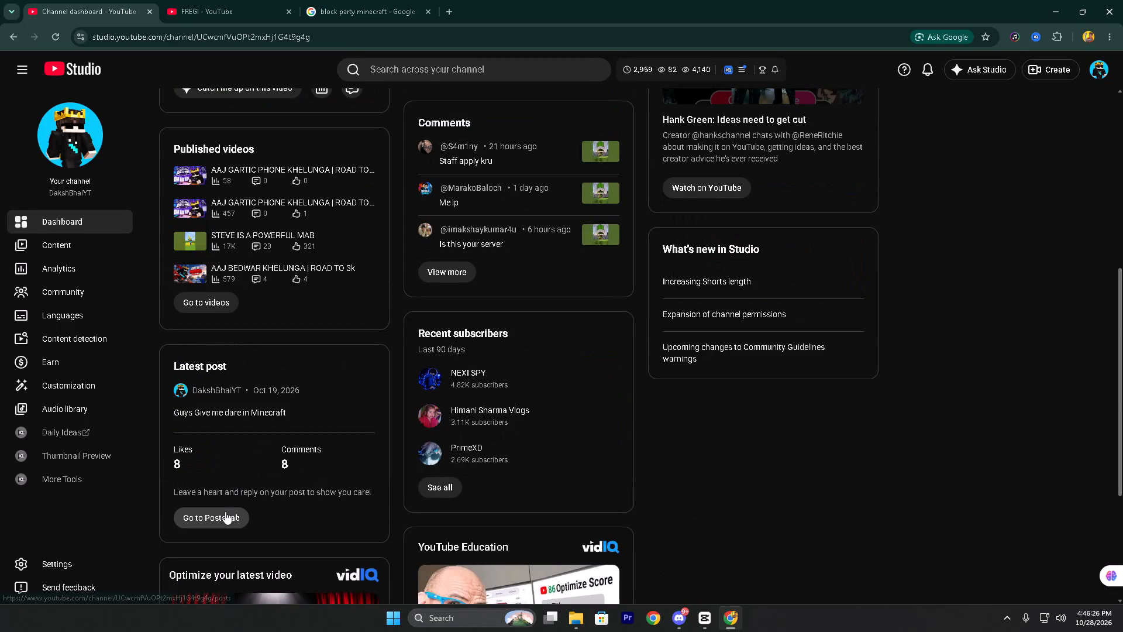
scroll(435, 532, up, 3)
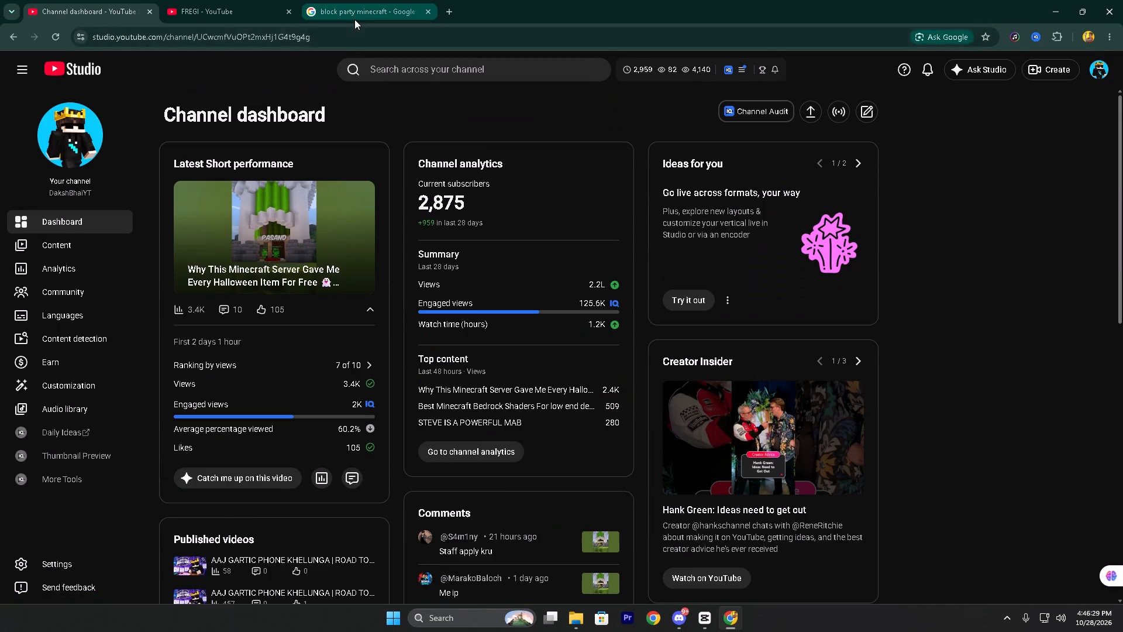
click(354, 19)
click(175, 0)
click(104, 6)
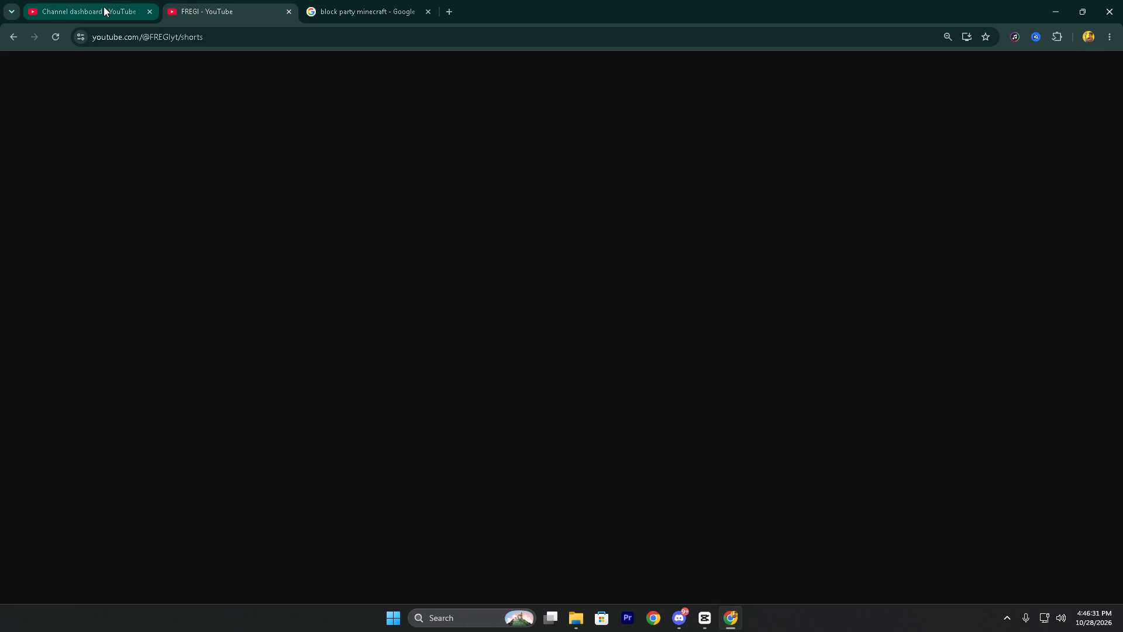
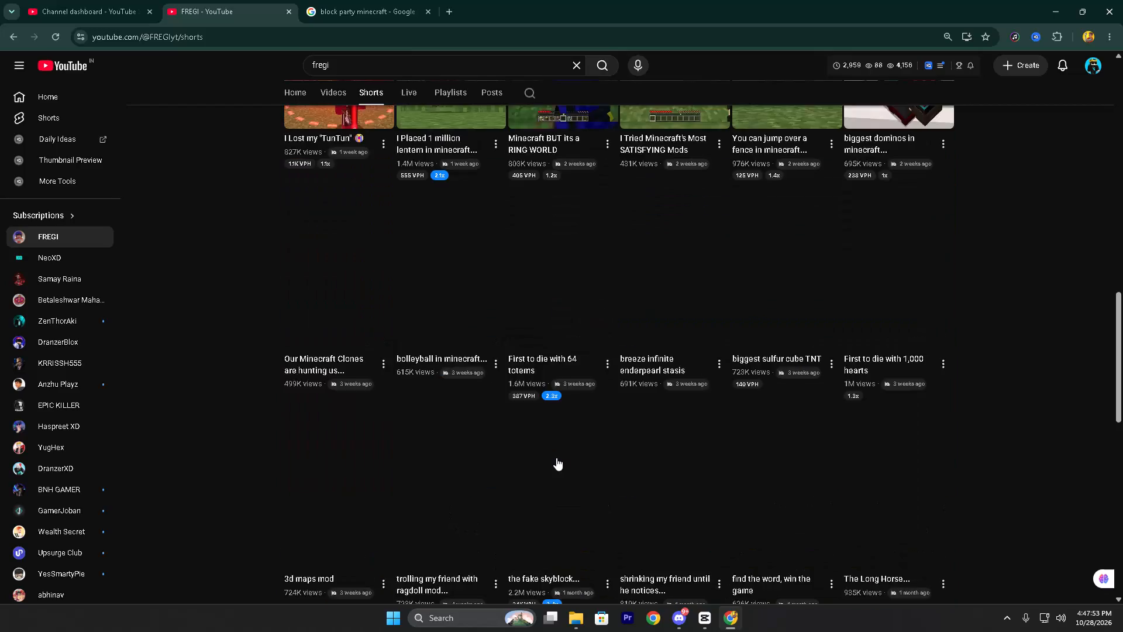
Open the subscribed Minecraft creator's channel with the crowned red-and-blue avatar, check its videos, and bring up its Shorts.
scroll(563, 456, up, 7)
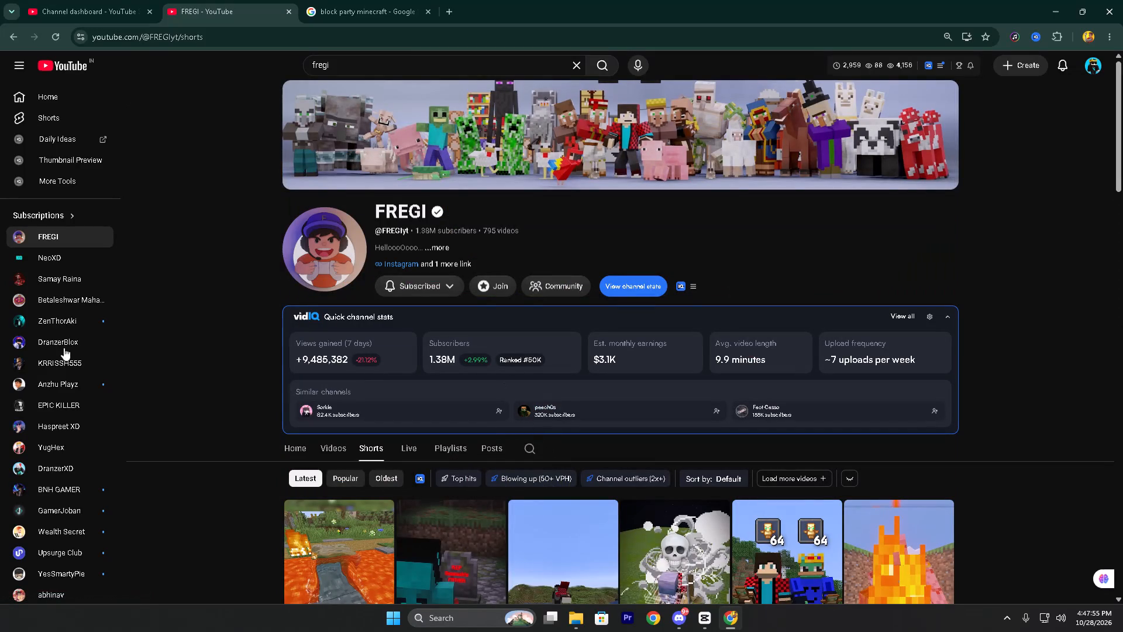
scroll(15, 466, down, 1)
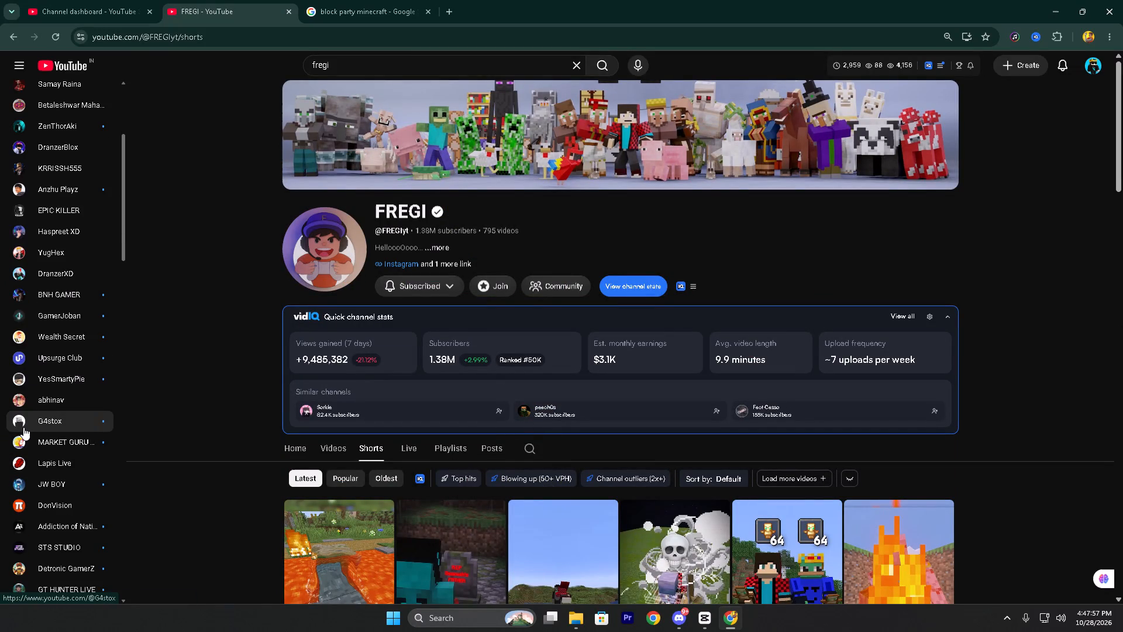
scroll(24, 437, up, 1)
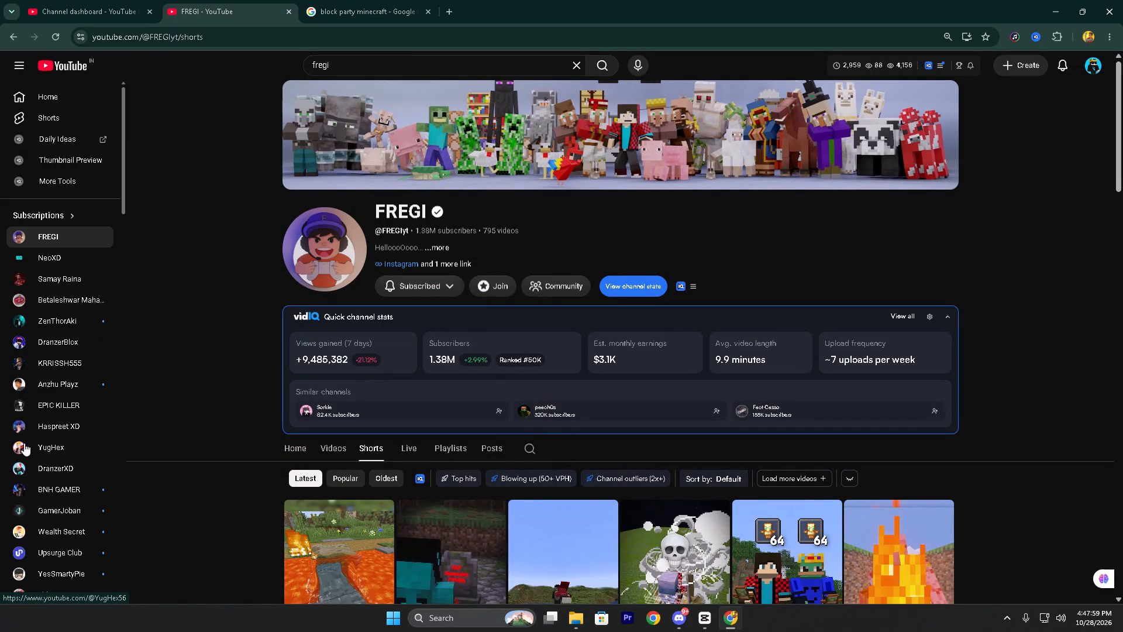
scroll(24, 443, down, 1)
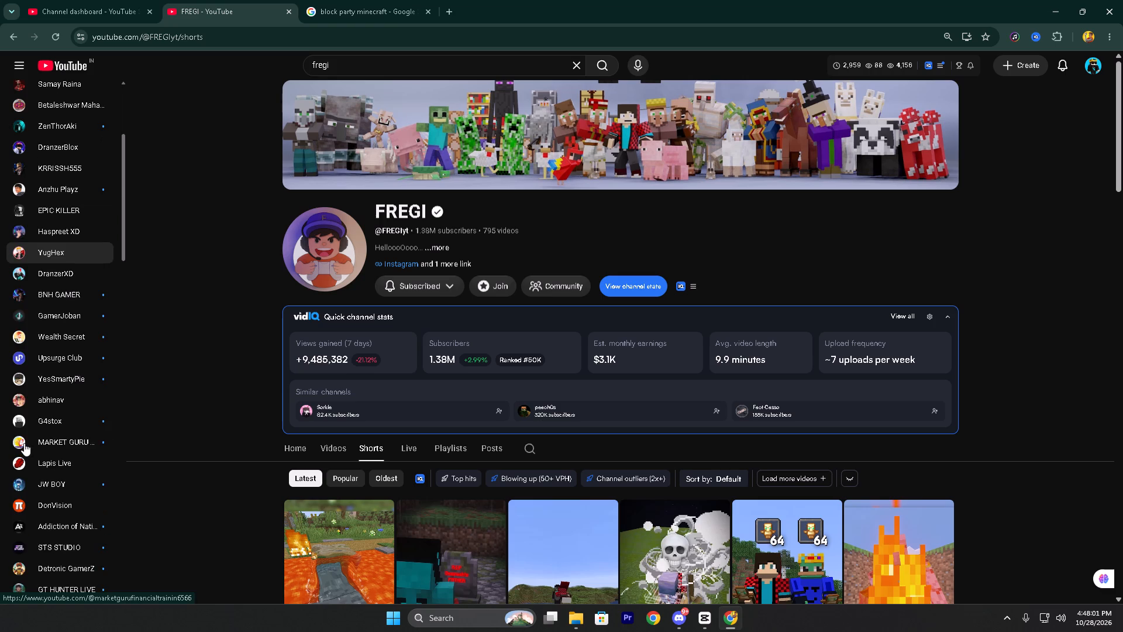
scroll(24, 443, down, 1)
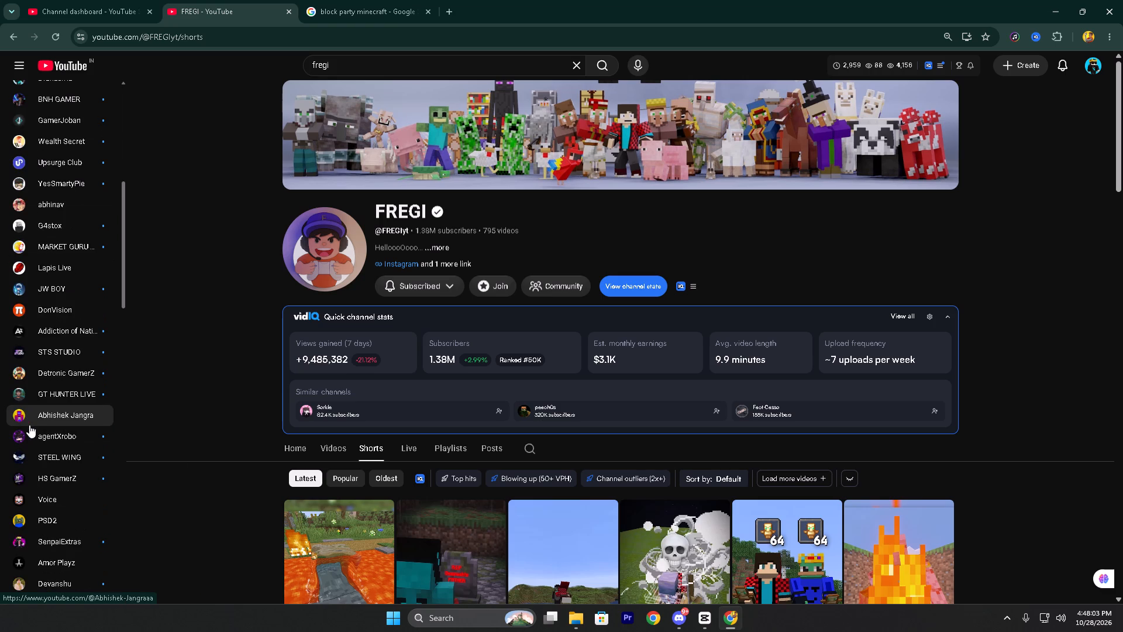
click(29, 425)
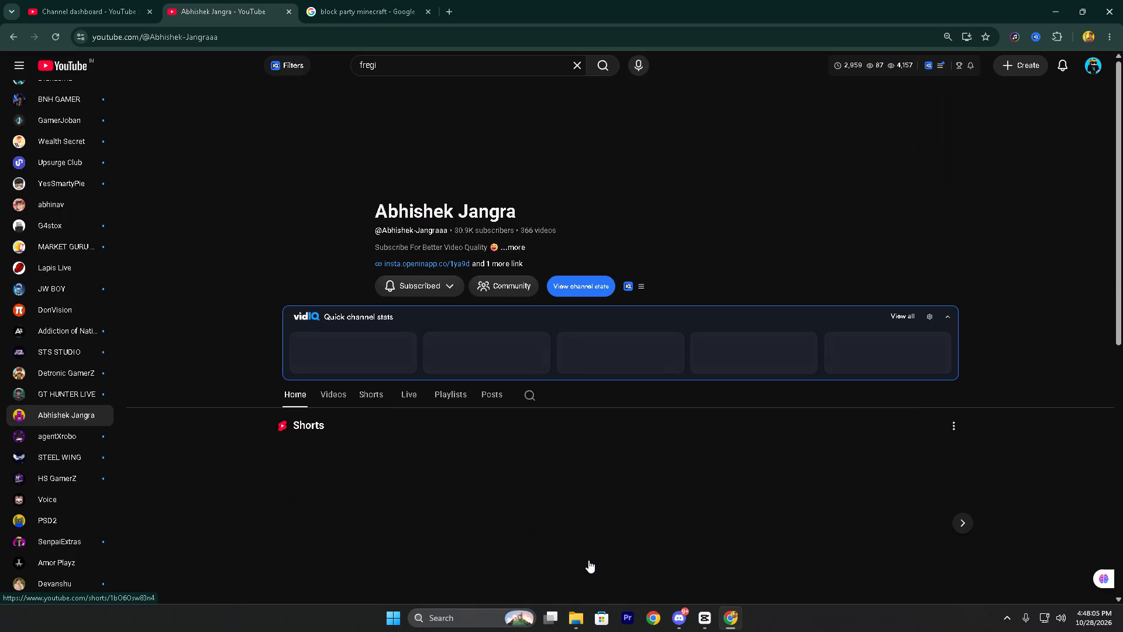
scroll(534, 276, down, 1)
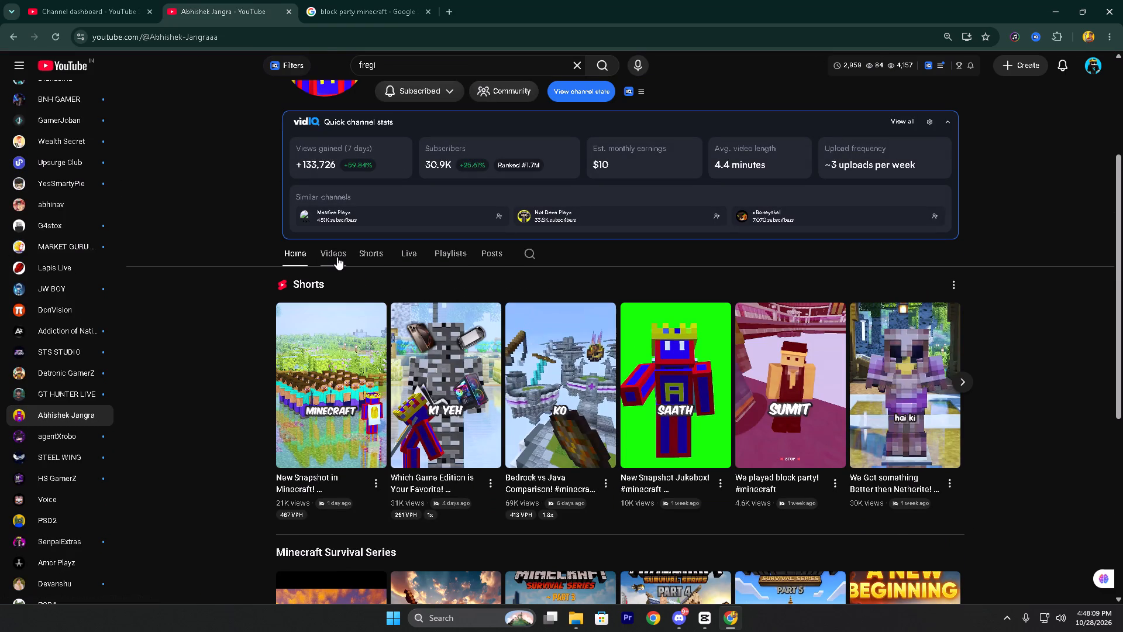
click(337, 257)
scroll(371, 386, down, 1)
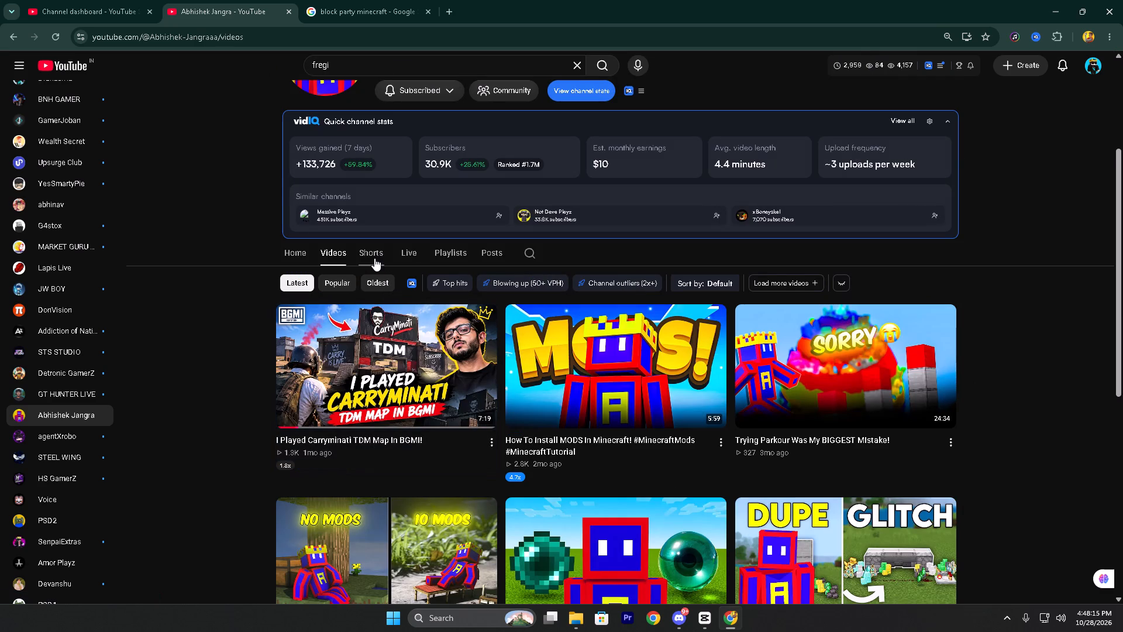
click(374, 258)
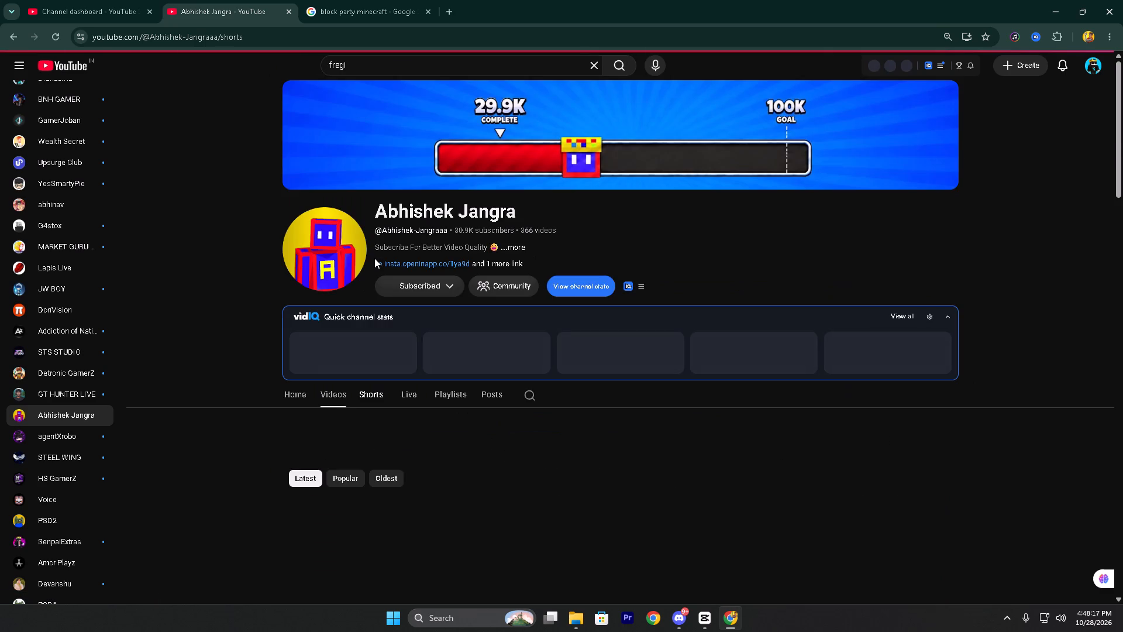
scroll(374, 258, down, 1)
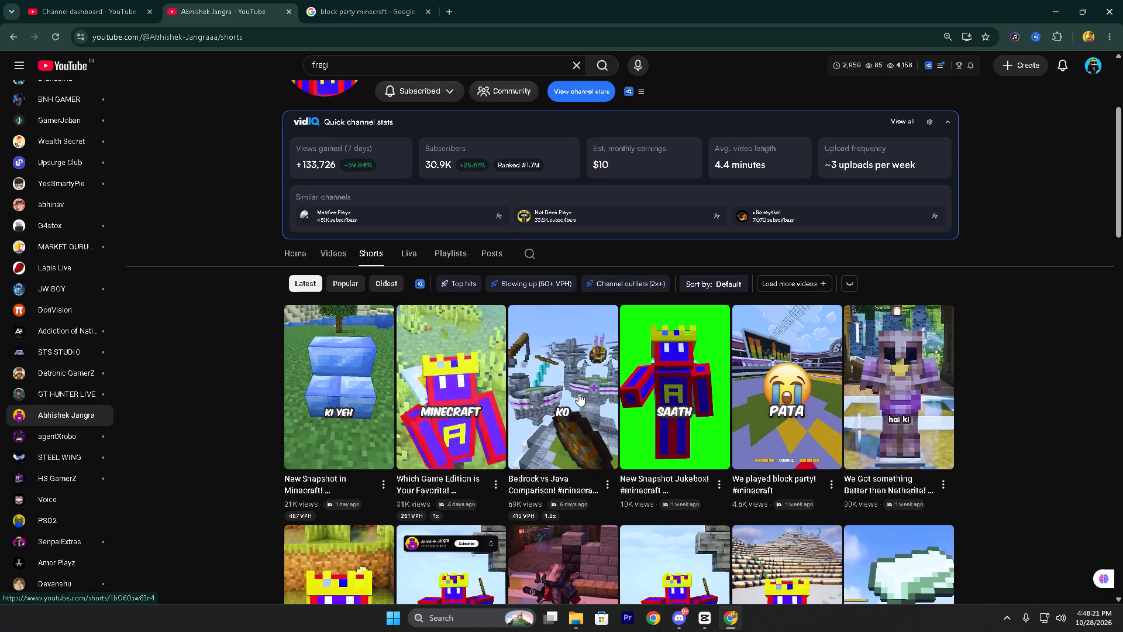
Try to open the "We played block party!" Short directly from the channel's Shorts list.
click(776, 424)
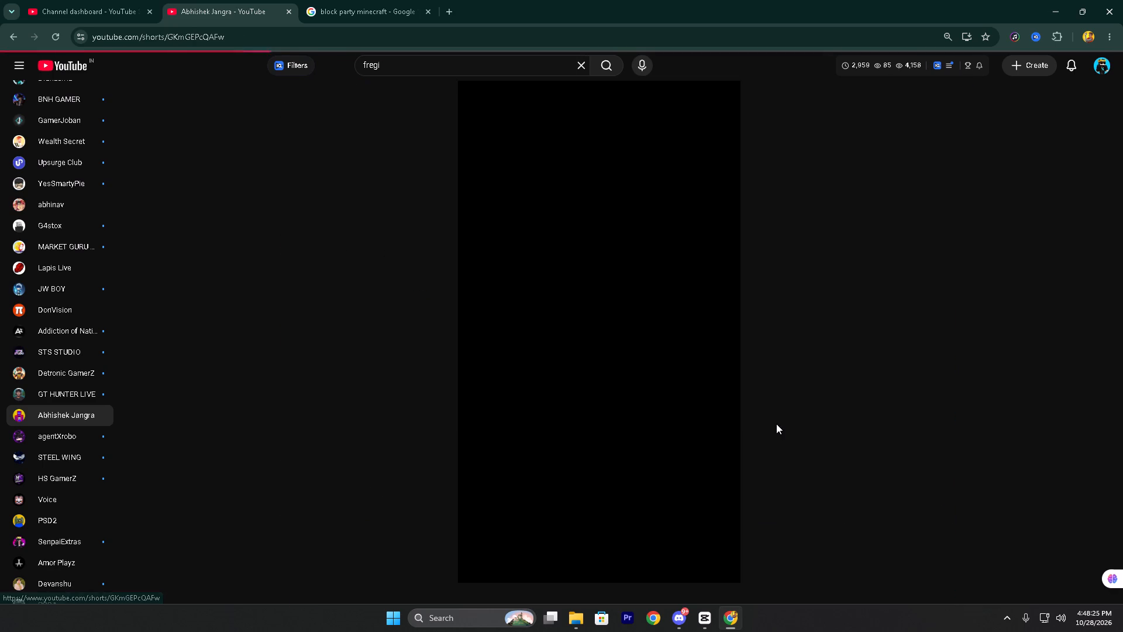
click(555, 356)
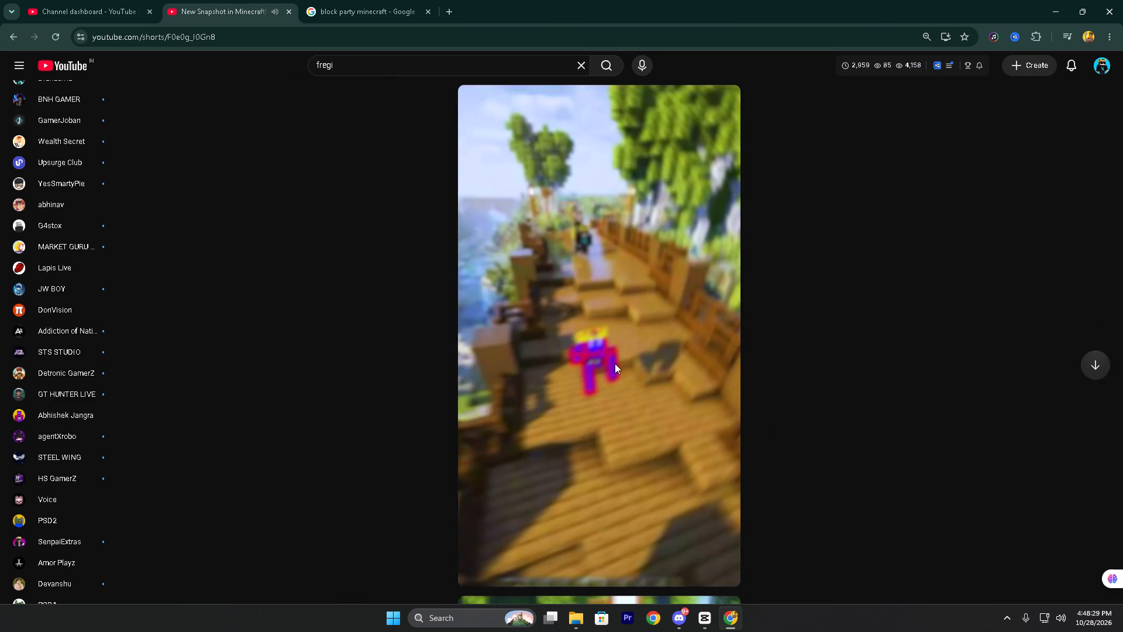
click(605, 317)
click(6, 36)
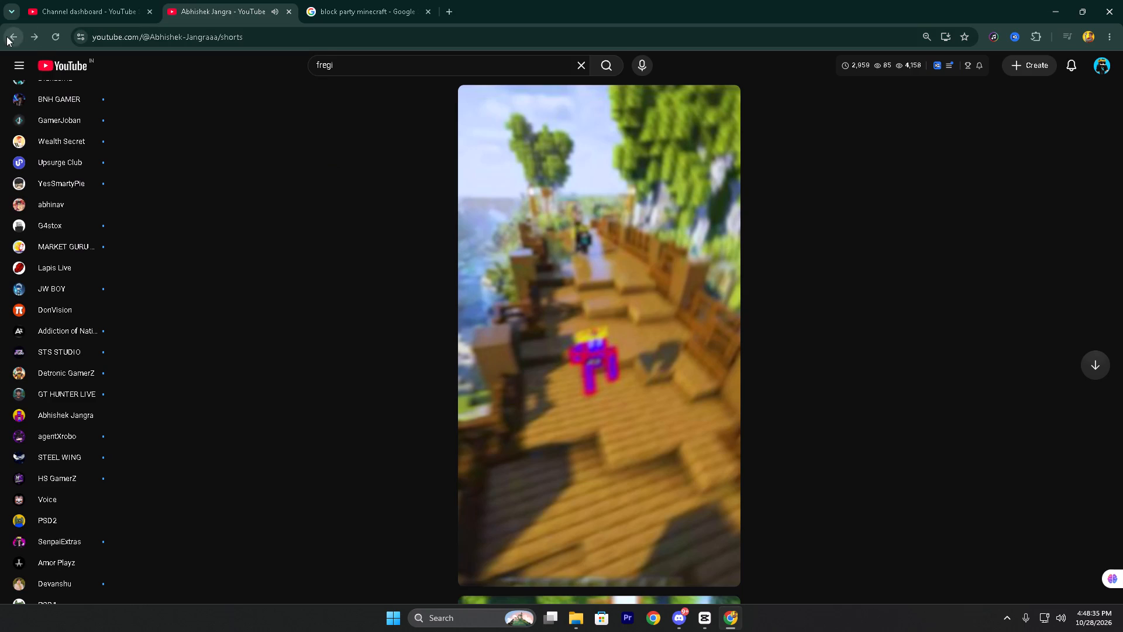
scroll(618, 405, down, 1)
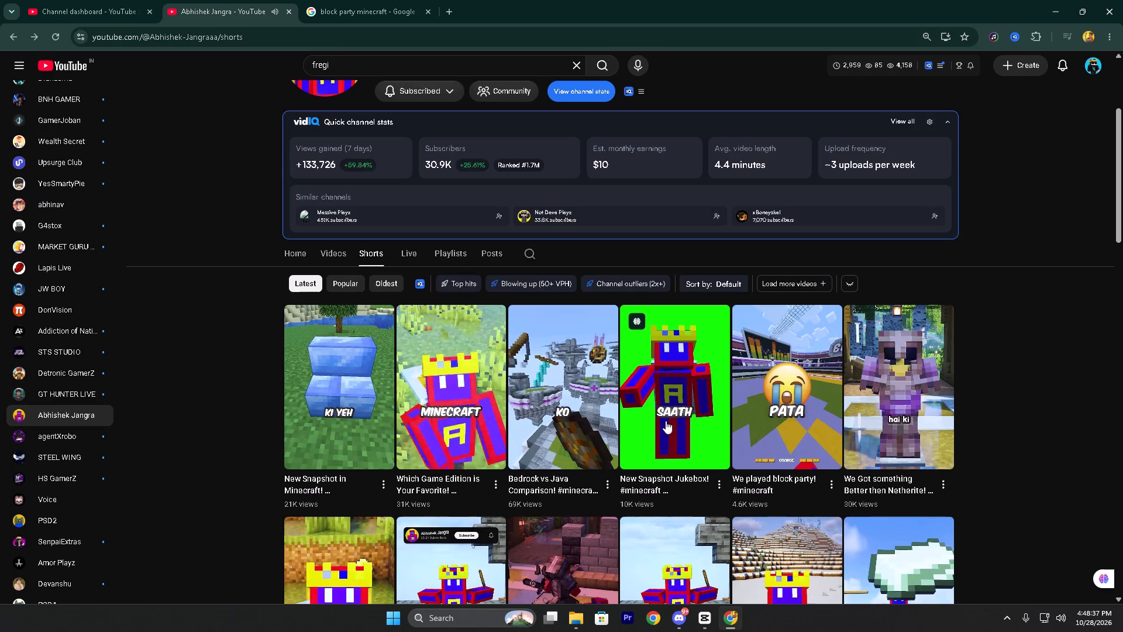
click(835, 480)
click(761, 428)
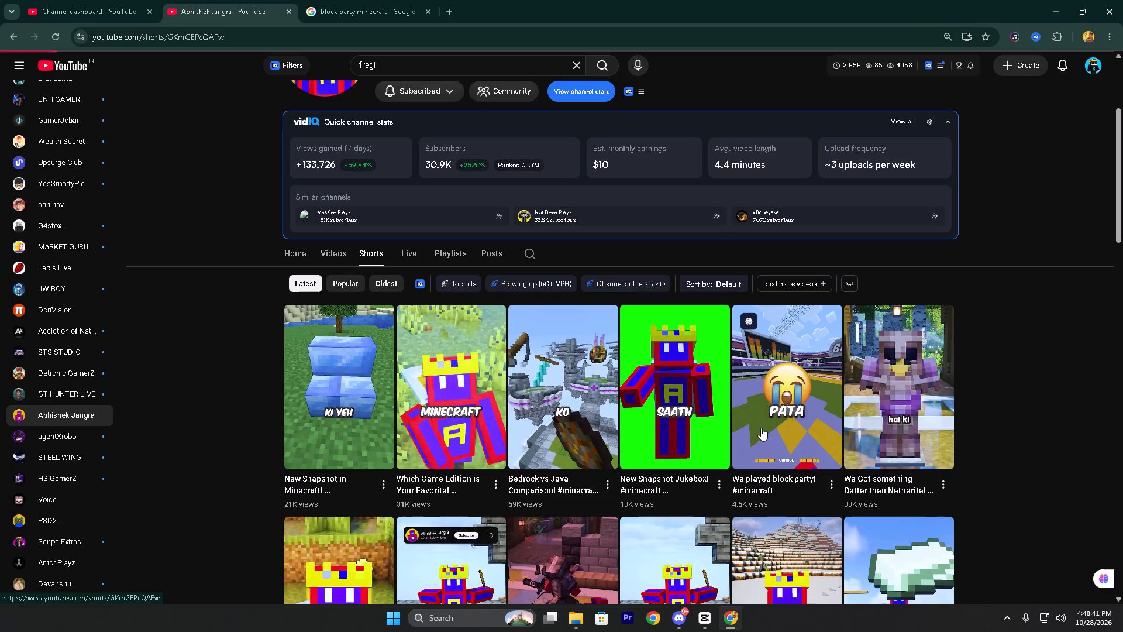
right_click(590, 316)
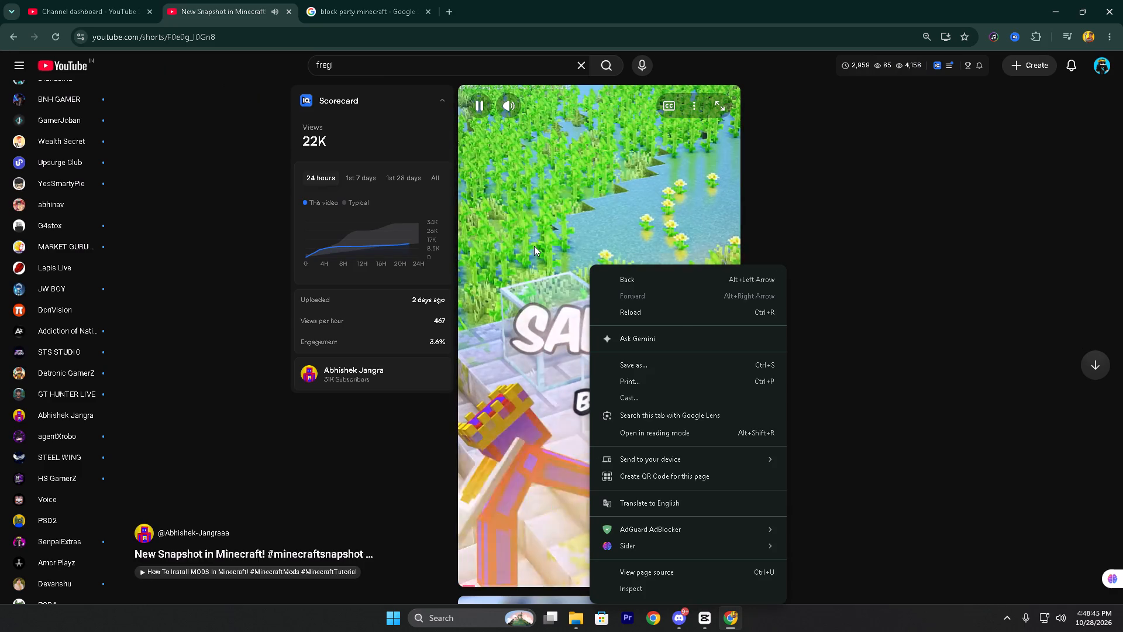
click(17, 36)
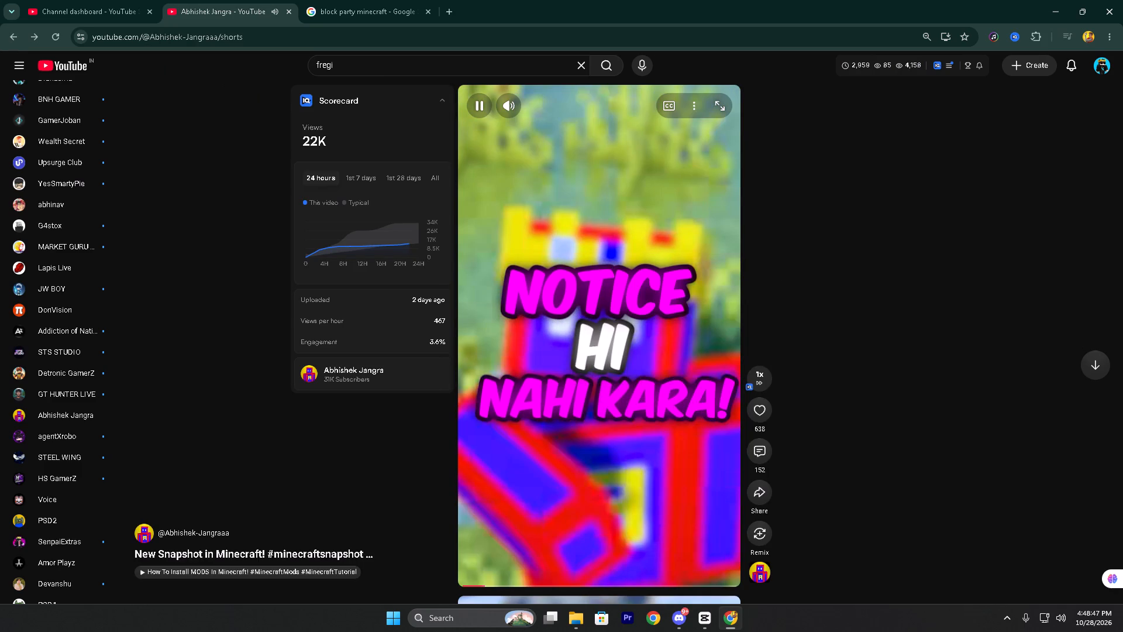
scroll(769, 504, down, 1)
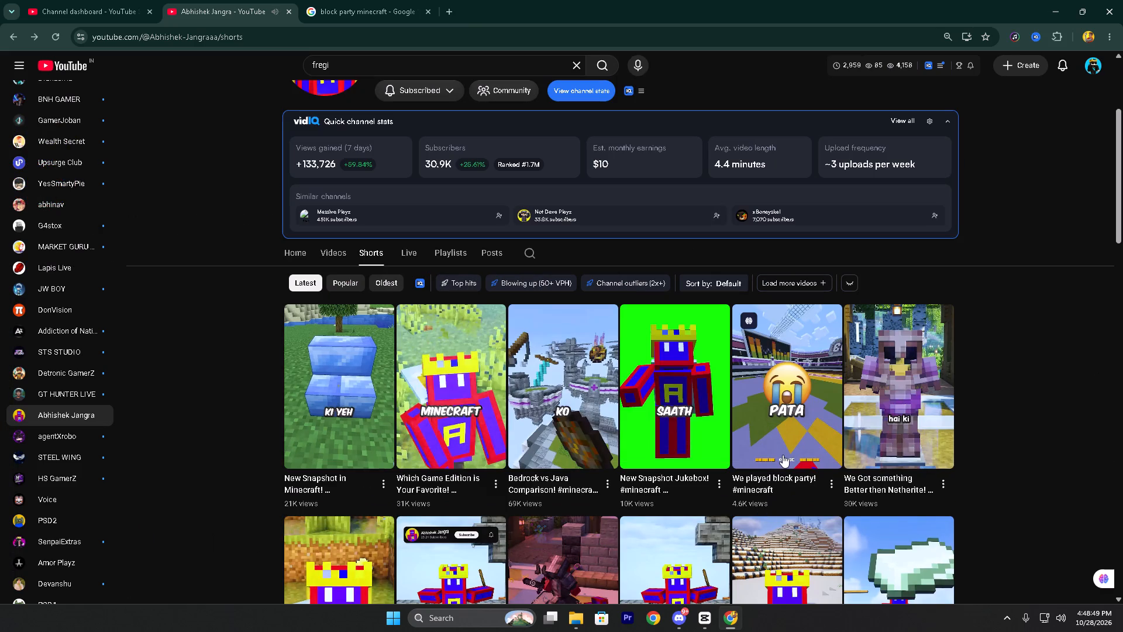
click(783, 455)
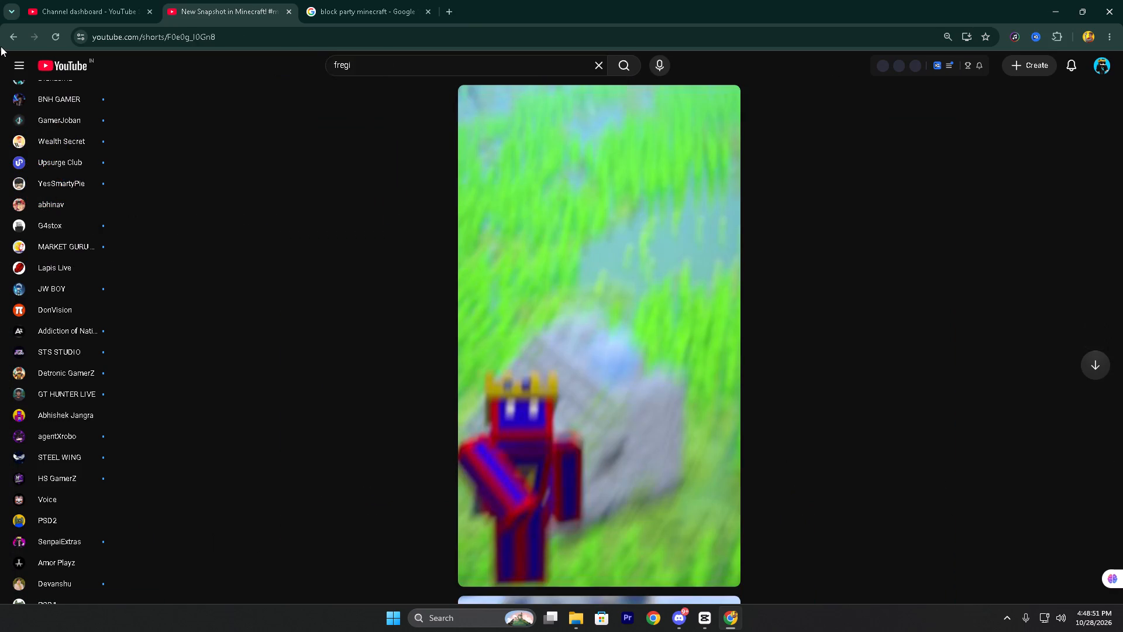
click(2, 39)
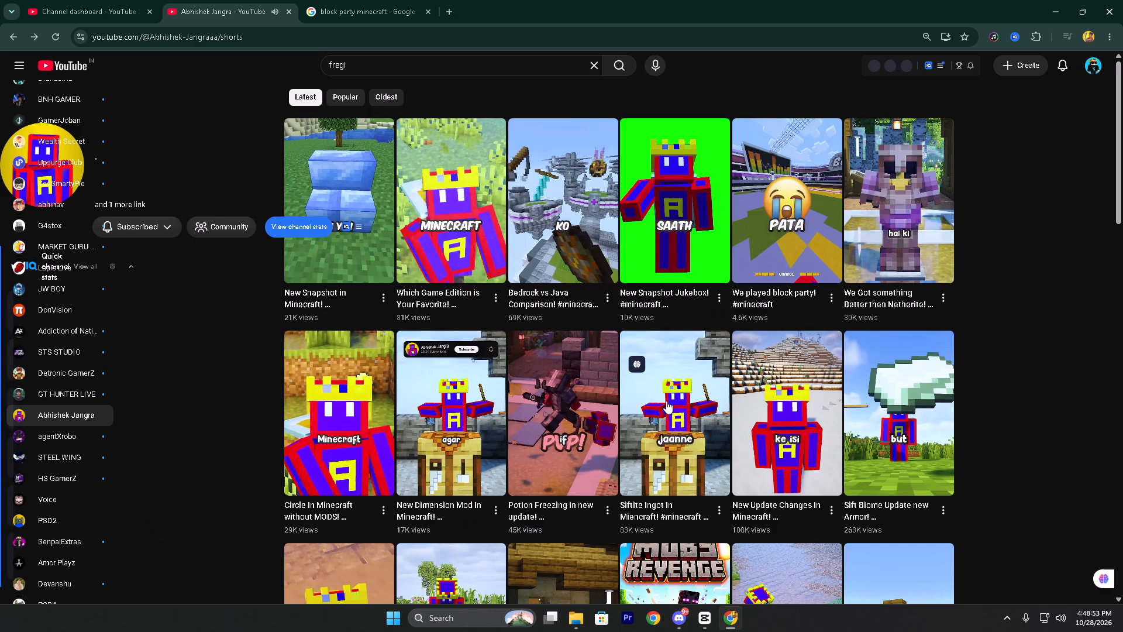
Open the "We played block party!" Short in a separate browser tab, preview it and pause playback.
scroll(749, 444, down, 3)
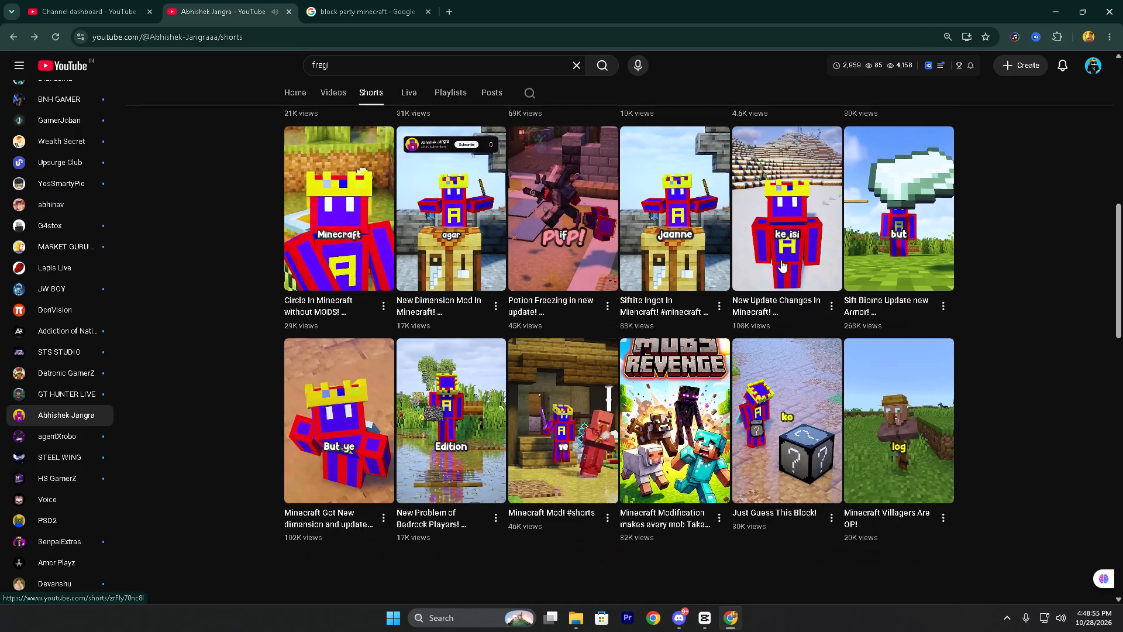
scroll(781, 275, up, 2)
right_click(767, 396)
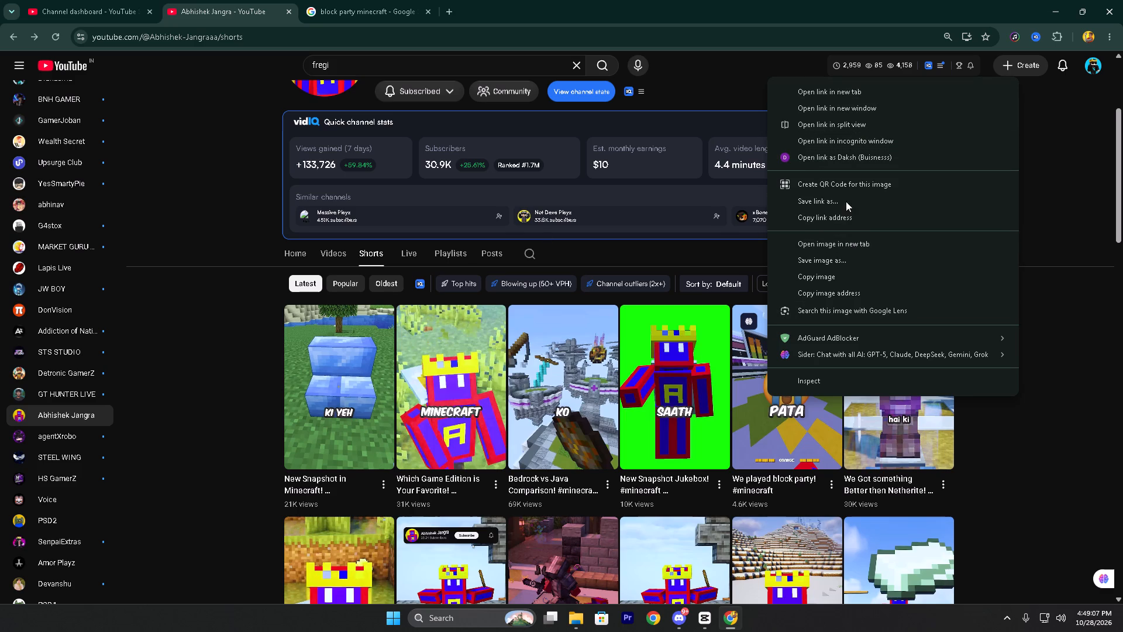
click(820, 97)
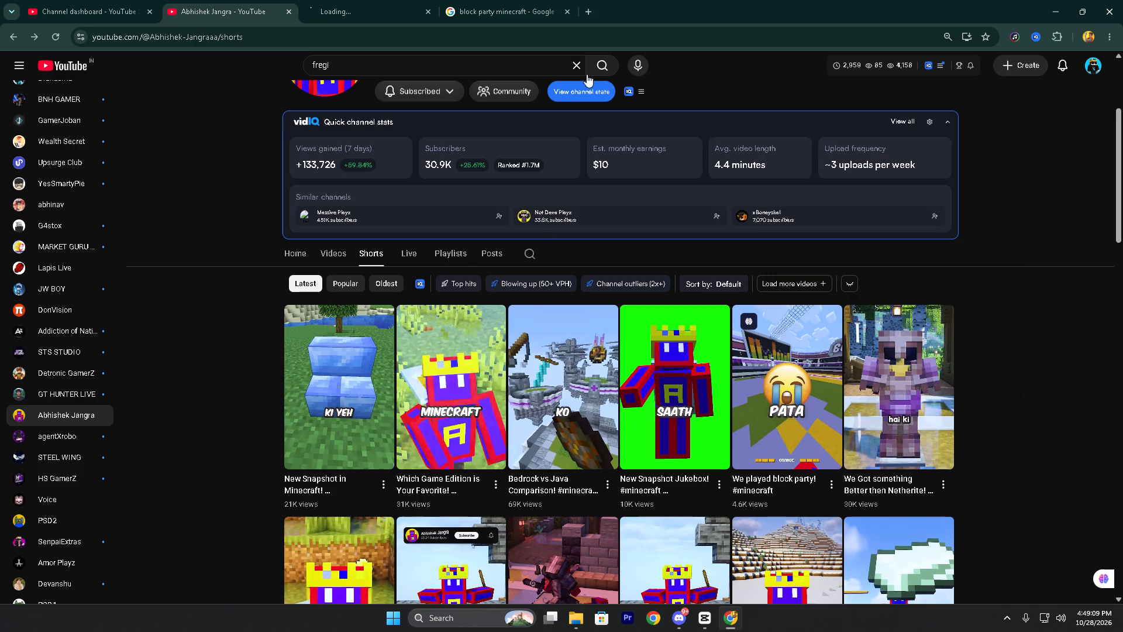
click(391, 16)
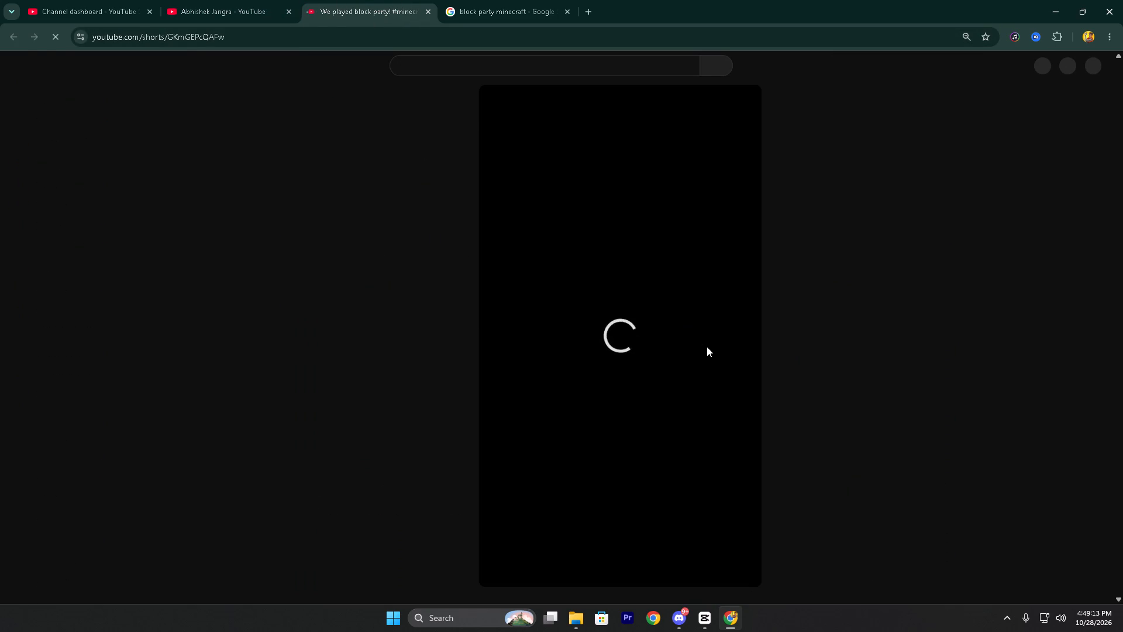
key(space)
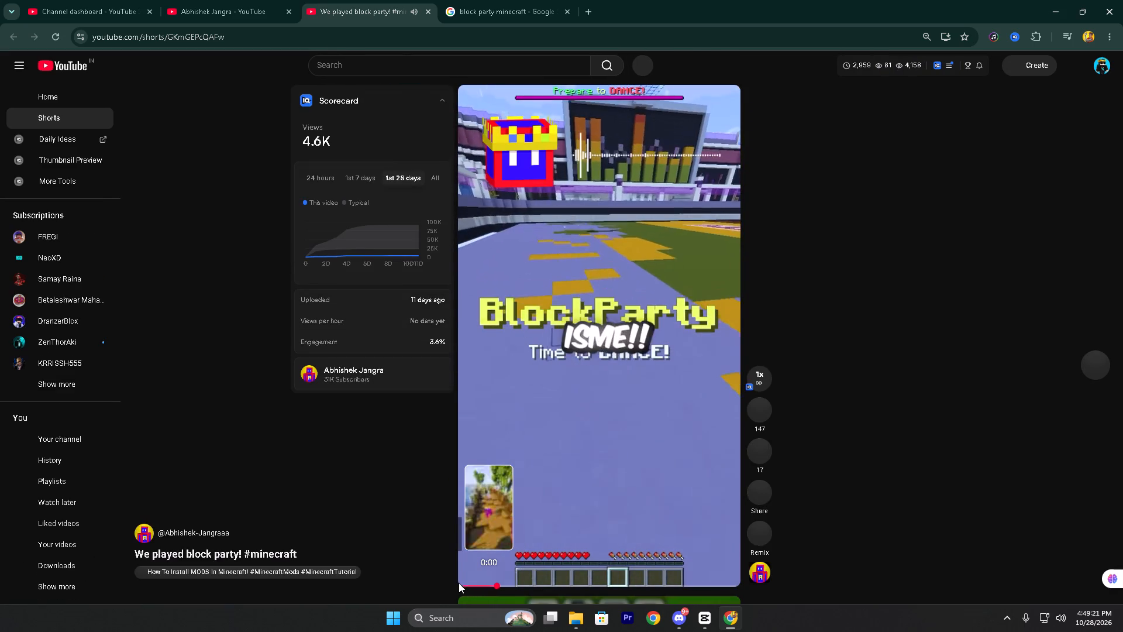
click(577, 476)
Copy the share link of the "We played block party!" Short.
click(759, 500)
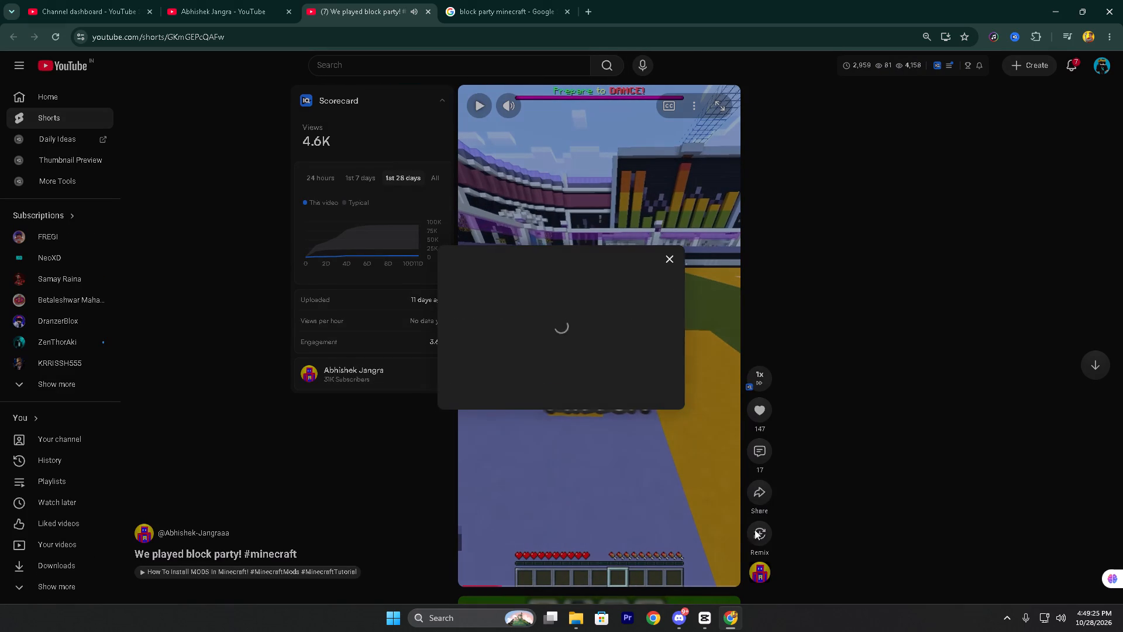
click(640, 363)
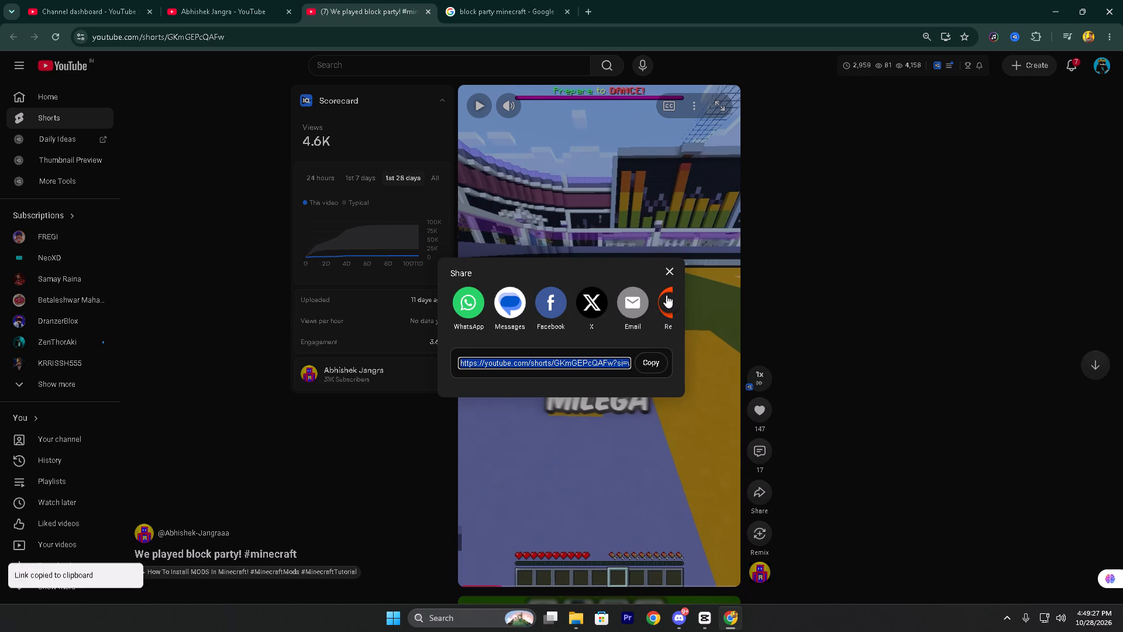
click(667, 266)
Search Google for "yt mp4" in place of the block party search and open the savefrom.net YouTube-to-MP4 converter.
click(480, 6)
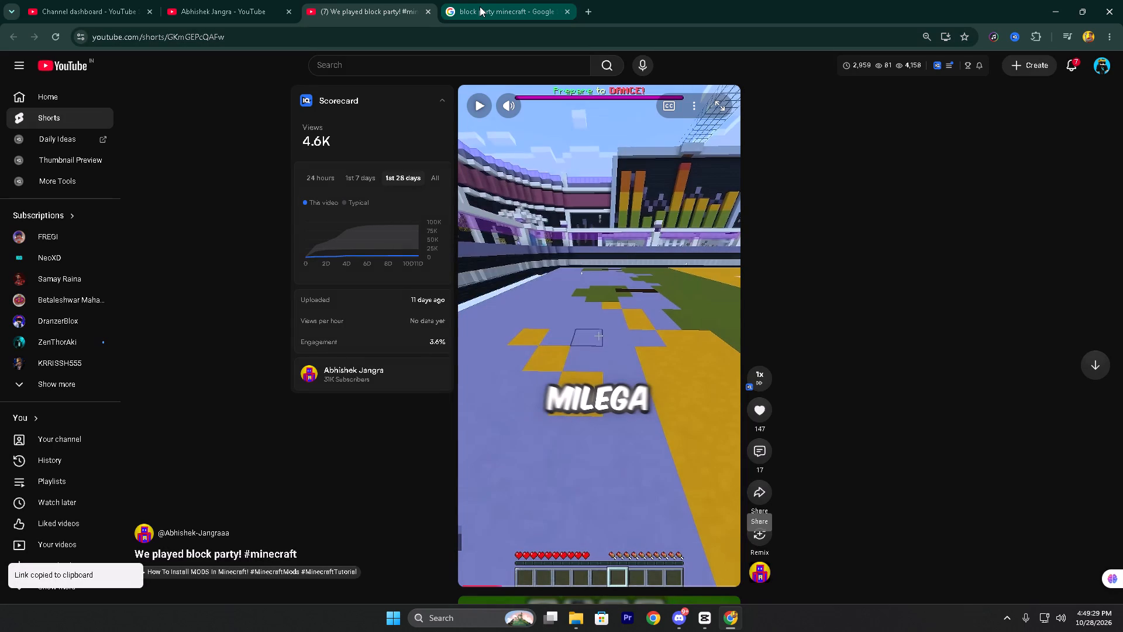
drag(366, 88, 157, 76)
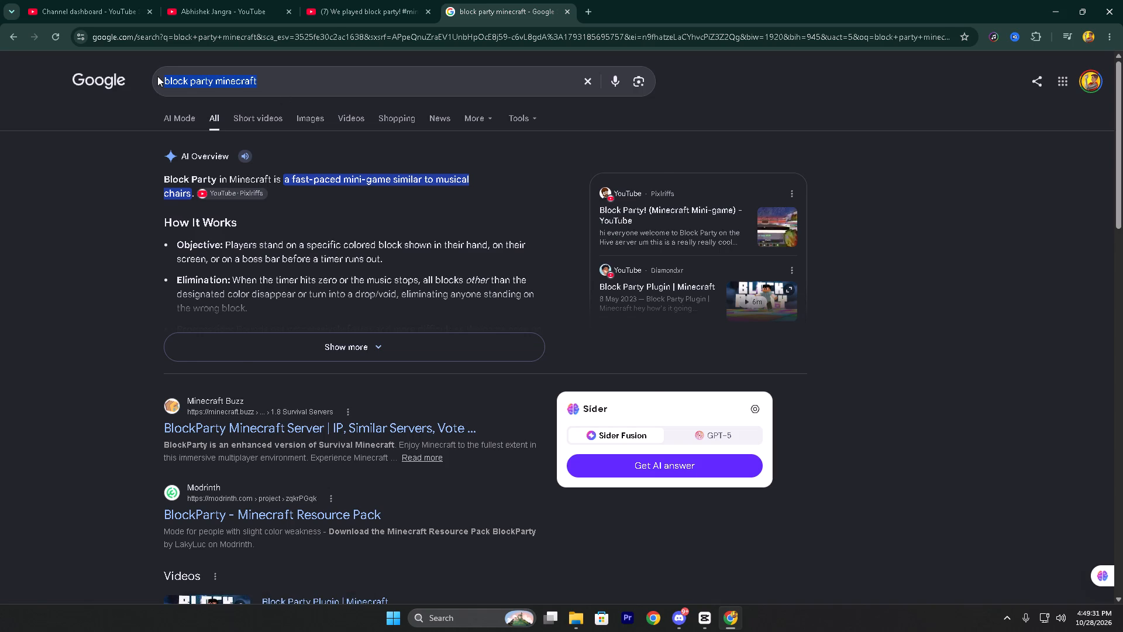
text(yt)
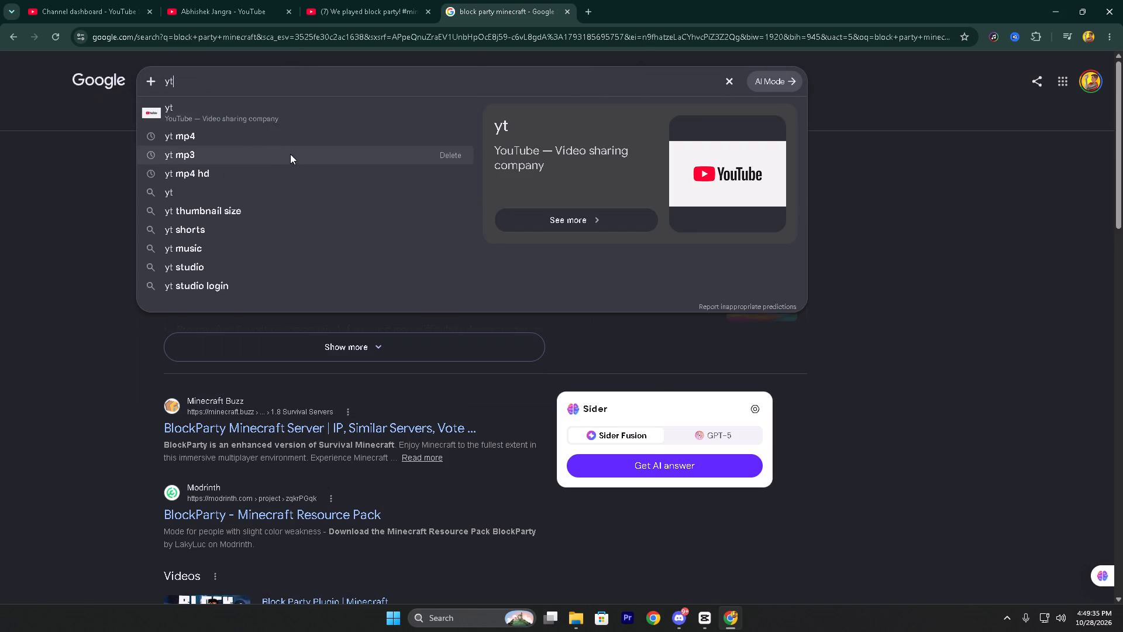
click(223, 136)
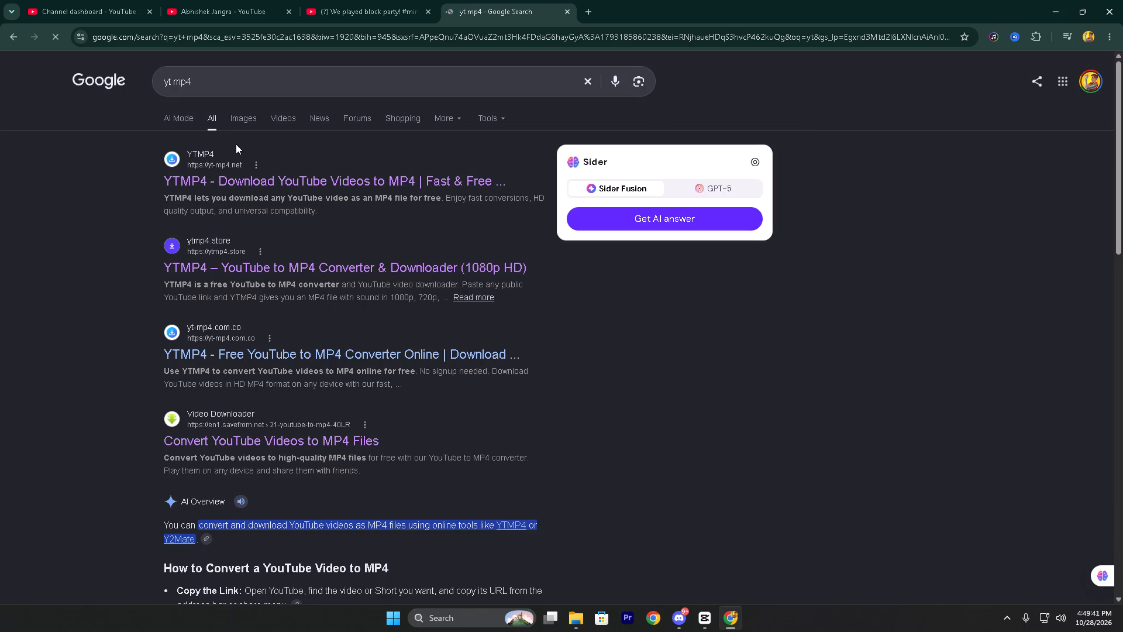
click(332, 434)
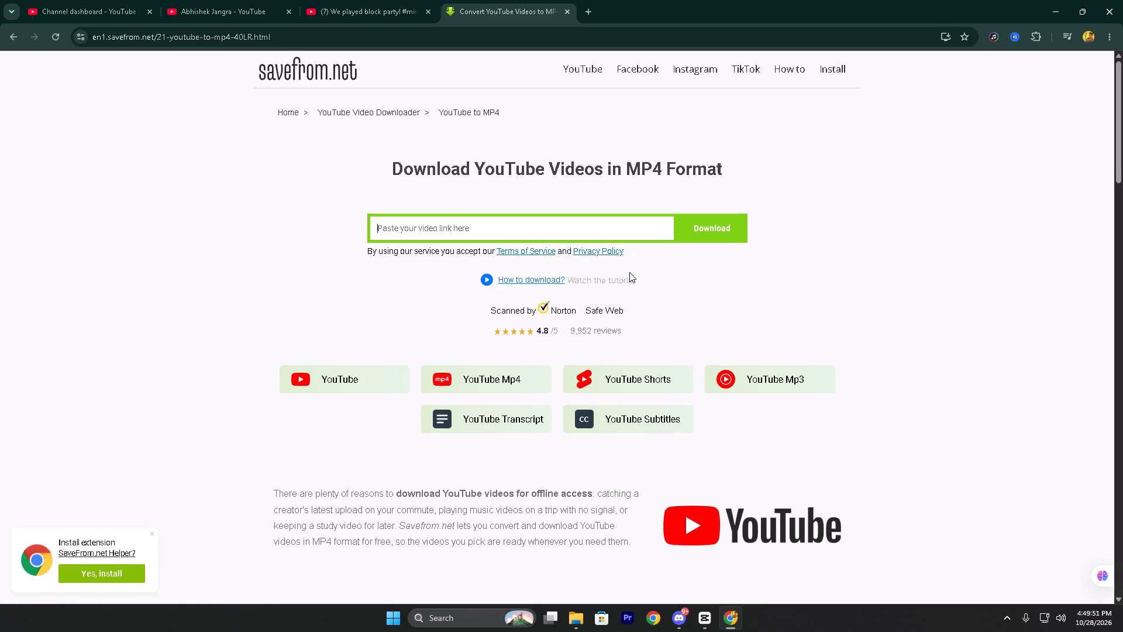
Load the copied Short link into the converter and download the video as MP4 720.
right_click(546, 224)
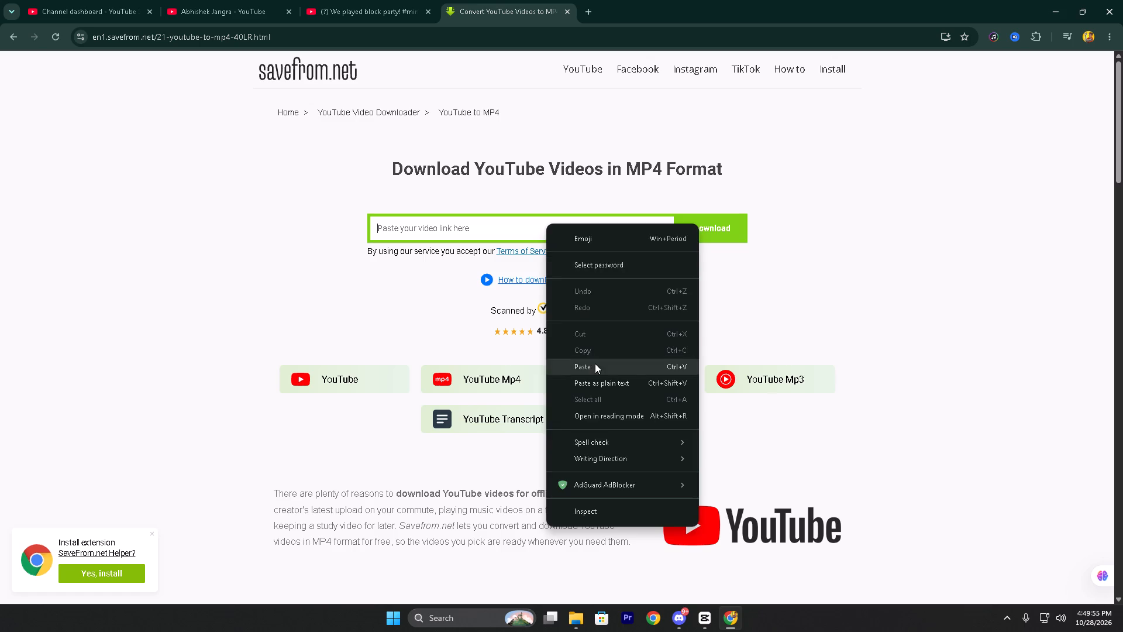
click(595, 363)
click(728, 215)
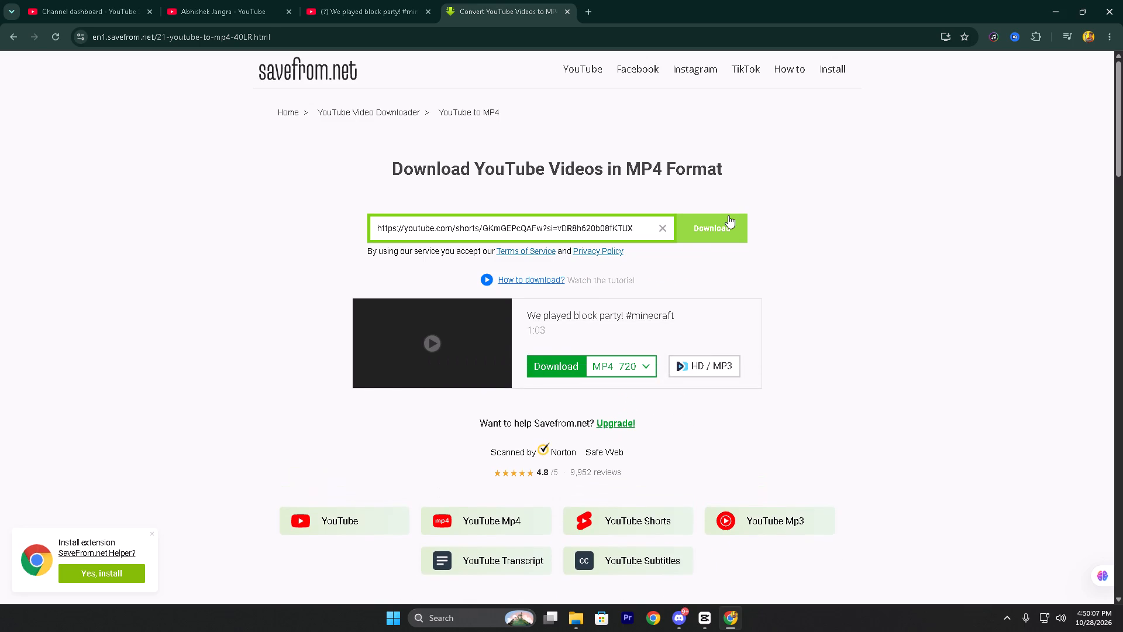
click(549, 370)
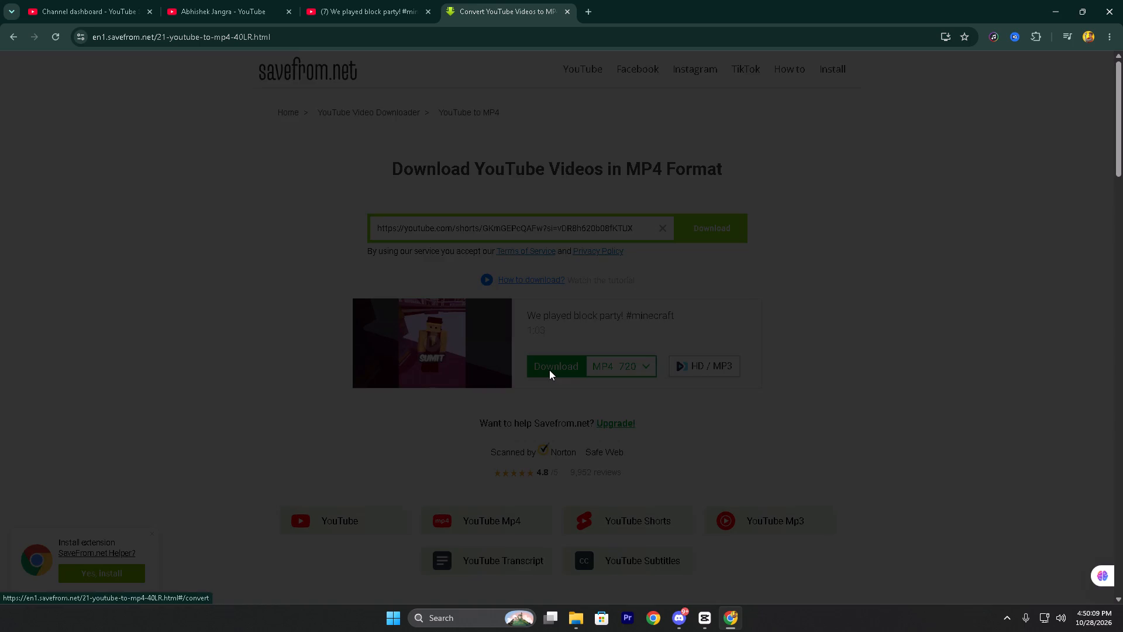
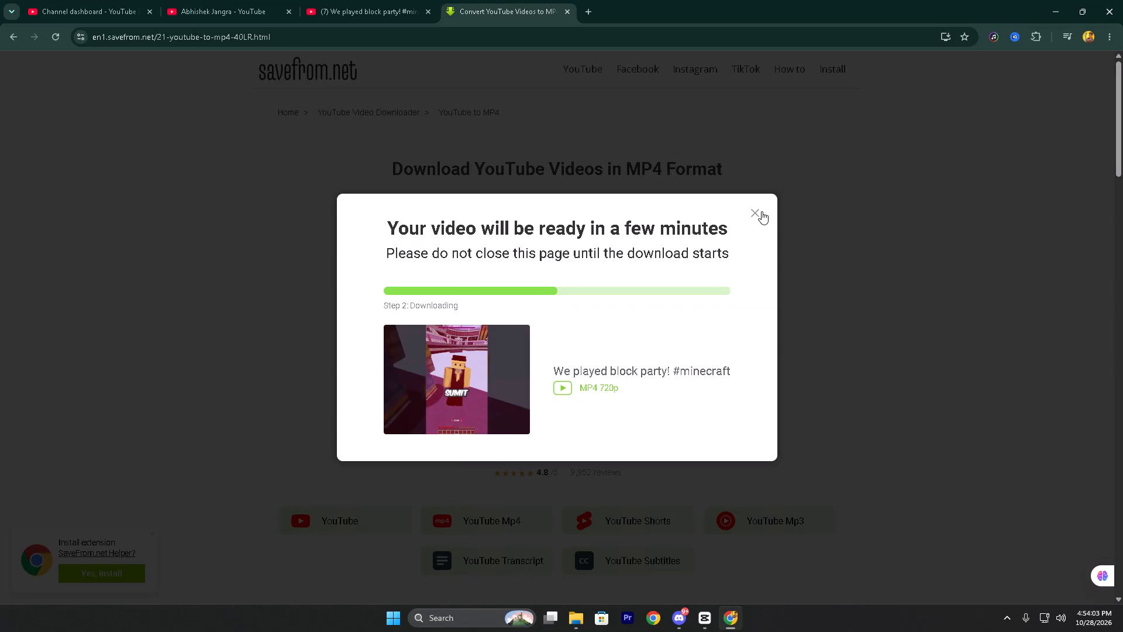
Save the converted Short and place it from the browser's downloads into the CapCut timeline above the main track at 00:06:52:03.
click(567, 295)
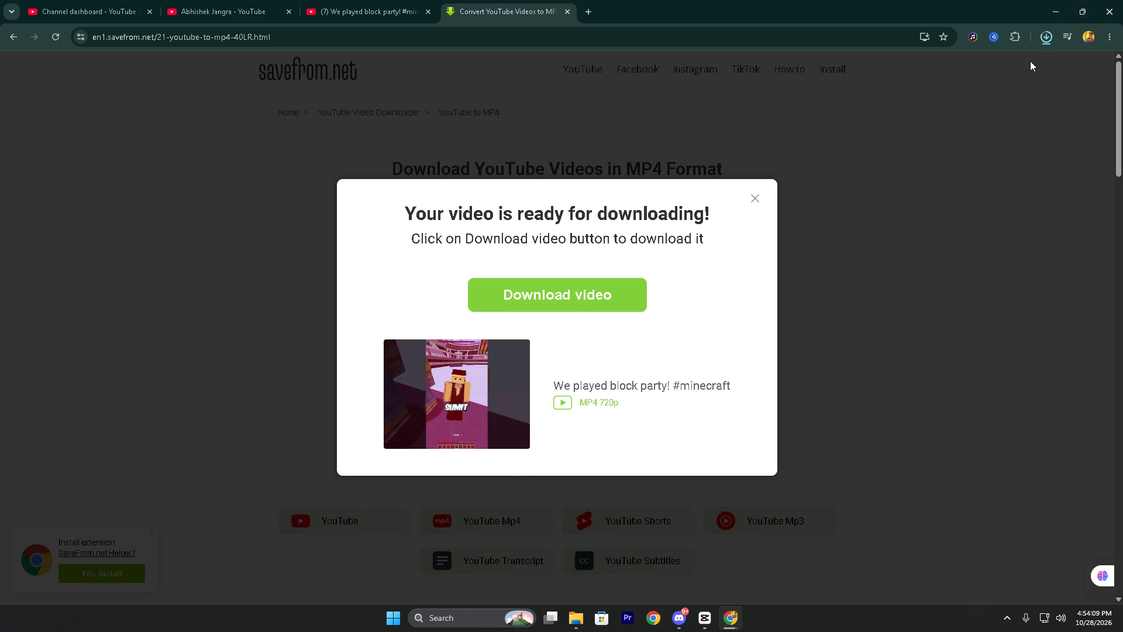
drag(930, 67, 684, 543)
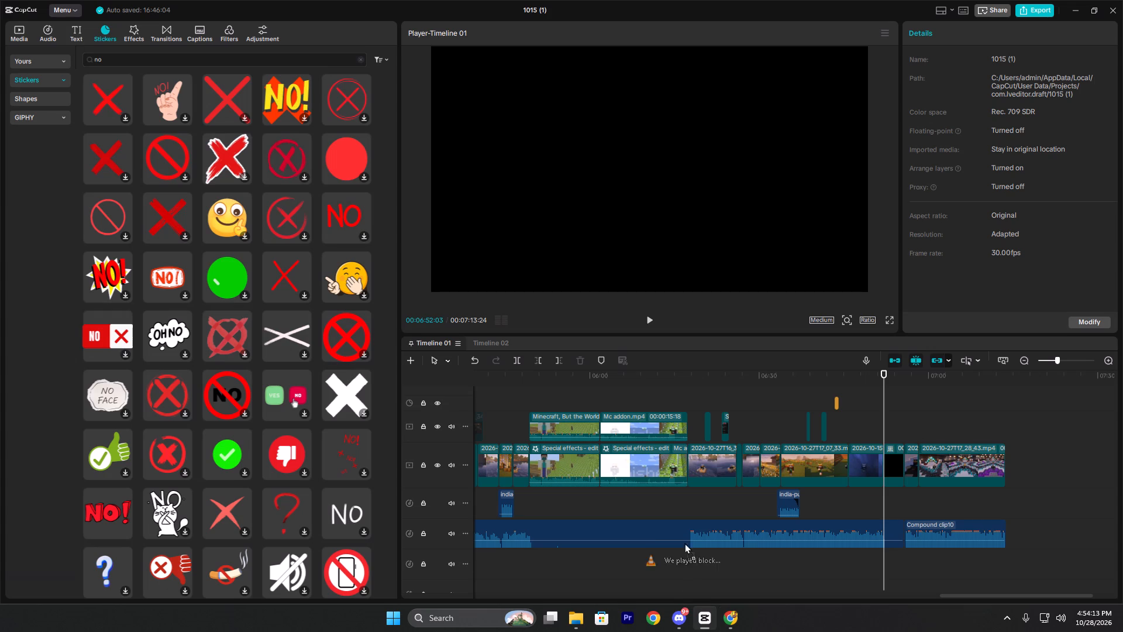
drag(684, 543, 684, 531)
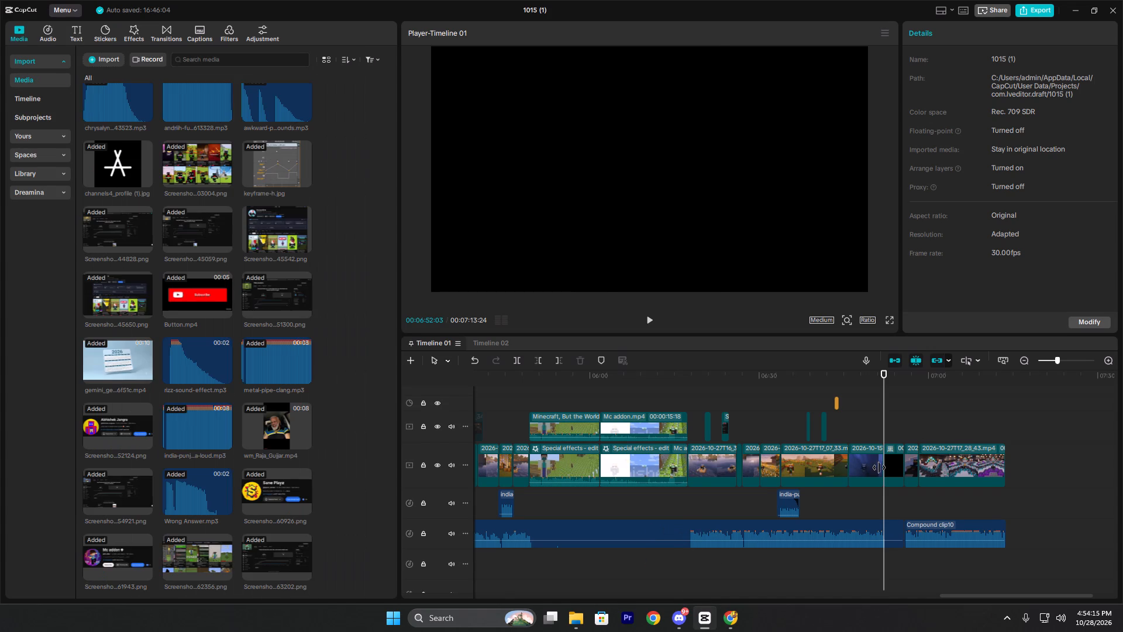
Preview the start of the block party clip and delete the black clip beneath it from the main track.
key(space)
ctrl+scroll(987, 459, up, 2)
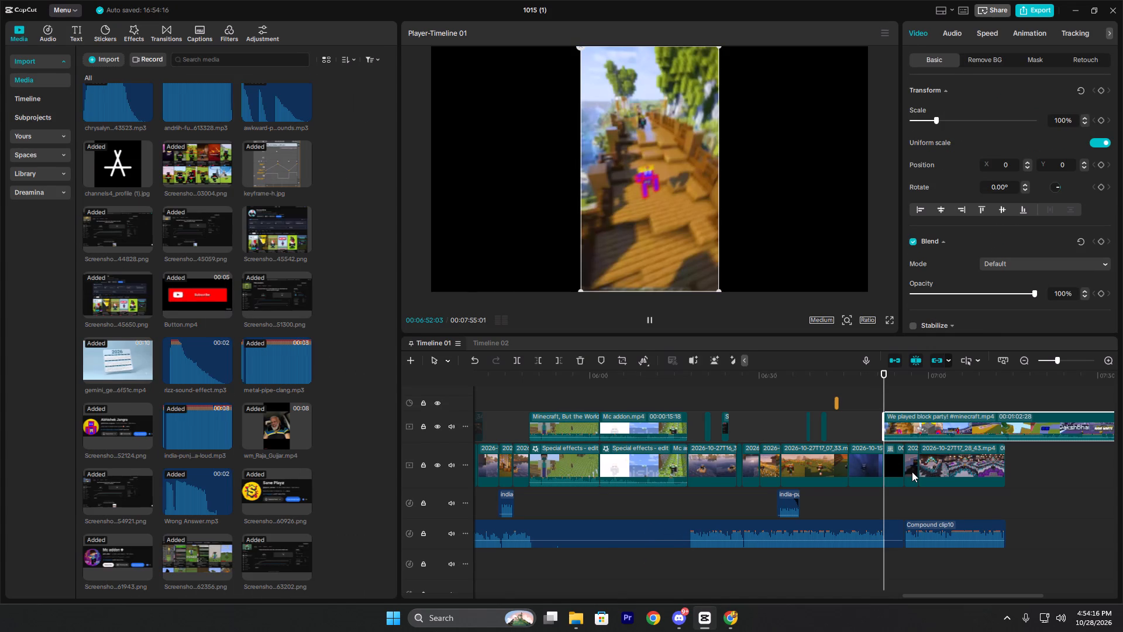
ctrl+scroll(912, 472, up, 1)
ctrl+scroll(984, 459, up, 4)
key(space)
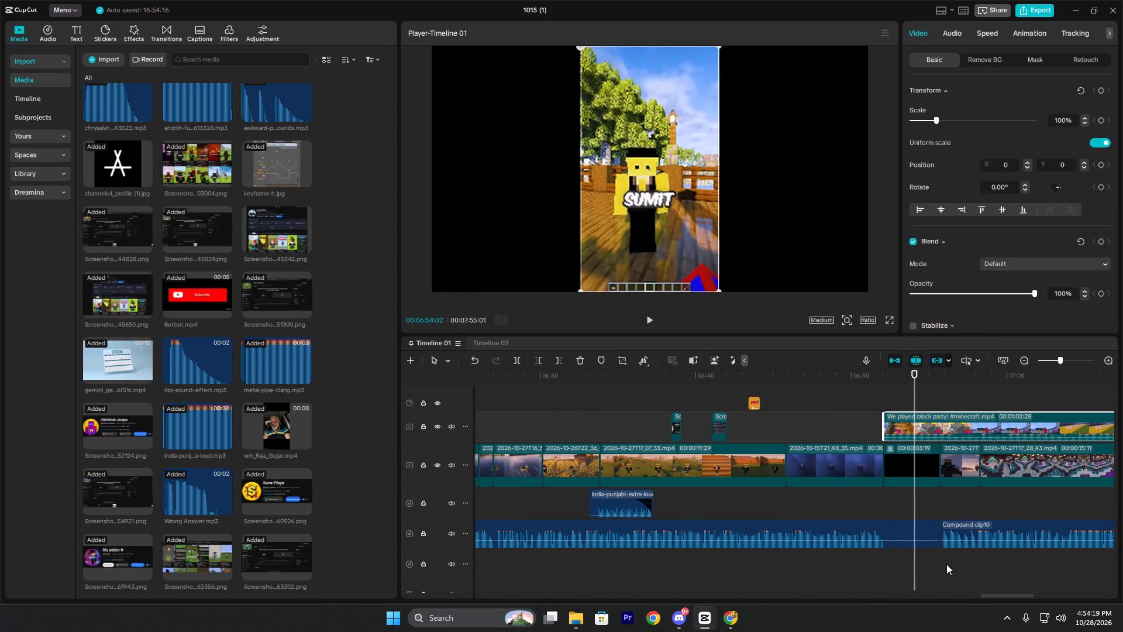
drag(957, 564, 1025, 462)
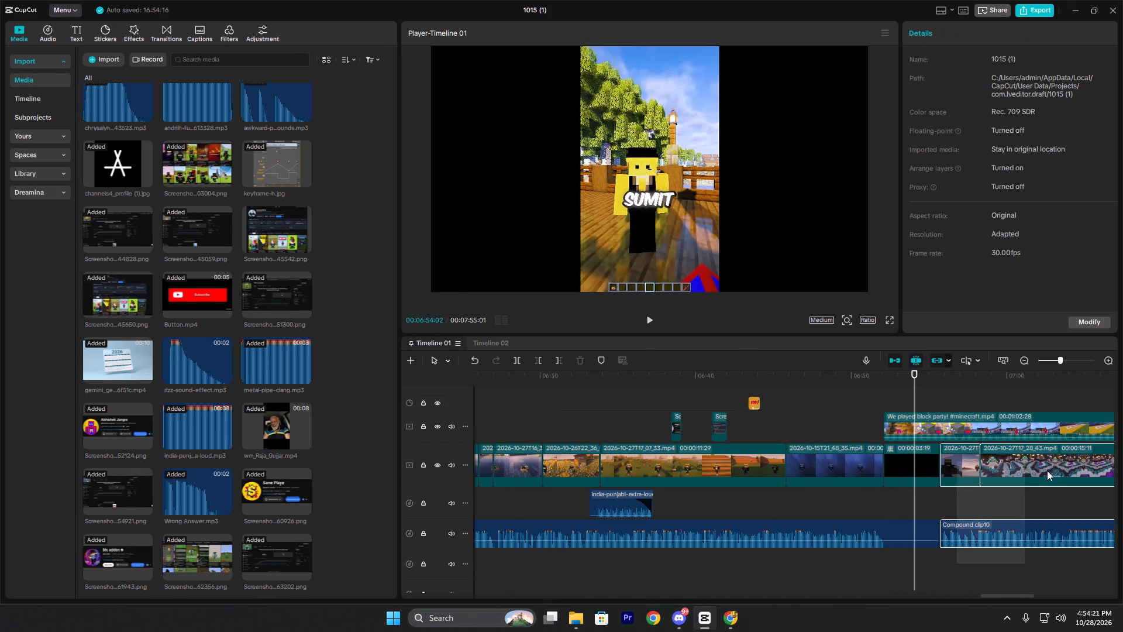
click(962, 425)
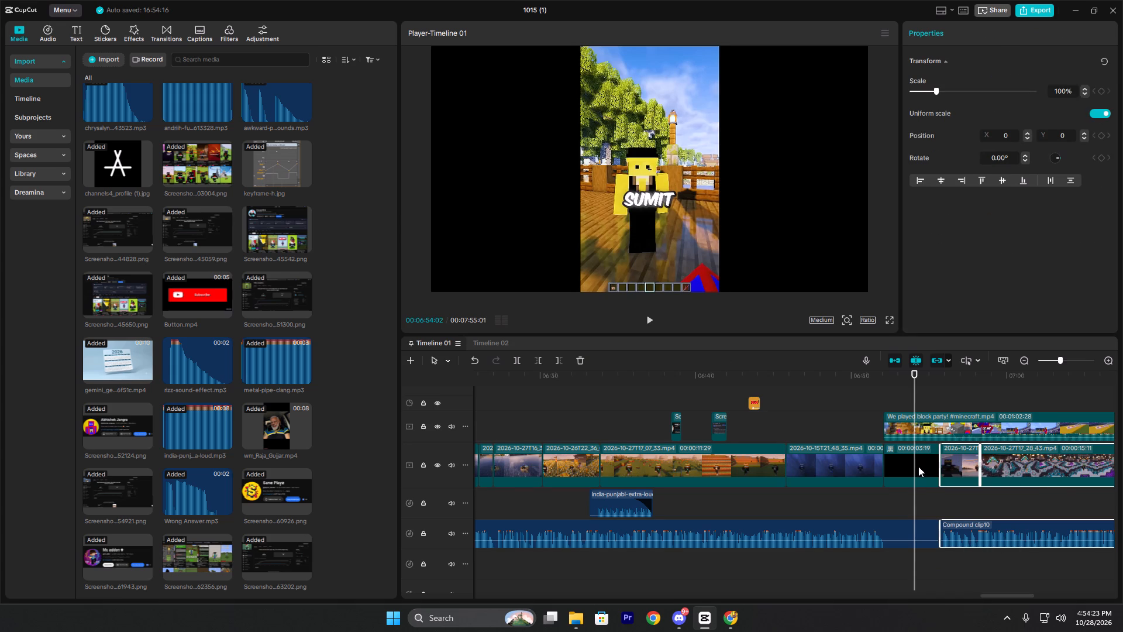
click(907, 467)
key(BackSpace)
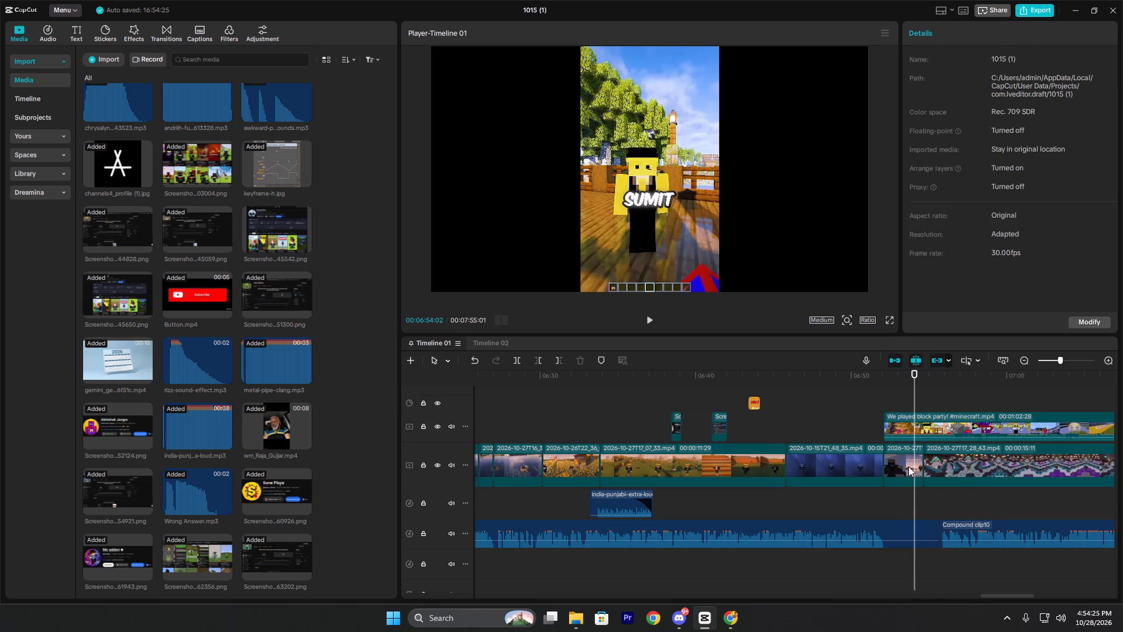
Move the block party clip down into the main track, directly after the 2026-10-15 gameplay clip.
click(936, 420)
drag(943, 427, 940, 466)
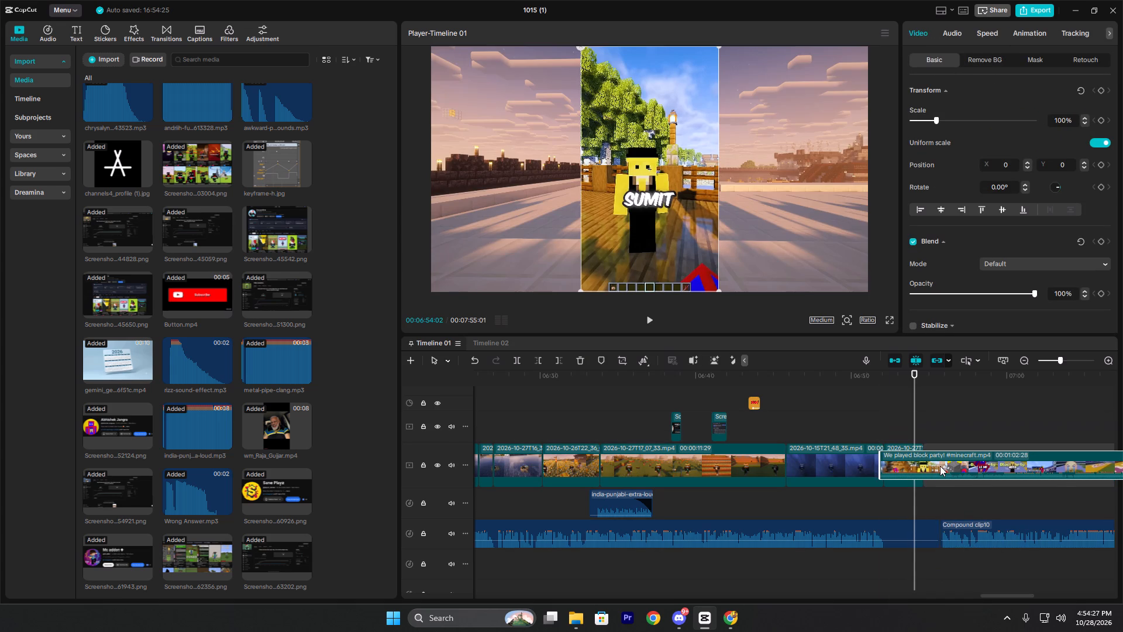
drag(940, 466, 880, 463)
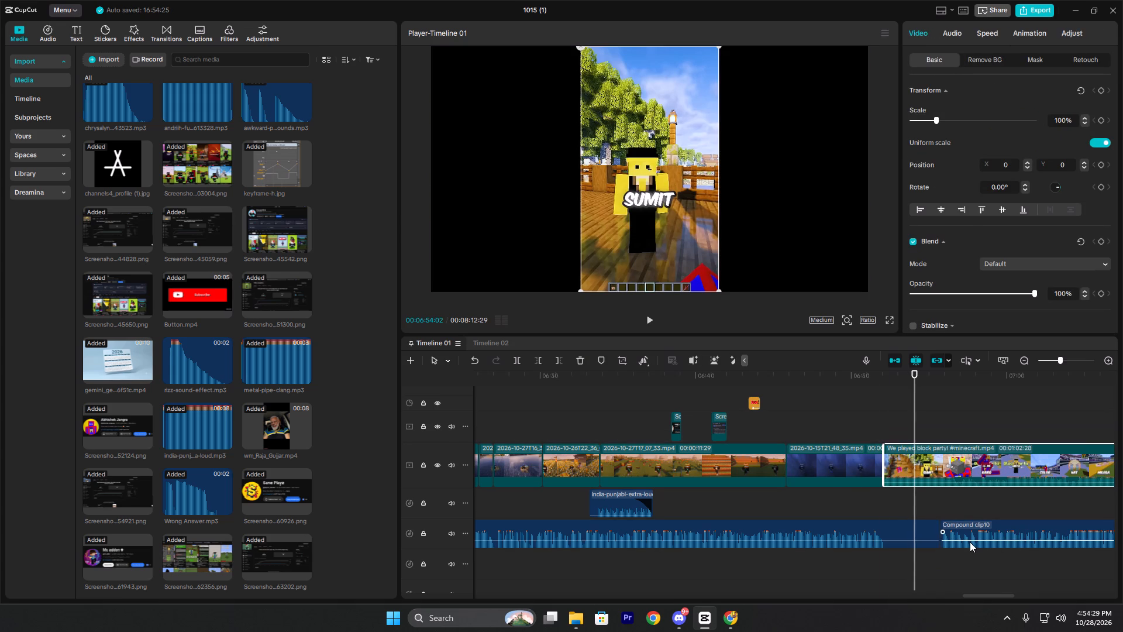
Shift the Compound clip10 narration later on its track so it starts at about 00:07:03.
click(970, 542)
drag(981, 531, 1098, 526)
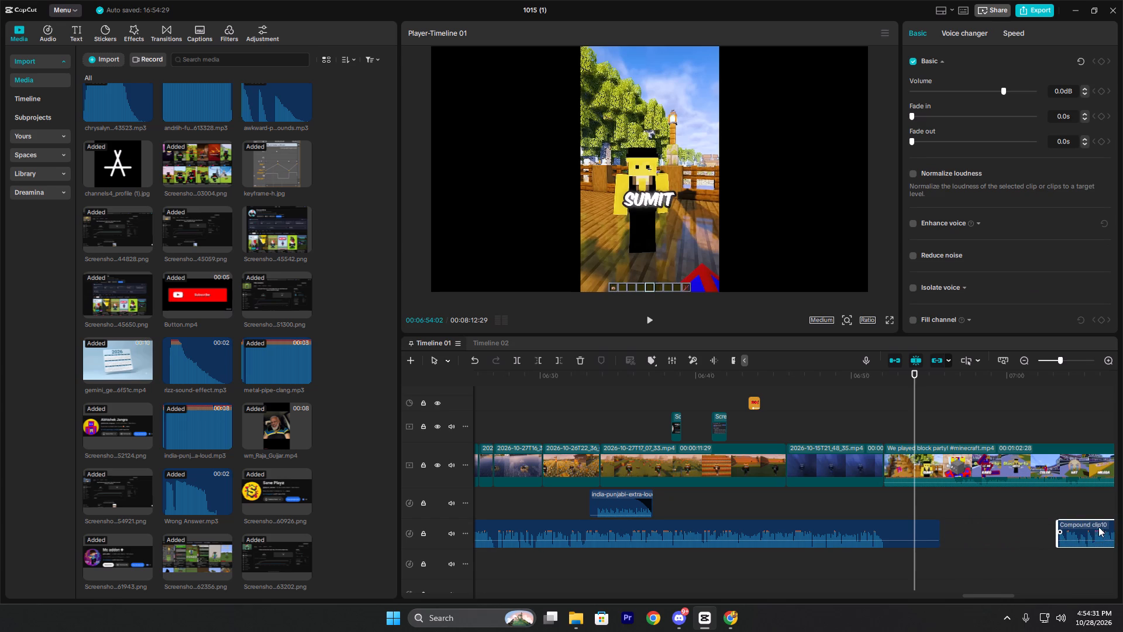
Play through the block party clip and trim off everything after 00:07:03:08, where the Compound clip10 narration begins.
key(space)
click(997, 463)
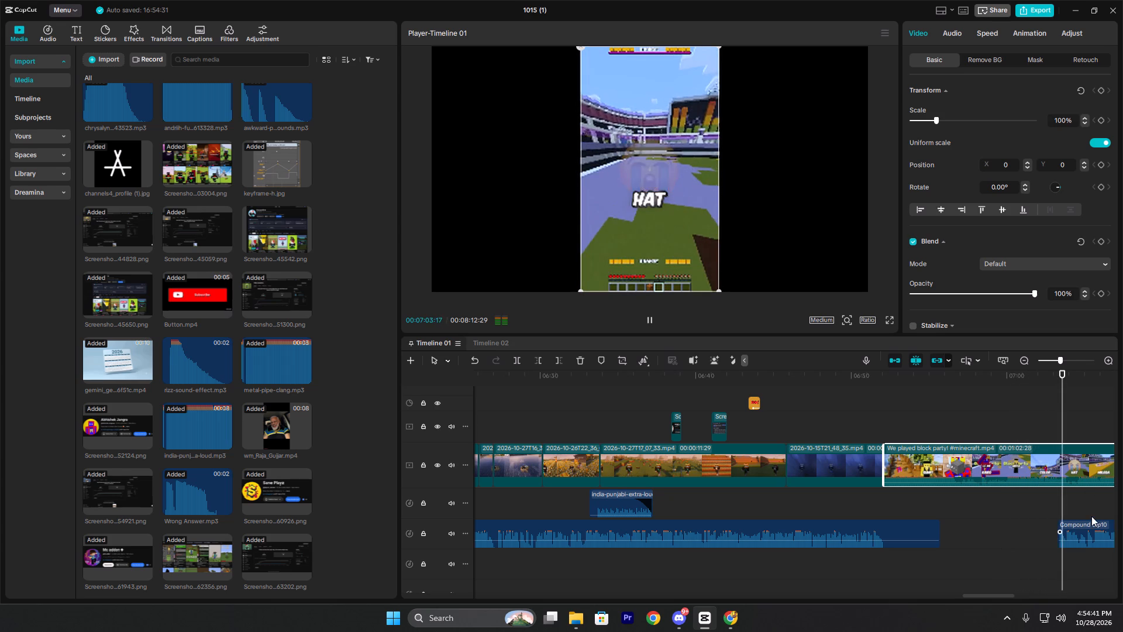
key(space)
click(1053, 445)
click(1053, 434)
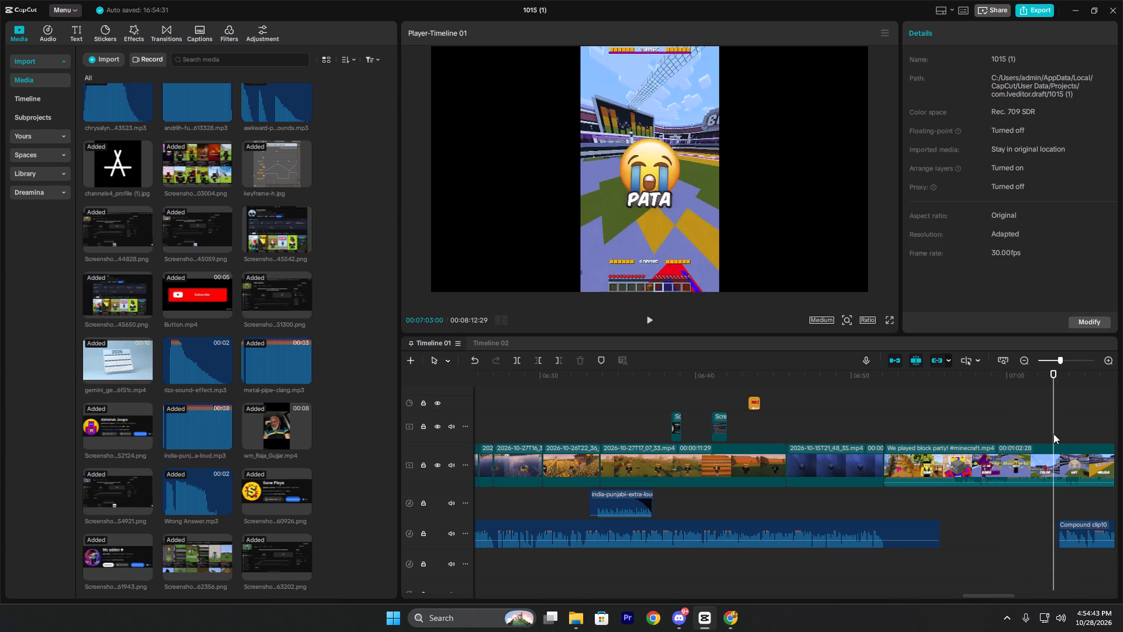
click(1053, 434)
click(1060, 458)
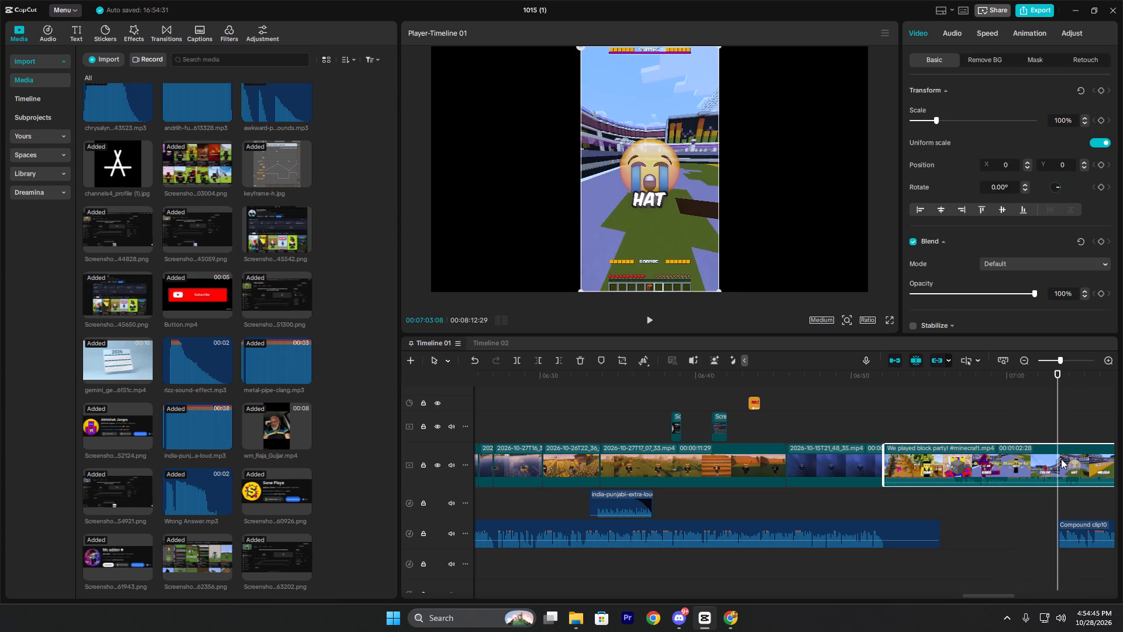
key(w)
Play on through the narration to 00:07:08:18 and add a default text there.
key(space)
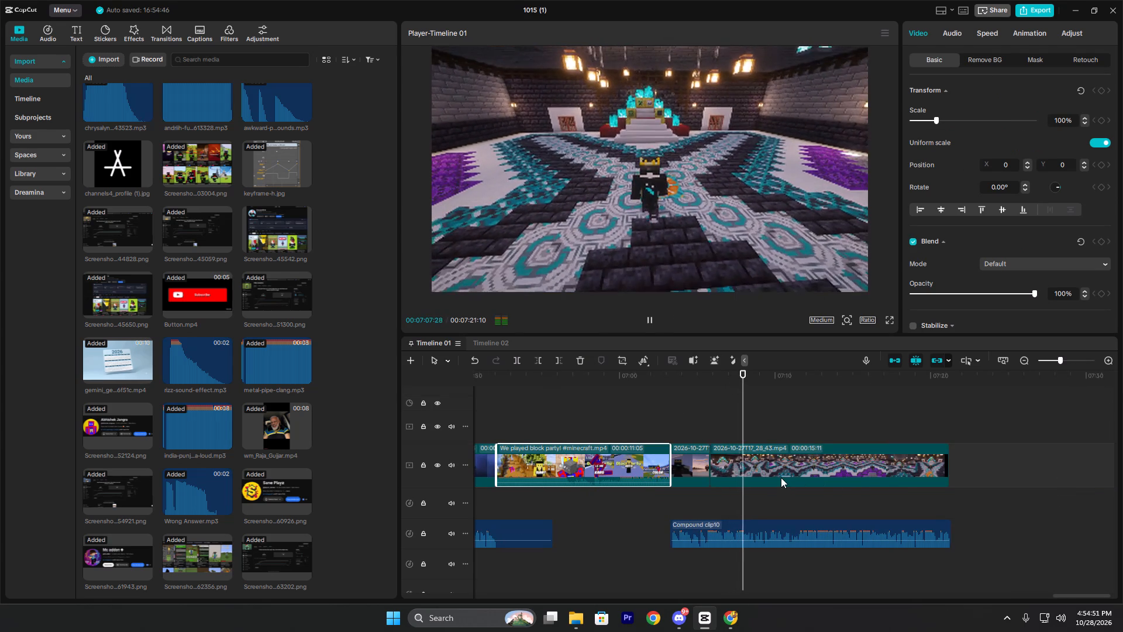
key(space)
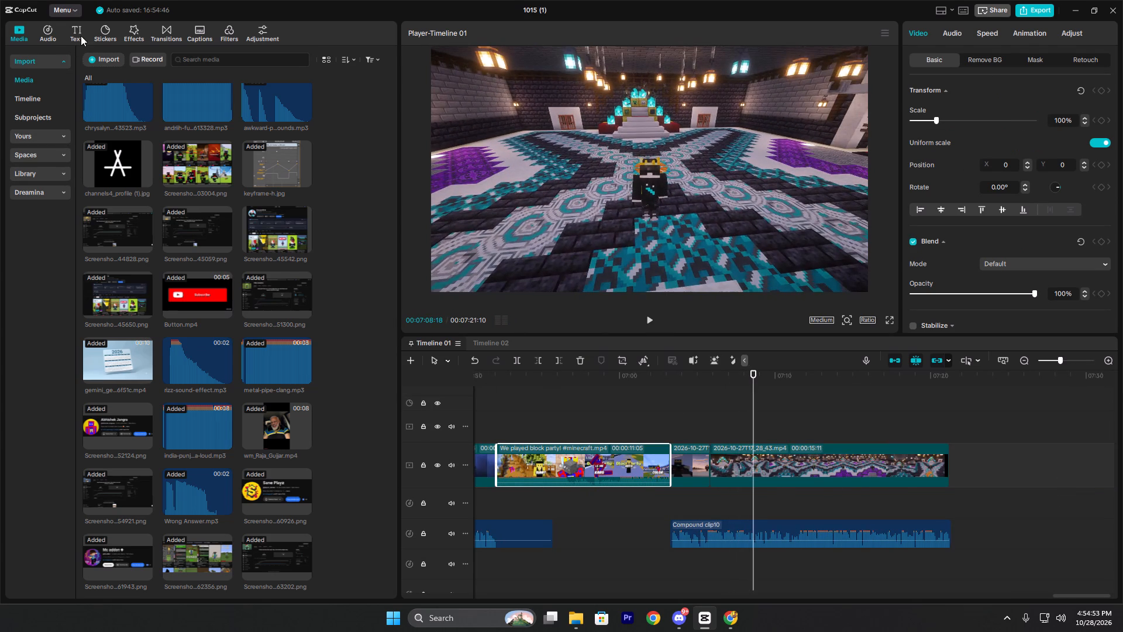
click(72, 35)
click(123, 94)
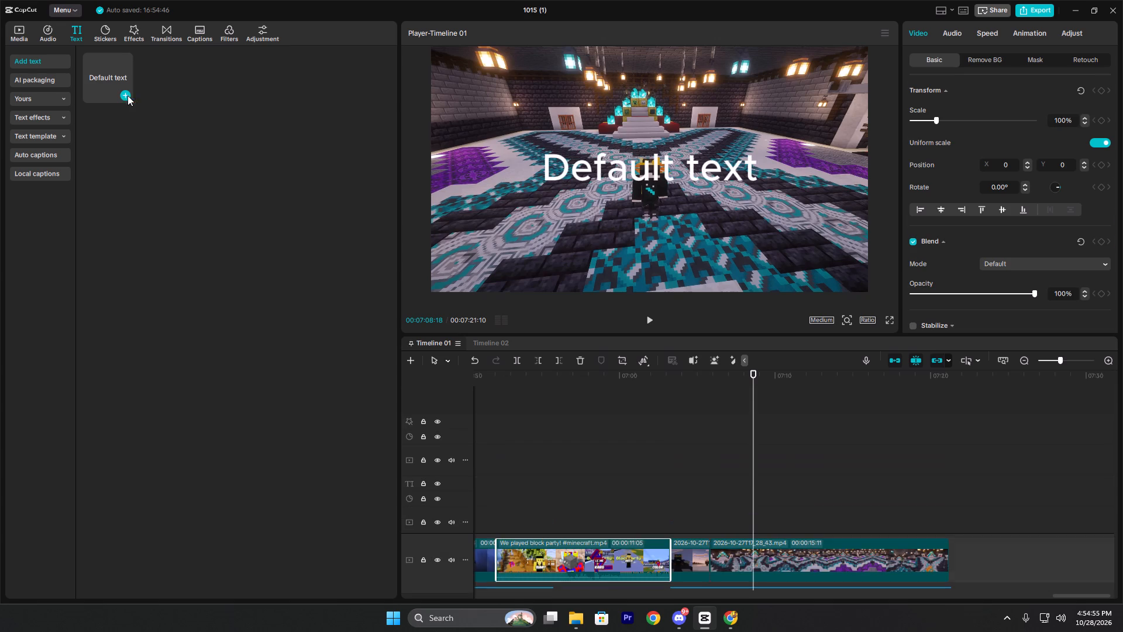
Replace the default text's wording with "66964" and check its timing against the narration in playback.
click(753, 463)
key(space)
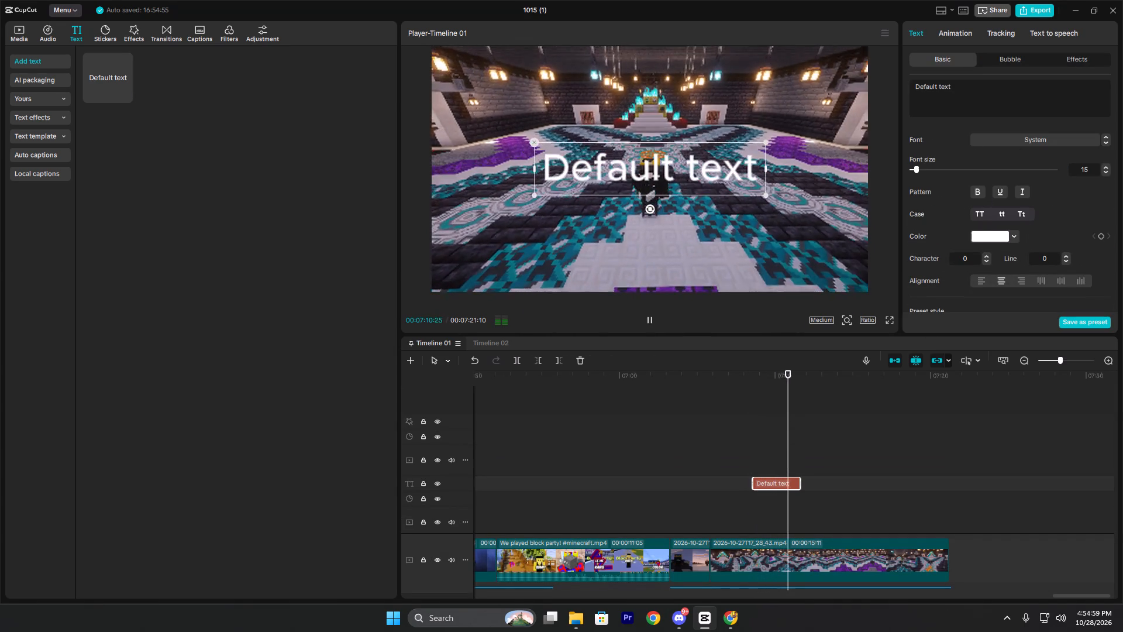
key(space)
drag(959, 86, 890, 81)
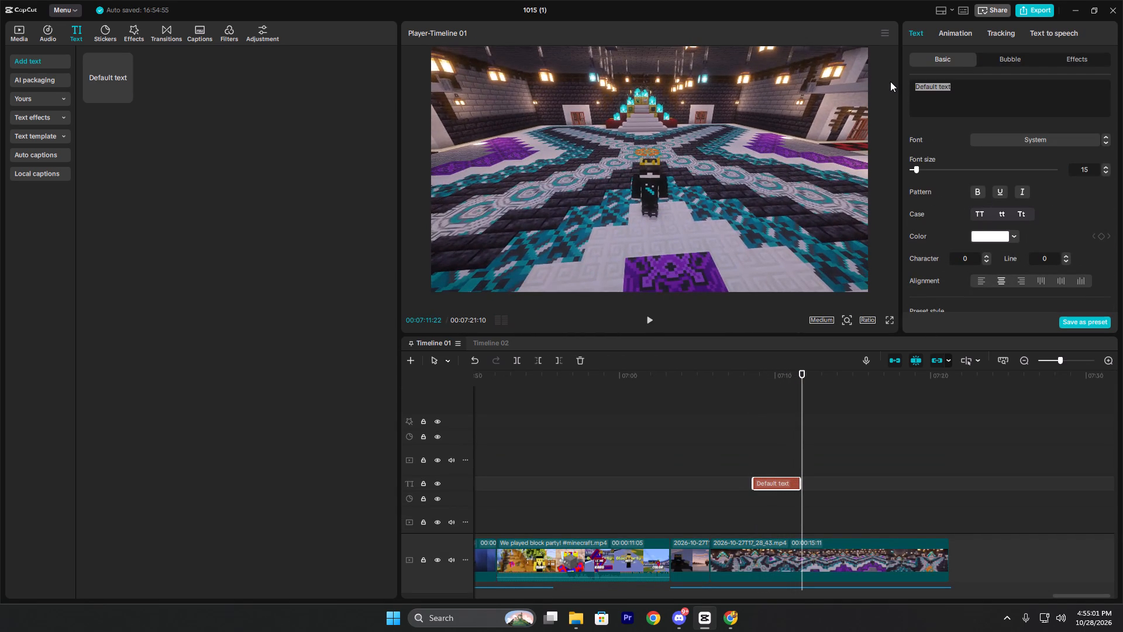
key(6)
key(6)
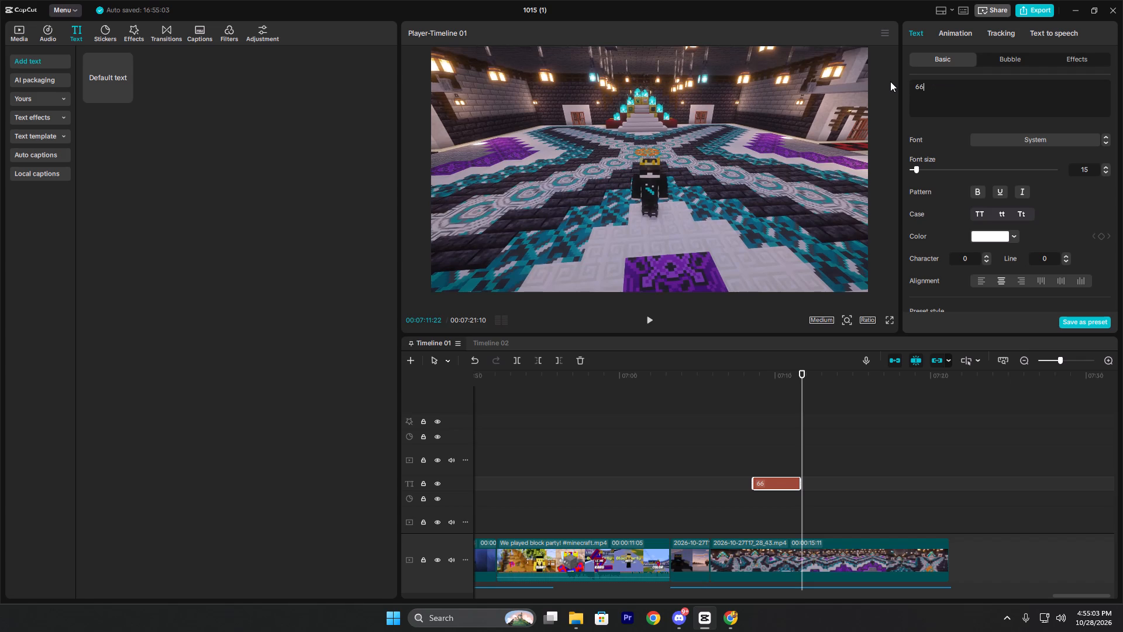
key(9)
text(64)
click(745, 456)
drag(746, 456, 756, 458)
key(space)
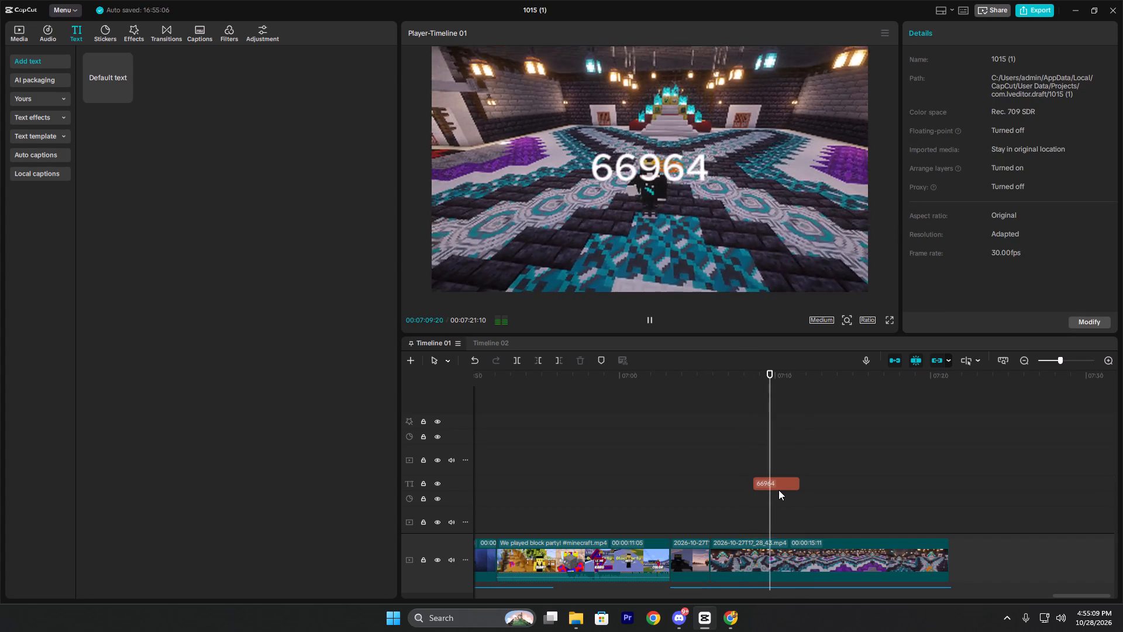
key(space)
Search the In animations for typewriter in place of Fade In for the 66964 text.
click(778, 486)
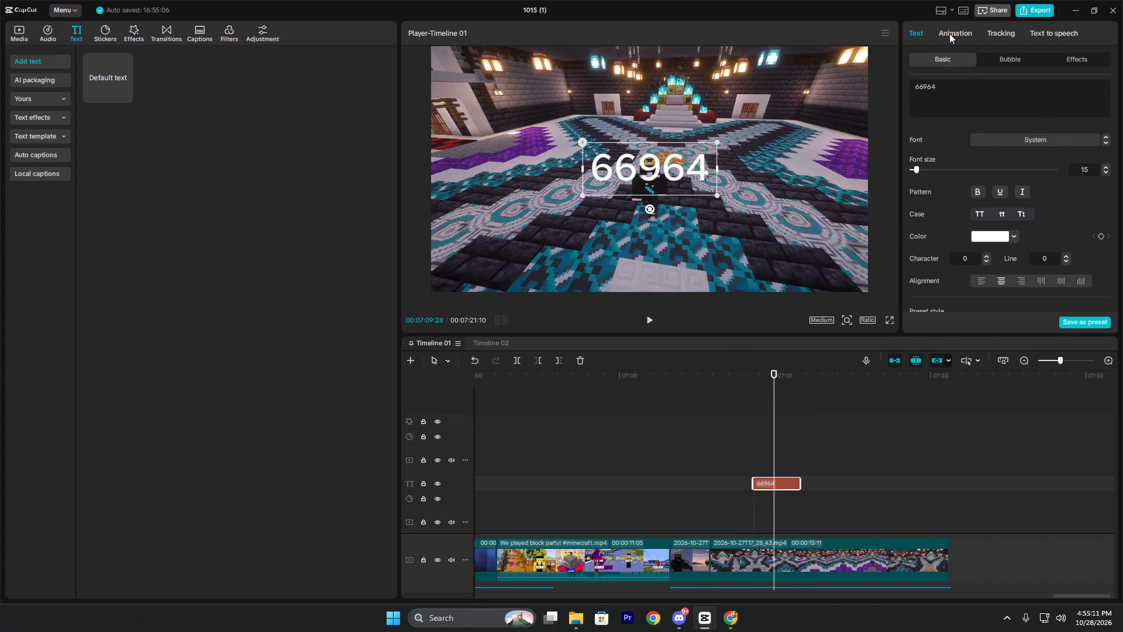
click(949, 33)
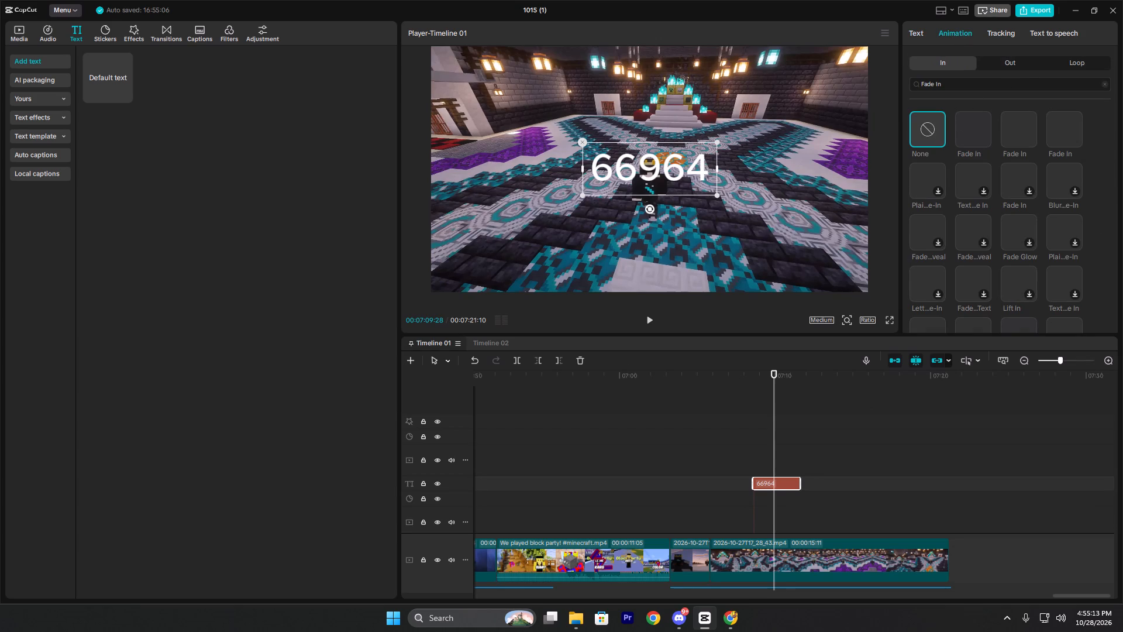
click(983, 84)
click(1107, 79)
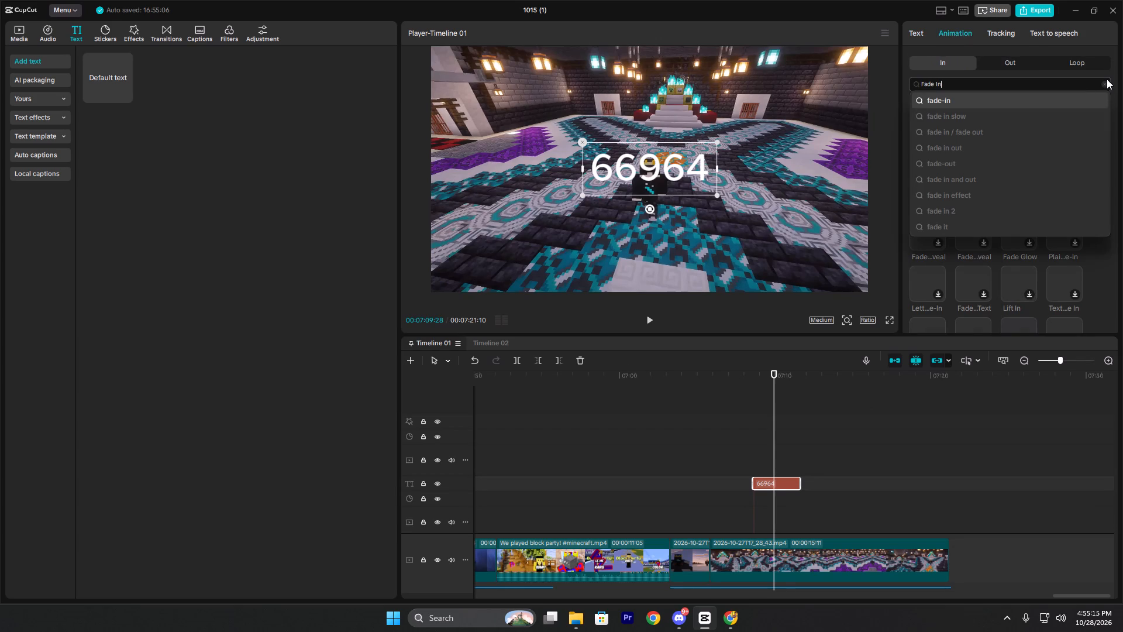
click(1106, 80)
click(1070, 78)
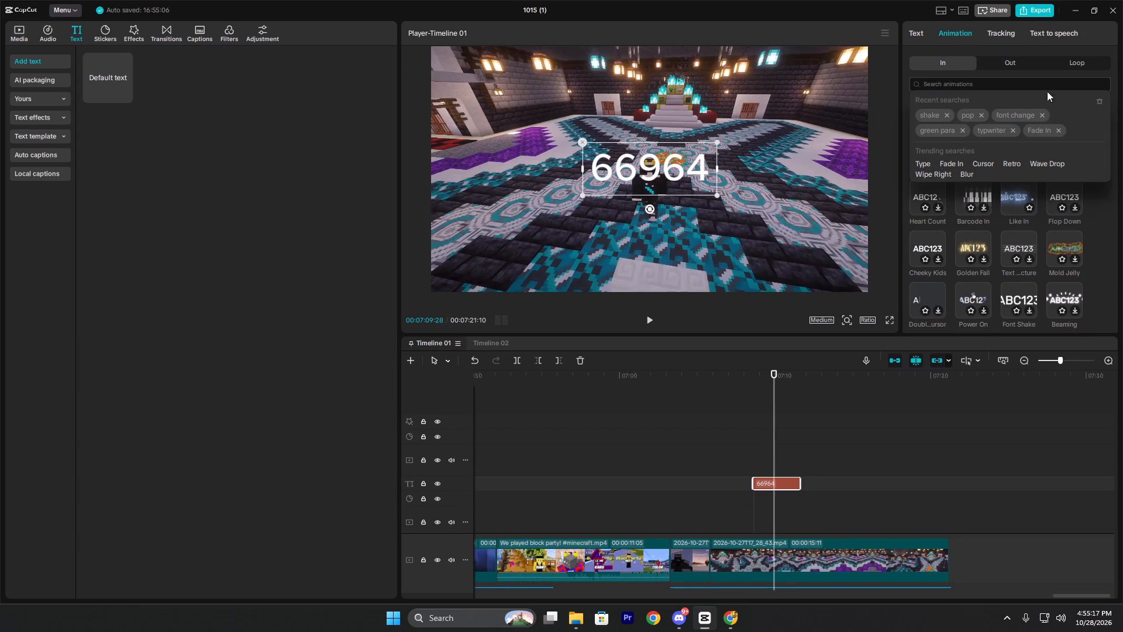
click(1001, 128)
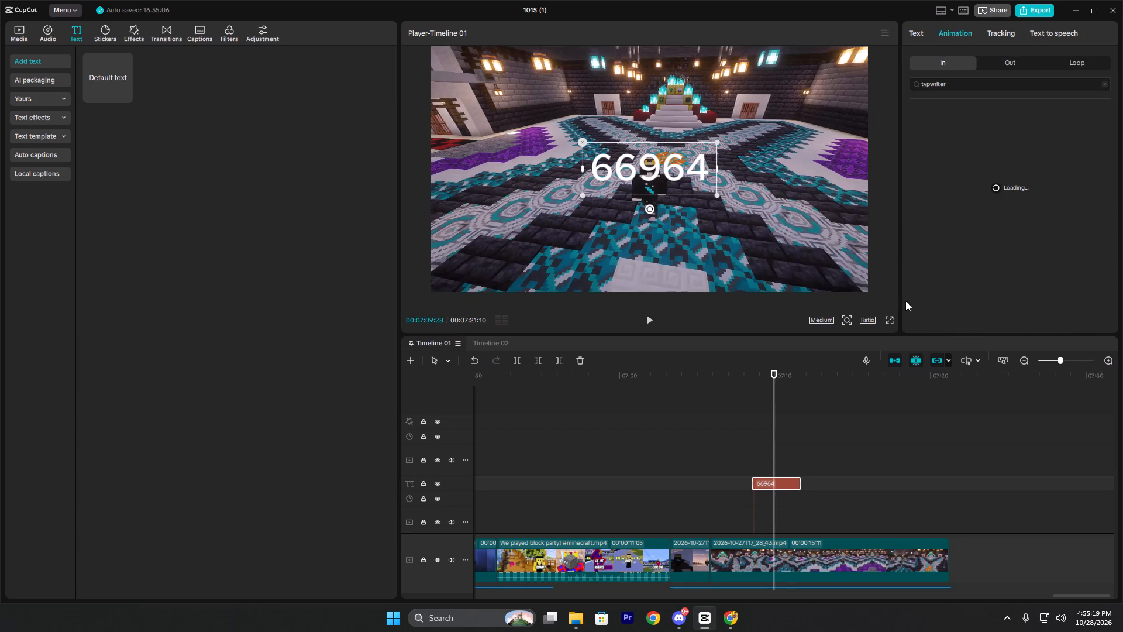
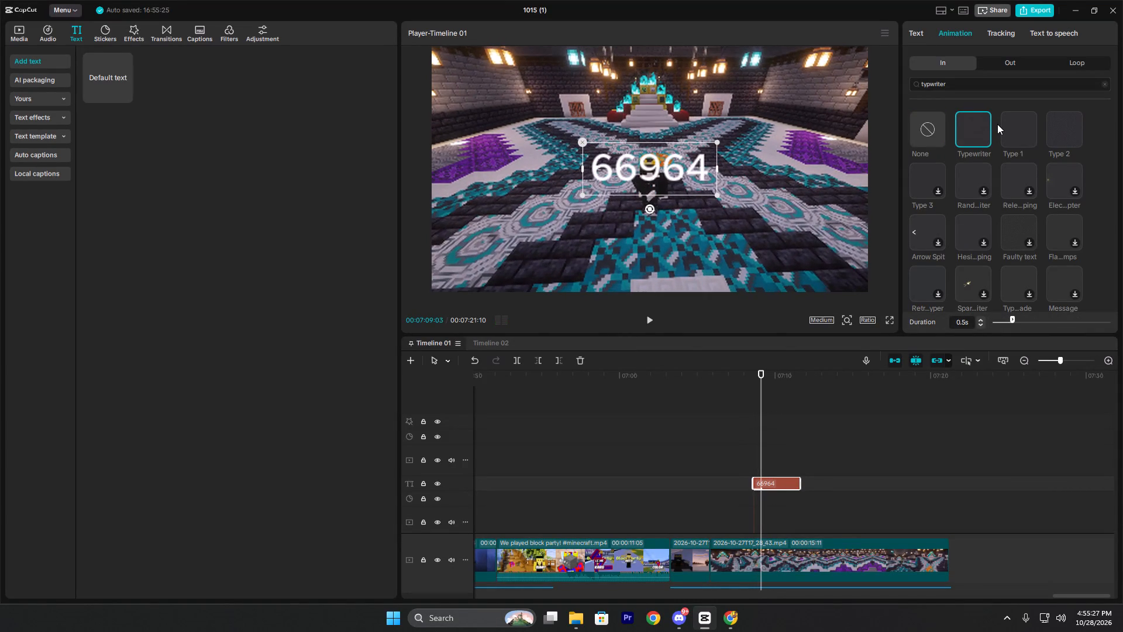
Lengthen the 66964 text's In animation to 3.0 s, switch it to Type 1 and play it back.
drag(1018, 321, 1122, 336)
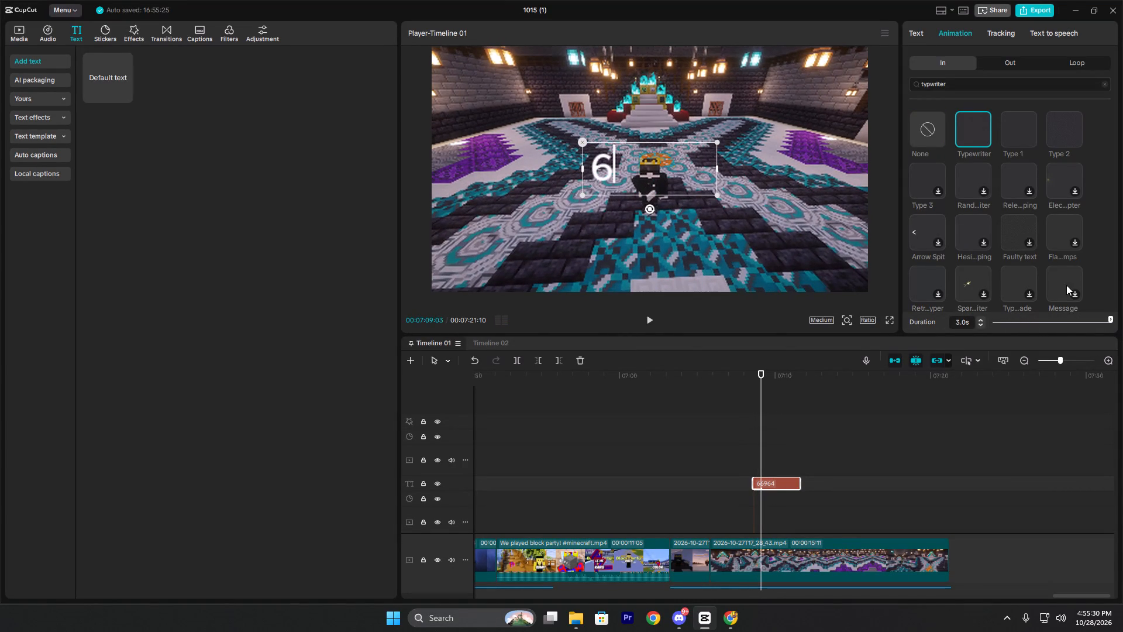
click(1022, 128)
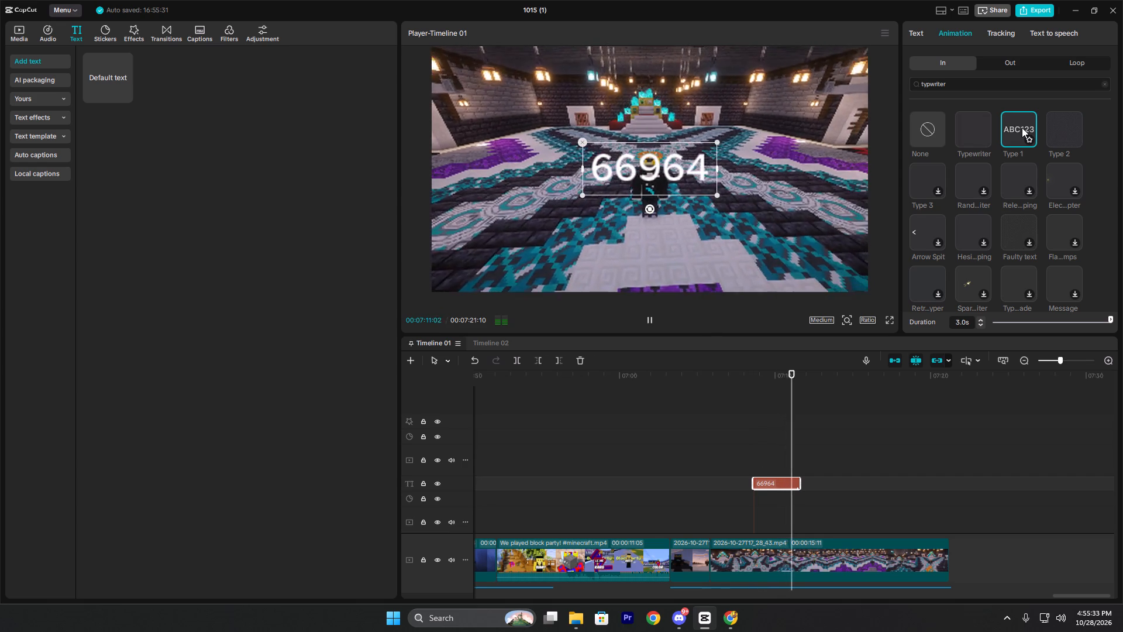
click(757, 449)
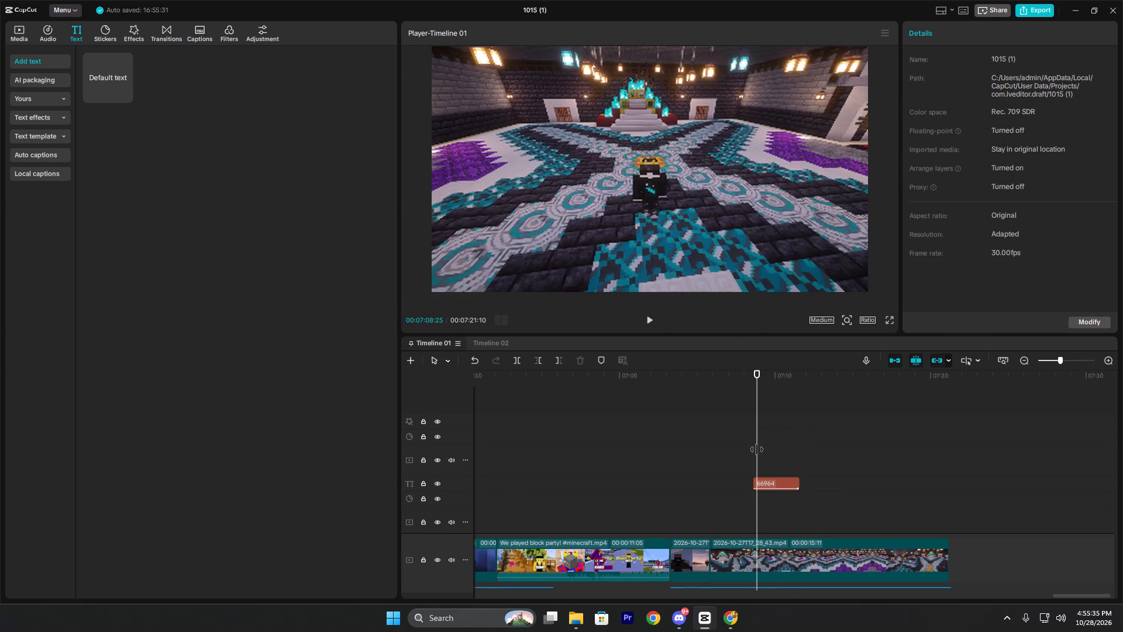
key(space)
key(space)
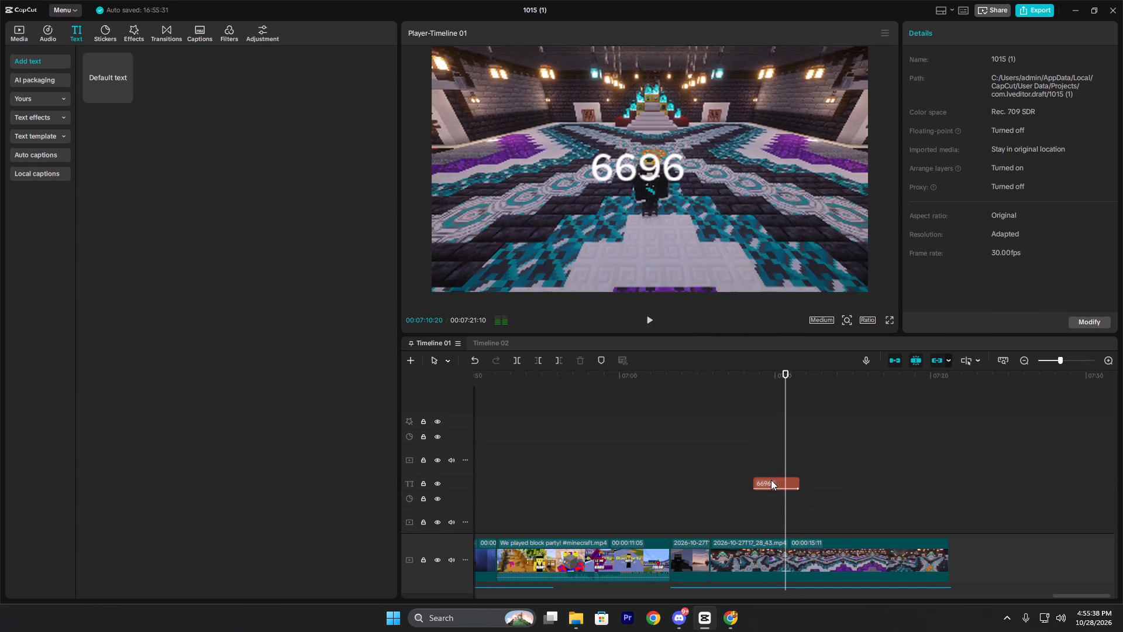
Search the fonts for "ko", set the 66964 text's font to Komika Axis and replay its start.
click(771, 480)
click(953, 32)
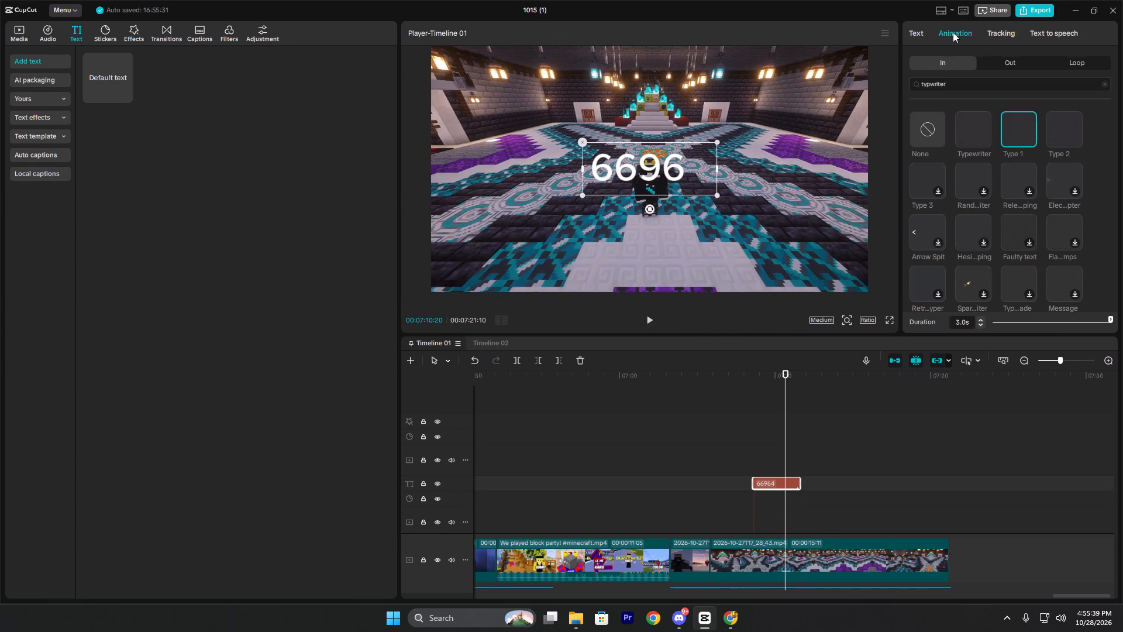
click(917, 29)
click(1060, 139)
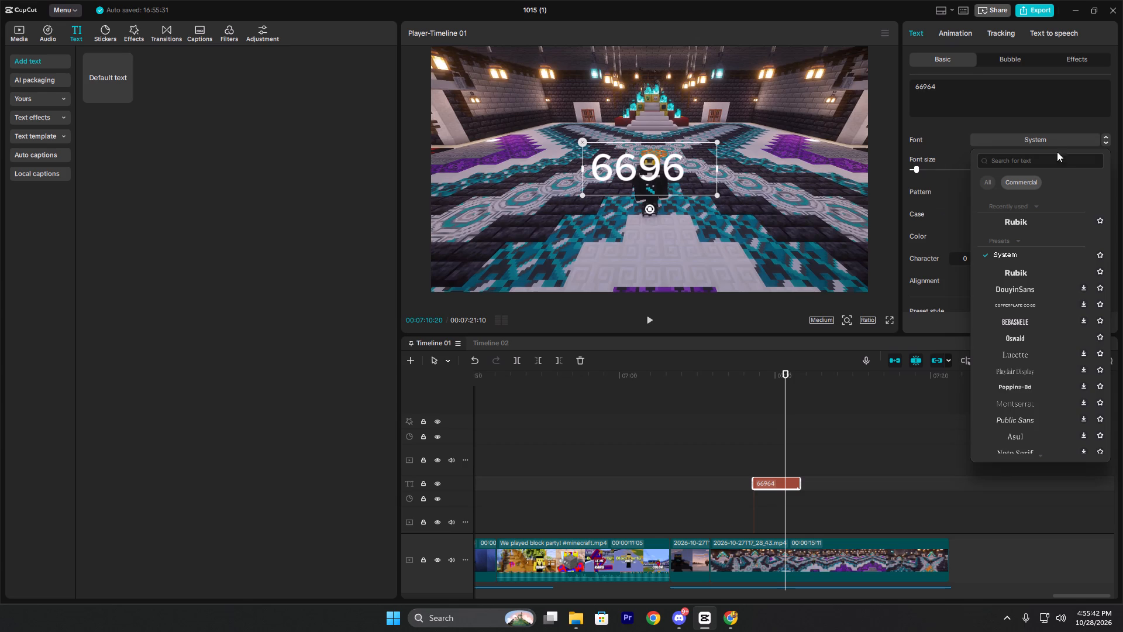
click(1045, 157)
text(ko)
key(Return)
click(1028, 221)
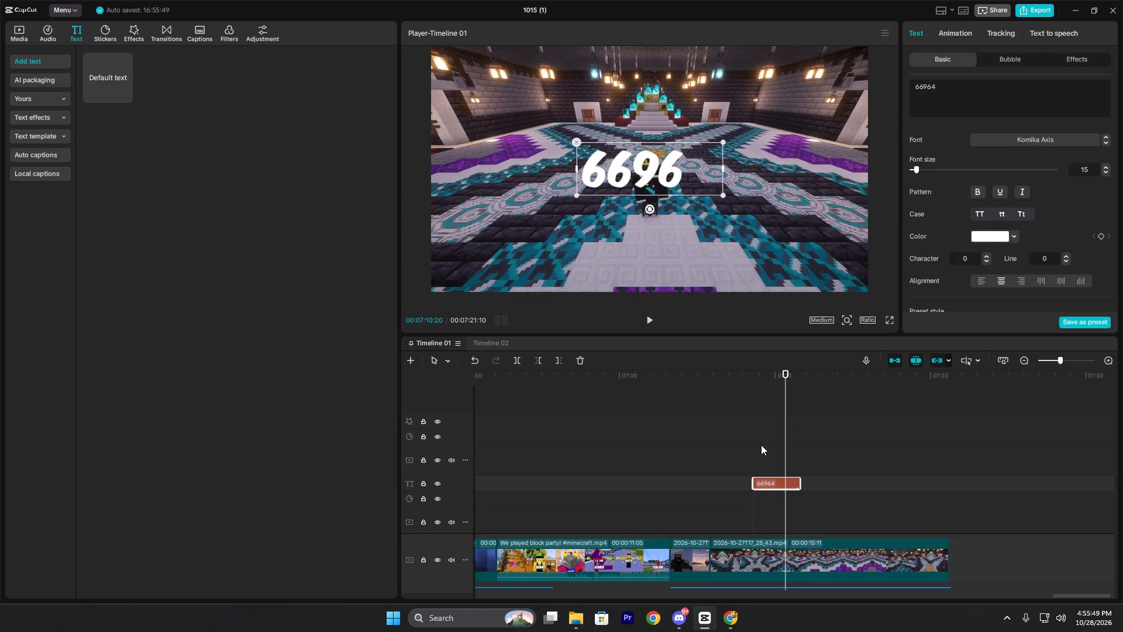
click(761, 445)
click(755, 446)
click(751, 449)
key(space)
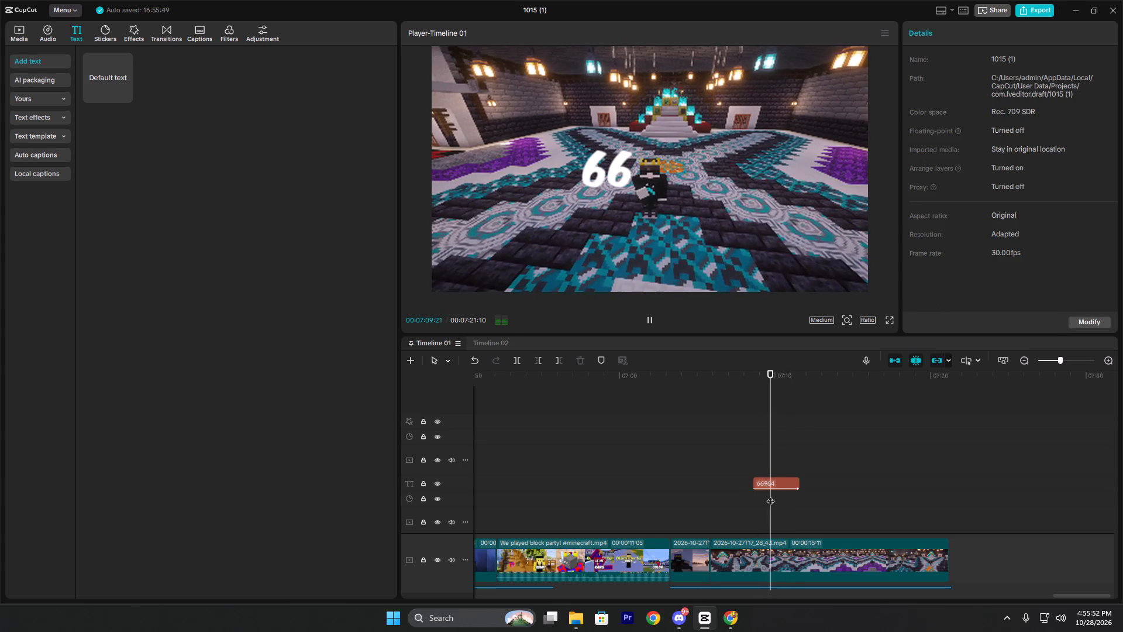
key(space)
Apply the white preset style with a dark shadow to the 66964 text.
click(771, 483)
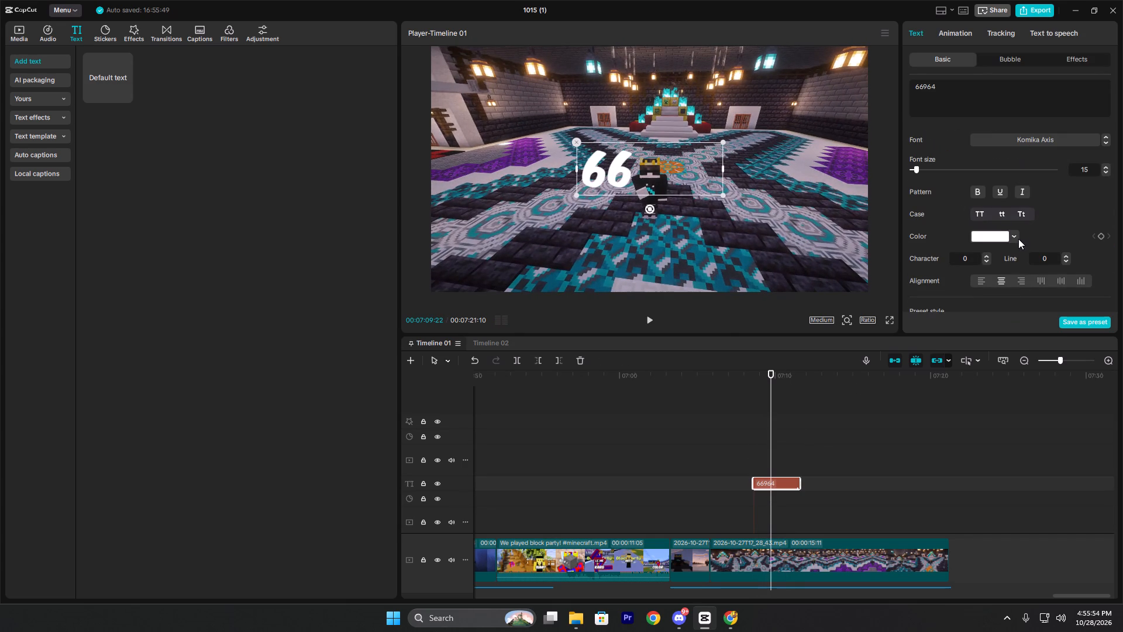
scroll(1018, 239, down, 3)
click(1015, 175)
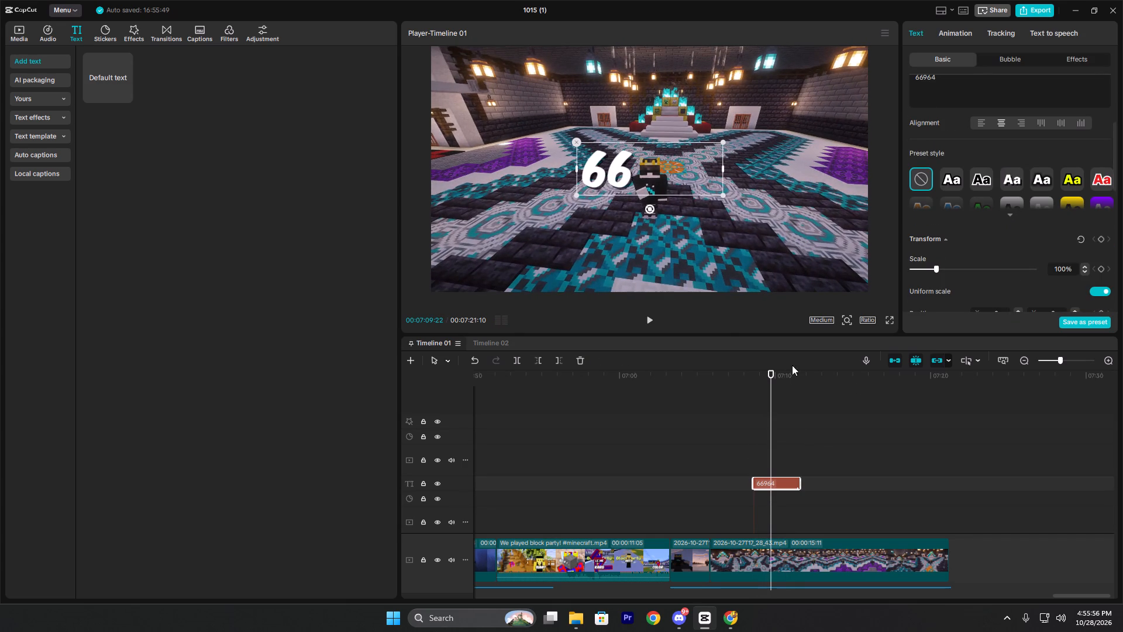
Play on to 00:07:13:21 and extend the end of the 66964 text to about 00:07:18.
key(space)
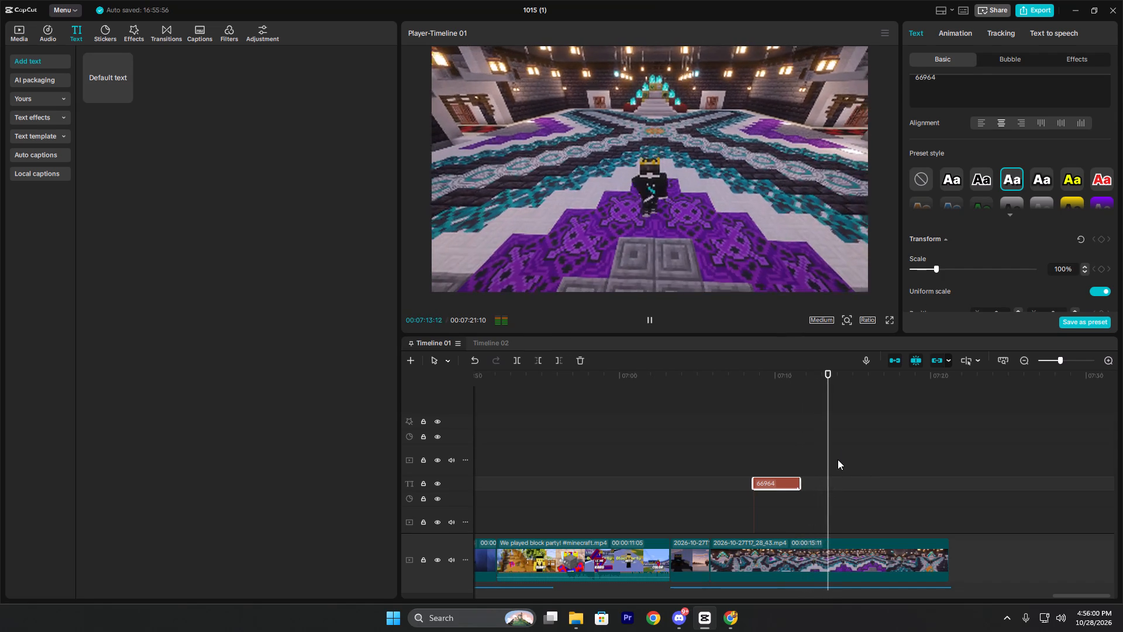
key(space)
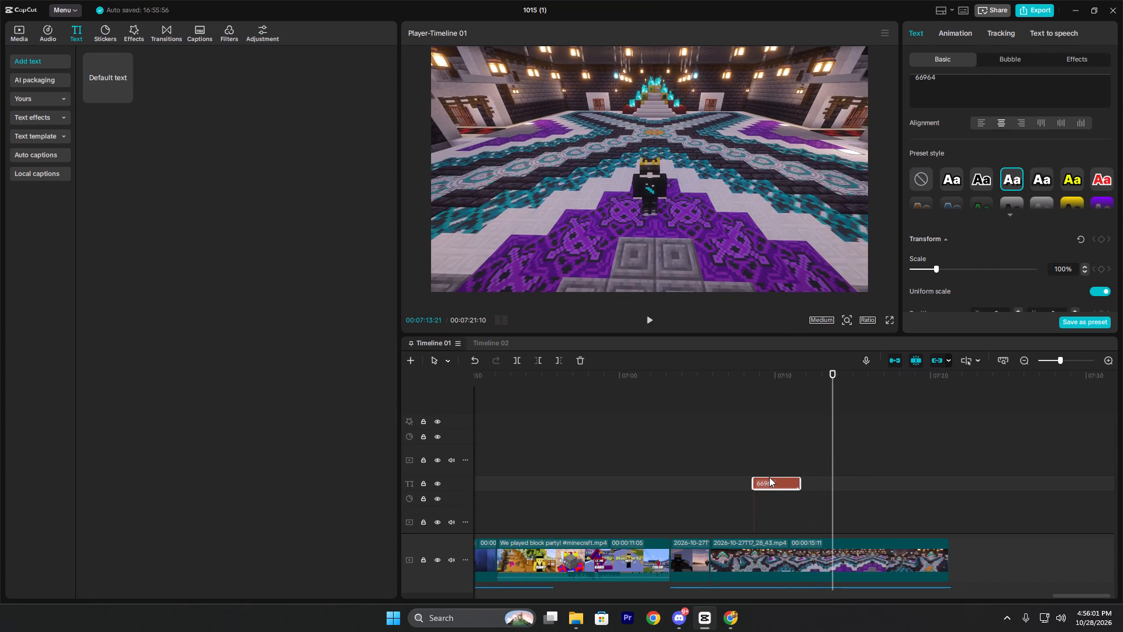
drag(797, 480, 897, 491)
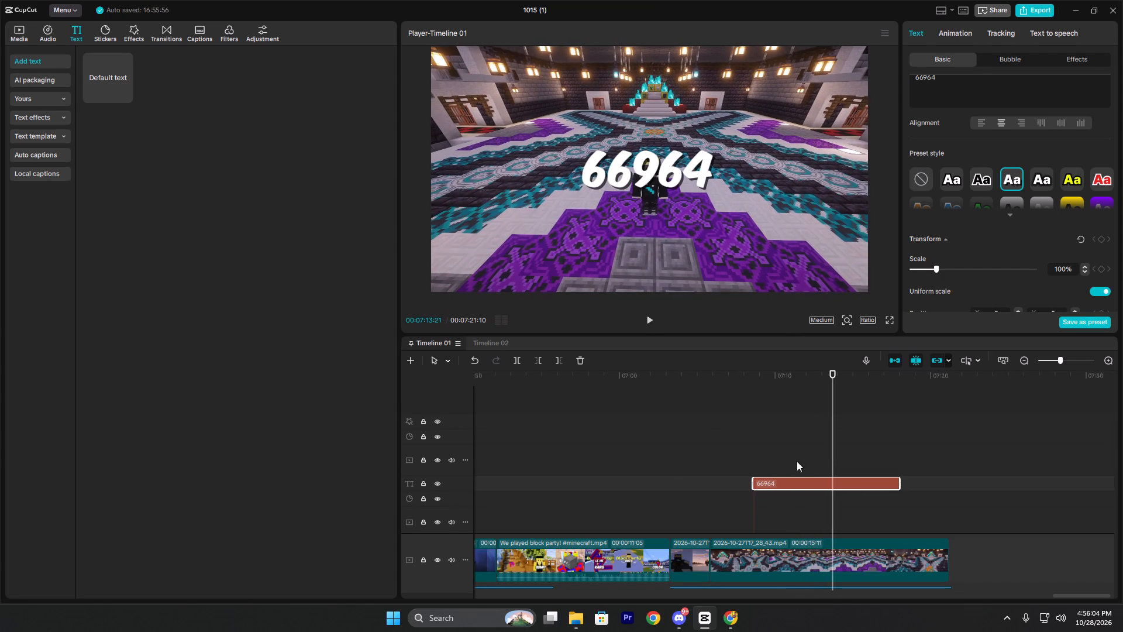
Replay the 66964 text from its start and split it at 00:07:11:26, after its typing animation.
click(757, 451)
key(space)
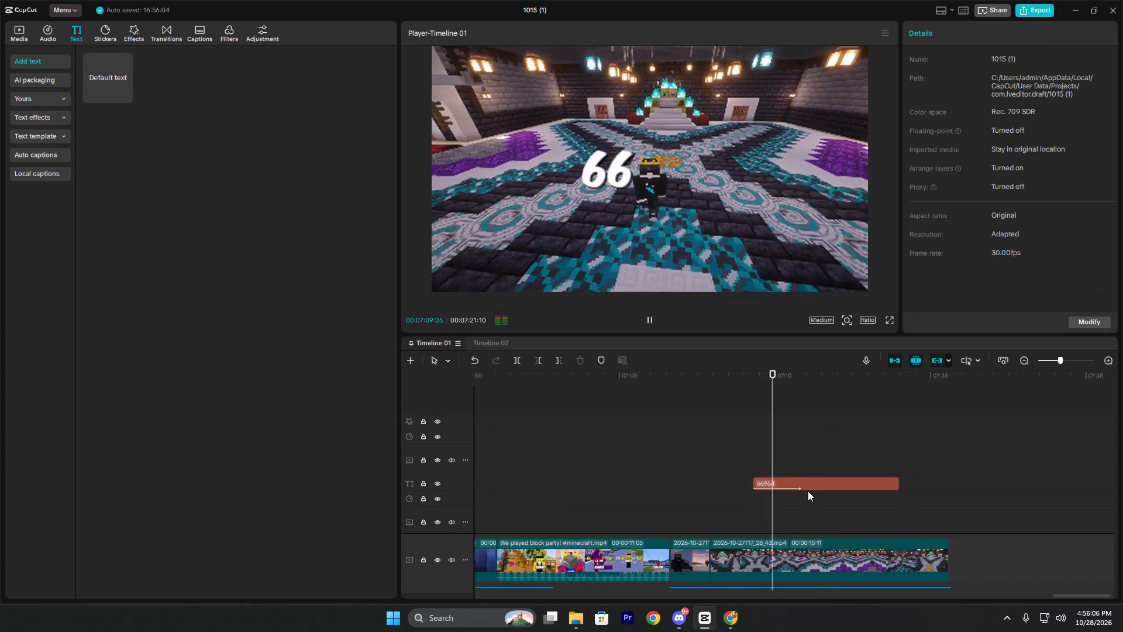
key(space)
click(814, 479)
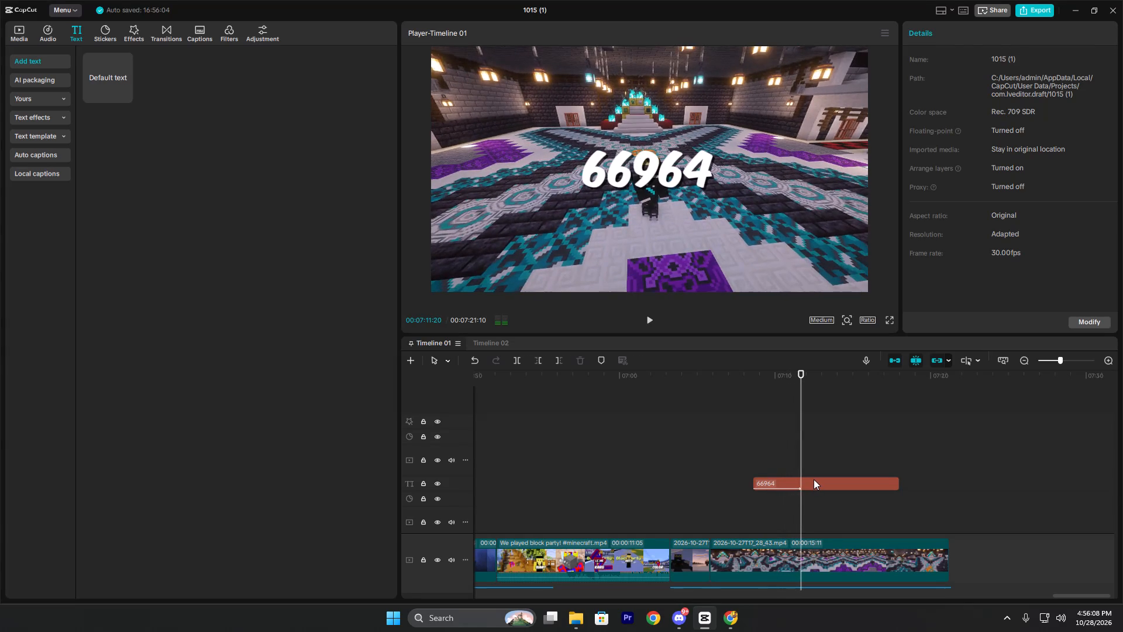
key(space)
key(space)
key(ctrl+b)
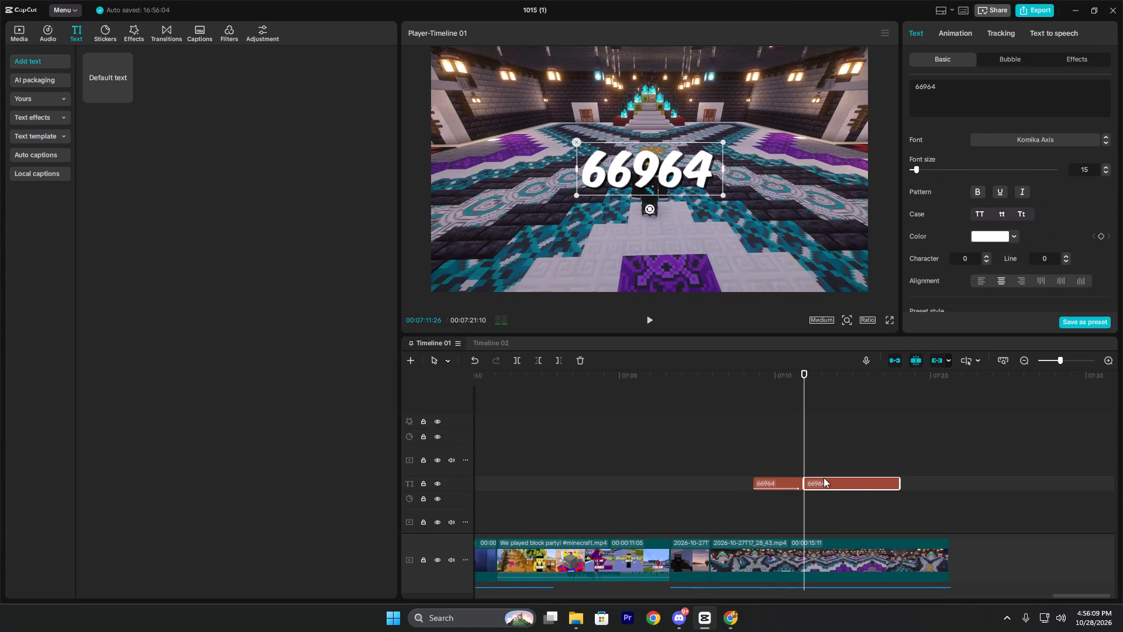
key(space)
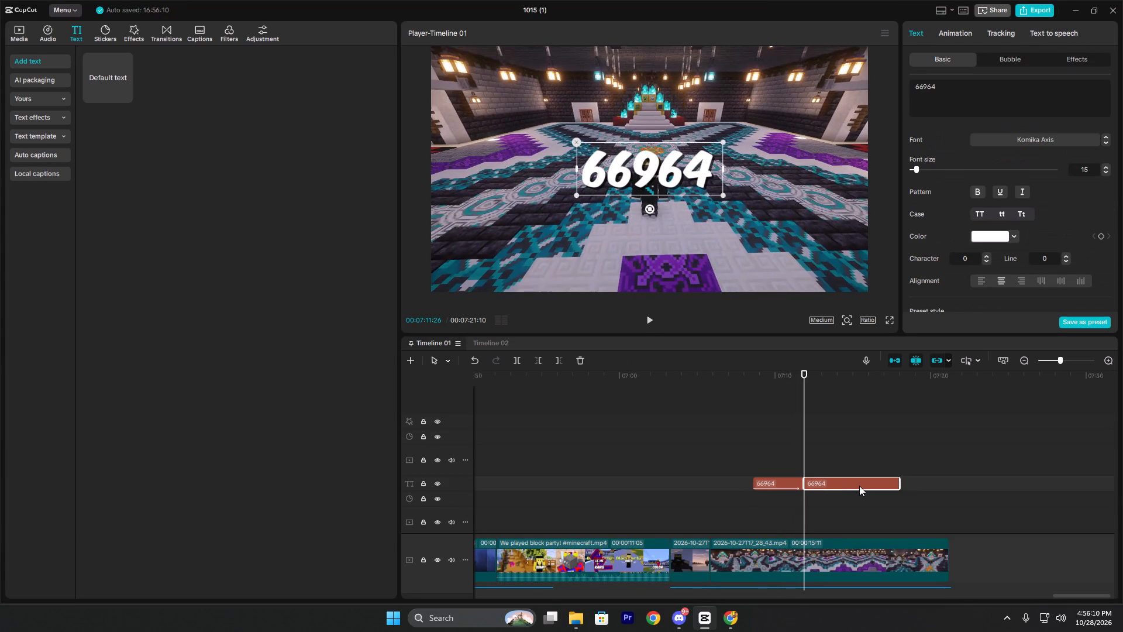
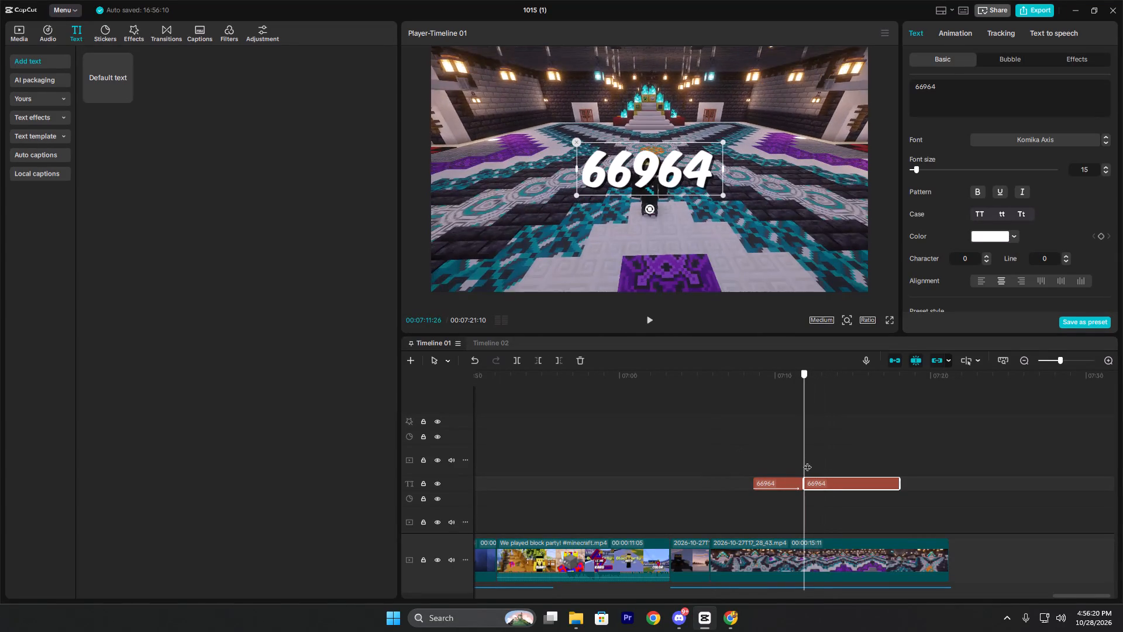
Play on to 00:07:13:21 and trim the start of the second 66964 text to that point.
key(space)
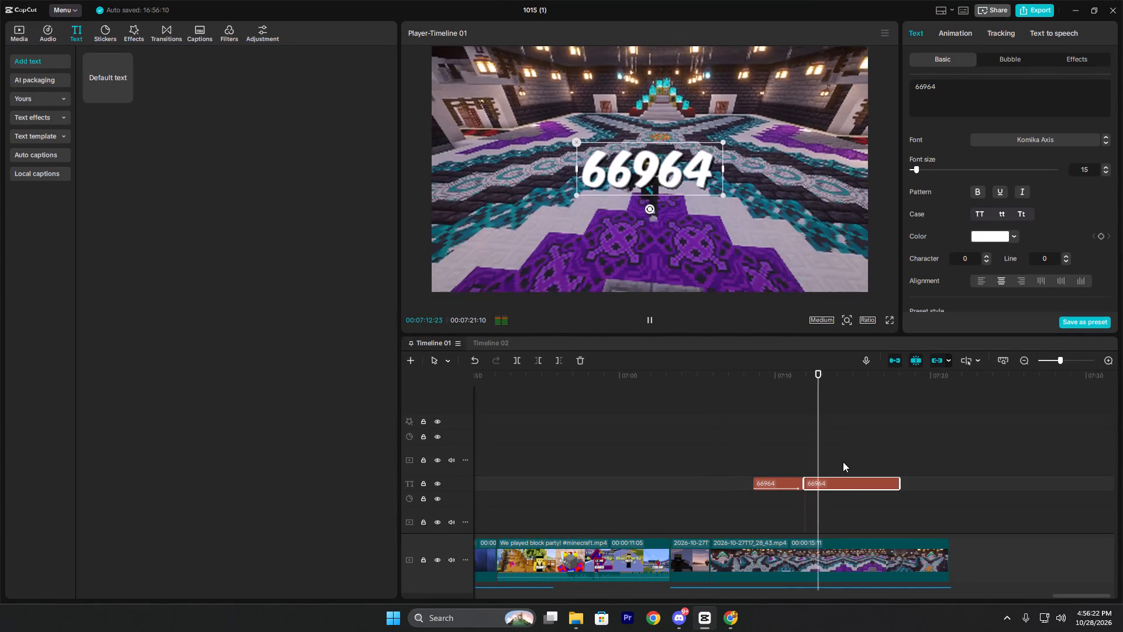
key(space)
text(q)
Play a little further and change the second 66964 text's content to 220.
key(space)
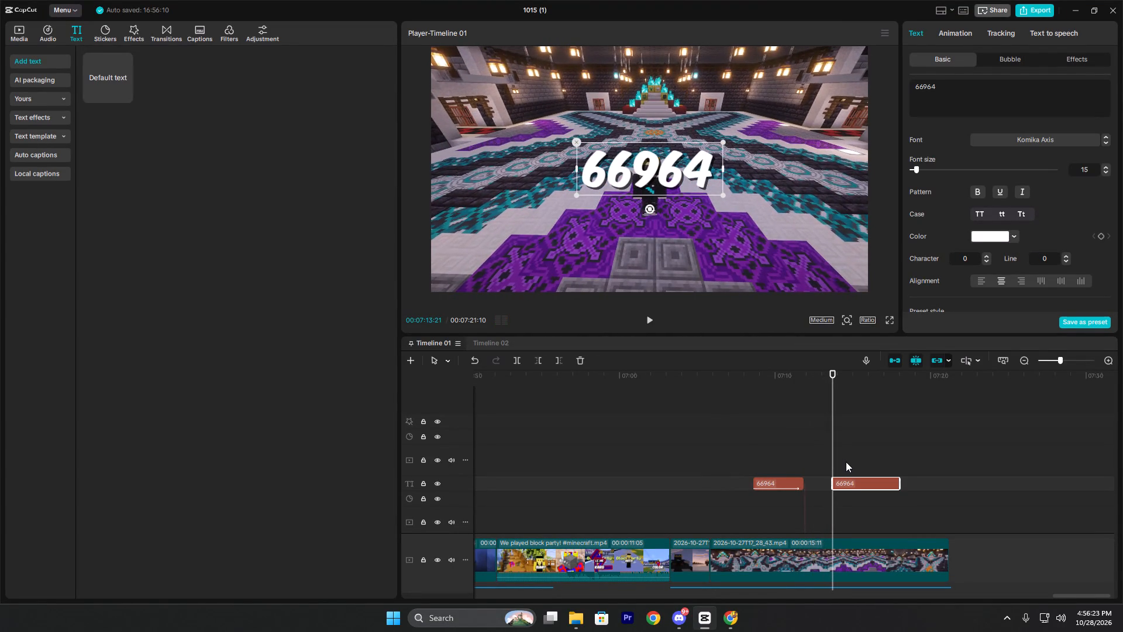
key(space)
drag(962, 94, 826, 64)
text(220)
click(831, 462)
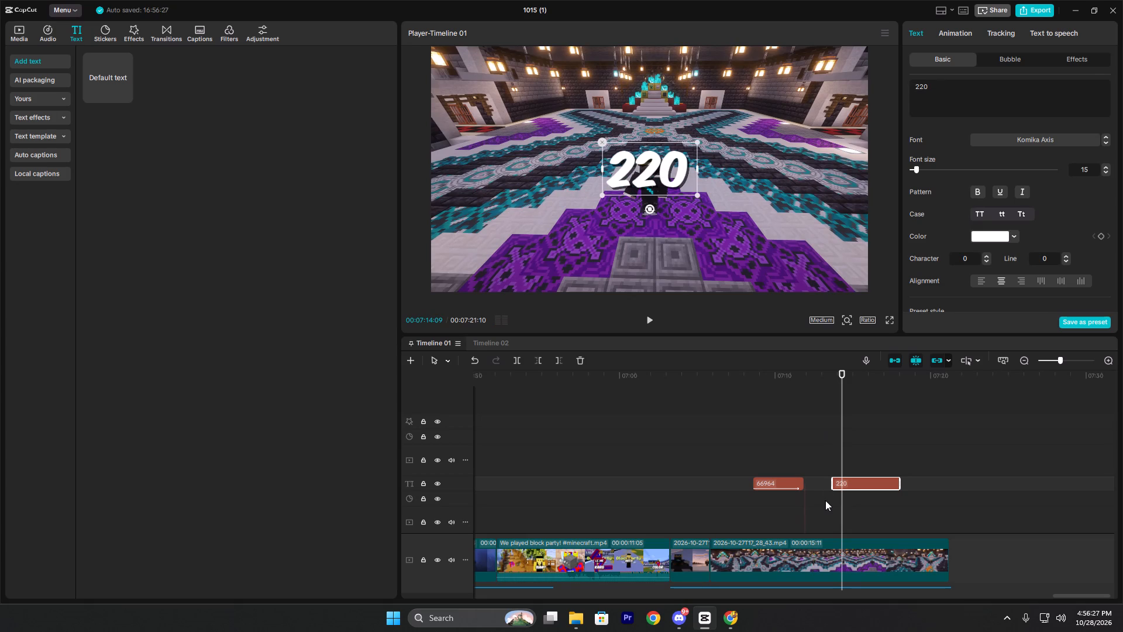
Play on to 00:07:15:06, trim the end of the 220 text to that point and resume playback.
key(space)
key(space)
click(877, 480)
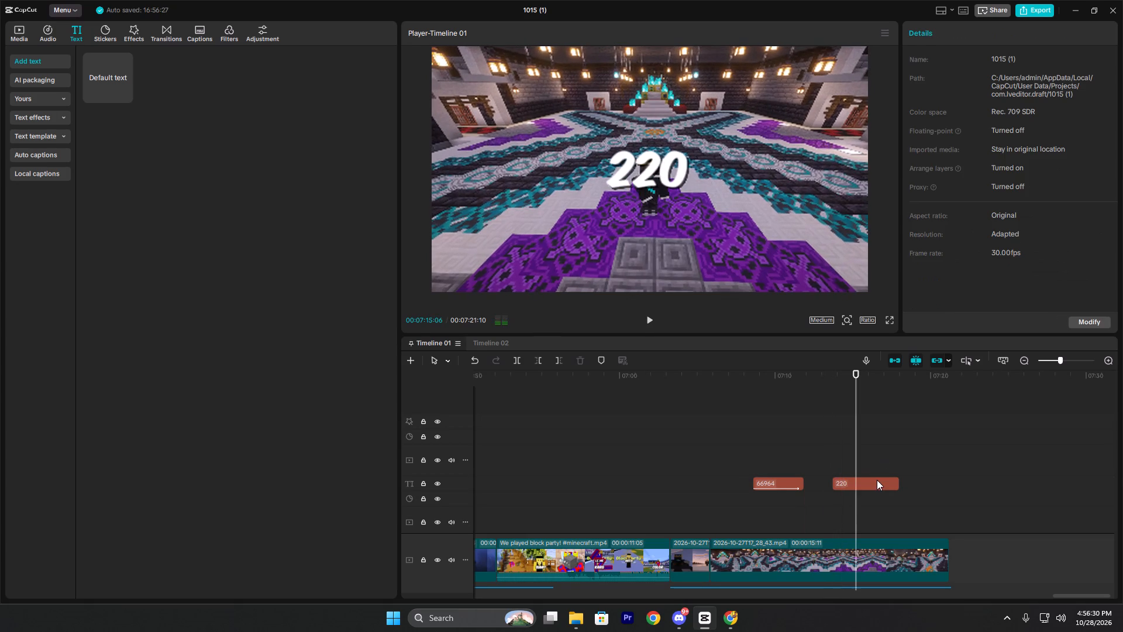
text(w)
key(space)
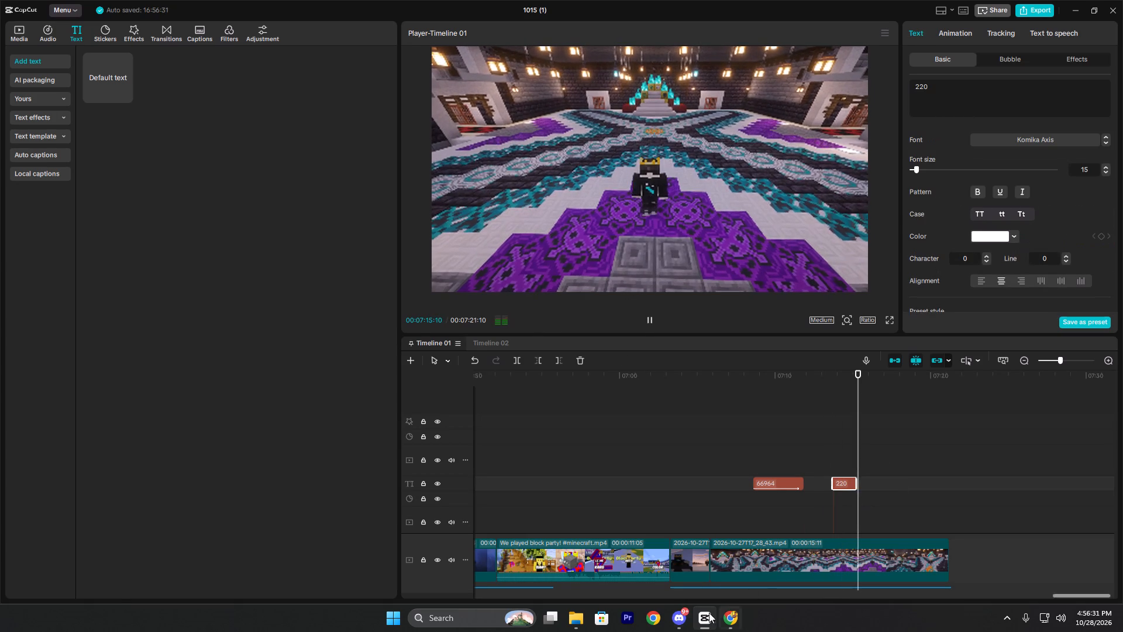
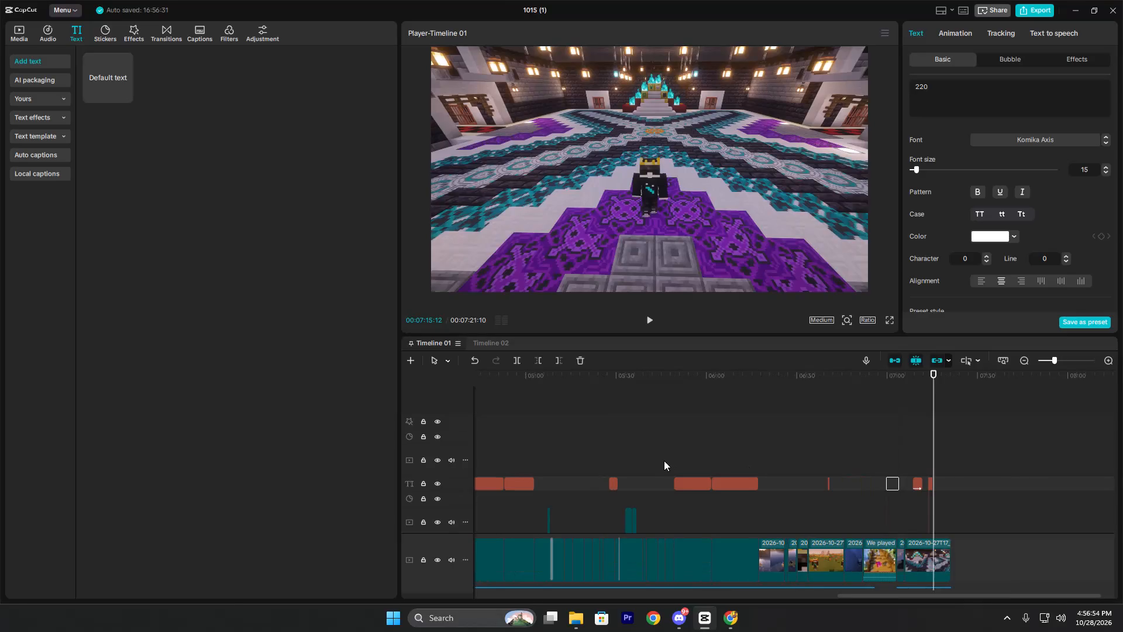
Return to the start of the timeline and play the video's opening to check how it plays back.
scroll(664, 461, down, 6)
scroll(728, 464, down, 3)
click(733, 449)
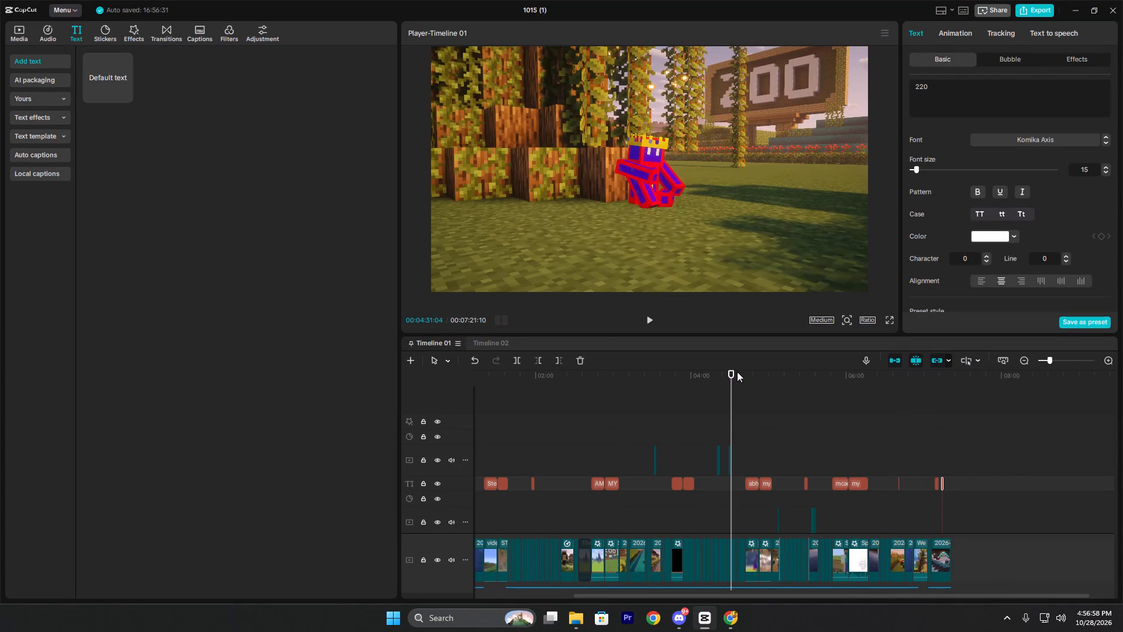
drag(732, 373, 257, 428)
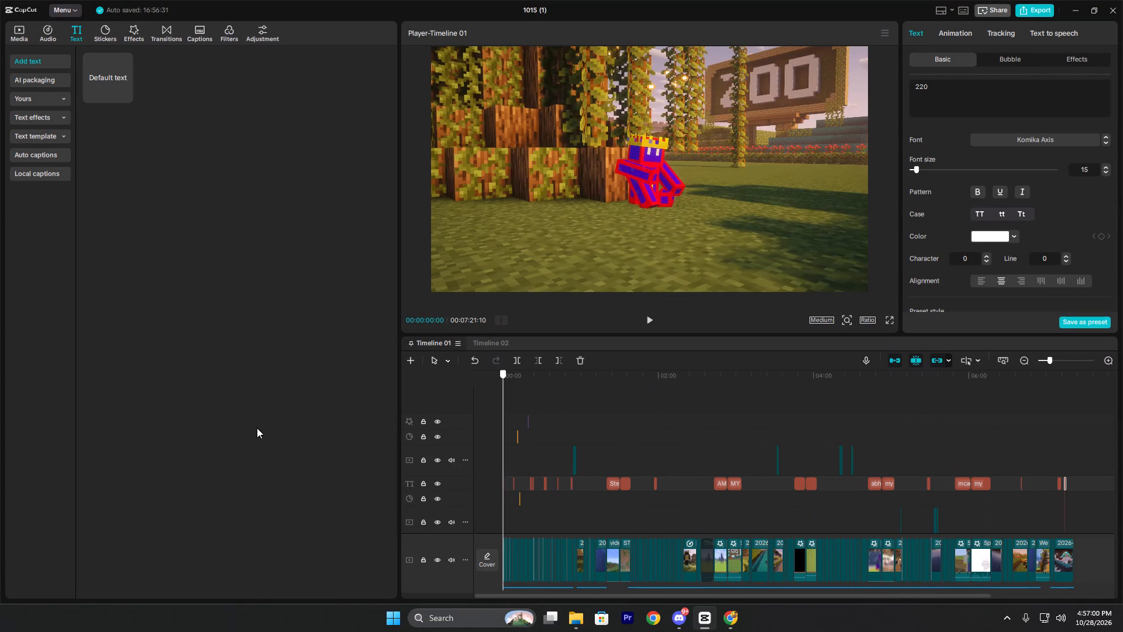
drag(257, 428, 229, 437)
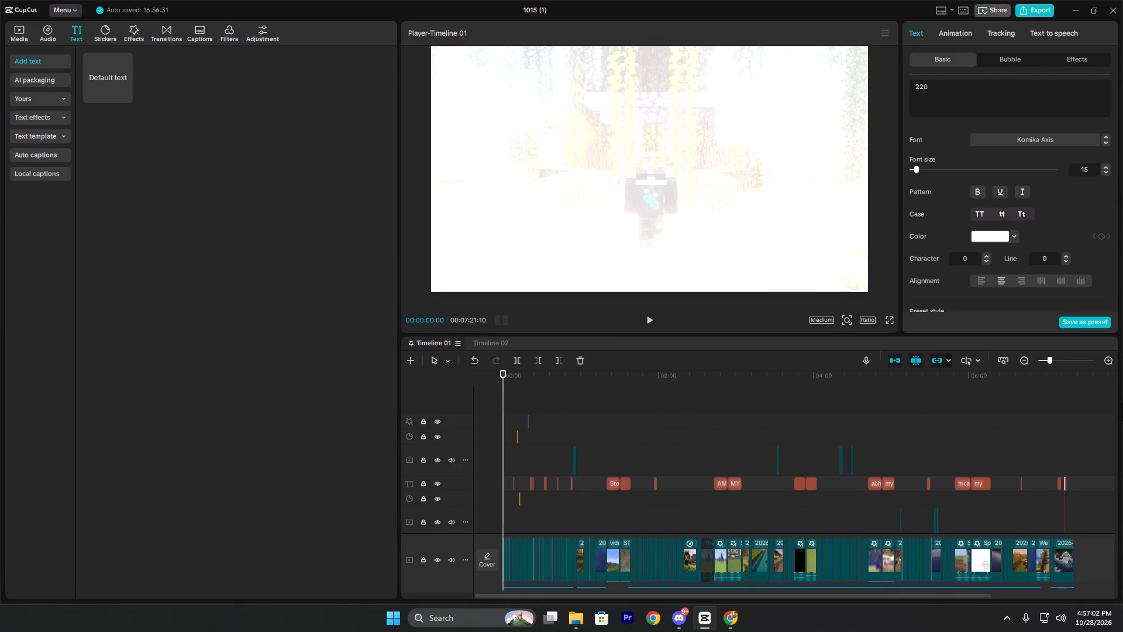
click(886, 318)
key(space)
click(711, 578)
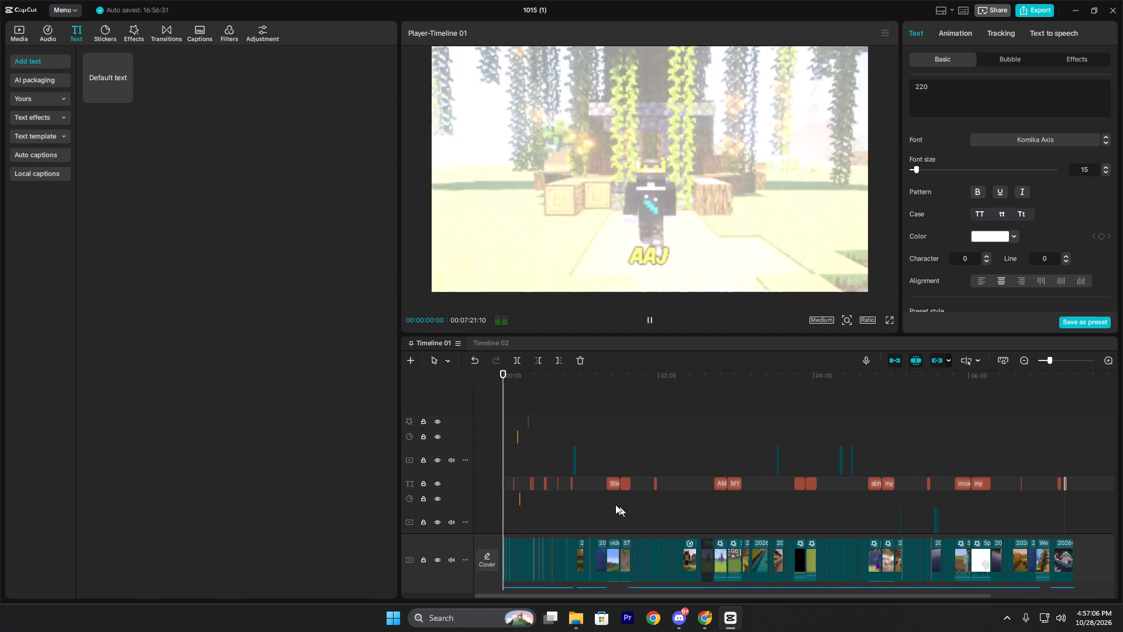
double_click(508, 397)
drag(506, 398, 498, 400)
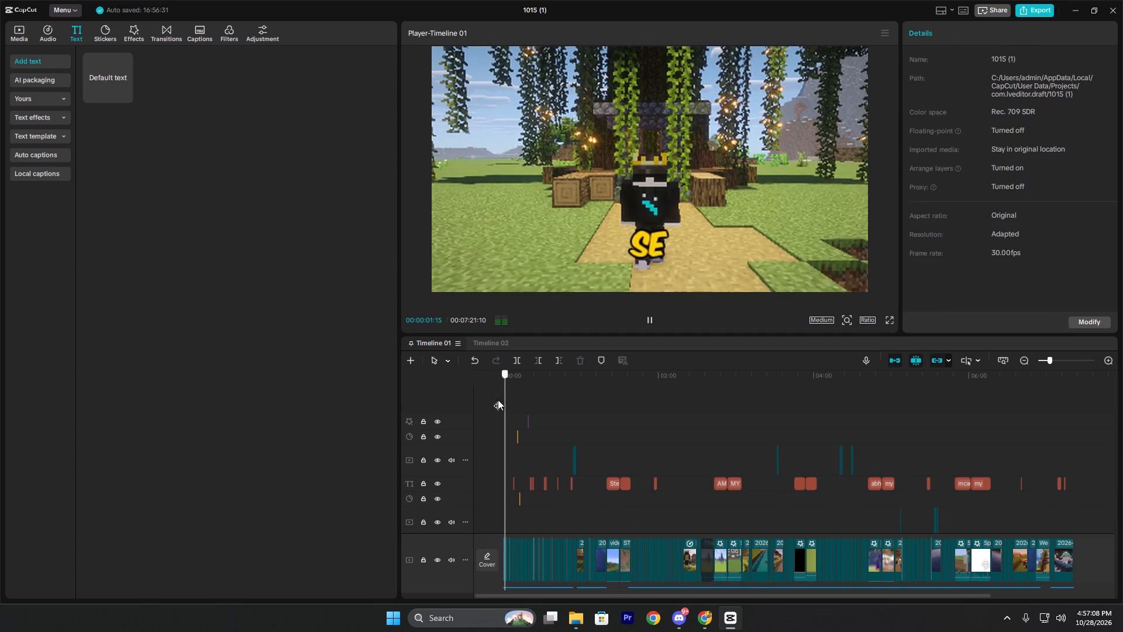
drag(498, 400, 487, 402)
key(space)
key(space)
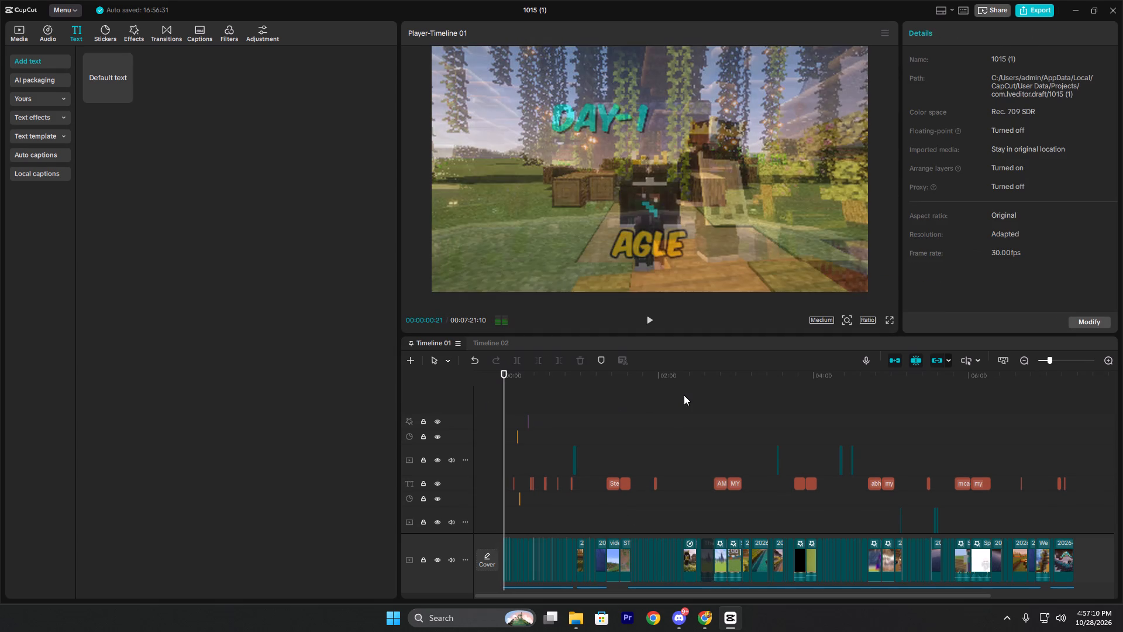
drag(506, 383, 490, 386)
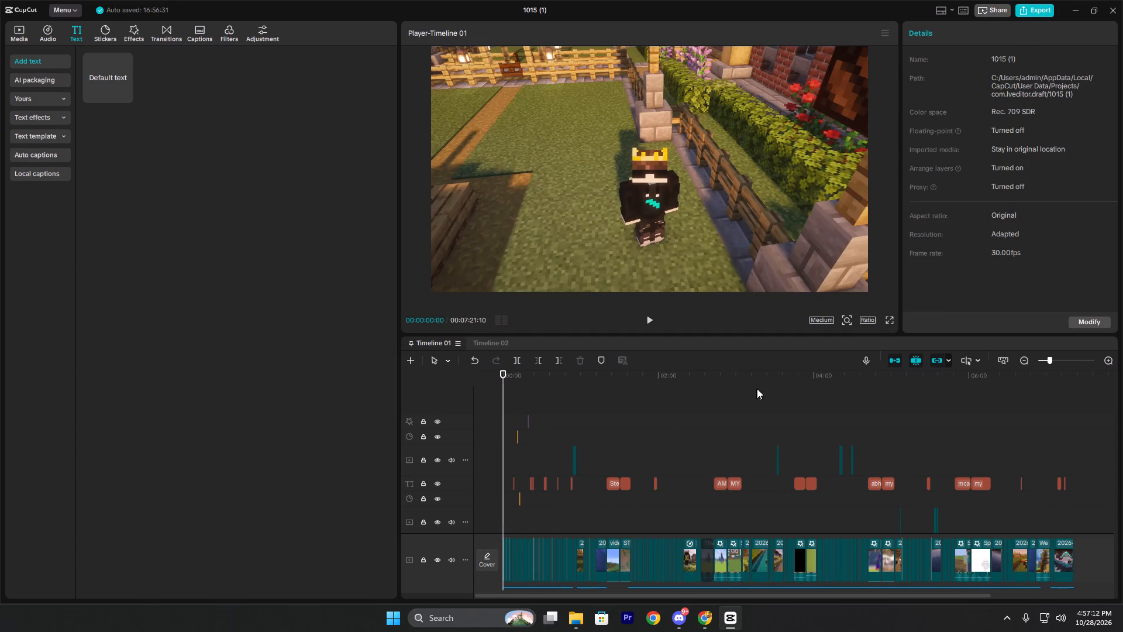
Set the preview playback quality to Low, replay the first seconds and return to 00:00:00:00.
click(831, 320)
click(870, 407)
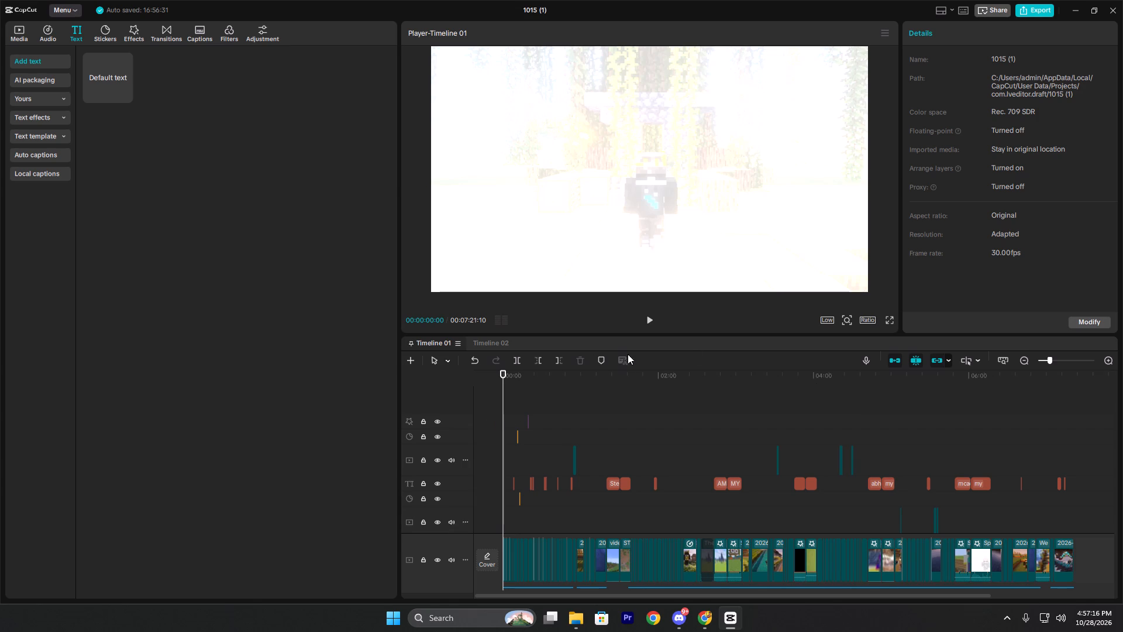
key(space)
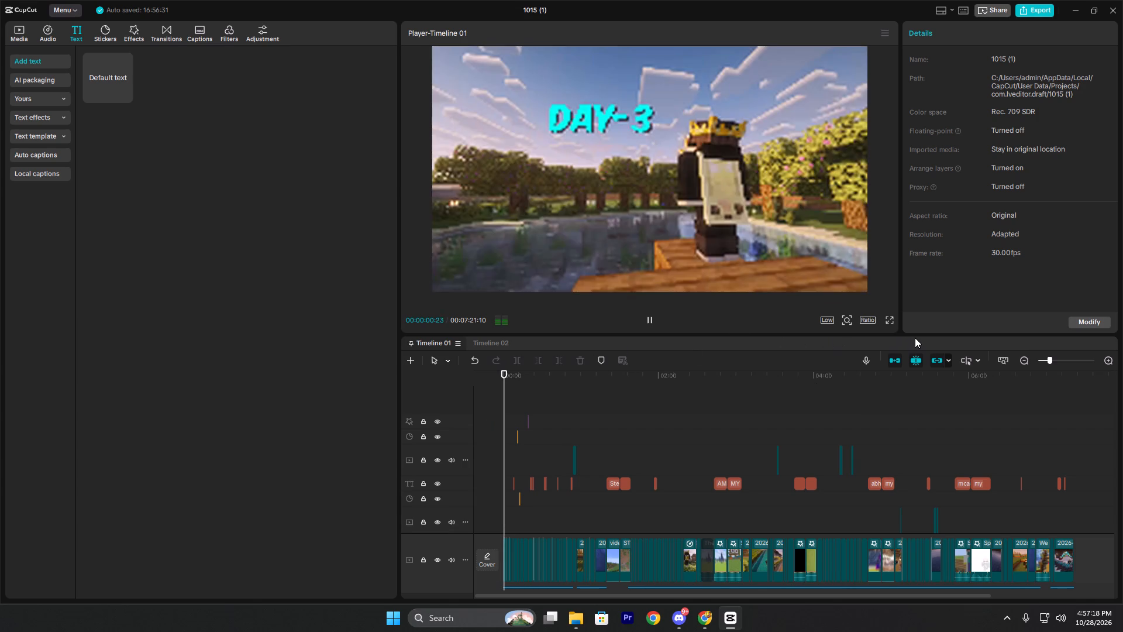
key(space)
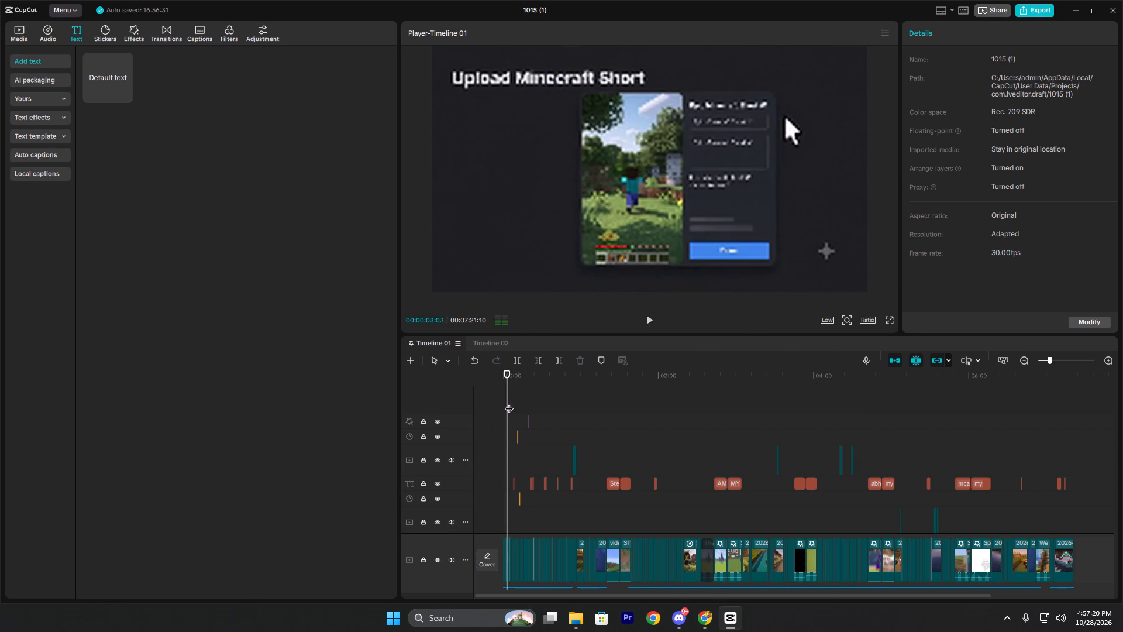
click(510, 394)
drag(510, 394, 485, 399)
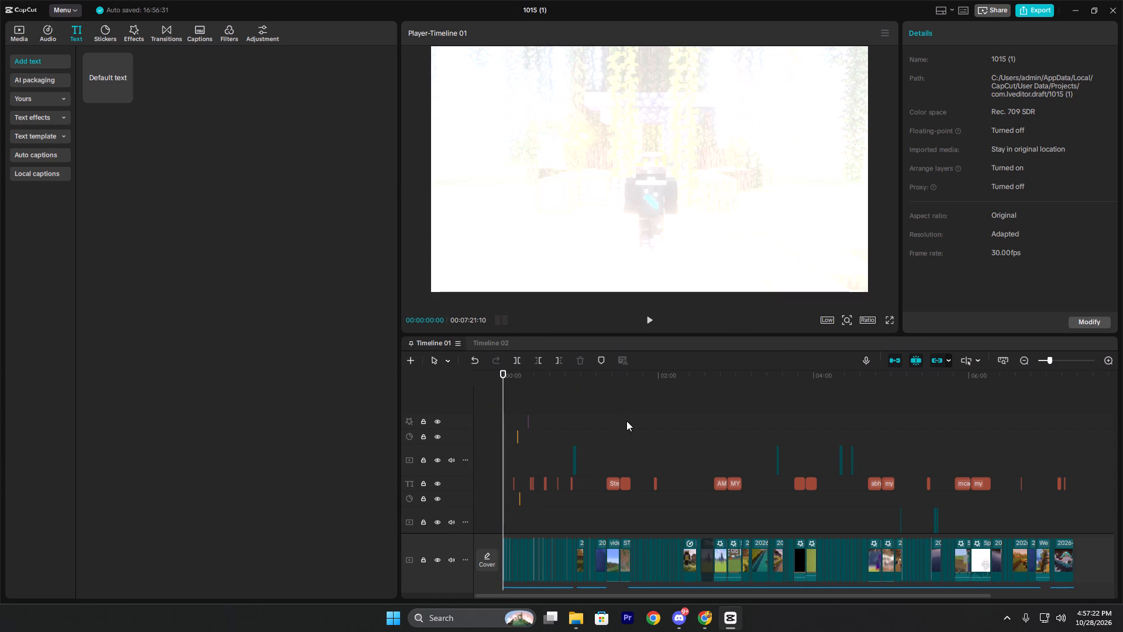
Combine all clips, texts, effects and audio on the timeline into a single compound clip.
scroll(628, 421, down, 14)
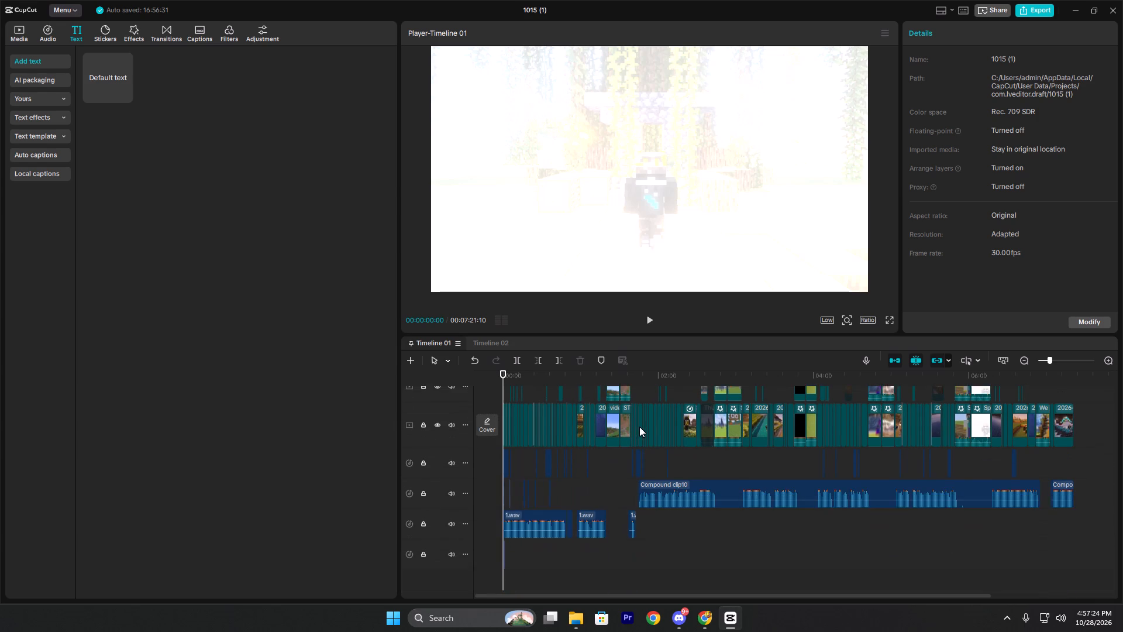
scroll(639, 427, down, 3)
ctrl+scroll(674, 437, up, 3)
ctrl+scroll(674, 437, down, 4)
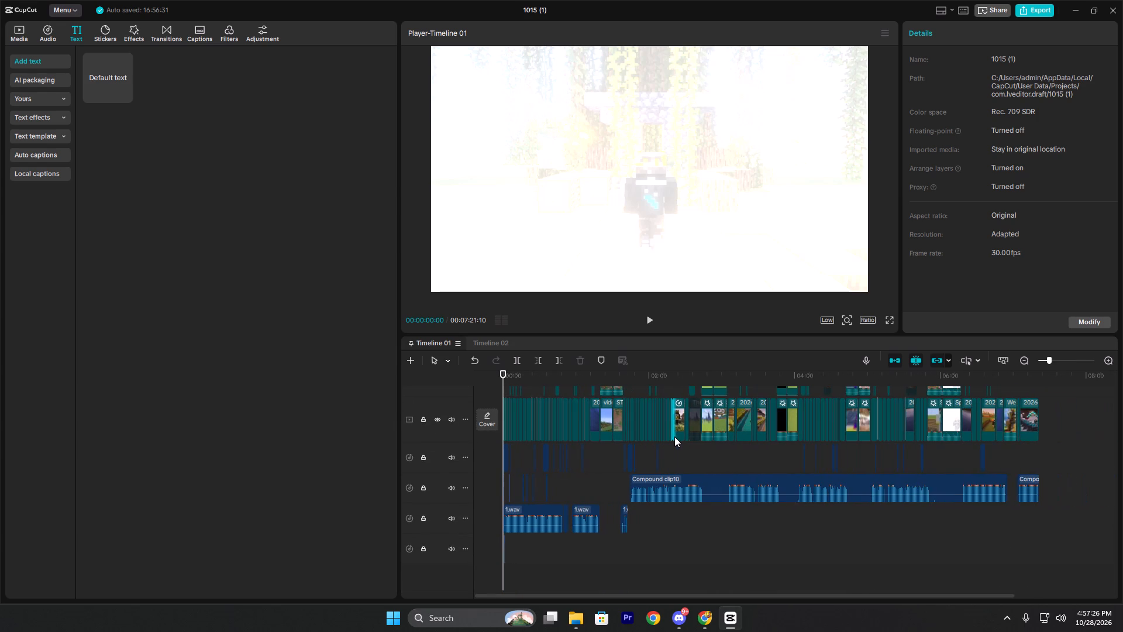
scroll(674, 437, up, 7)
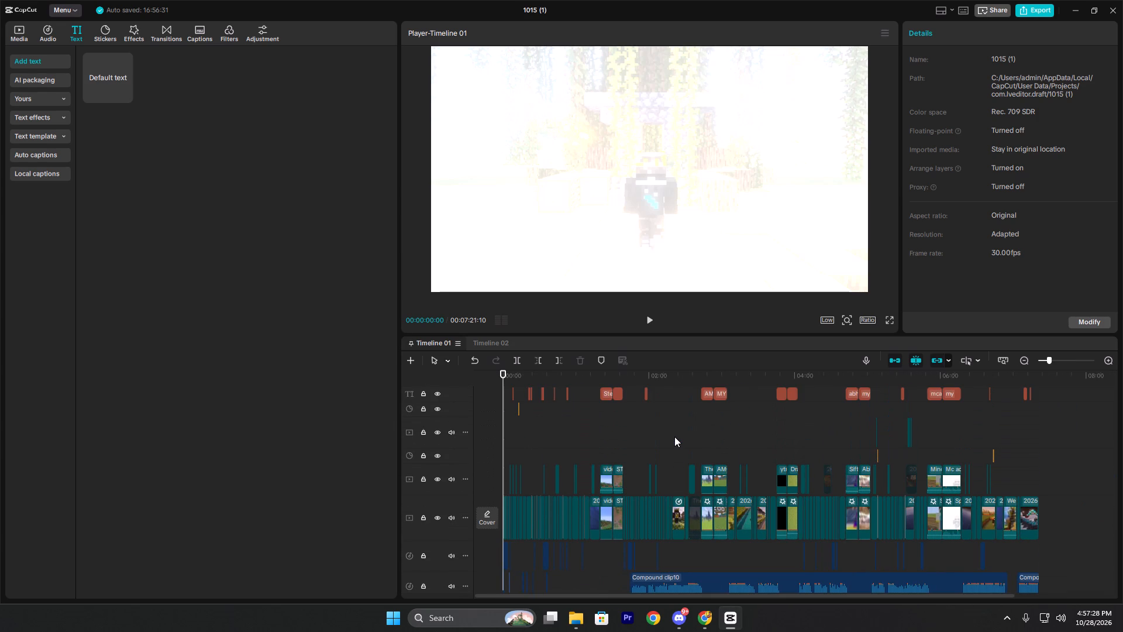
key(ctrl+a)
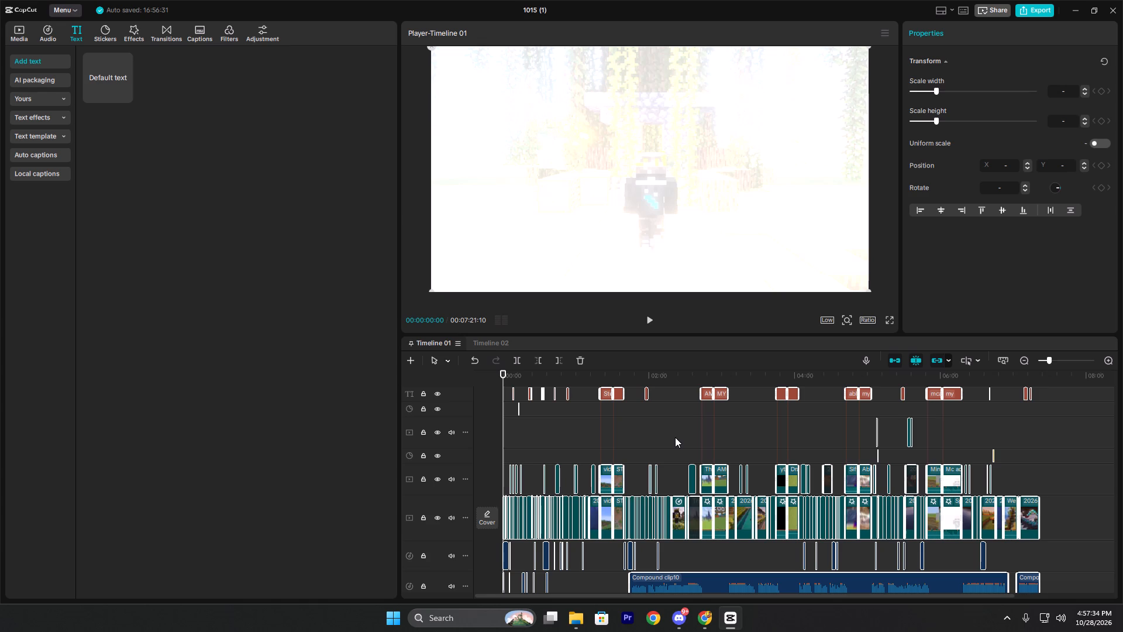
key(alt+g)
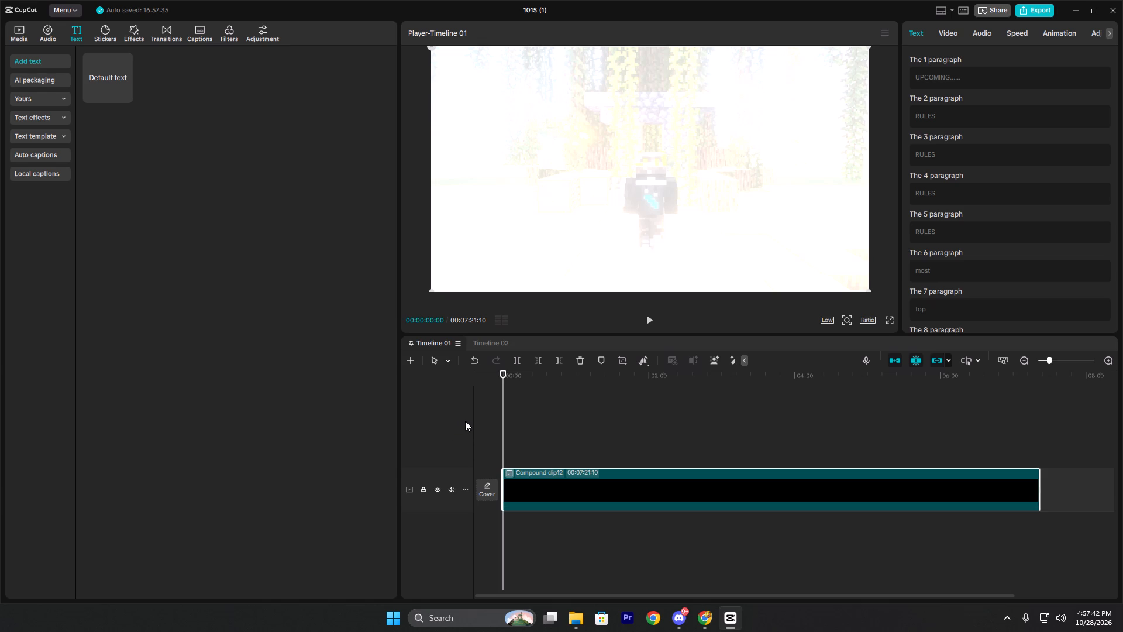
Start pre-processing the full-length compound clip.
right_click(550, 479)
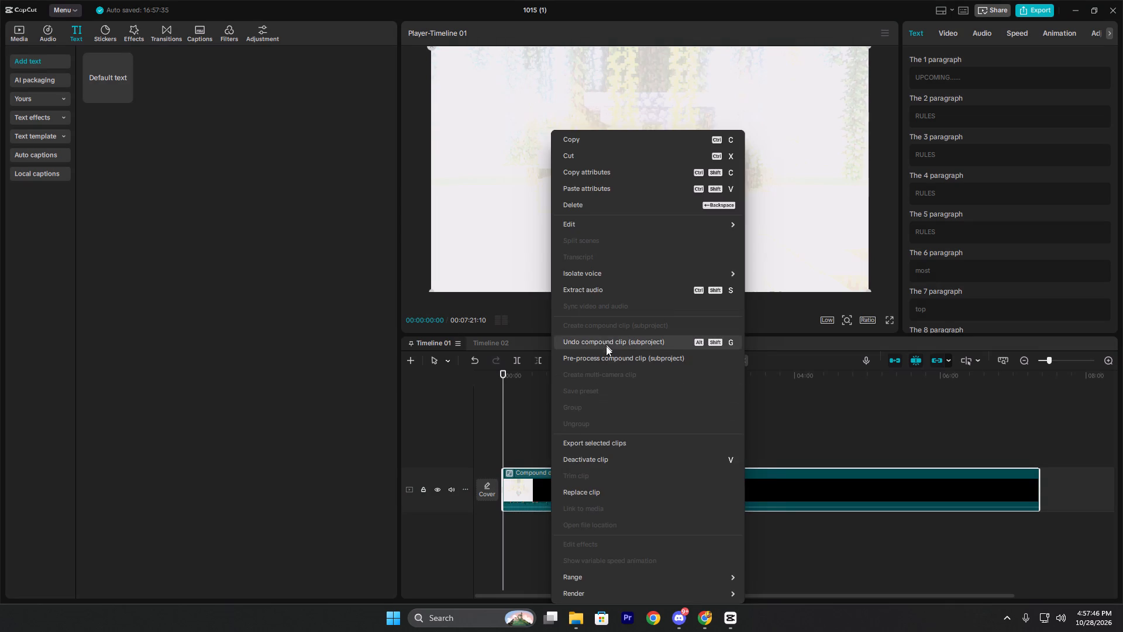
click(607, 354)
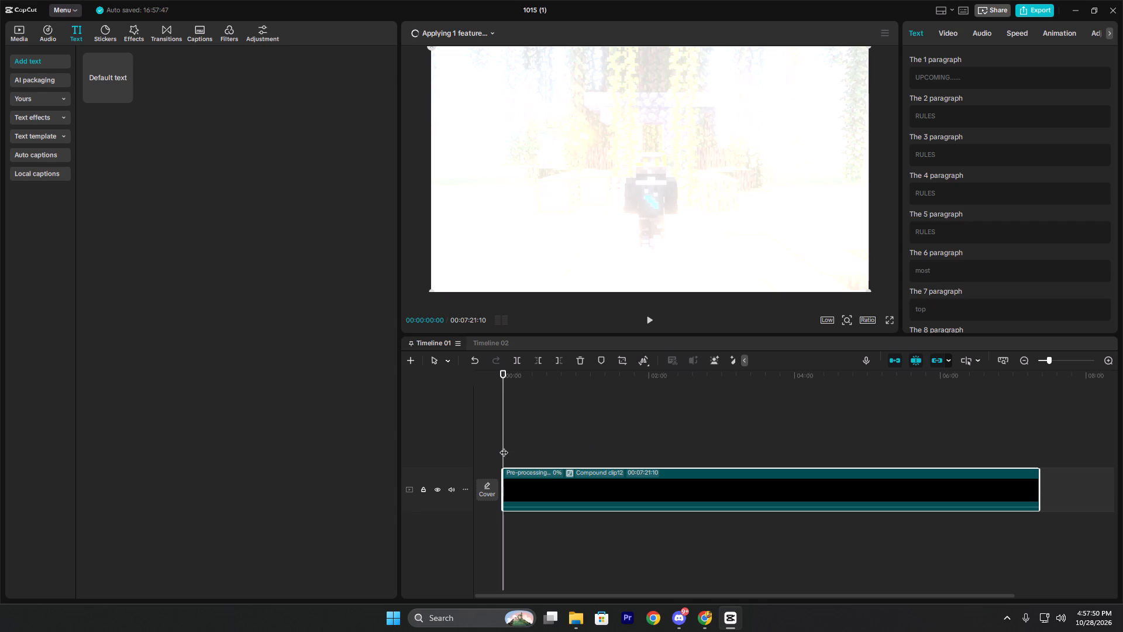
Play the compound clip's opening from 00:00:00:00 to check playback during pre-processing.
drag(504, 446, 515, 465)
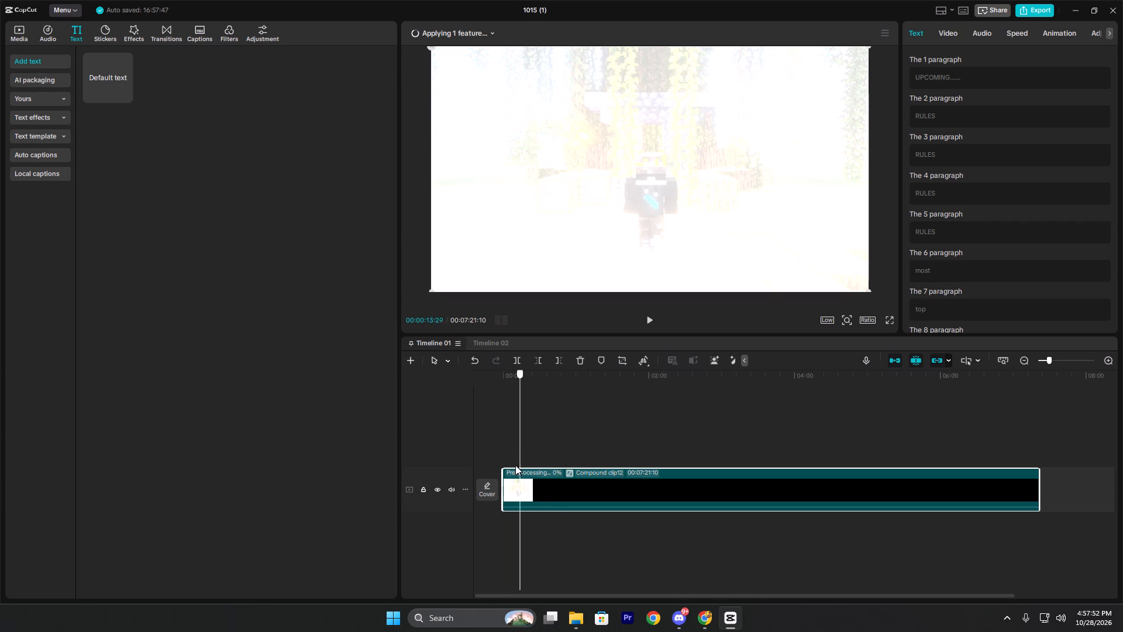
drag(515, 465, 498, 472)
key(space)
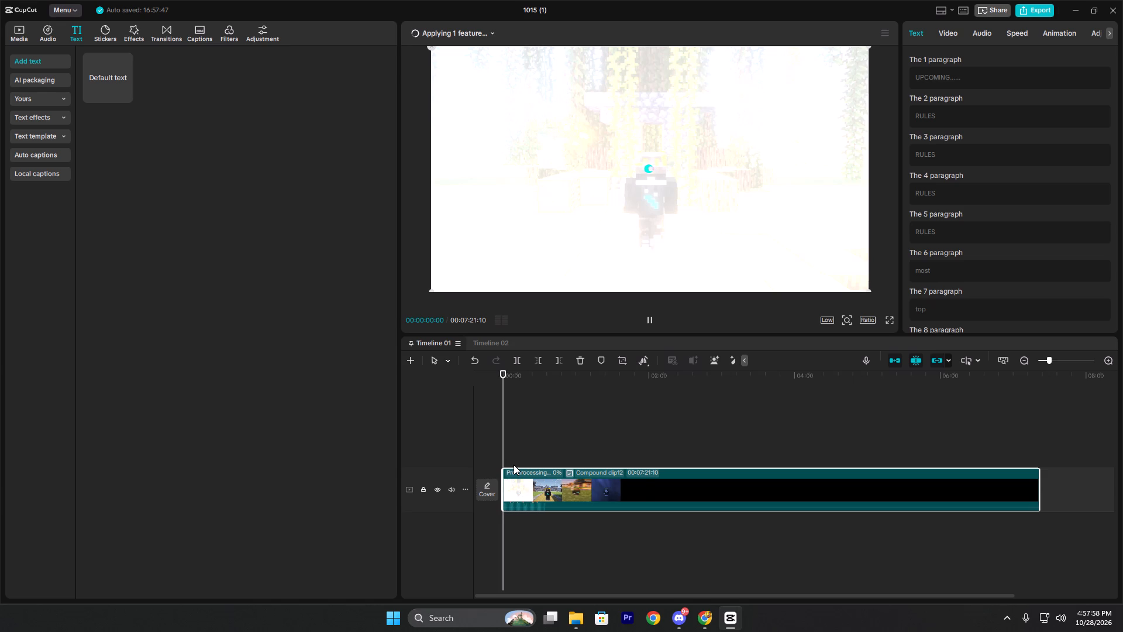
right_click(534, 482)
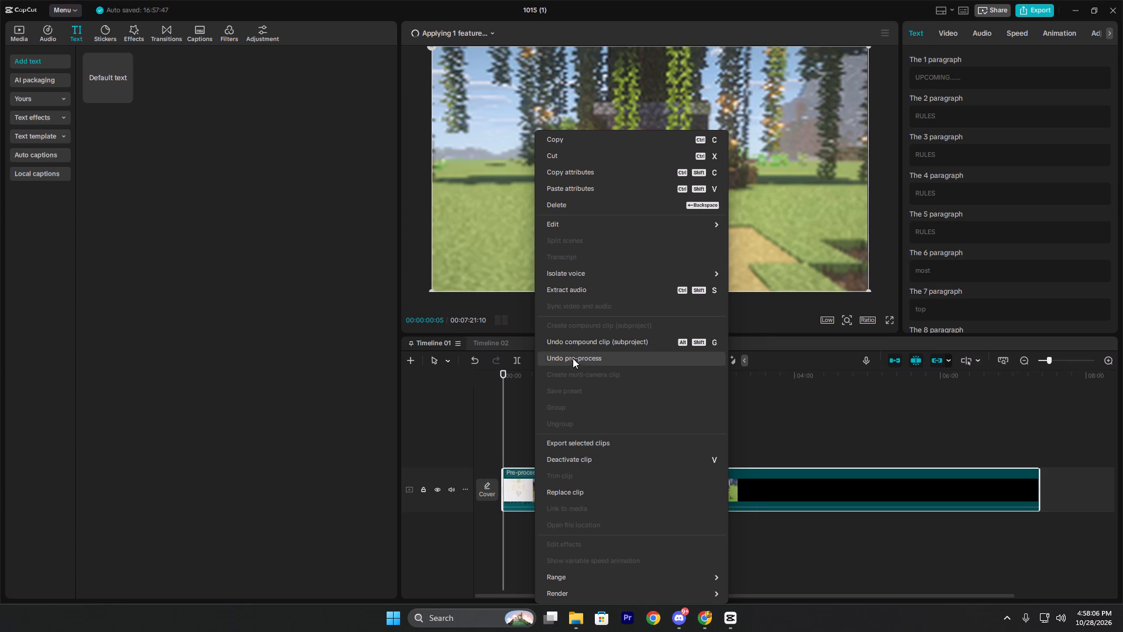
click(729, 391)
click(750, 401)
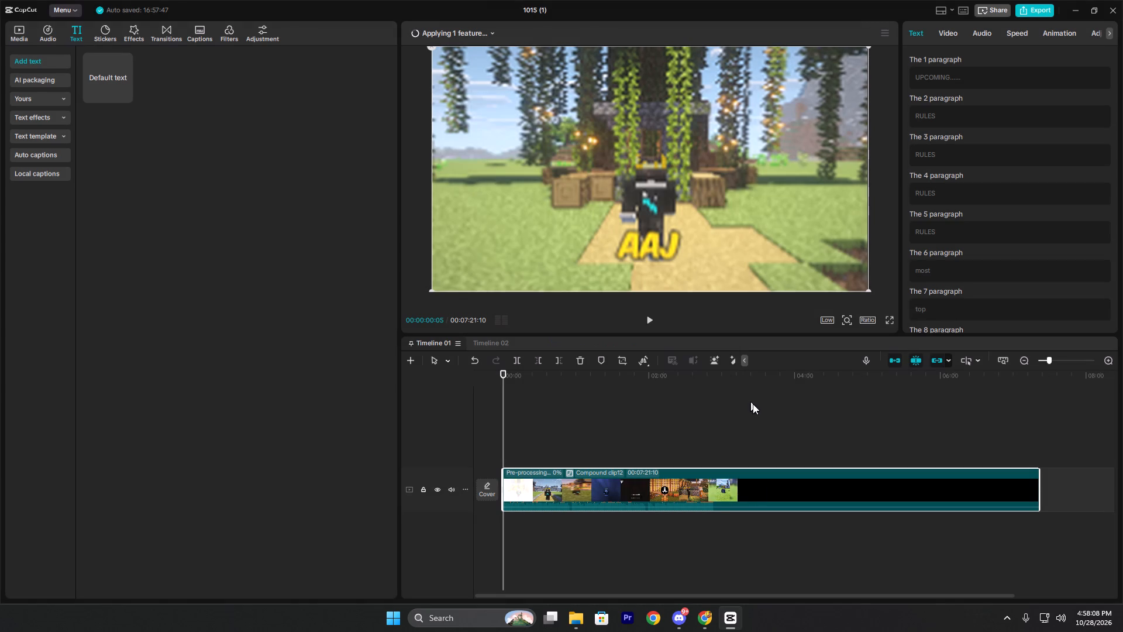
click(531, 439)
click(531, 433)
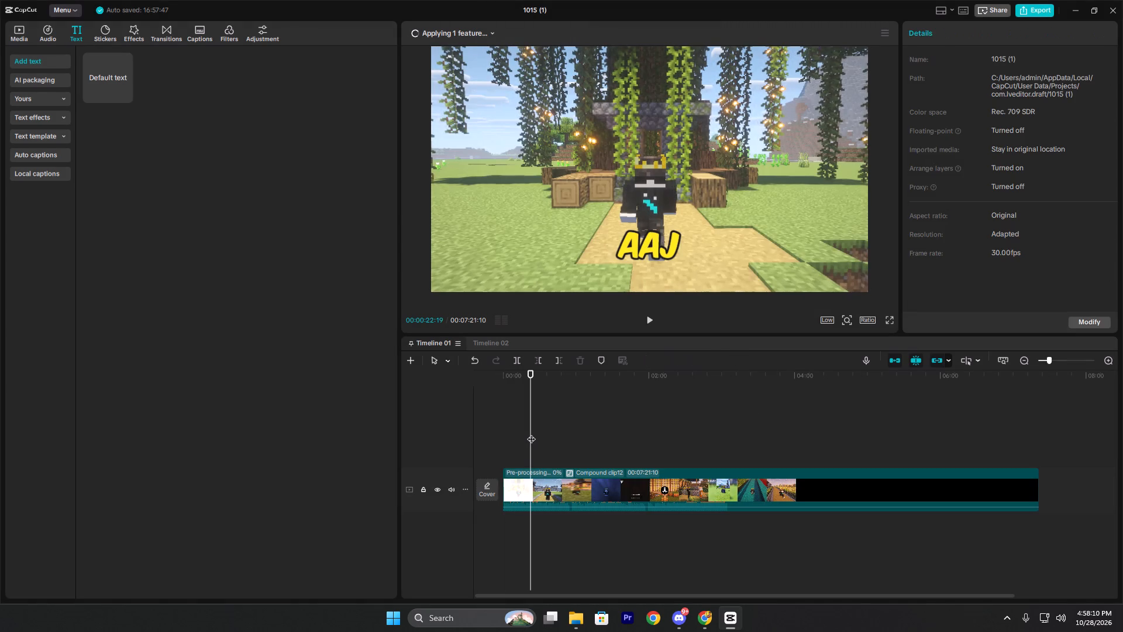
click(511, 434)
drag(511, 434, 494, 440)
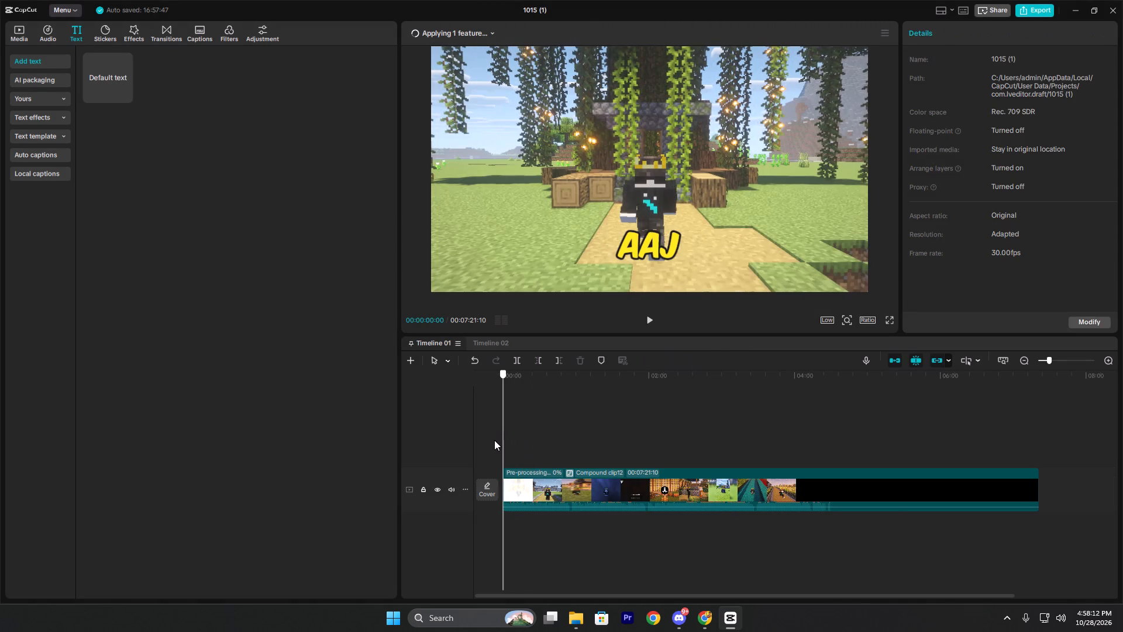
drag(494, 440, 494, 441)
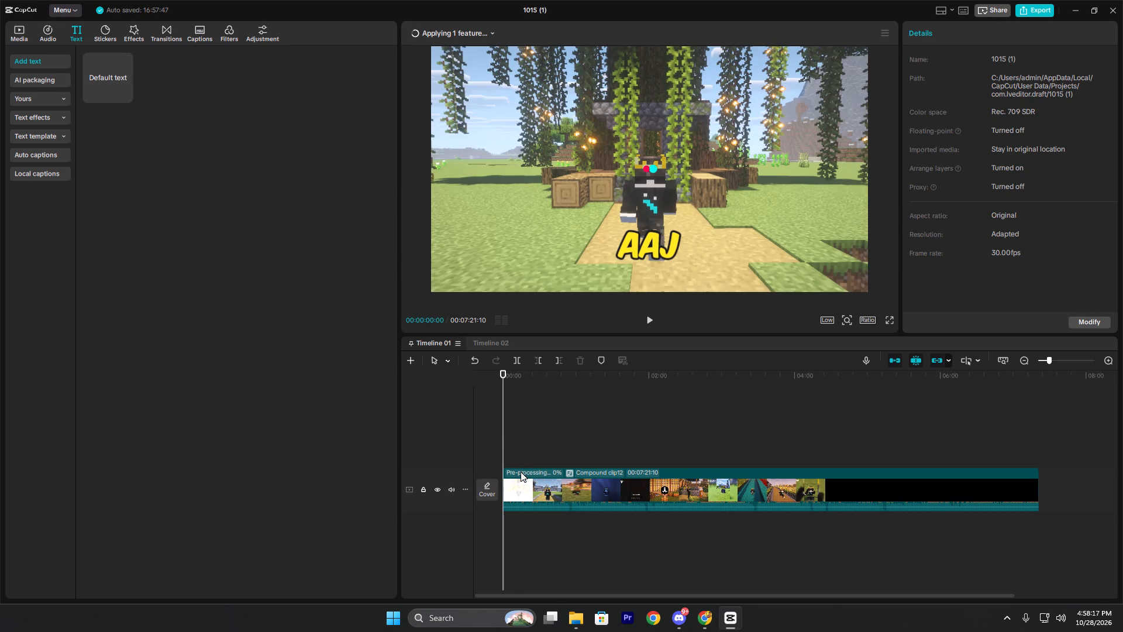
click(504, 447)
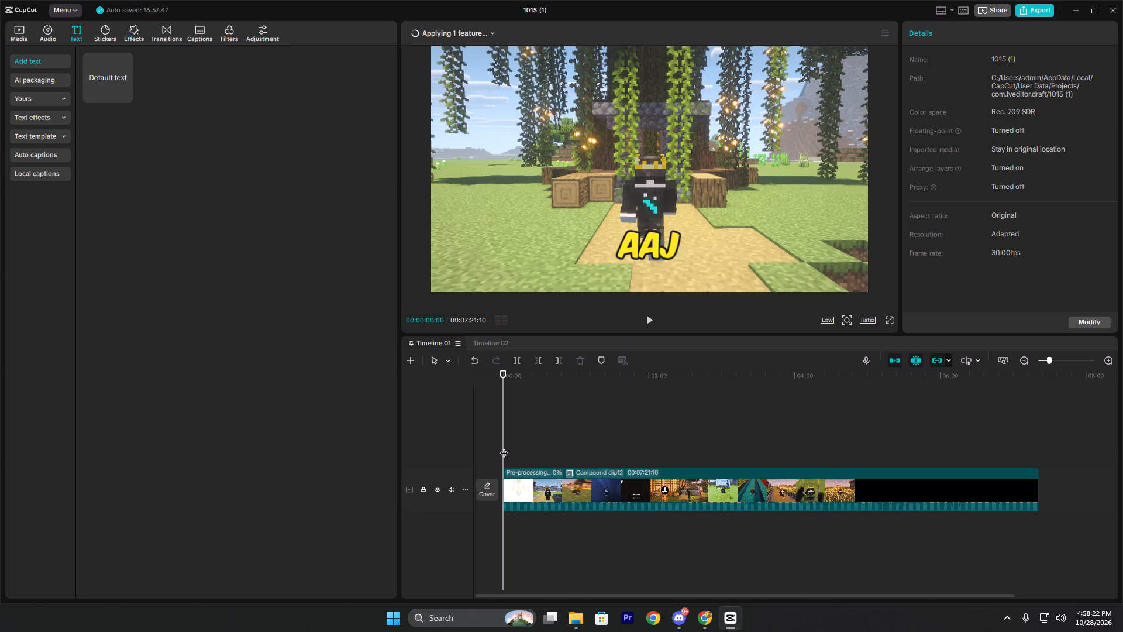
key(space)
key(space)
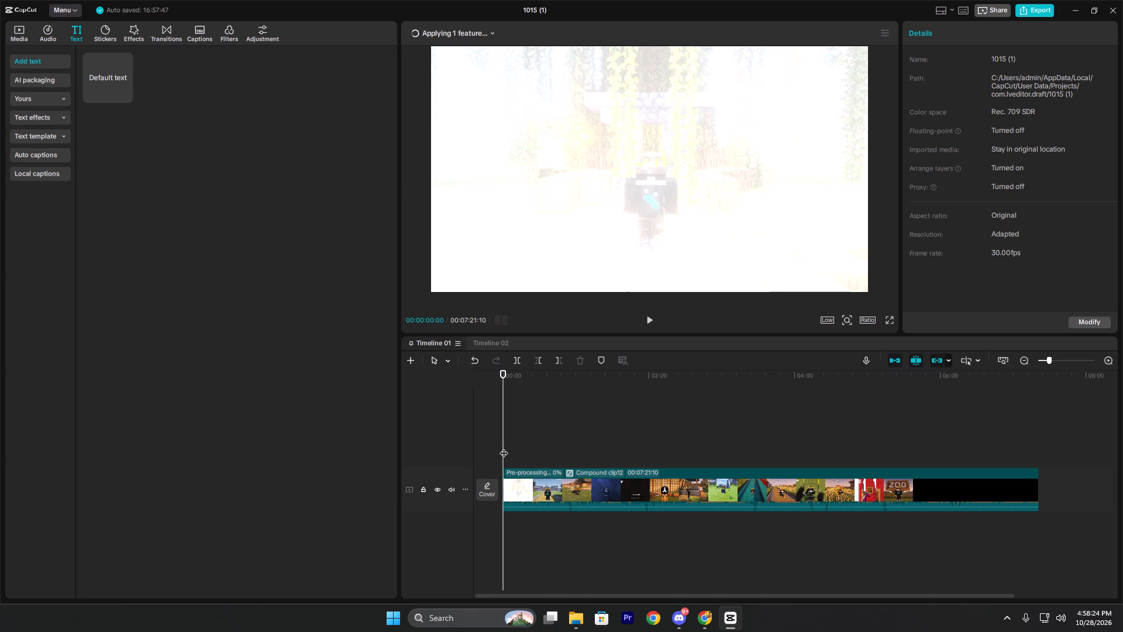
key(space)
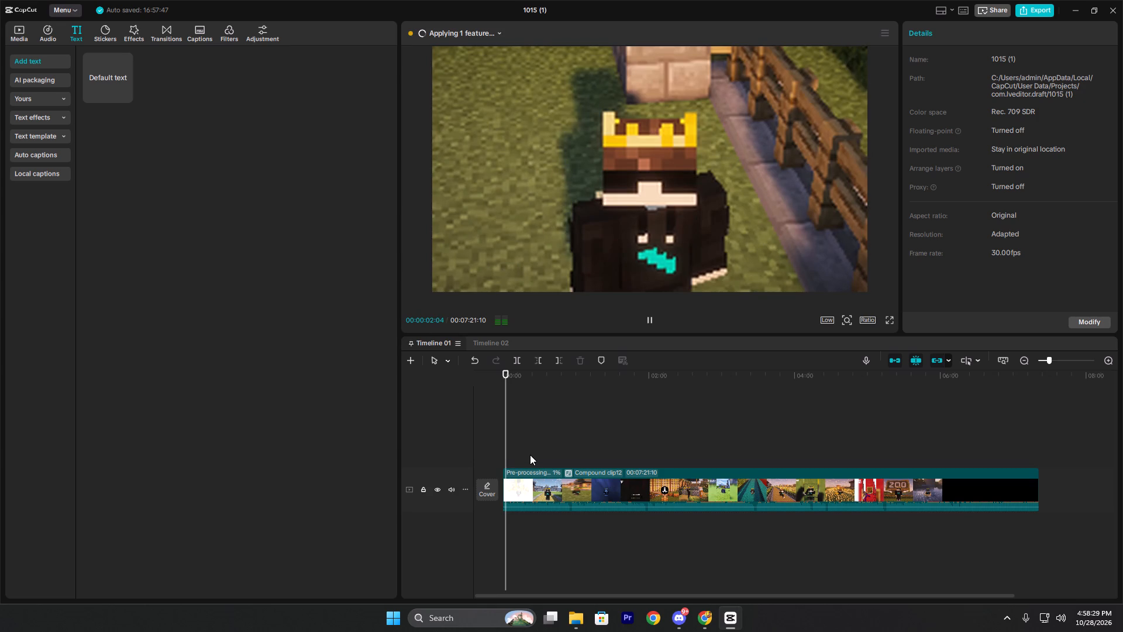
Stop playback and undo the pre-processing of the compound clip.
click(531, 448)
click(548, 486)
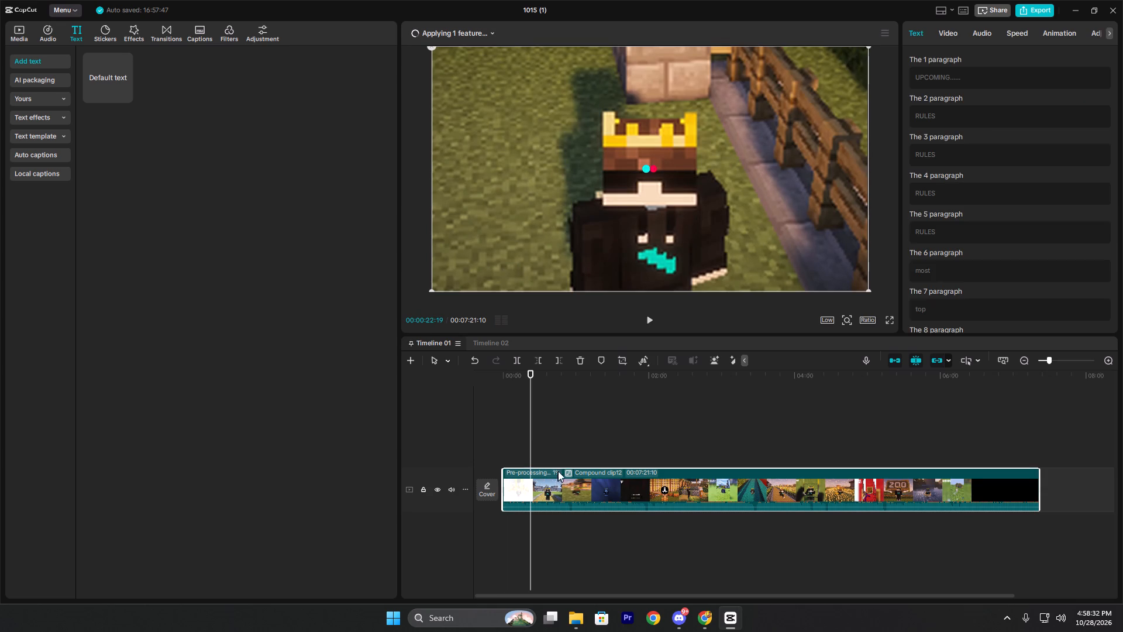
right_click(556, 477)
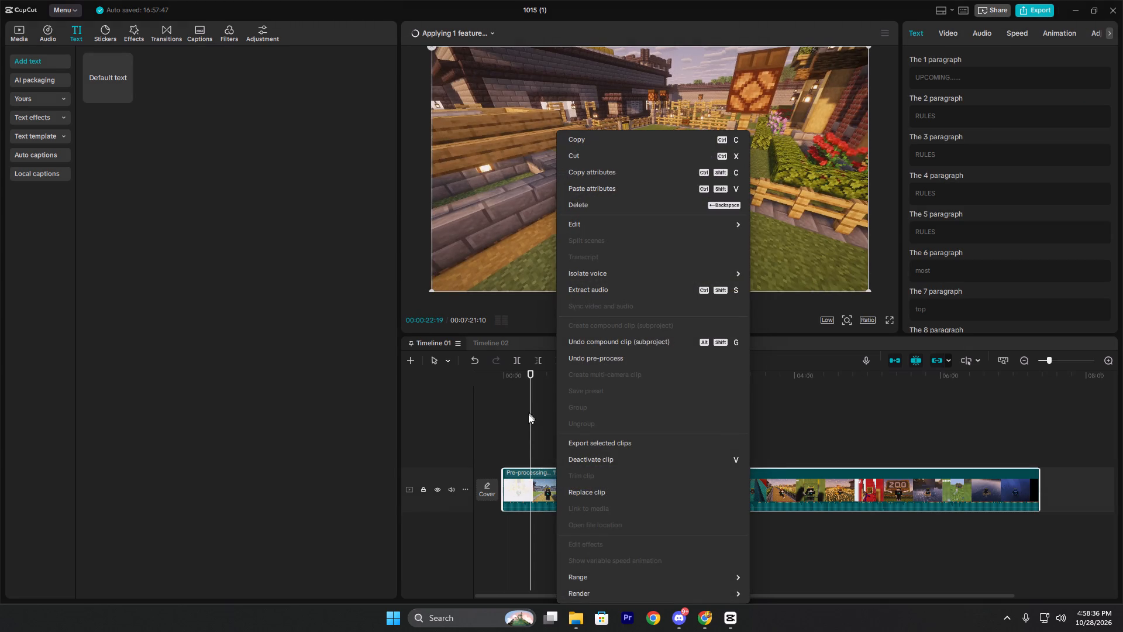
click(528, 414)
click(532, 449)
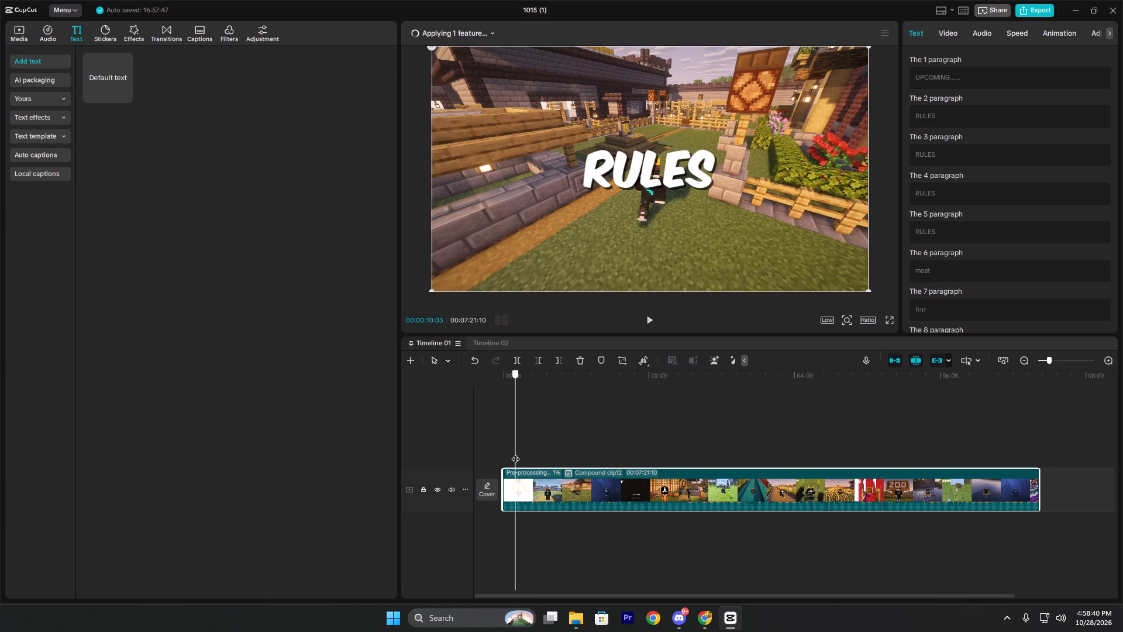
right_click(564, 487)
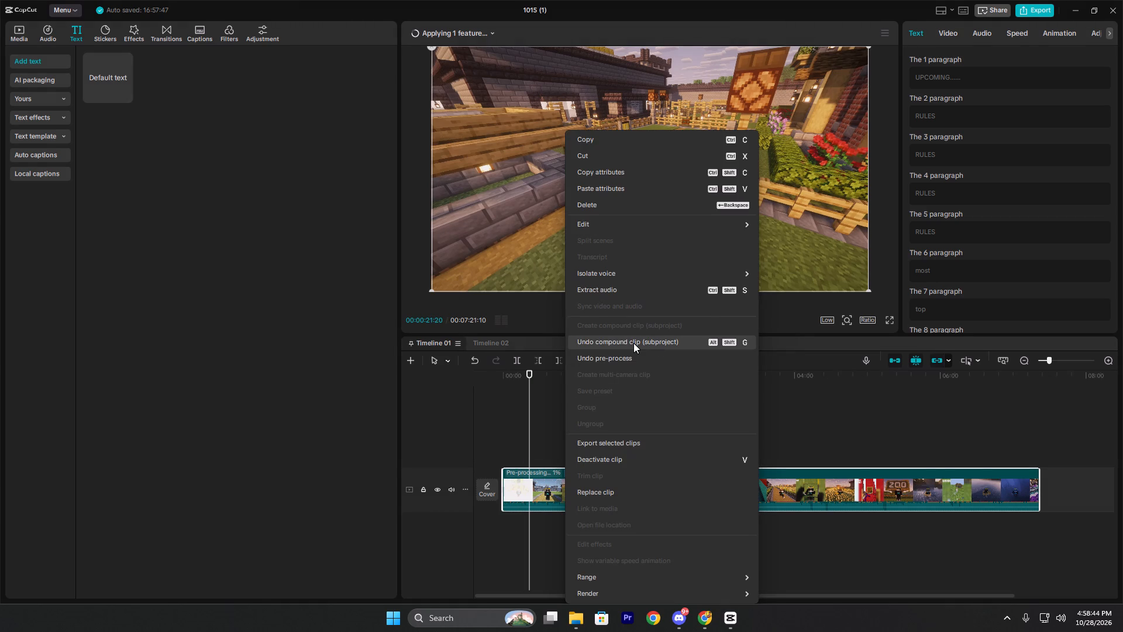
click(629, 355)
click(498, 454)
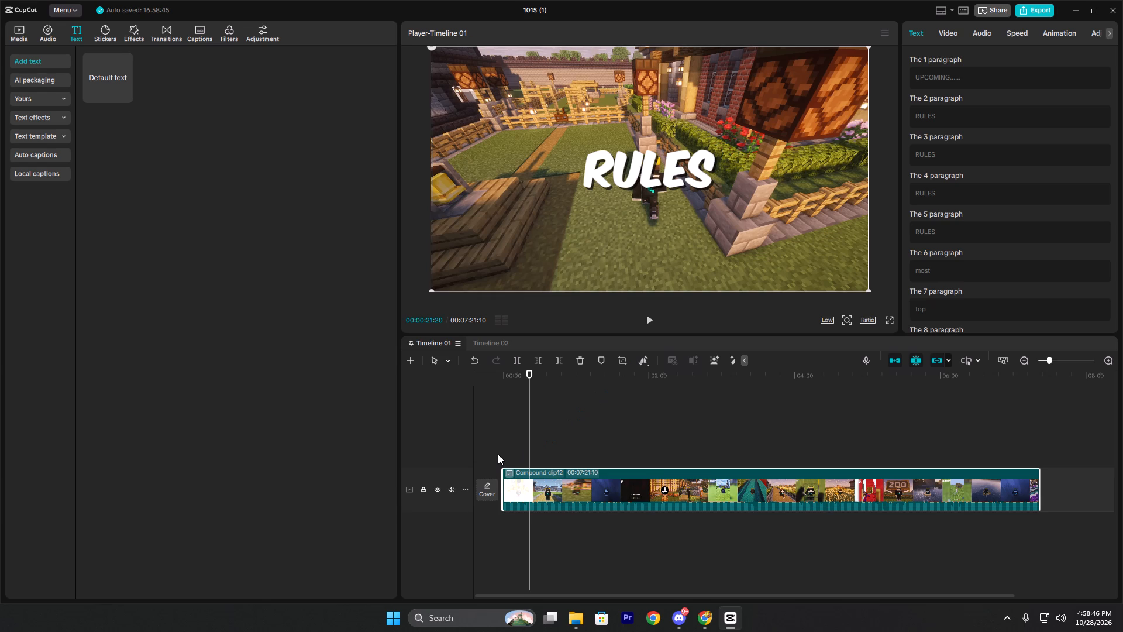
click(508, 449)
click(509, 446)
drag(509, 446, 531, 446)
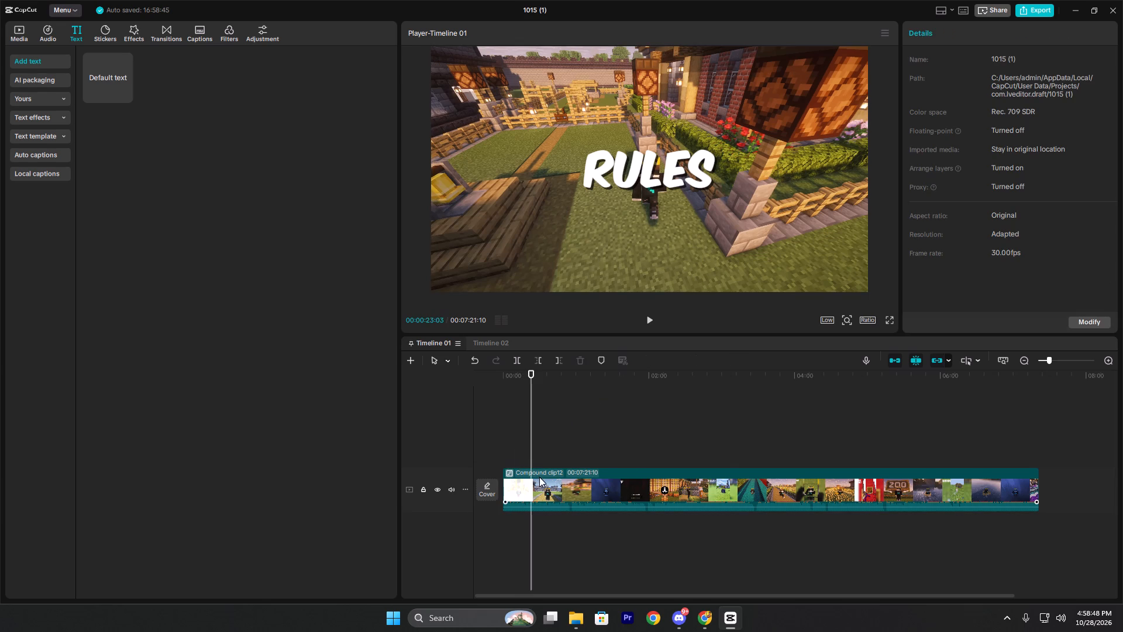
Play the compound clip from 00:00:23:03 to the RULE-1 sign and split it at 00:00:27:00.
key(space)
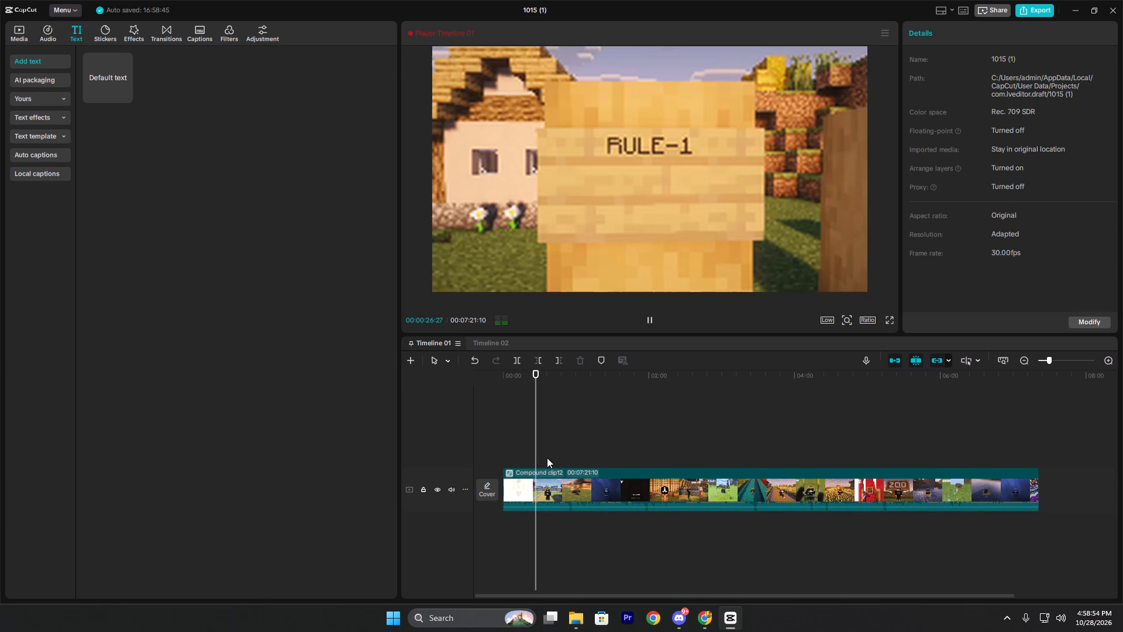
key(space)
click(550, 480)
key(ctrl+b)
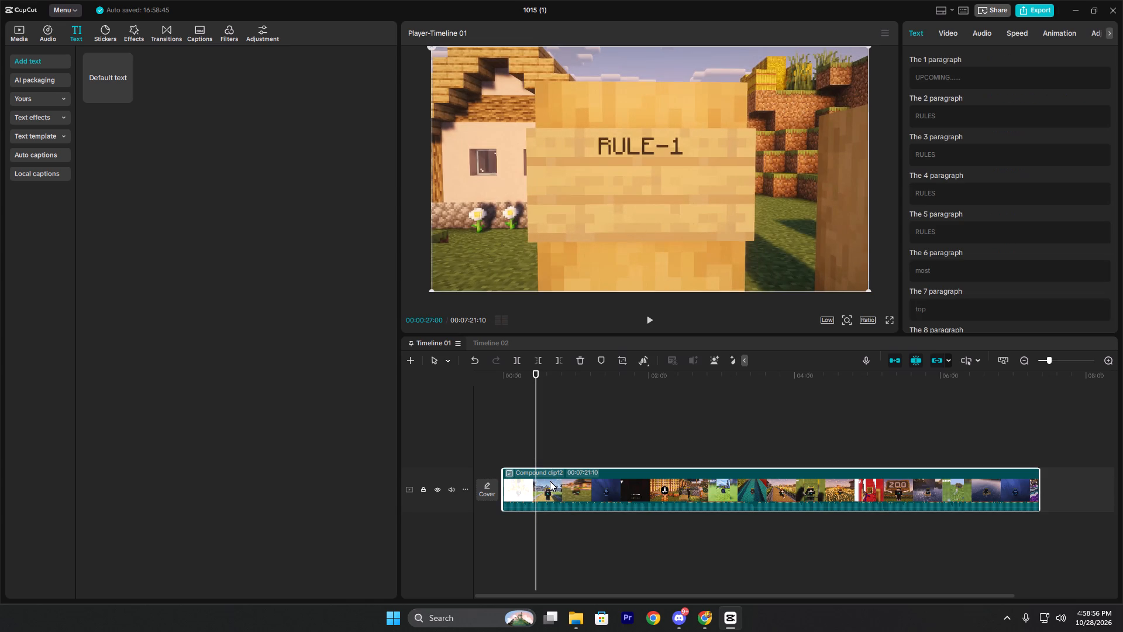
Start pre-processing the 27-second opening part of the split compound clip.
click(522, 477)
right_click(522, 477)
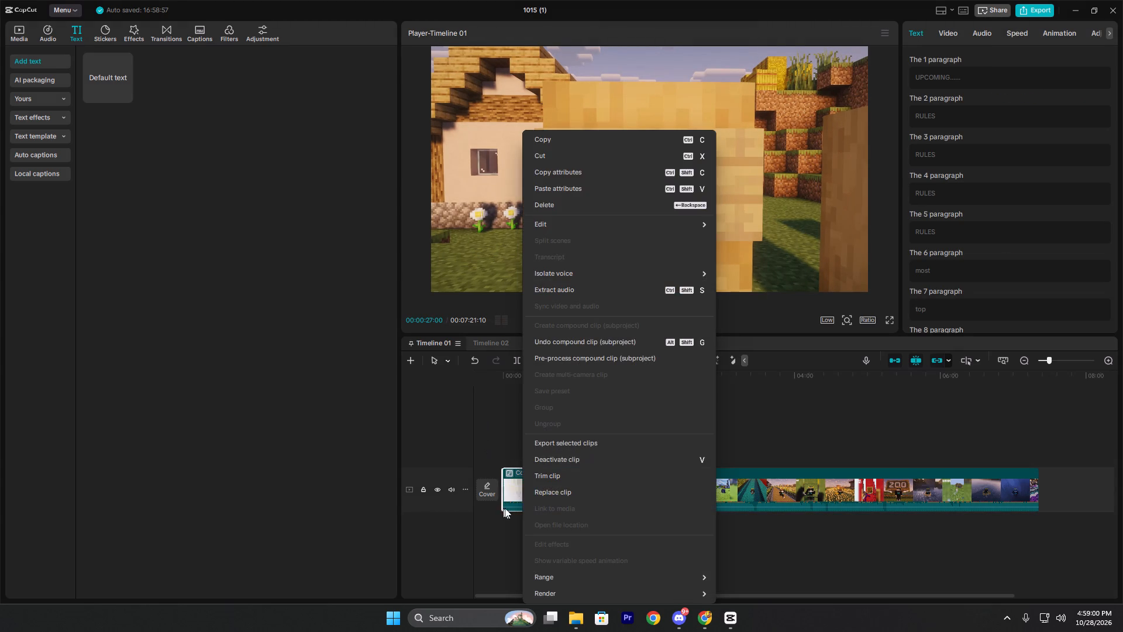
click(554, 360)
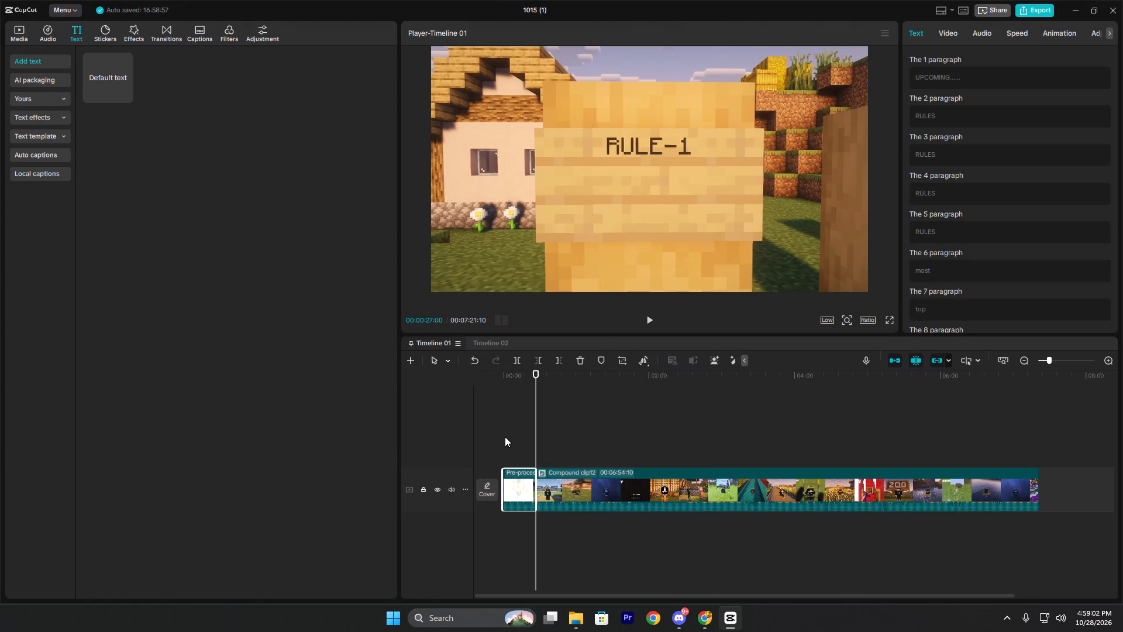
Scrub through the 27-second opening clip to check its preview during pre-processing.
click(505, 437)
scroll(516, 462, up, 4)
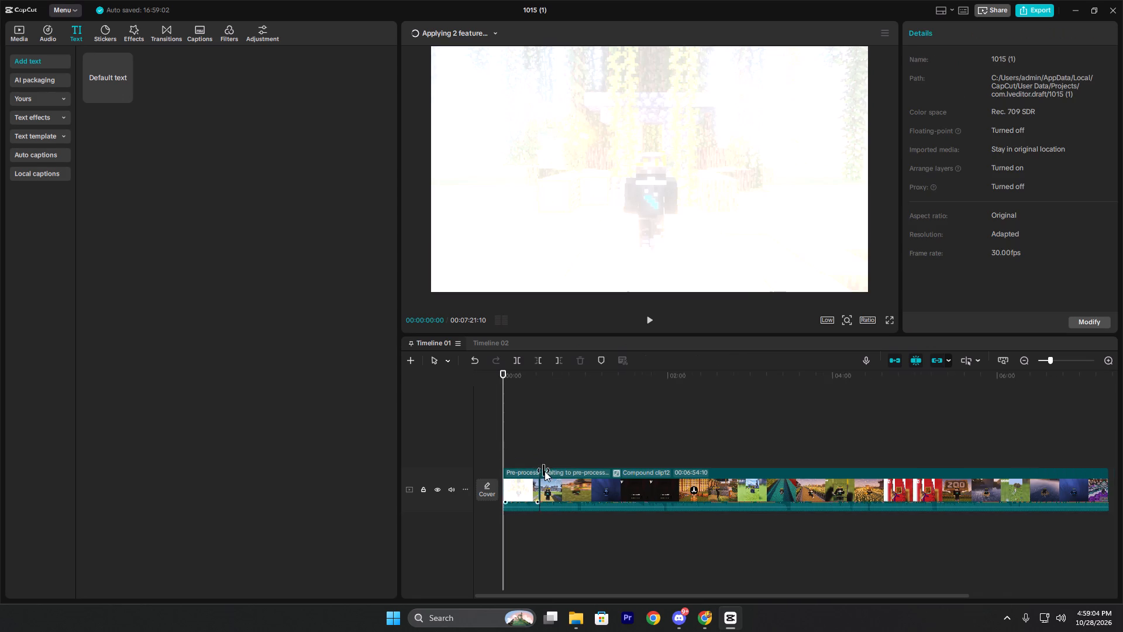
ctrl+scroll(571, 490, up, 17)
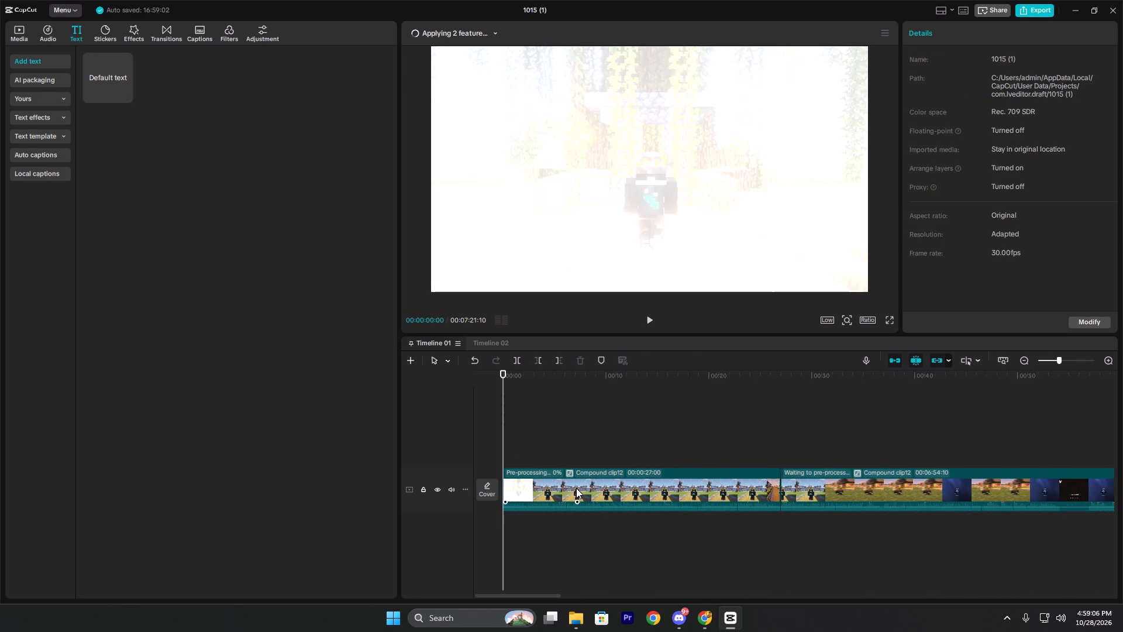
click(560, 484)
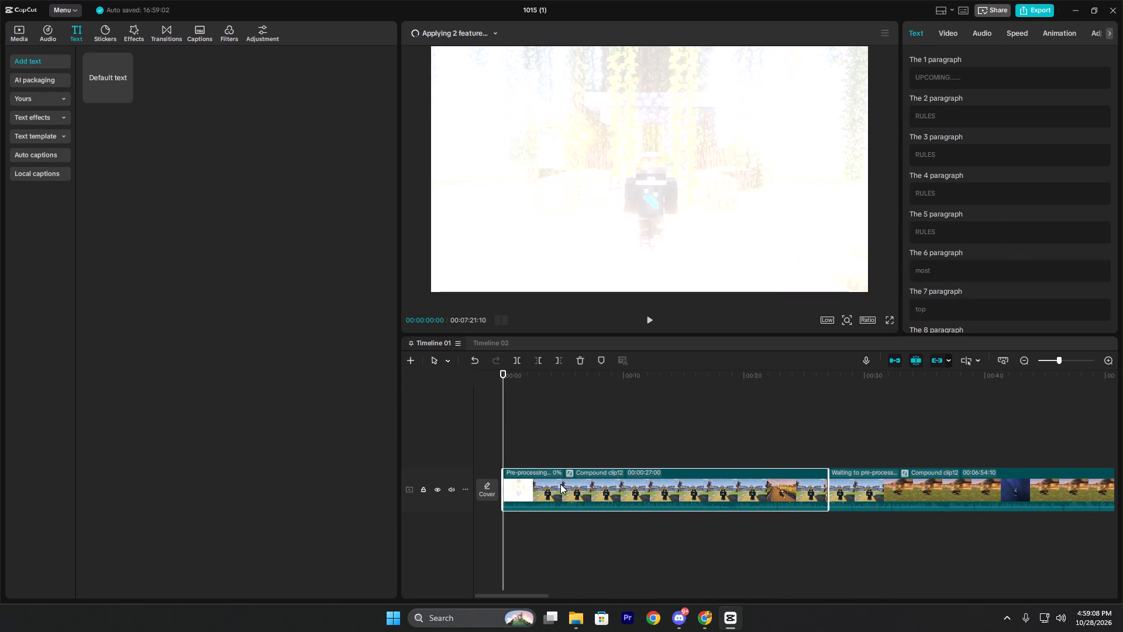
right_click(560, 484)
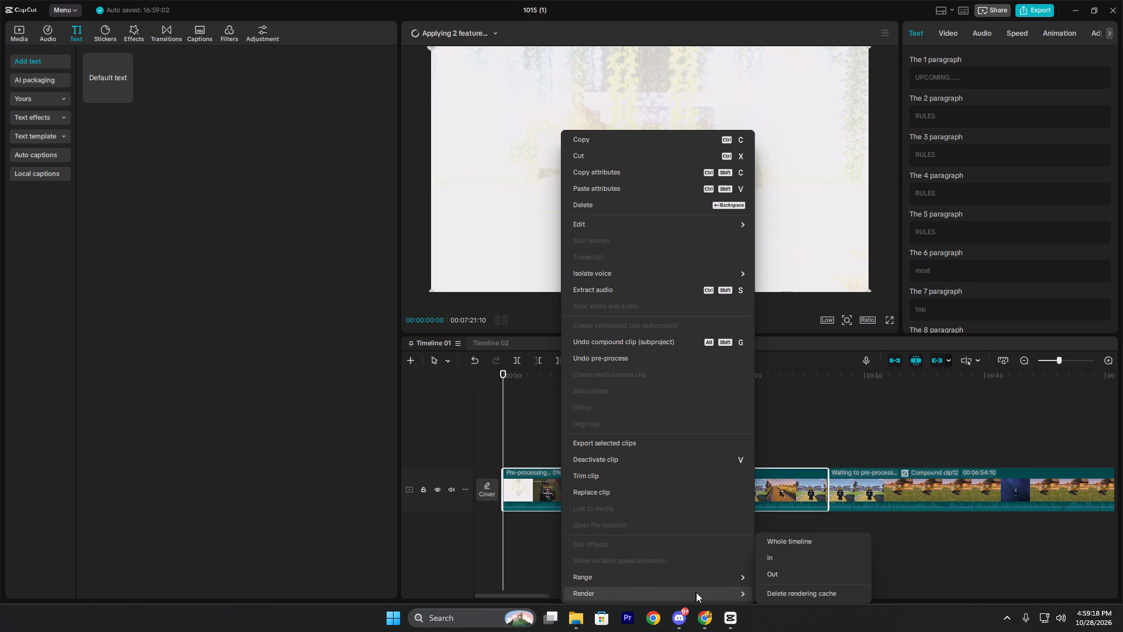
click(519, 427)
click(519, 427)
drag(523, 427, 554, 444)
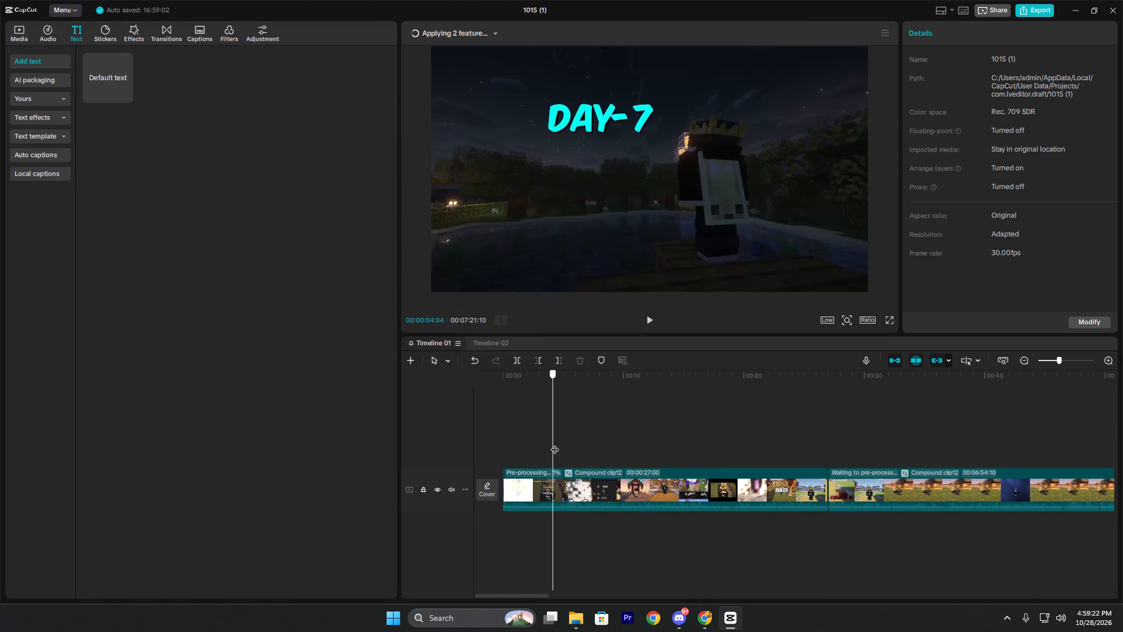
drag(554, 444, 807, 448)
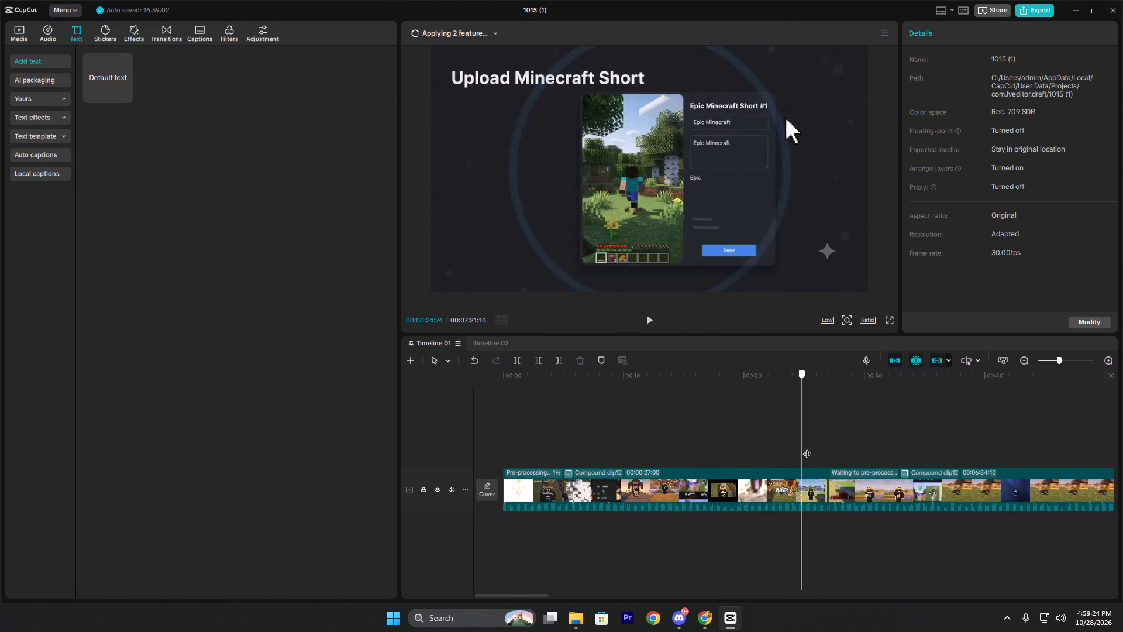
drag(807, 448, 592, 471)
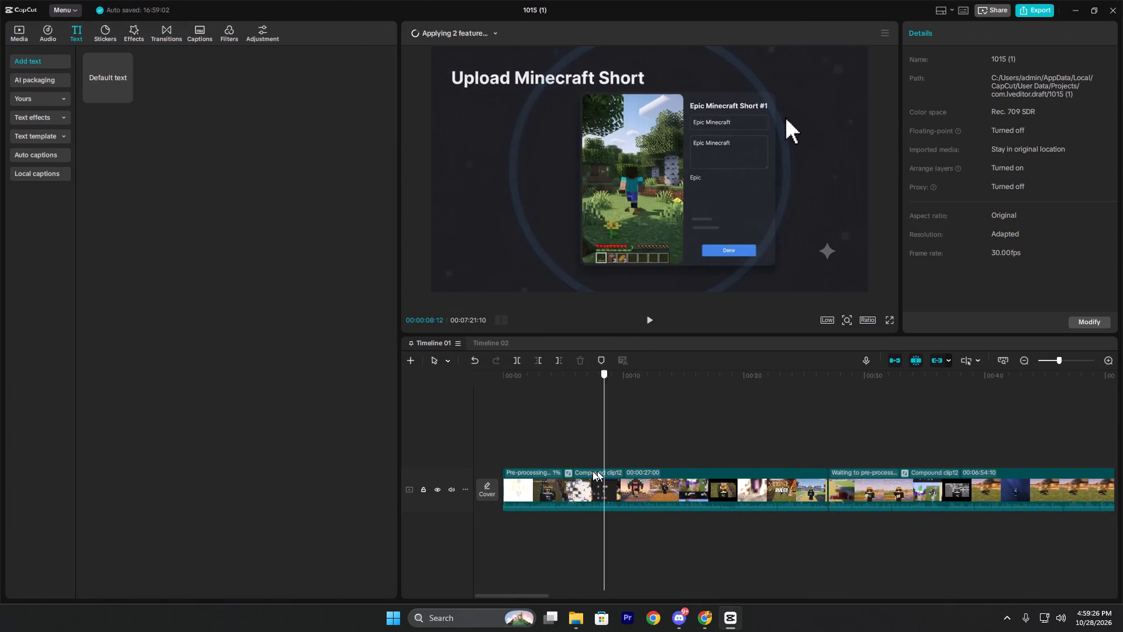
drag(592, 471, 569, 477)
click(569, 477)
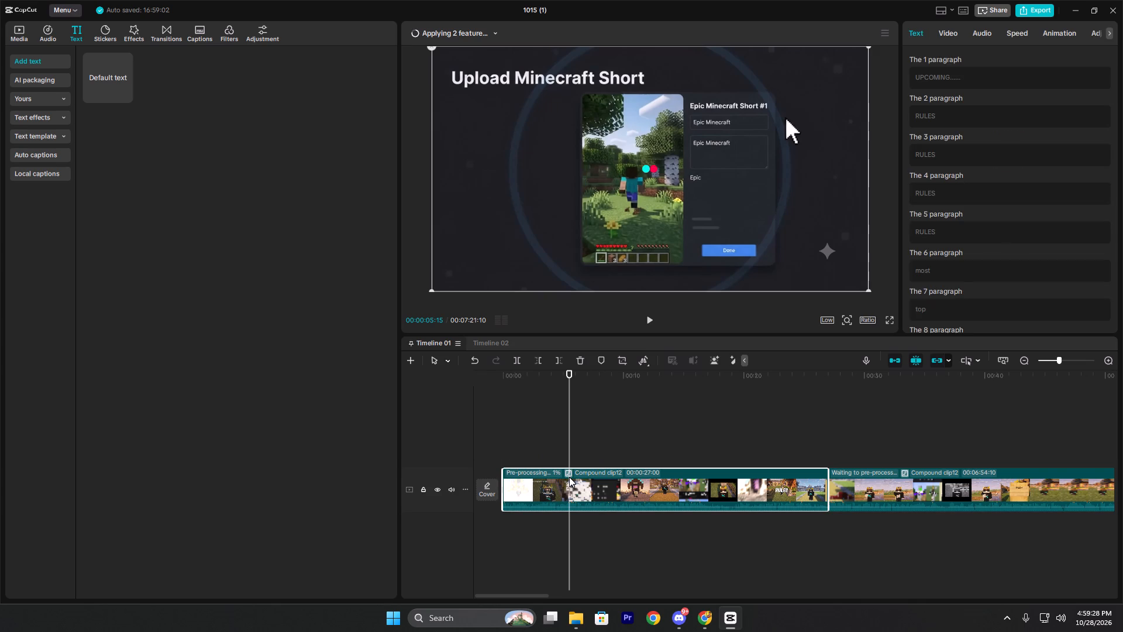
click(526, 435)
drag(526, 435, 505, 437)
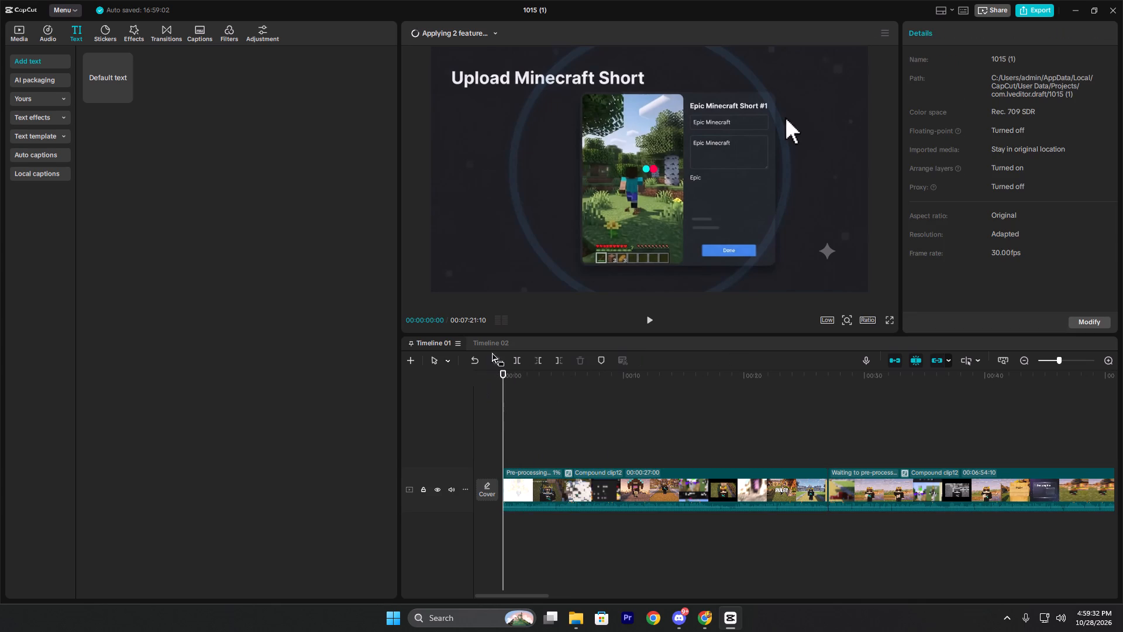
Play the timeline from 00:00:00:00 through the rules section to the DAY-1 zoo scene, and return to the start.
click(504, 431)
key(space)
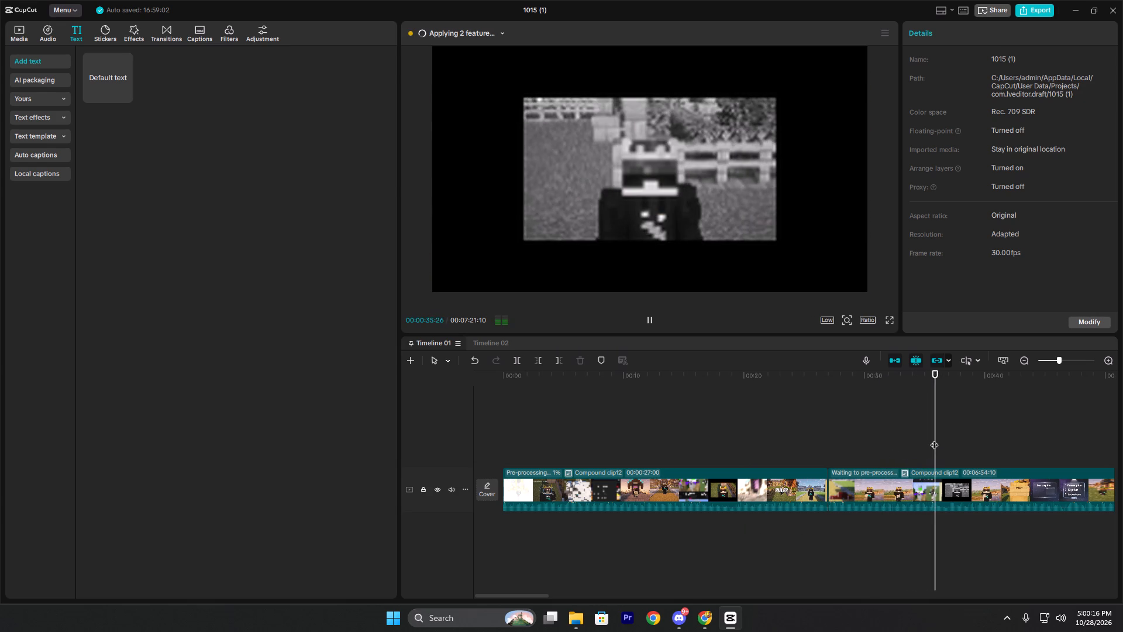
key(space)
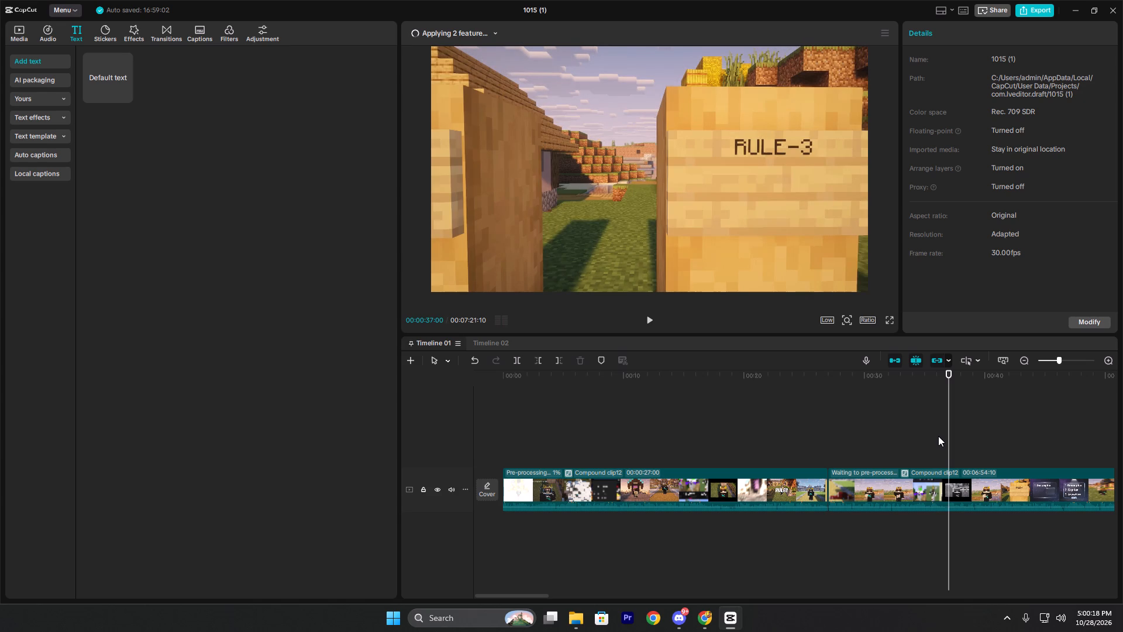
key(space)
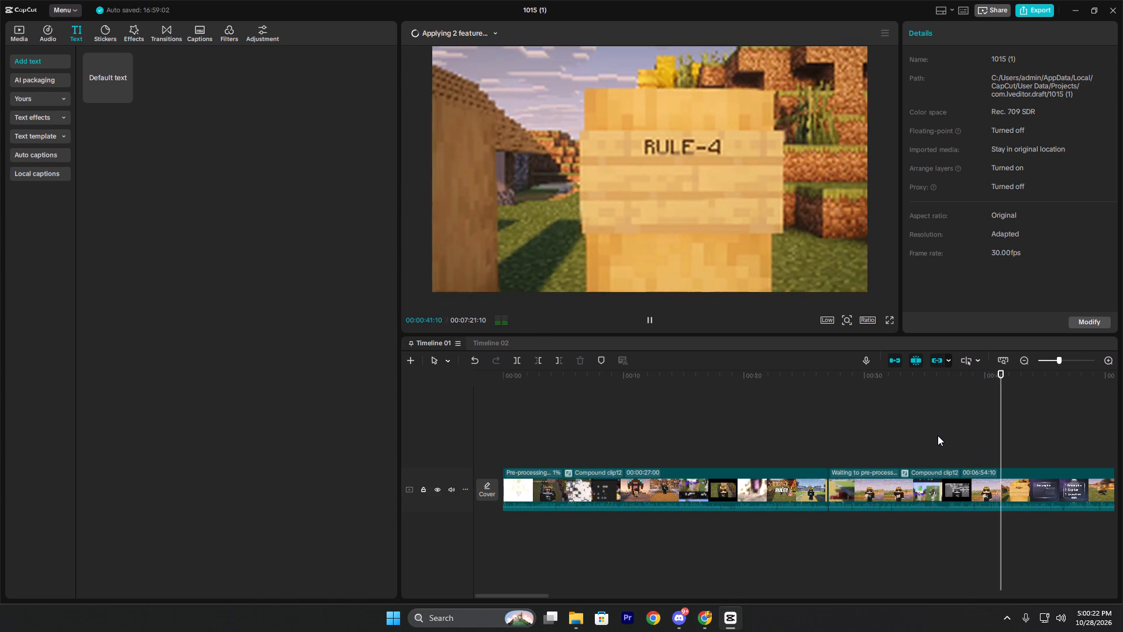
key(space)
click(1010, 445)
key(space)
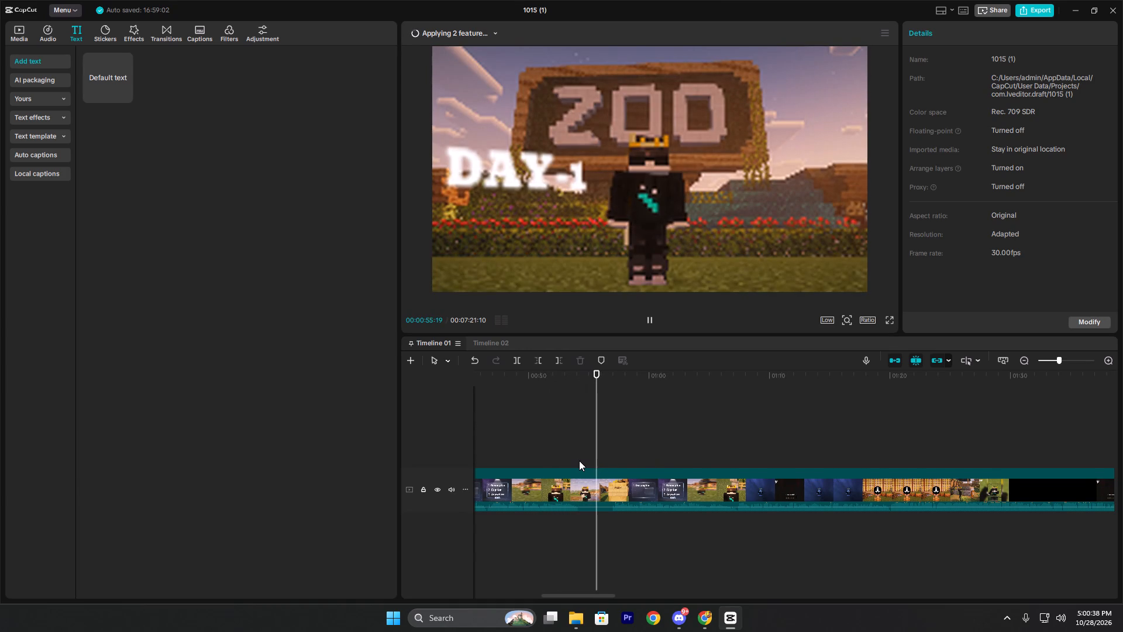
click(593, 444)
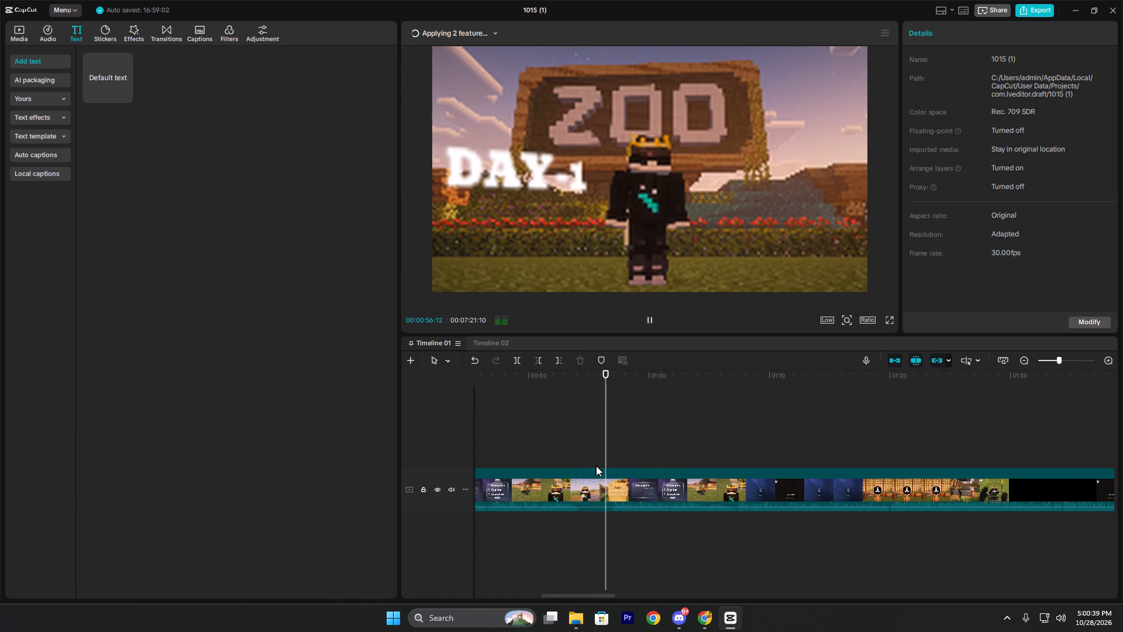
drag(593, 444, 0, 419)
Undo the compound clip on the 27-second opening part to restore its separate clips.
click(587, 486)
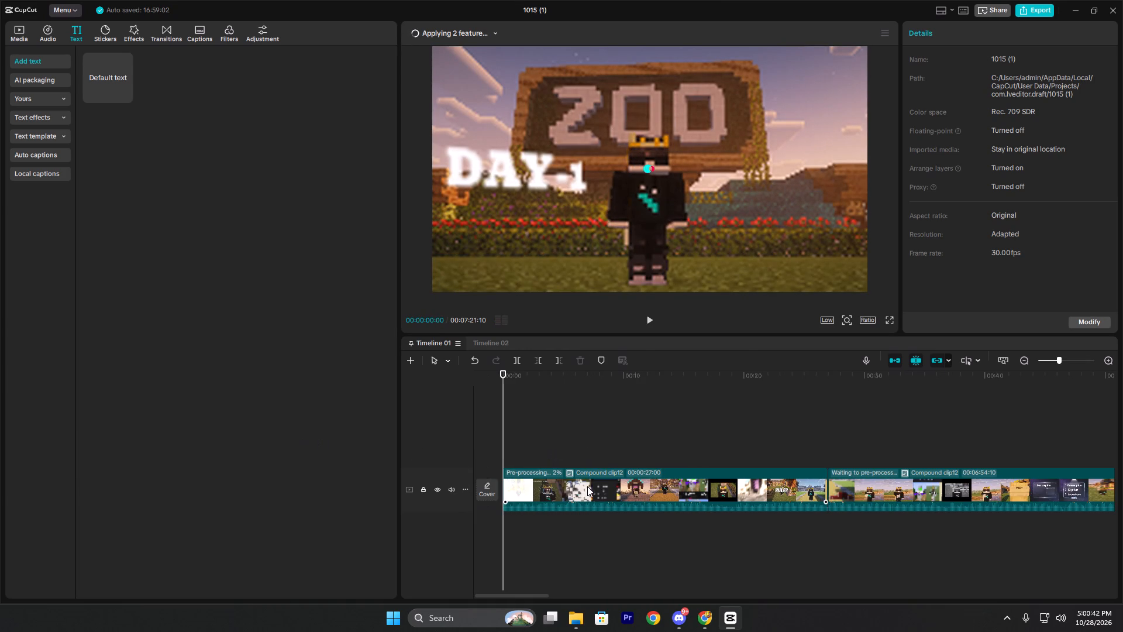
right_click(587, 486)
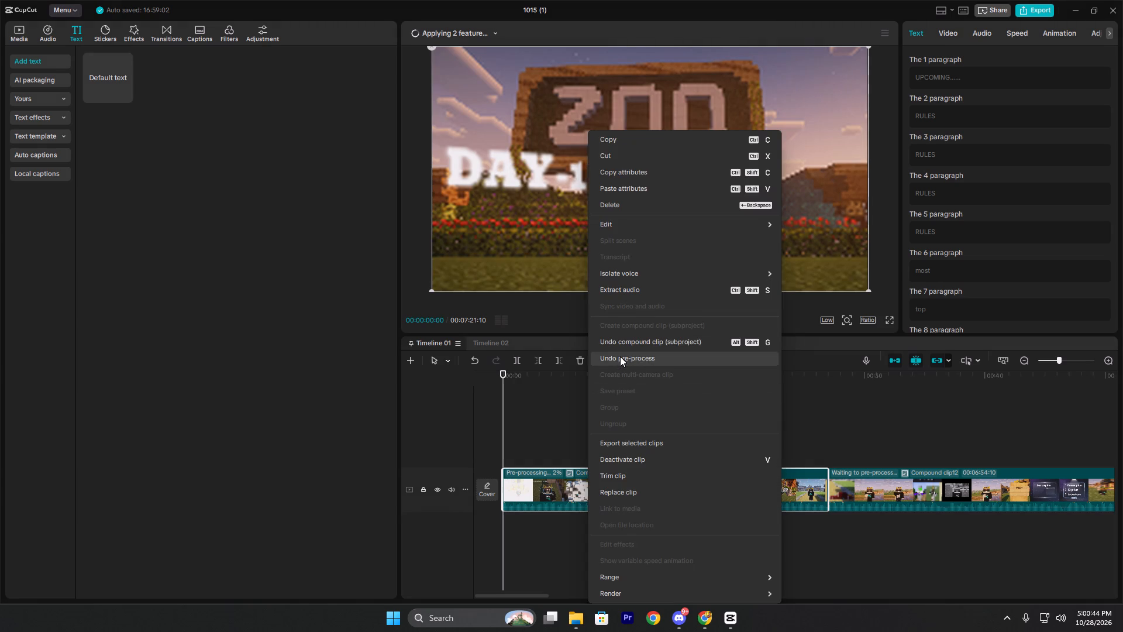
click(619, 344)
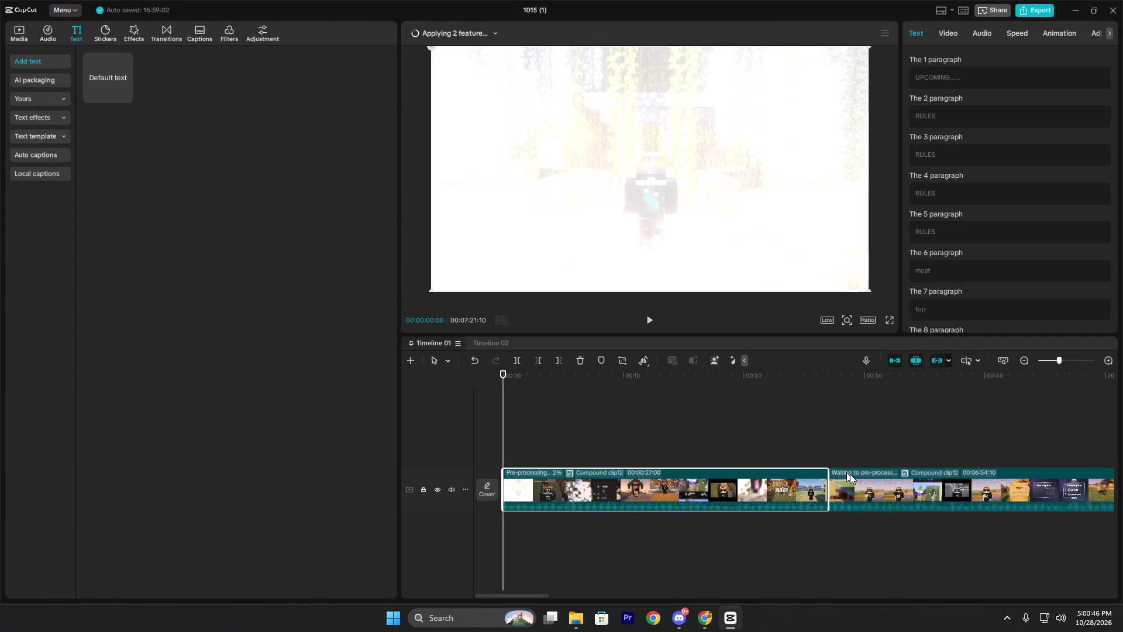
Undo the compound clip on the remaining 00:06:54:10 part at the end of the timeline.
click(891, 498)
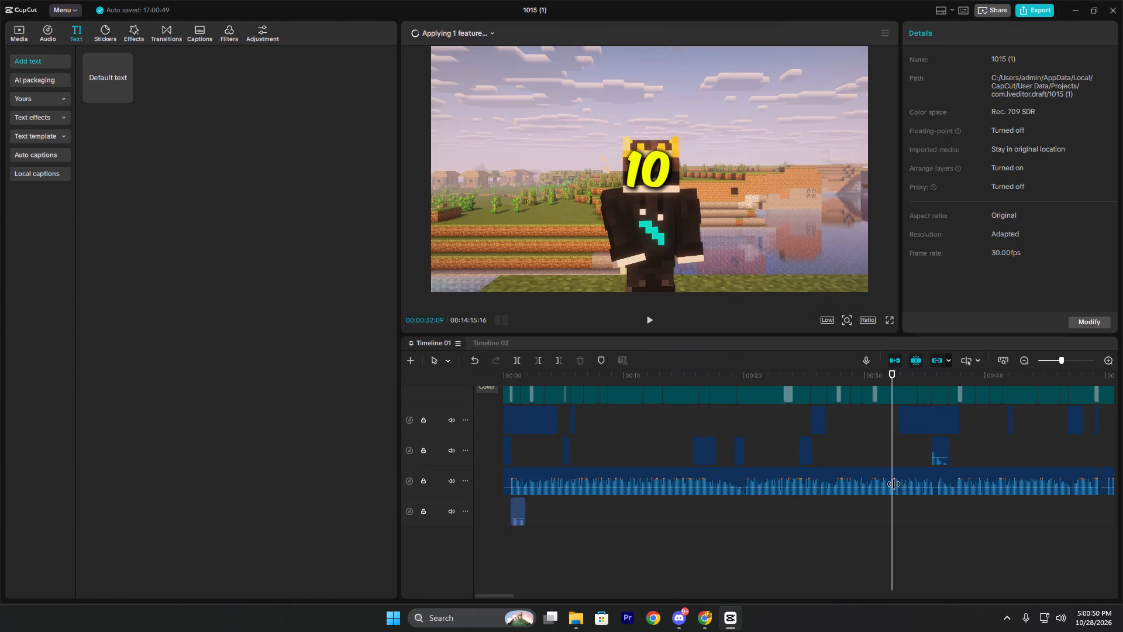
scroll(897, 491, up, 2)
ctrl+scroll(957, 506, down, 8)
ctrl+scroll(1003, 494, down, 7)
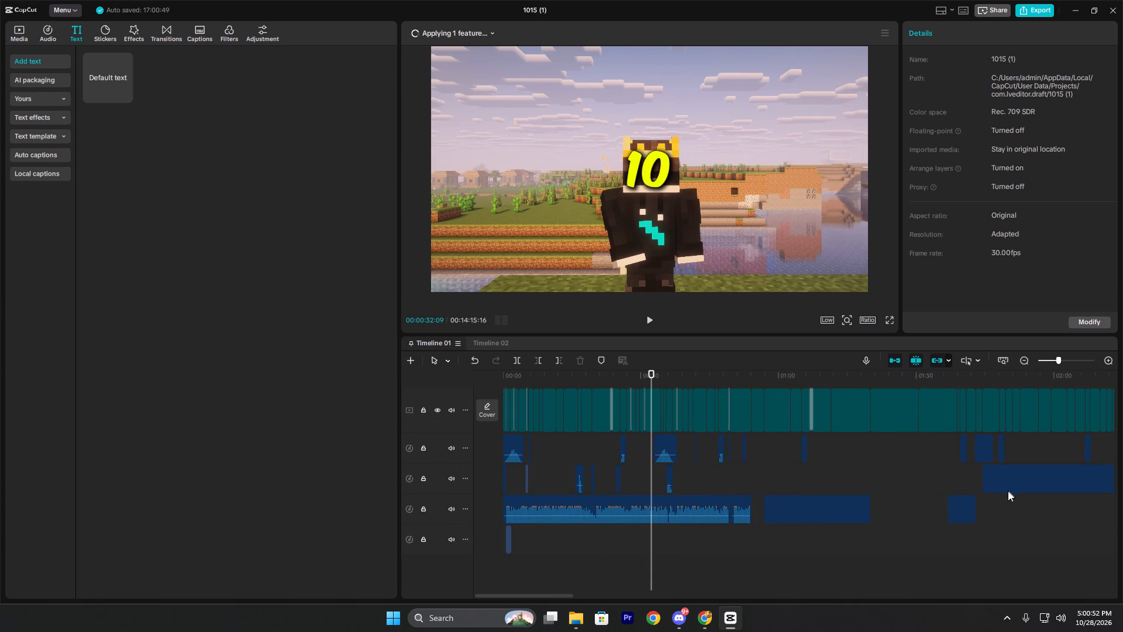
ctrl+scroll(1008, 491, down, 11)
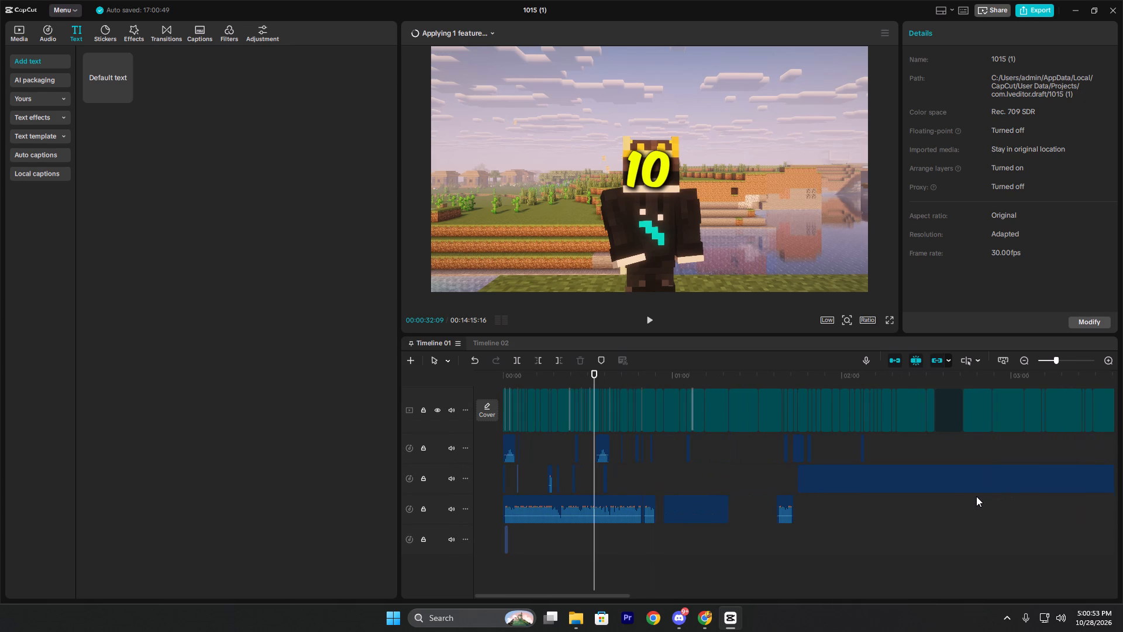
ctrl+scroll(976, 496, down, 7)
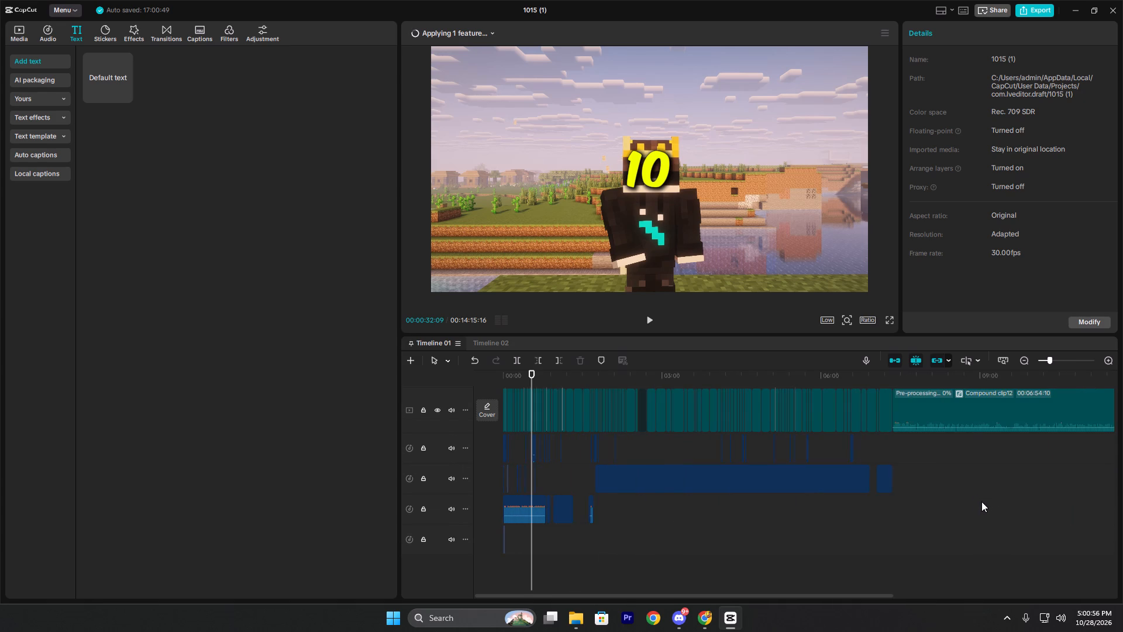
click(925, 407)
right_click(925, 407)
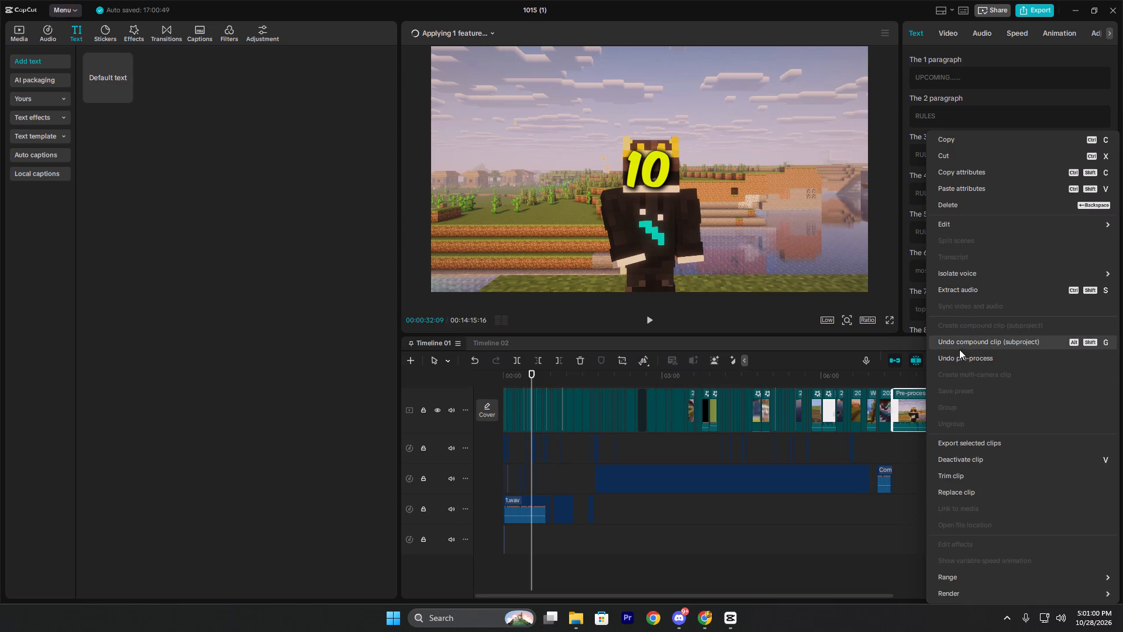
click(955, 336)
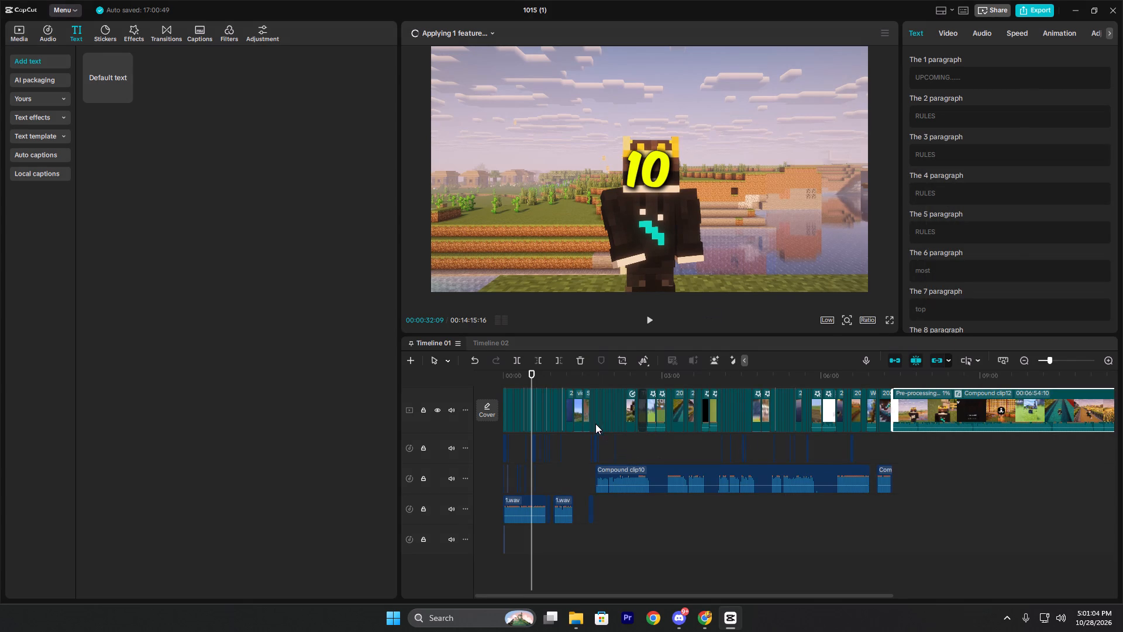
Examine the restored video, text, effect and audio tracks across the full timeline.
scroll(608, 466, up, 3)
scroll(657, 452, up, 7)
ctrl+scroll(832, 528, down, 4)
ctrl+scroll(908, 538, down, 3)
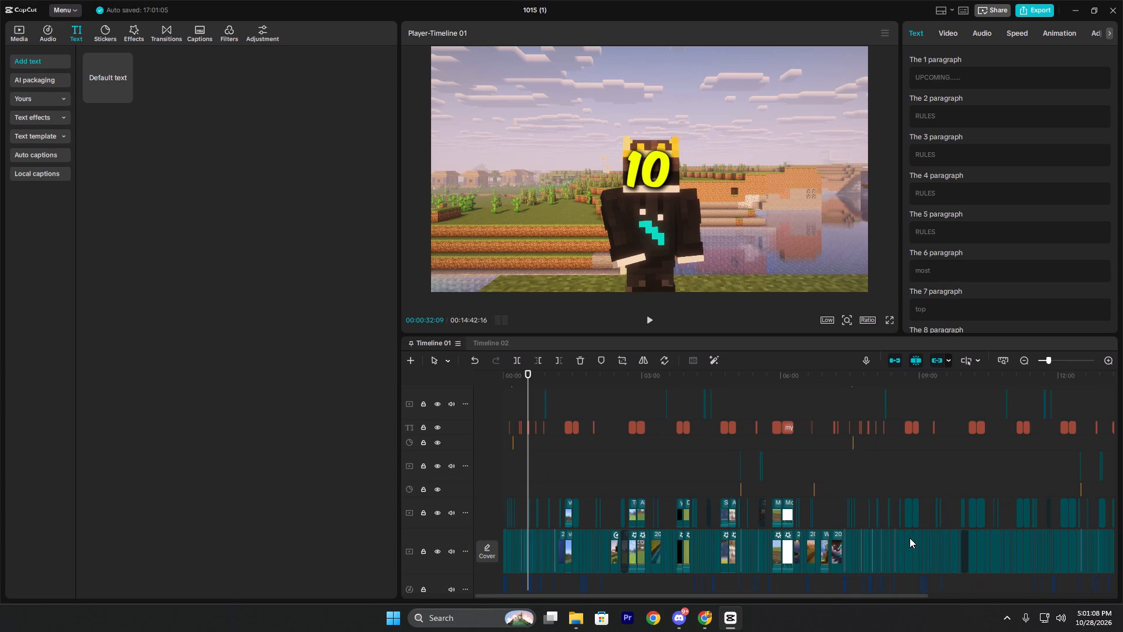
ctrl+scroll(912, 537, down, 9)
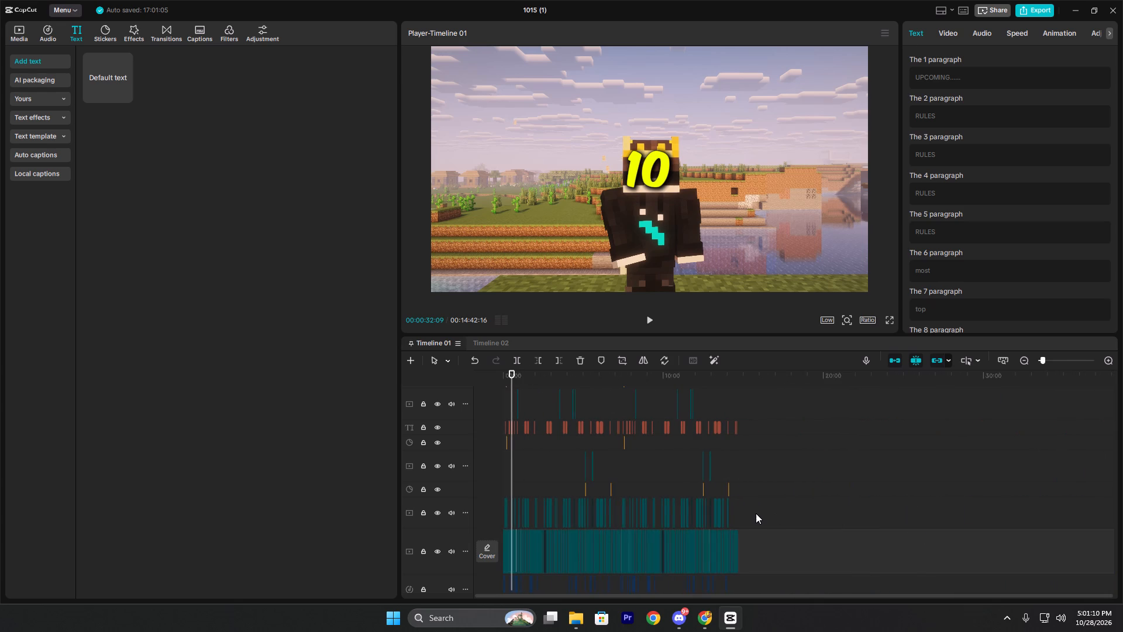
ctrl+scroll(756, 514, up, 7)
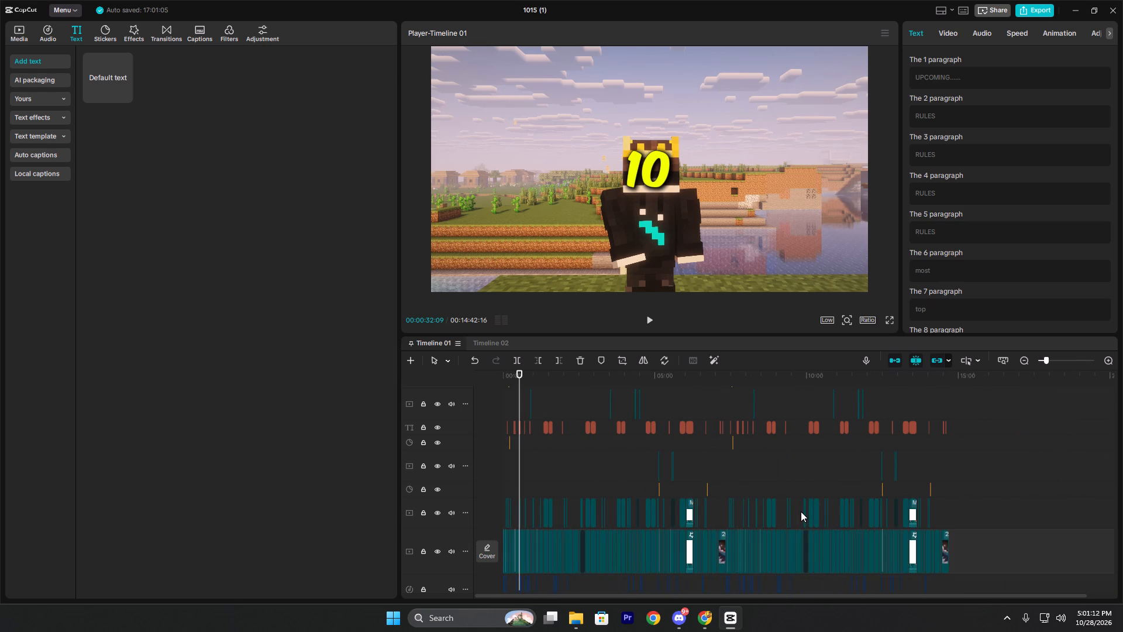
scroll(801, 511, down, 4)
scroll(801, 511, up, 1)
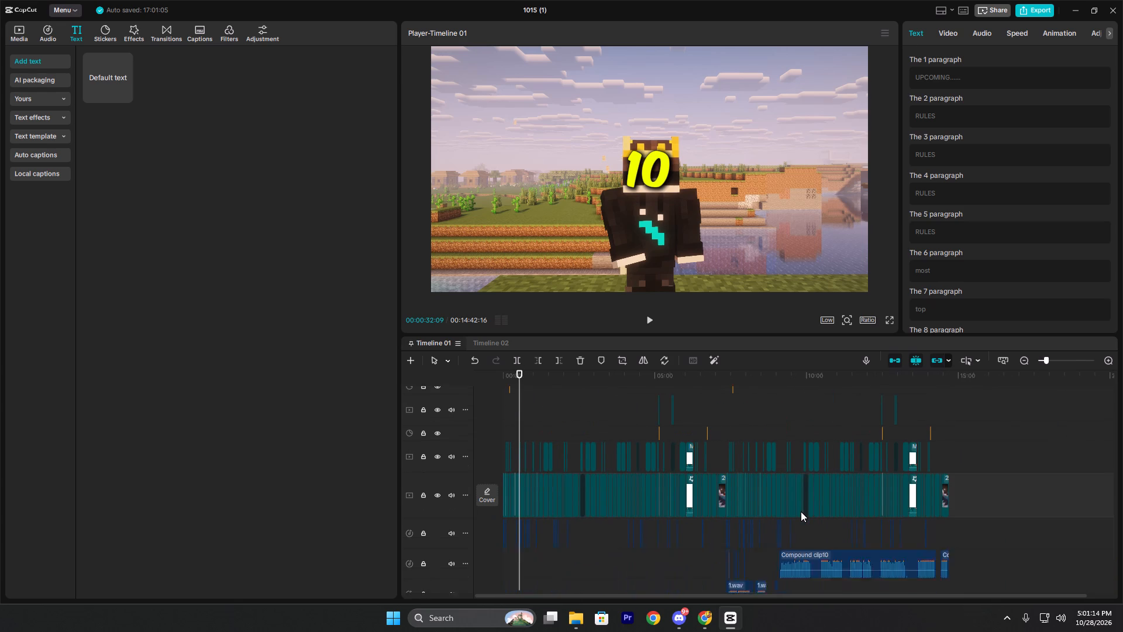
scroll(801, 511, up, 11)
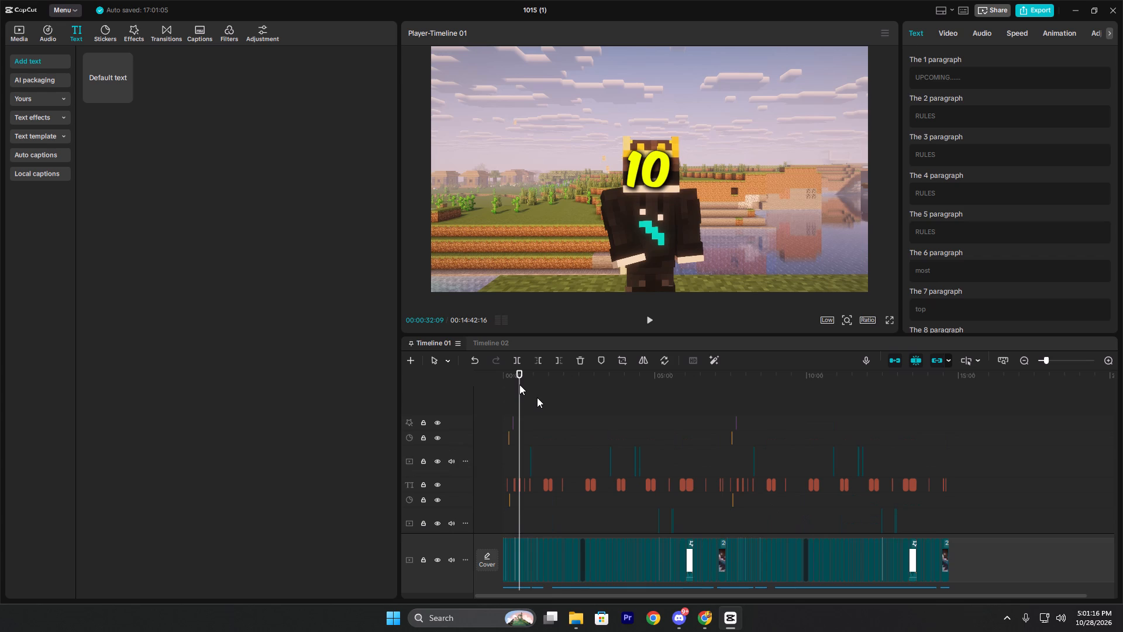
Play and skim the restored timeline's footage between about 00:01:59 and 00:02:38 to check playback.
drag(521, 383, 481, 391)
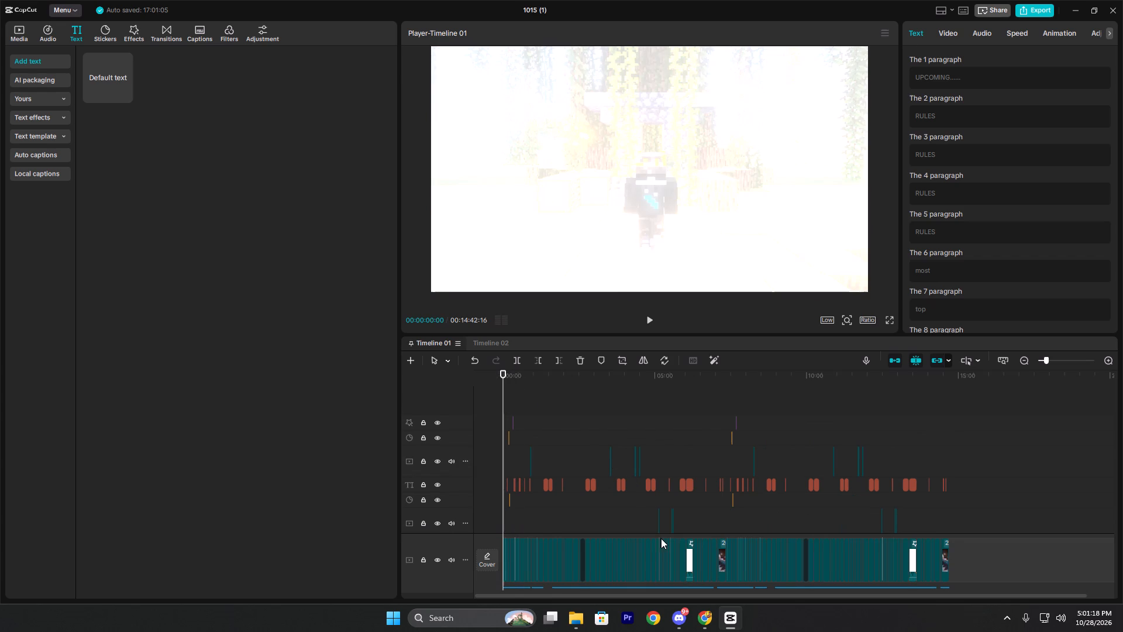
ctrl+scroll(659, 540, up, 4)
ctrl+scroll(749, 545, up, 8)
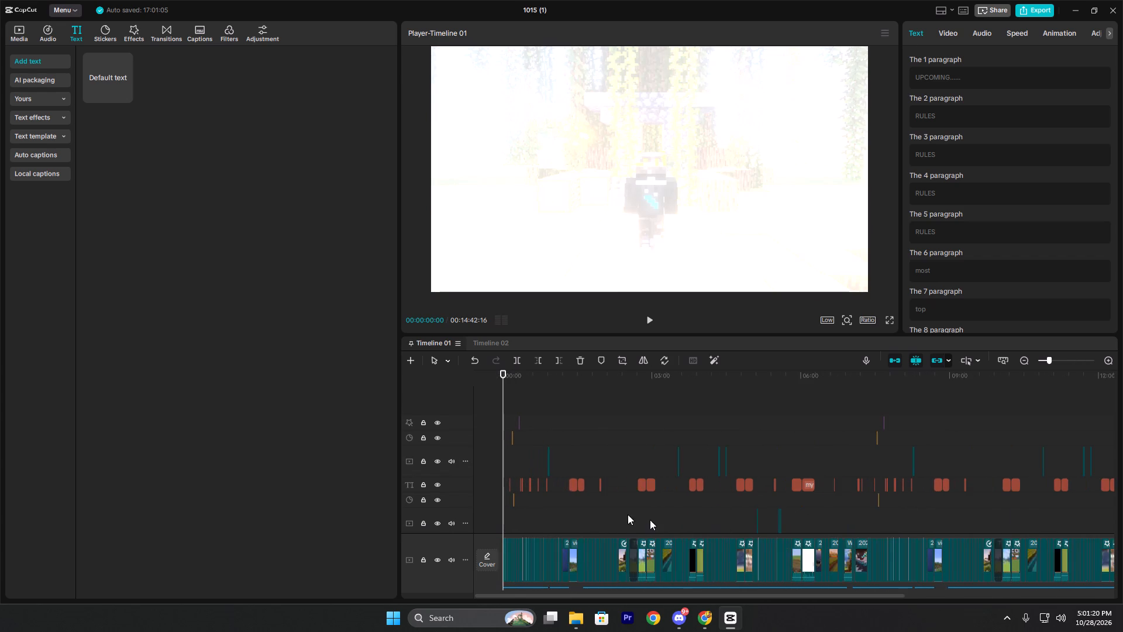
click(664, 517)
click(660, 518)
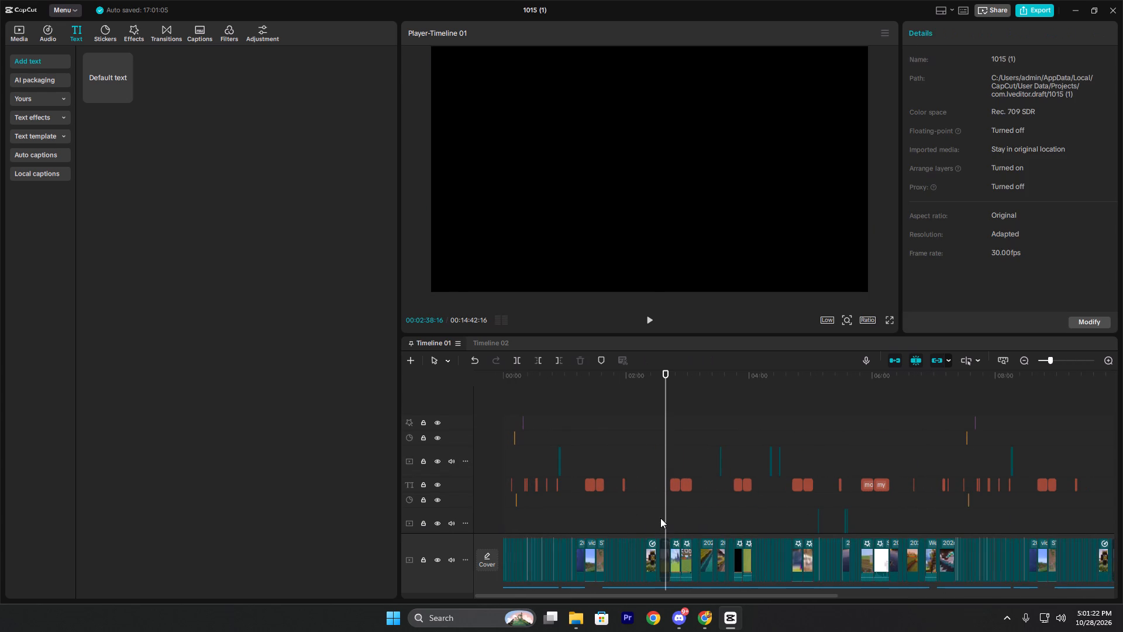
key(space)
ctrl+scroll(660, 518, up, 14)
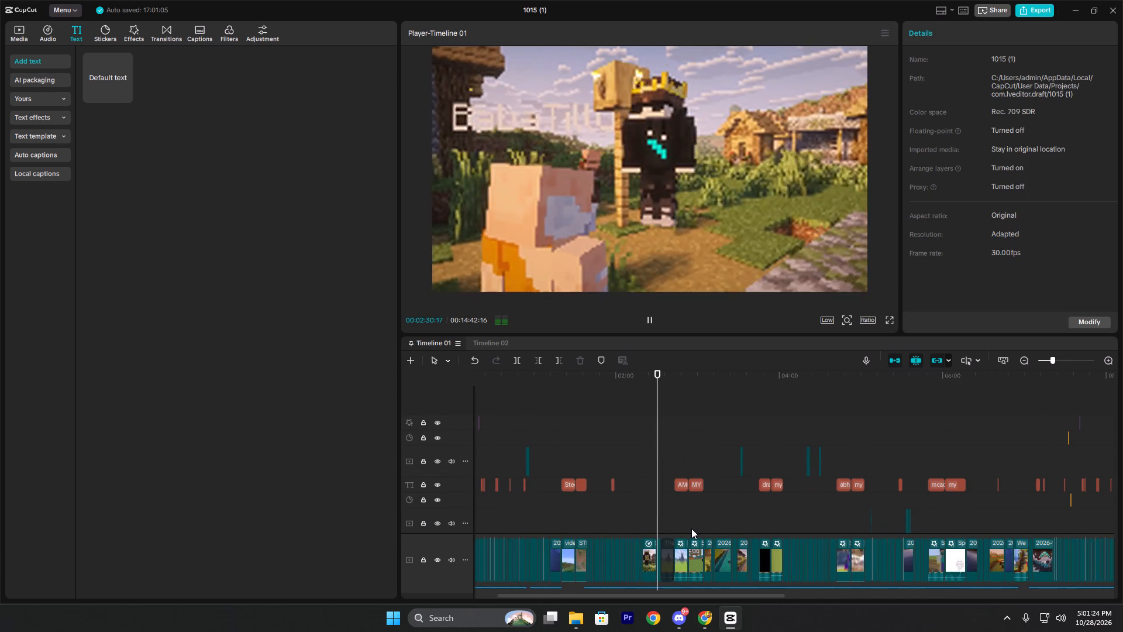
click(669, 510)
click(633, 503)
click(591, 486)
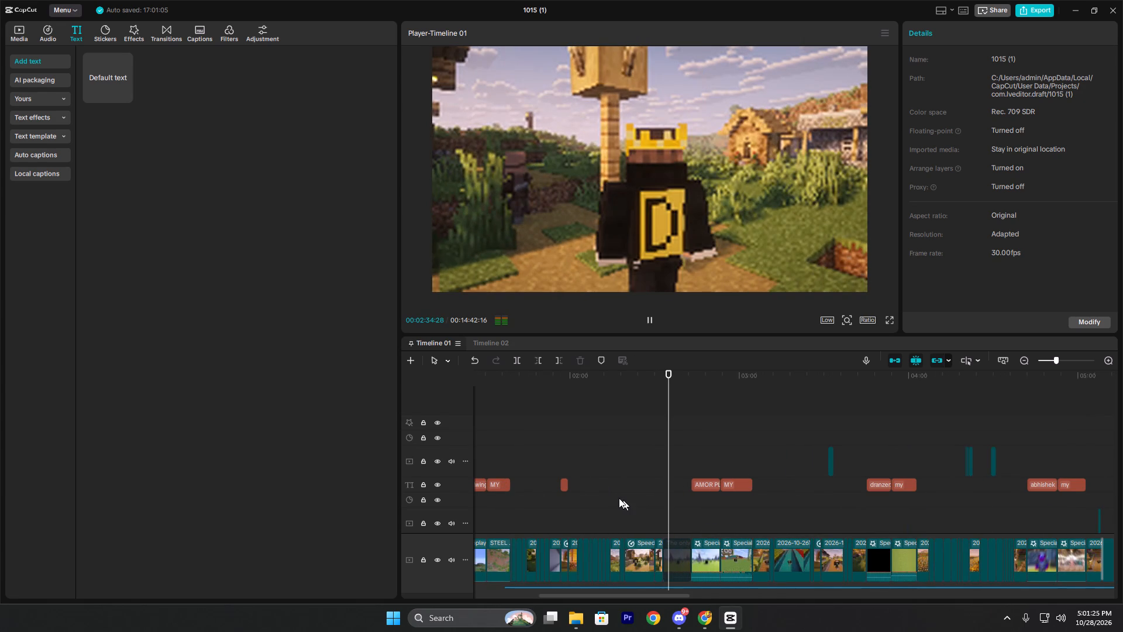
click(566, 453)
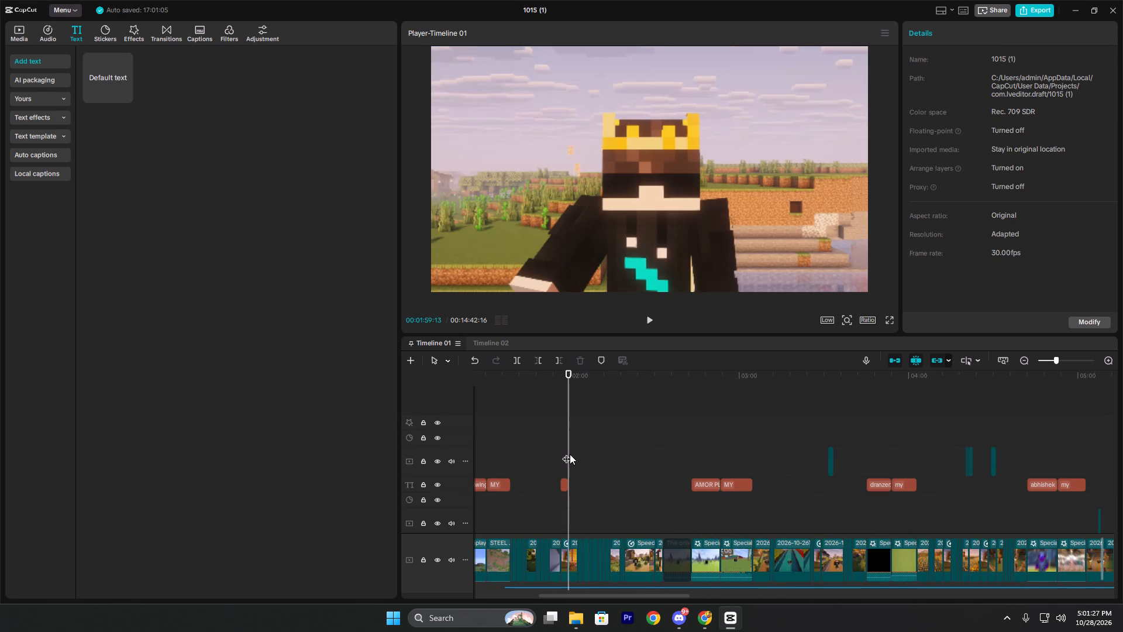
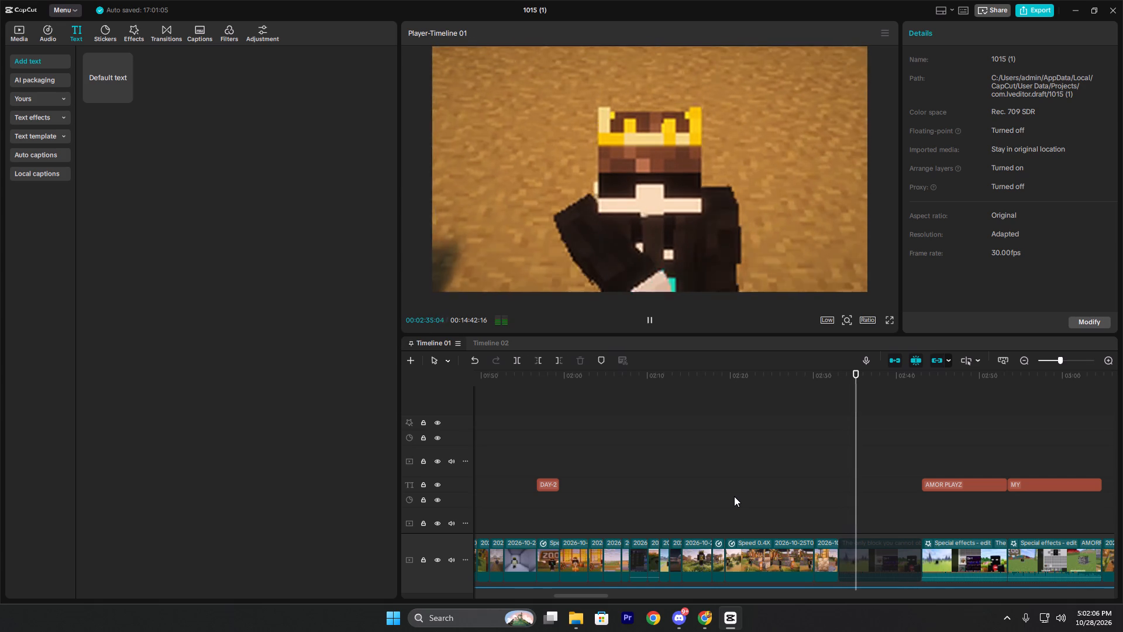
Stop playback and move the playhead back to about 00:02:34:12, over the close-up of the crowned character.
key(space)
click(850, 500)
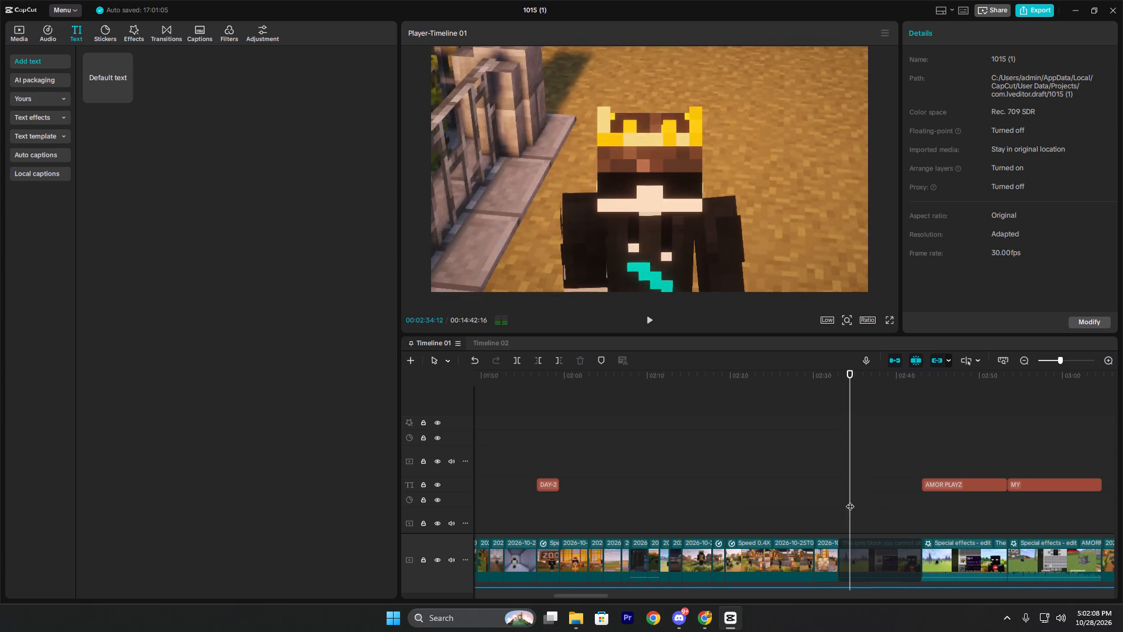
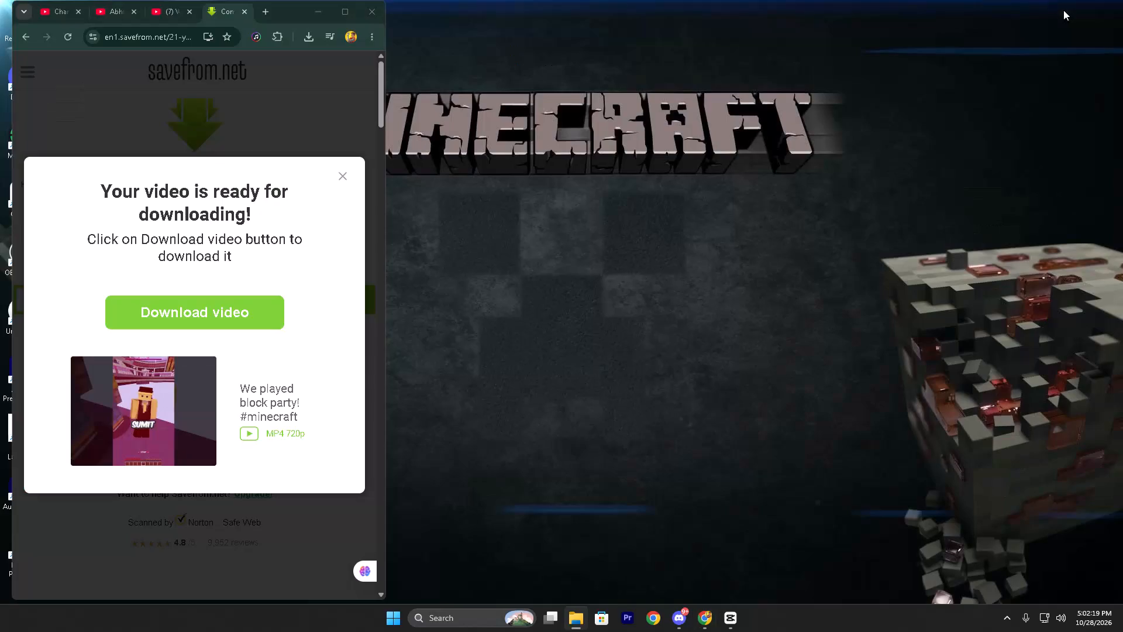
Close the browser window showing the savefrom.net video download page.
click(364, 13)
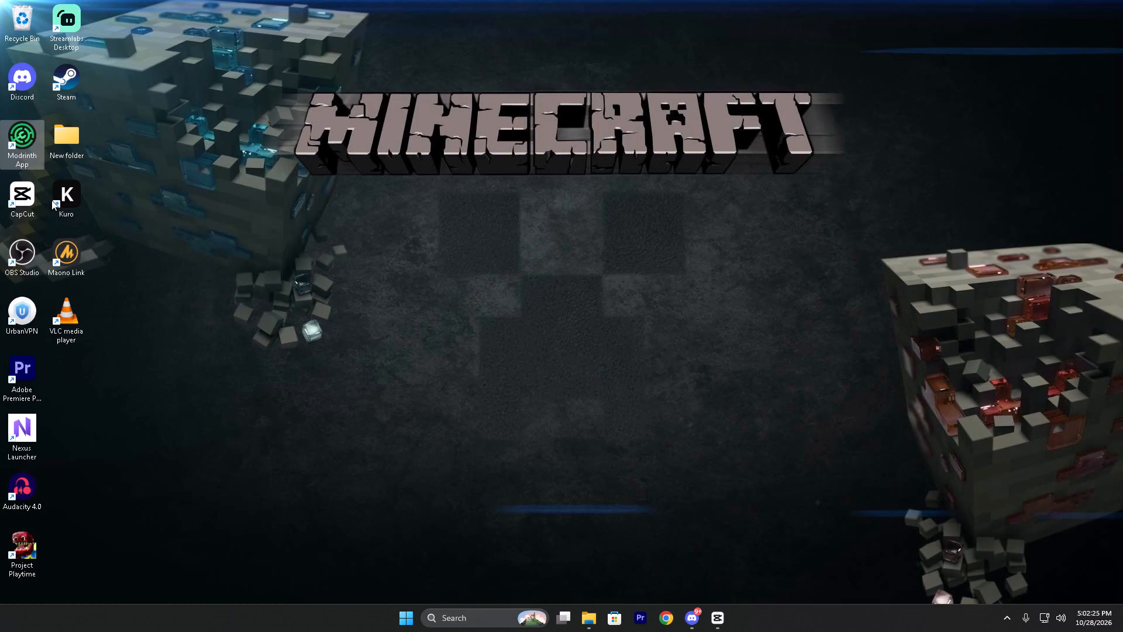
Launch Nexus Launcher from the desktop and show the hidden system tray icons.
double_click(27, 425)
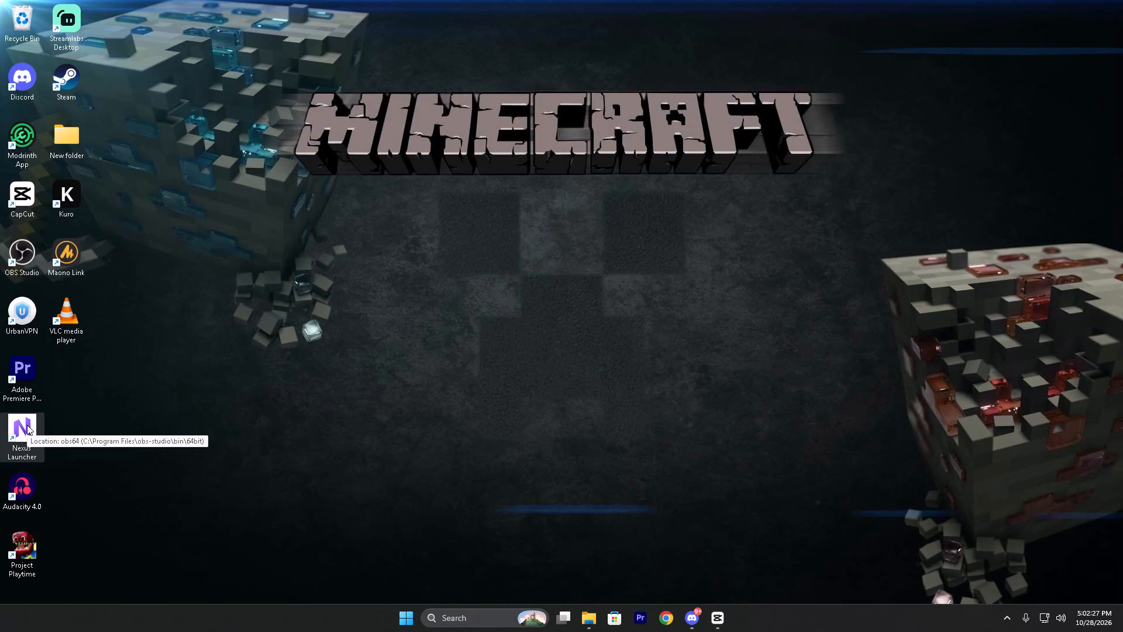
click(1008, 617)
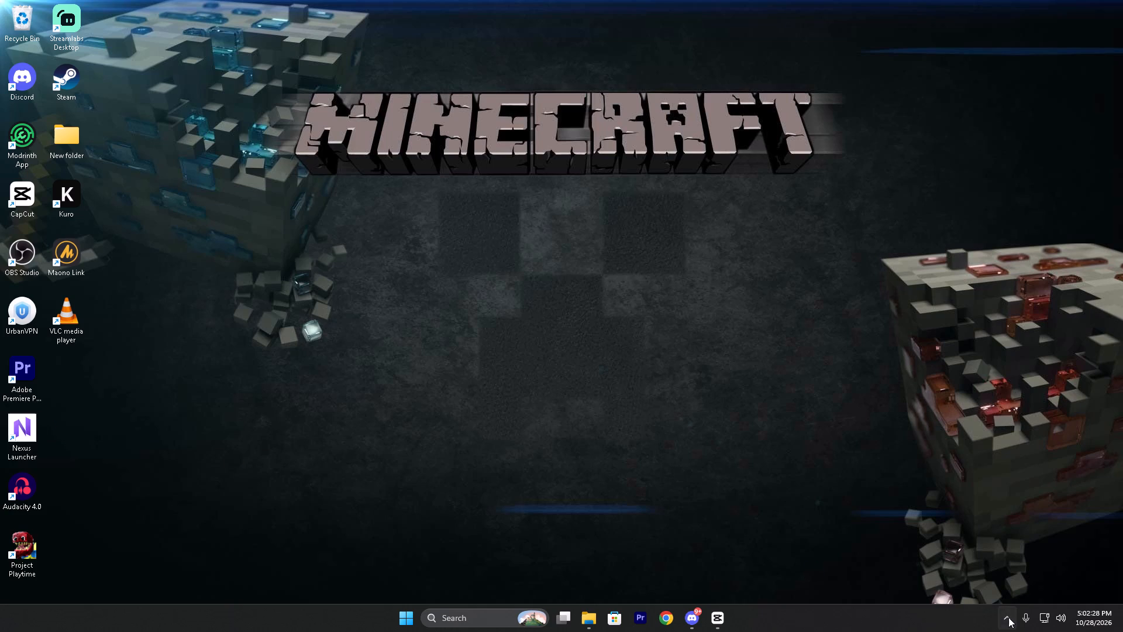
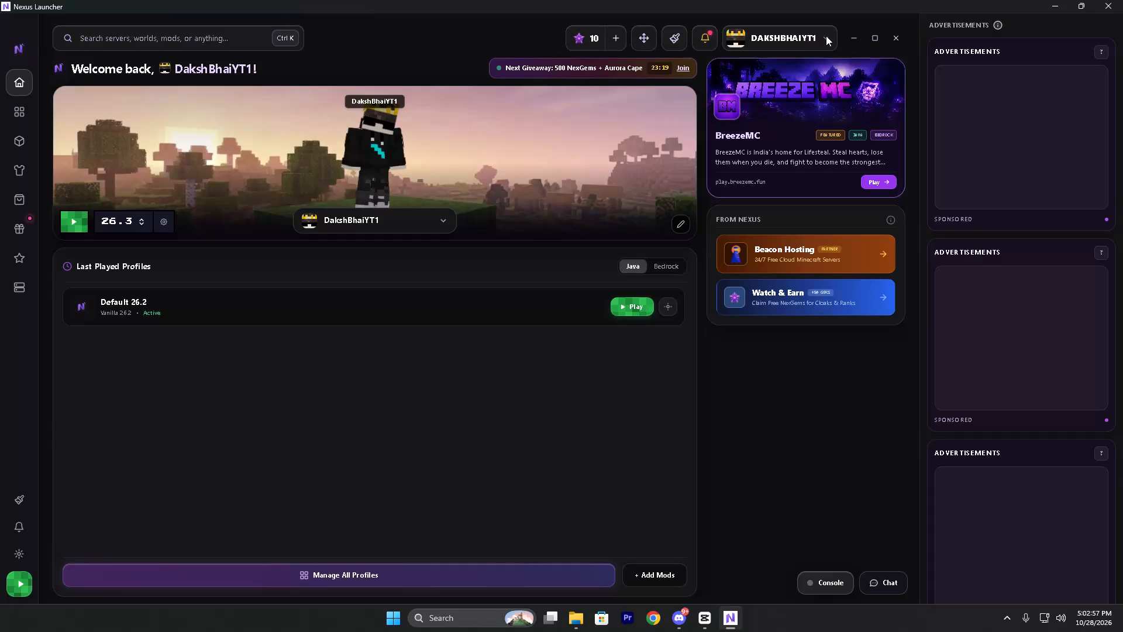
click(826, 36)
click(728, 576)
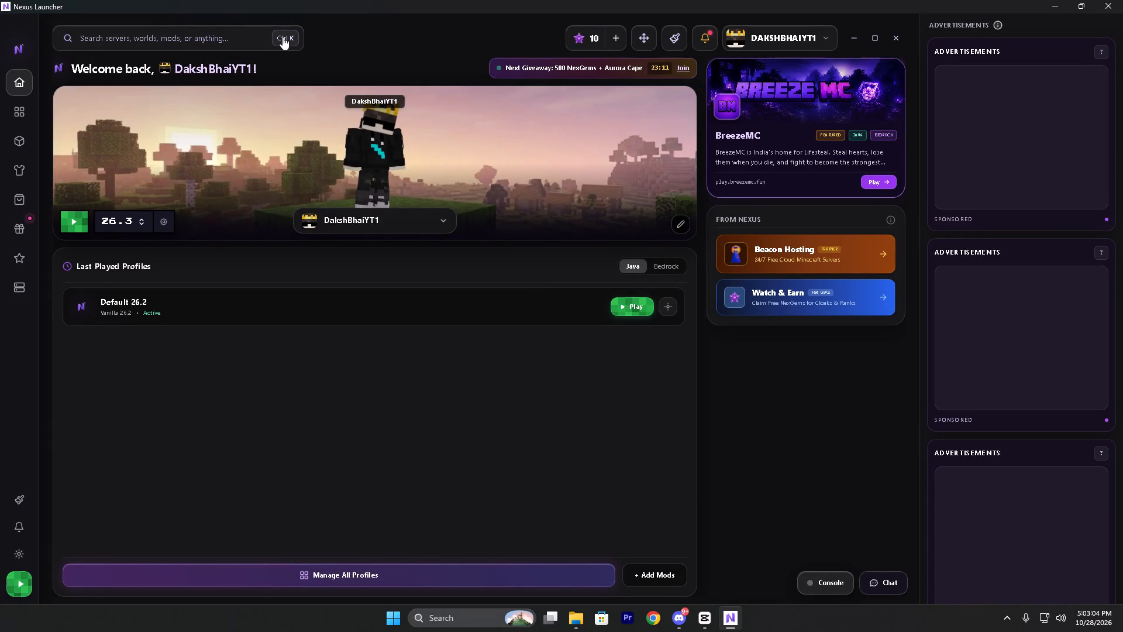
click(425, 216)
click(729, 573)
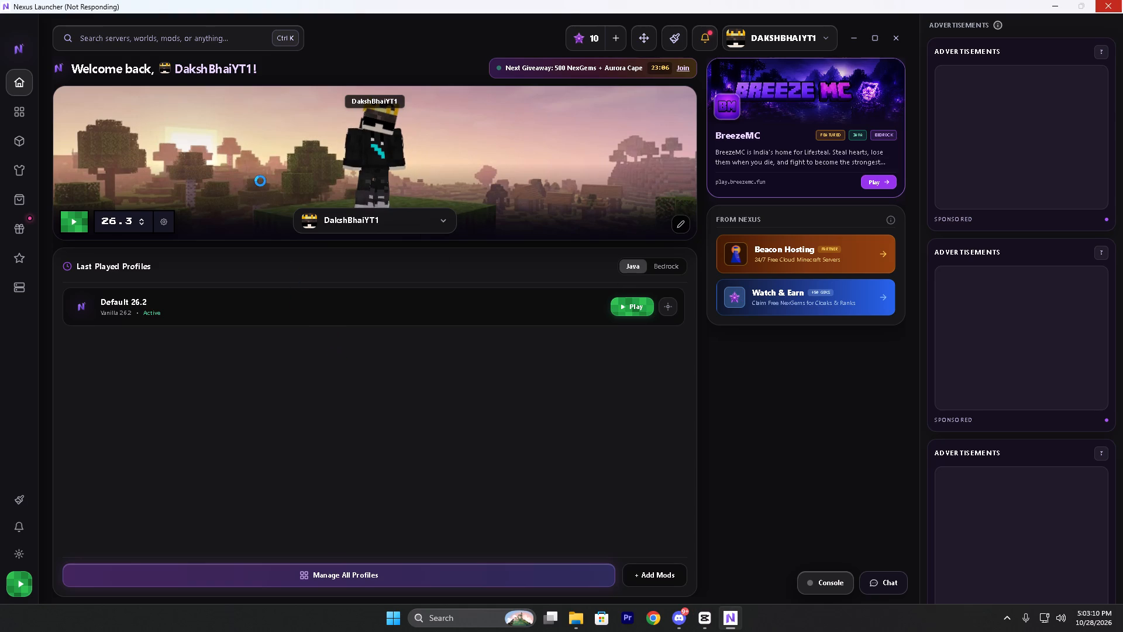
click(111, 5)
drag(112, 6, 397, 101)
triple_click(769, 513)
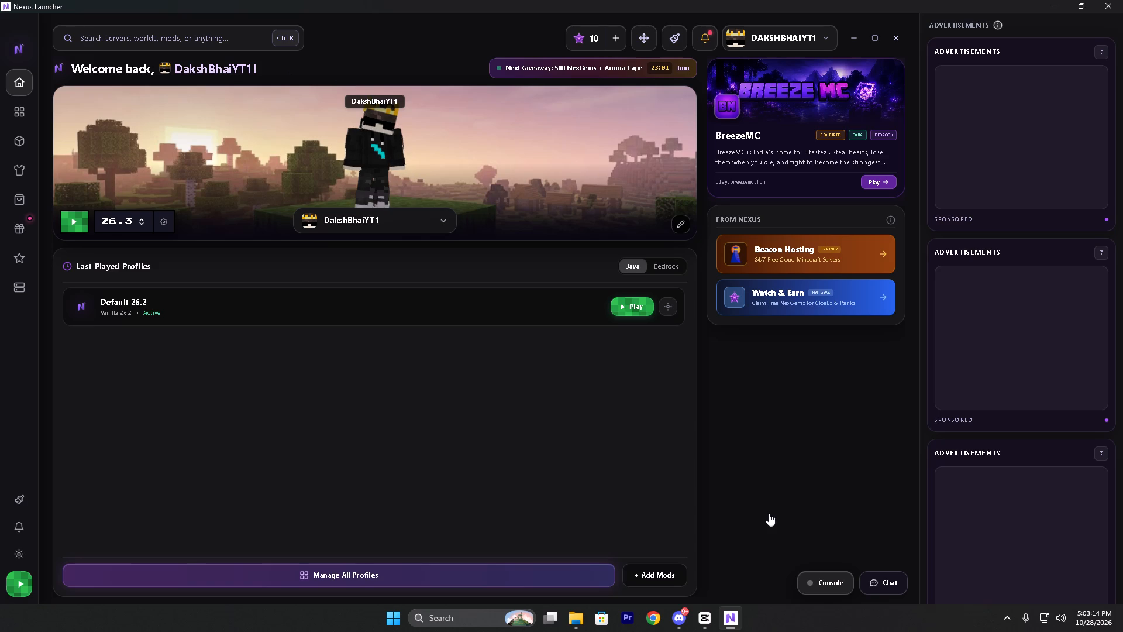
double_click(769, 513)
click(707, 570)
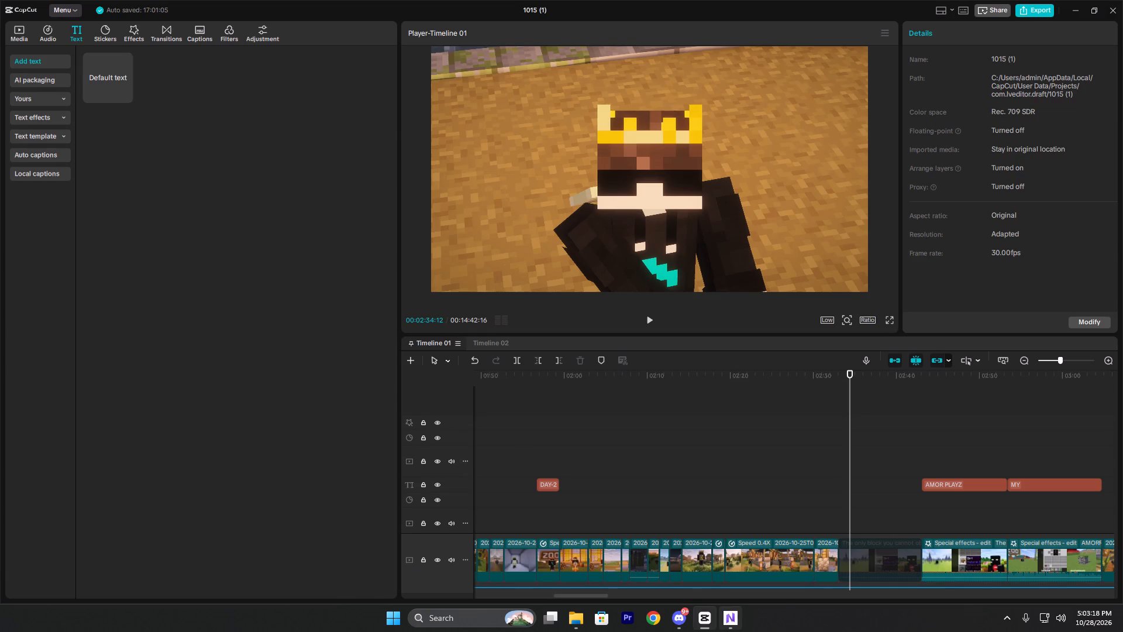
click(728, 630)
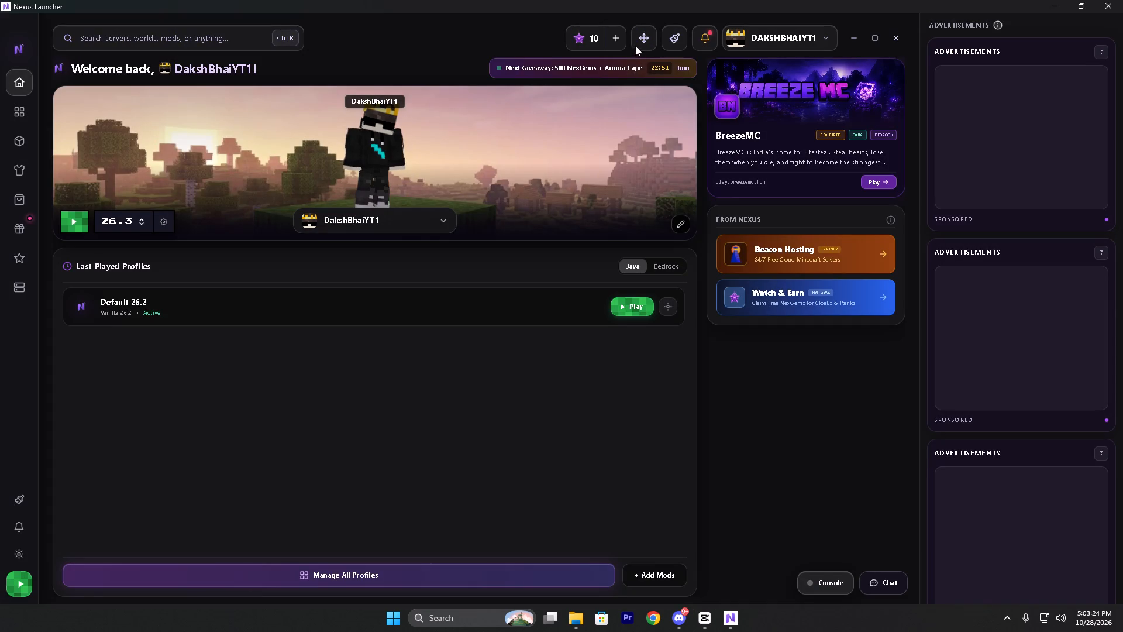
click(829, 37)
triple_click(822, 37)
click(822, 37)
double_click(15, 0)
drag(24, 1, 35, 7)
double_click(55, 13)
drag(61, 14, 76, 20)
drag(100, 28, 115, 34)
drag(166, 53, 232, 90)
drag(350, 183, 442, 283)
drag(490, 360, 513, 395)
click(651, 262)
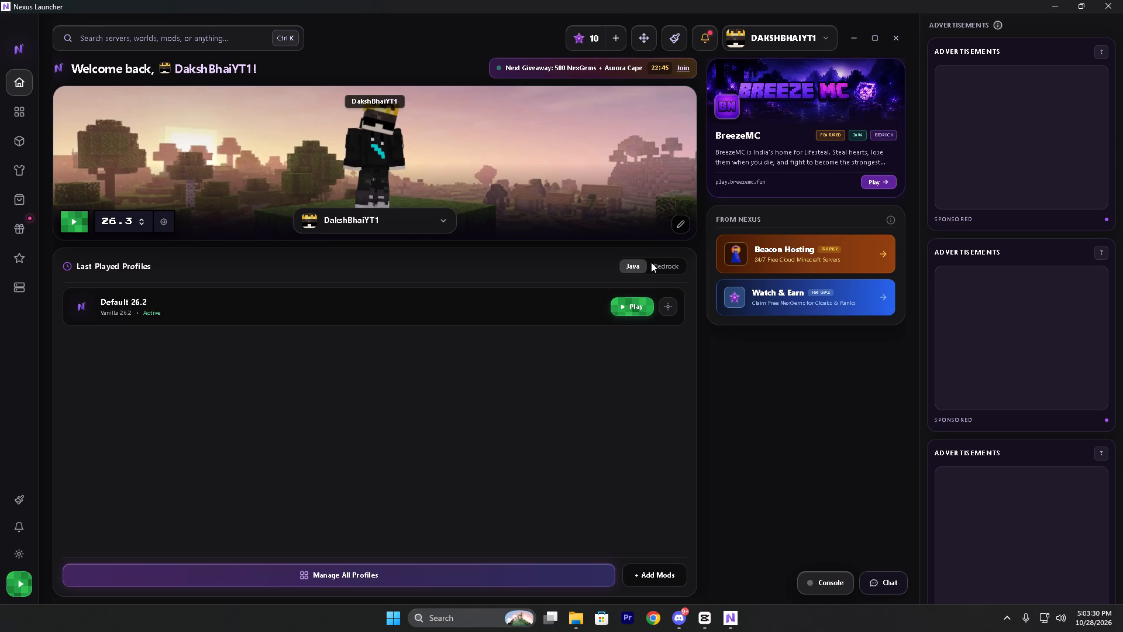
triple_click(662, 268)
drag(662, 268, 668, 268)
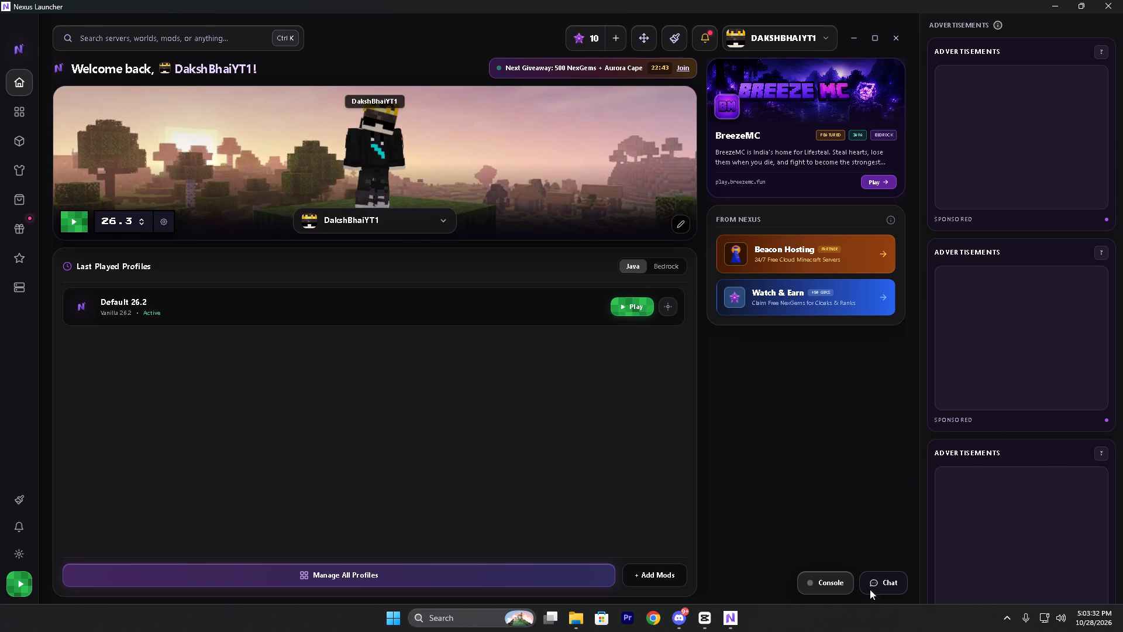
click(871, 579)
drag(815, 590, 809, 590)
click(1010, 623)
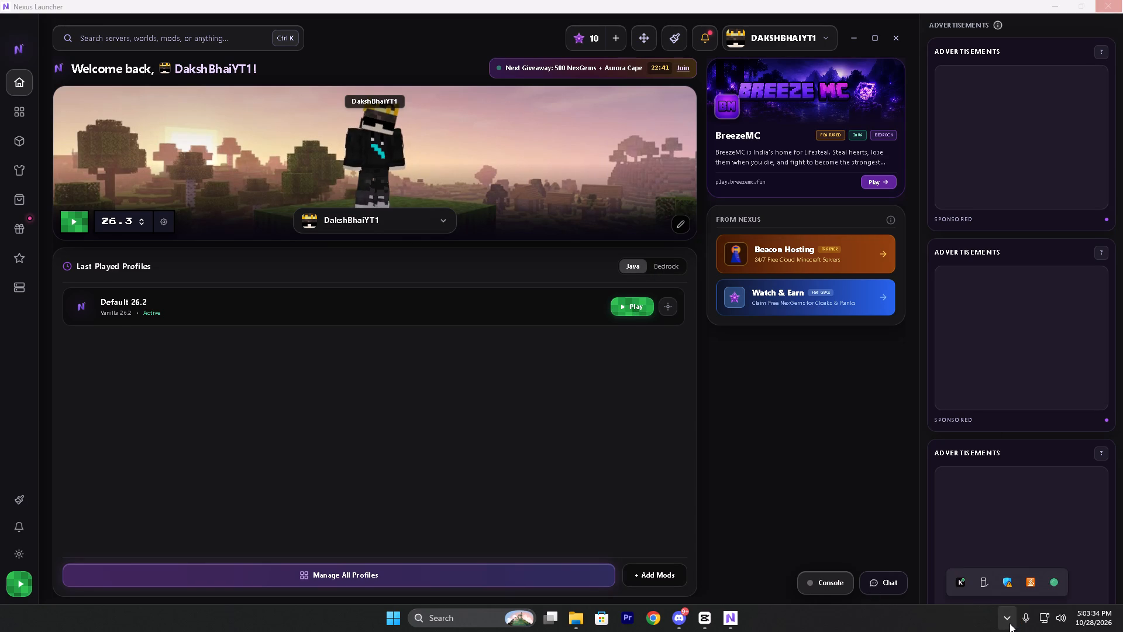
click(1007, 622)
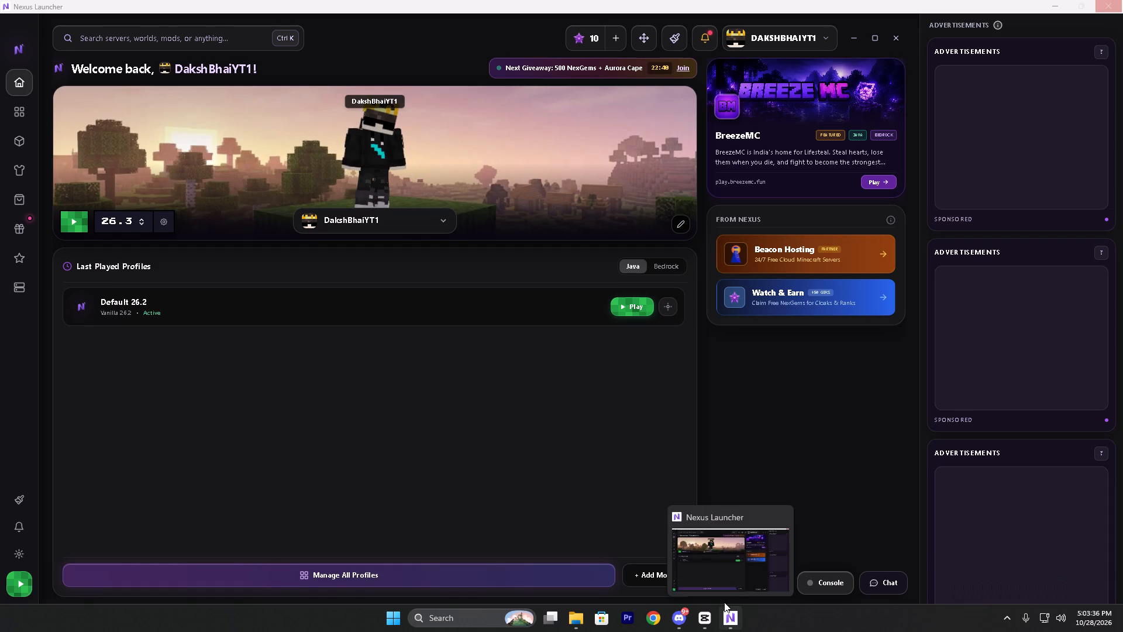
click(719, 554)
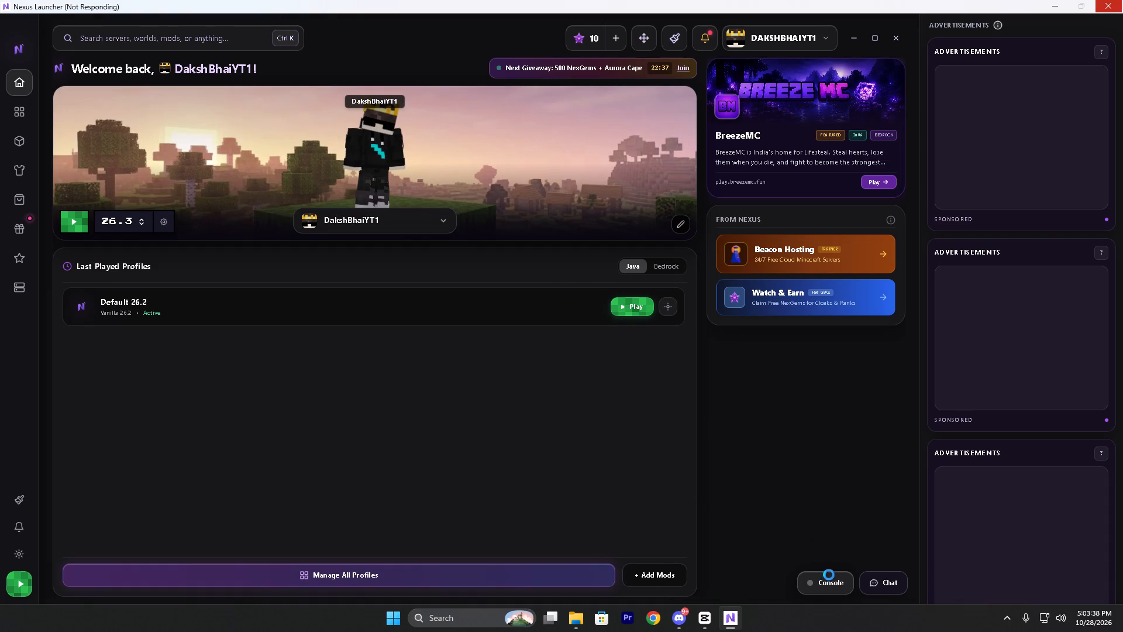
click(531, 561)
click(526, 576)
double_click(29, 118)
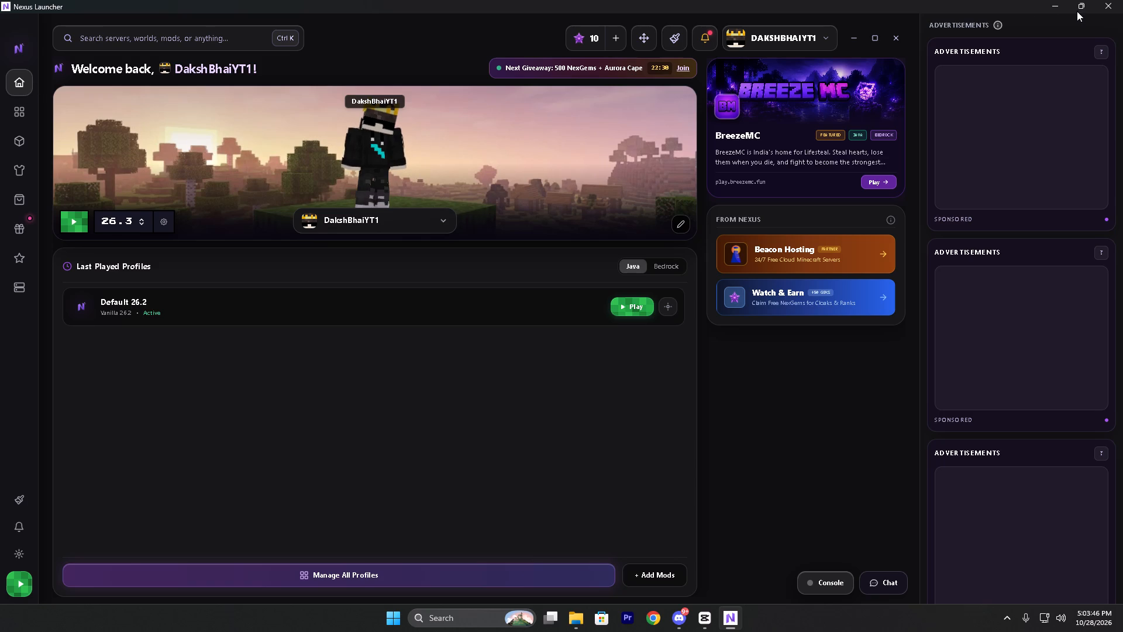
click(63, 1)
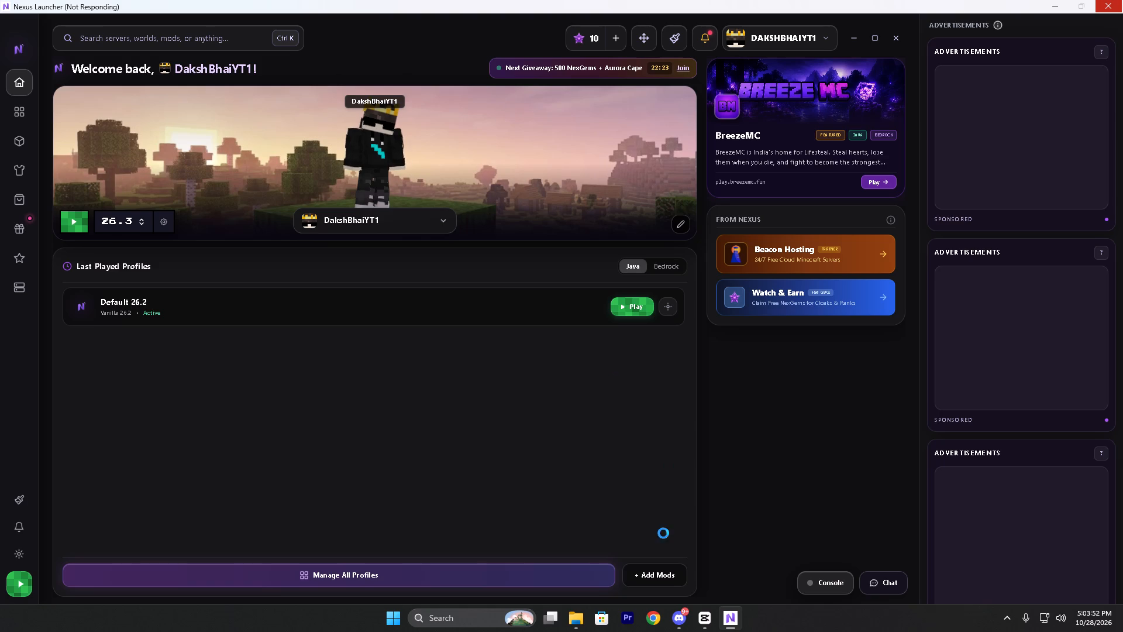
Switch to CapCut and play back Timeline 01 from about 00:02:34 to just before the AMOR PLAYZ text.
click(701, 620)
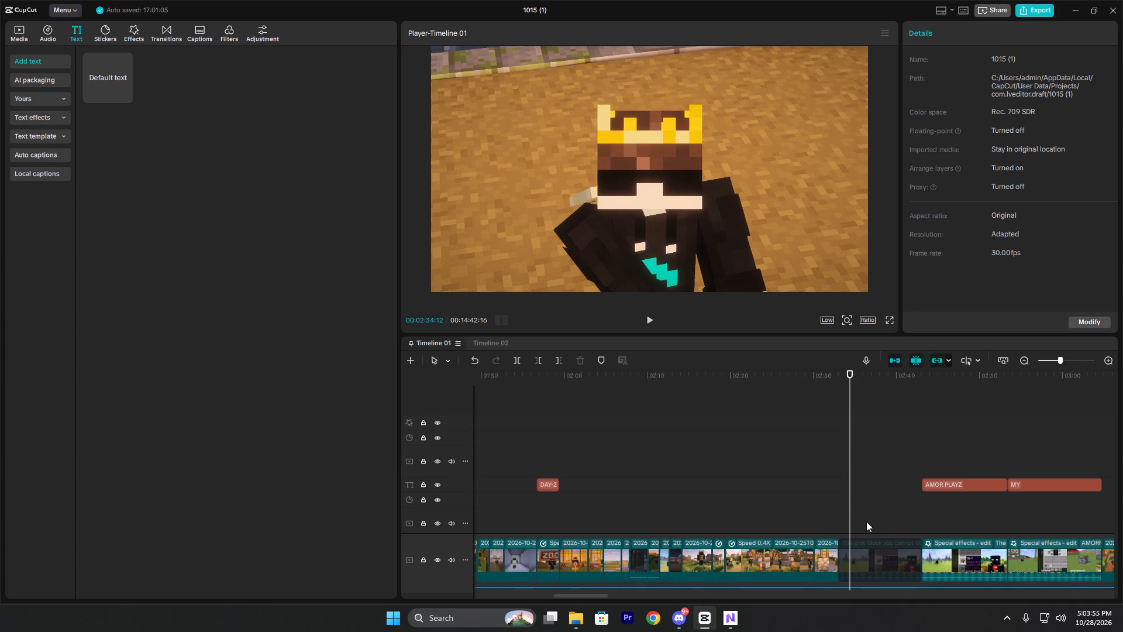
scroll(876, 525, down, 5)
scroll(945, 501, up, 1)
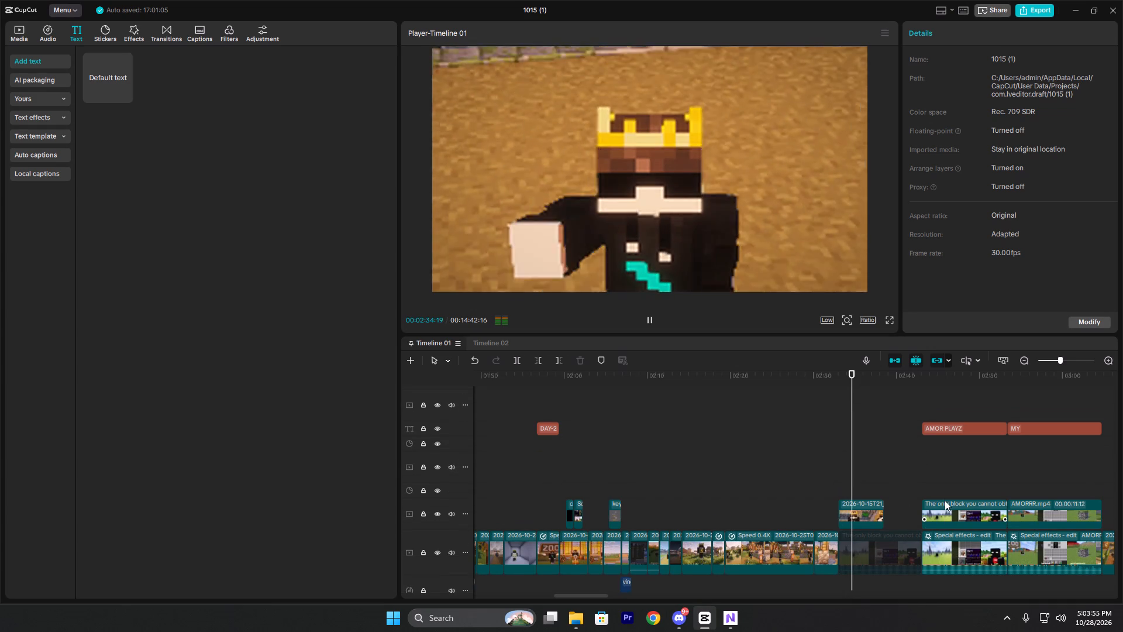
scroll(895, 498, up, 2)
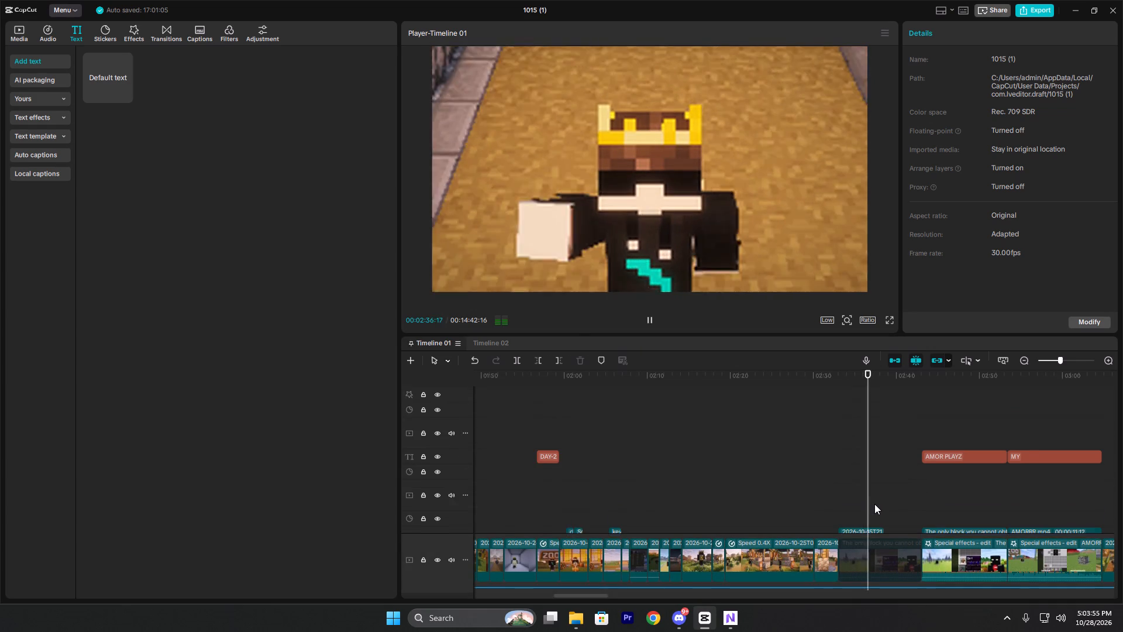
scroll(874, 504, down, 3)
ctrl+scroll(892, 479, up, 5)
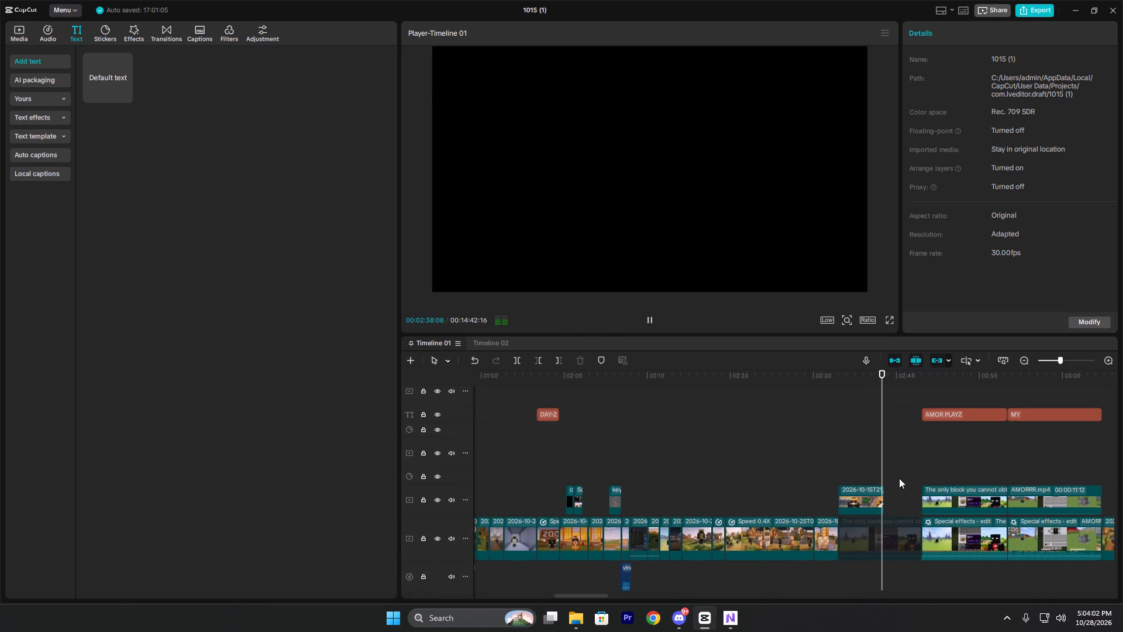
ctrl+scroll(933, 490, up, 4)
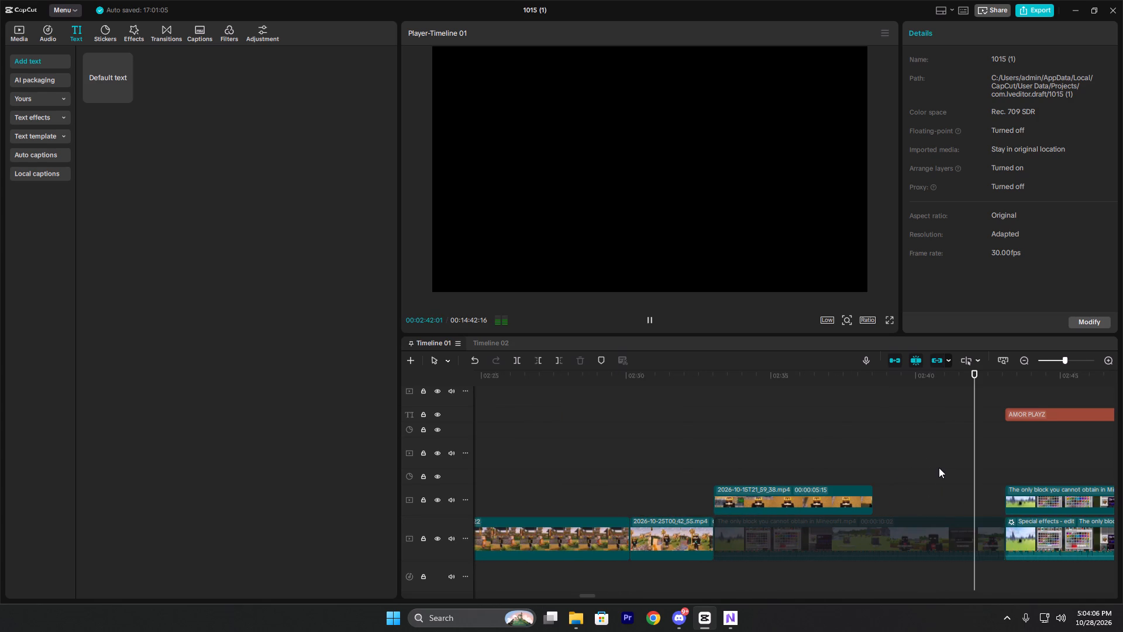
click(881, 438)
Switch back to the Nexus Launcher window.
click(732, 616)
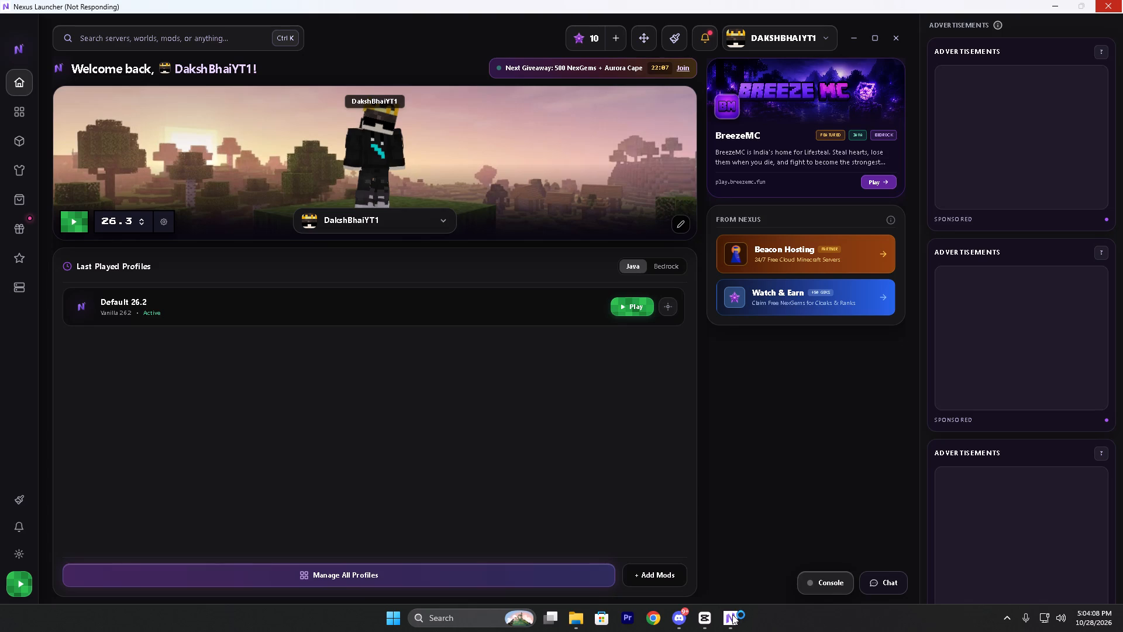
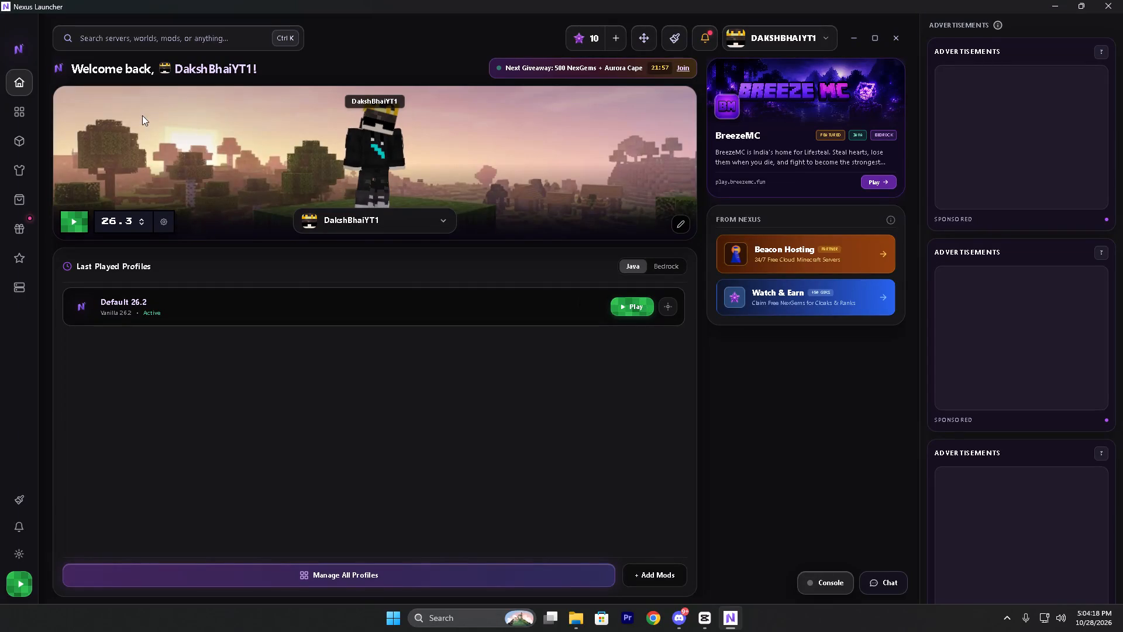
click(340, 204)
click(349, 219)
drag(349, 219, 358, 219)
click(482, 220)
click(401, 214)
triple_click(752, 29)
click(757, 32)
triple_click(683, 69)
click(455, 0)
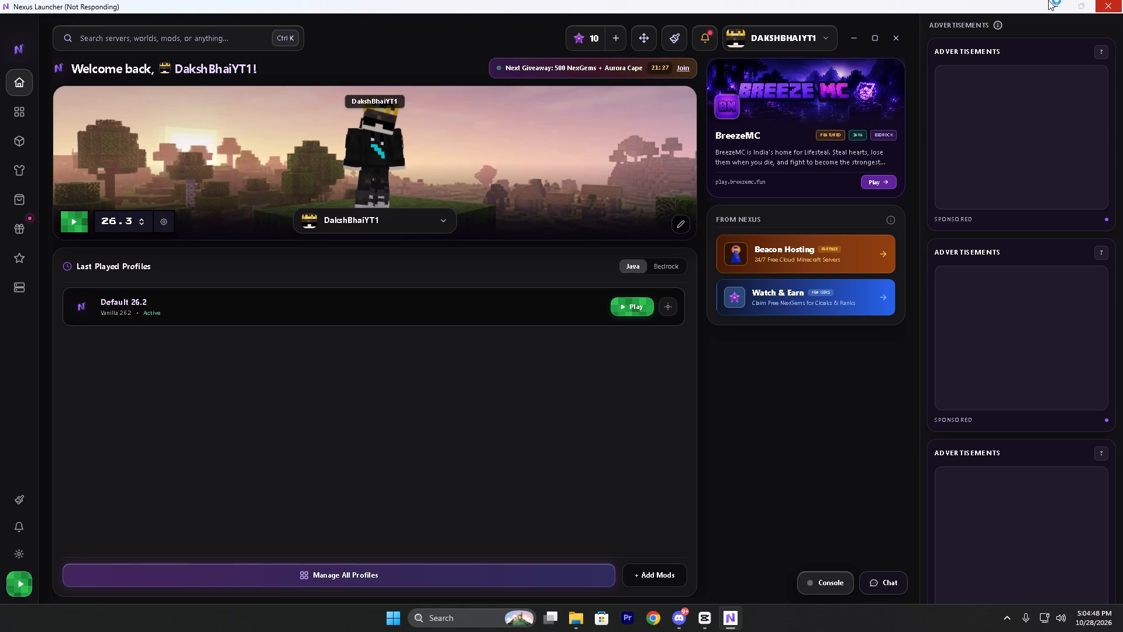
Open Task Manager to check the running processes.
key(shift+Escape)
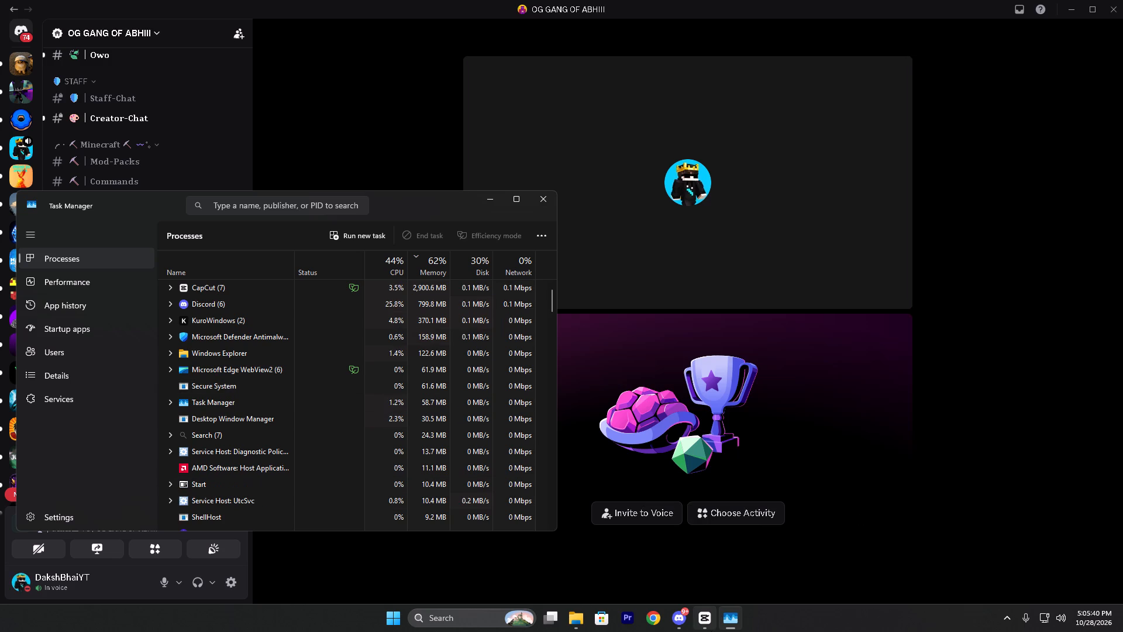
Switch to CapCut and play back Timeline 01 from about 00:02:31 to 00:02:38, checking Task Manager's processes during playback.
click(700, 573)
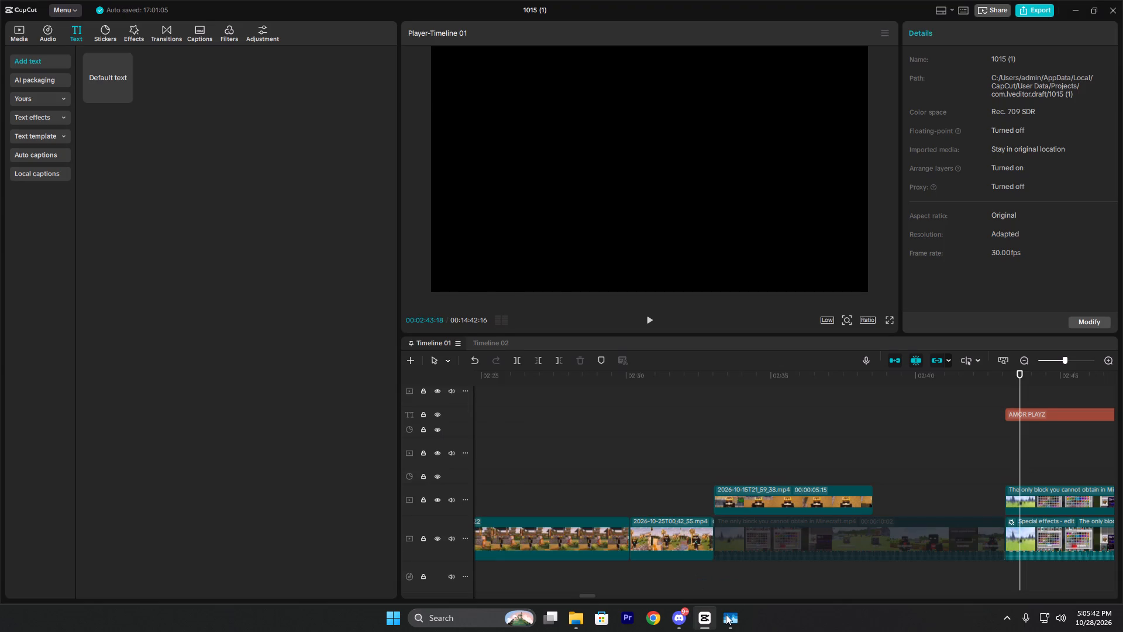
click(726, 614)
click(659, 451)
click(659, 451)
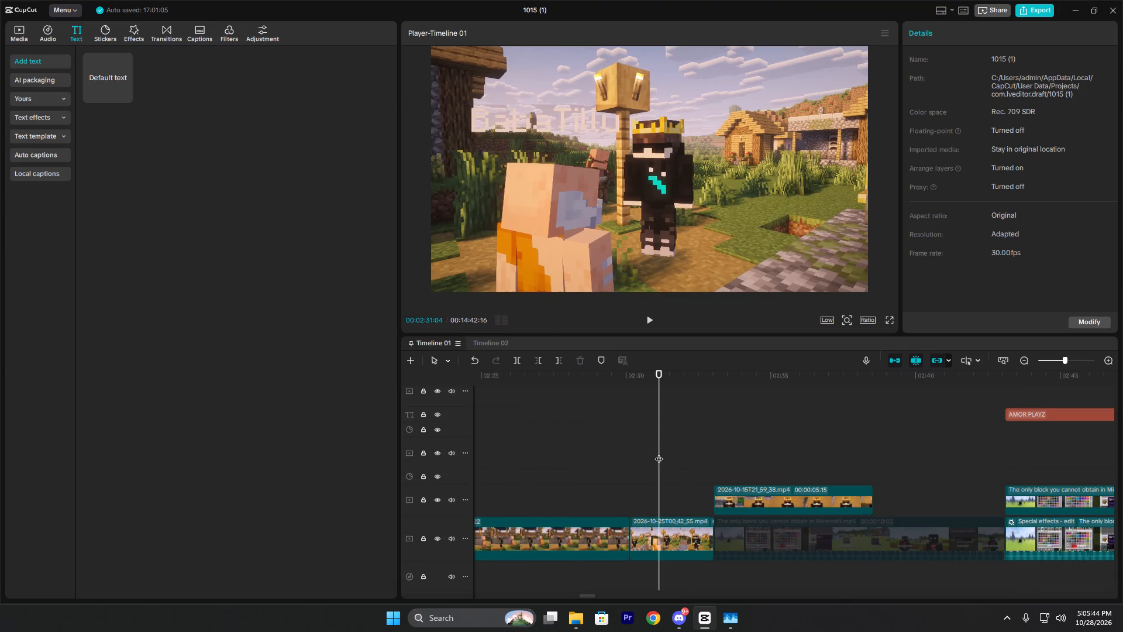
key(space)
click(723, 627)
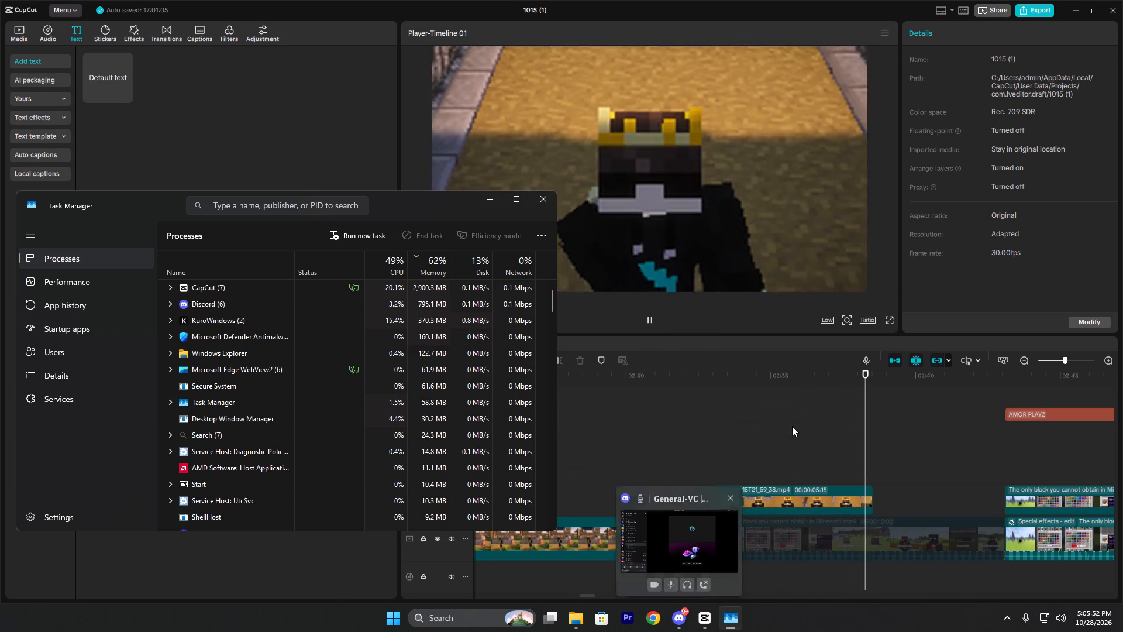
click(811, 406)
key(space)
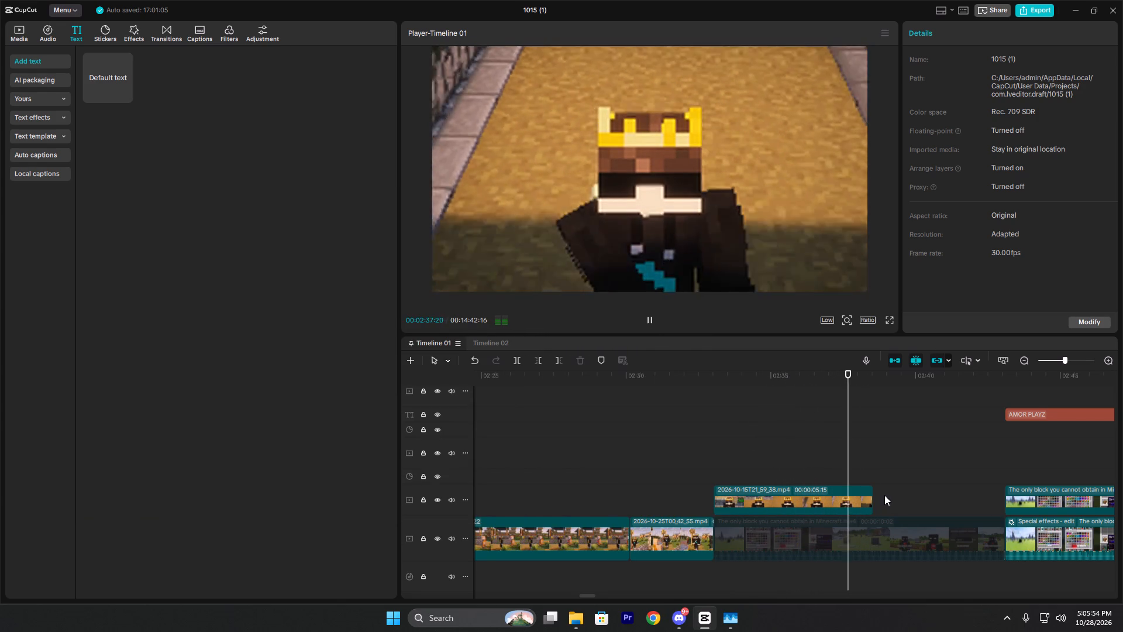
key(space)
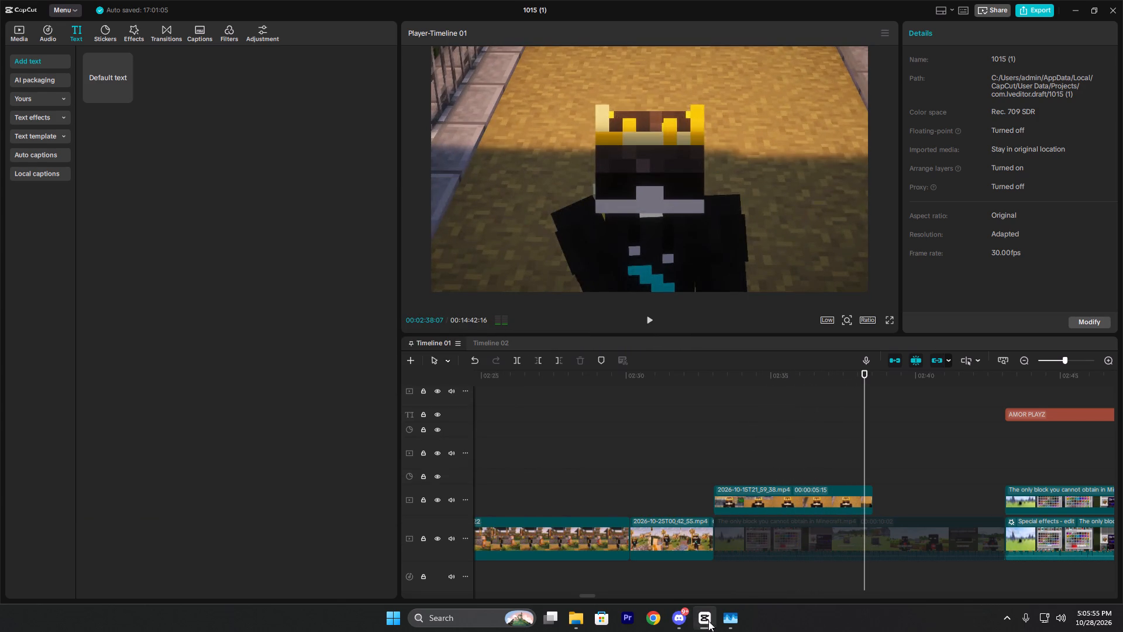
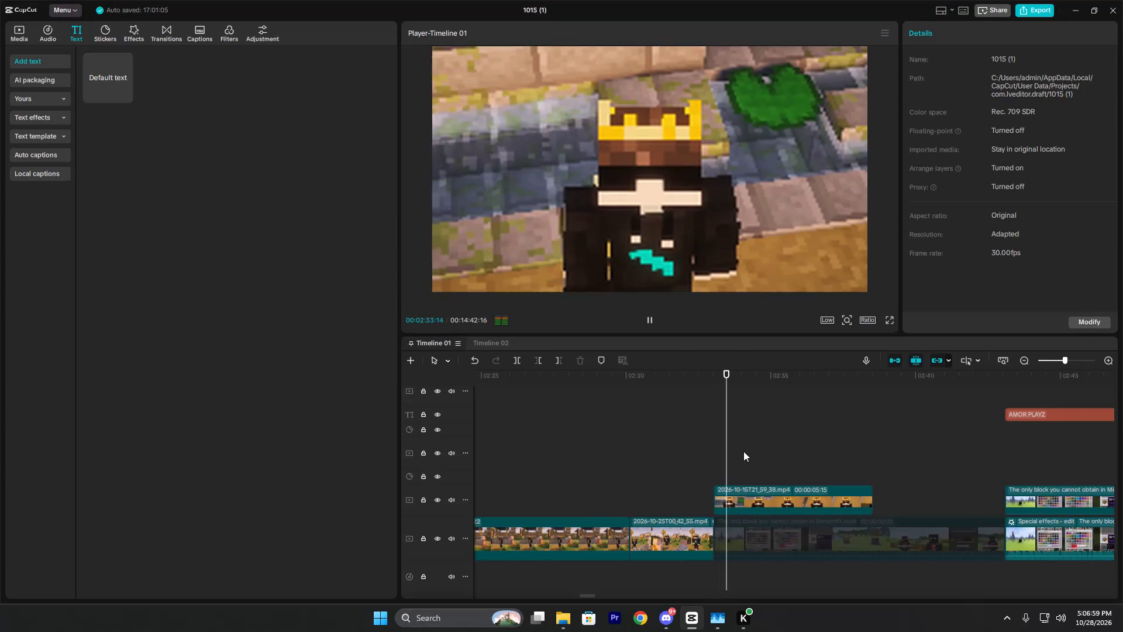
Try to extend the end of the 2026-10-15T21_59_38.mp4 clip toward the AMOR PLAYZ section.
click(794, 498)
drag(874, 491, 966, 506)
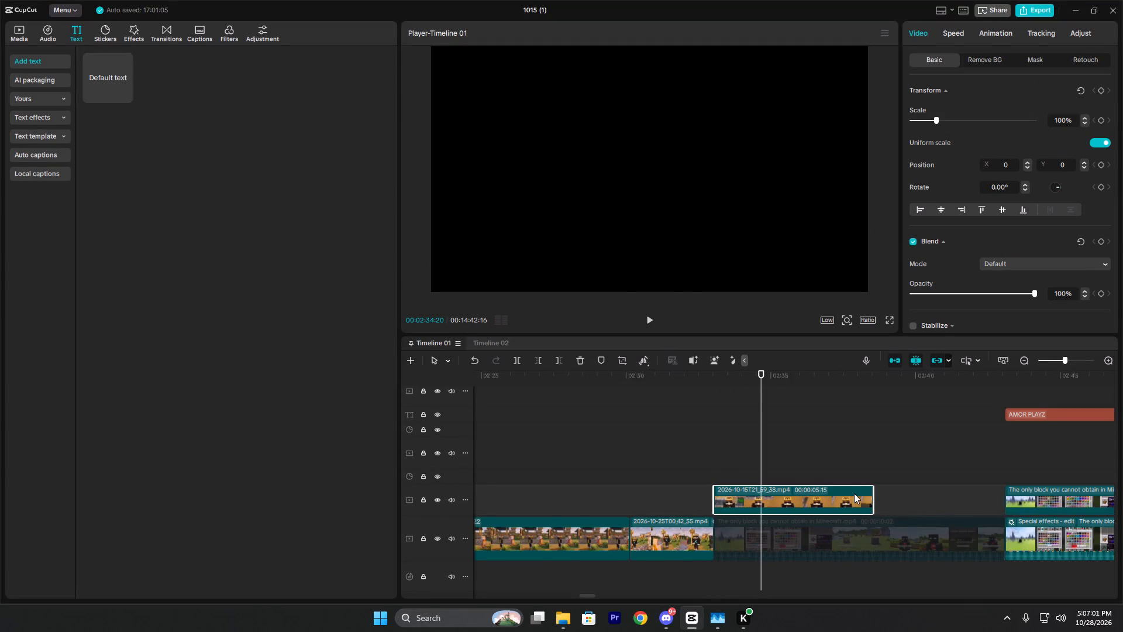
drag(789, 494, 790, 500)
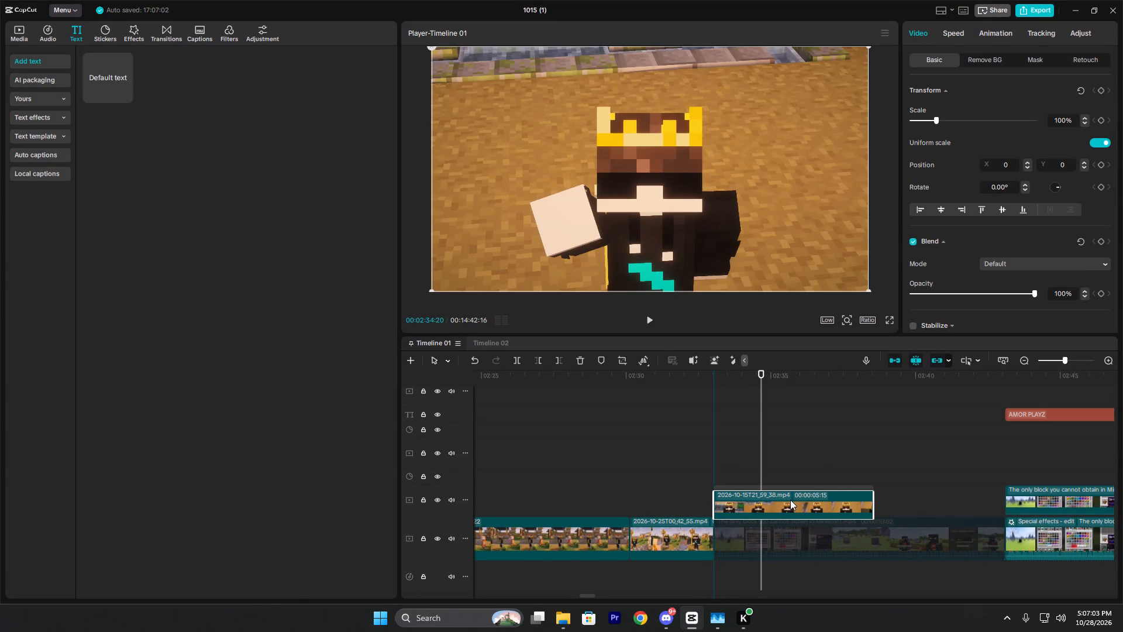
Play back from 00:02:34:20 past the end of the 2026-10-15T21_59_38.mp4 clip and put the playhead at 00:02:38:22.
key(space)
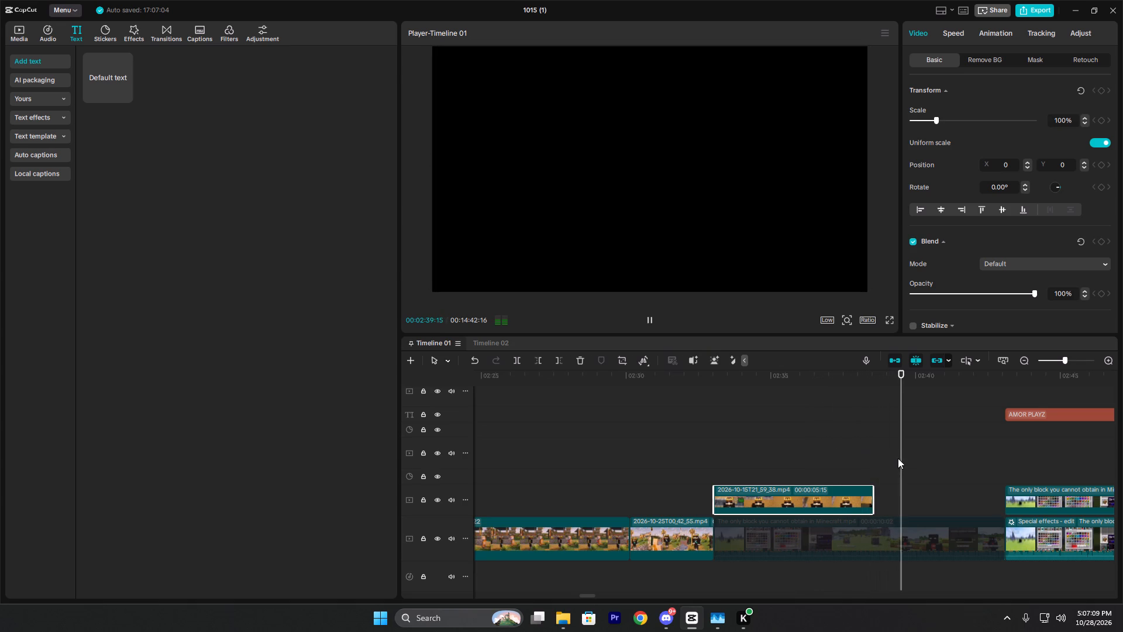
key(space)
click(886, 448)
drag(886, 448, 880, 450)
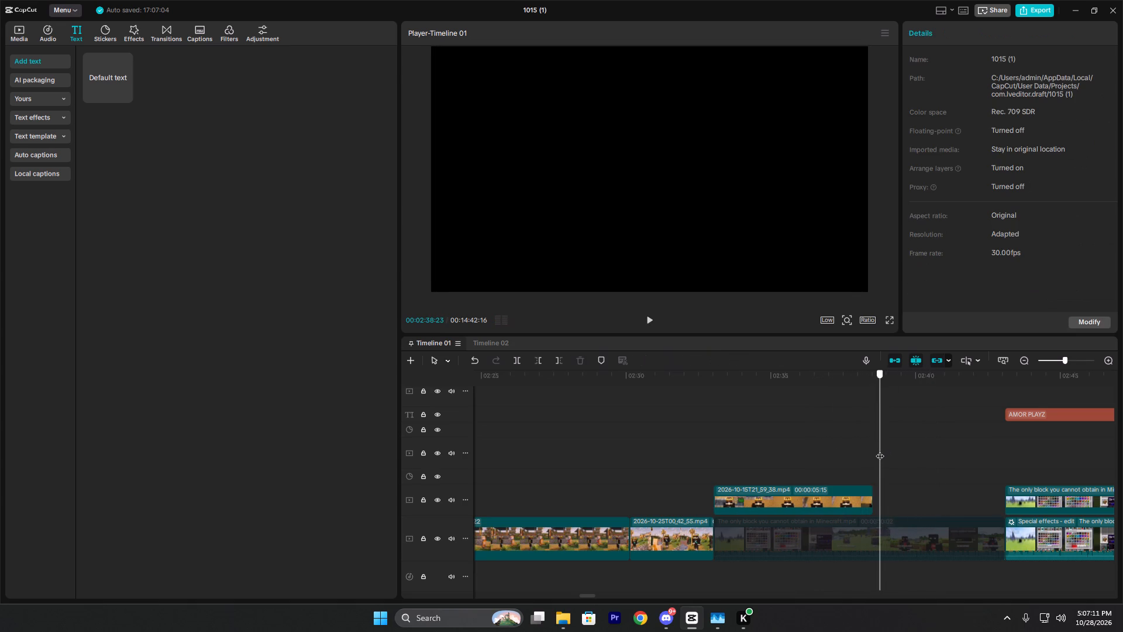
drag(880, 450, 879, 451)
Browse the imported media and preview several Minecraft clips to find footage for the gap before the AMOR PLAYZ section.
click(14, 32)
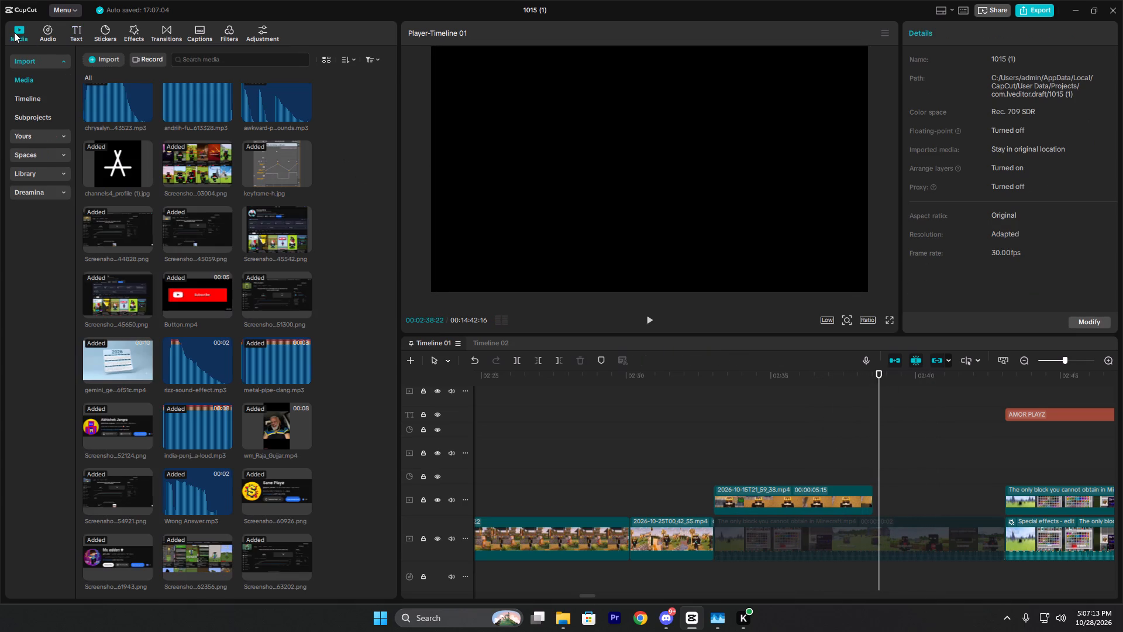
scroll(152, 307, up, 7)
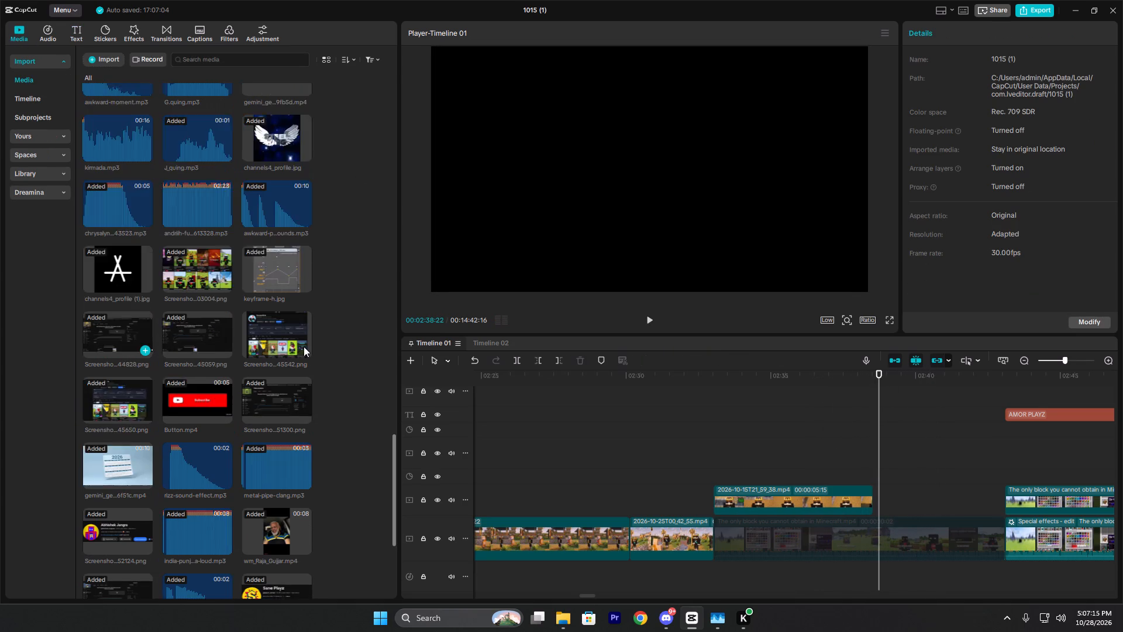
scroll(304, 346, down, 1)
scroll(305, 348, up, 10)
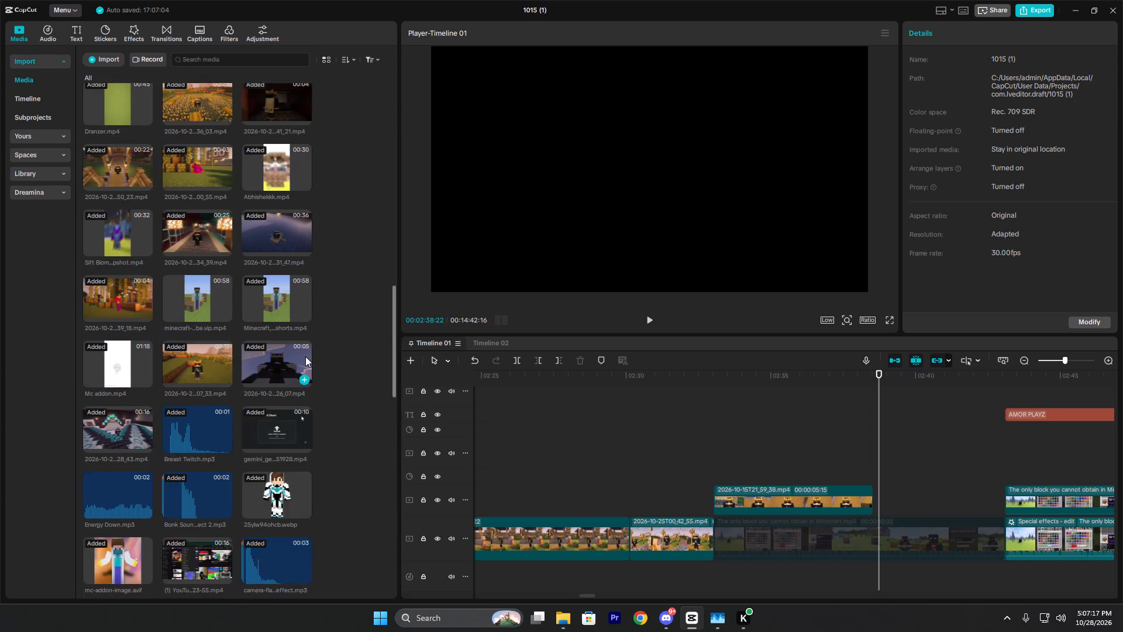
click(199, 216)
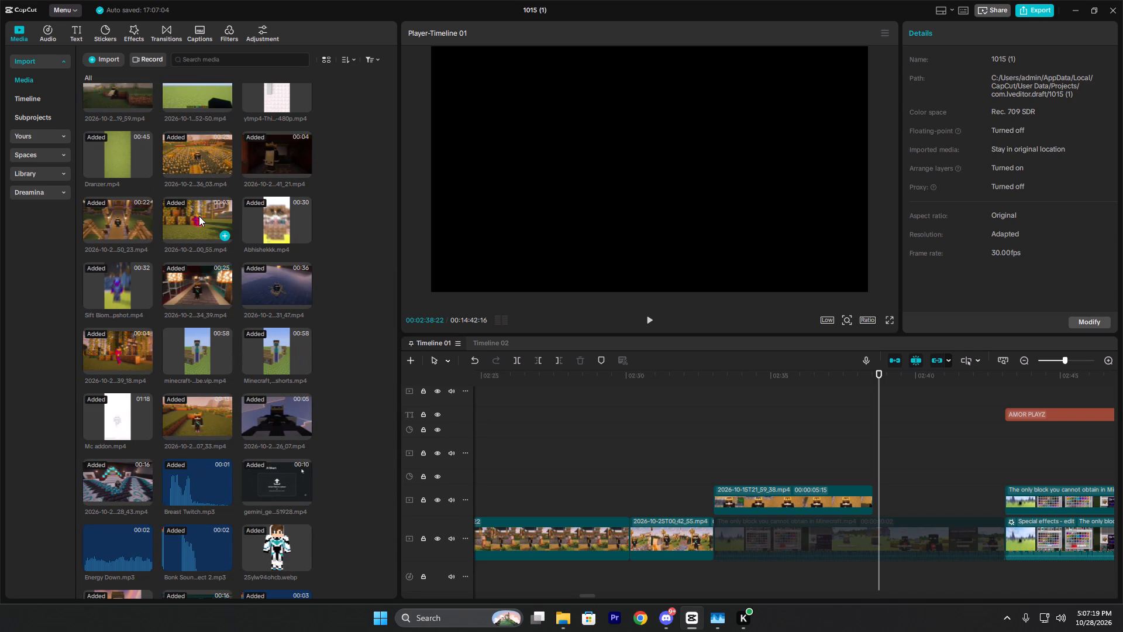
click(200, 160)
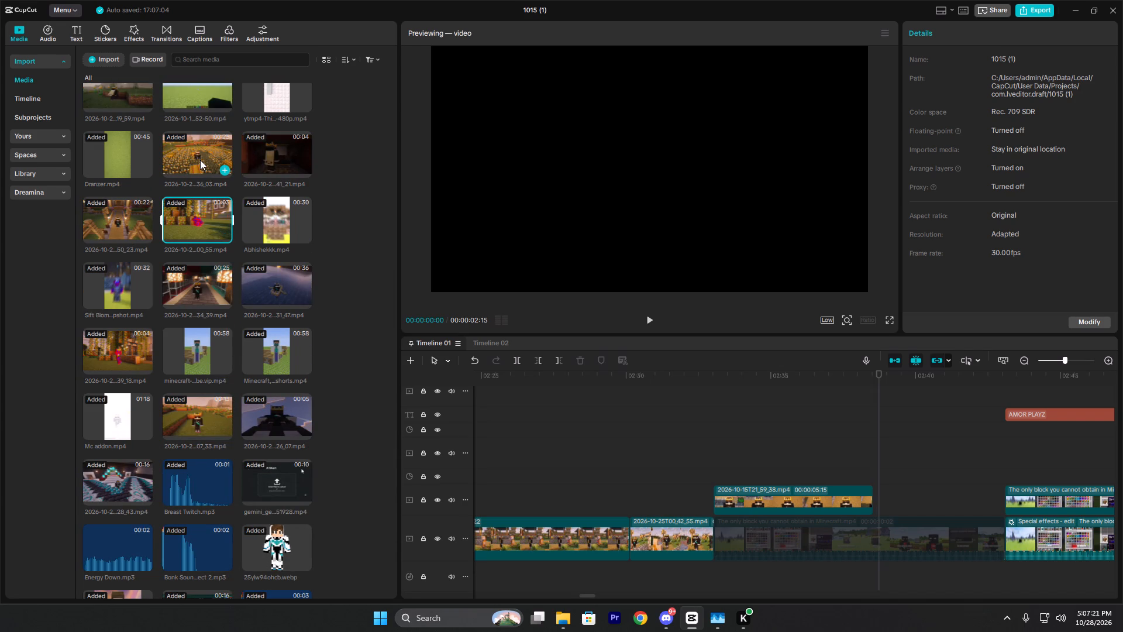
scroll(206, 190, up, 2)
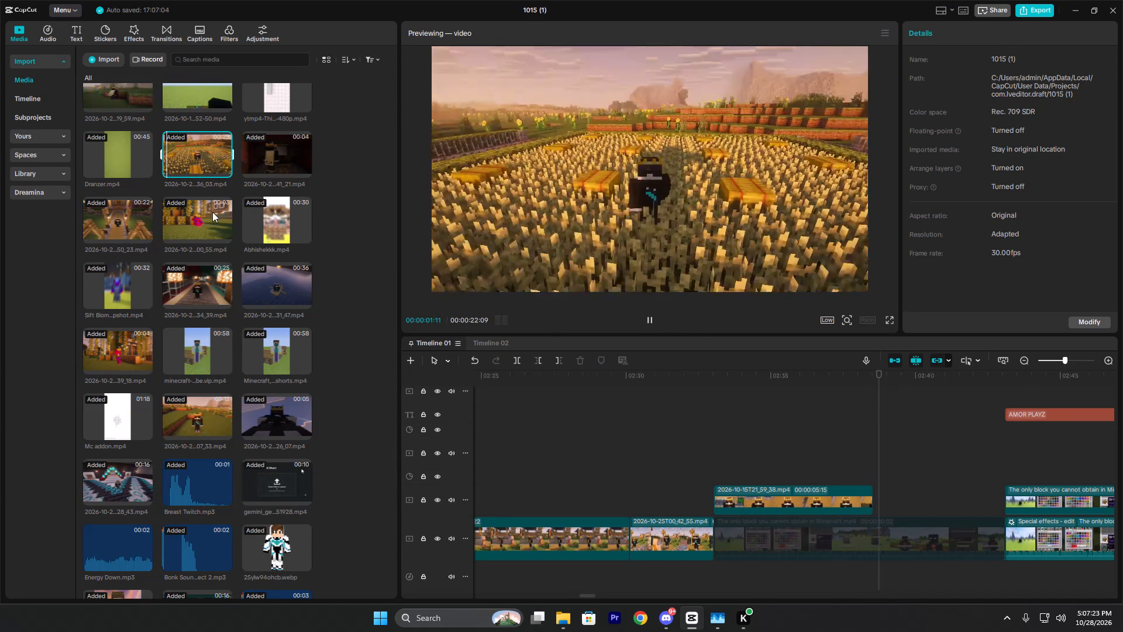
scroll(212, 224, up, 3)
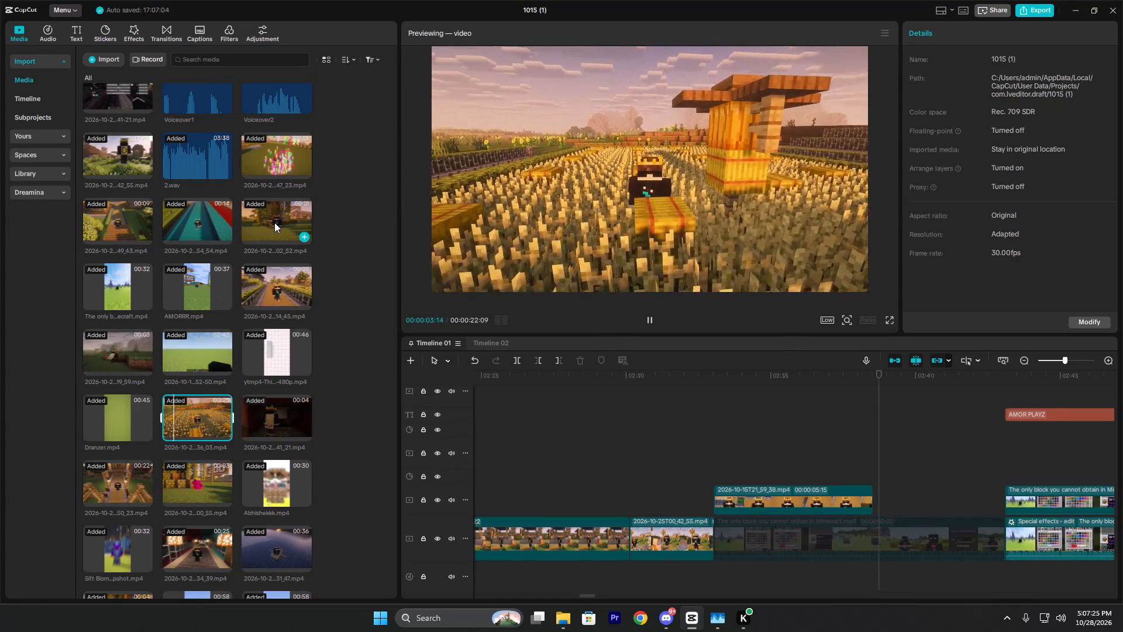
click(274, 222)
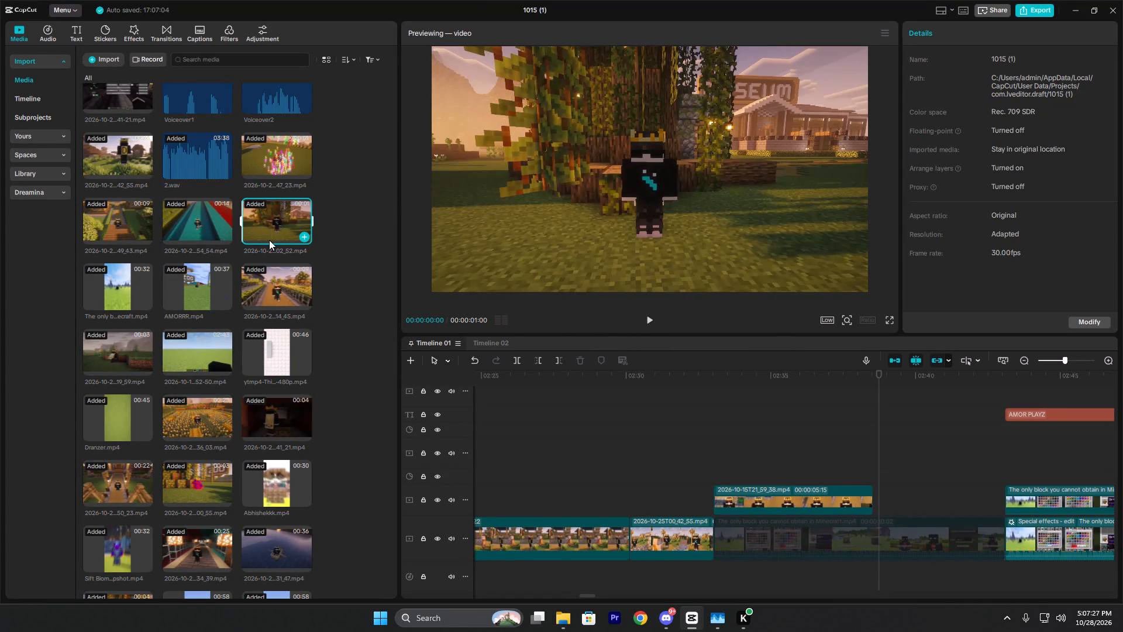
scroll(266, 231, up, 2)
click(127, 263)
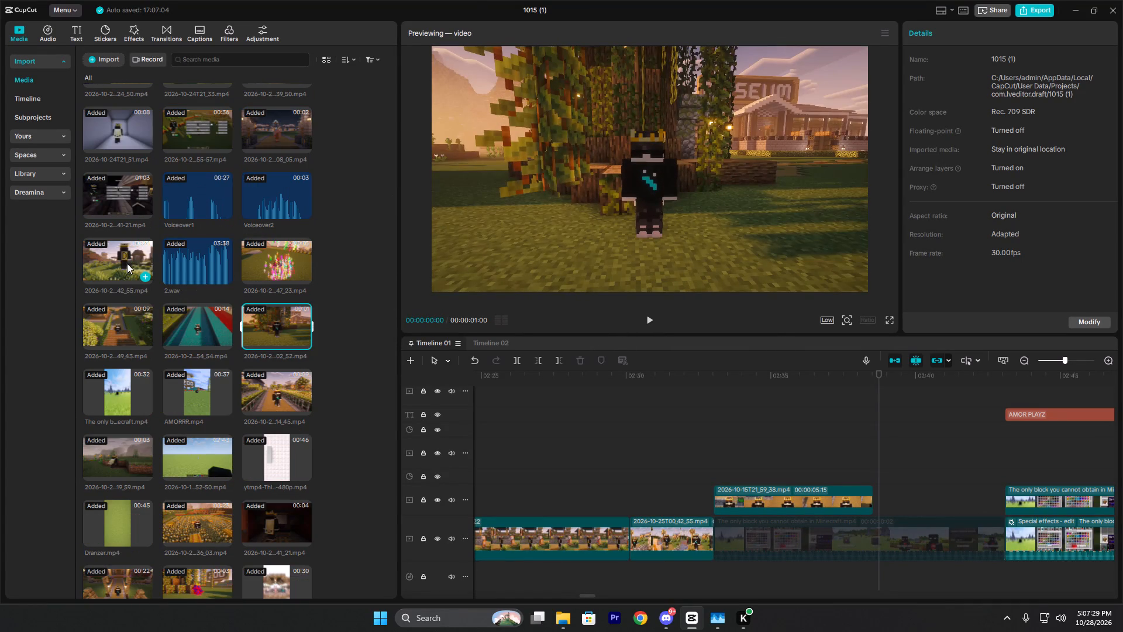
scroll(164, 290, up, 2)
scroll(250, 226, up, 1)
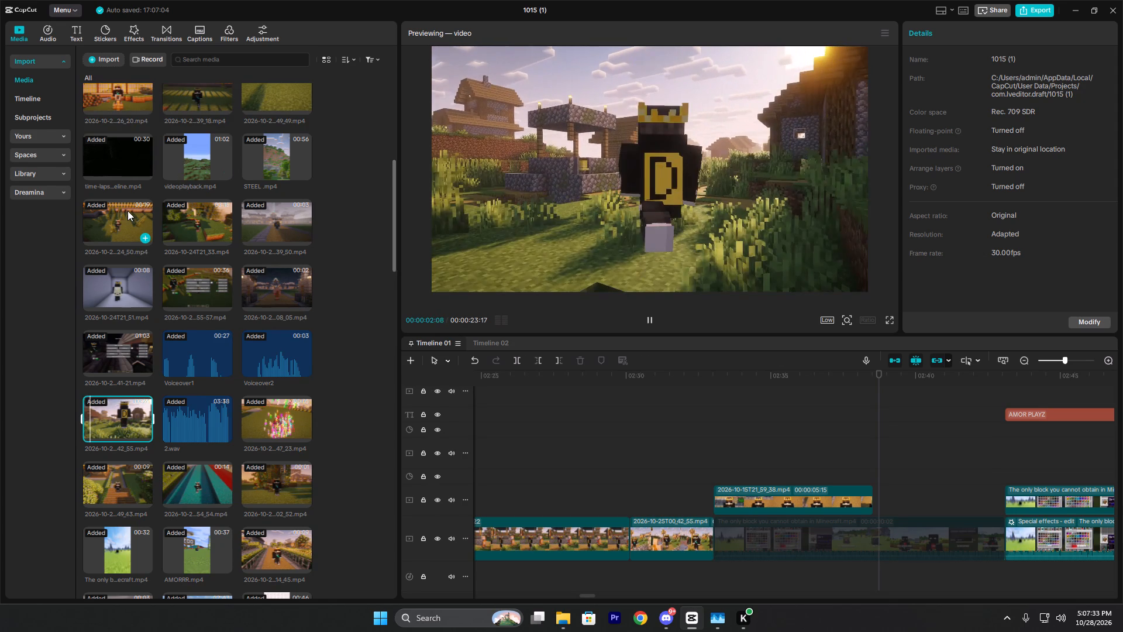
Preview 2026-10-24T21_24_50.mp4 and add it to the timeline directly after the 2026-10-15T21_59_38.mp4 clip.
click(128, 211)
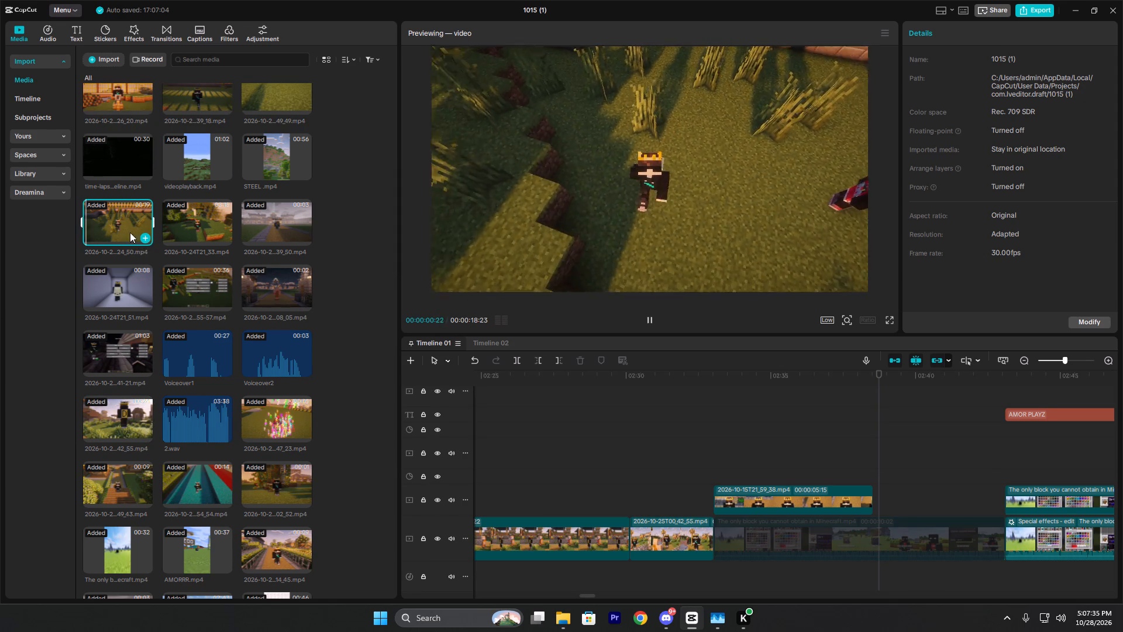
drag(110, 222, 874, 496)
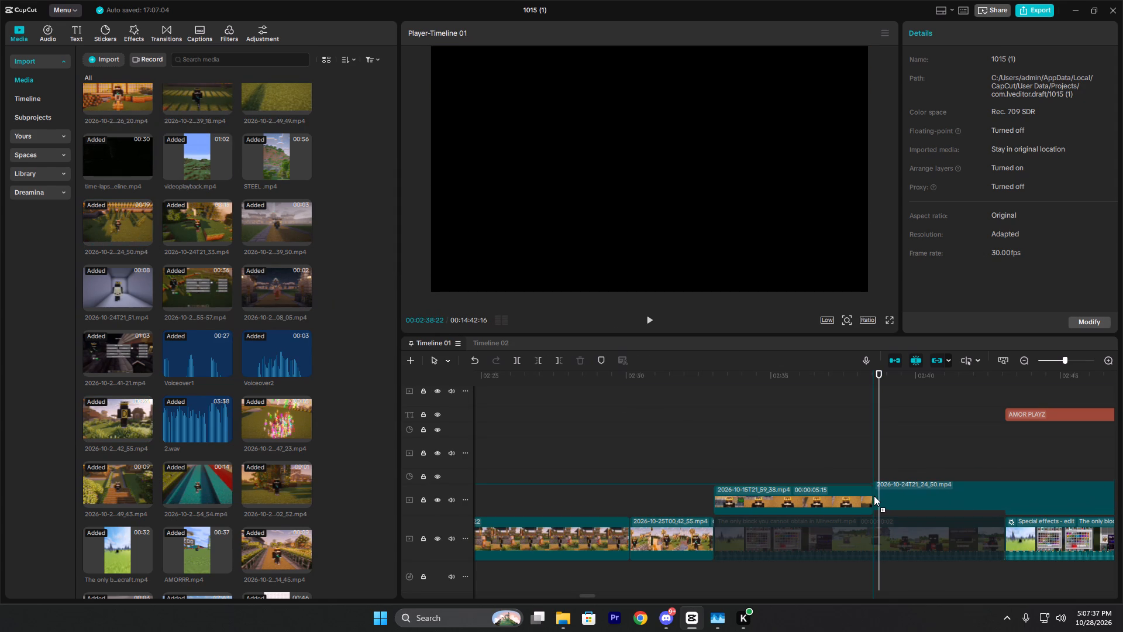
drag(874, 496, 871, 498)
Trim the end of the 2026-10-24T21_24_50.mp4 clip at 00:02:43:03 and move it down into the gap on the overlay track.
click(993, 459)
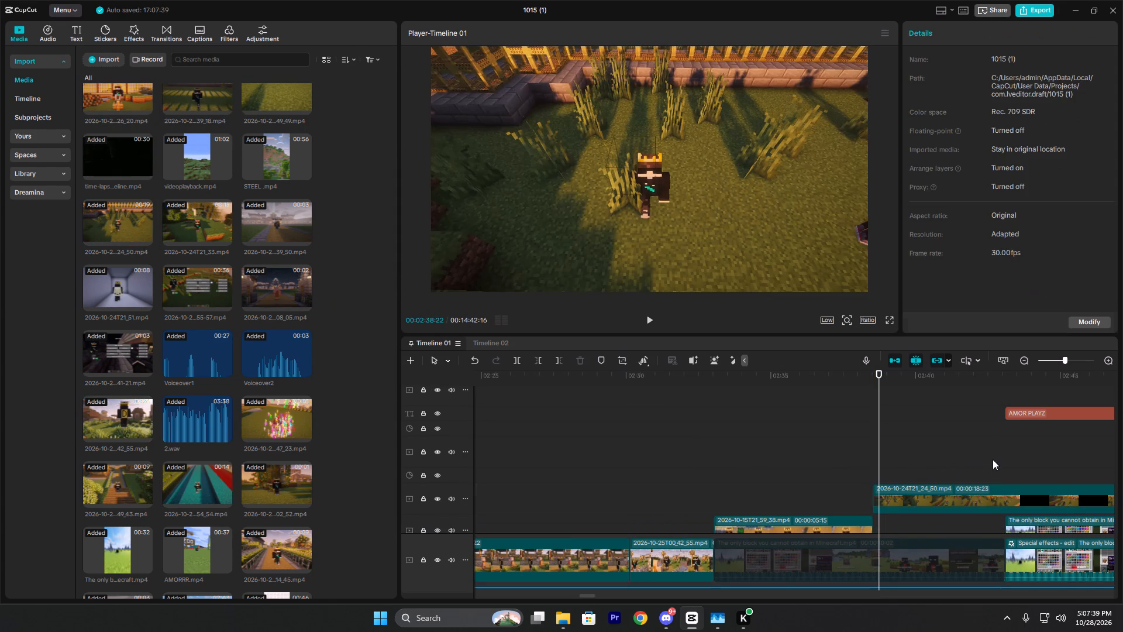
drag(993, 459, 1004, 461)
click(1001, 494)
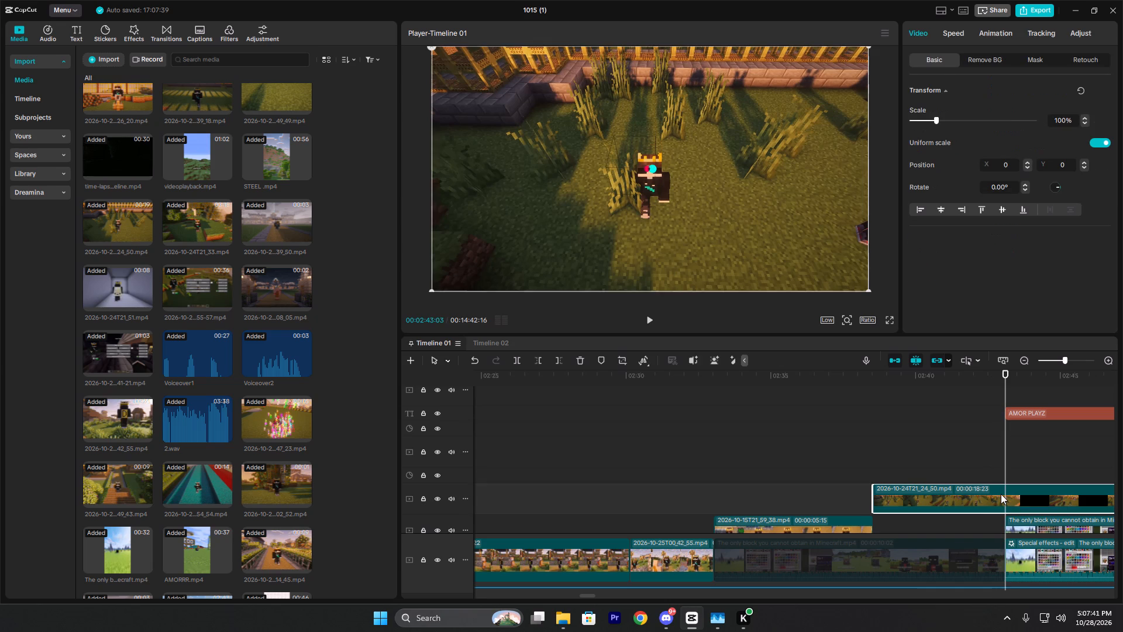
key(w)
drag(972, 492, 968, 523)
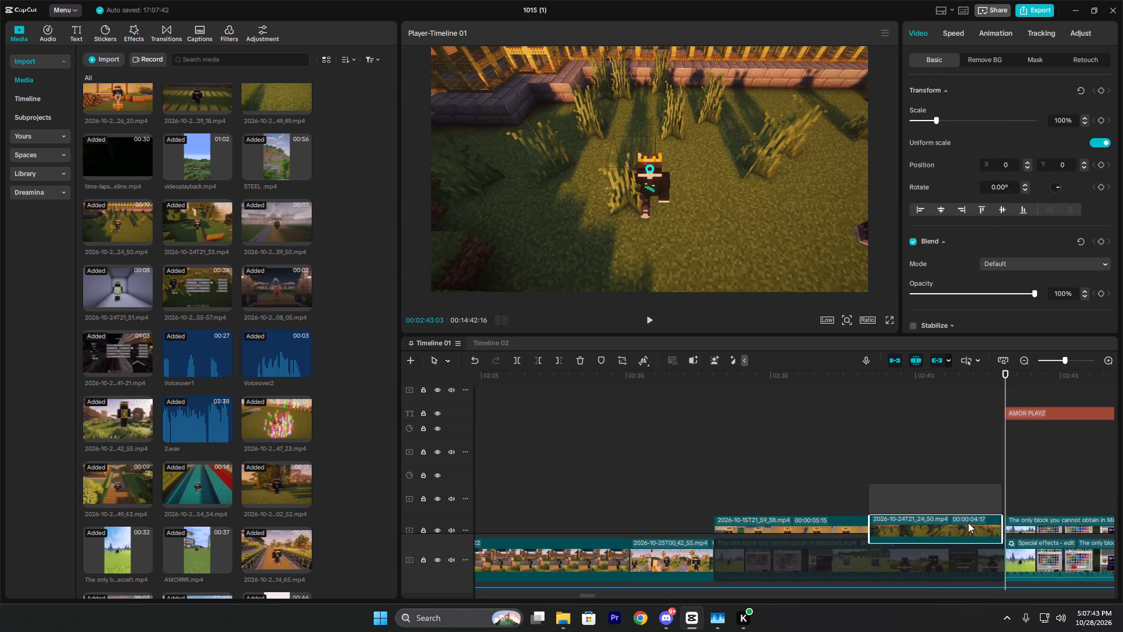
drag(968, 523, 973, 533)
Play back from 00:02:37:23 and split the 2026-10-24T21_24_50.mp4 clip at 00:02:41:23.
click(893, 445)
click(851, 439)
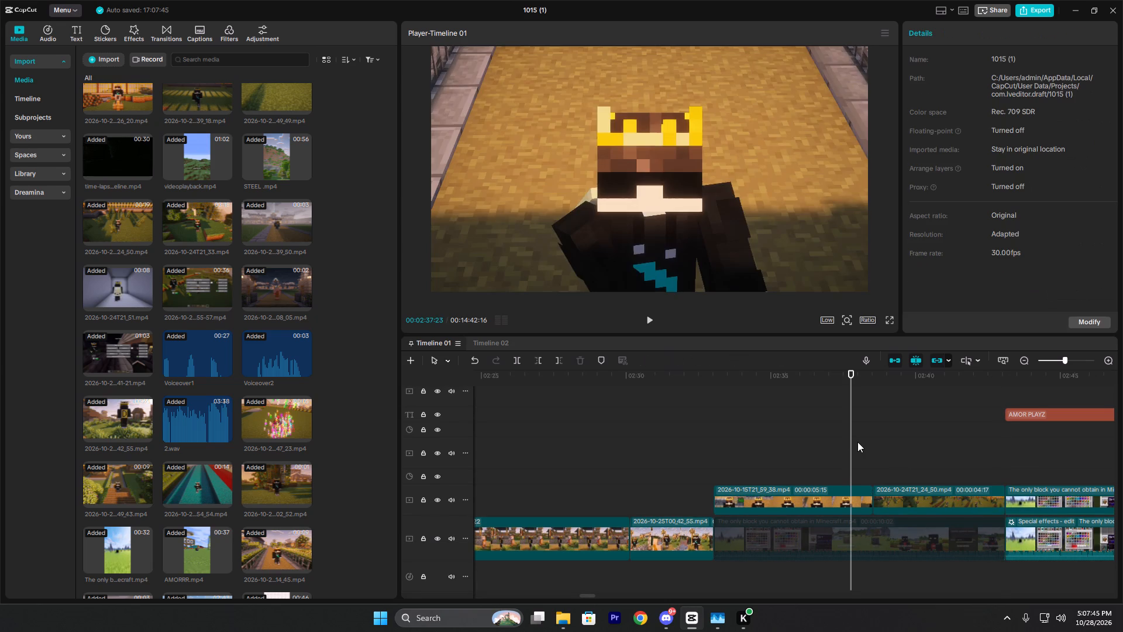
key(space)
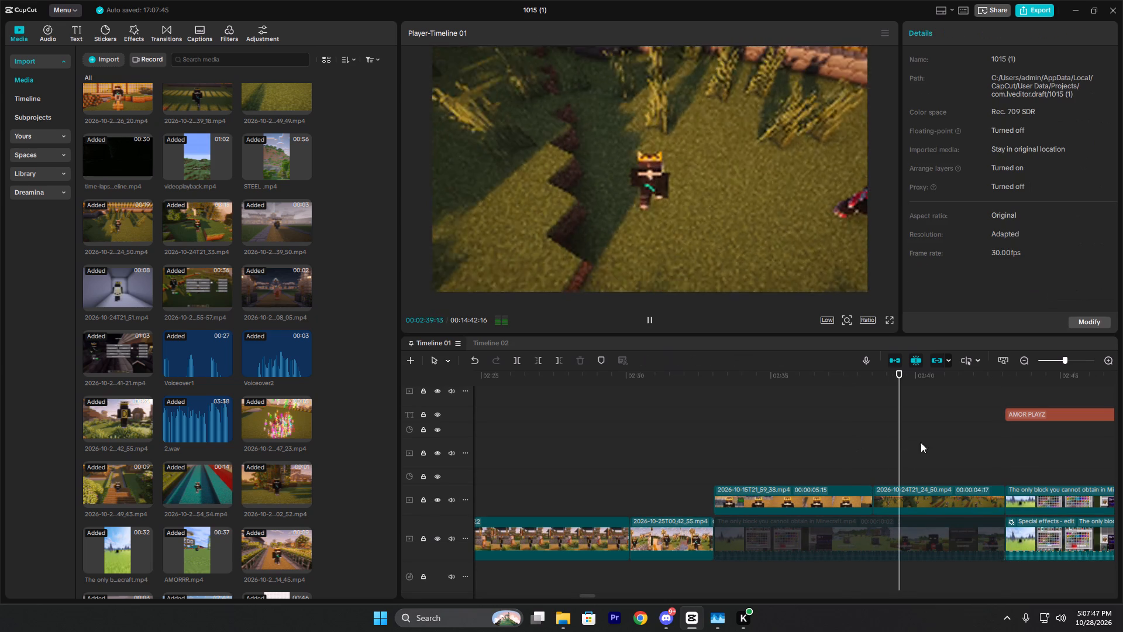
key(space)
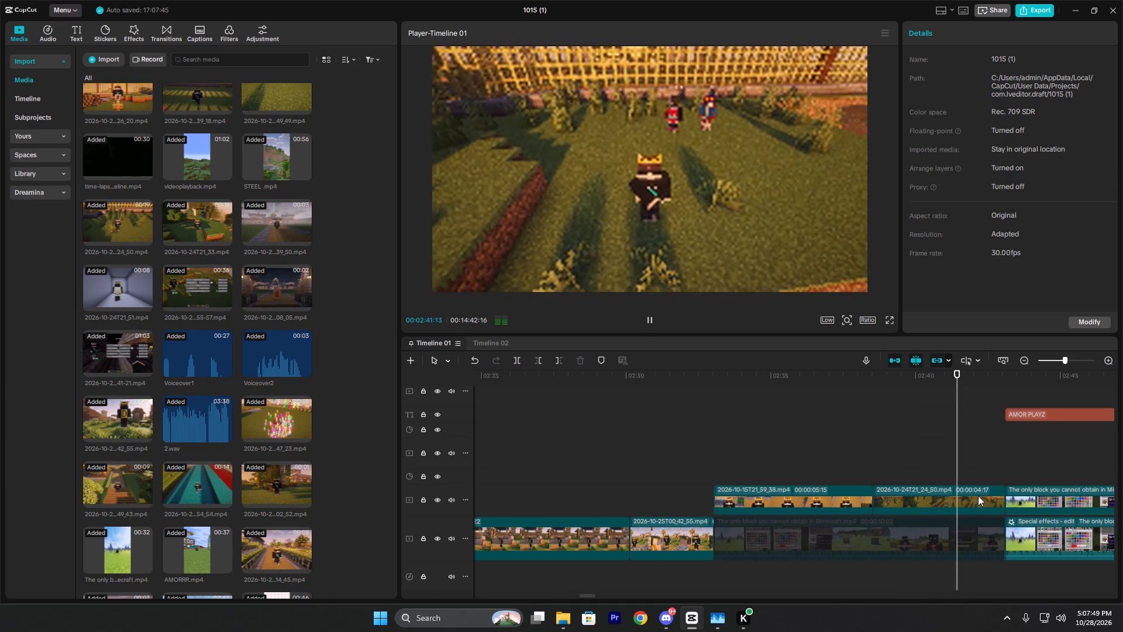
click(978, 496)
key(space)
key(space)
key(ctrl+b)
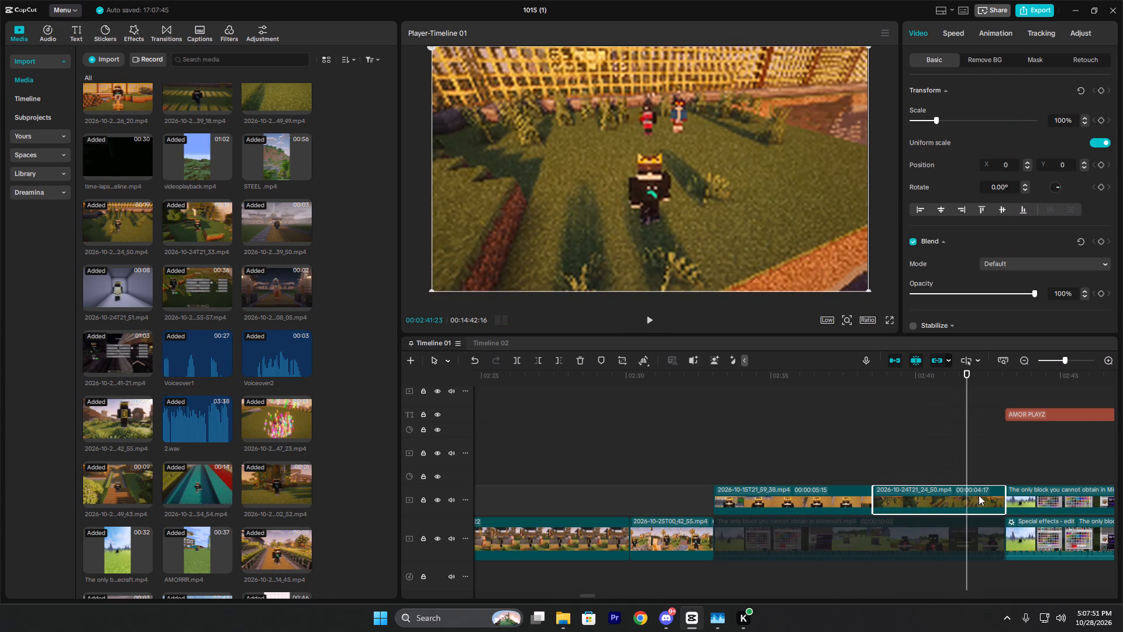
Turn off uniform scale for the piece after the split and increase its scale width to stretch the picture horizontally.
key(space)
key(space)
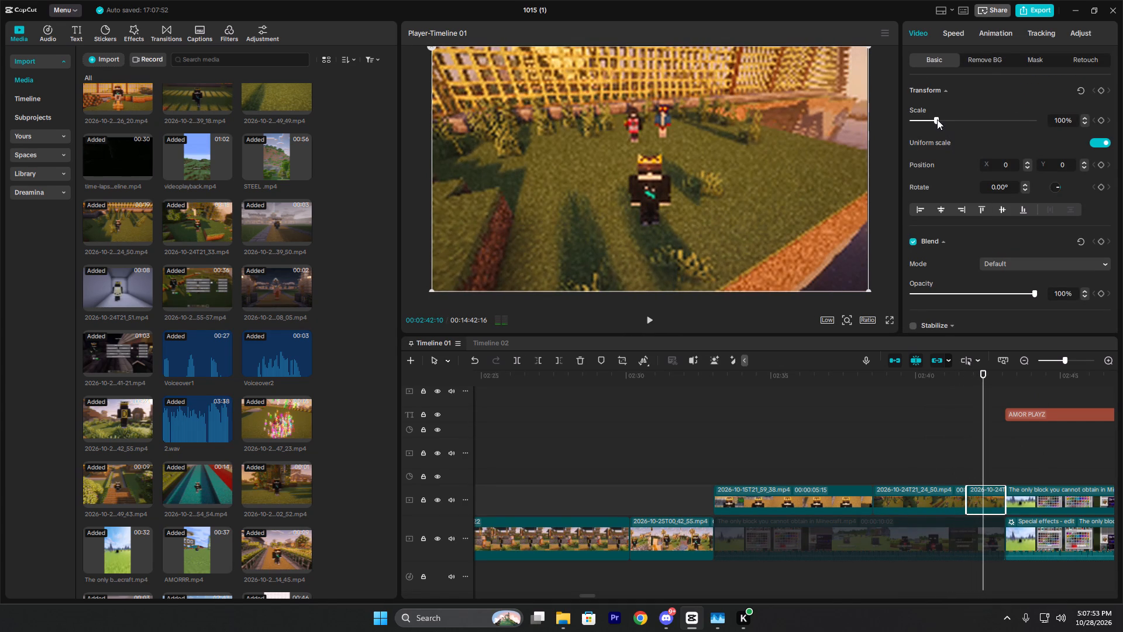
click(1100, 144)
drag(935, 119, 938, 120)
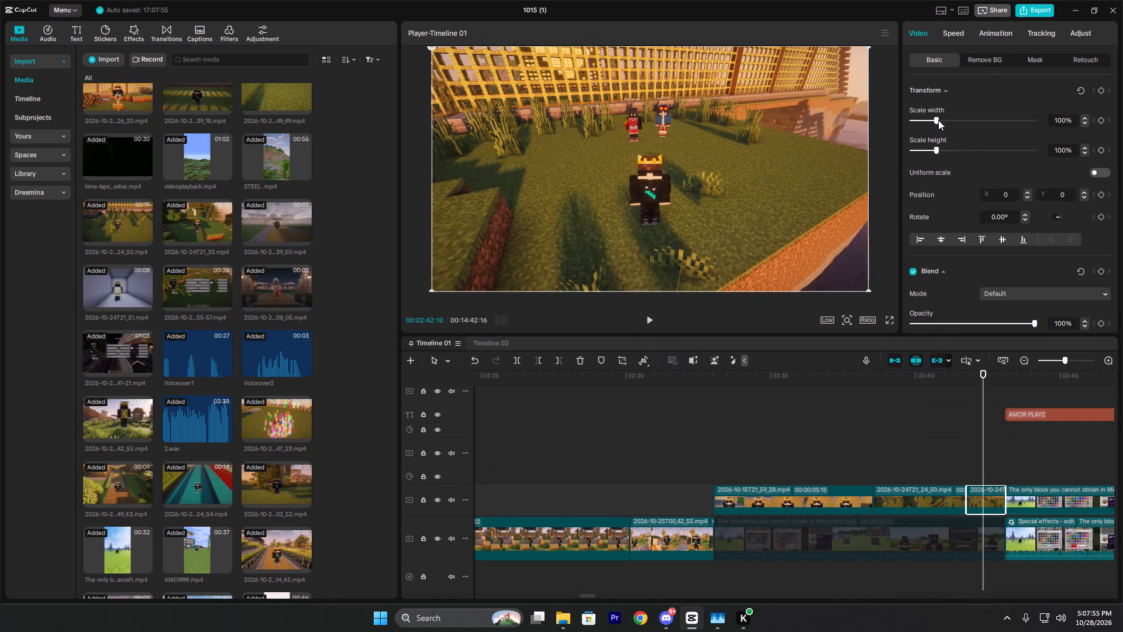
drag(938, 120, 969, 146)
Play back the cut to the stretched piece repeatedly, starting from about 00:02:41, through to the AMOR PLAYZ section.
click(960, 472)
key(space)
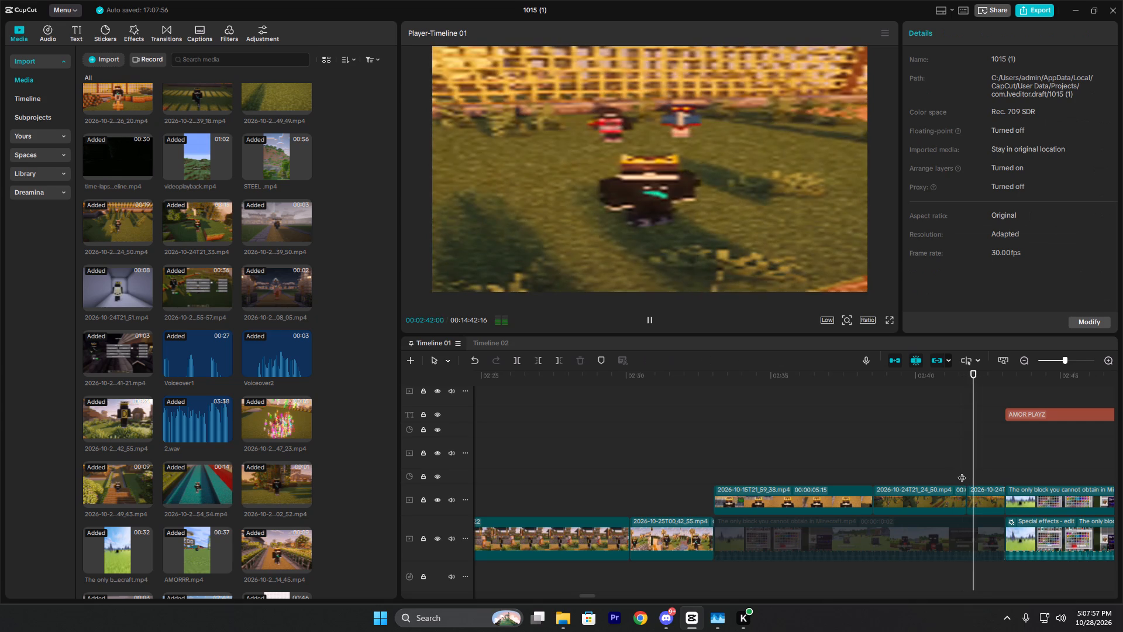
key(space)
key(space)
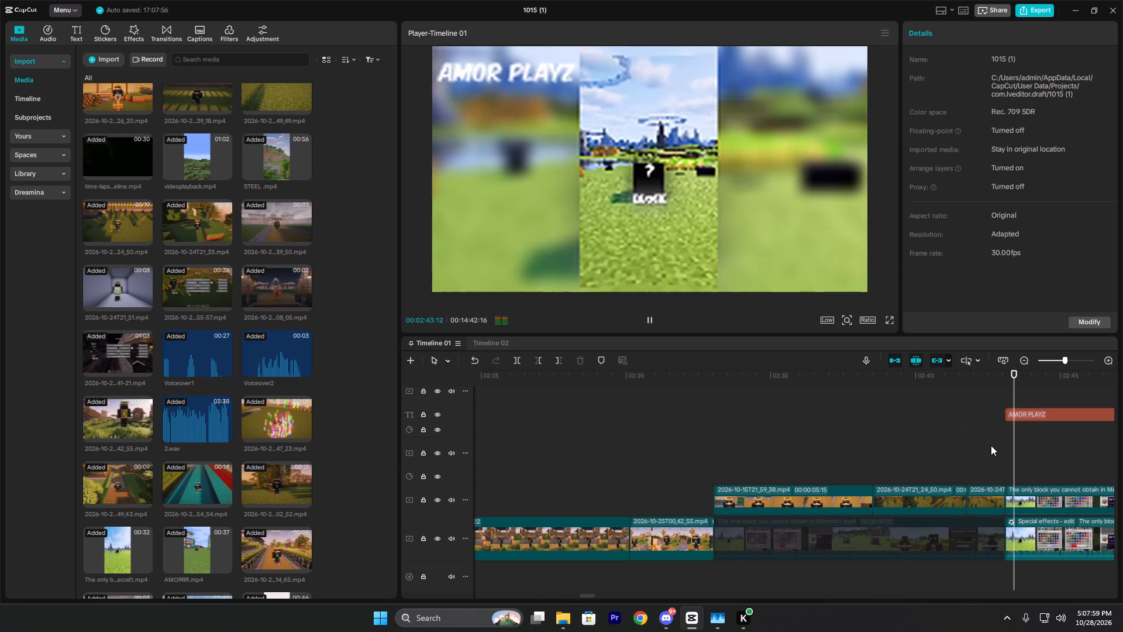
click(962, 440)
click(962, 440)
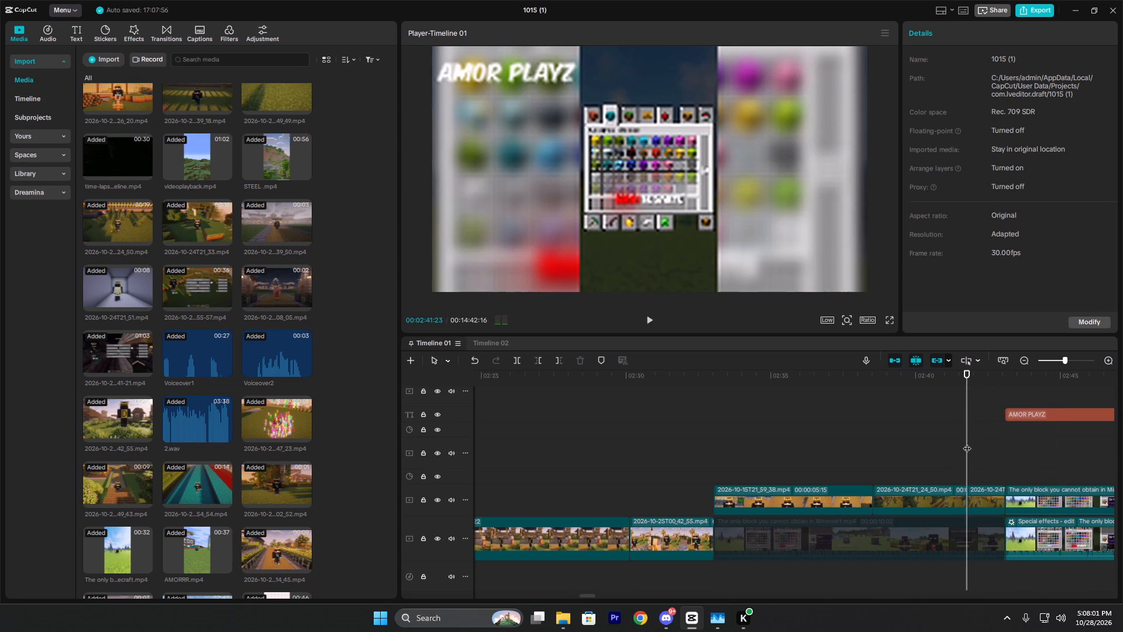
key(space)
click(935, 435)
key(space)
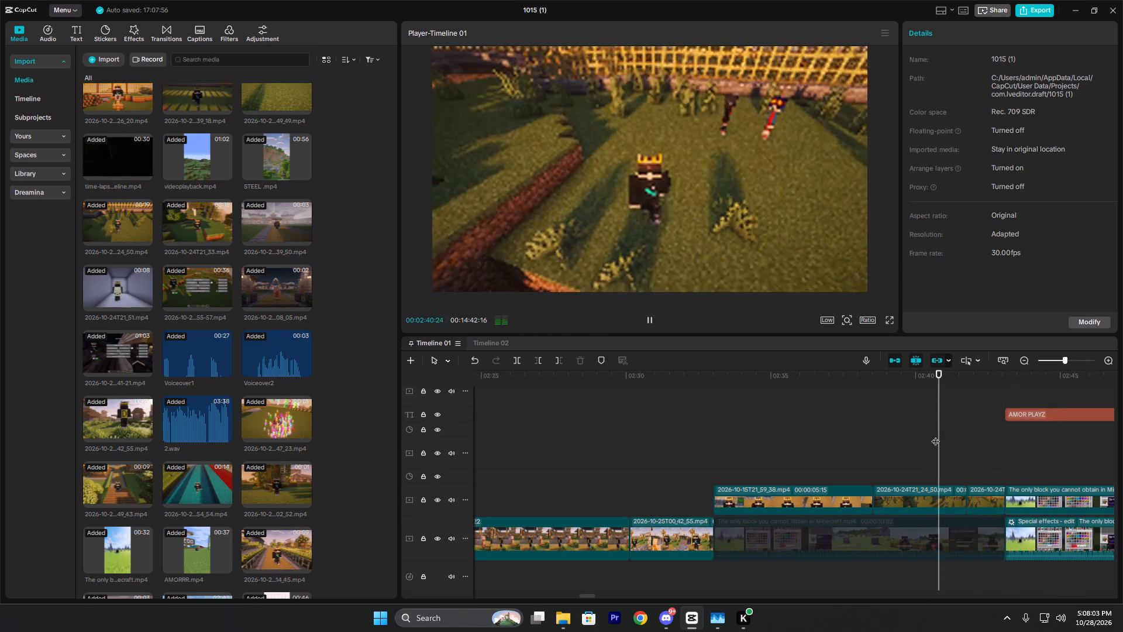
Return the playhead to the start of Timeline 01 at 00:00:00:00.
scroll(957, 490, down, 5)
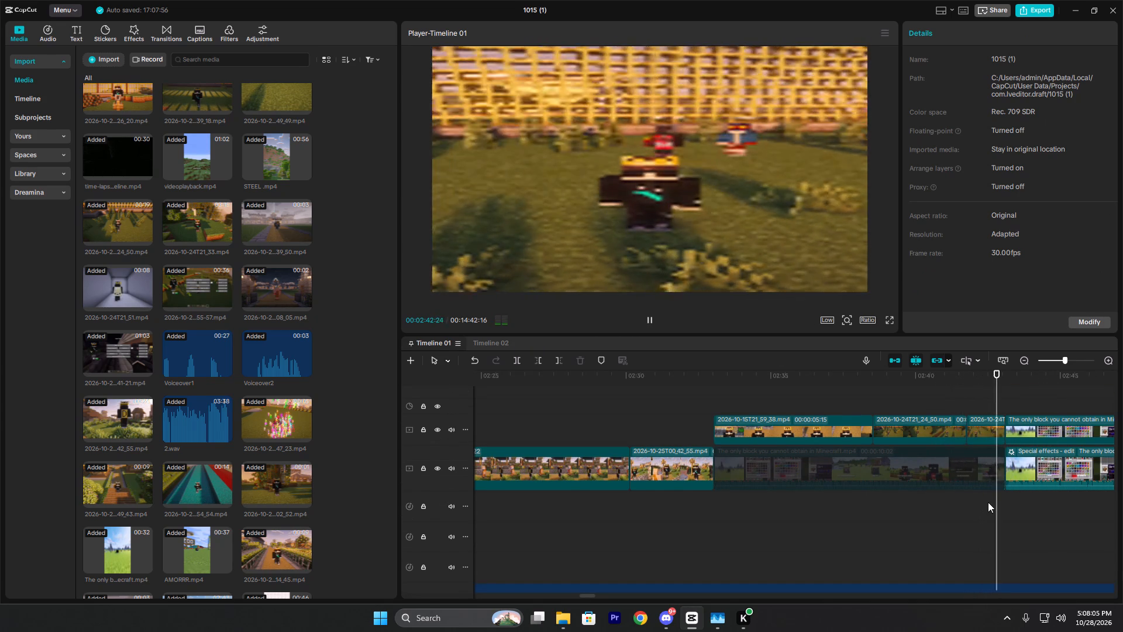
ctrl+scroll(988, 502, down, 12)
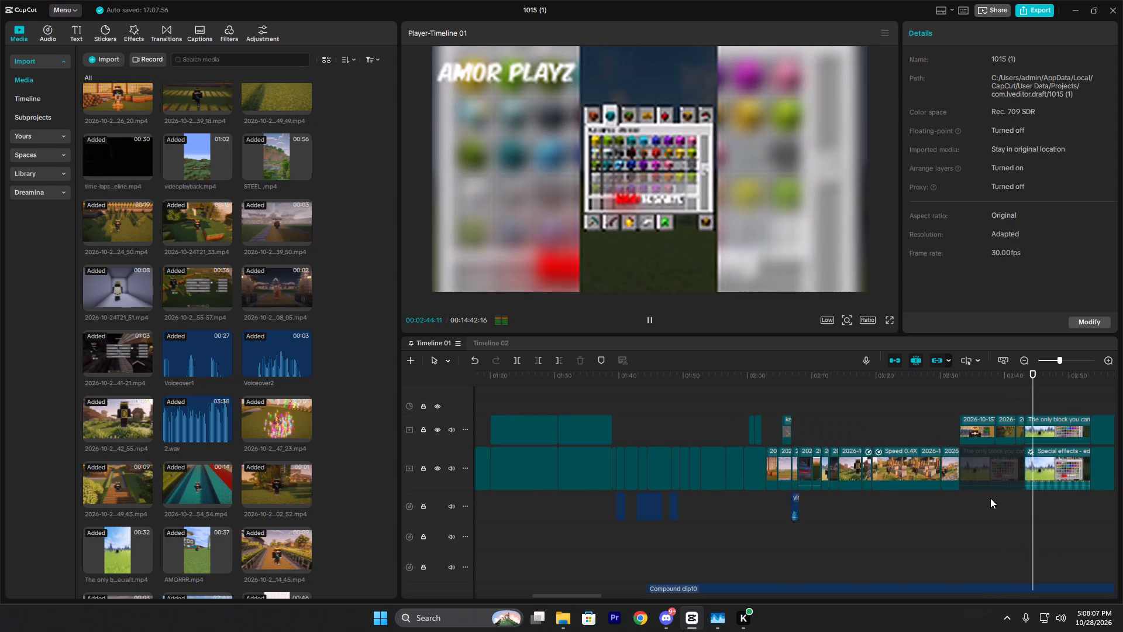
ctrl+scroll(990, 498, down, 1)
click(657, 415)
click(647, 391)
drag(647, 391, 558, 399)
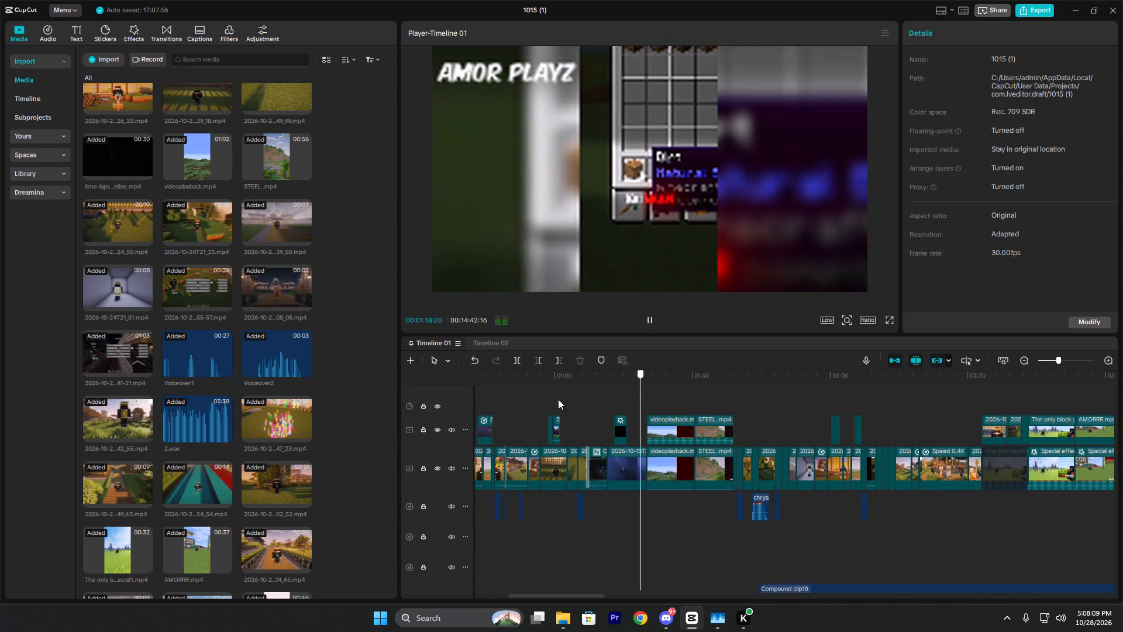
drag(558, 399, 0, 504)
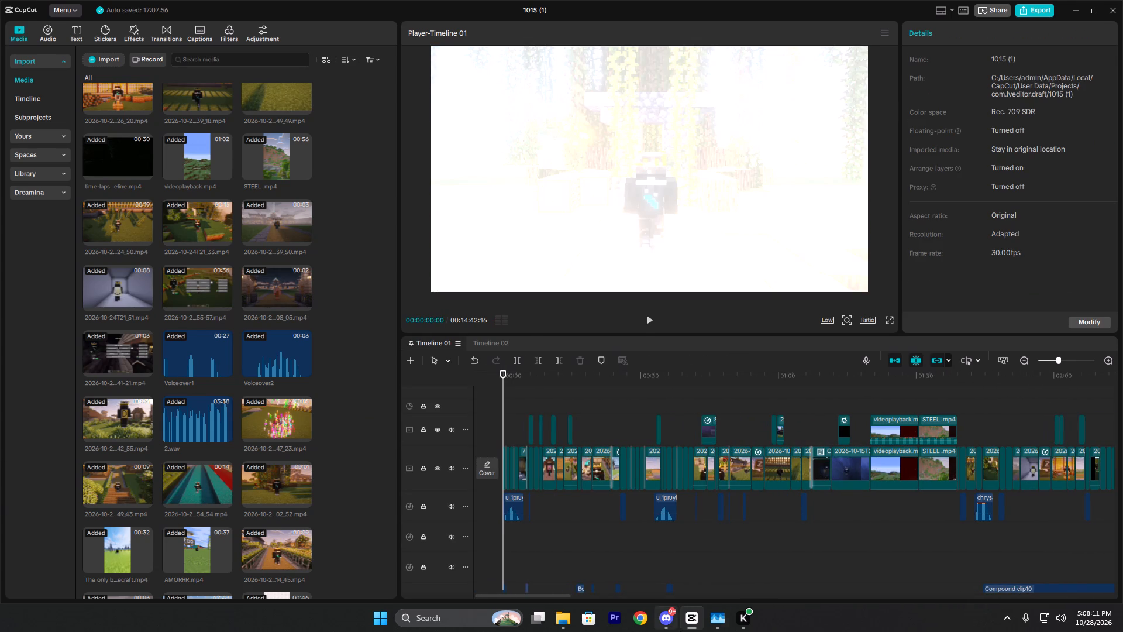
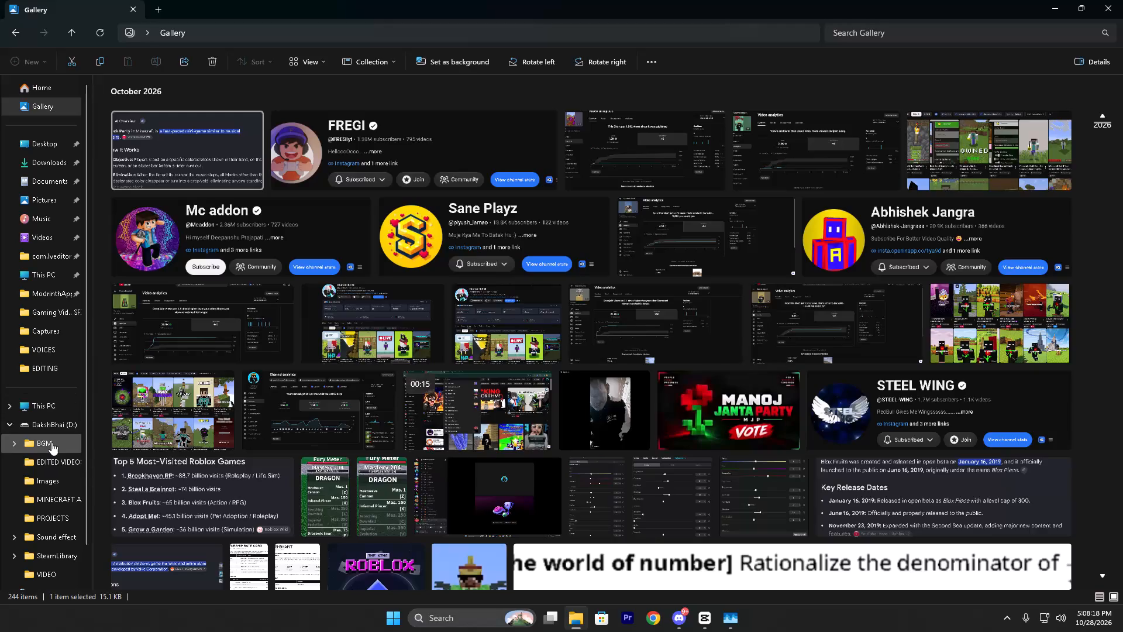
Browse to the LONG VIDEO SONG folder inside the BGM folder on drive D.
click(51, 442)
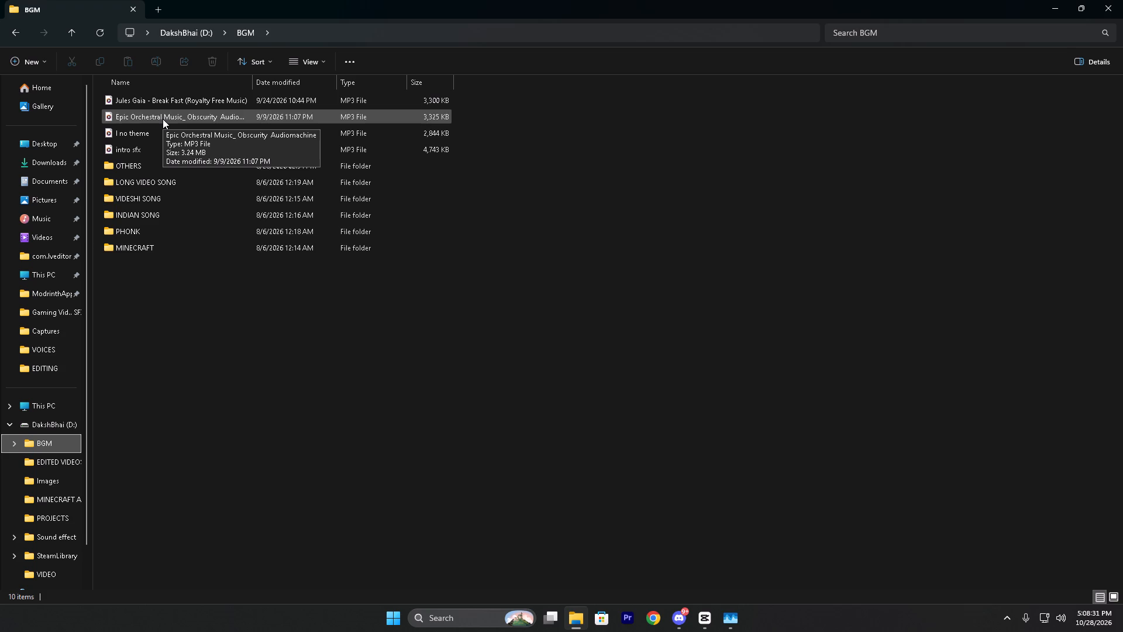
double_click(168, 183)
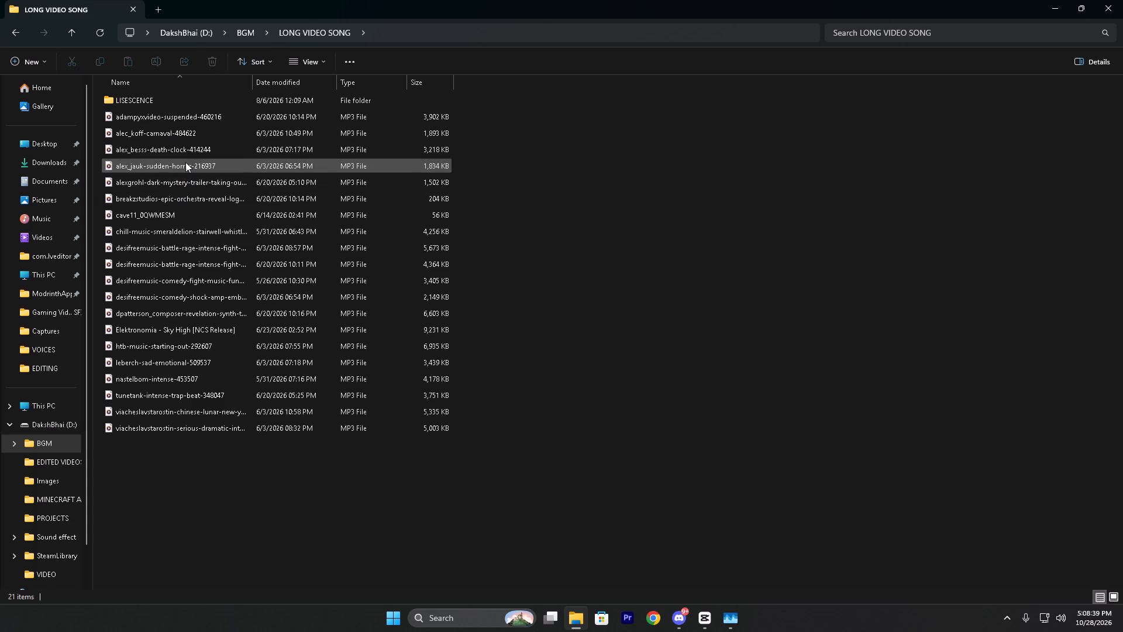
Switch to CapCut and replay the opening seconds of Timeline 01 several times from 00:00:00:00.
click(704, 617)
key(space)
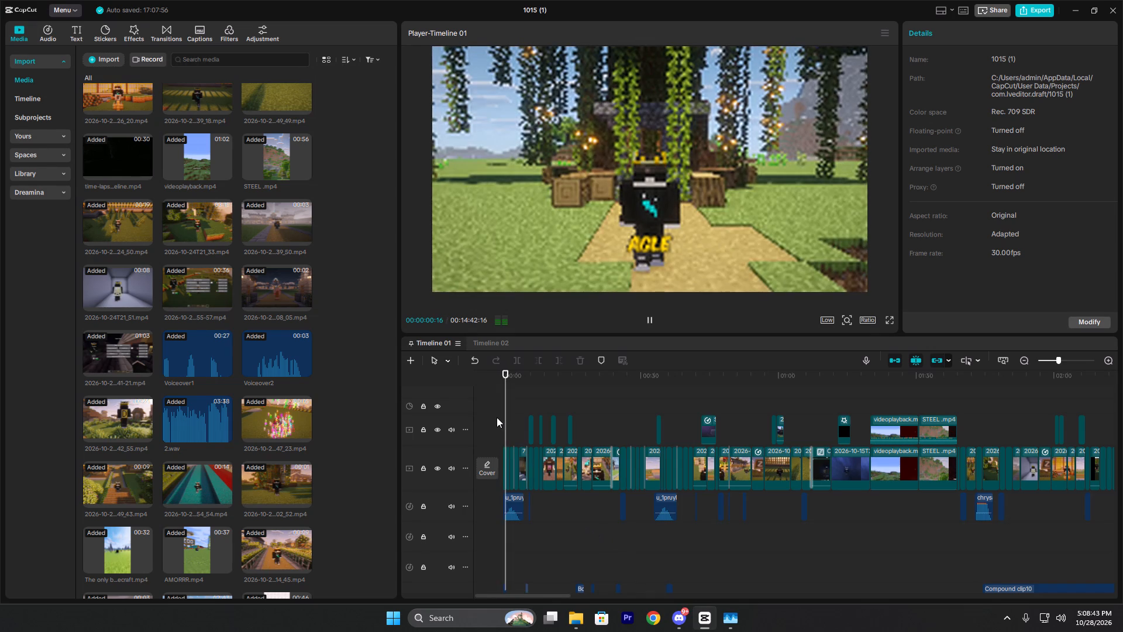
click(502, 405)
drag(502, 405, 497, 406)
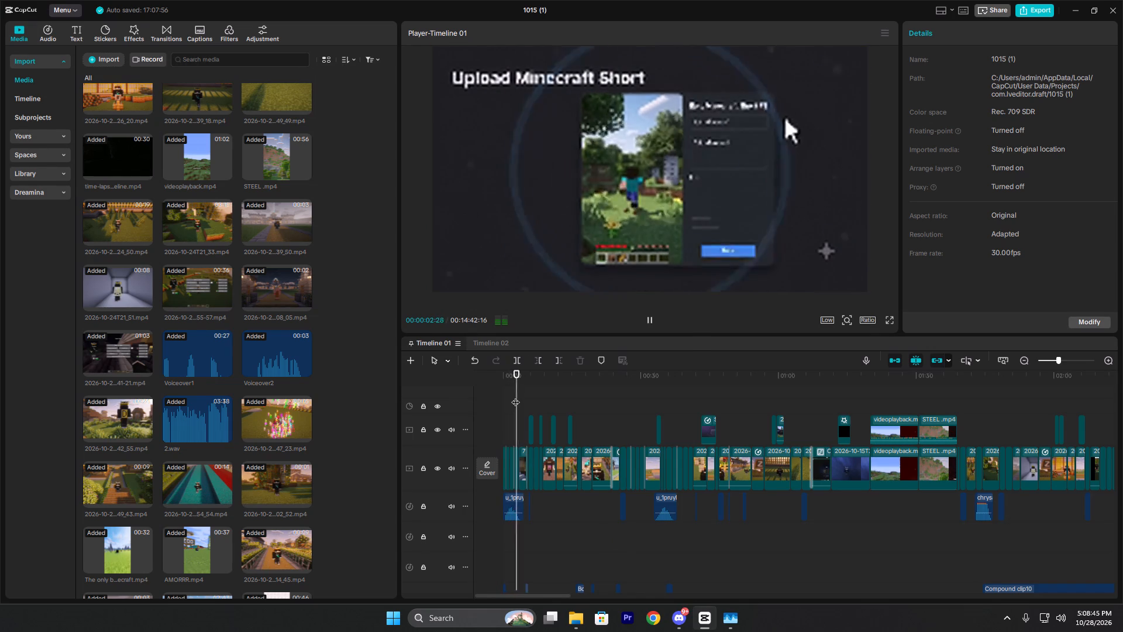
drag(517, 396, 467, 397)
key(space)
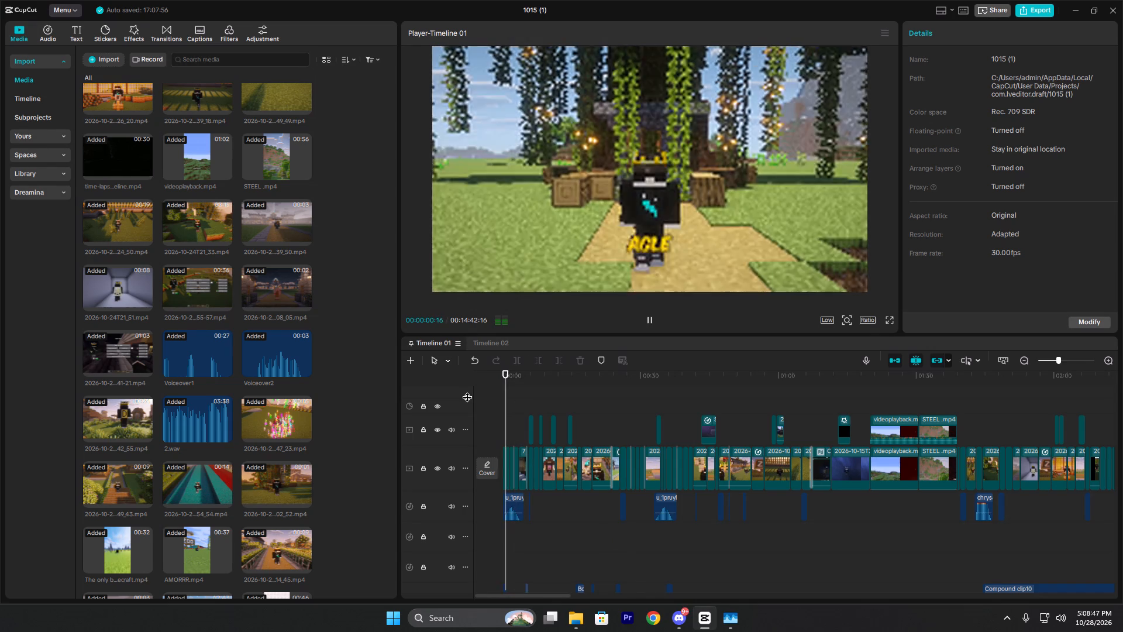
key(space)
drag(507, 393, 487, 397)
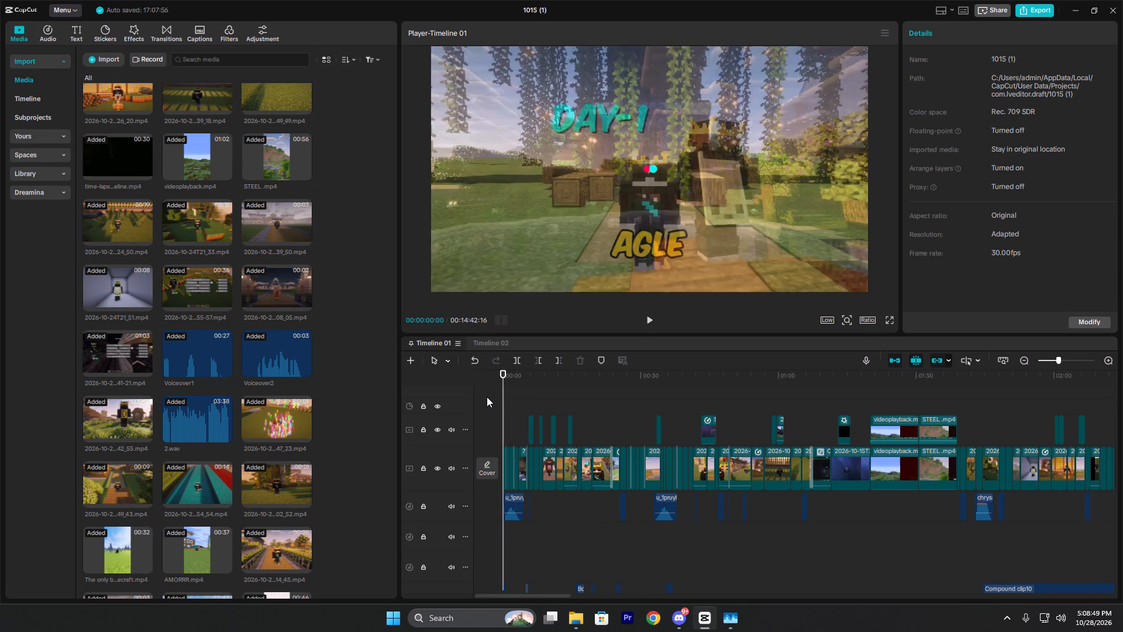
key(space)
key(space)
drag(505, 394, 491, 397)
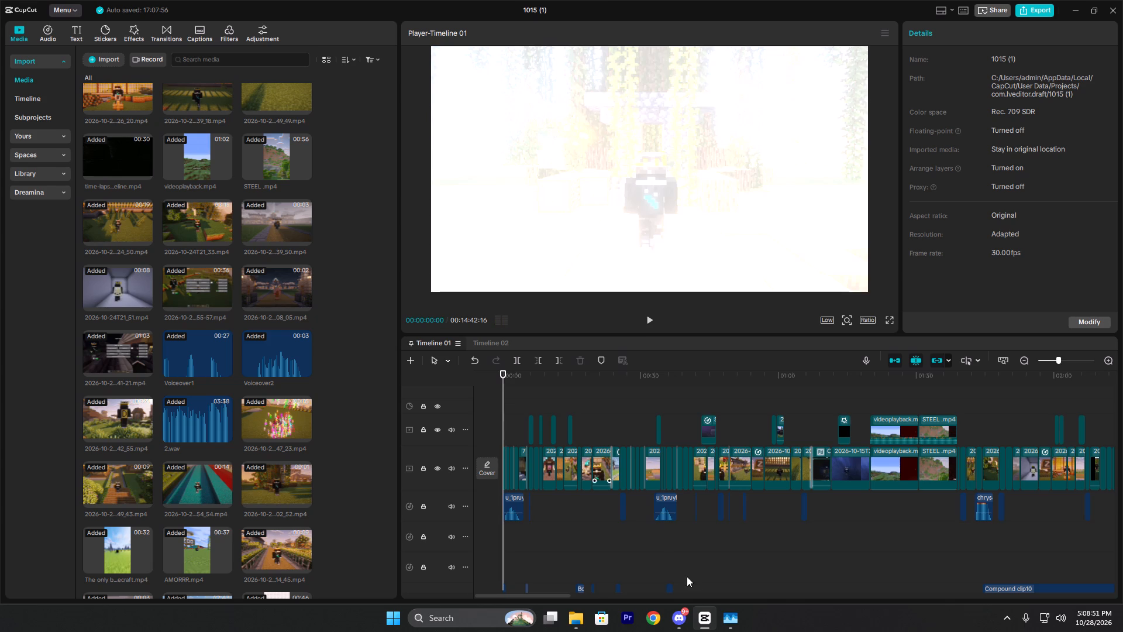
Switch to File Explorer, look through the music in BGM's MINECRAFT folder, and return to BGM.
click(577, 614)
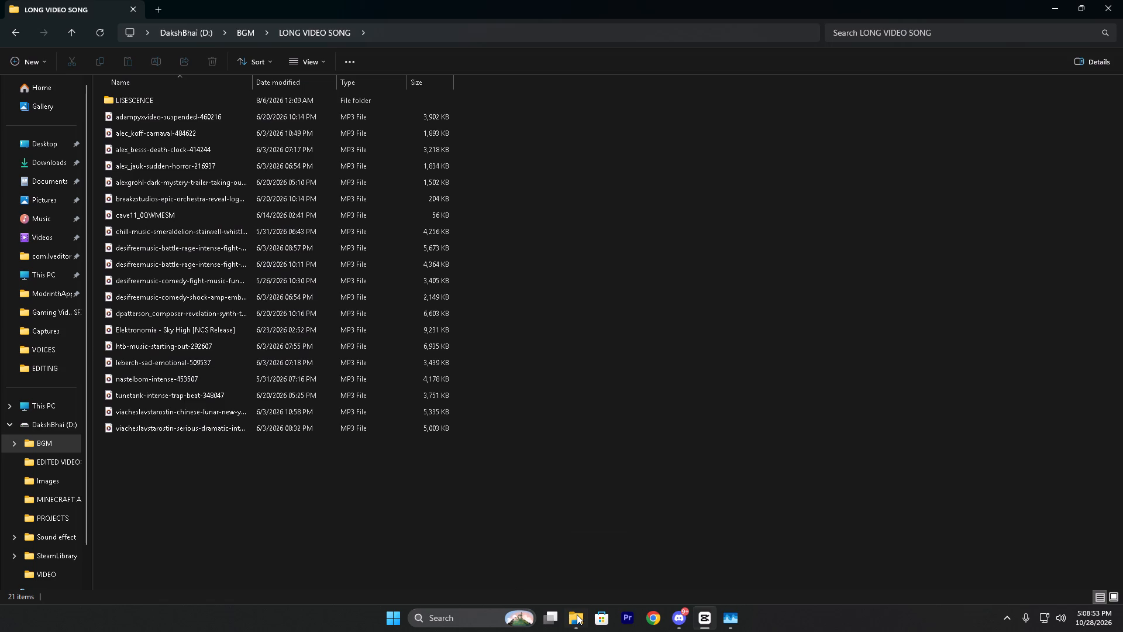
click(15, 35)
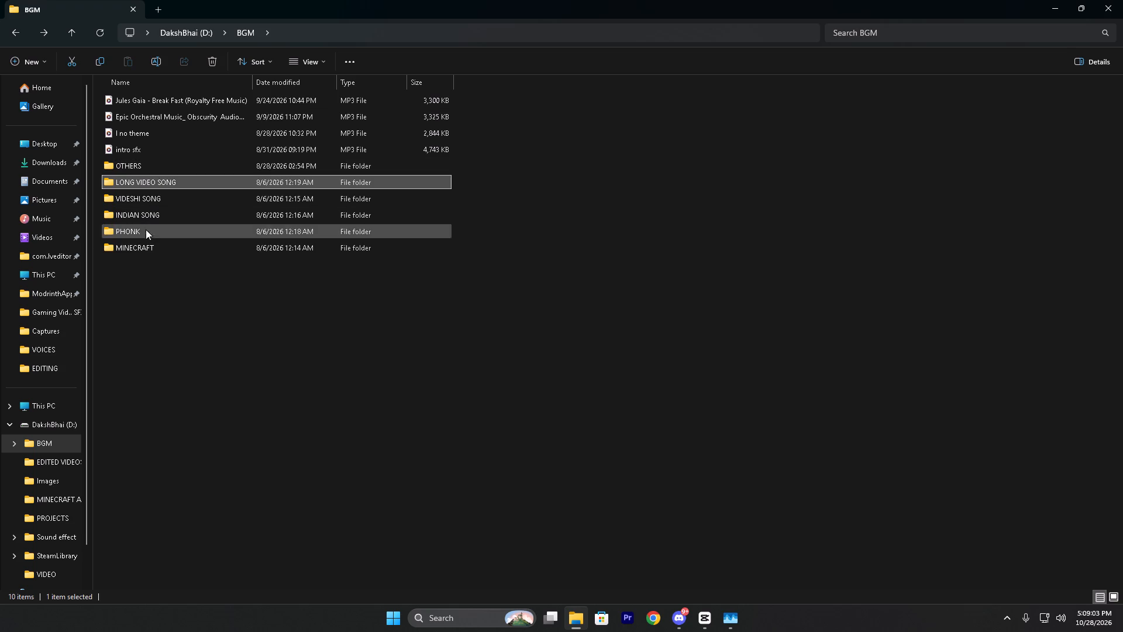
double_click(150, 248)
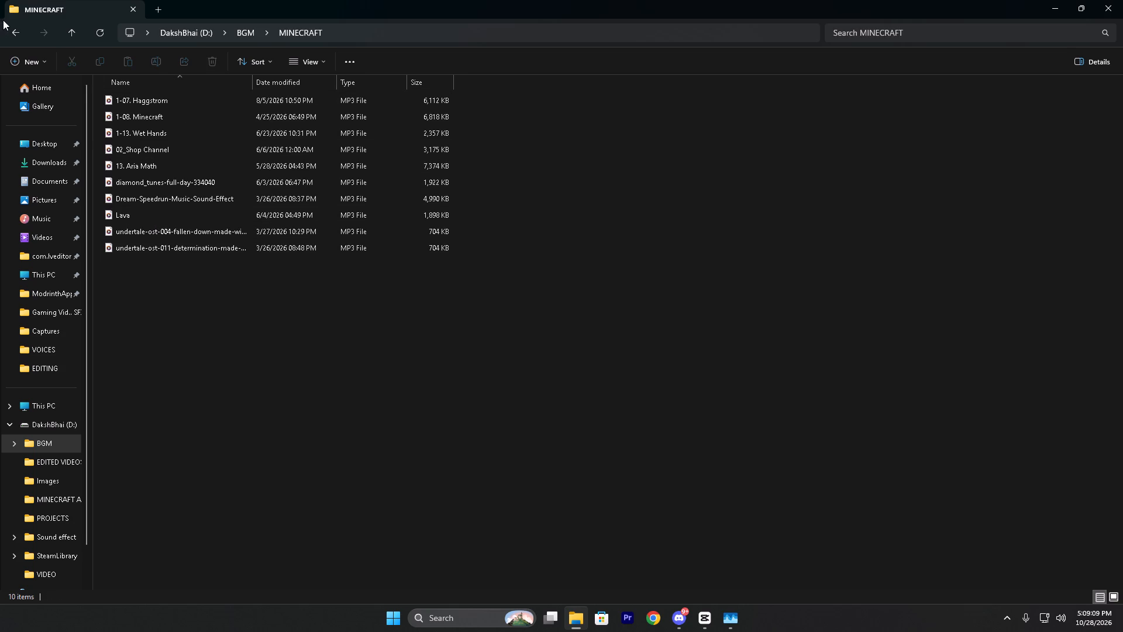
click(11, 33)
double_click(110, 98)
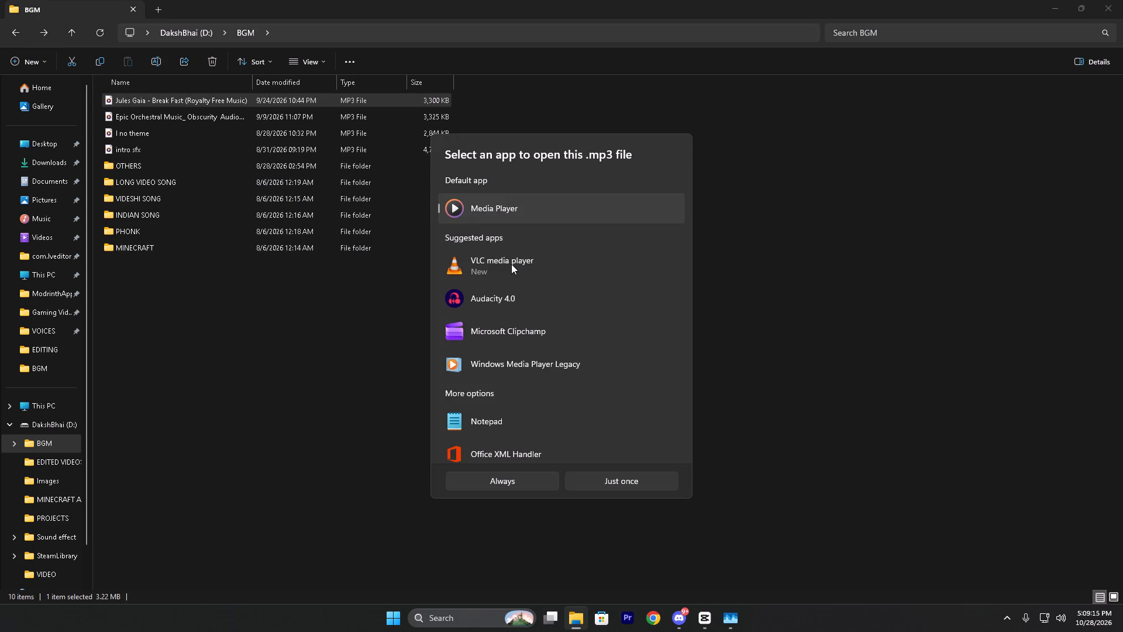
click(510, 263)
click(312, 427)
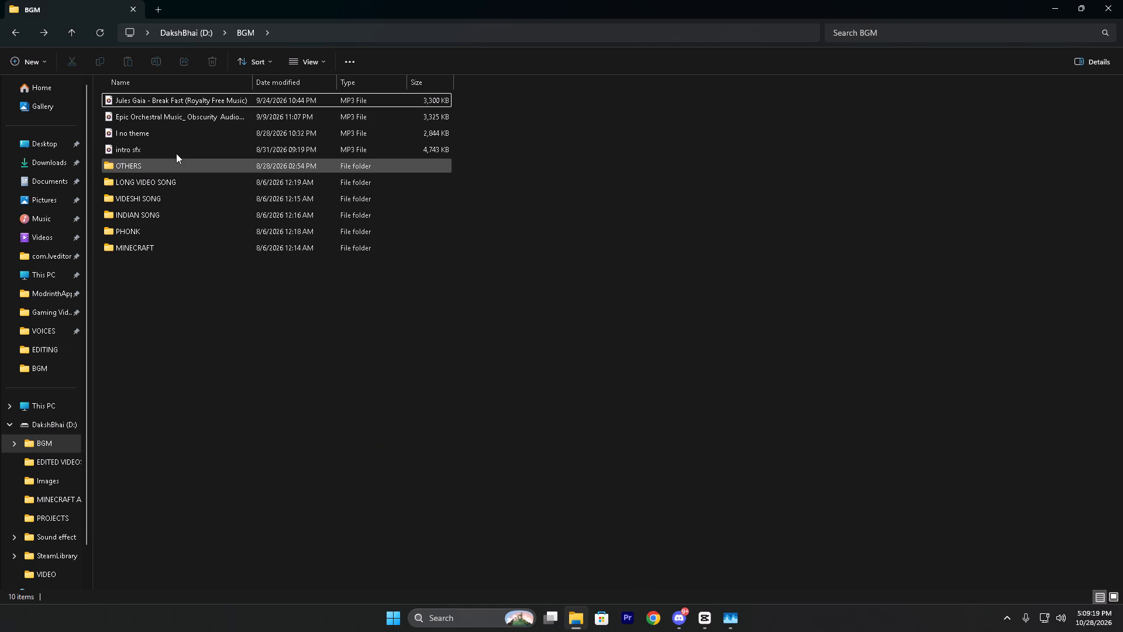
Import the alexgrohl-dark-mystery-trailer track from the LONG VIDEO SONG folder into CapCut's project media and preview its audio.
double_click(158, 180)
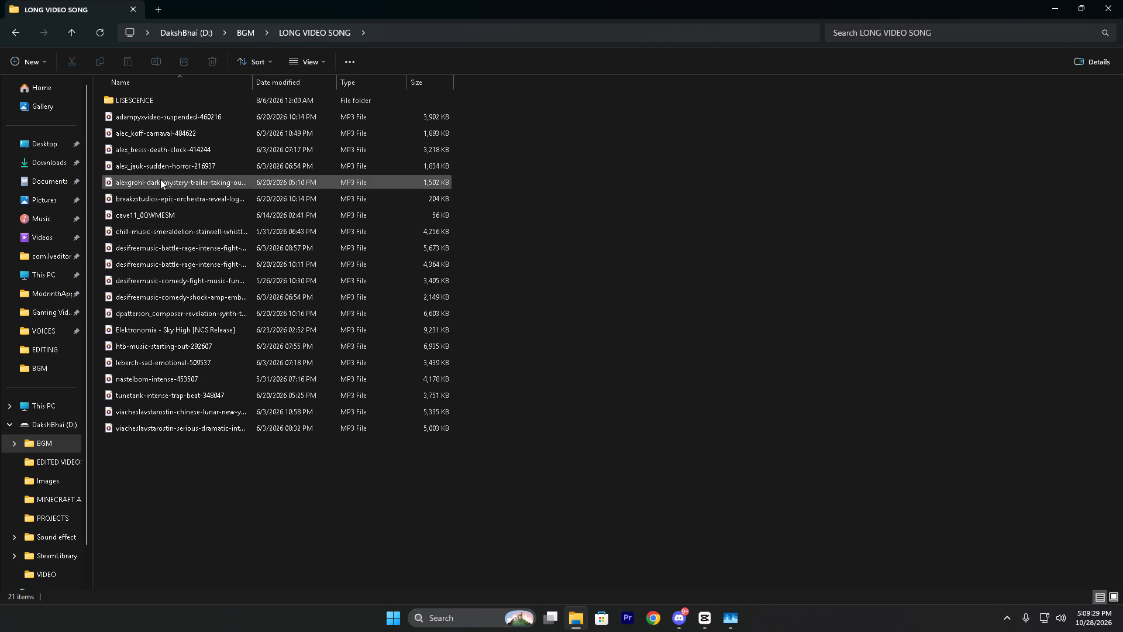
drag(160, 179, 698, 602)
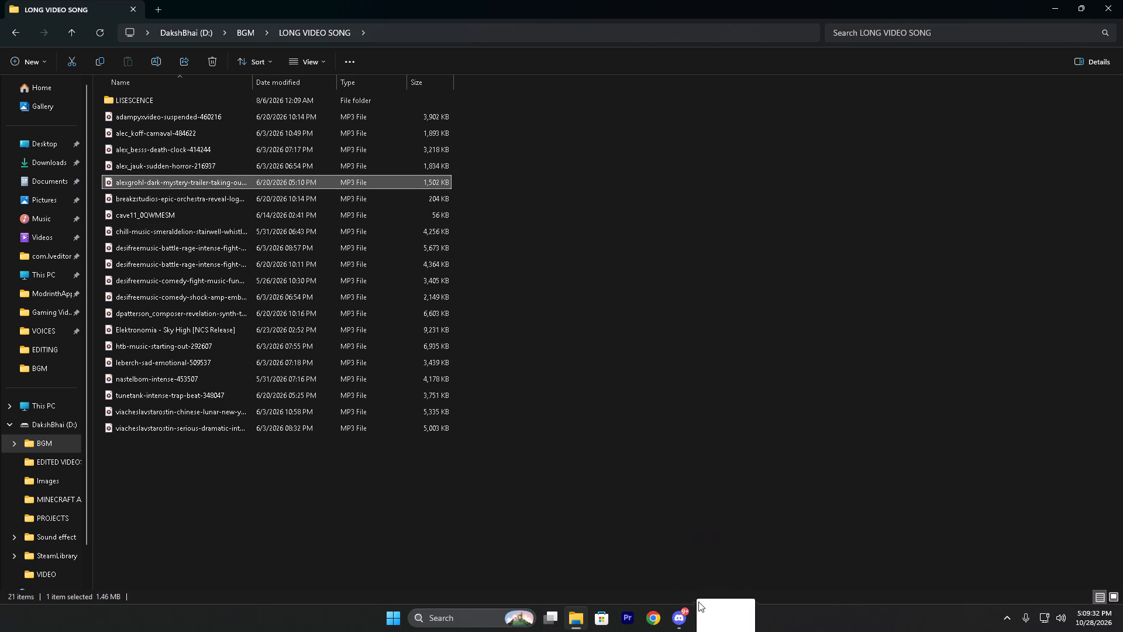
drag(698, 602, 250, 441)
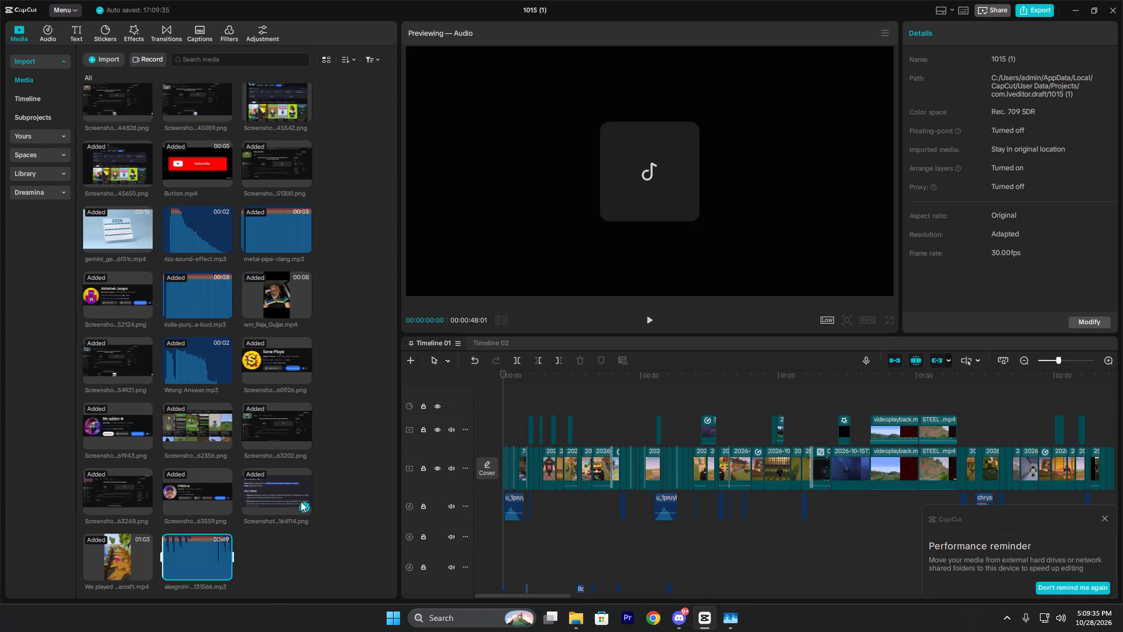
key(space)
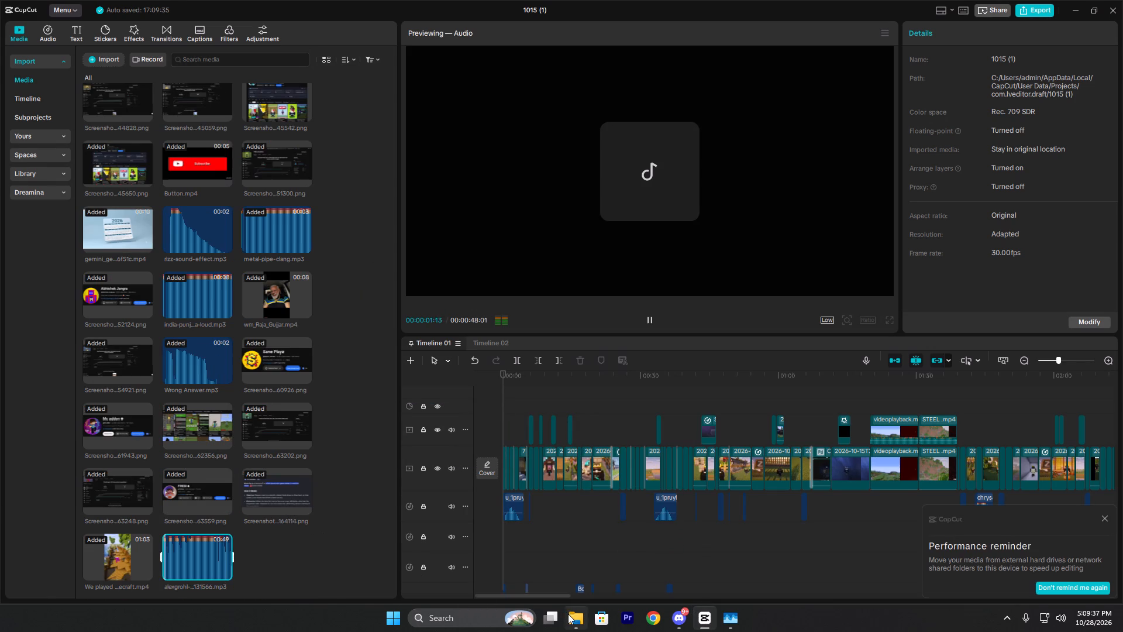
Import the breakzstudios-epic-orchestra-reveal track from File Explorer into CapCut's project media and preview it.
click(569, 614)
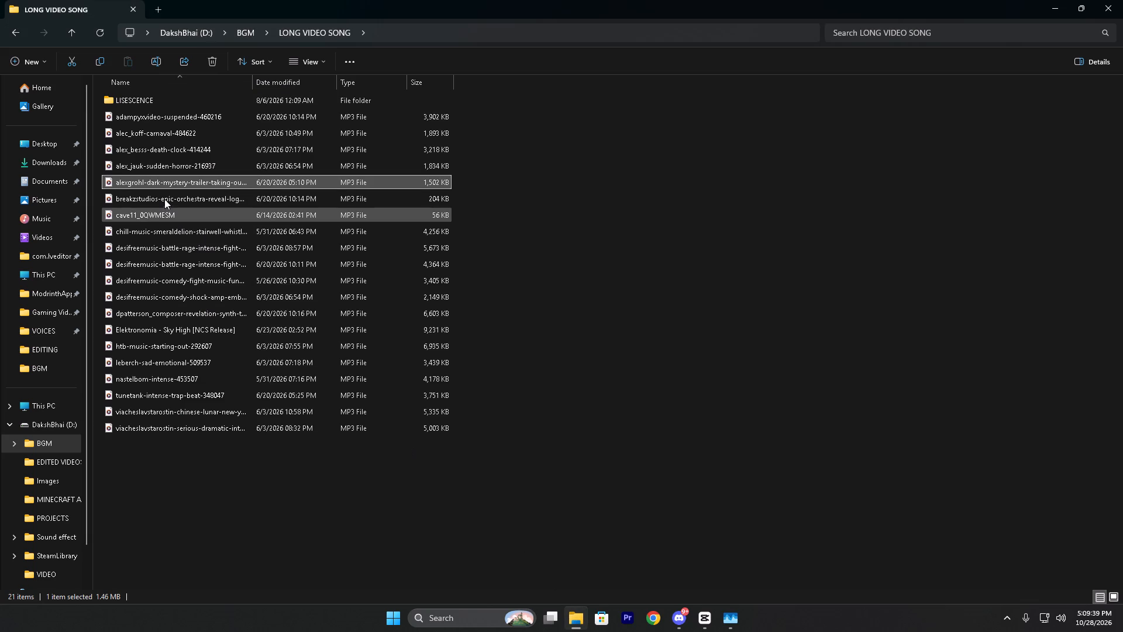
drag(164, 198, 714, 631)
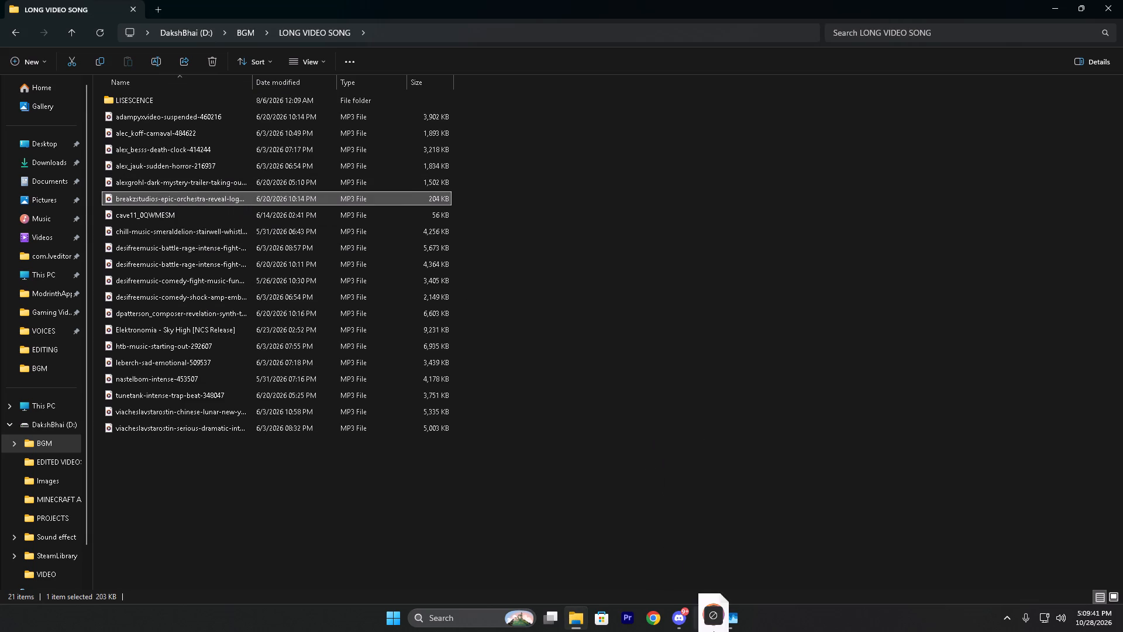
drag(714, 631, 344, 483)
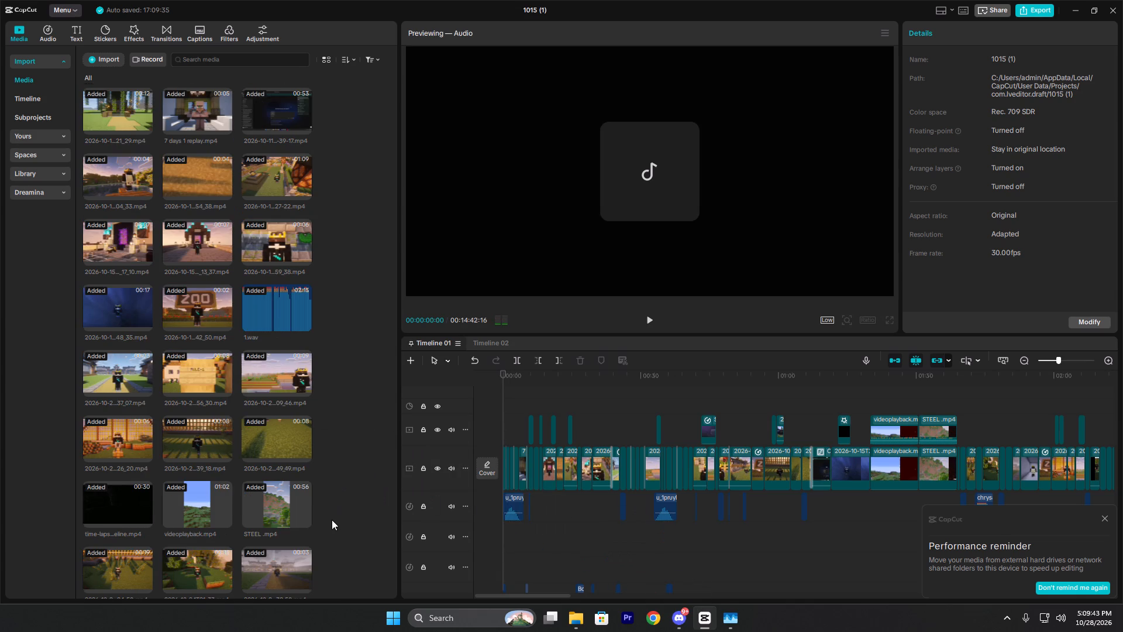
key(space)
Import the alex_besss-death-clock-414244 track from File Explorer into CapCut's project media and preview it.
click(577, 611)
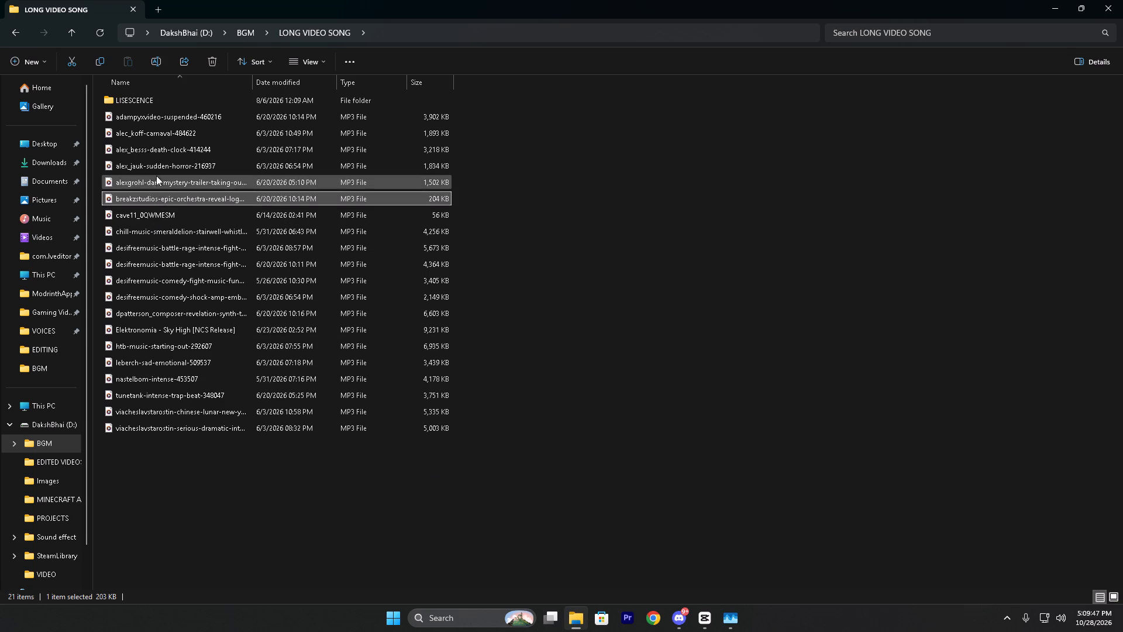
drag(156, 166, 204, 157)
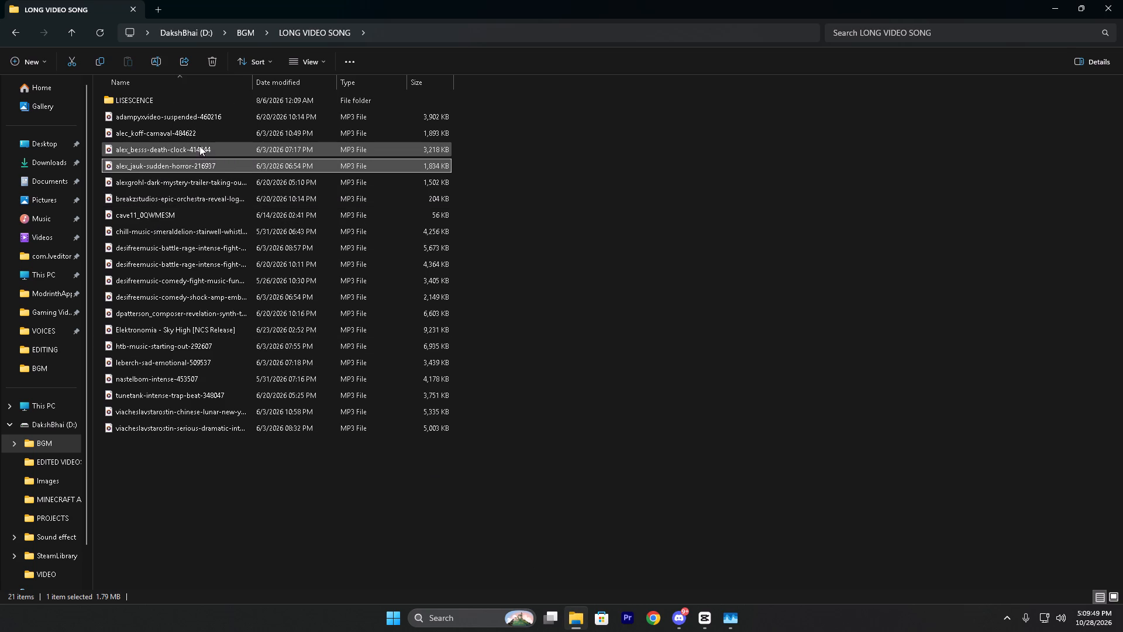
drag(199, 146, 709, 615)
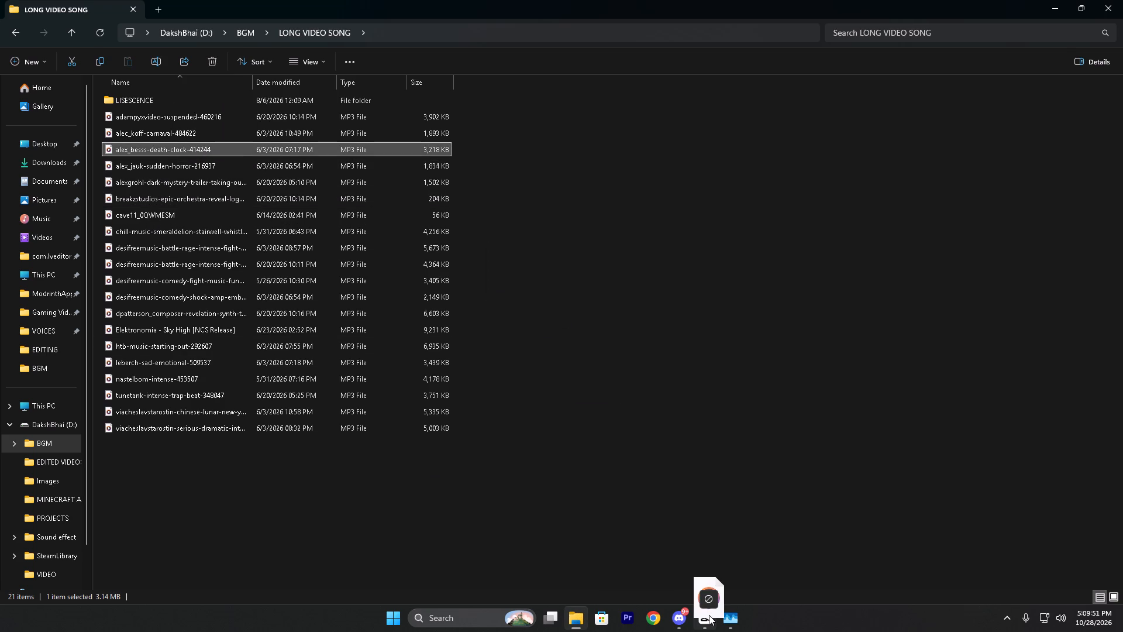
drag(709, 615, 366, 510)
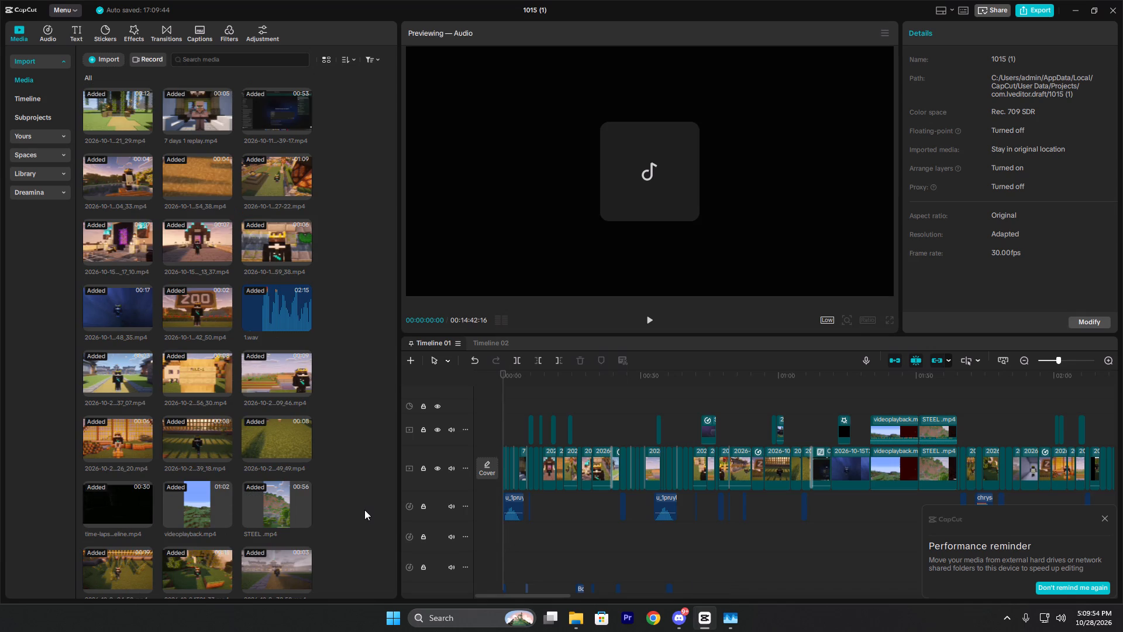
key(space)
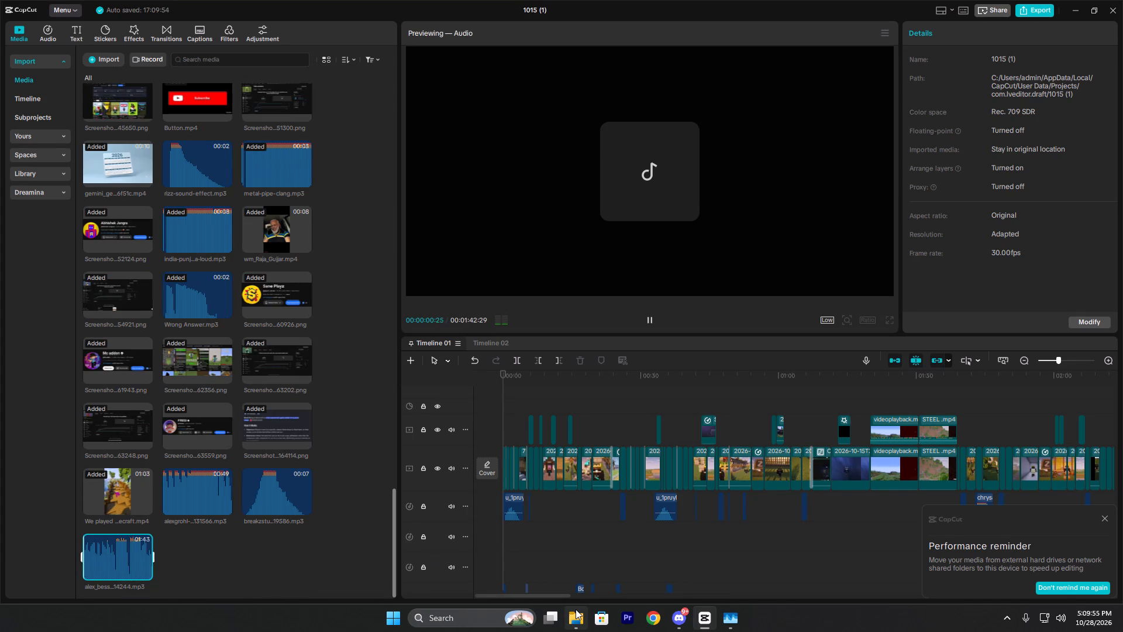
Import the chill-music-smeraldelion-stairwell track from File Explorer into CapCut's project media and preview it.
click(576, 609)
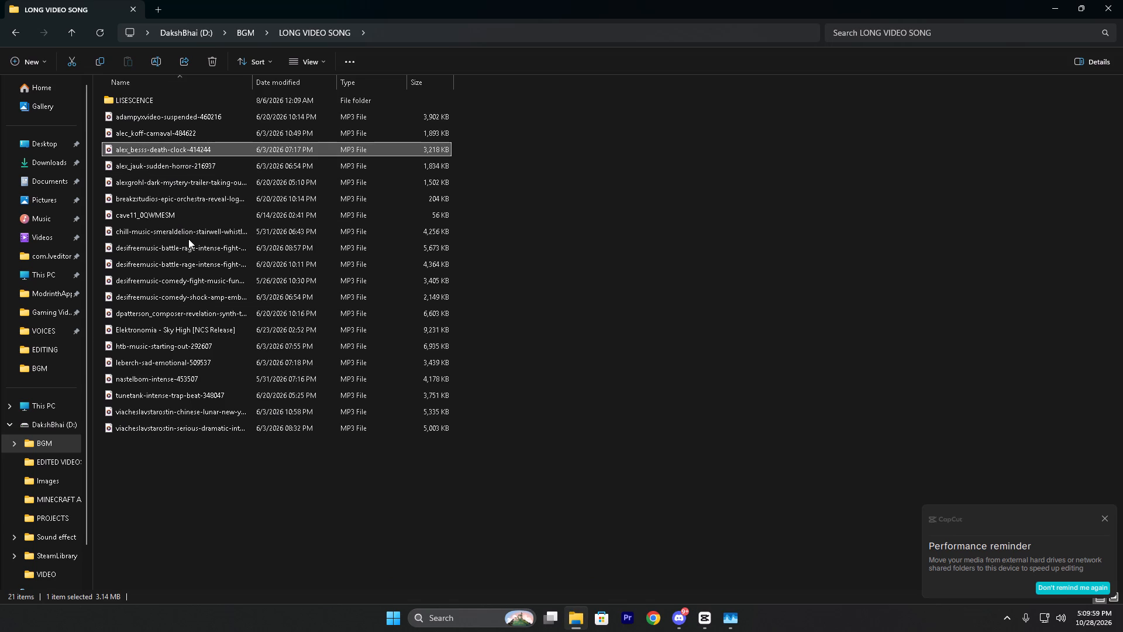
drag(190, 235, 190, 236)
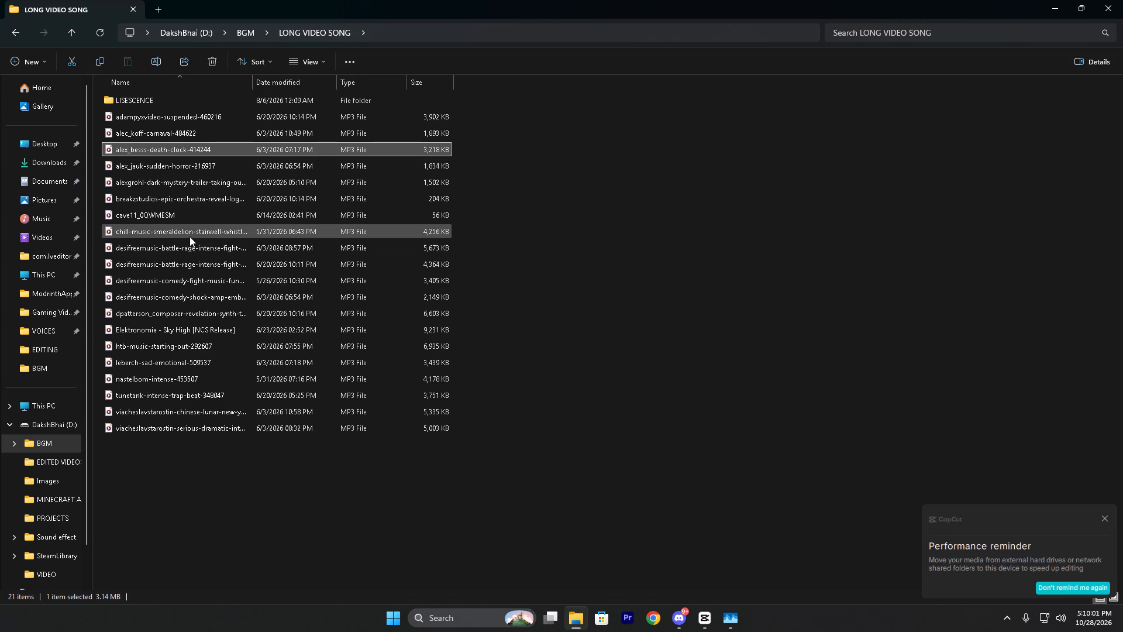
drag(190, 236, 387, 467)
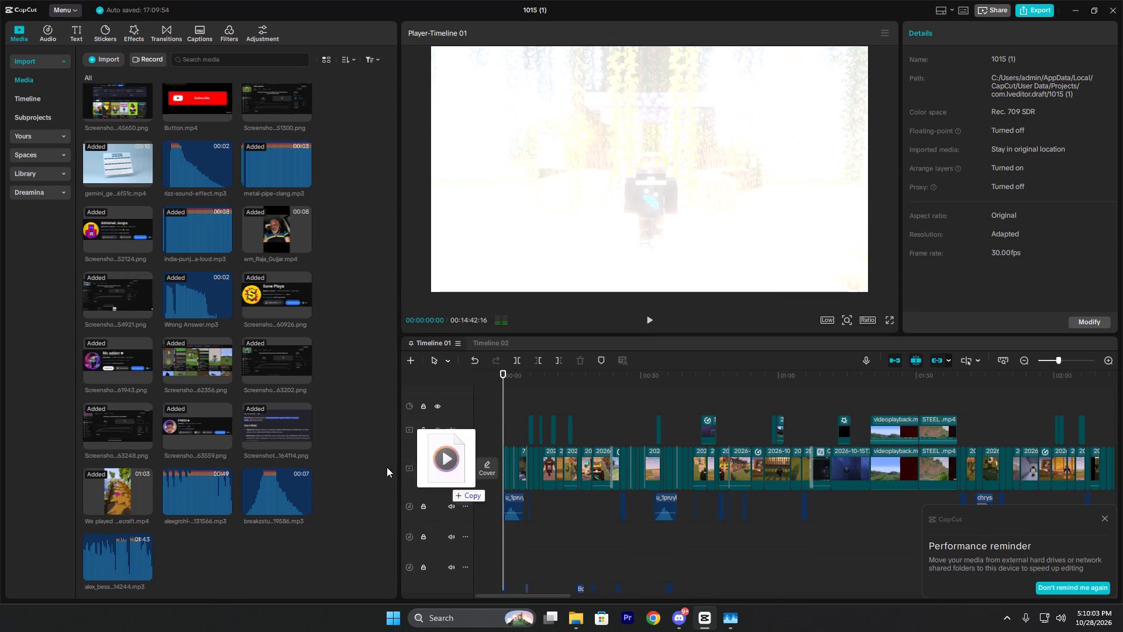
drag(387, 467, 305, 454)
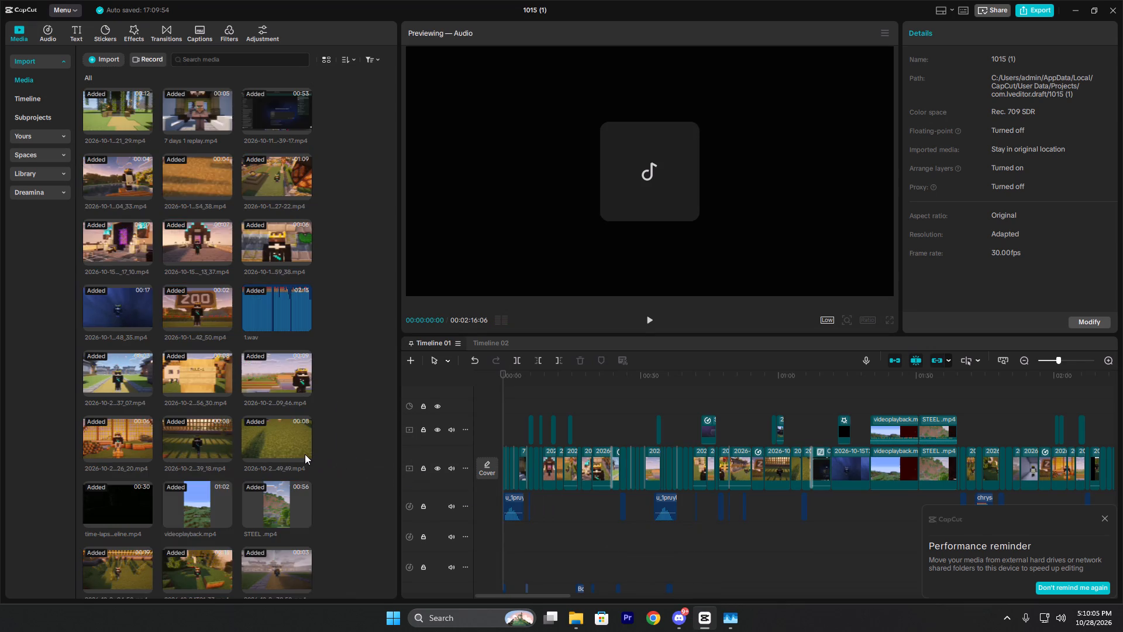
key(space)
Import the 5,673 KB desifreemusic-battle-rage-intense-fight track from File Explorer into CapCut's project media and preview it.
click(581, 620)
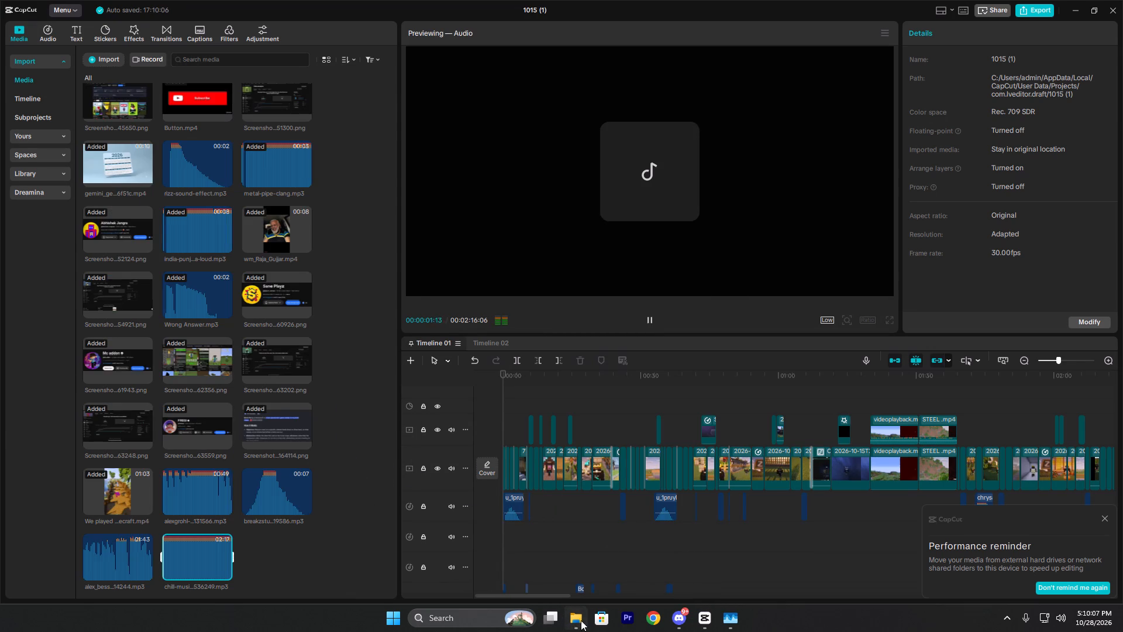
drag(208, 246, 685, 547)
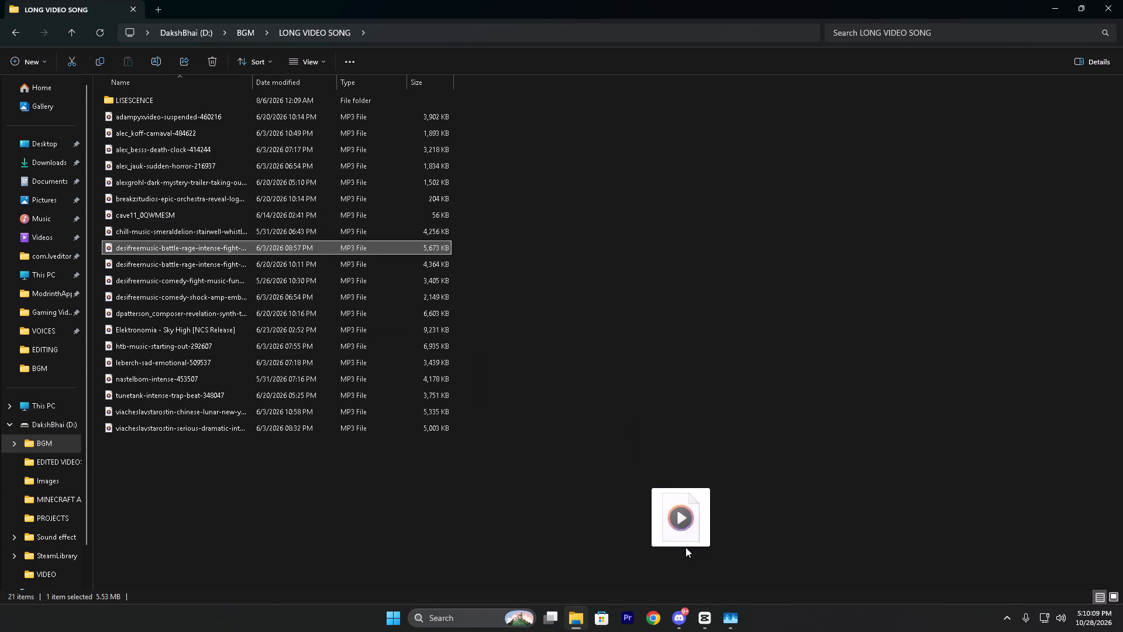
drag(685, 547, 283, 456)
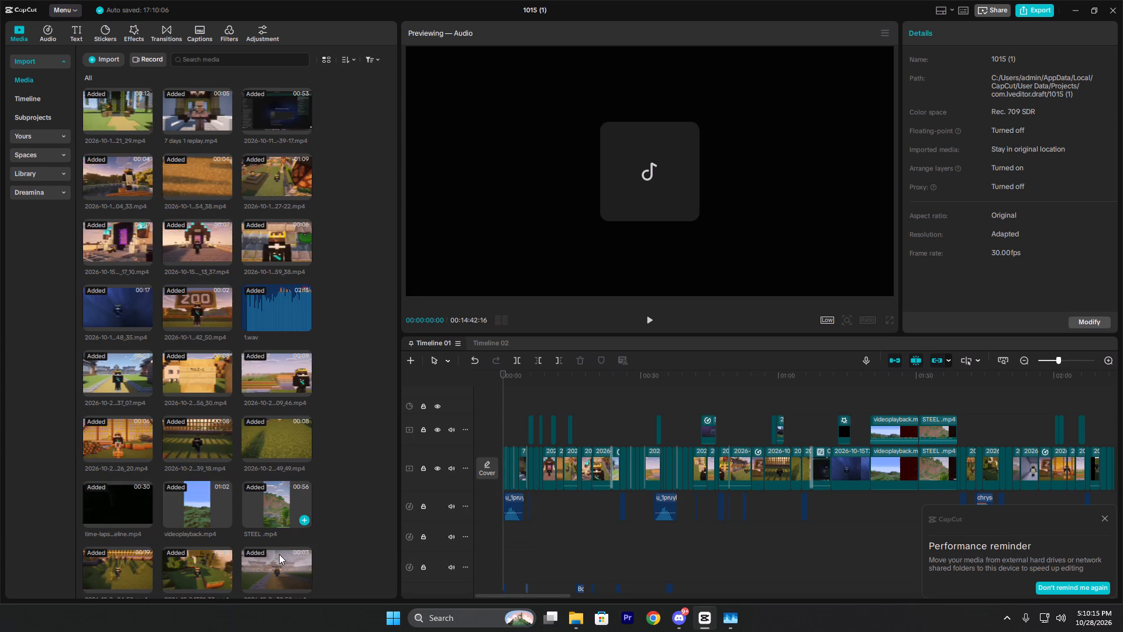
key(space)
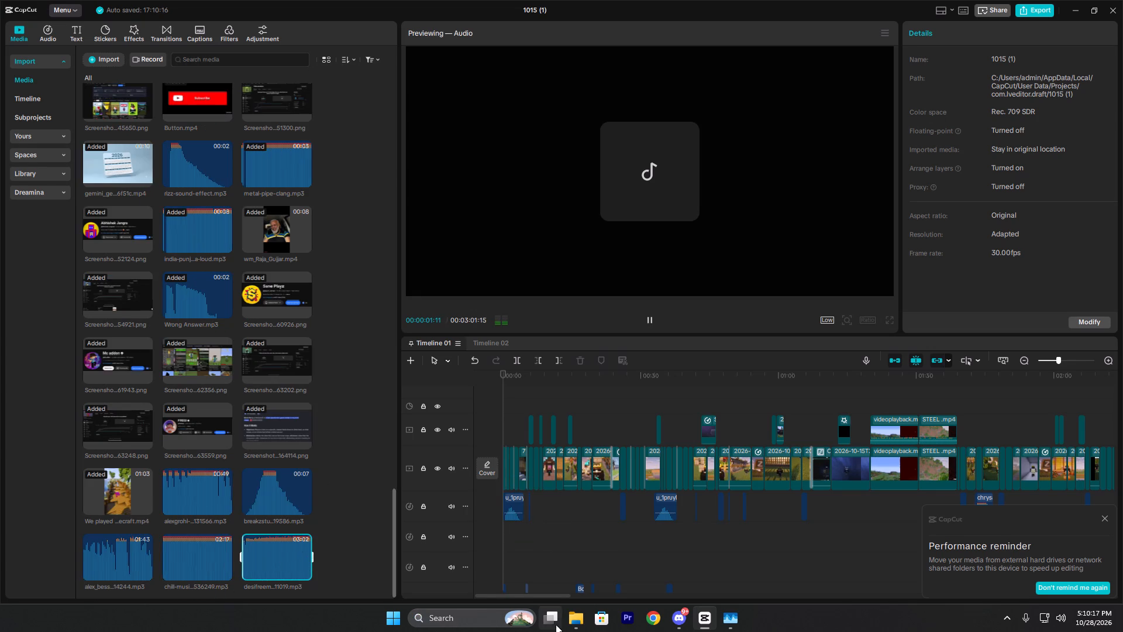
Import the 4,364 KB desifreemusic-battle-rage-intense-fight track from File Explorer into CapCut's project media and preview it.
click(572, 615)
drag(147, 267, 414, 362)
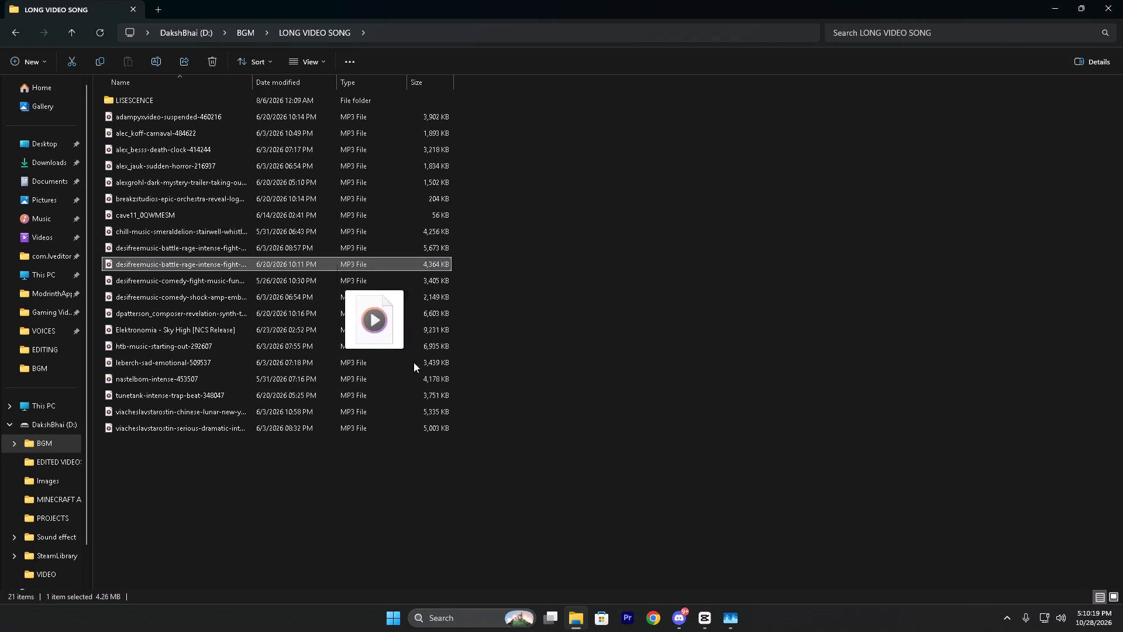
drag(414, 362, 340, 486)
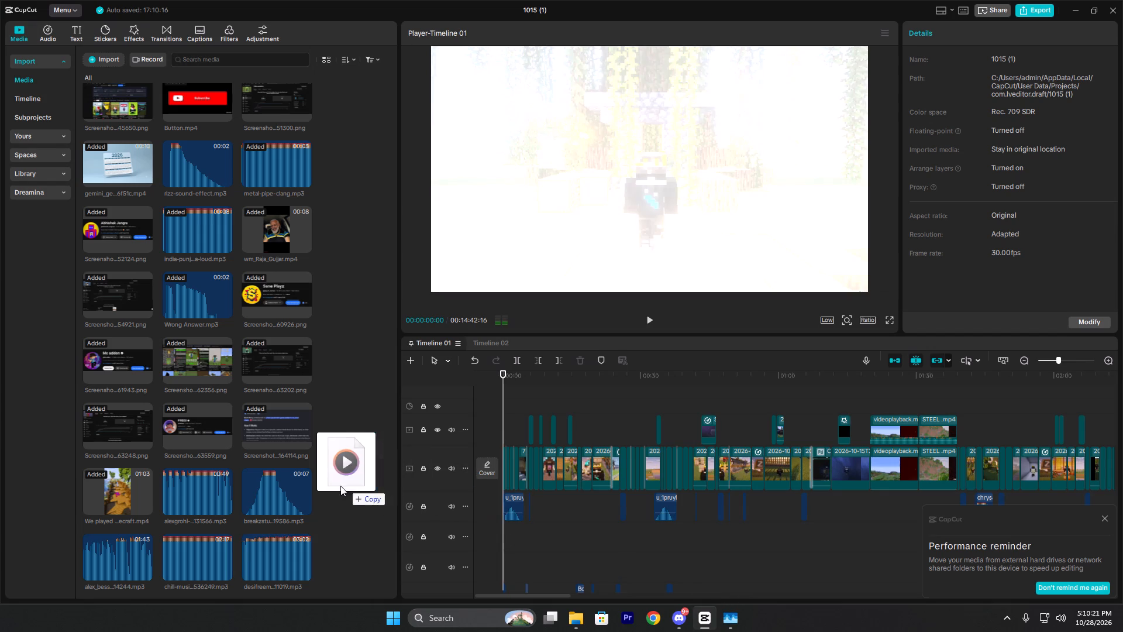
drag(340, 486, 339, 486)
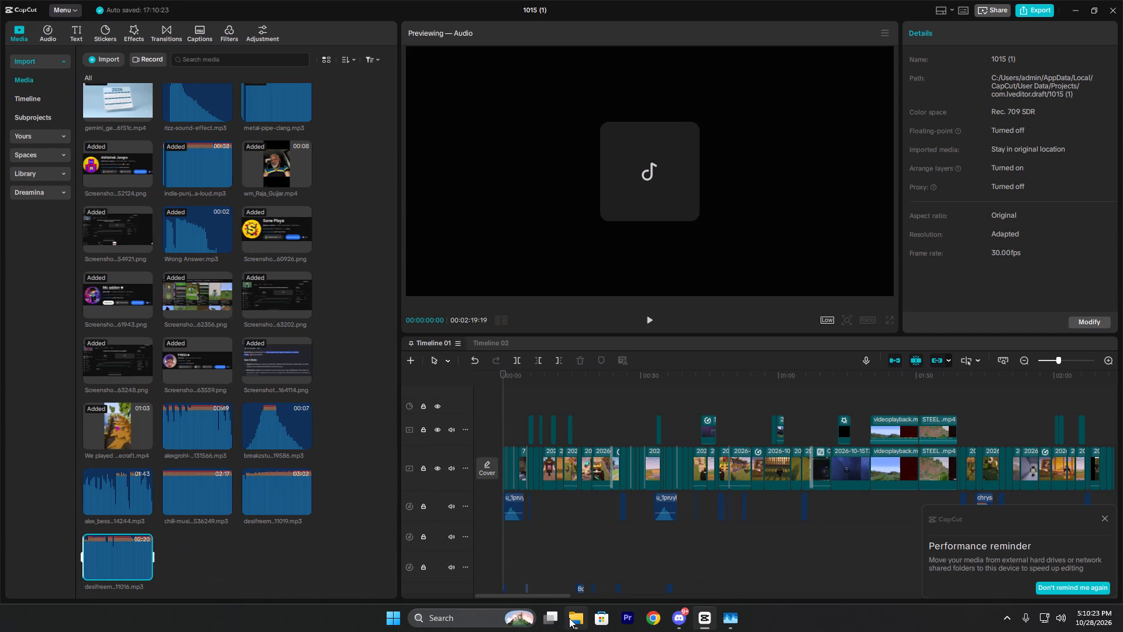
key(space)
Import the desifreemusic-comedy-fight-music track from File Explorer into CapCut's project media and preview it.
click(571, 620)
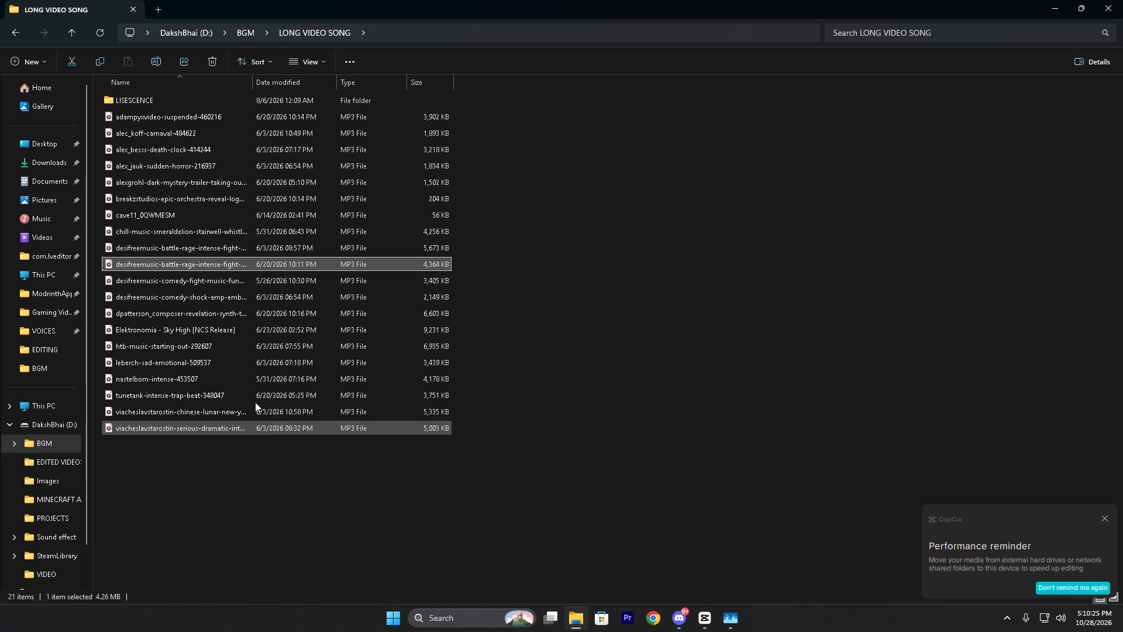
drag(184, 279, 715, 612)
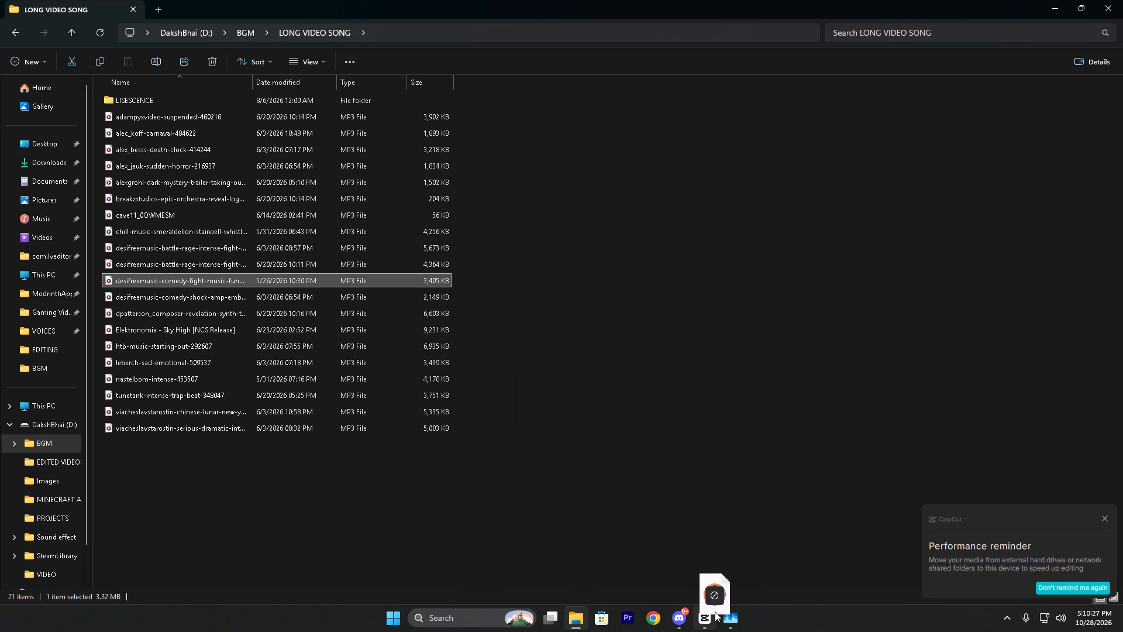
drag(715, 612, 348, 493)
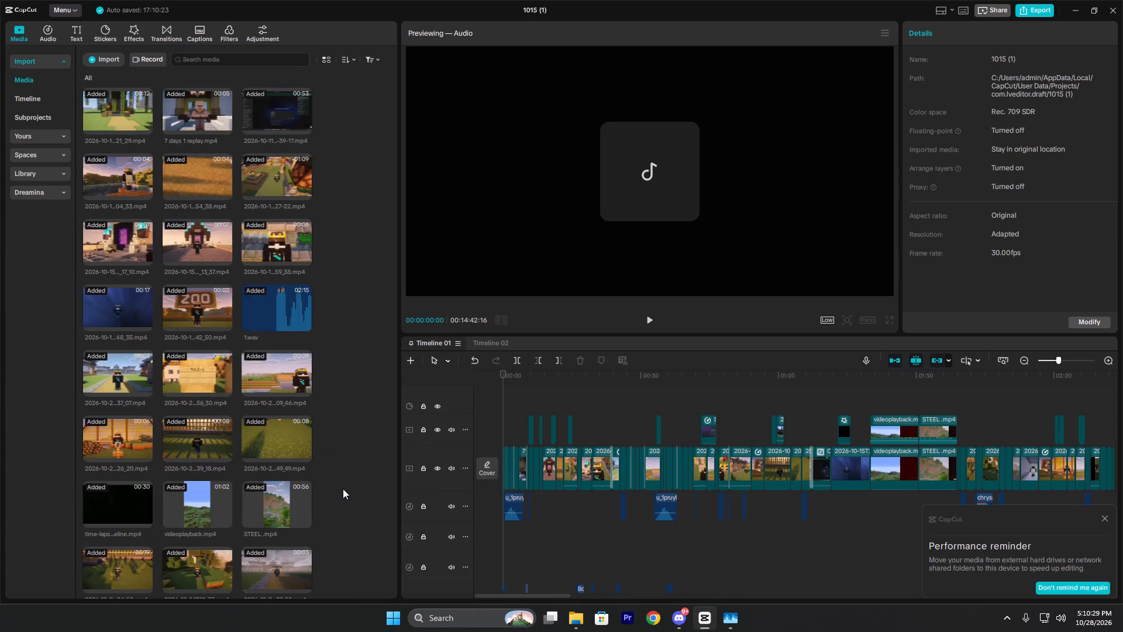
key(space)
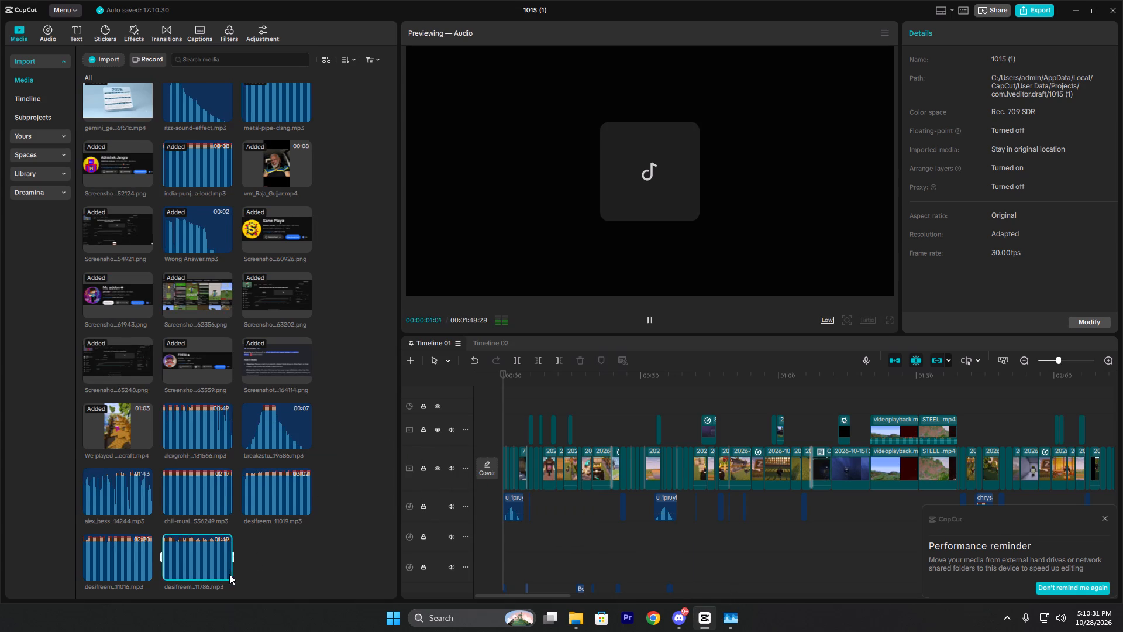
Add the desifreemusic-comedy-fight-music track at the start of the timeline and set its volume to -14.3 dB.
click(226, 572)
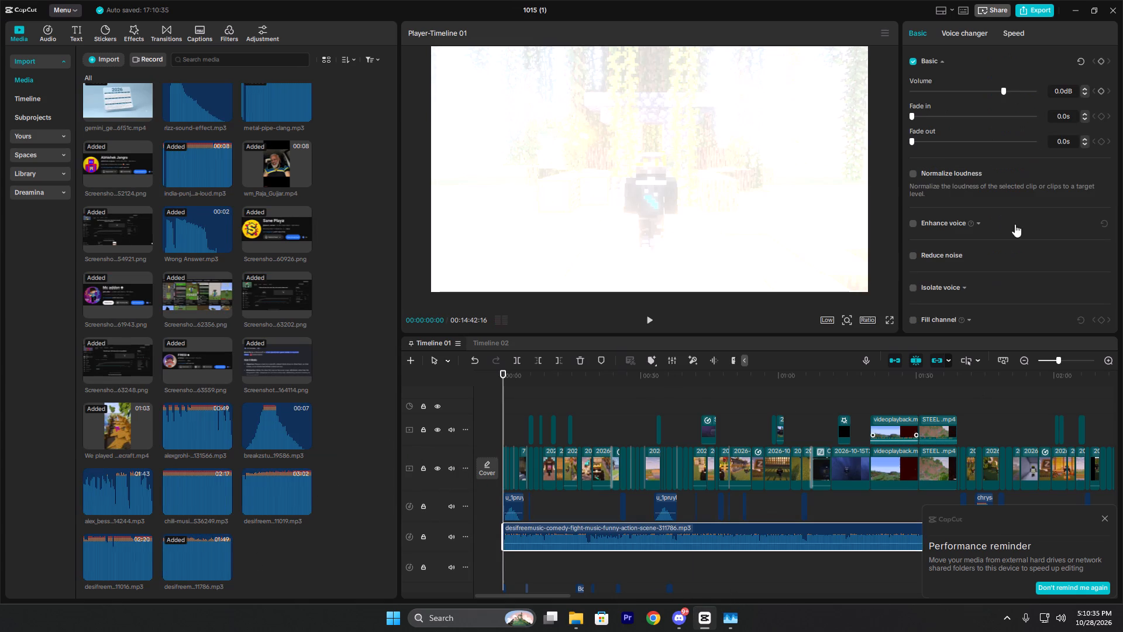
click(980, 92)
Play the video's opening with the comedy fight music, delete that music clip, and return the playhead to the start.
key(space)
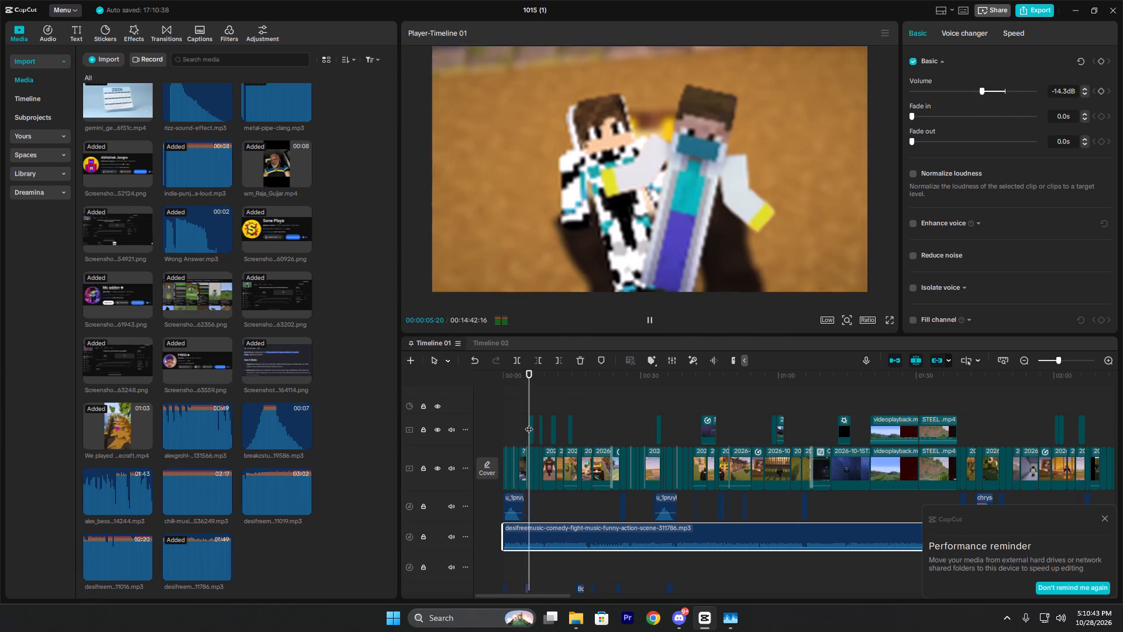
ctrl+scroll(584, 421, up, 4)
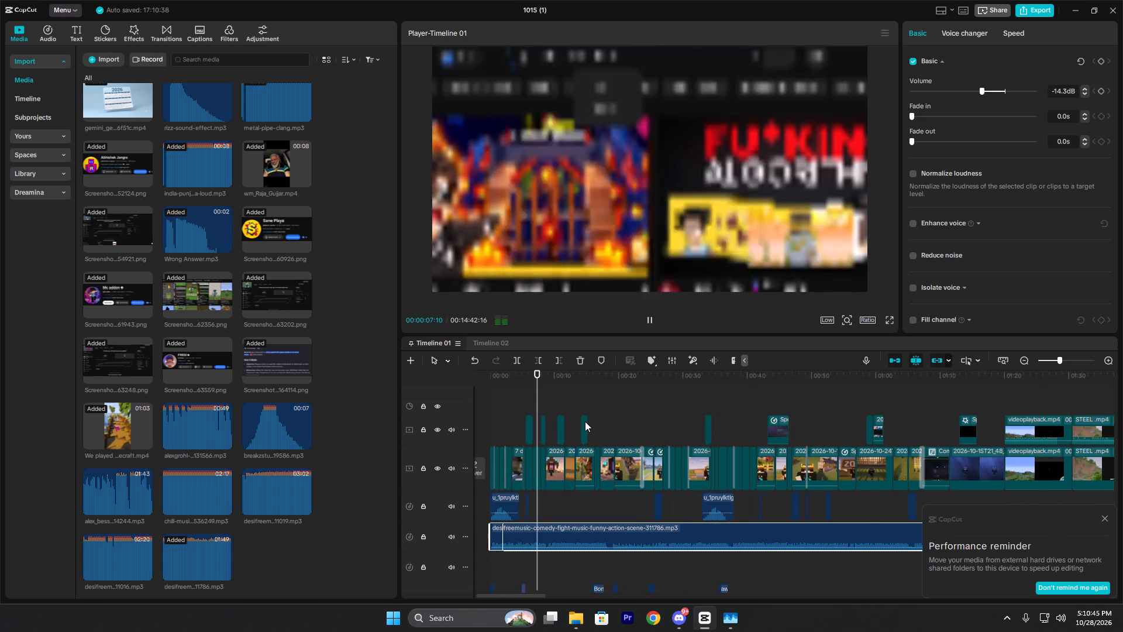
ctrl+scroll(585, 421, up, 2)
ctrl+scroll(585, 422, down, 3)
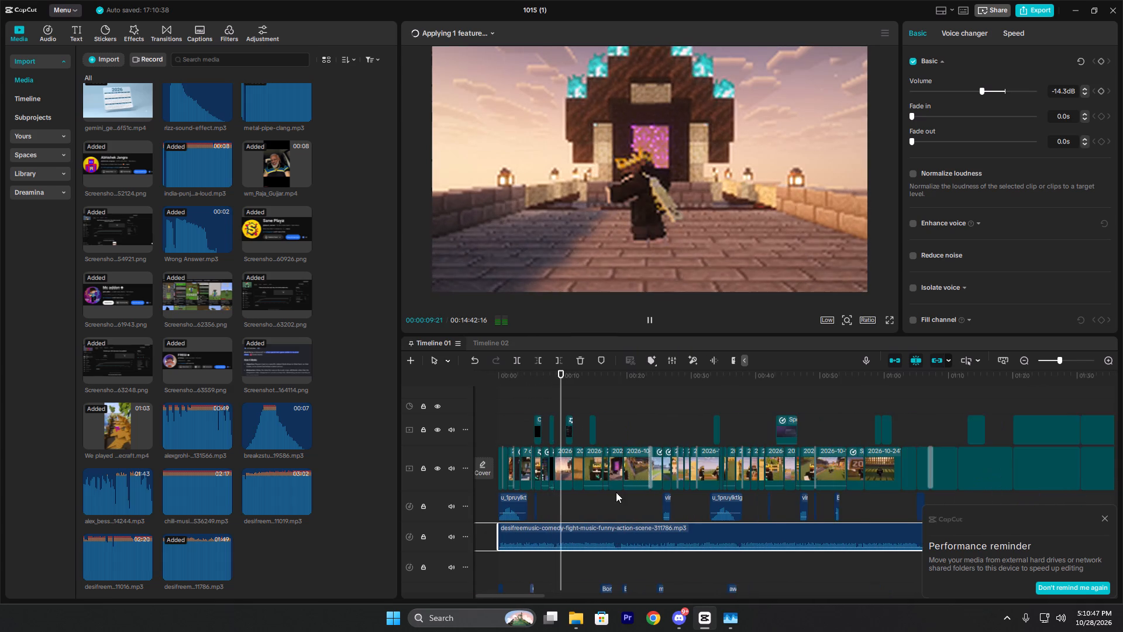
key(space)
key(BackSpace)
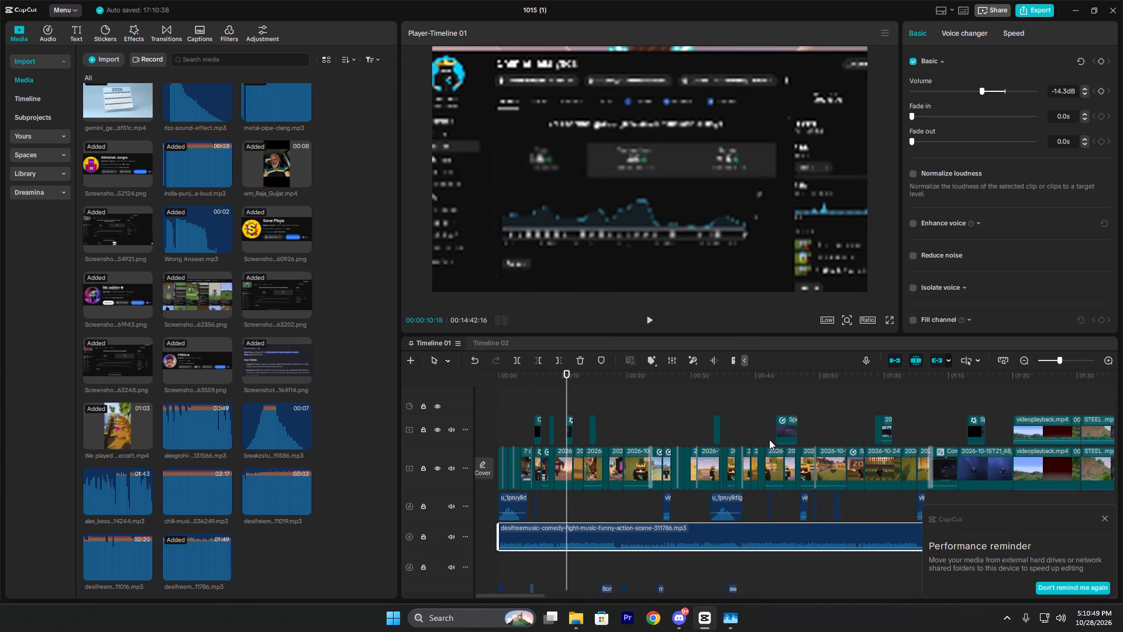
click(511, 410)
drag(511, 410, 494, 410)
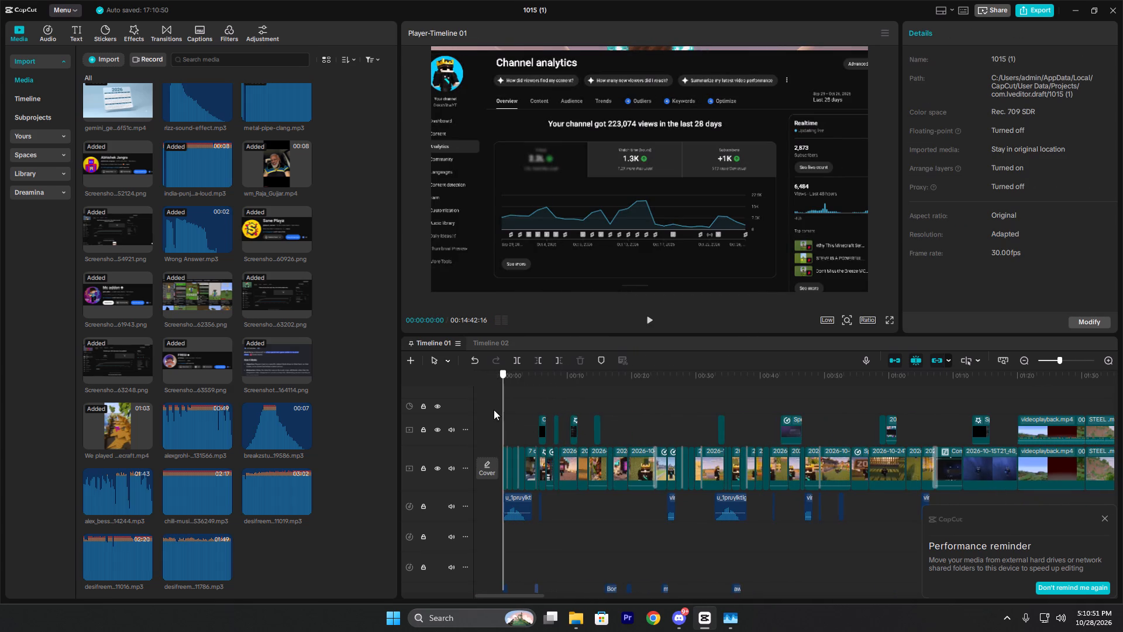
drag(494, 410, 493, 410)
Import the dpatterson_composer-revelation-synth track from File Explorer into CapCut's project media and preview it.
click(572, 620)
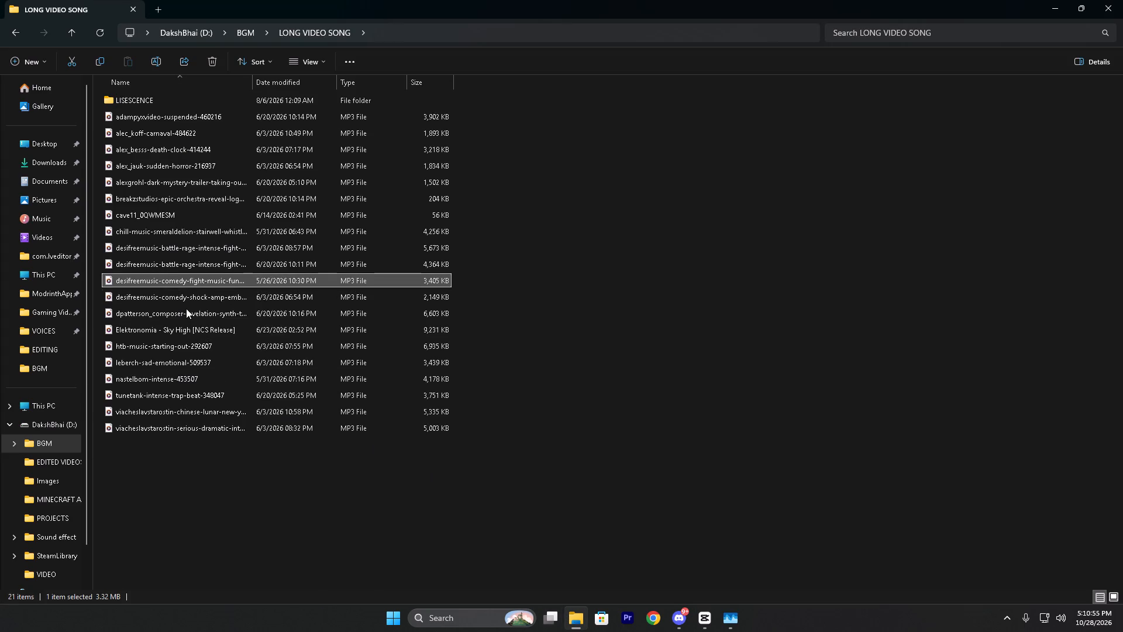
drag(186, 308, 373, 475)
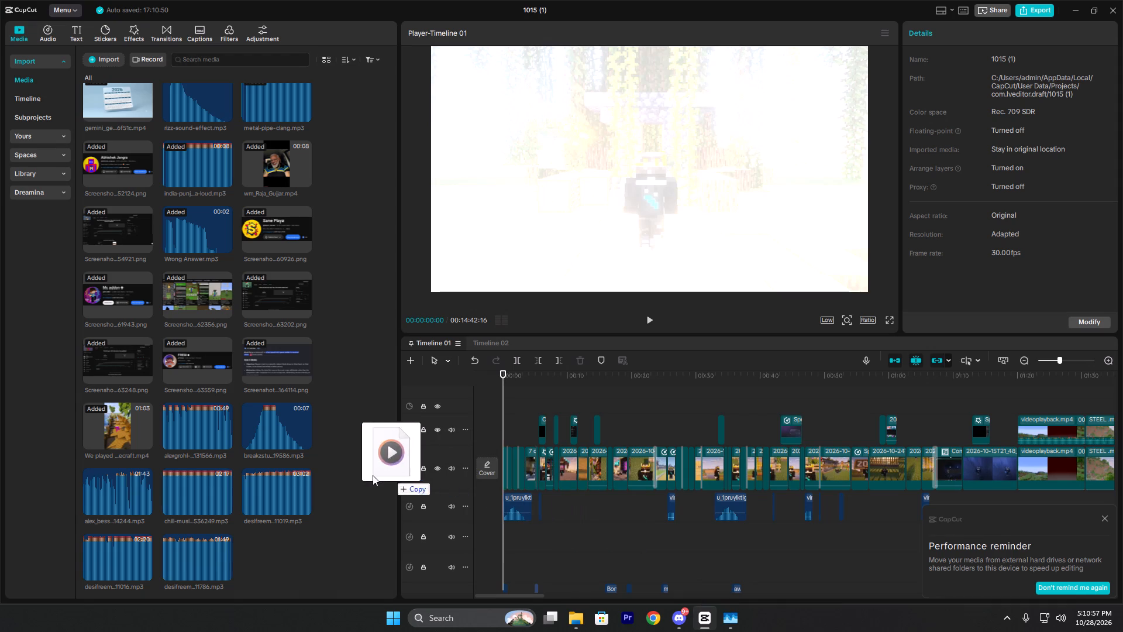
drag(373, 475, 346, 474)
key(space)
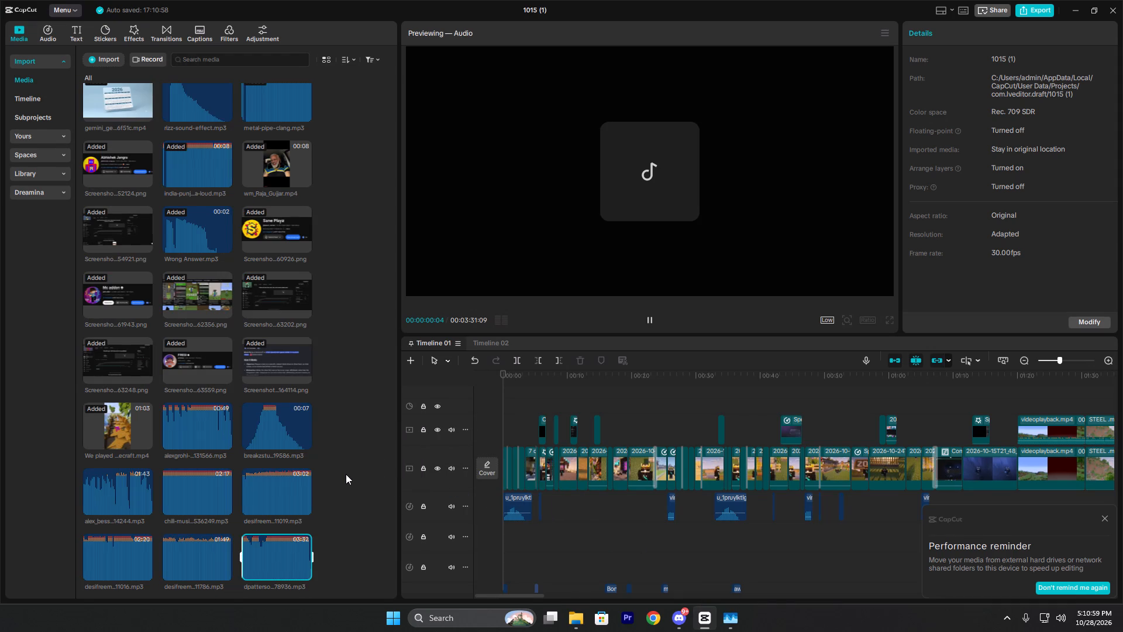
Import the htb-music-starting-out-292607 track from File Explorer into CapCut's project media.
click(569, 613)
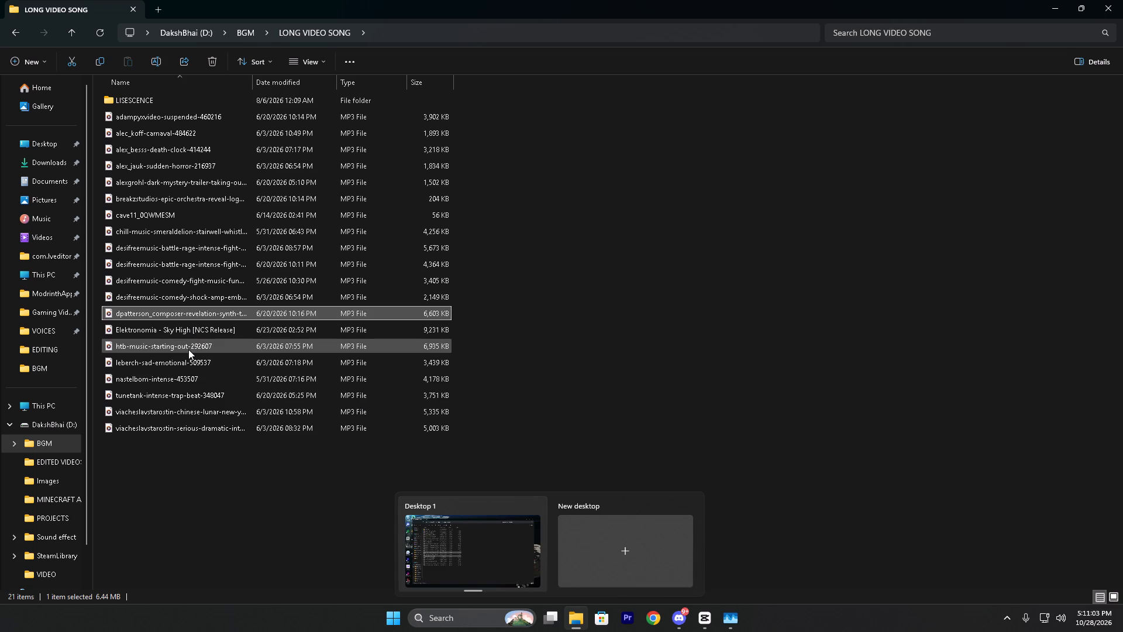
click(191, 348)
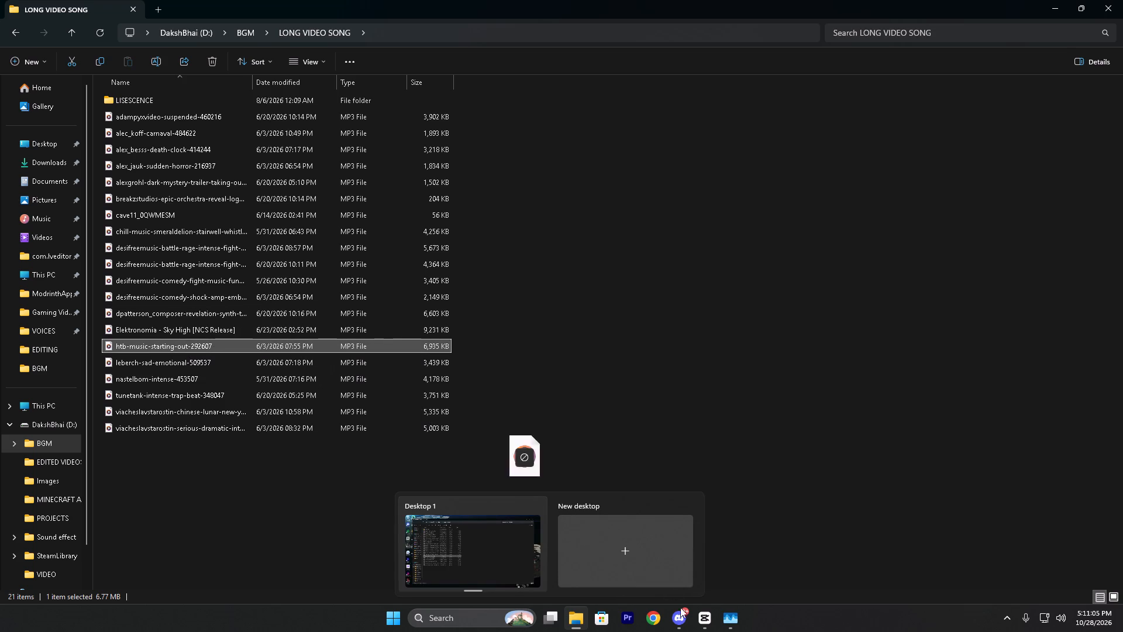
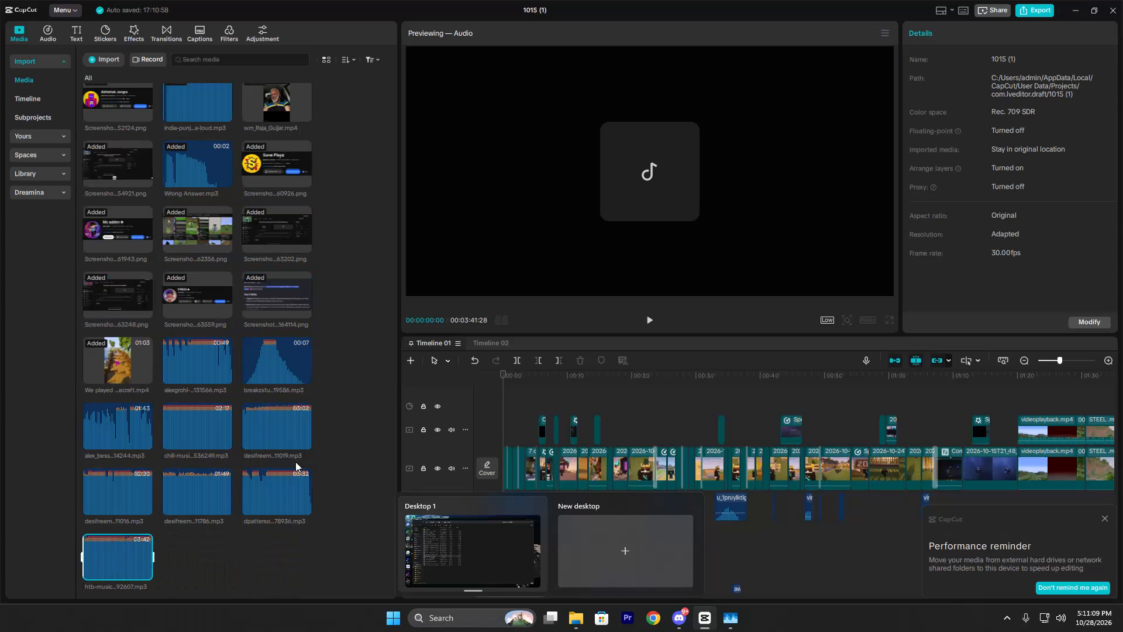
Preview the imported htb-music-starting-out-292607 track.
key(space)
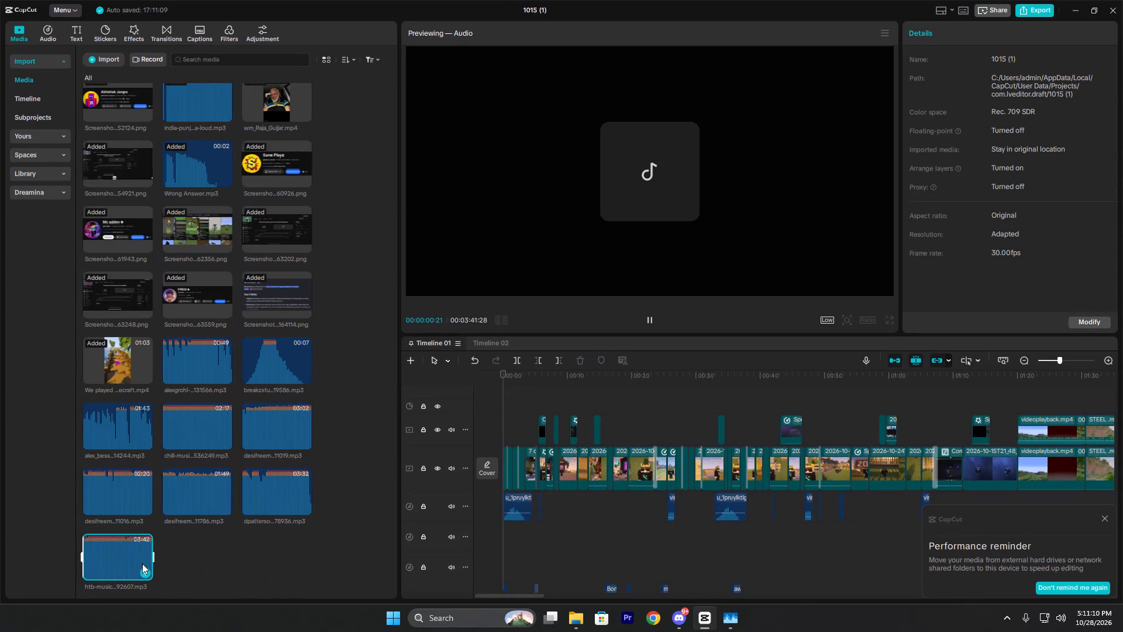
Import the nastelbom-intense-453507 track from File Explorer into CapCut's project media and preview it.
click(570, 620)
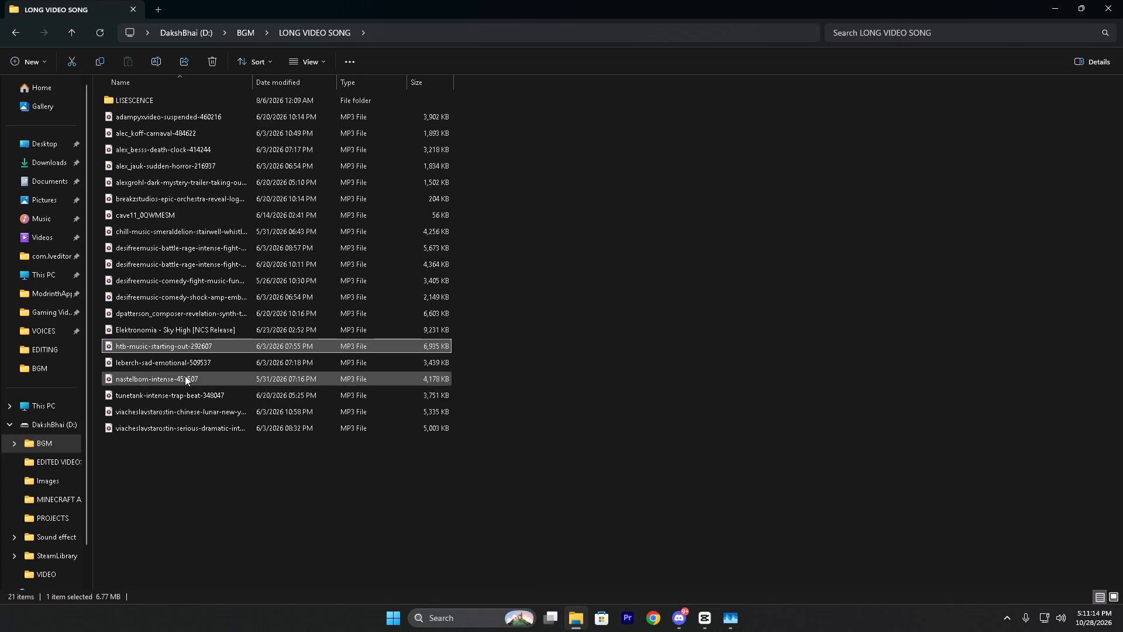
drag(189, 378, 729, 611)
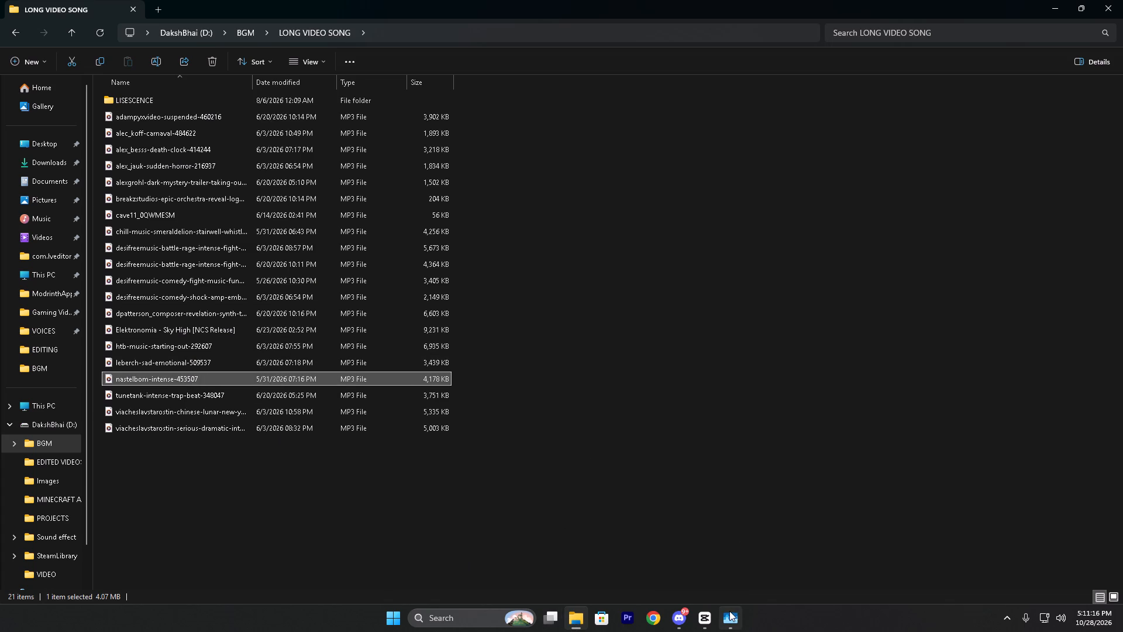
drag(729, 611, 372, 496)
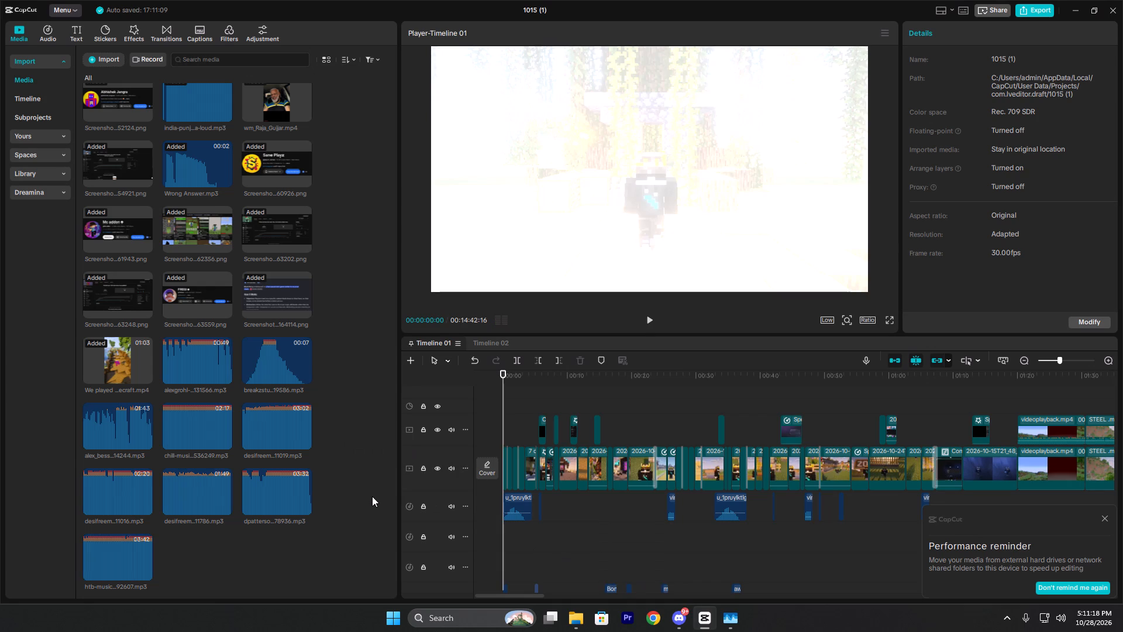
key(space)
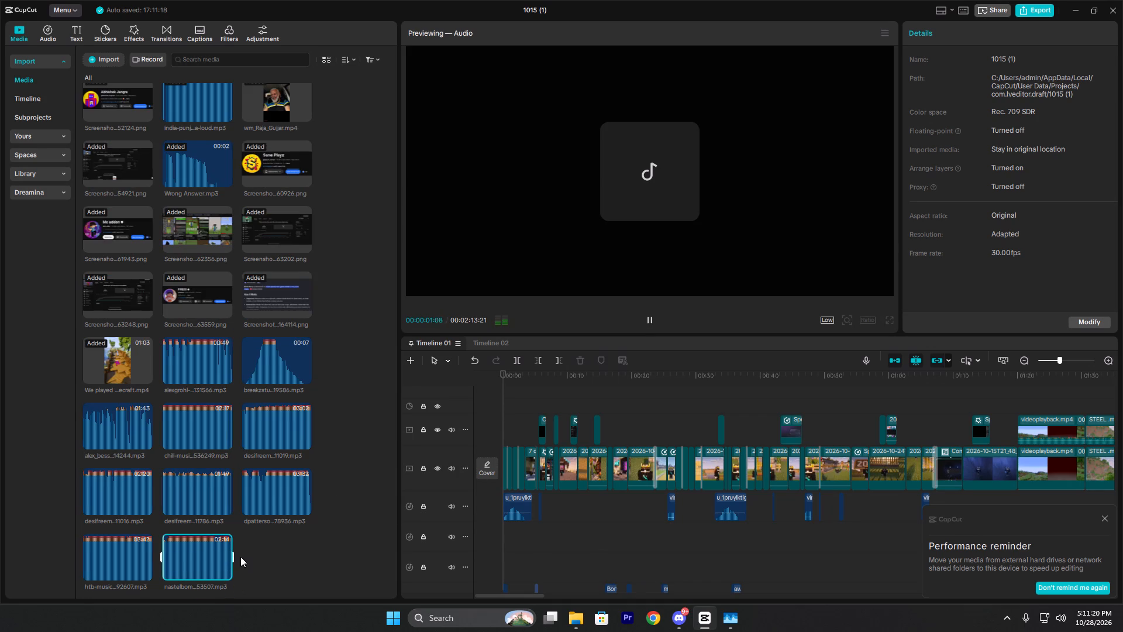
Import the tunetank-intense-trap-beat-348047 track from File Explorer into CapCut's project media and preview it.
click(567, 614)
drag(178, 396, 180, 396)
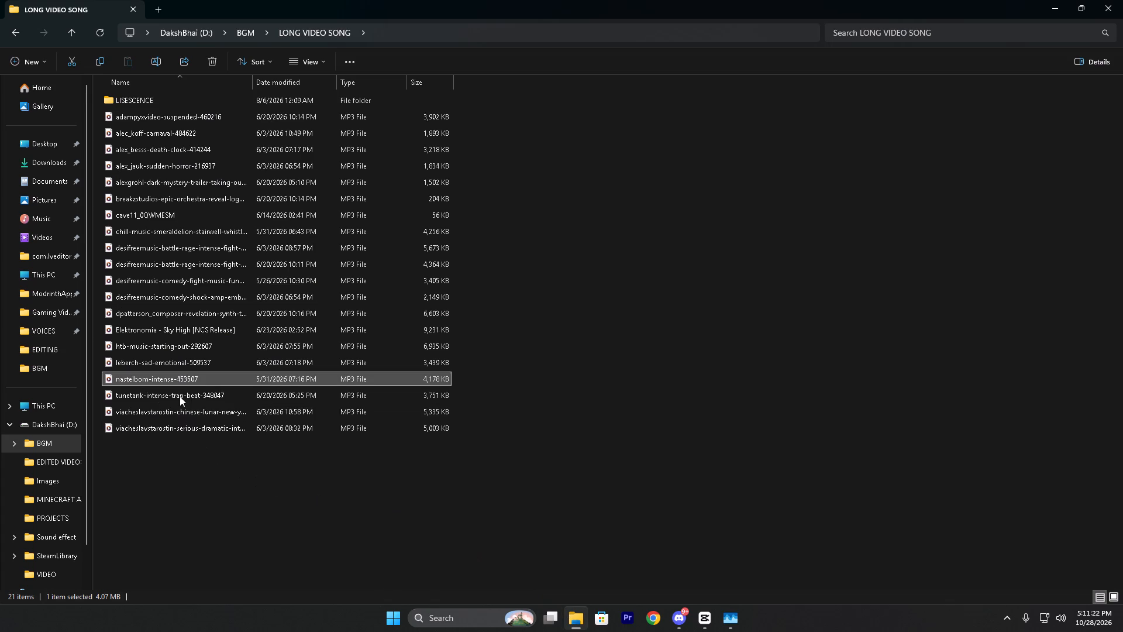
drag(180, 396, 377, 517)
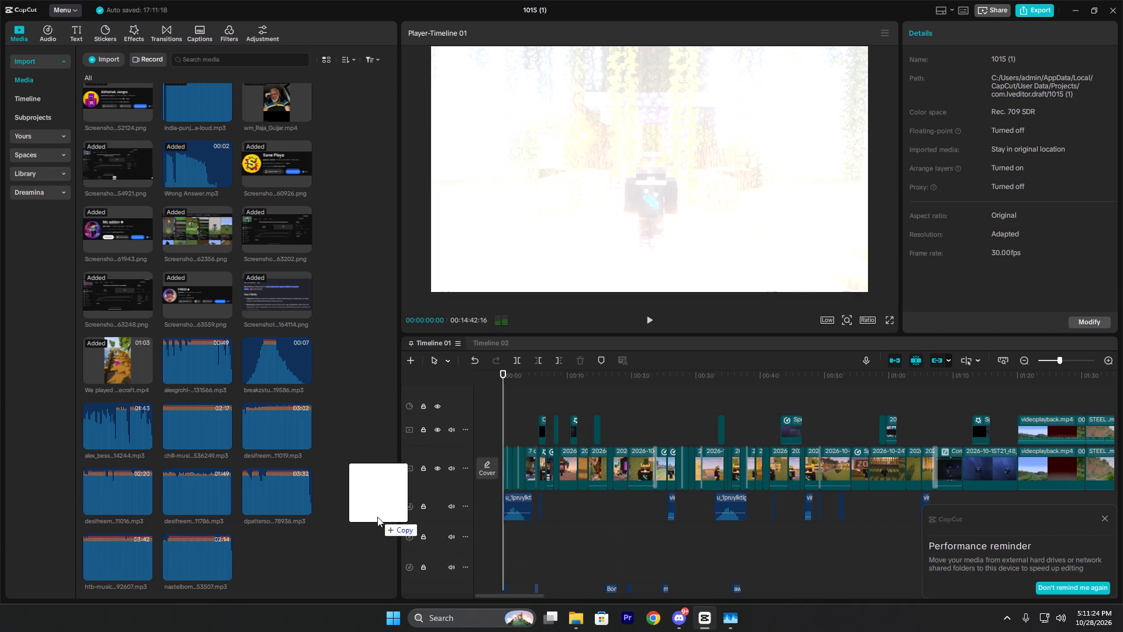
drag(377, 517, 308, 510)
key(space)
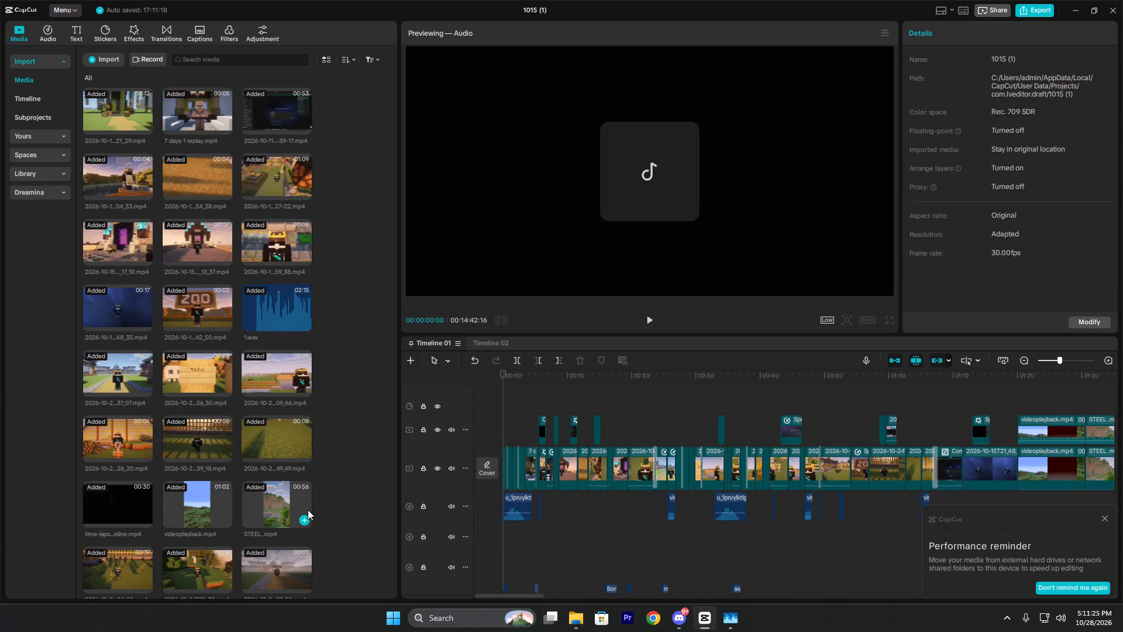
Import the viacheslavstarostin-serious-dramatic track from File Explorer into CapCut's project media and preview it.
click(576, 612)
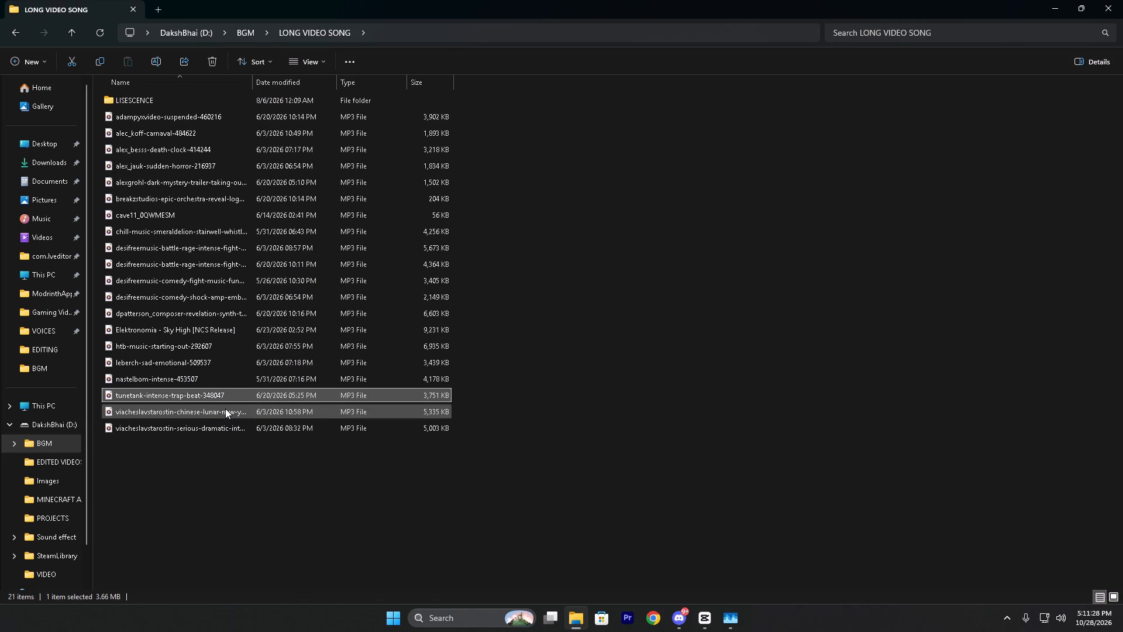
drag(230, 425, 701, 615)
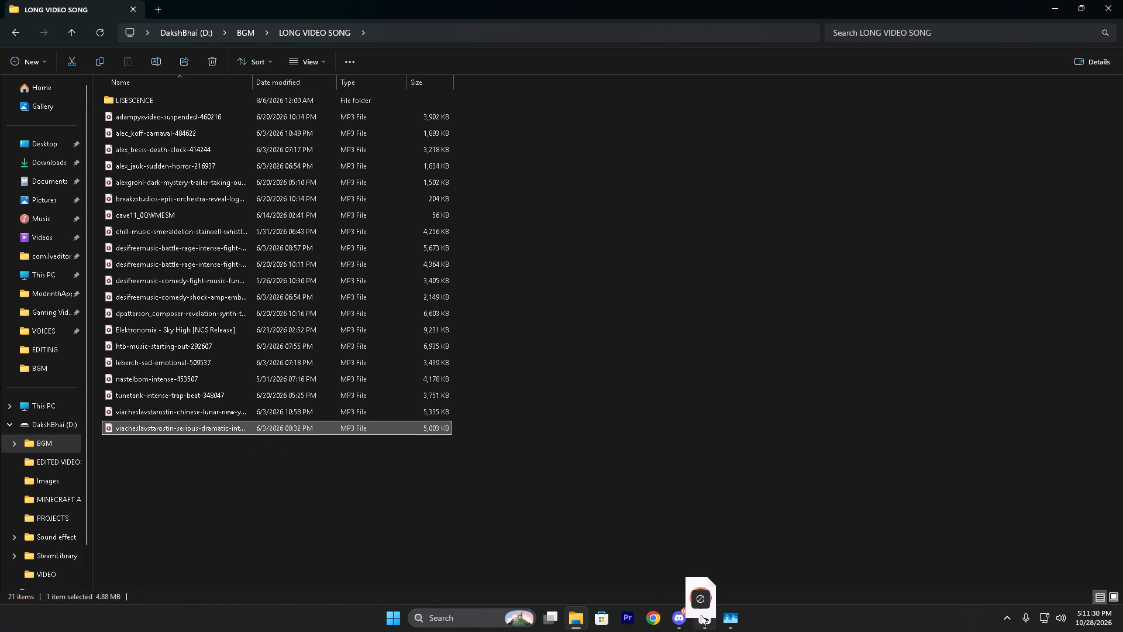
drag(701, 615, 318, 507)
key(space)
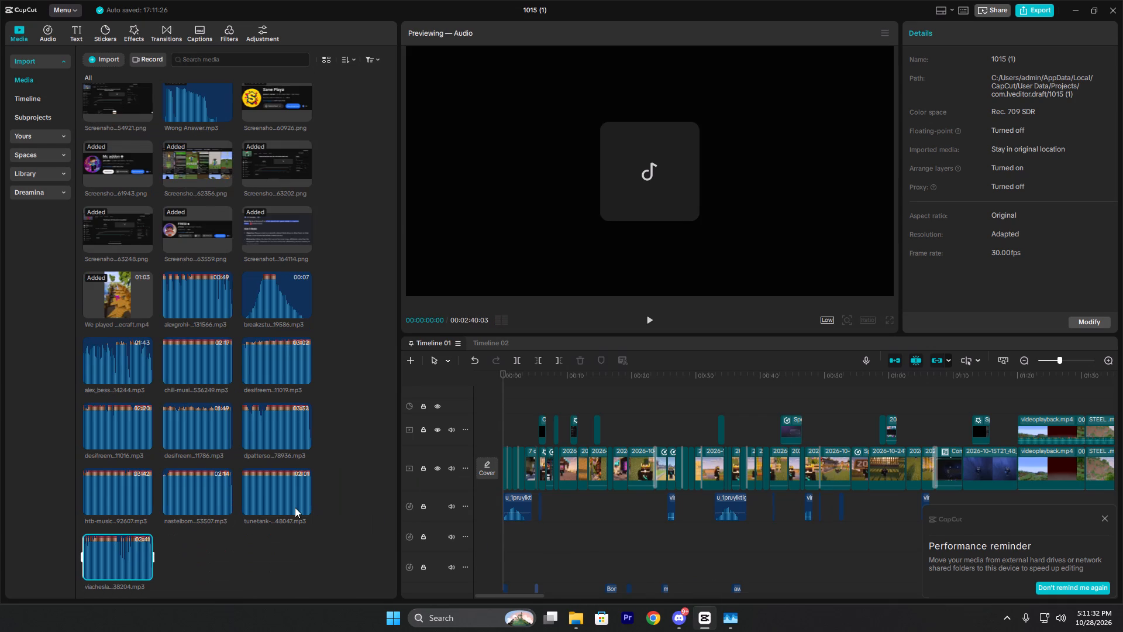
key(space)
key(space)
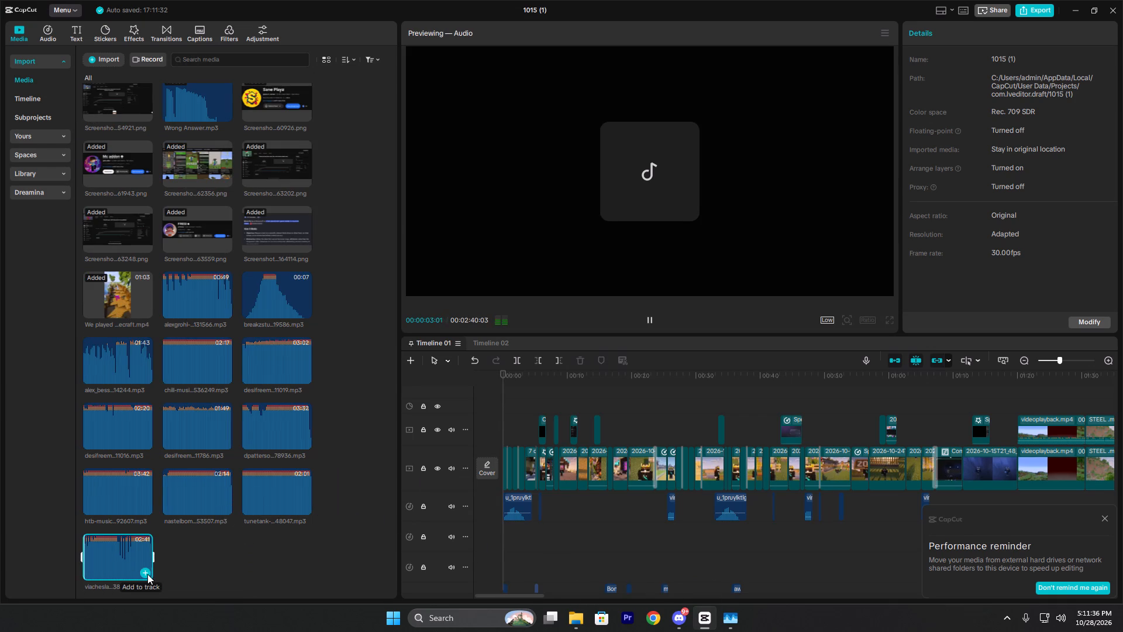
Audition the three imported desifreemusic tracks, the chill-music track and the alex_besss track in the project media.
click(187, 438)
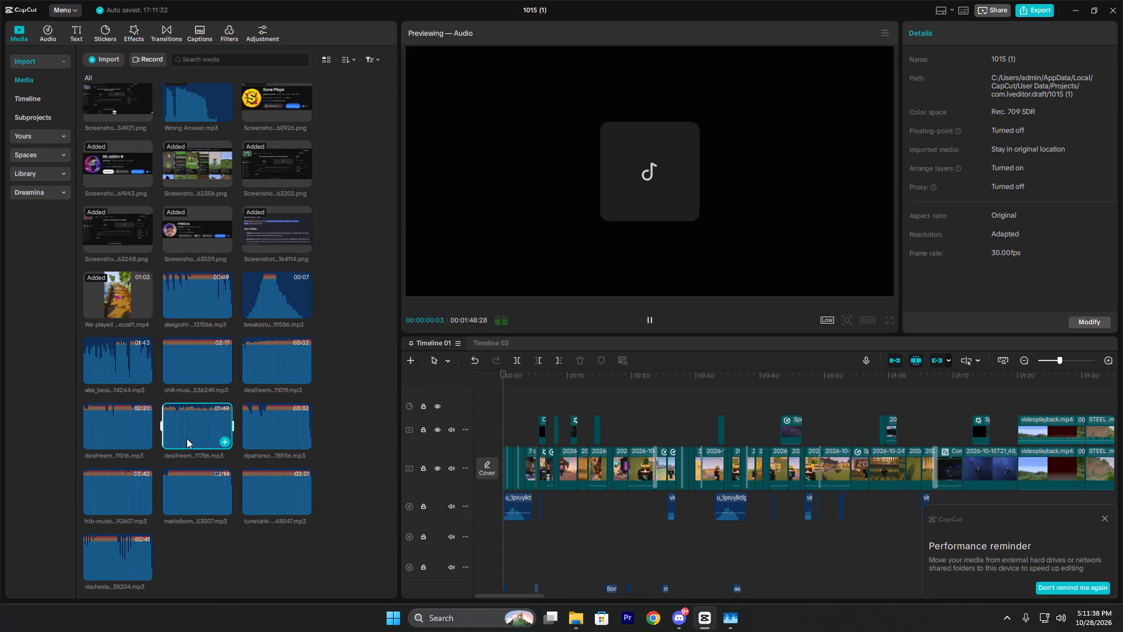
click(125, 424)
click(253, 368)
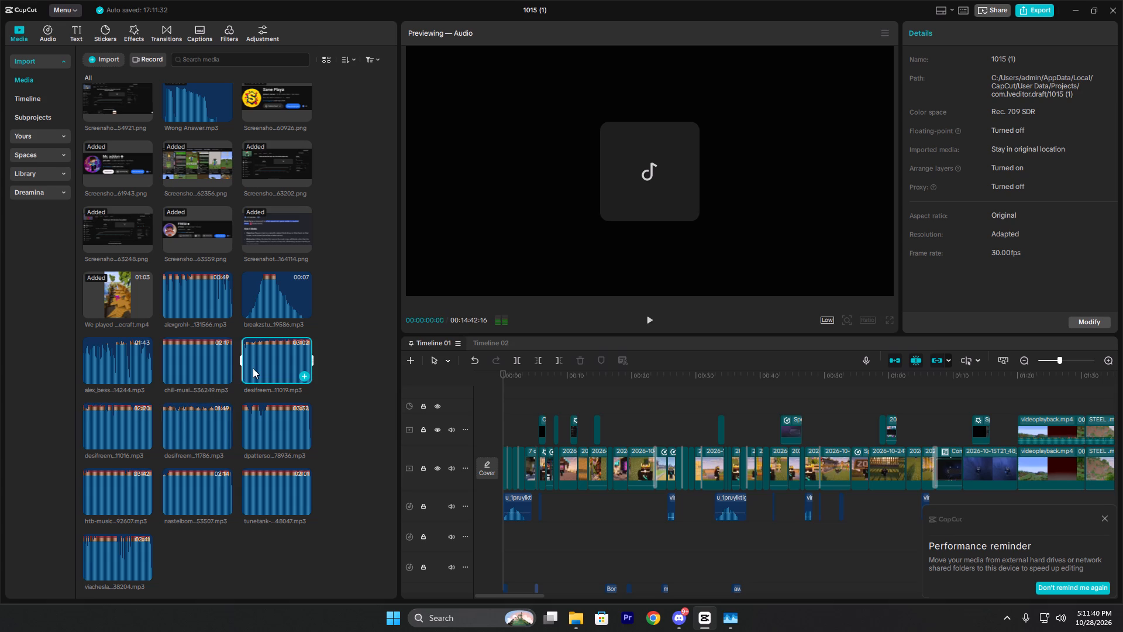
click(205, 362)
click(137, 352)
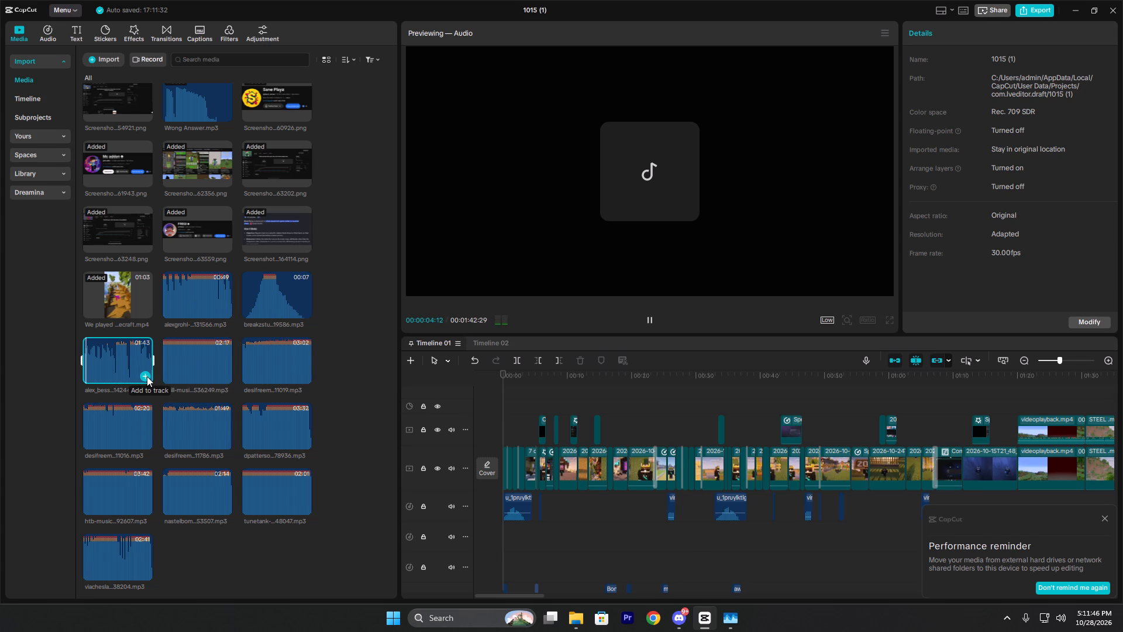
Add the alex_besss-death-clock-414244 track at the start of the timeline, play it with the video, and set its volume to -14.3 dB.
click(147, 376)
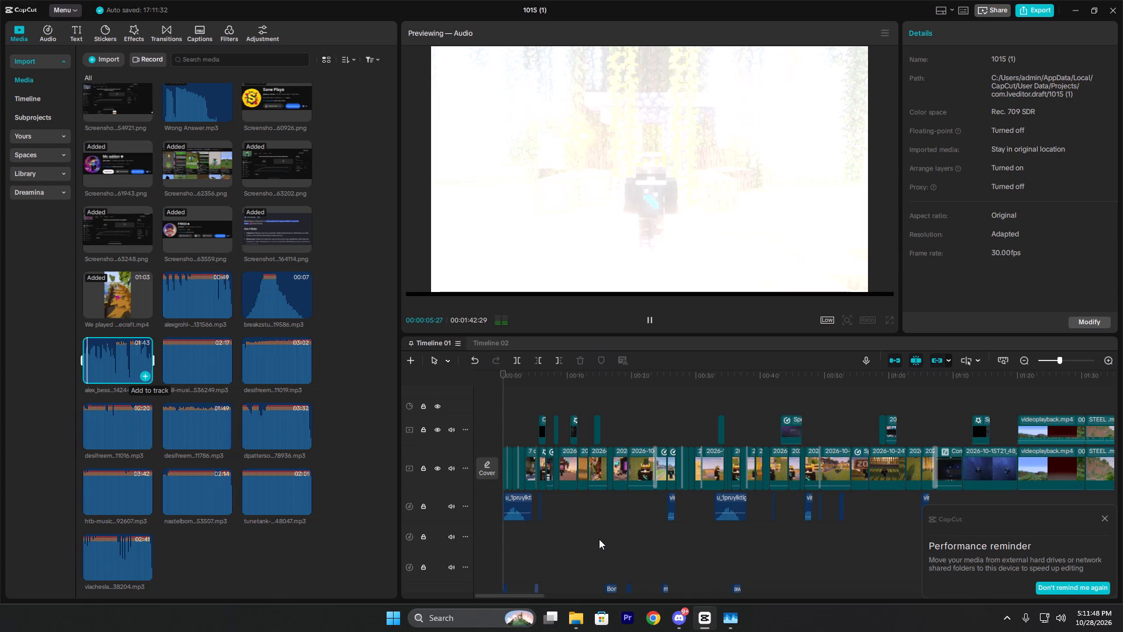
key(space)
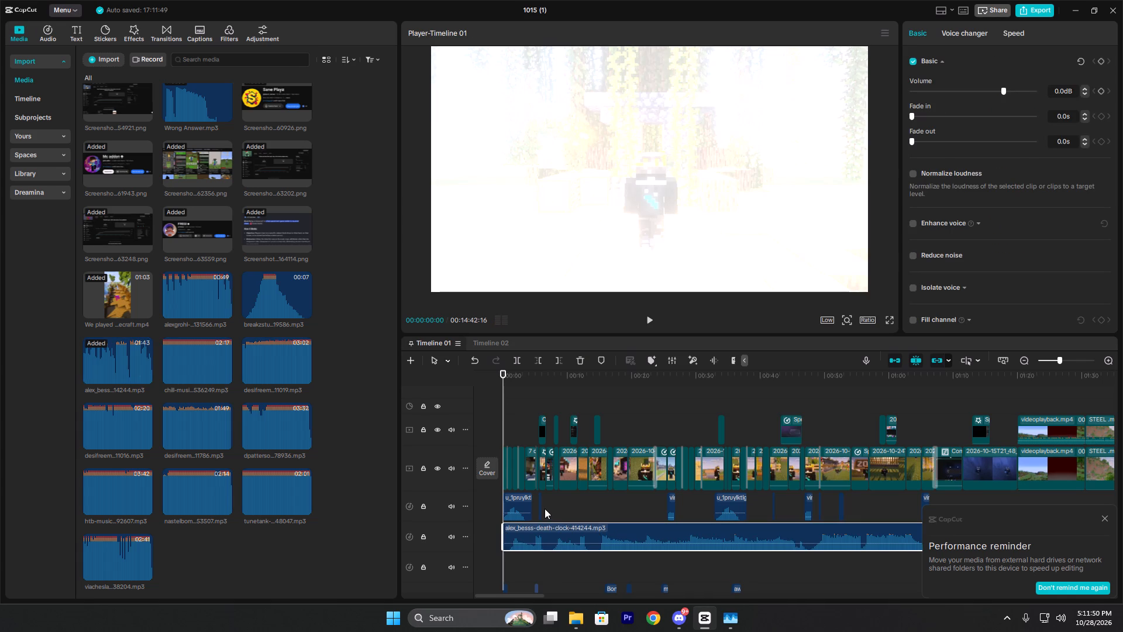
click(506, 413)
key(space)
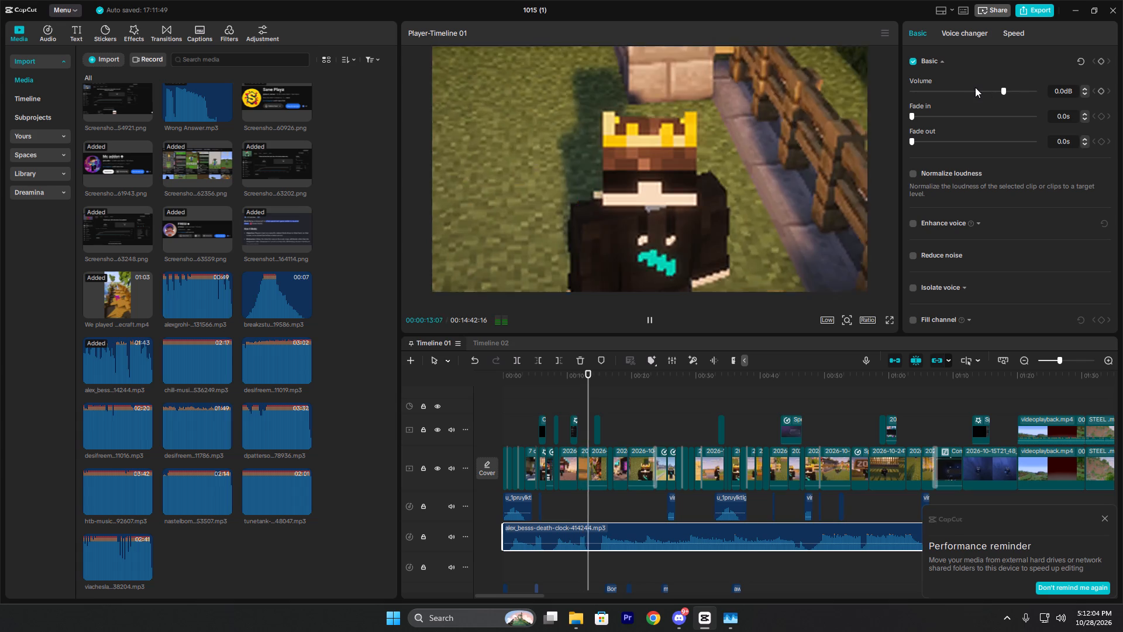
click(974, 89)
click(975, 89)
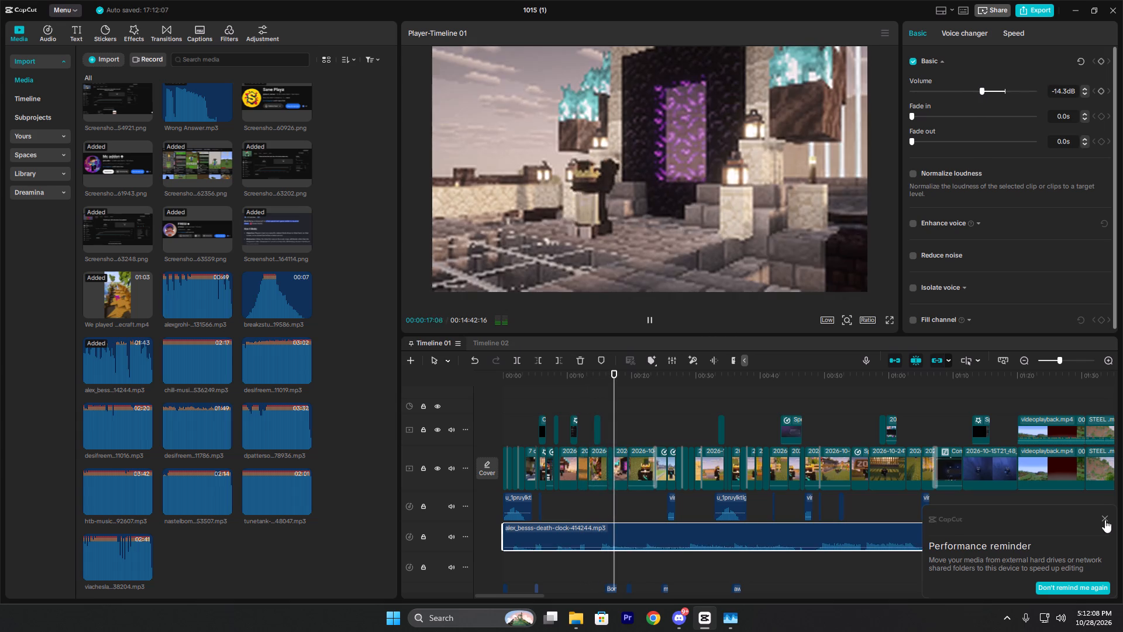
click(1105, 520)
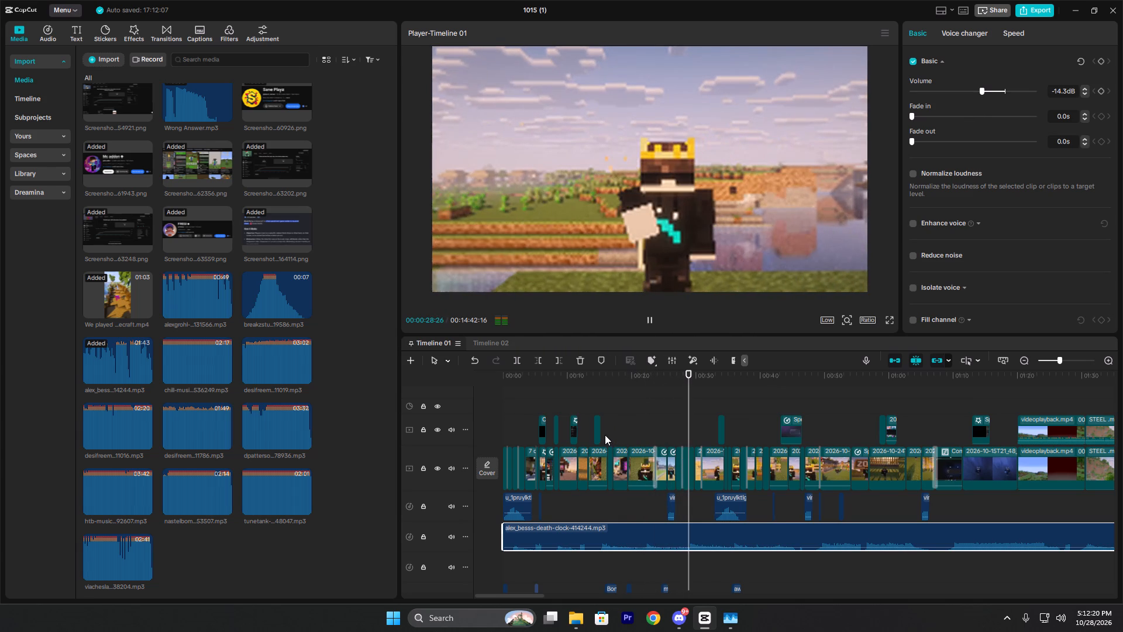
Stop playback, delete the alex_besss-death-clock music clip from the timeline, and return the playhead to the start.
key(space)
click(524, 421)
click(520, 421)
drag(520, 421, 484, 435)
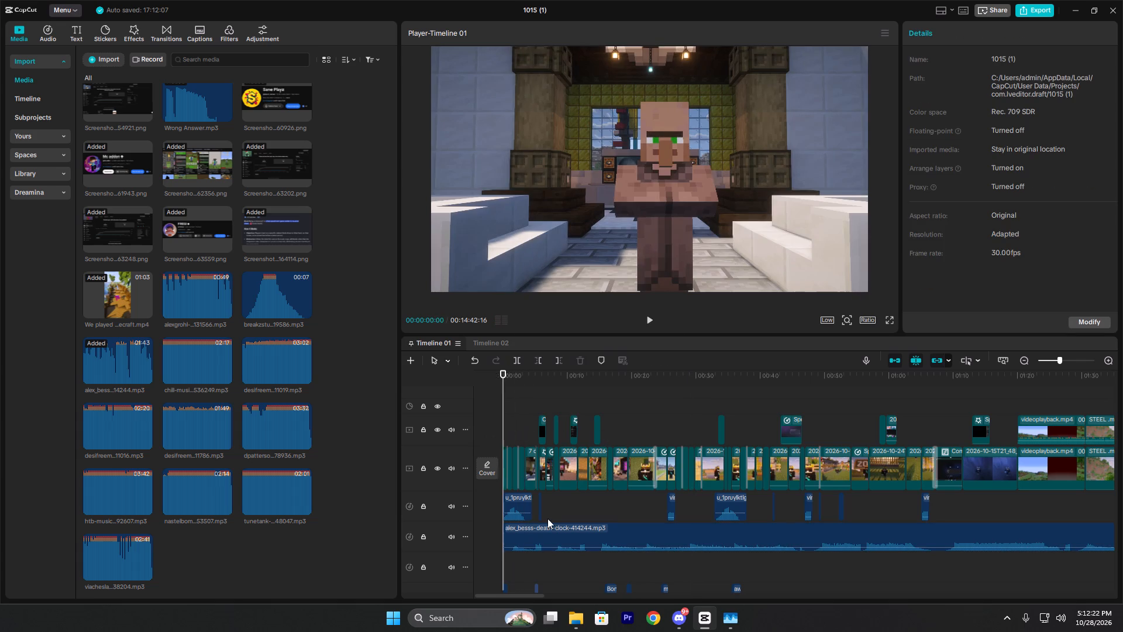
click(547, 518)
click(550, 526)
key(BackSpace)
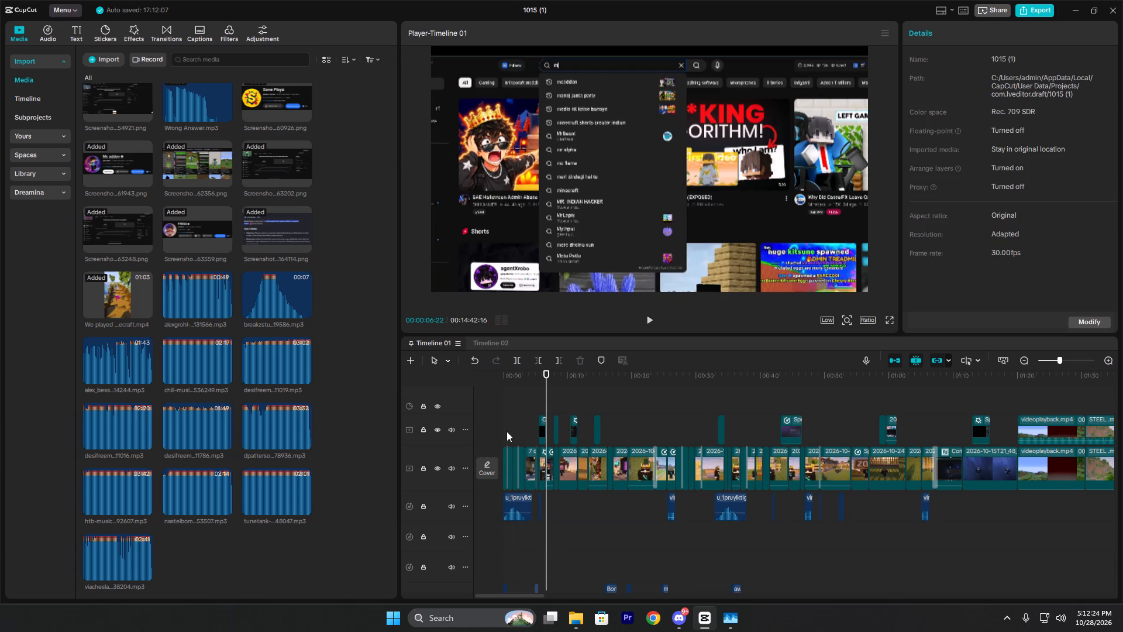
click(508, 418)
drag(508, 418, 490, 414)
Switch to File Explorer and go back to the BGM folder to look over its music files and subfolders.
click(581, 612)
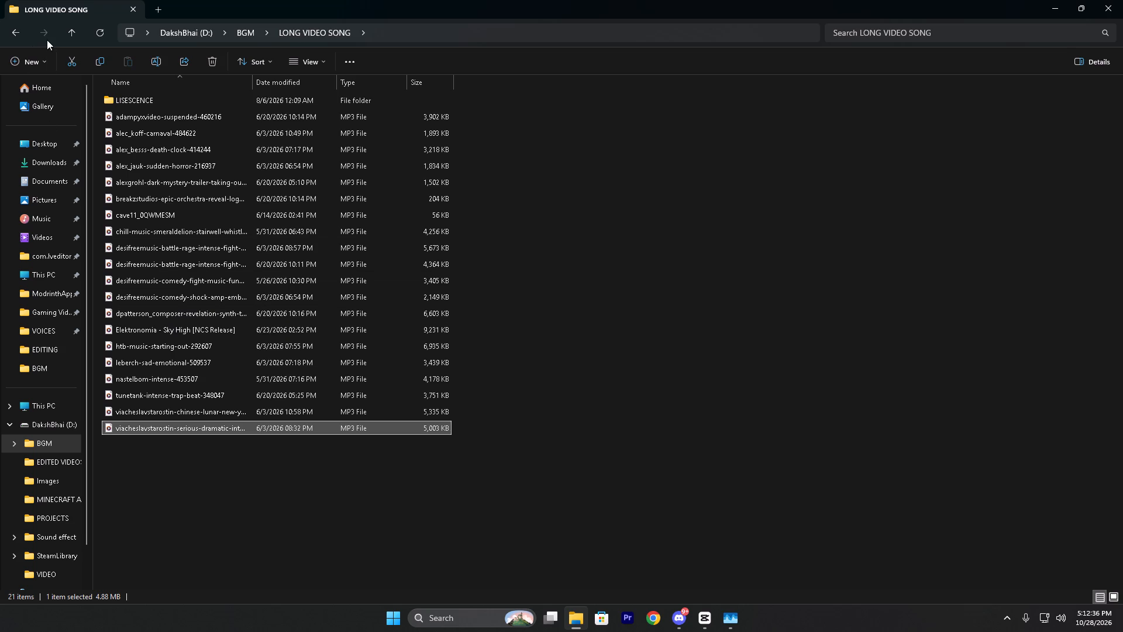
click(12, 25)
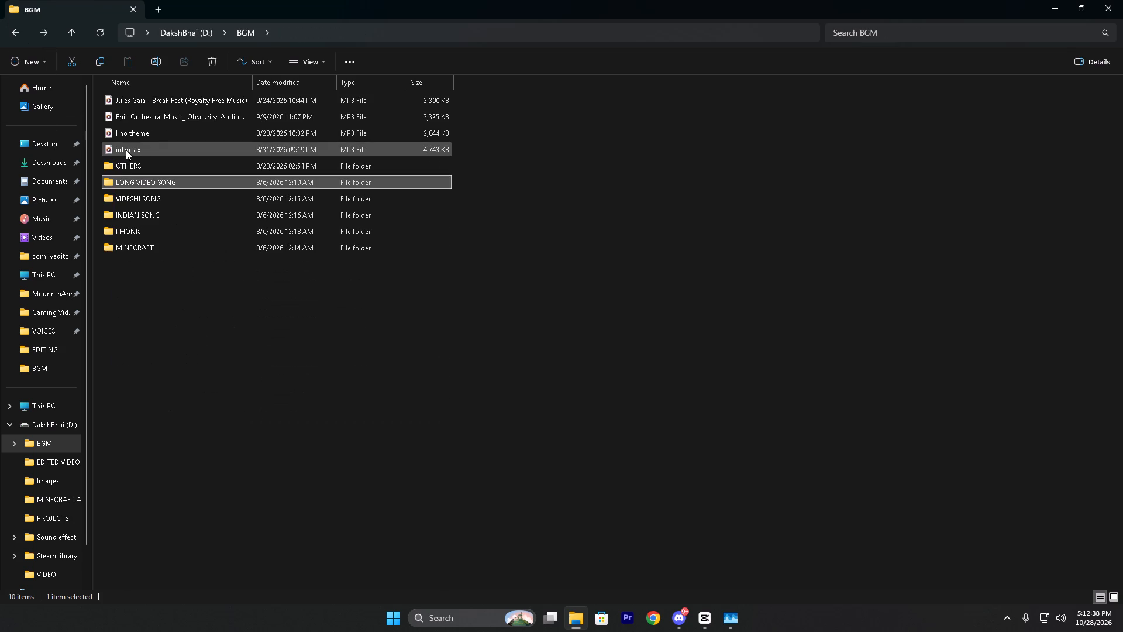
Open Google Chrome with the DakshBhaiYT profile and maximize the browser window.
click(656, 619)
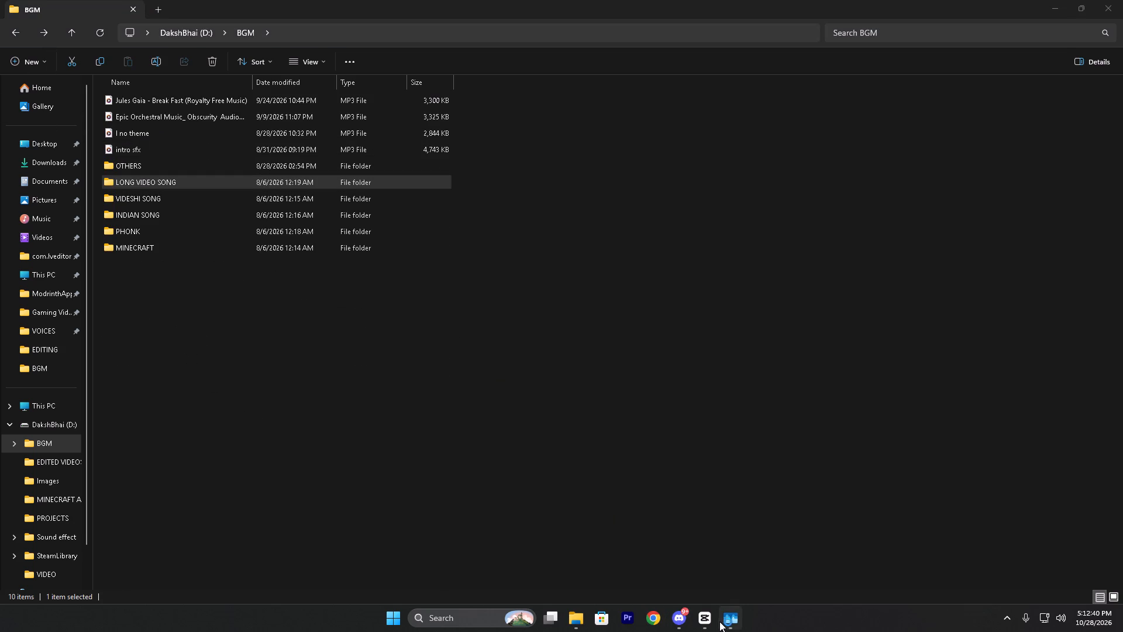
click(720, 621)
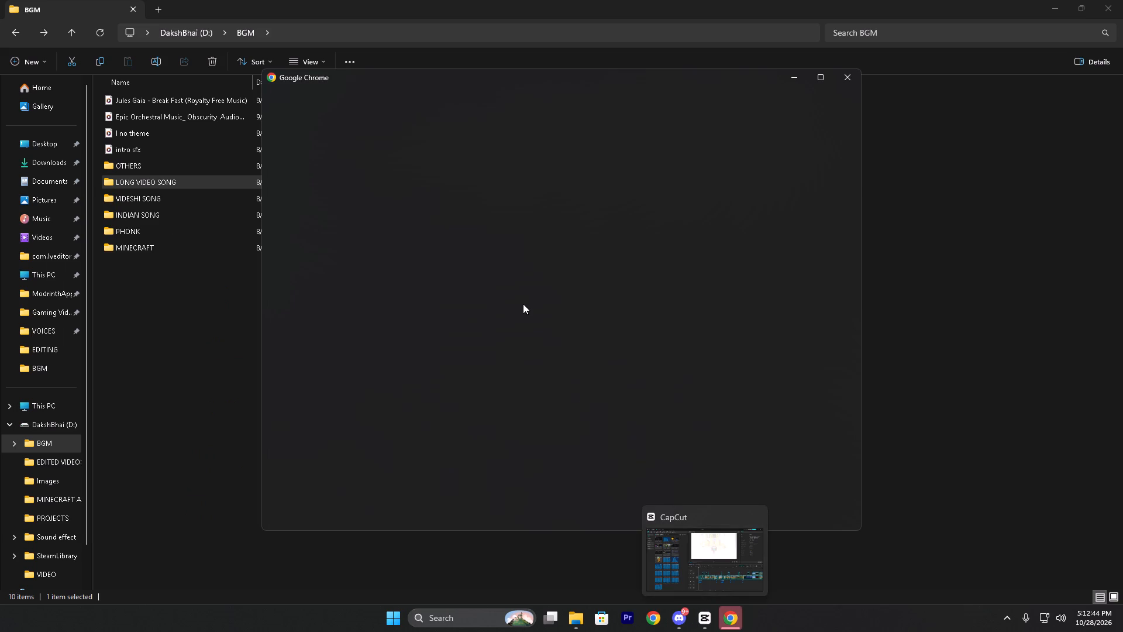
click(557, 336)
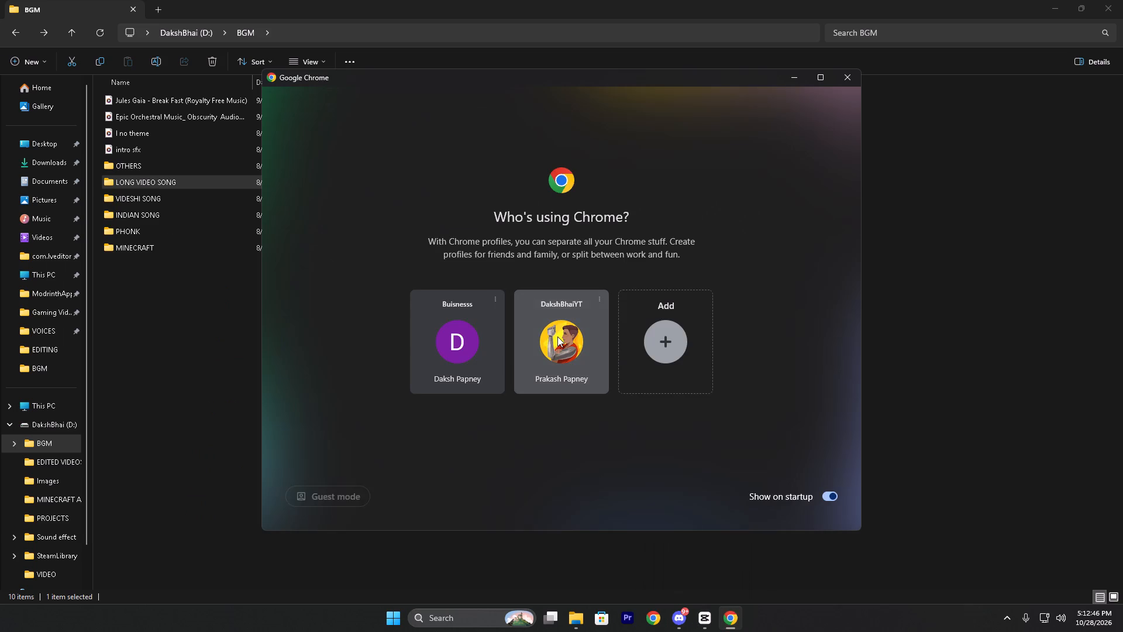
click(347, 20)
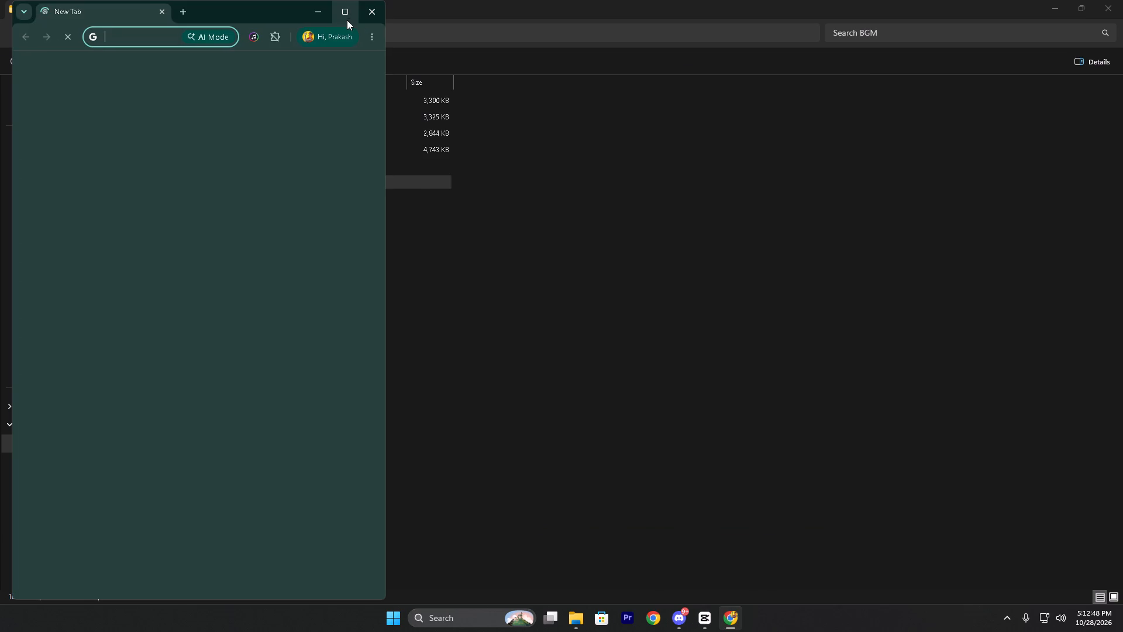
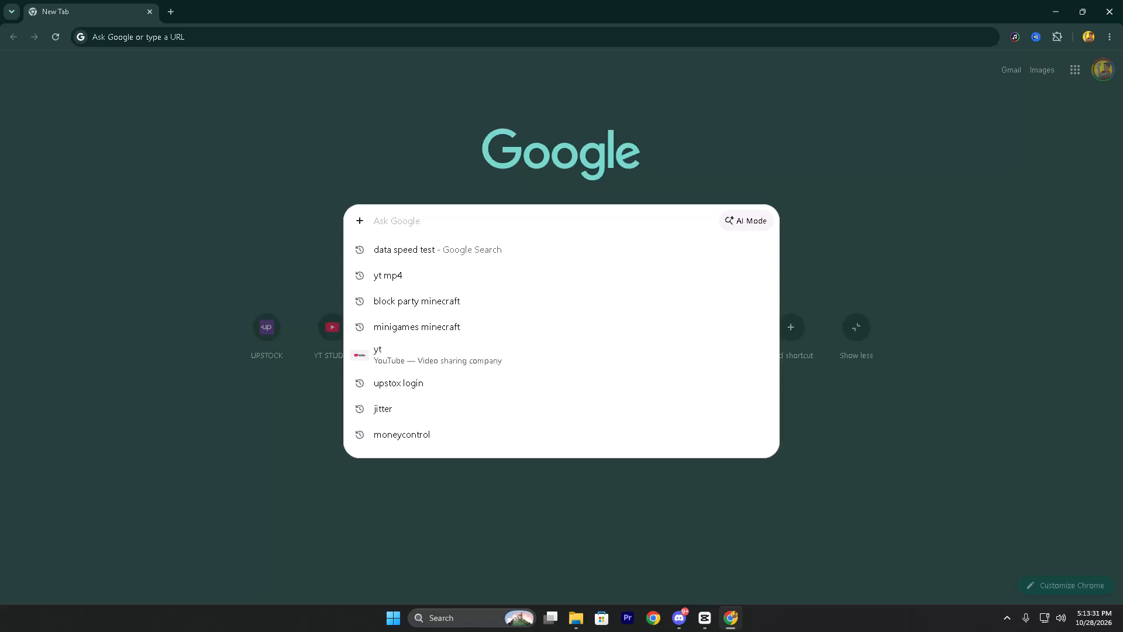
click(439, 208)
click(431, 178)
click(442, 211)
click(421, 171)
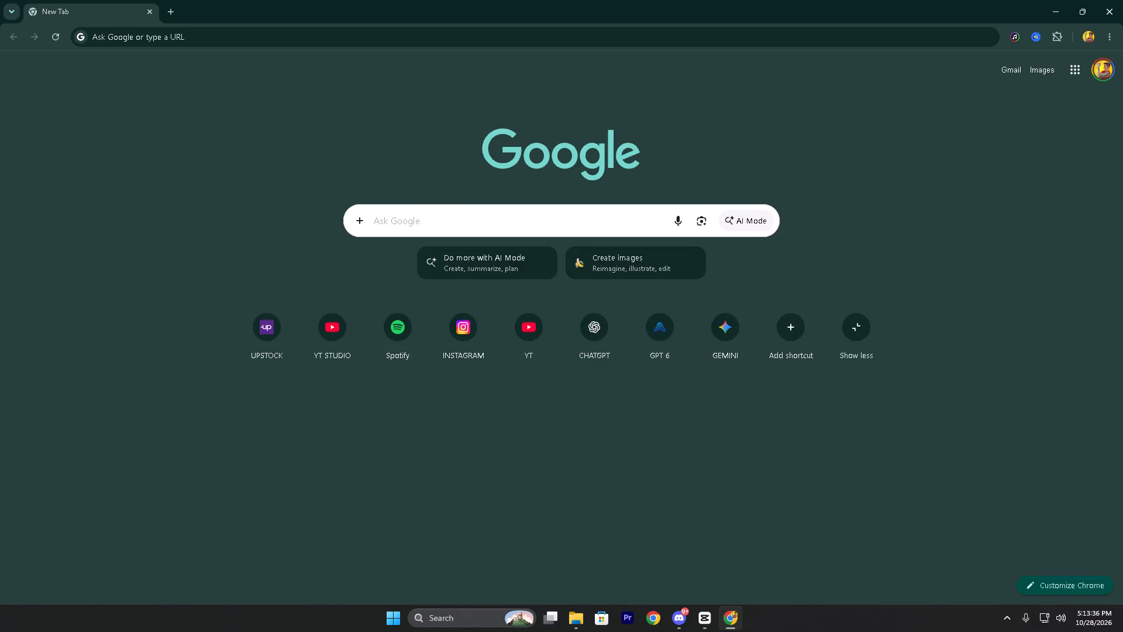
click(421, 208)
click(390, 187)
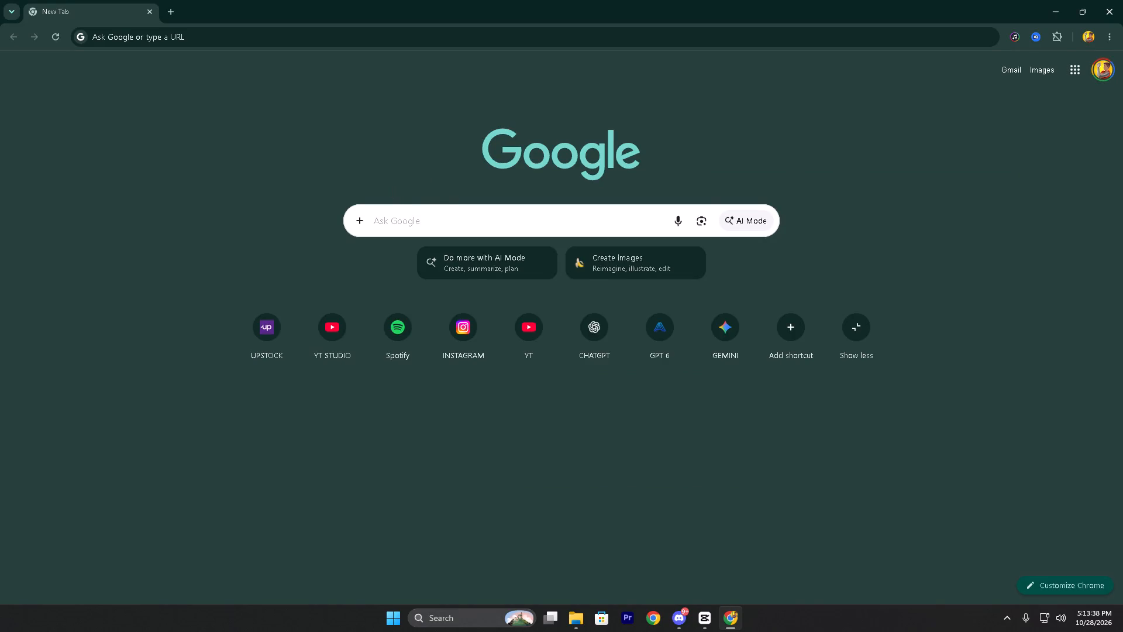
Search Google for pixabay, open the Pixabay website from the results, and go to its royalty-free Music section.
click(406, 218)
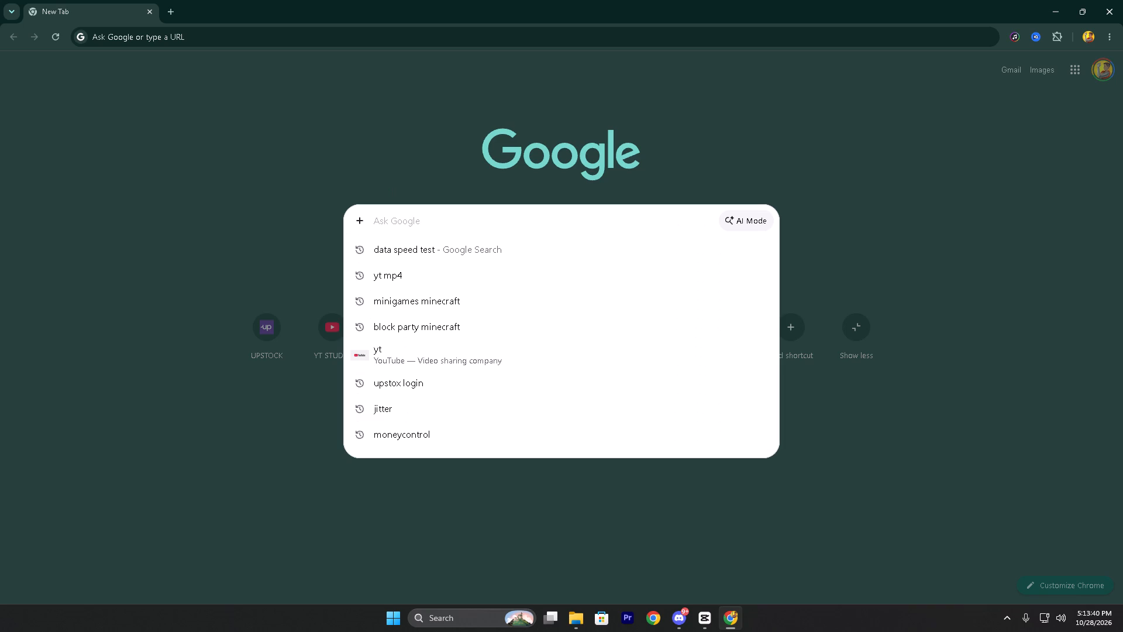
key(p)
key(i)
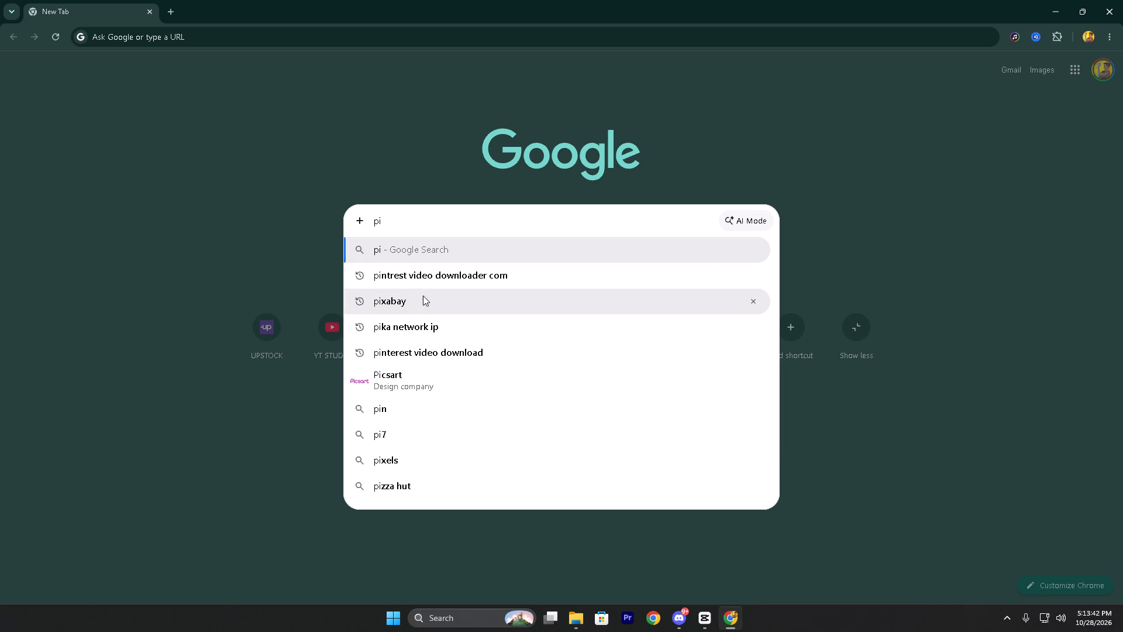
click(423, 296)
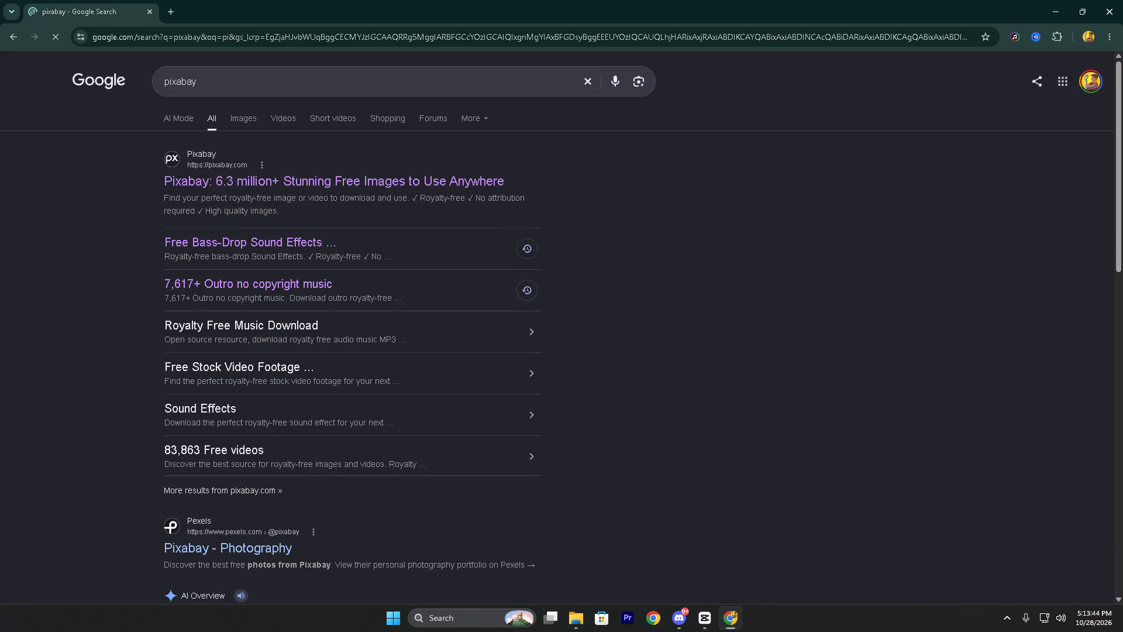
click(216, 186)
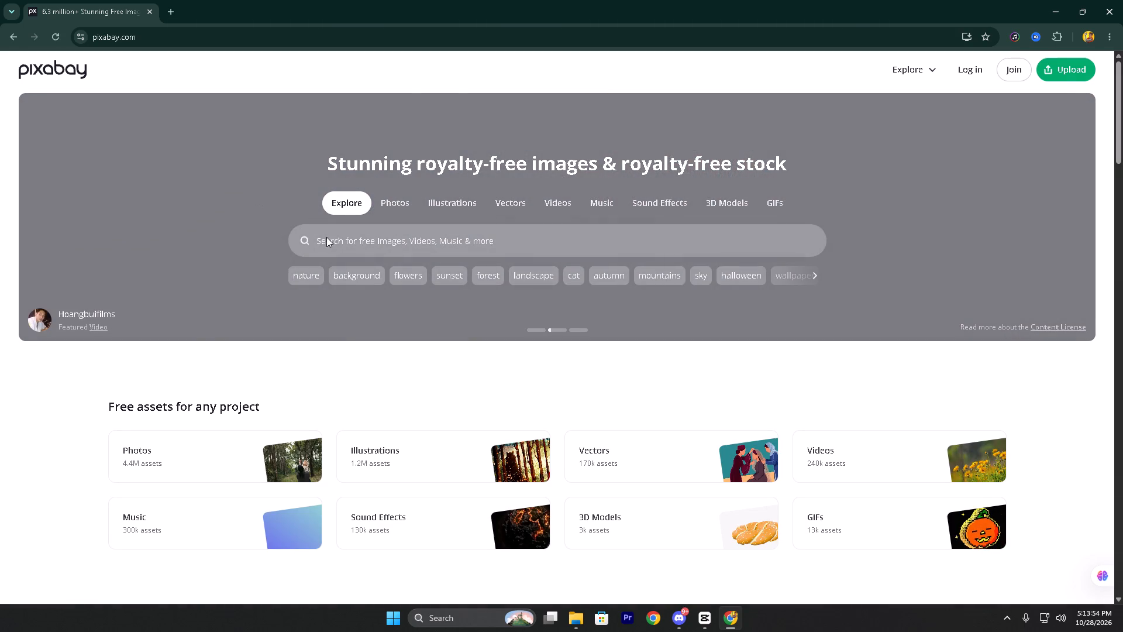
click(591, 201)
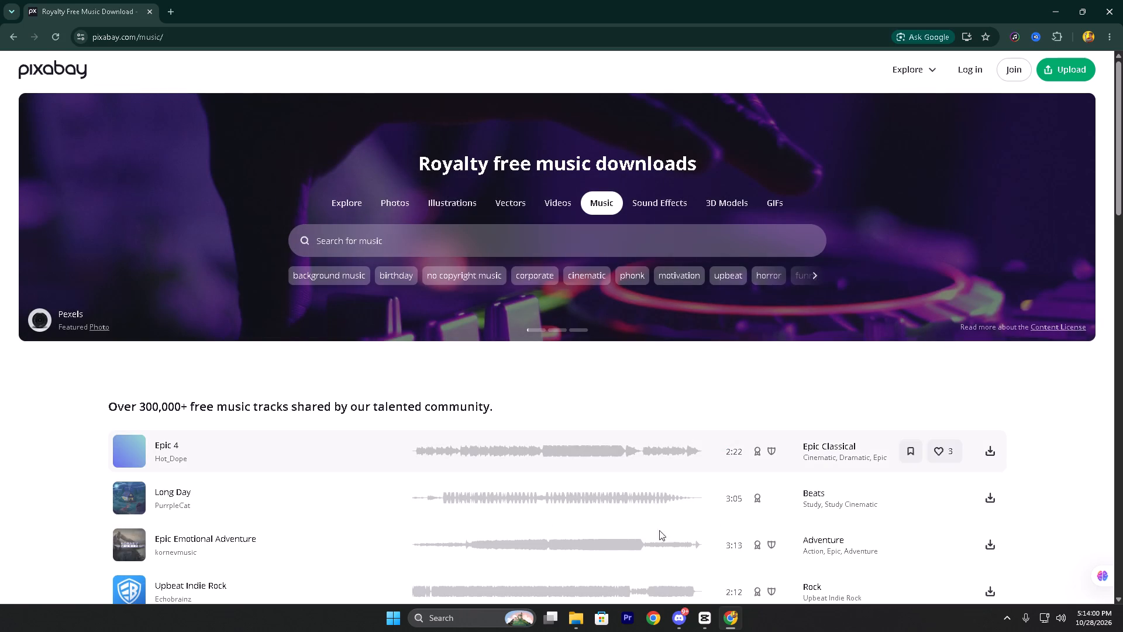
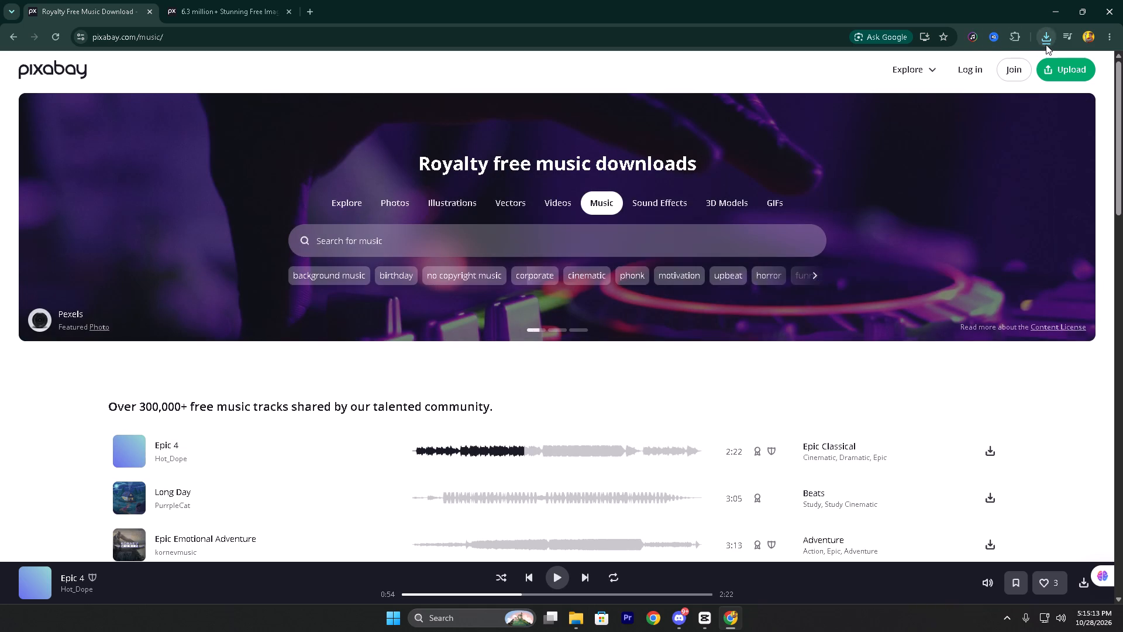
Bring the downloaded hot_dope-epic-4 track into the CapCut timeline, trim off its opening moment, and align it with the video's start.
click(1046, 44)
drag(924, 143, 911, 164)
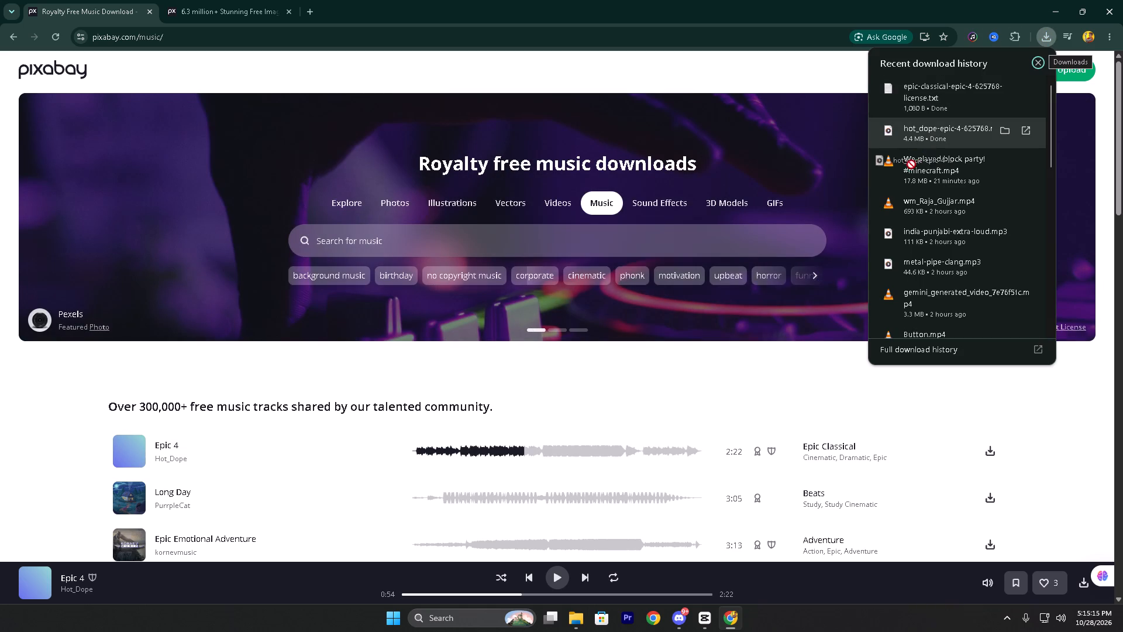
drag(911, 164, 547, 532)
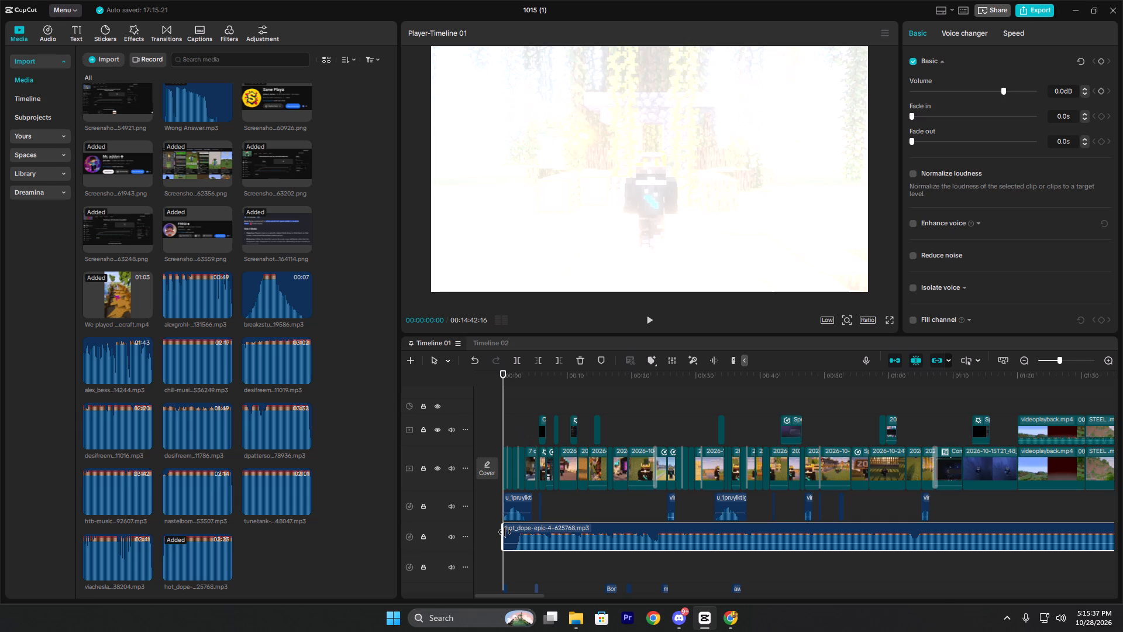
drag(501, 530, 515, 531)
drag(548, 532, 548, 533)
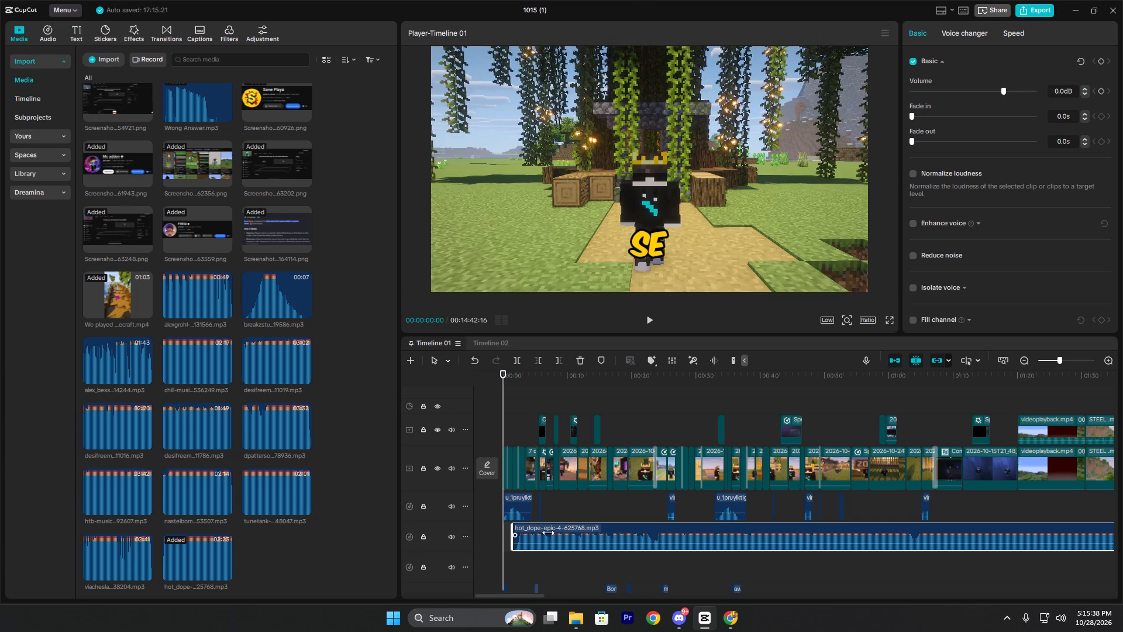
drag(548, 533, 529, 533)
Play the video from the start and lower the music clip's volume to -12.8 dB.
click(501, 411)
key(space)
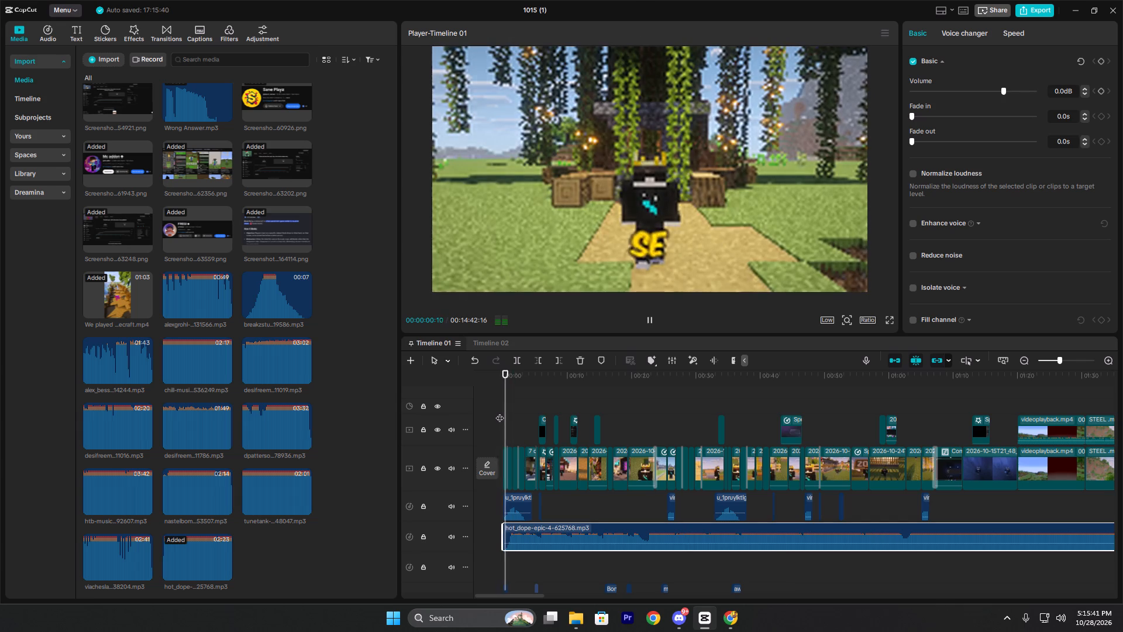
ctrl+scroll(540, 527, up, 10)
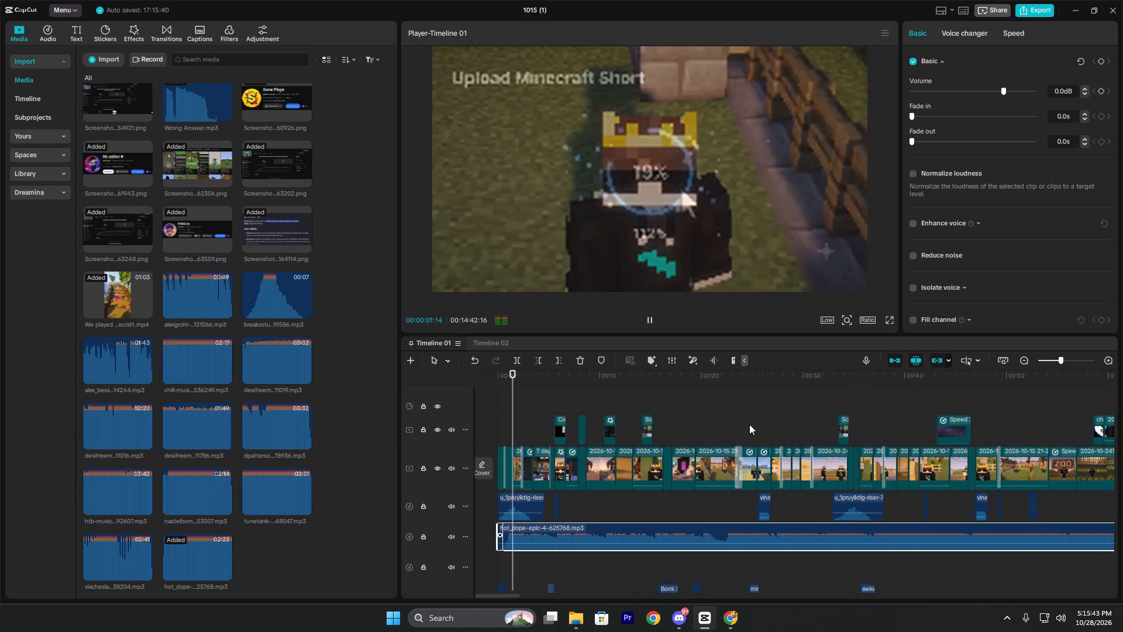
click(972, 90)
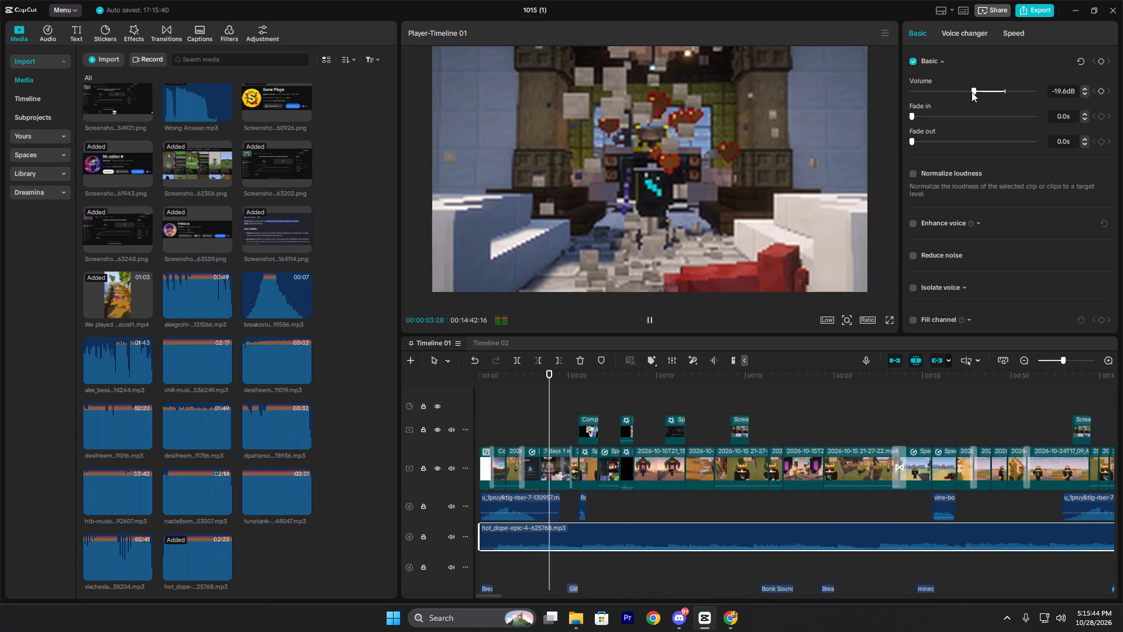
drag(972, 92, 980, 90)
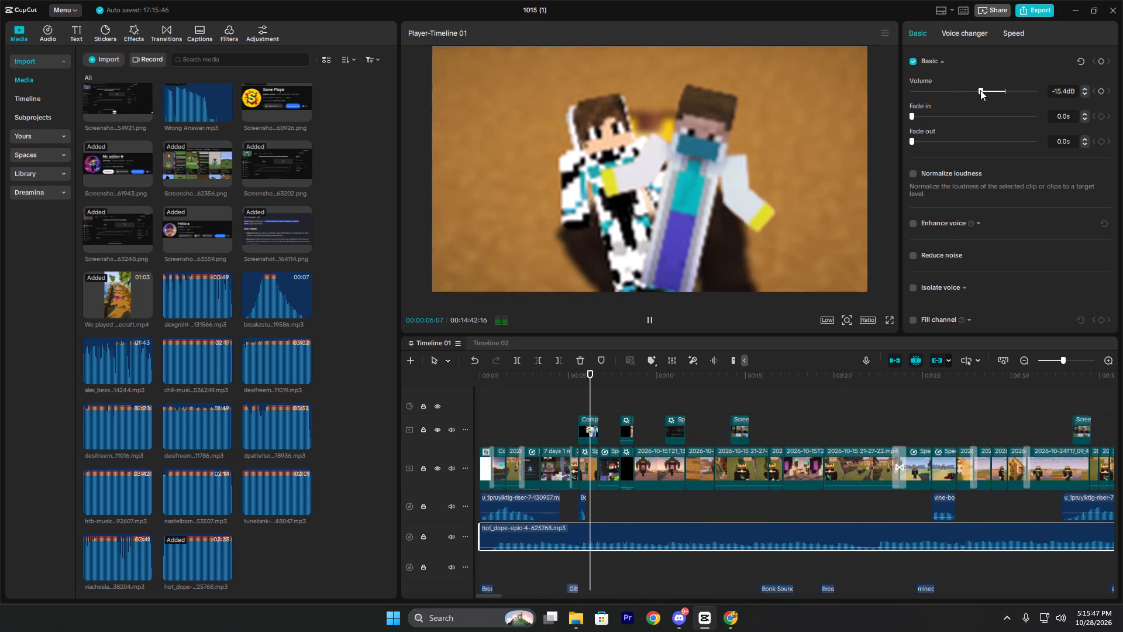
drag(980, 90, 982, 90)
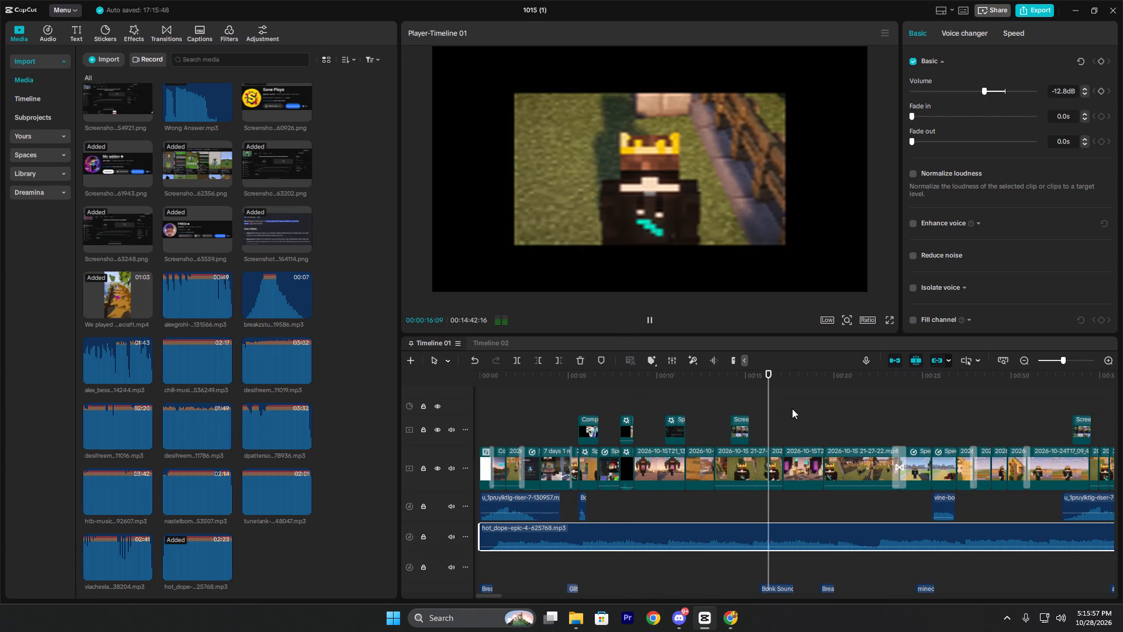
Split the music at 00:16:09 and move the later part to about 0:19, leaving a gap without music.
click(775, 414)
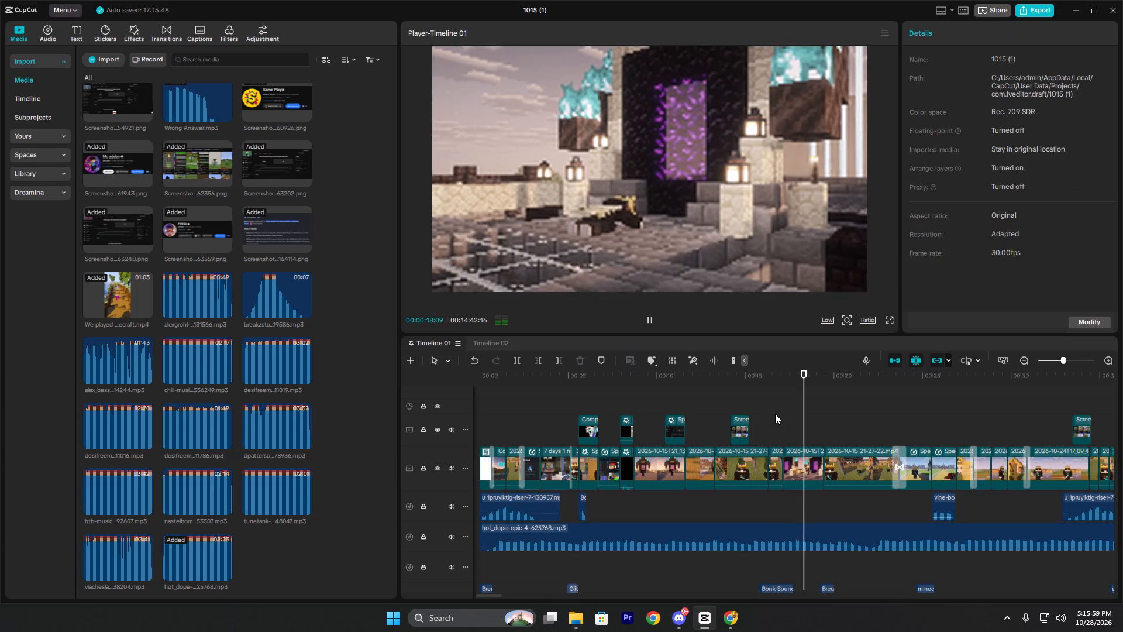
click(775, 414)
click(778, 548)
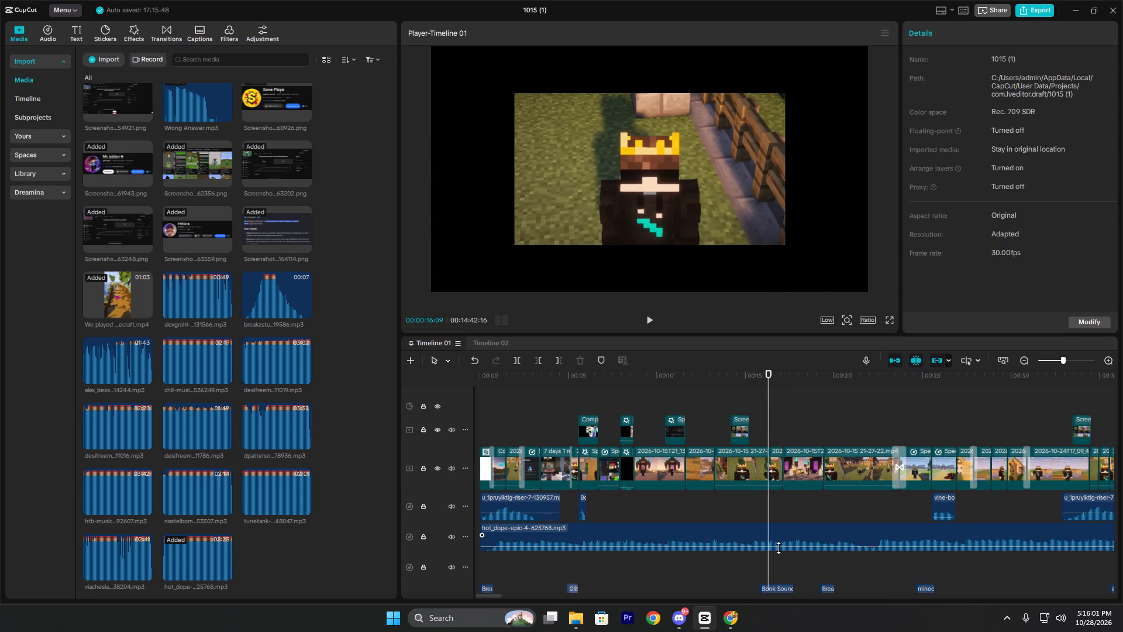
key(ctrl+b)
drag(806, 534, 846, 535)
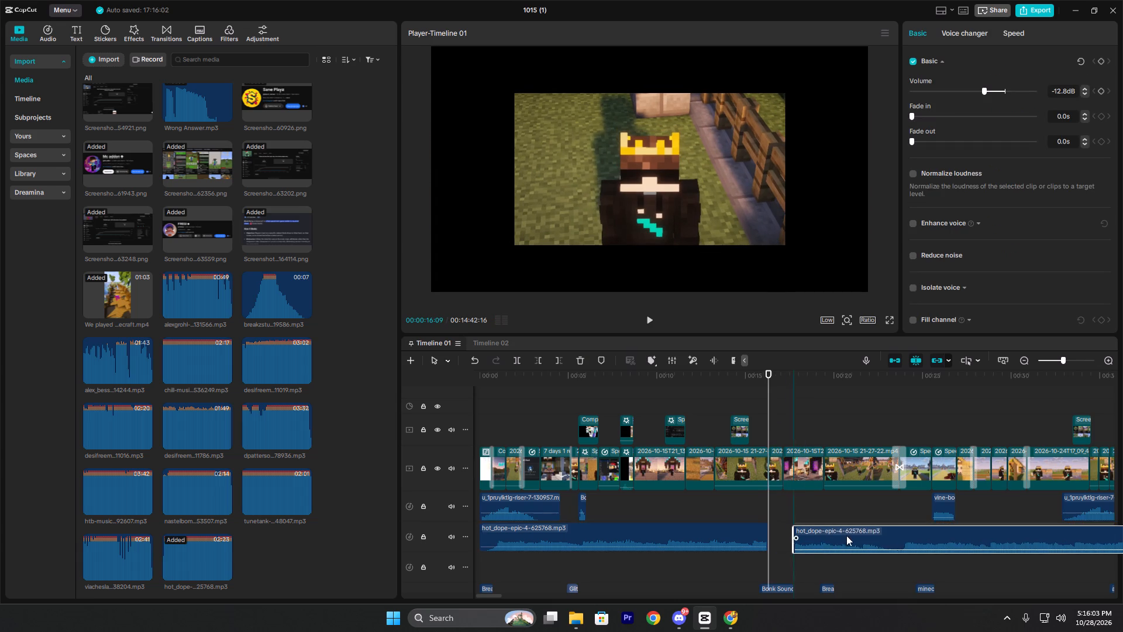
drag(846, 535, 863, 533)
Split the music at 00:25:16, where the vine boom sound starts, and shift the remainder to about 0:27.
key(space)
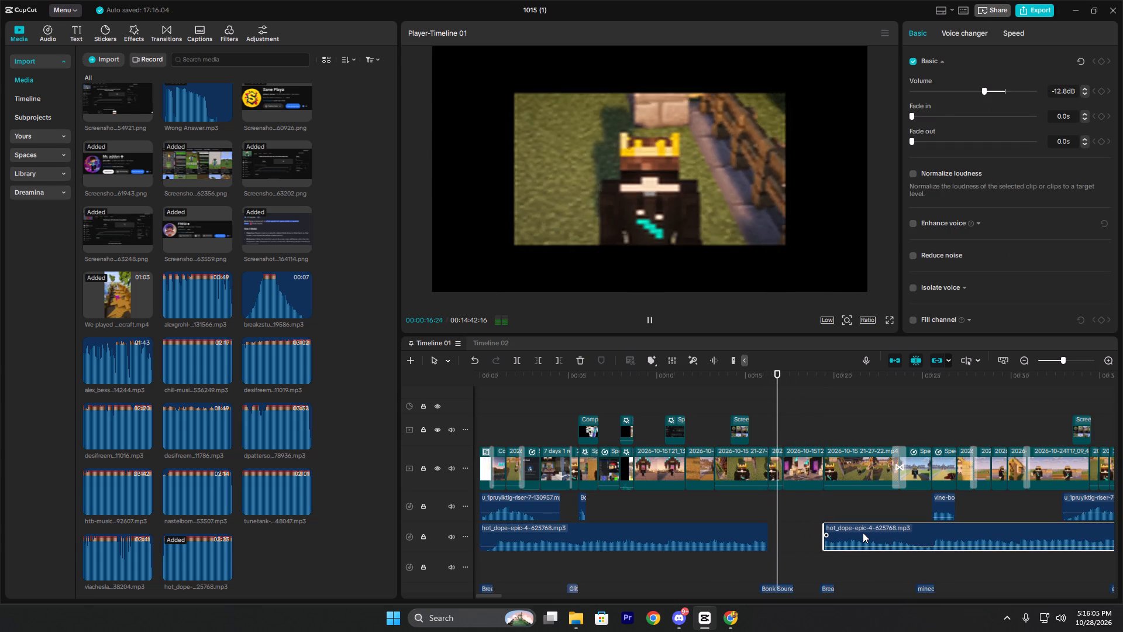
key(space)
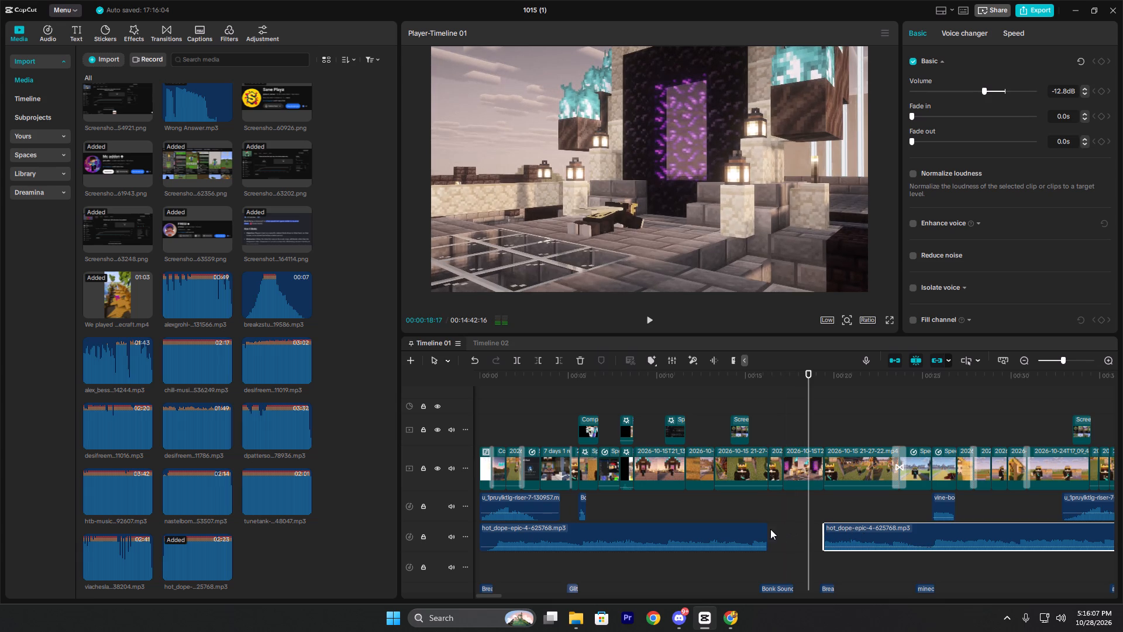
key(space)
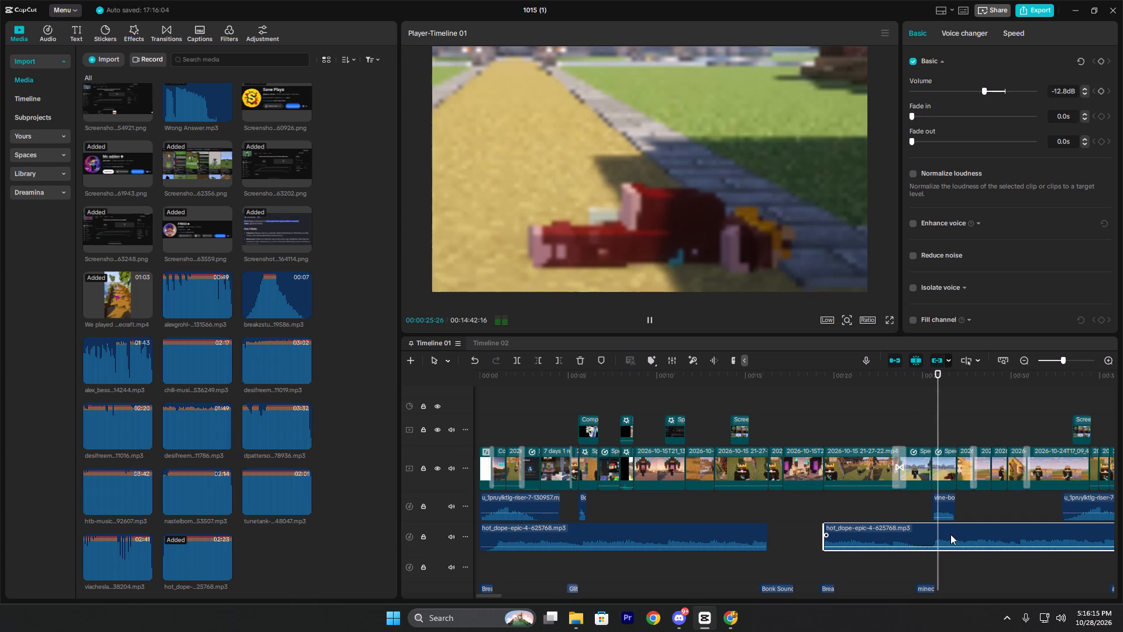
key(space)
double_click(932, 427)
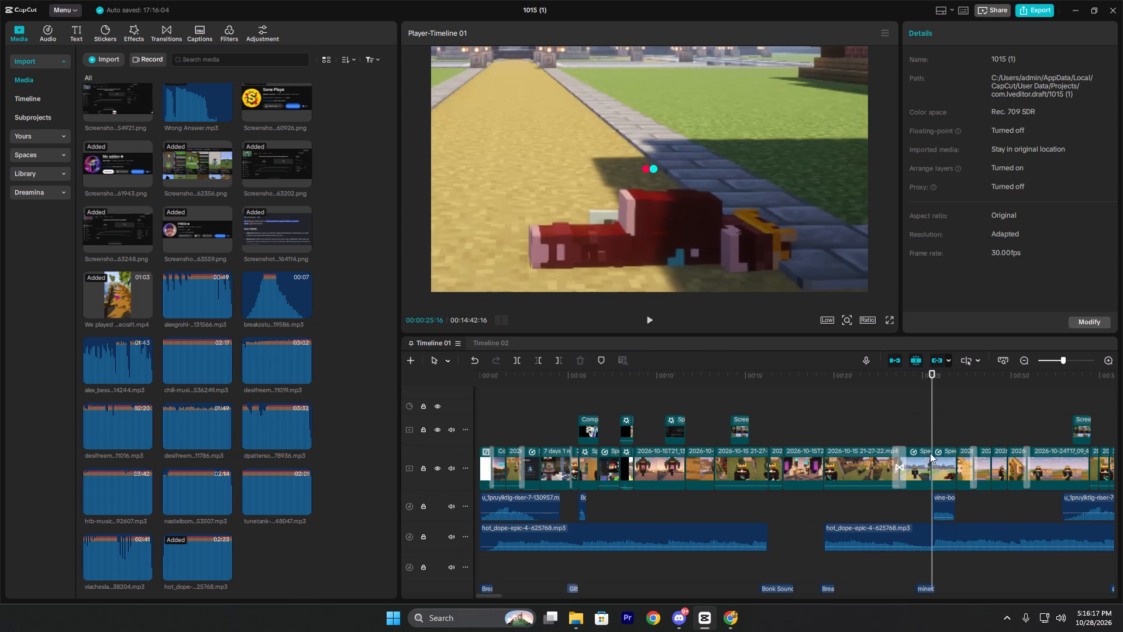
click(942, 540)
key(ctrl+b)
drag(953, 535, 976, 534)
Split the music at about 0:35, by the awkward sound effect, and move the remainder to start at about 0:37.
key(space)
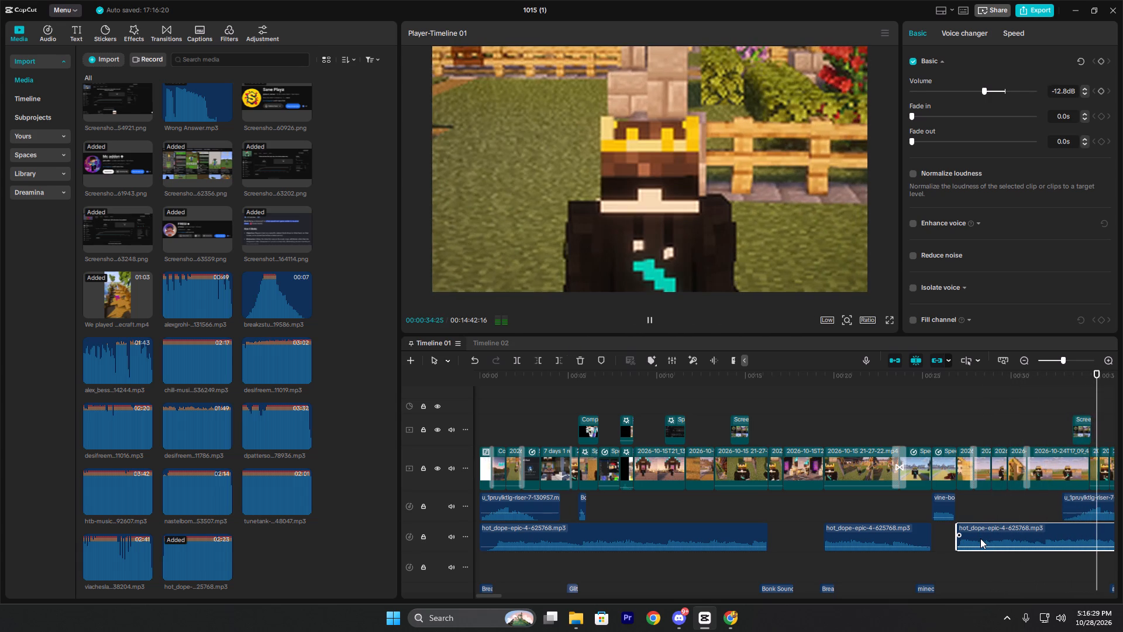
key(space)
key(ctrl+b)
key(space)
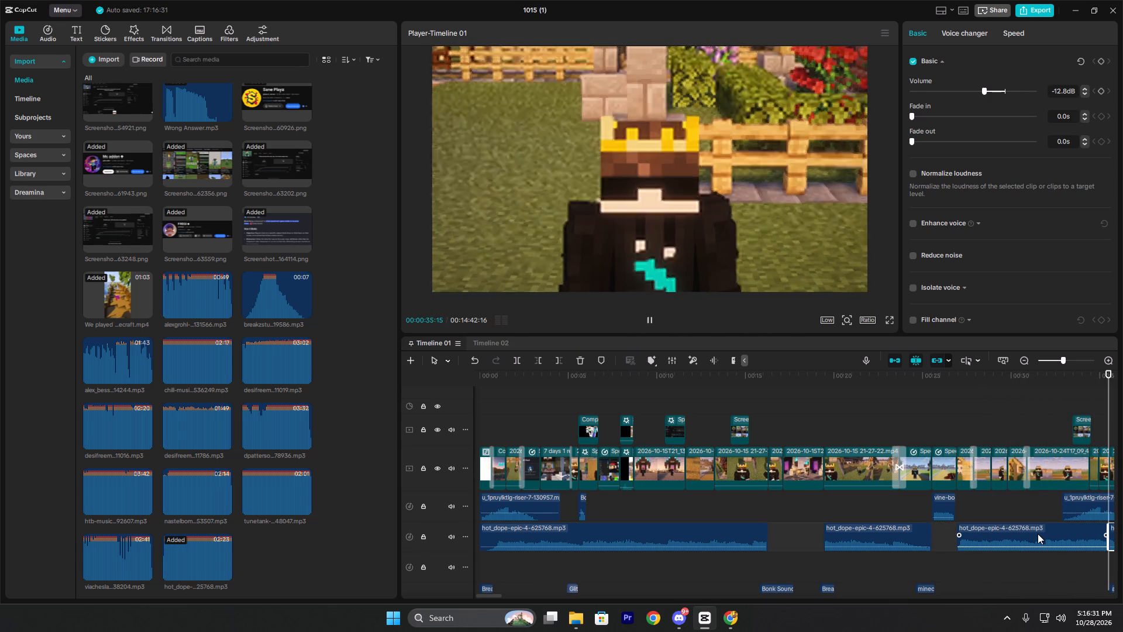
key(space)
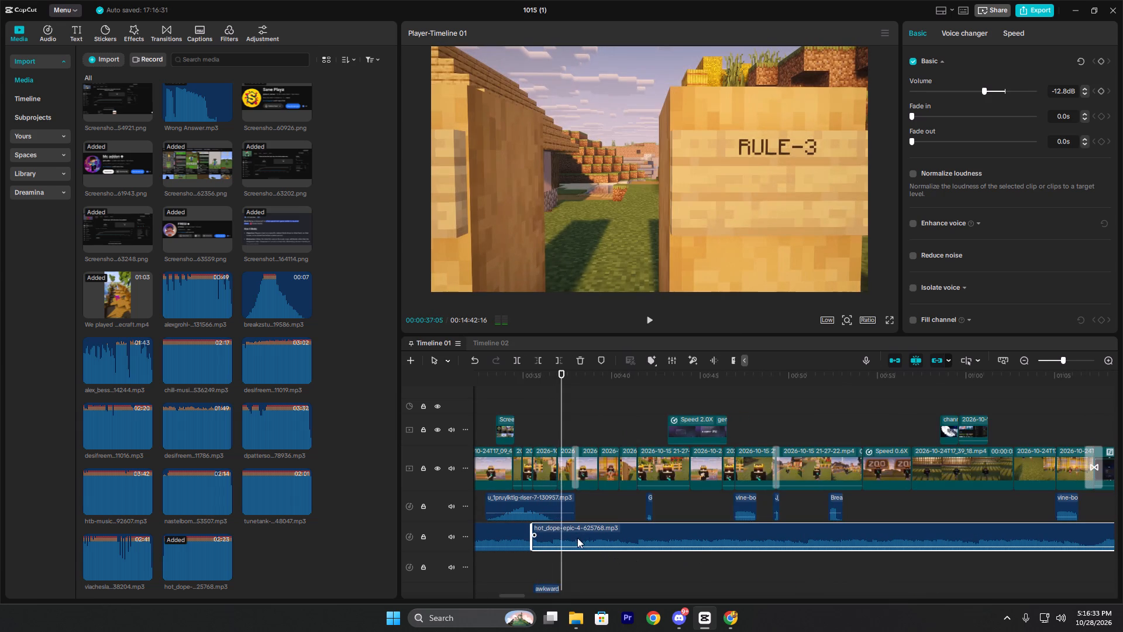
drag(577, 538, 605, 541)
Play through the next section, split the music at 00:46:26 just before the vine boom, and delete the rest of the track.
click(535, 437)
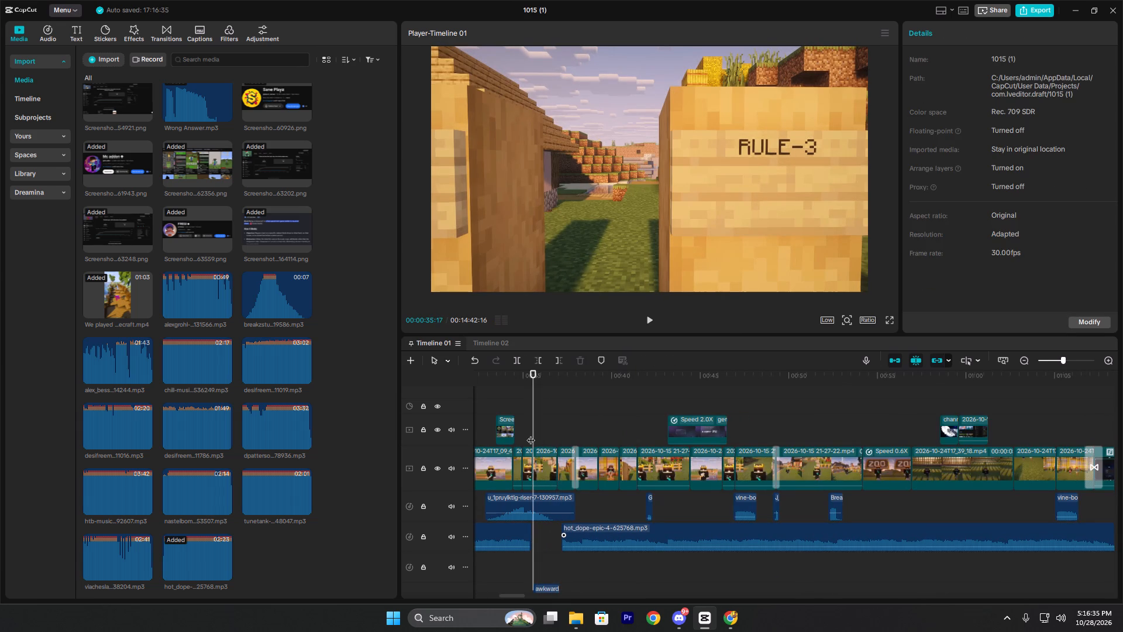
click(524, 432)
key(space)
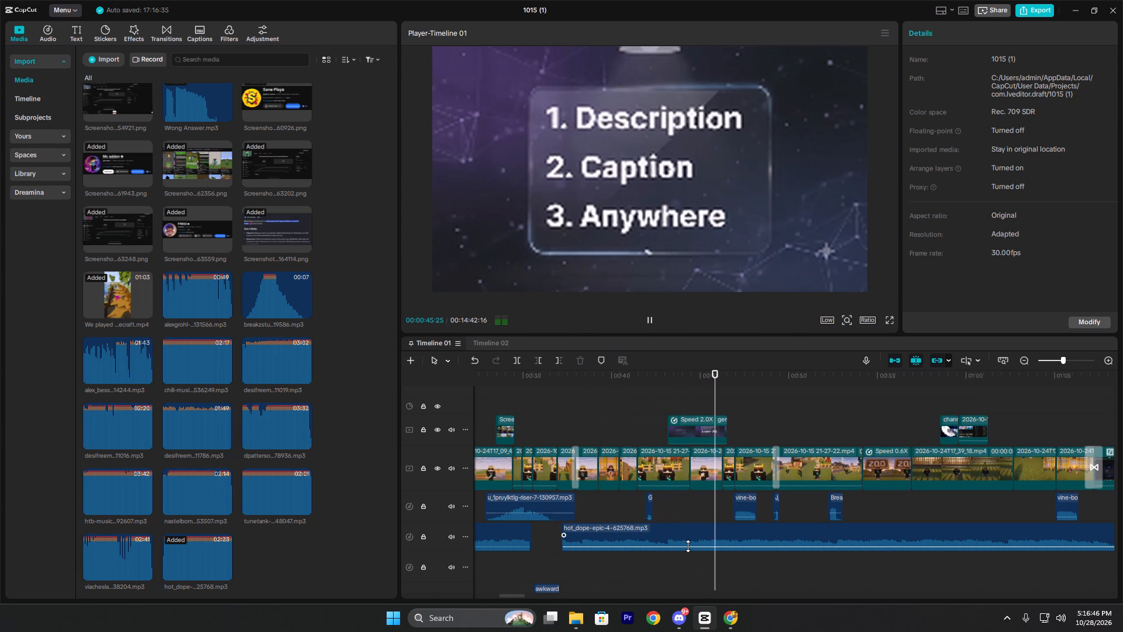
key(space)
click(728, 418)
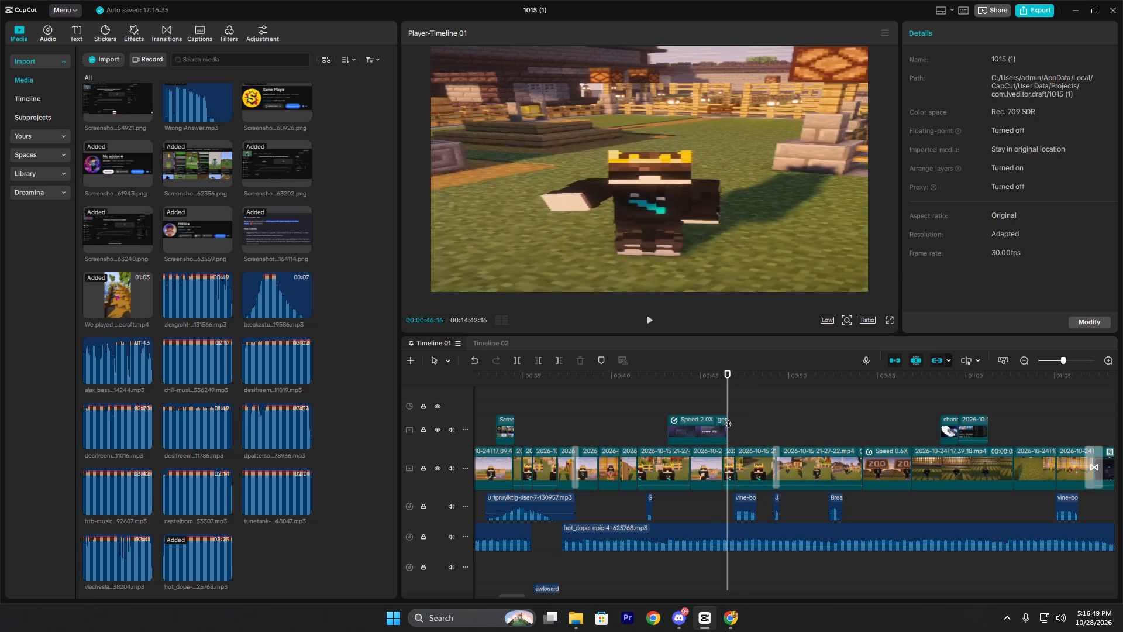
click(728, 418)
key(space)
key(space)
key(space)
key(space)
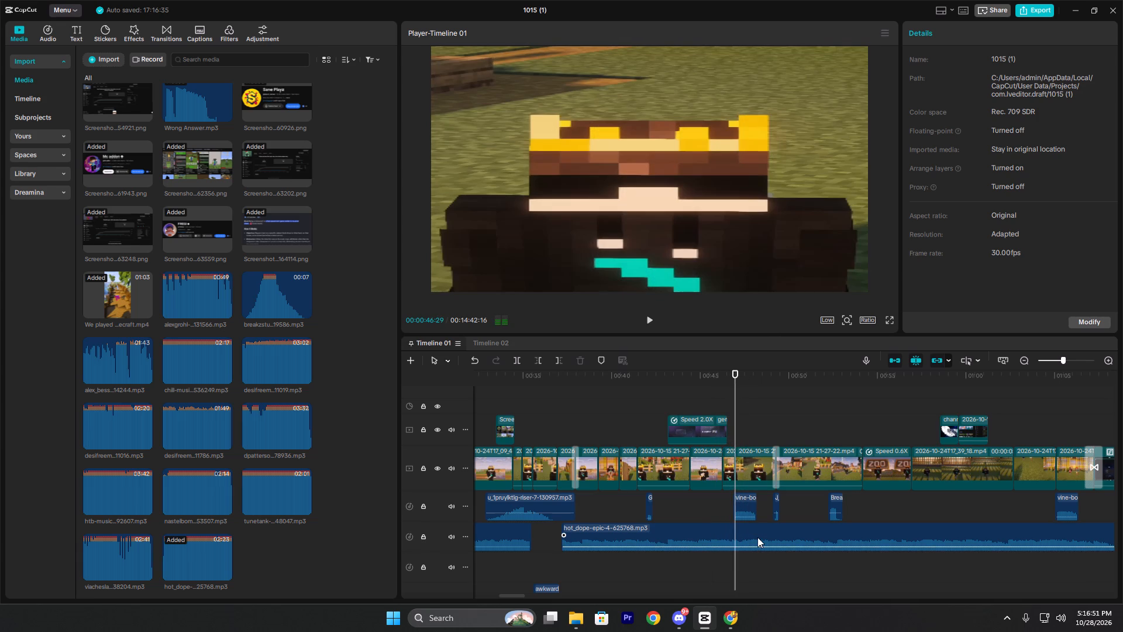
click(757, 537)
click(737, 437)
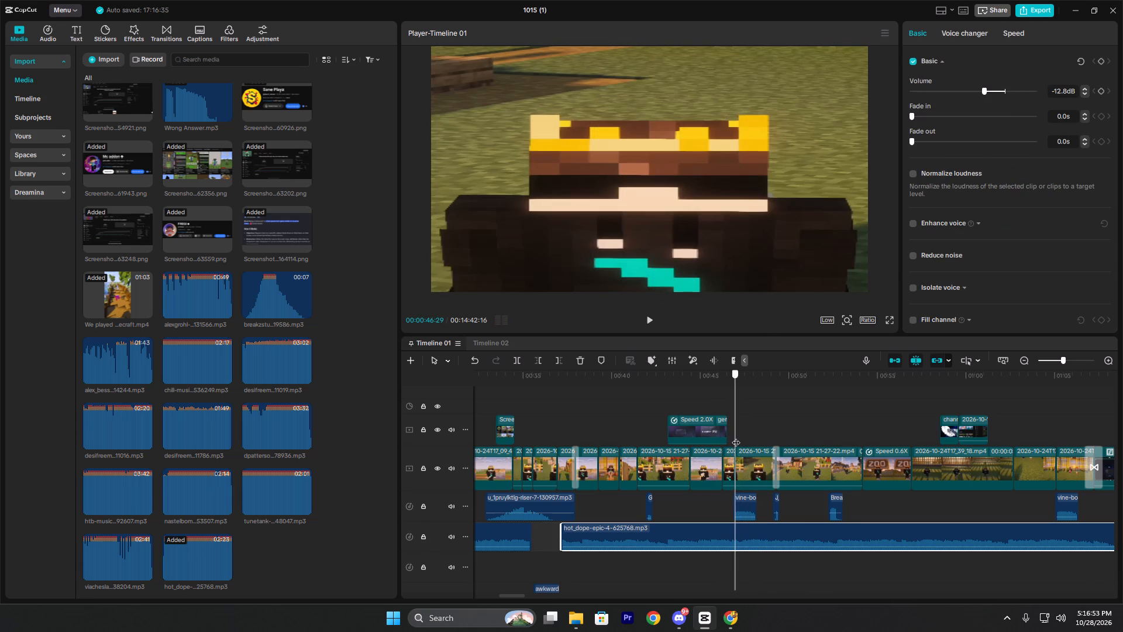
key(Left)
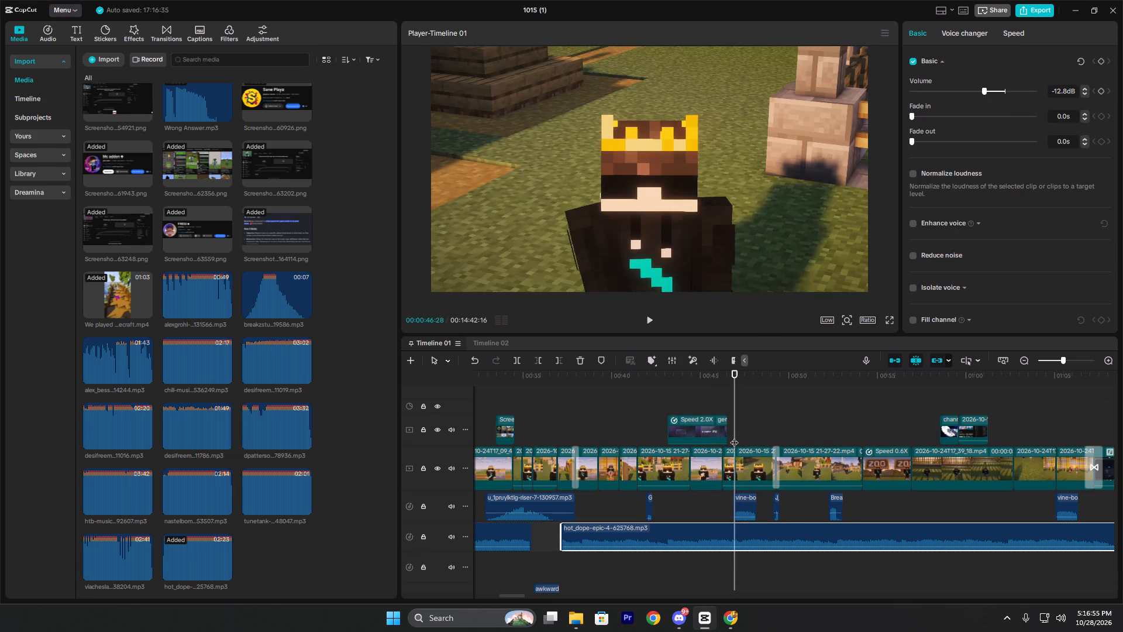
key(Left)
key(Left)
key(ctrl+b)
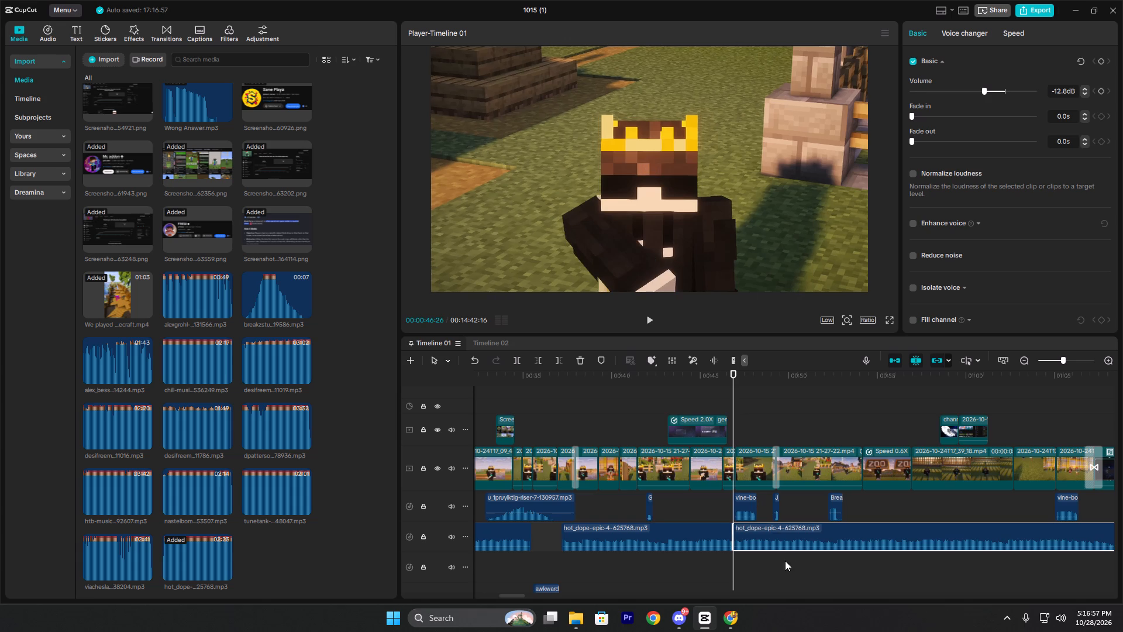
key(BackSpace)
Replay the section around 0:47 to 0:50 to check how it plays after the music cut.
key(space)
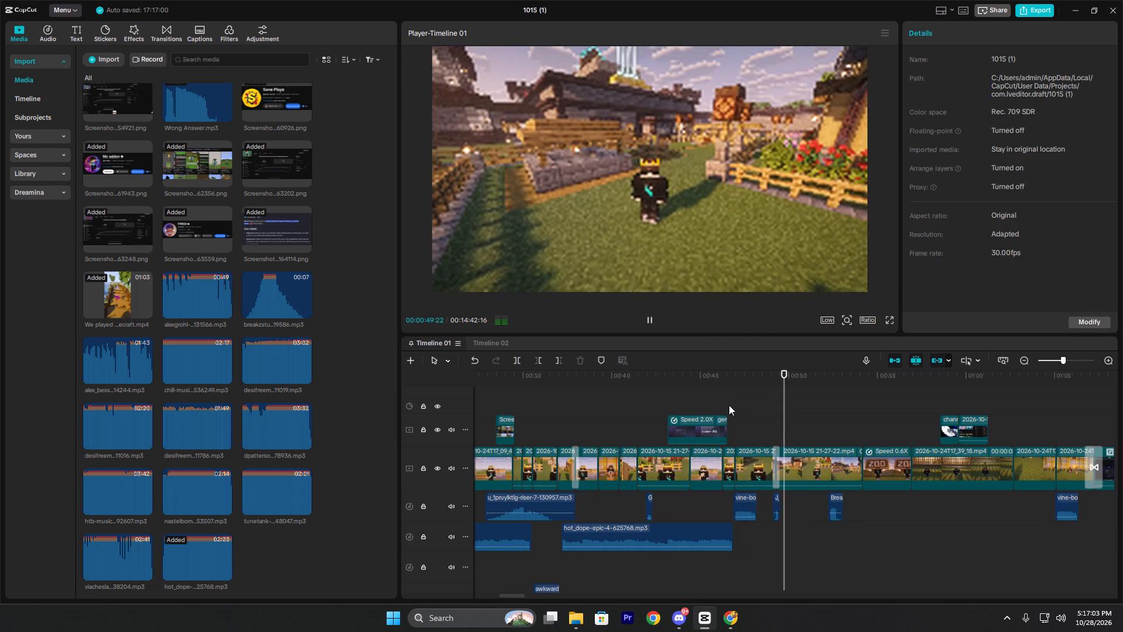
key(space)
click(780, 423)
drag(780, 423, 589, 448)
key(space)
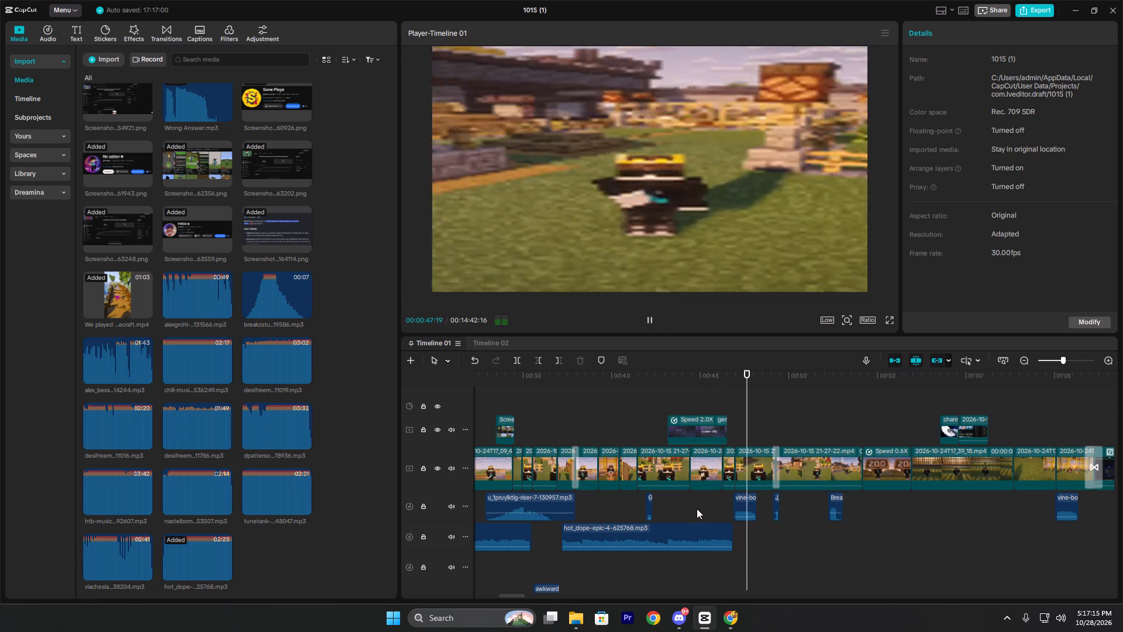
key(space)
click(742, 430)
key(space)
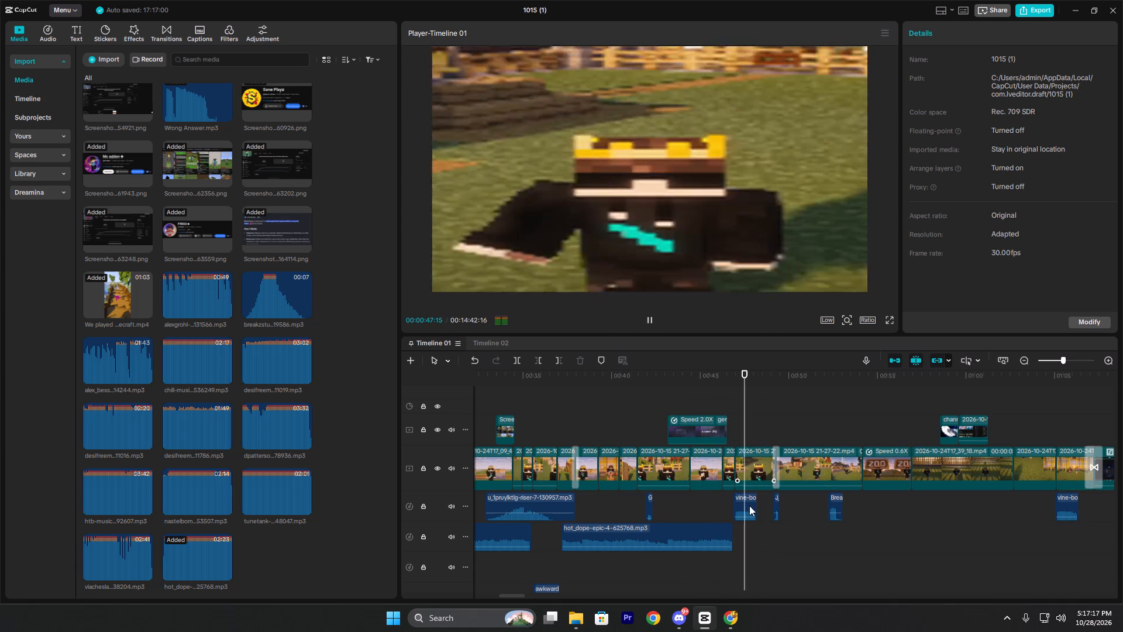
key(space)
In File Explorer, search the Sound effect folder for chi and take the chicken-on-tree-screaming file for the video.
click(580, 617)
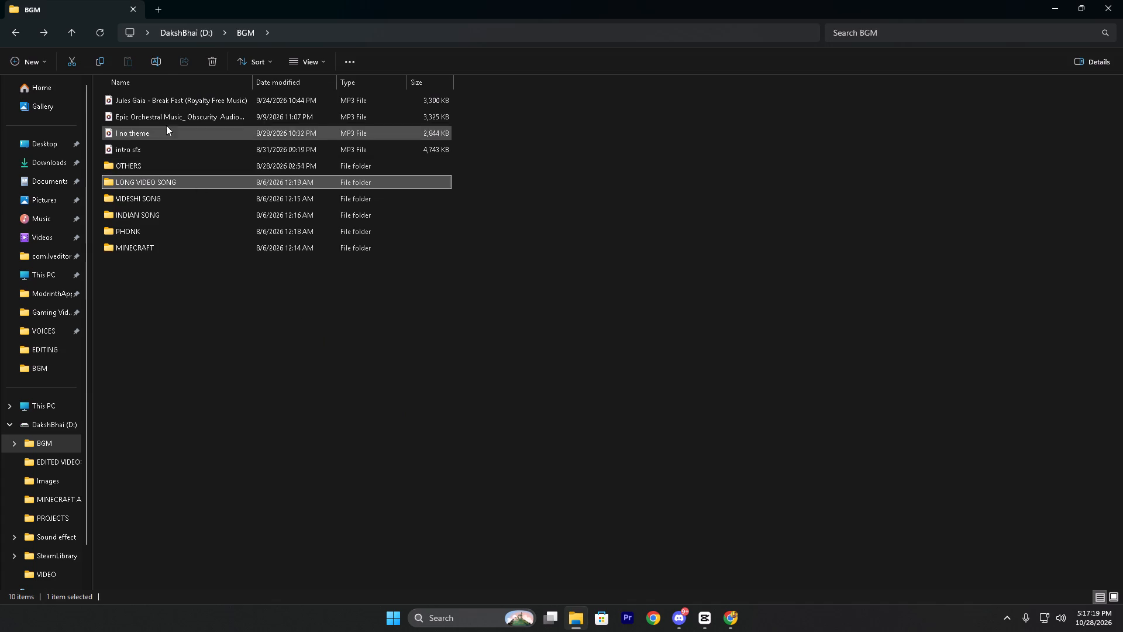
click(60, 535)
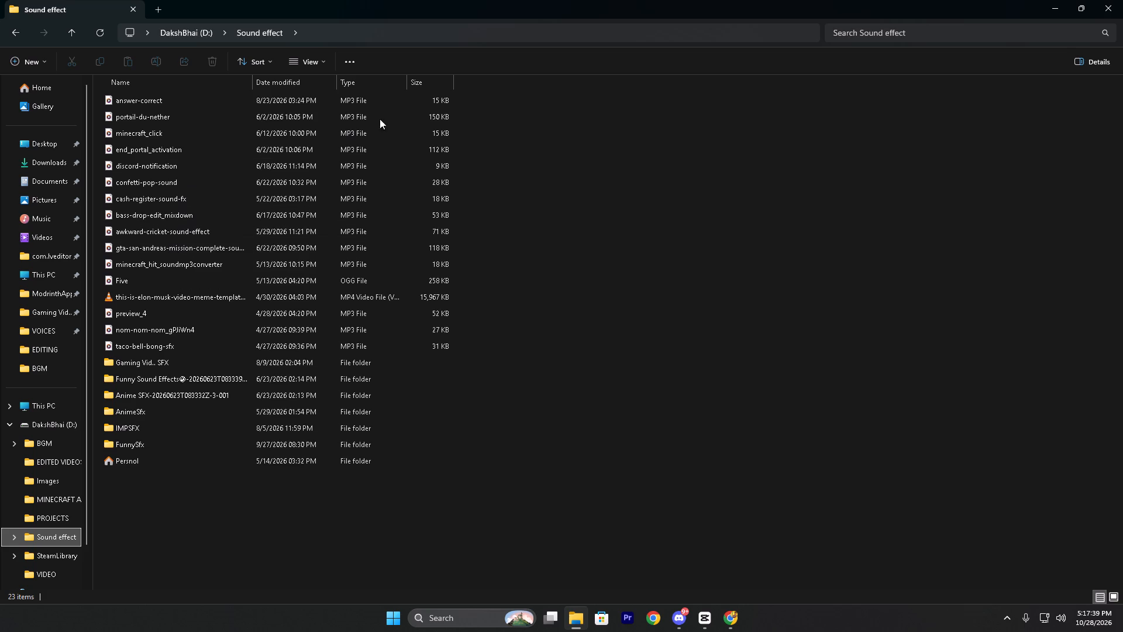
click(972, 30)
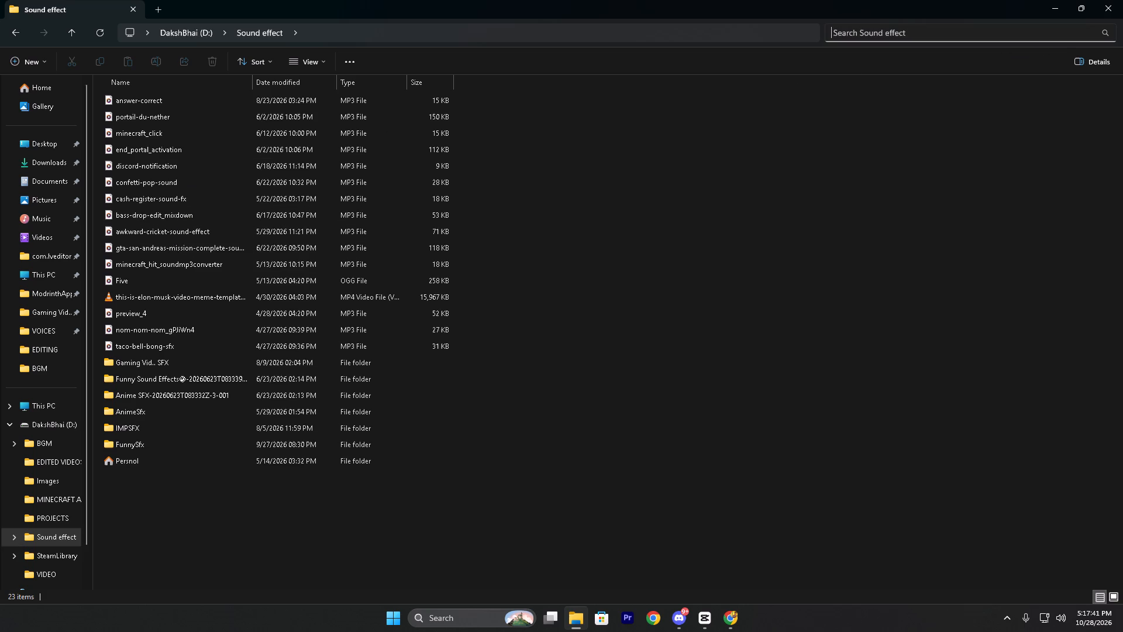
text(ch)
key(i)
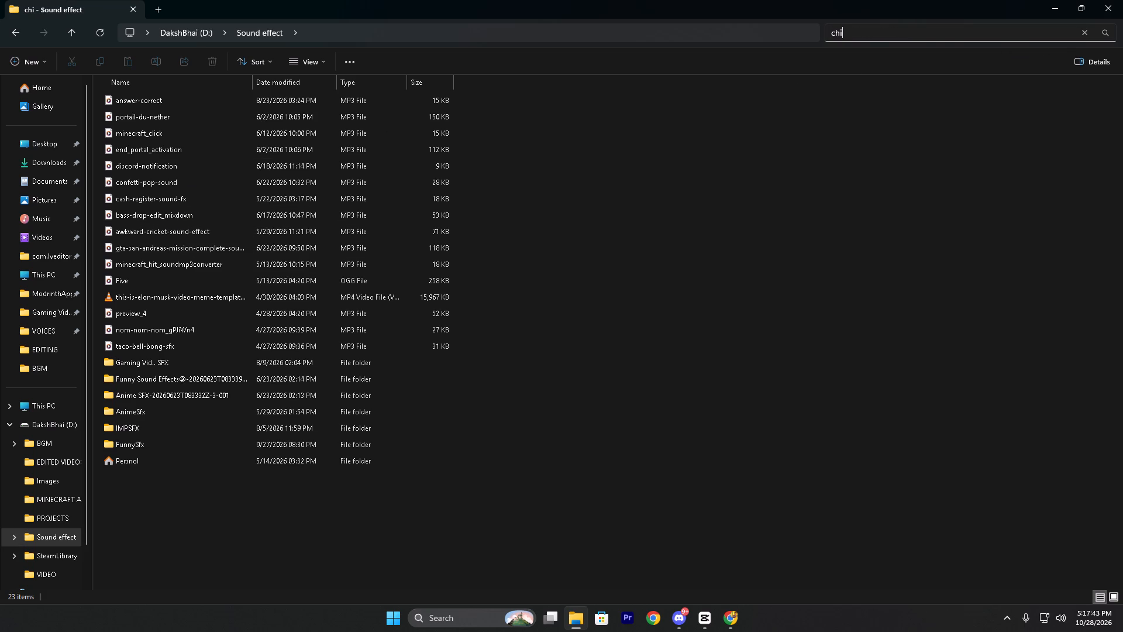
drag(175, 85, 325, 166)
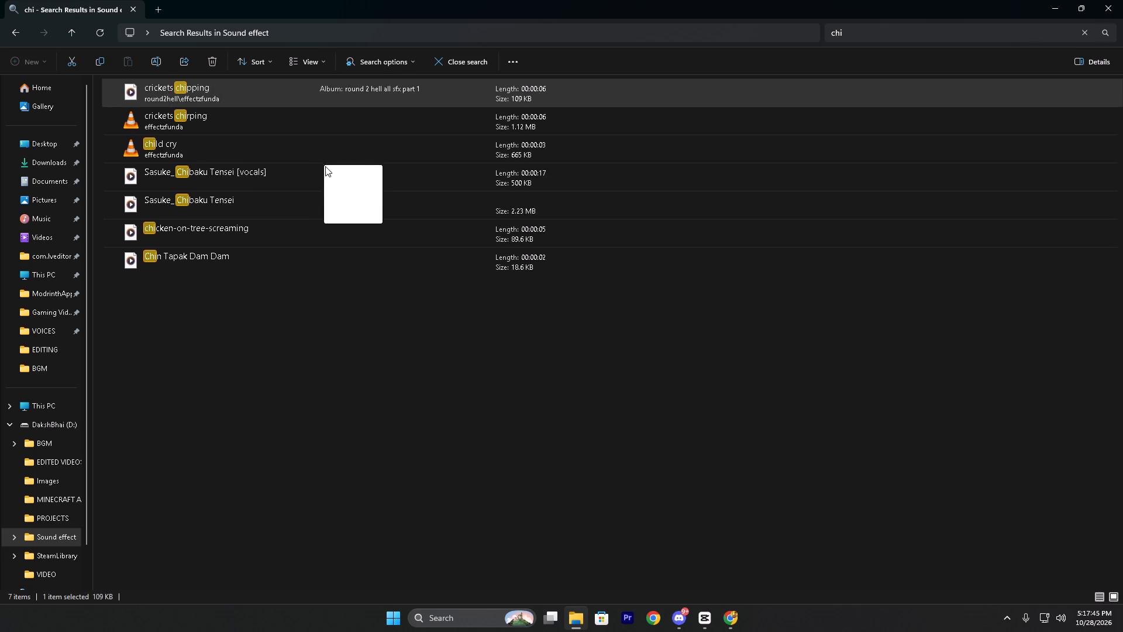
drag(325, 166, 259, 86)
click(243, 231)
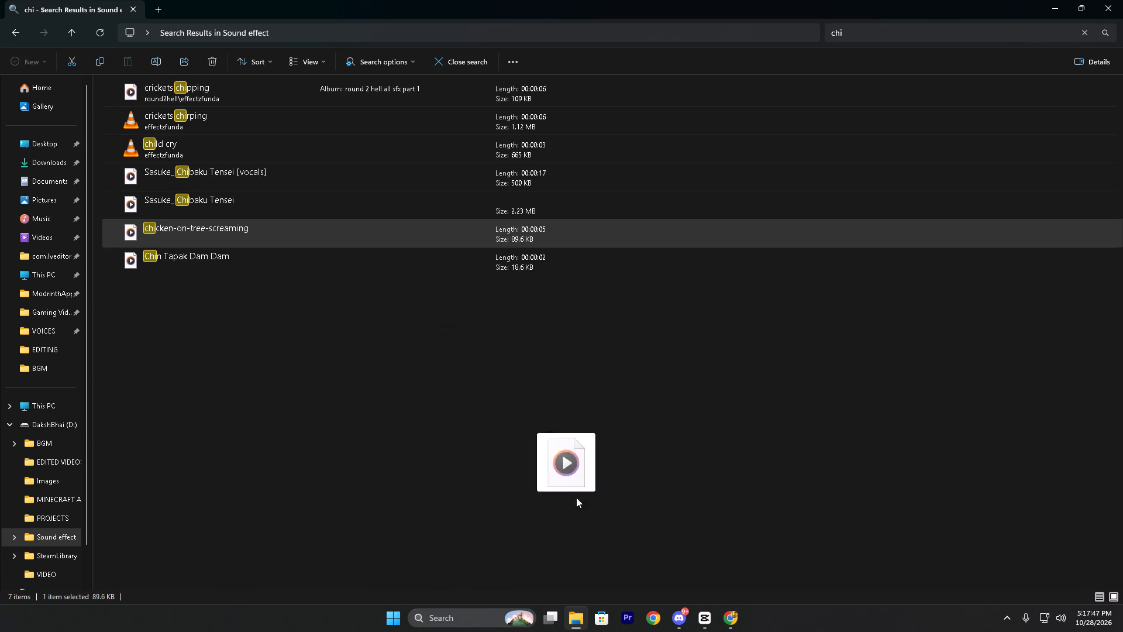
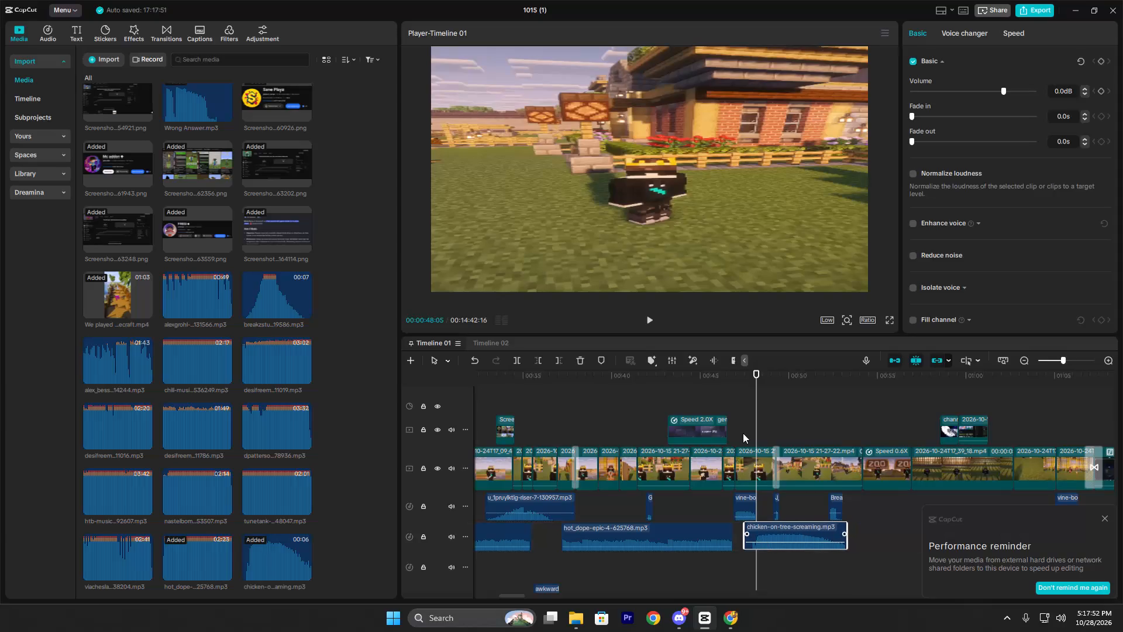
Lower the volume of the chicken-on-tree-screaming clip to -16.2 dB while playing it.
click(743, 433)
key(space)
click(778, 534)
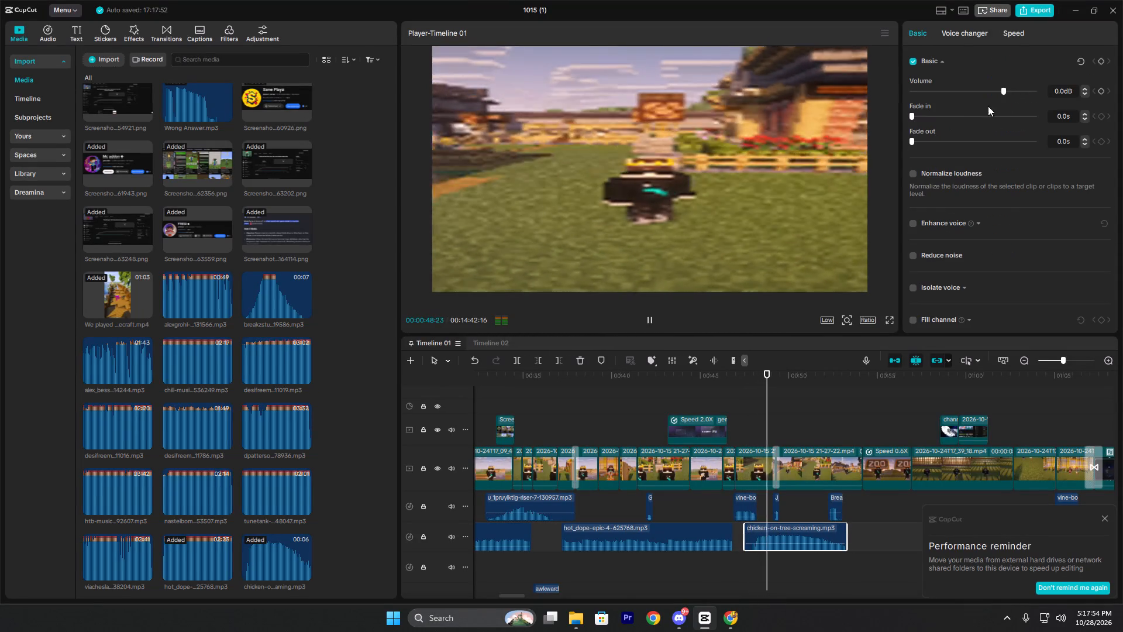
click(964, 83)
click(977, 95)
click(760, 435)
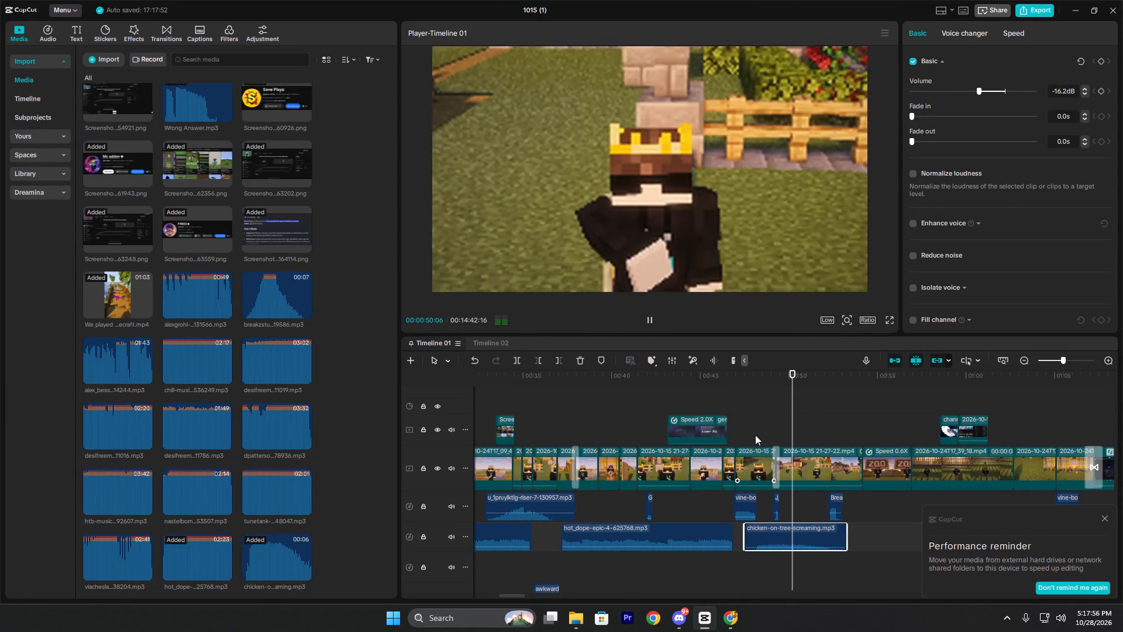
Trim the end of the chicken-on-tree-screaming clip at 00:49:08 and replay that section.
click(752, 434)
key(space)
key(space)
click(788, 537)
key(w)
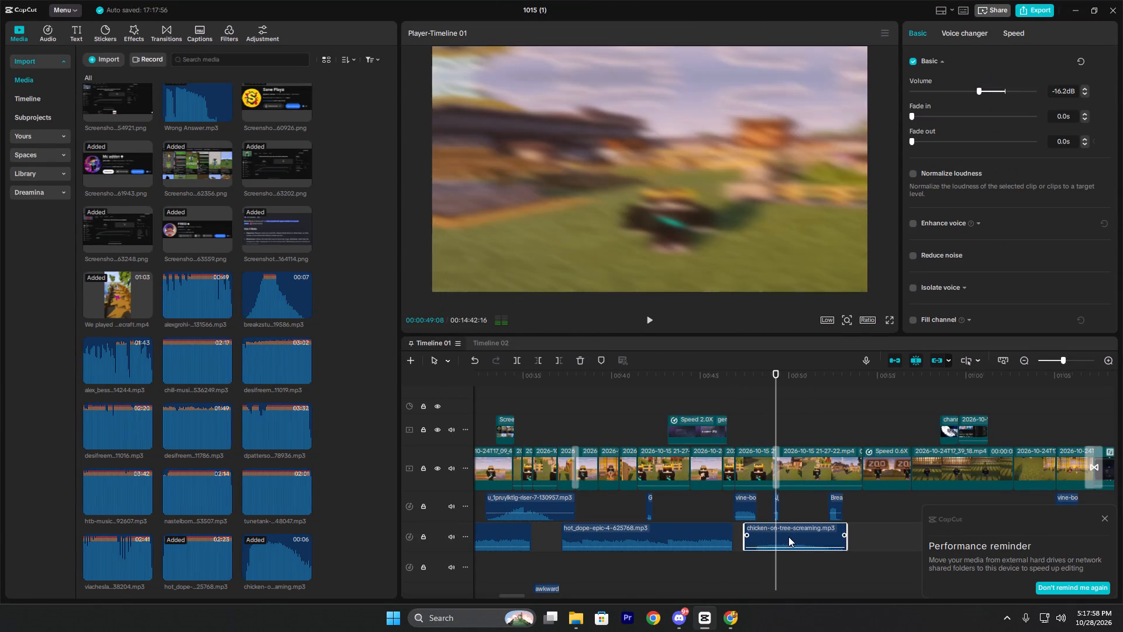
key(space)
key(space)
click(749, 435)
key(space)
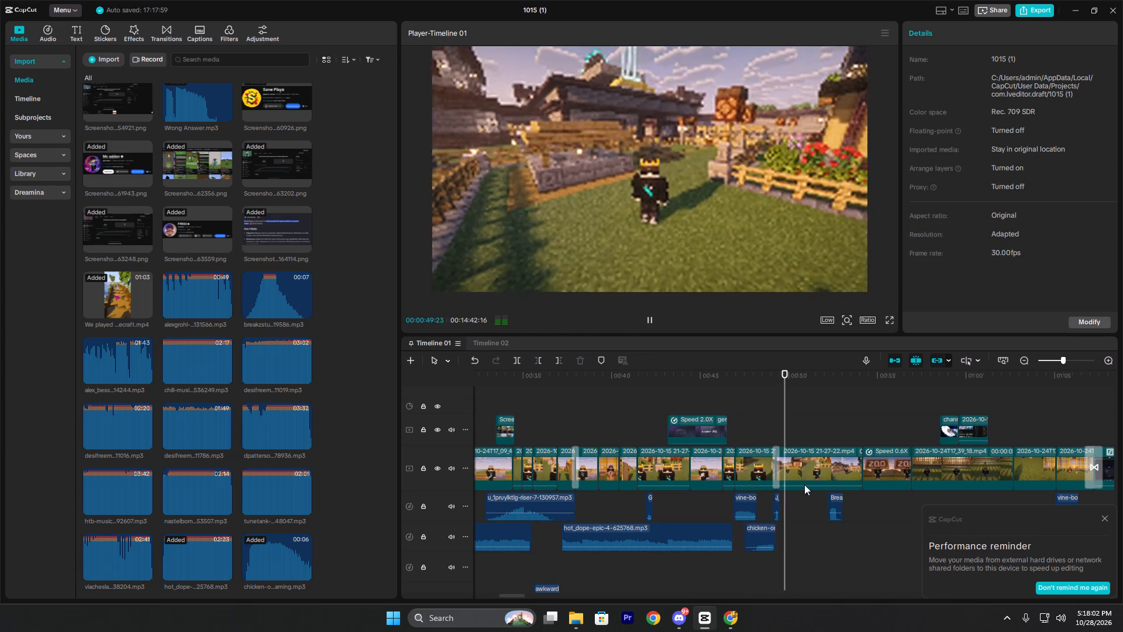
double_click(1103, 523)
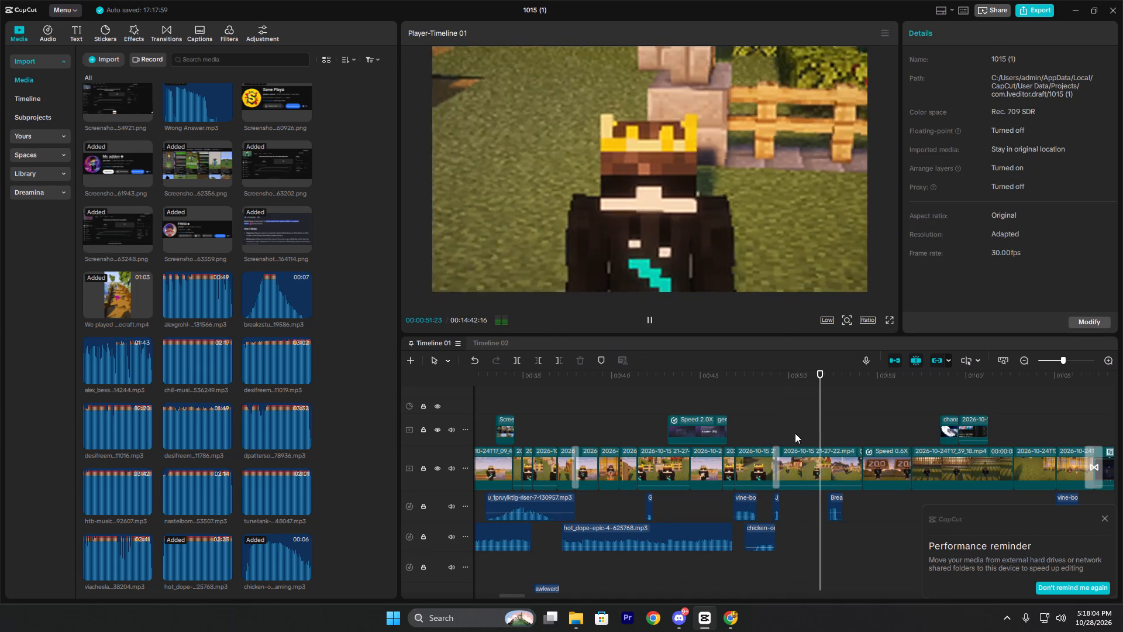
click(771, 430)
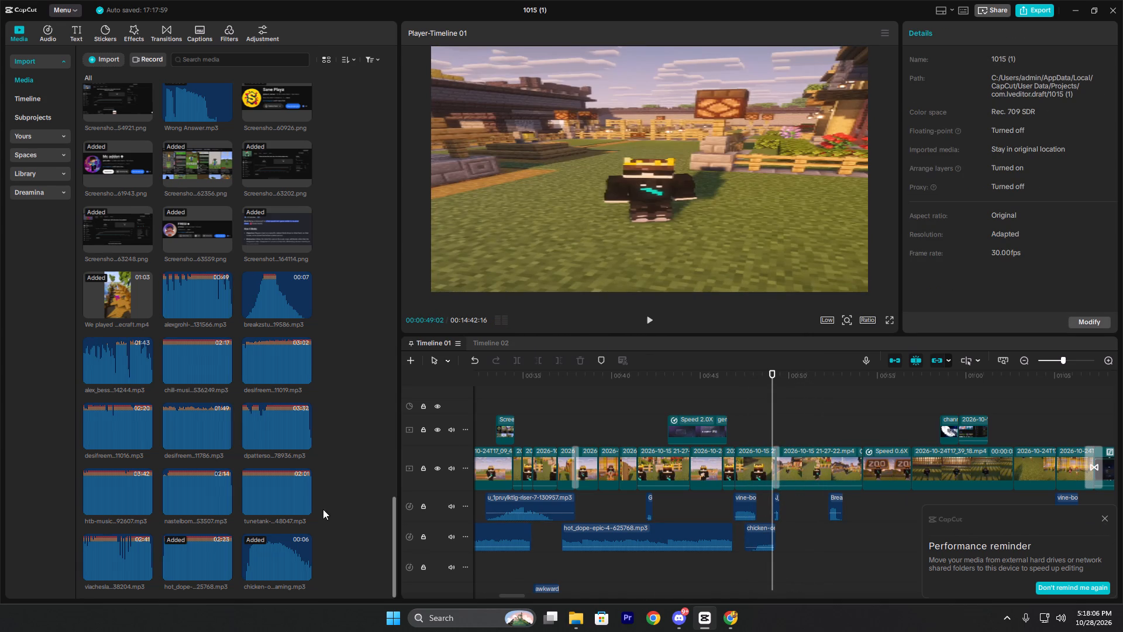
Audition music tracks in the media library and add the desifreemusic comedy-fight track at 00:54:05, where the ZOO Day-1 shot starts.
scroll(322, 509, down, 4)
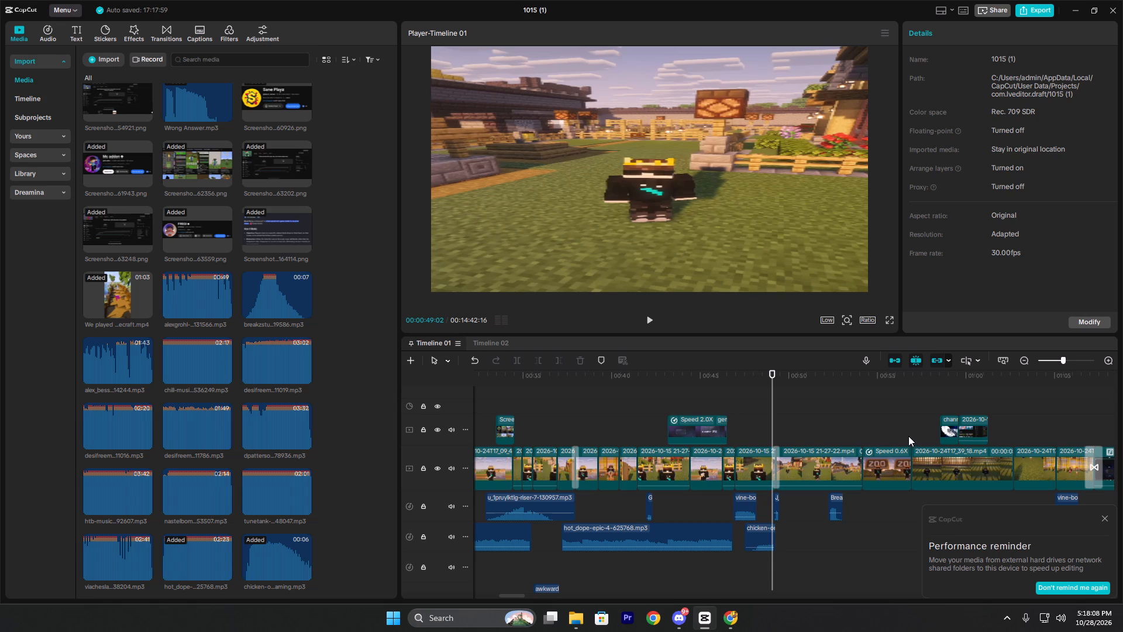
click(879, 435)
click(867, 434)
key(space)
key(space)
click(862, 432)
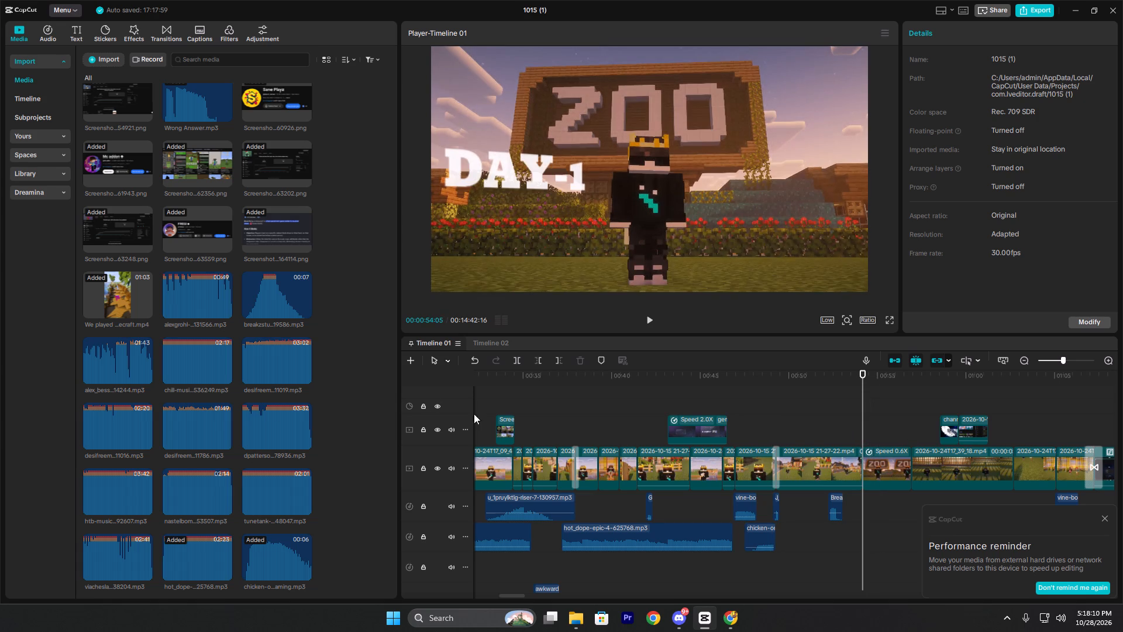
click(249, 430)
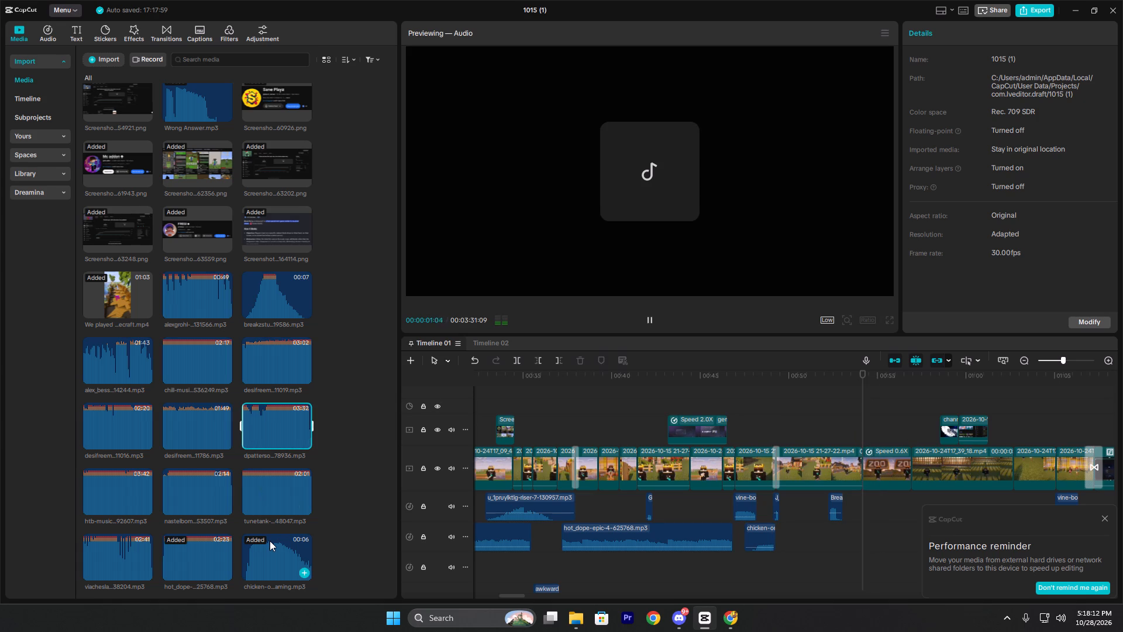
click(270, 541)
click(187, 543)
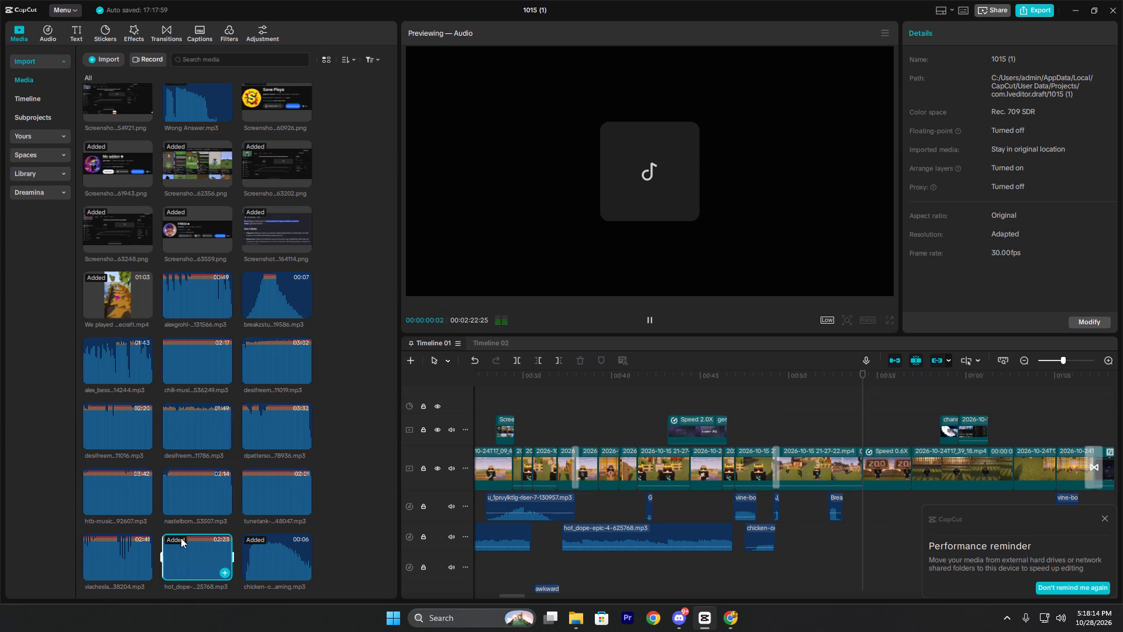
click(197, 493)
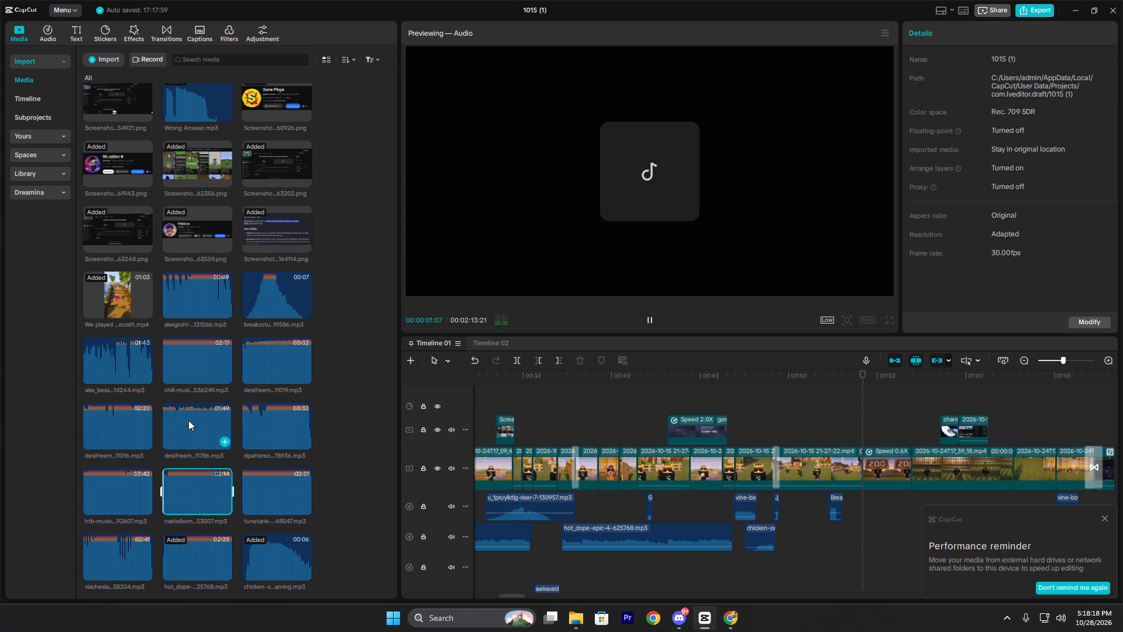
click(188, 420)
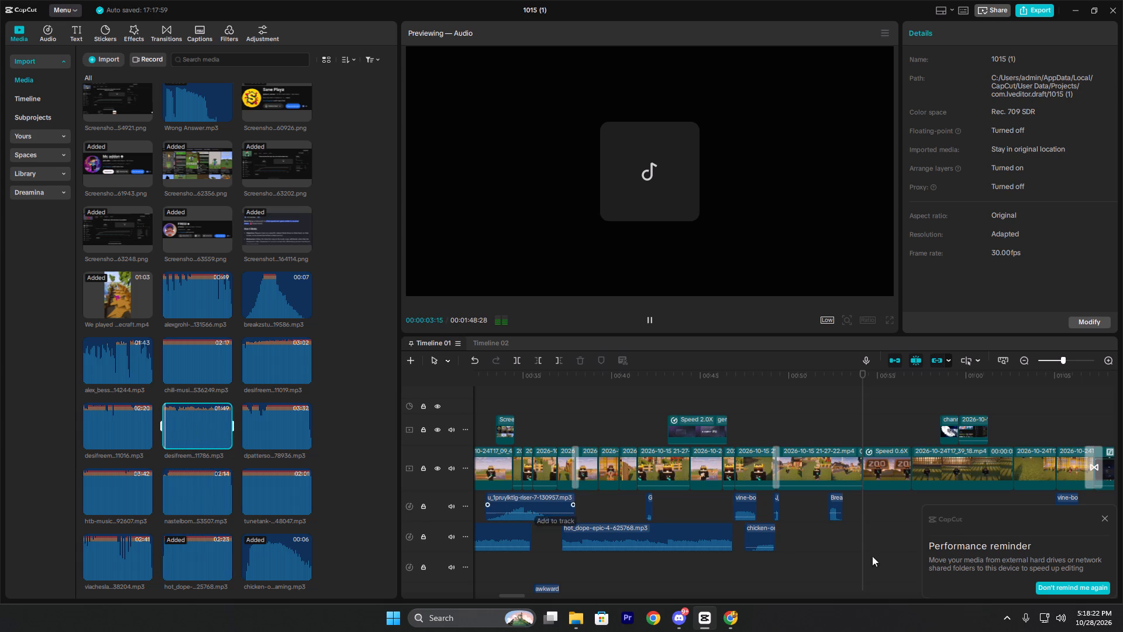
click(1103, 516)
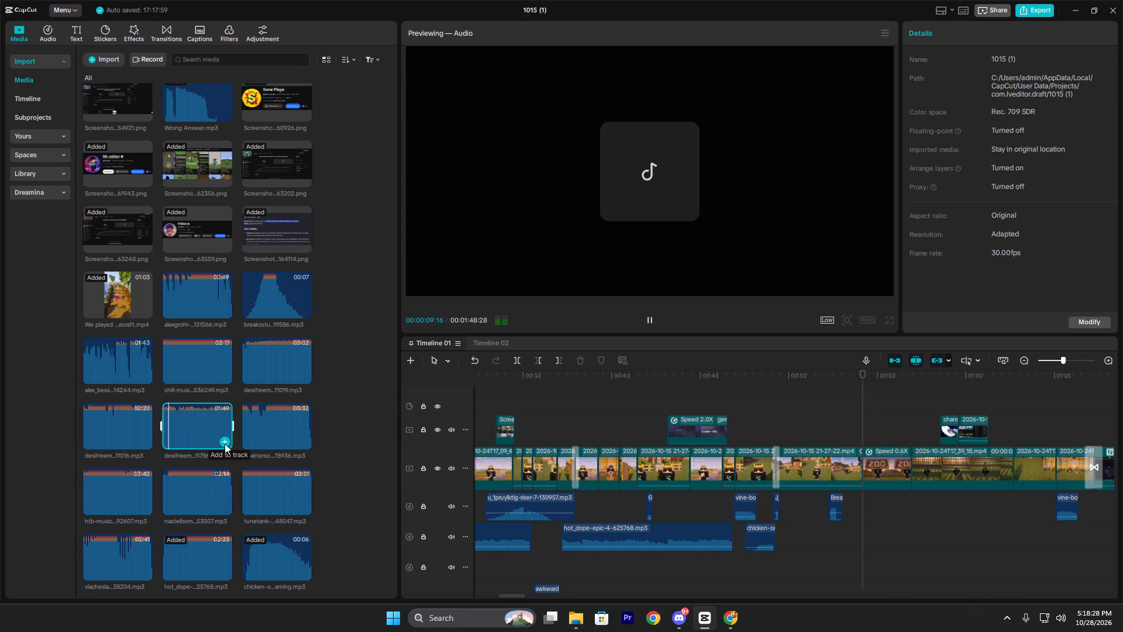
click(225, 444)
key(space)
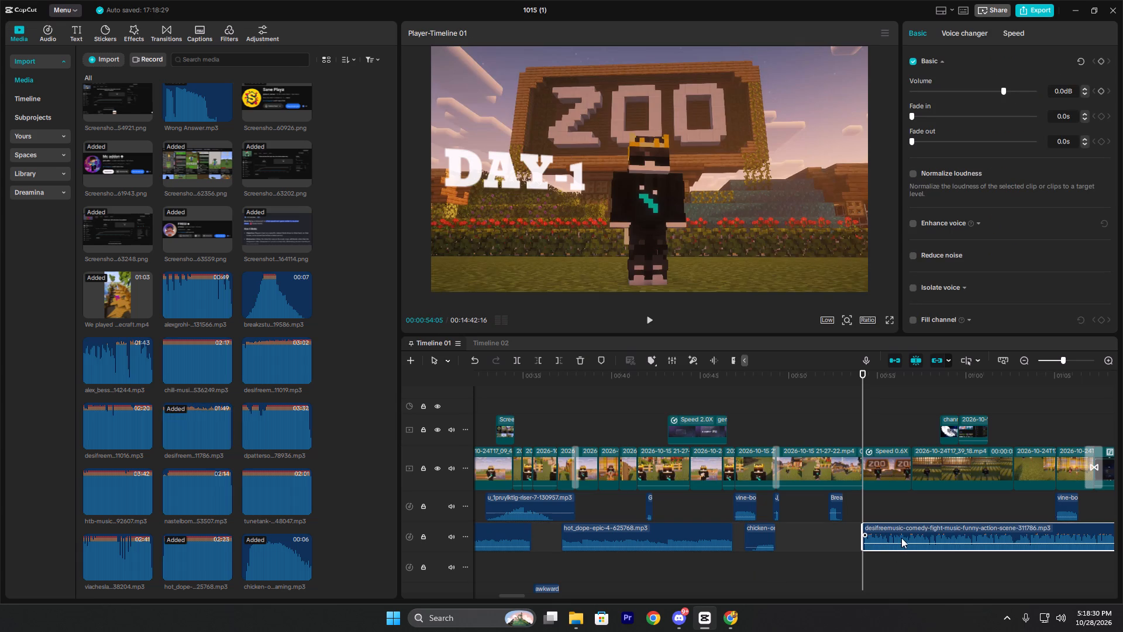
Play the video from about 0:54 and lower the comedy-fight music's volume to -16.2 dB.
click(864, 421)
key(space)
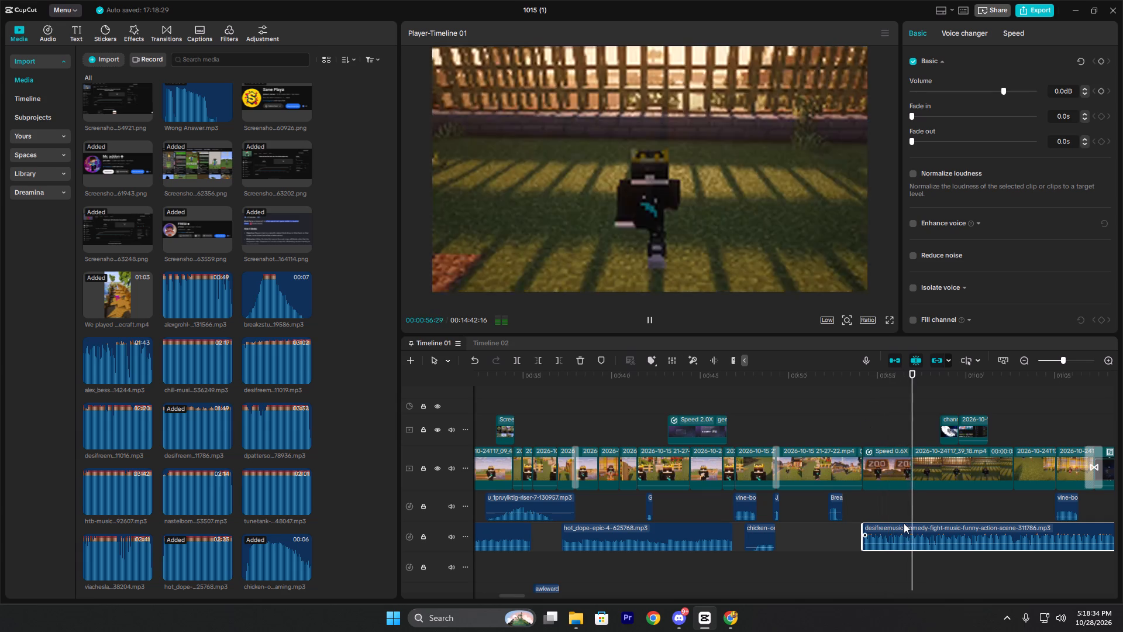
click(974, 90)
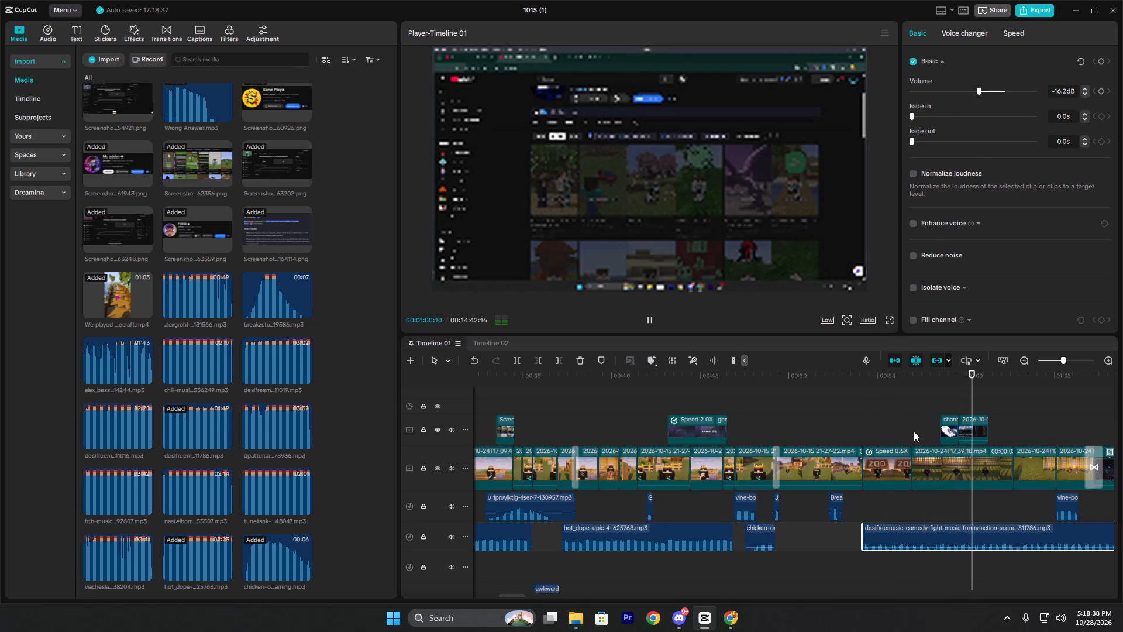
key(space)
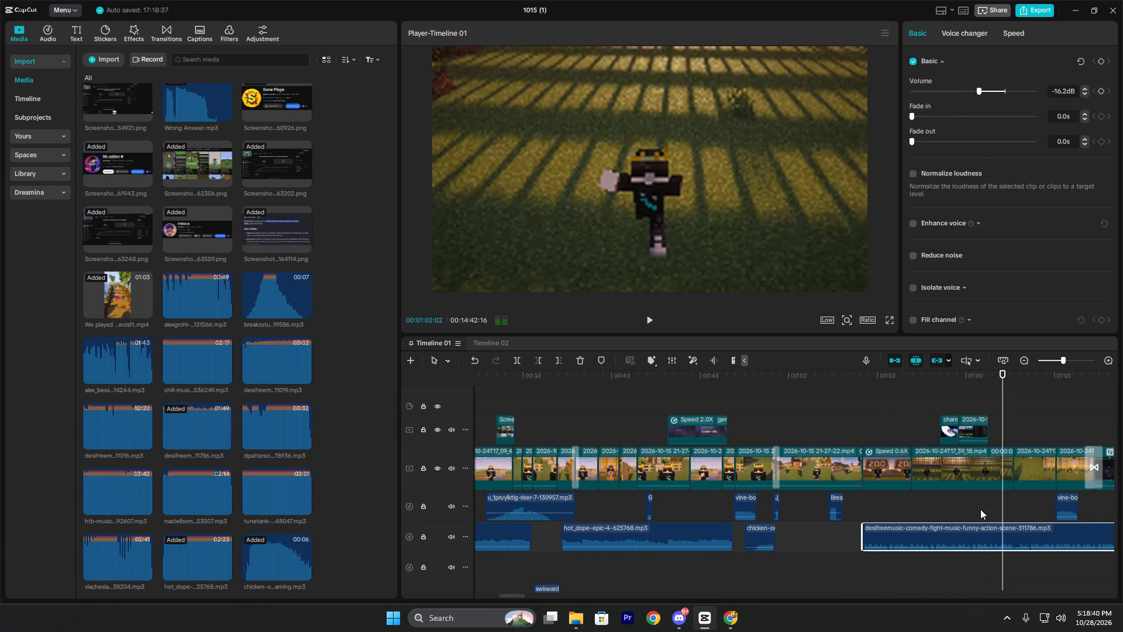
Trim the start of the comedy-fight music at 01:00:12 and move the remainder back to start at about 0:54.
click(980, 509)
key(space)
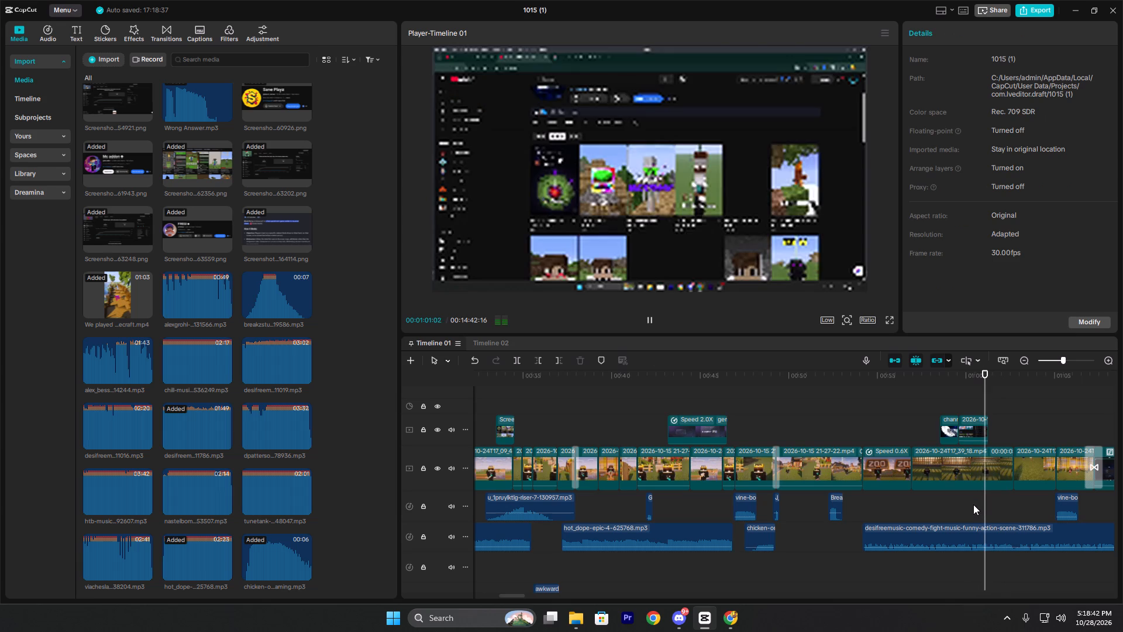
click(973, 504)
key(space)
key(space)
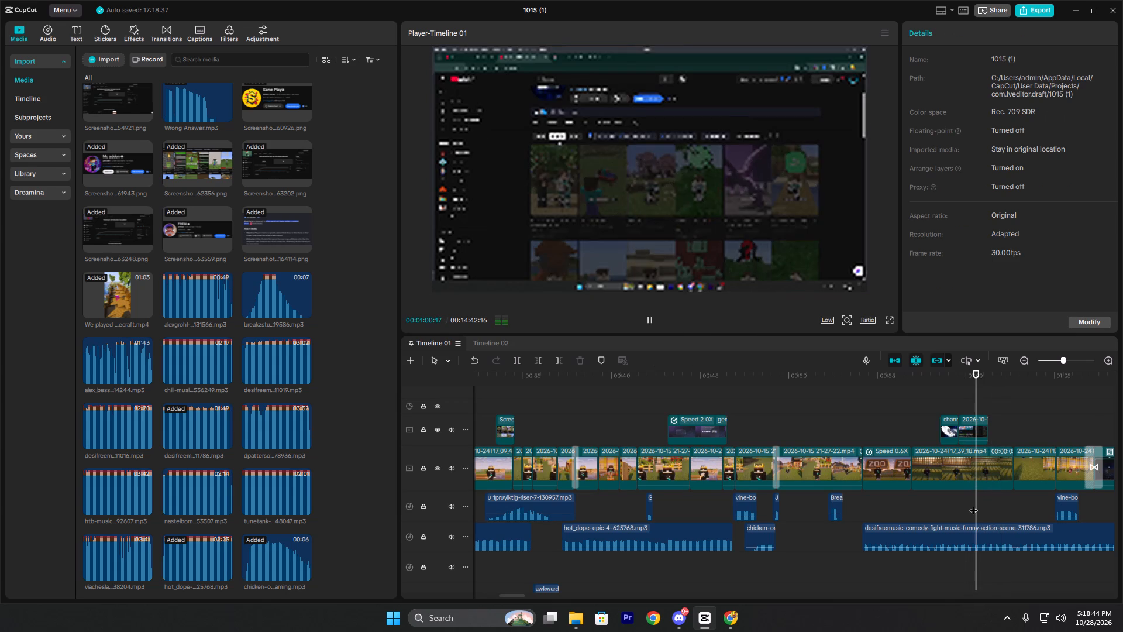
click(973, 504)
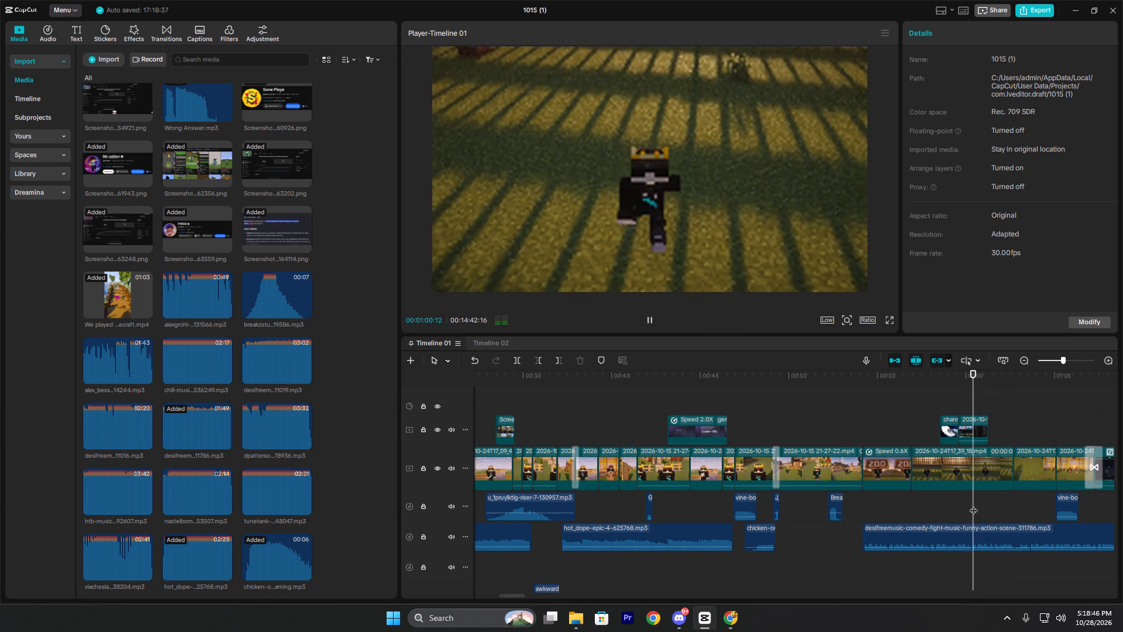
click(976, 530)
key(q)
drag(1001, 535, 954, 529)
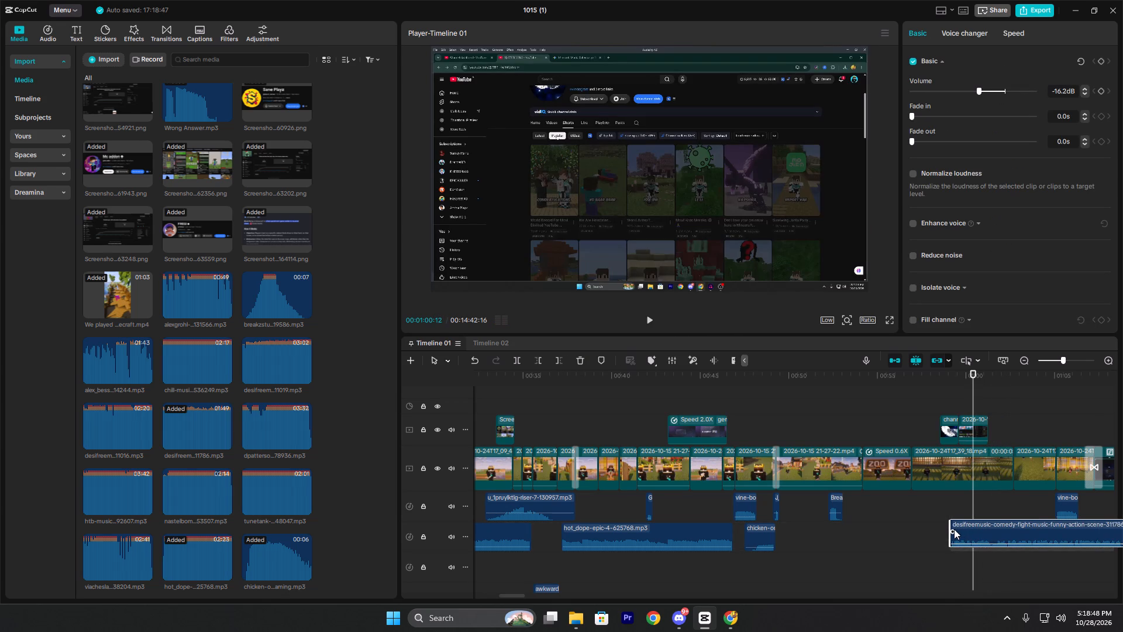
drag(954, 529, 890, 521)
Set the comedy-fight music's volume to 0.0 dB and replay it from 00:54:05.
click(869, 418)
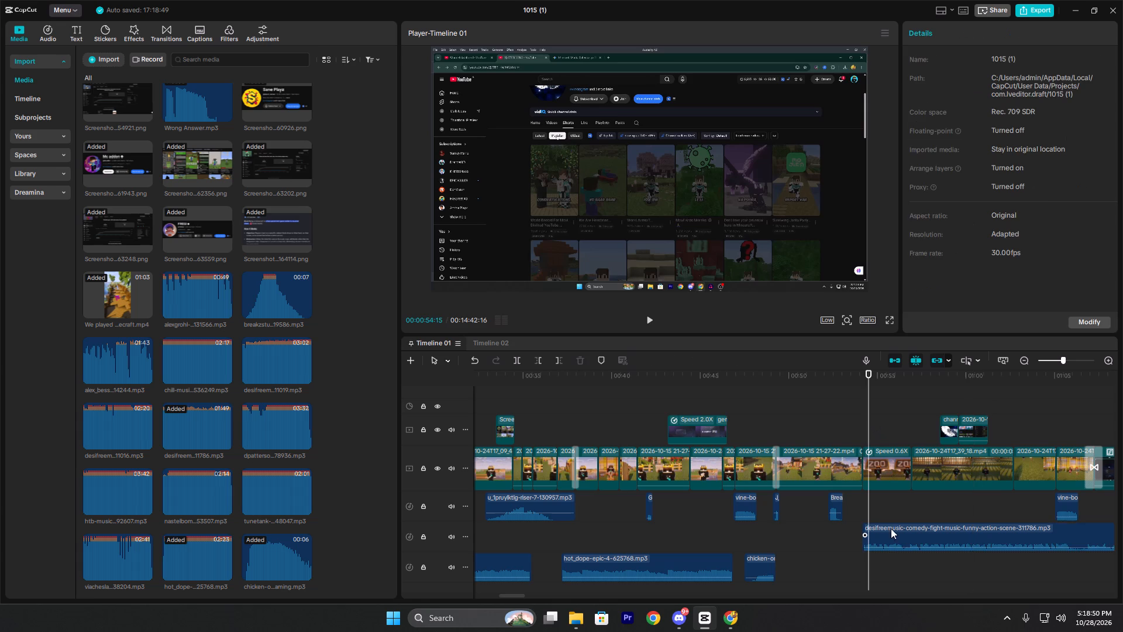
key(space)
click(899, 537)
drag(979, 94, 999, 97)
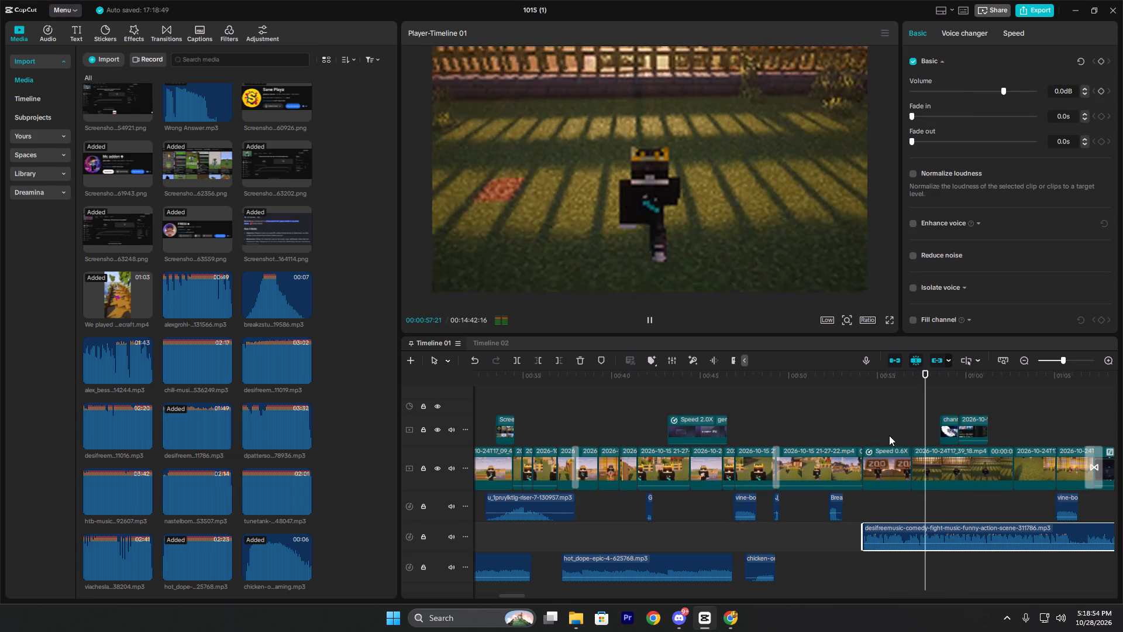
click(872, 430)
click(869, 428)
click(865, 428)
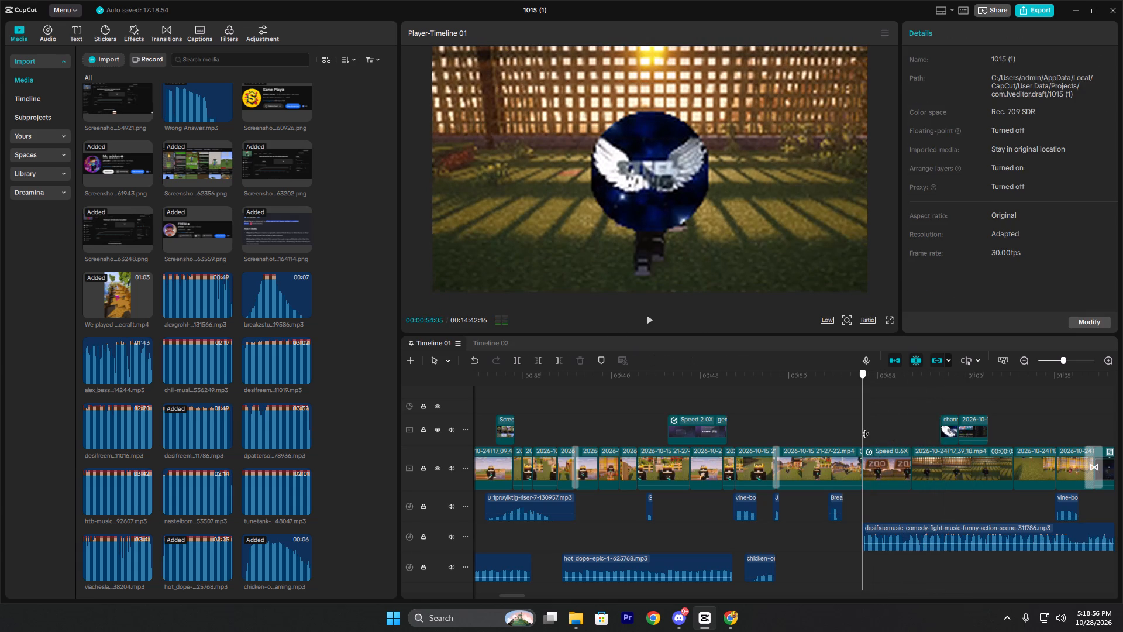
key(space)
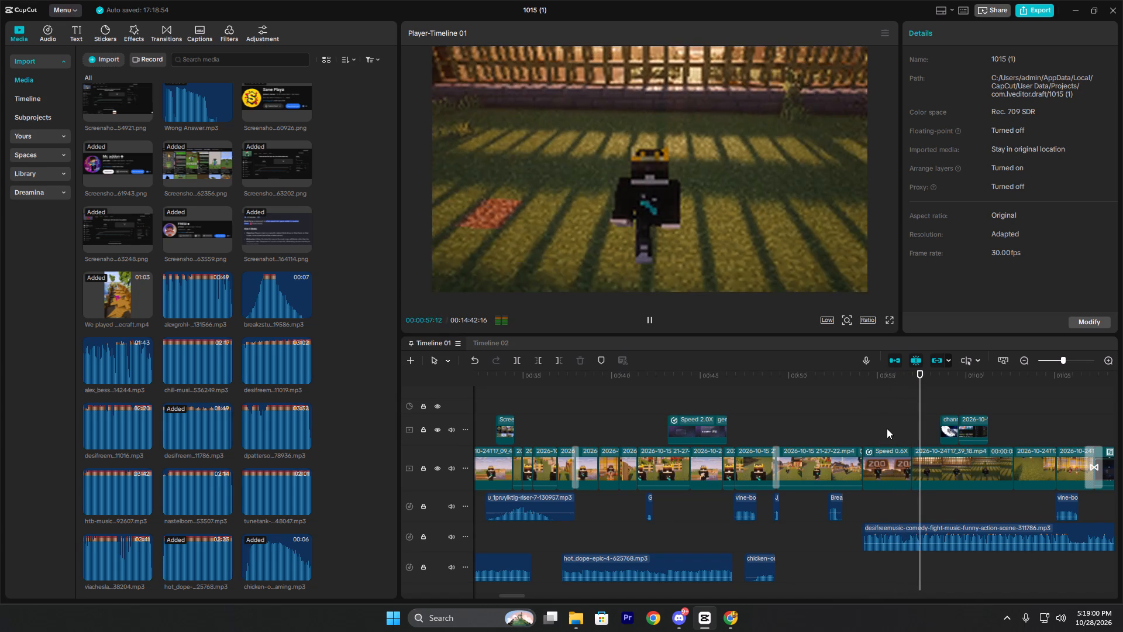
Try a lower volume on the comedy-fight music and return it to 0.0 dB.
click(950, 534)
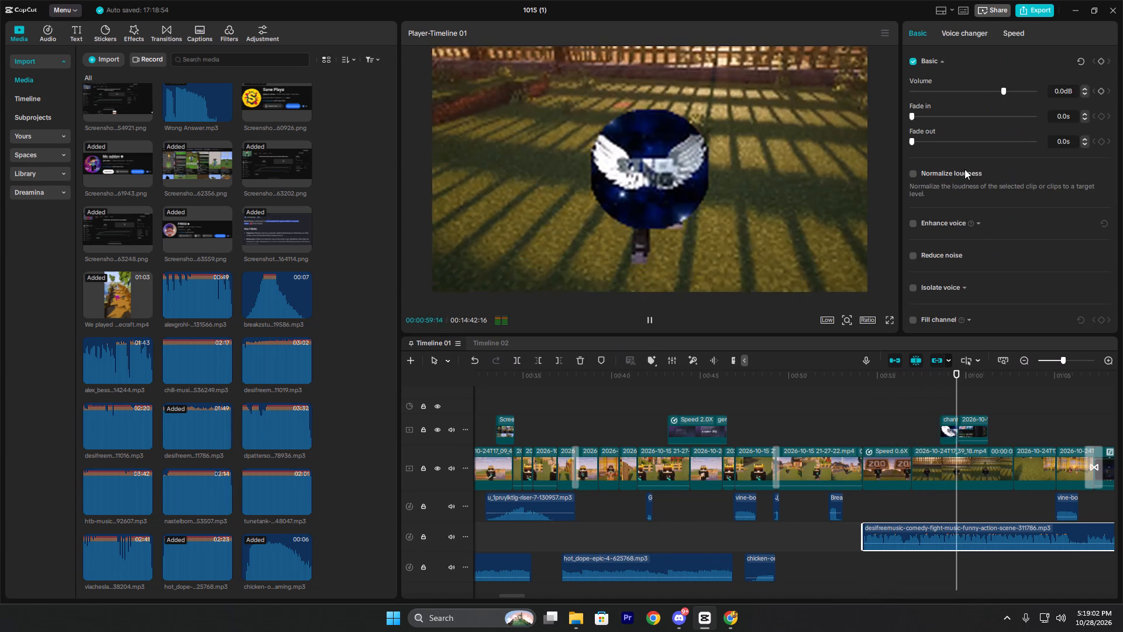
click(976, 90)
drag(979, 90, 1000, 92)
Trim the end of the comedy-fight music at 00:56:26, at the end of the ZOO shot, and replay the section.
click(866, 407)
key(space)
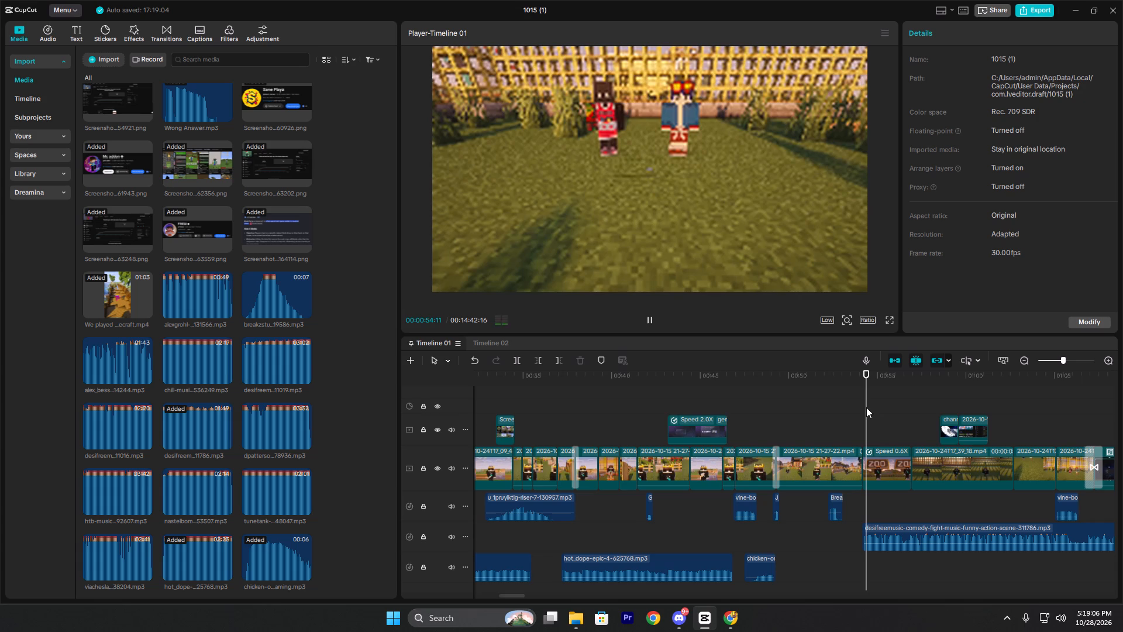
key(space)
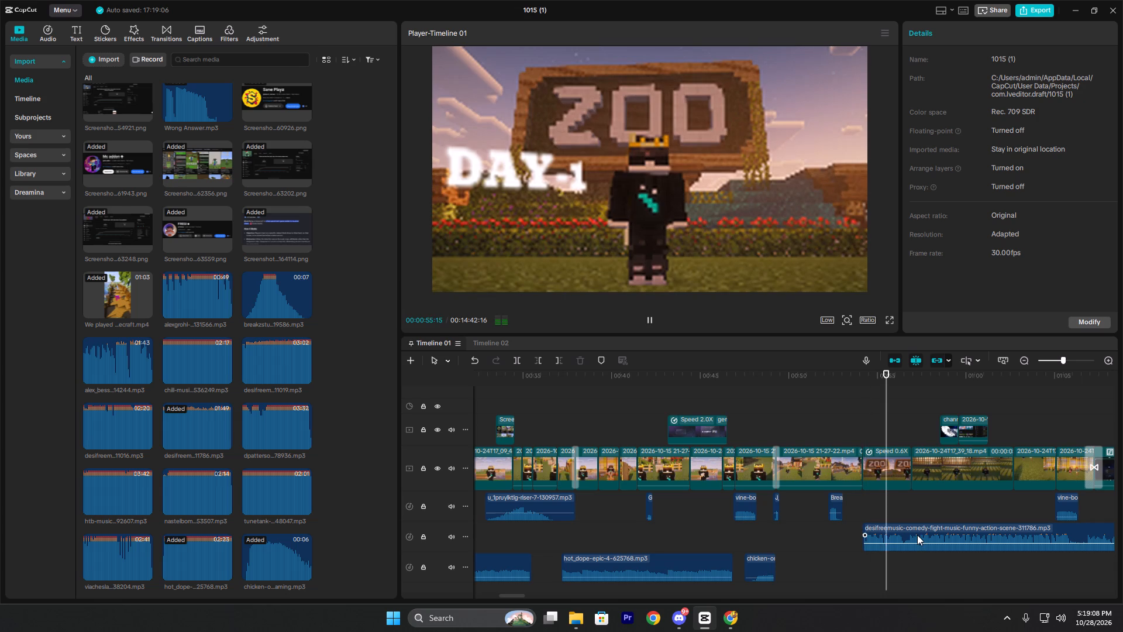
key(space)
click(923, 534)
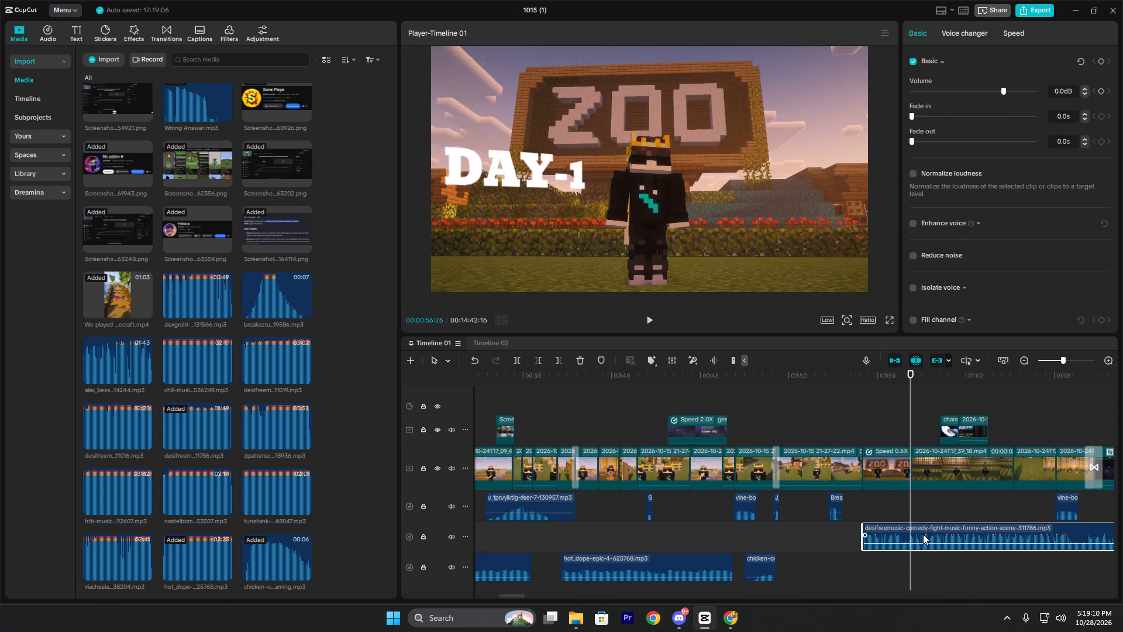
key(w)
key(space)
key(space)
click(870, 407)
key(space)
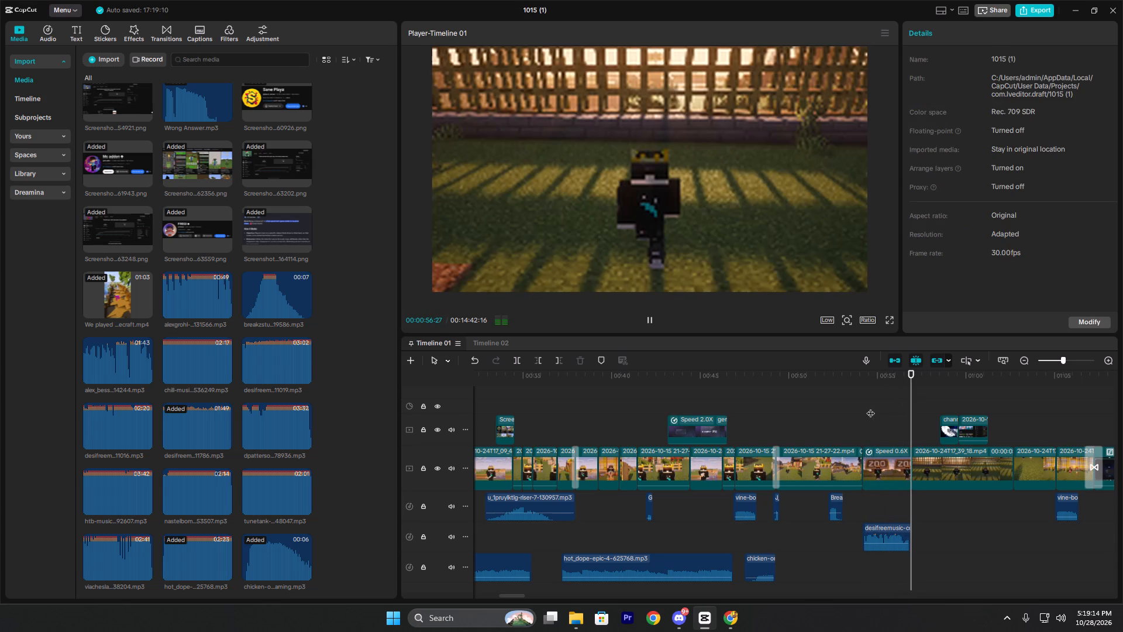
key(space)
click(870, 407)
key(space)
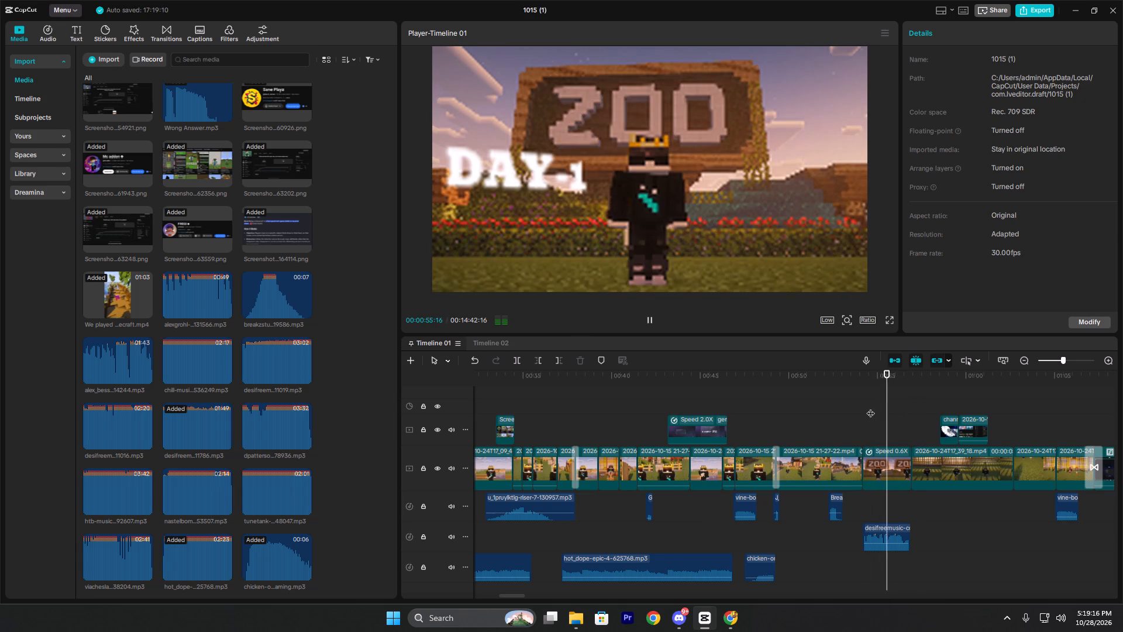
key(space)
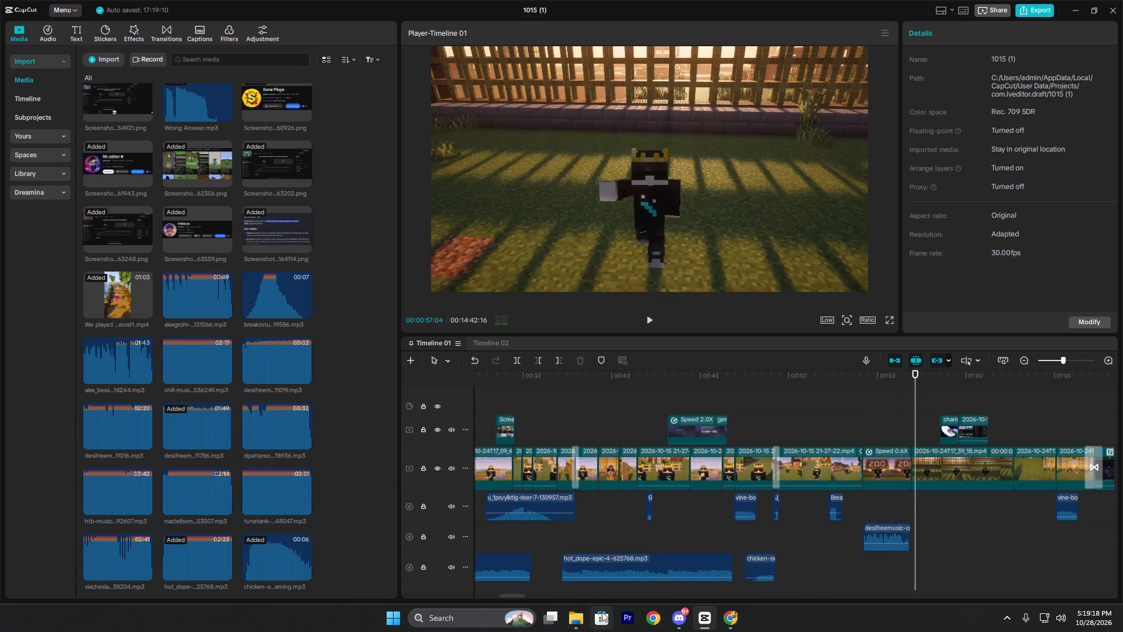
Add Tiger_Tracks_-_Lexica from the BGM > OTHERS folder to the CapCut timeline at 00:57:04, right after the comedy-fight music.
click(571, 615)
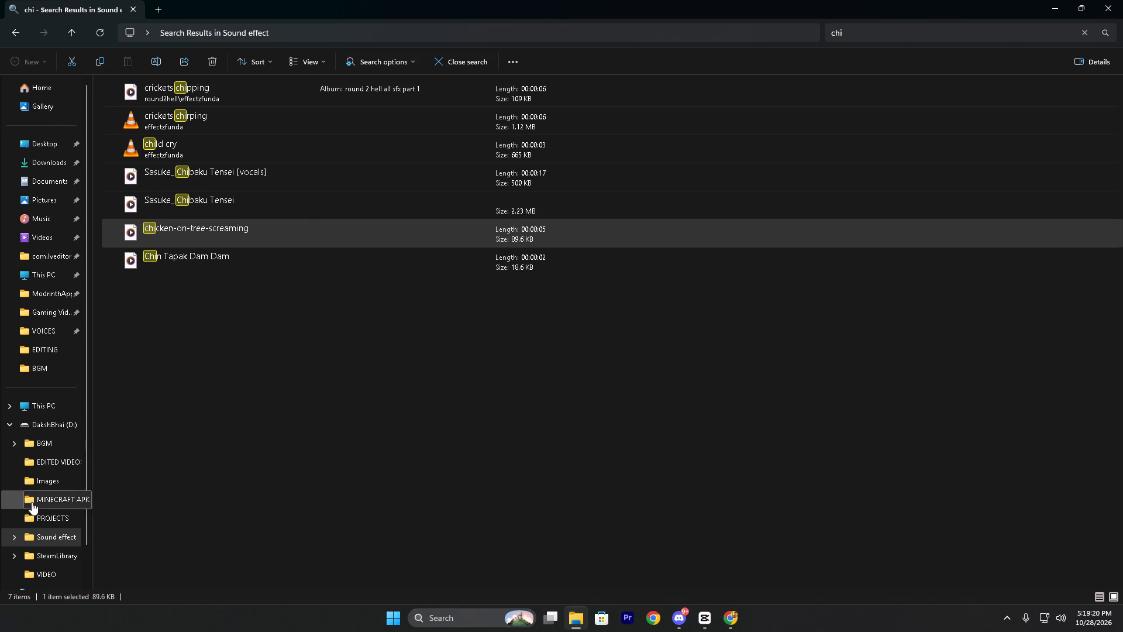
click(34, 366)
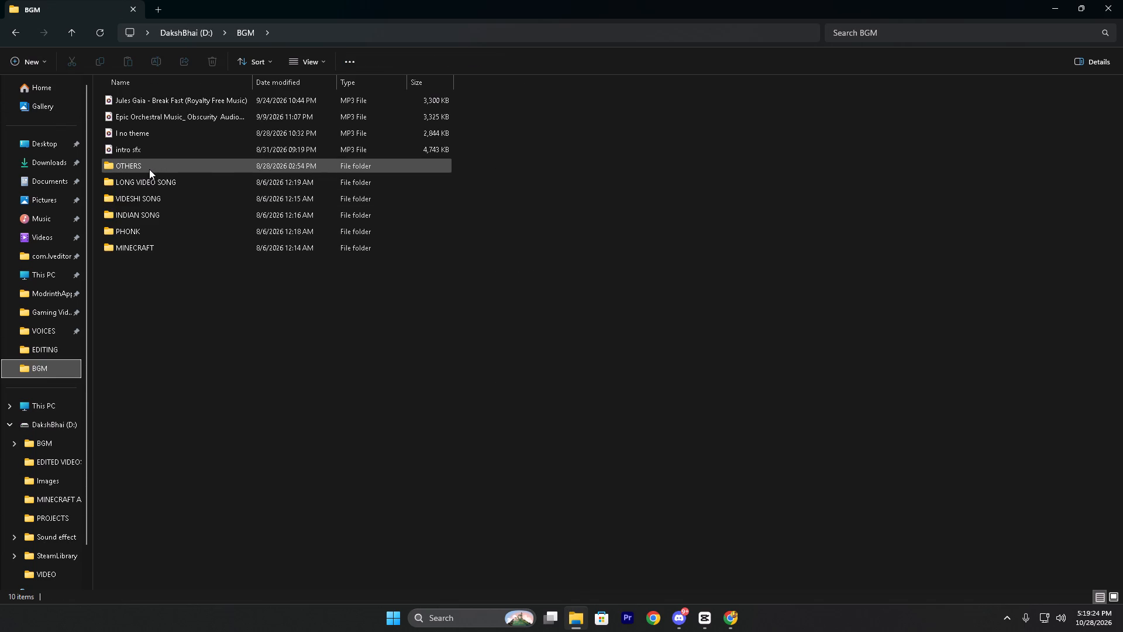
double_click(149, 169)
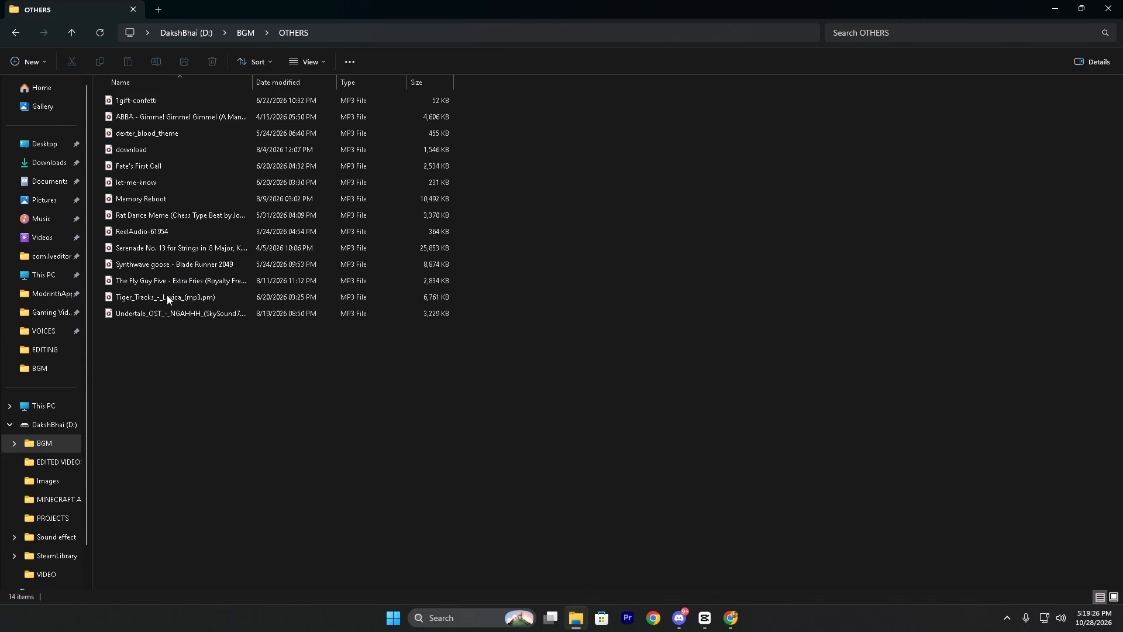
drag(161, 297, 473, 427)
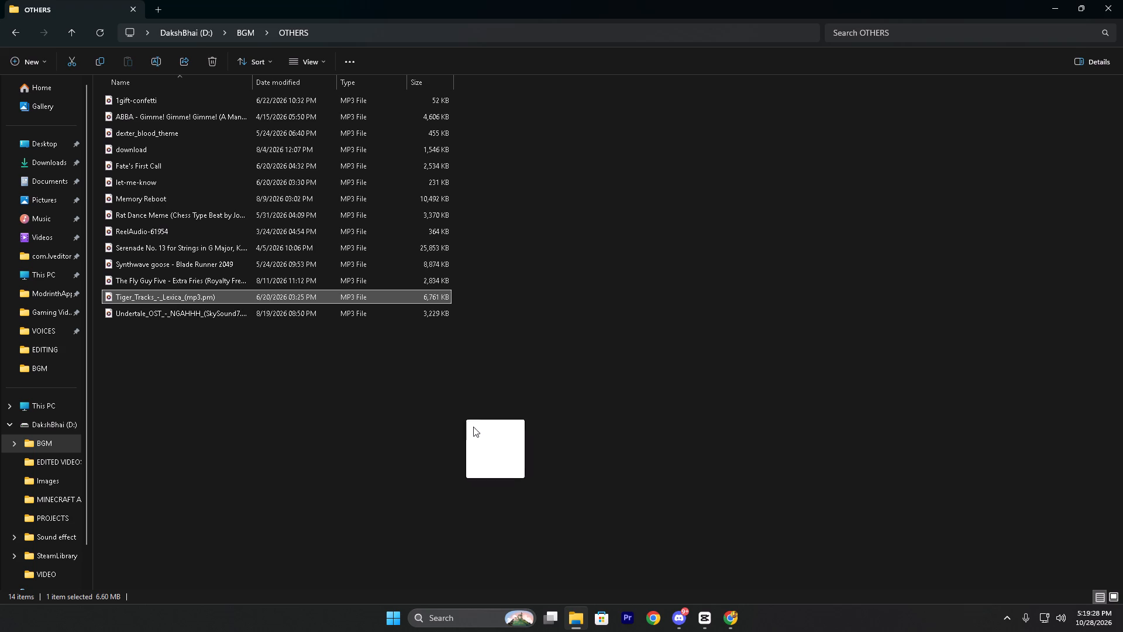
drag(473, 427, 684, 565)
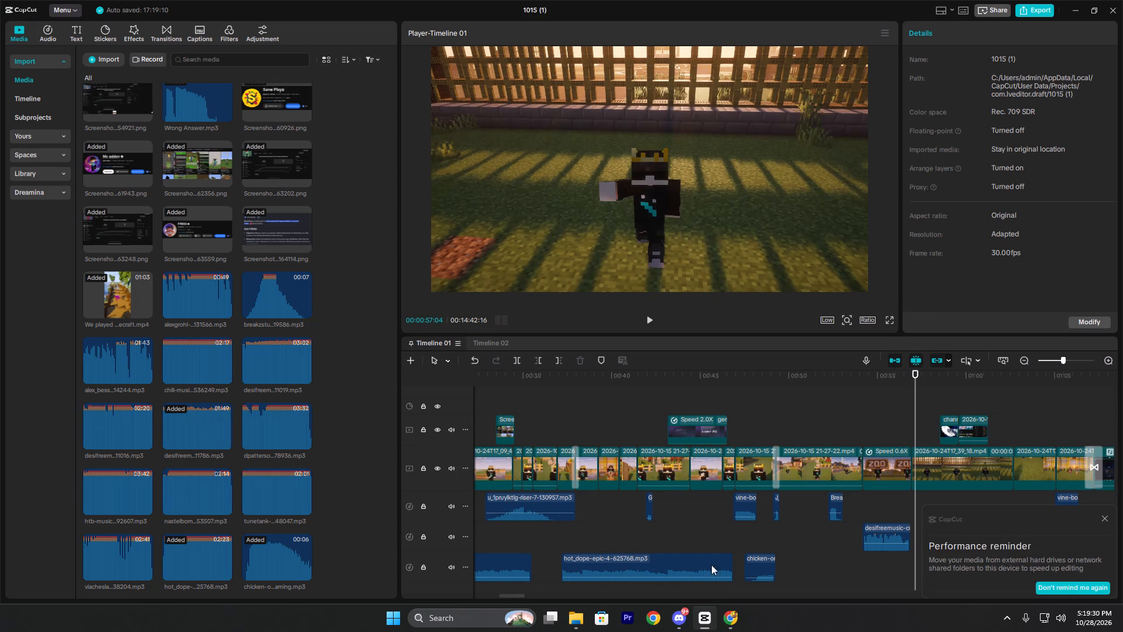
click(1104, 518)
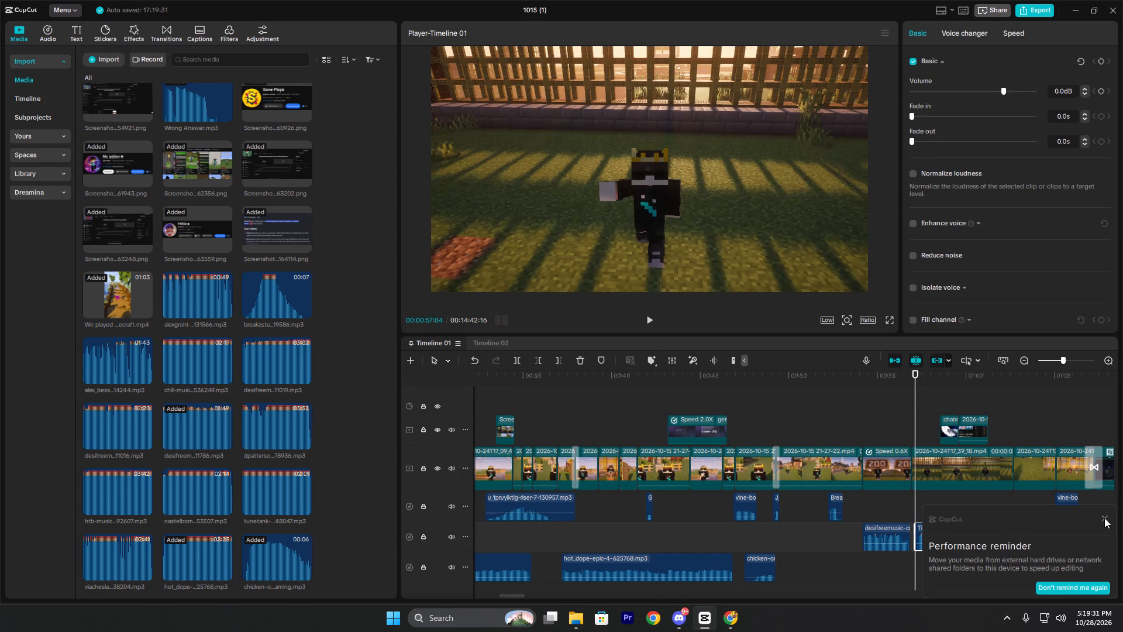
Lower the Tiger Tracks music's volume to -25.3 dB while playing the section from 00:57:04.
click(972, 93)
key(space)
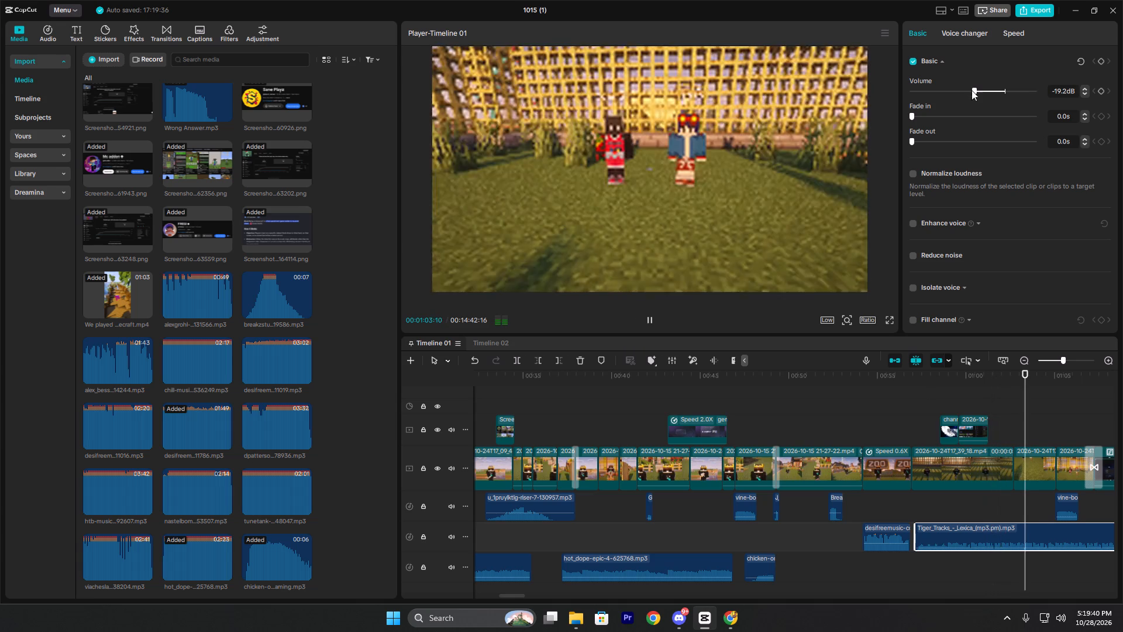
click(965, 87)
scroll(964, 86, down, 1)
click(963, 86)
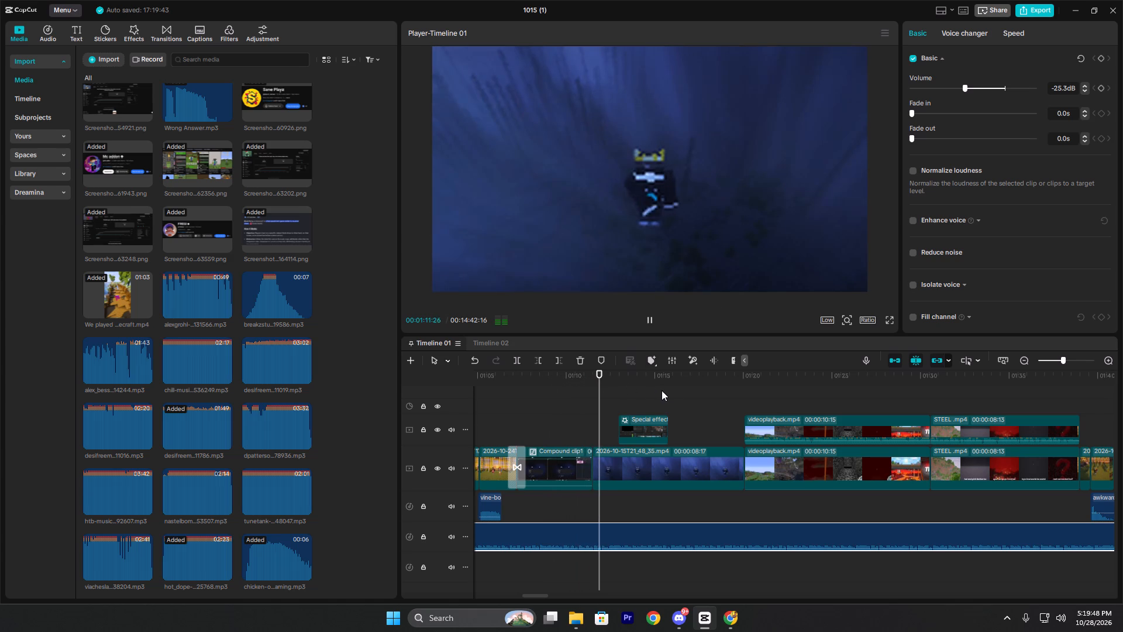
Split the Tiger Tracks music at 01:19:29 and move the remainder to start at the end of the STEEL clip, about 1:39.
scroll(663, 393, down, 5)
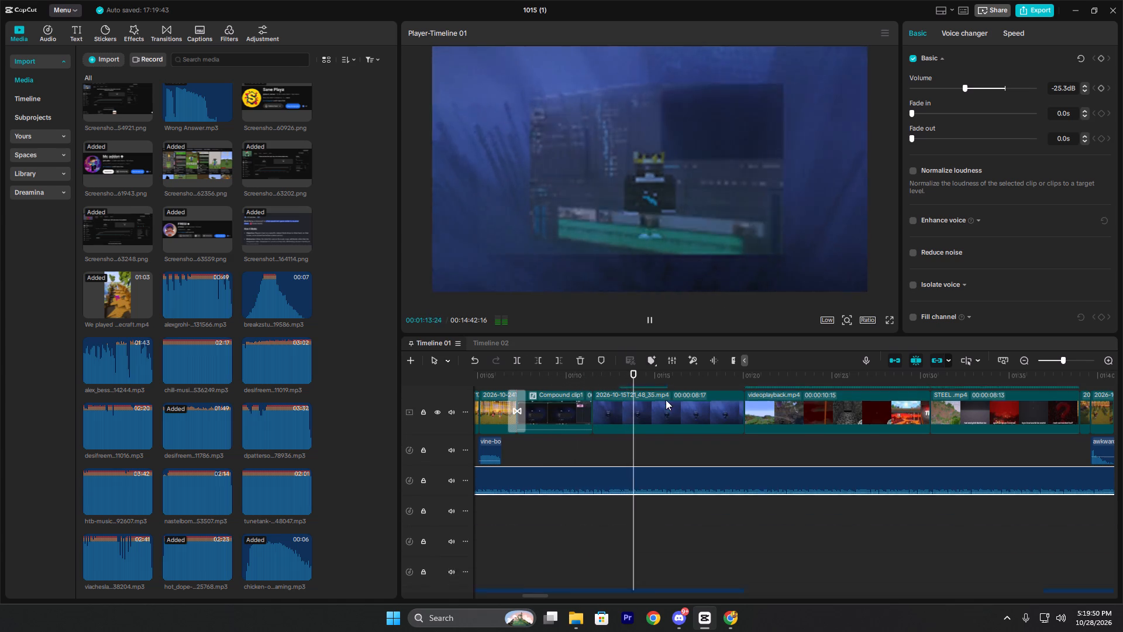
scroll(674, 401, down, 2)
scroll(684, 401, up, 5)
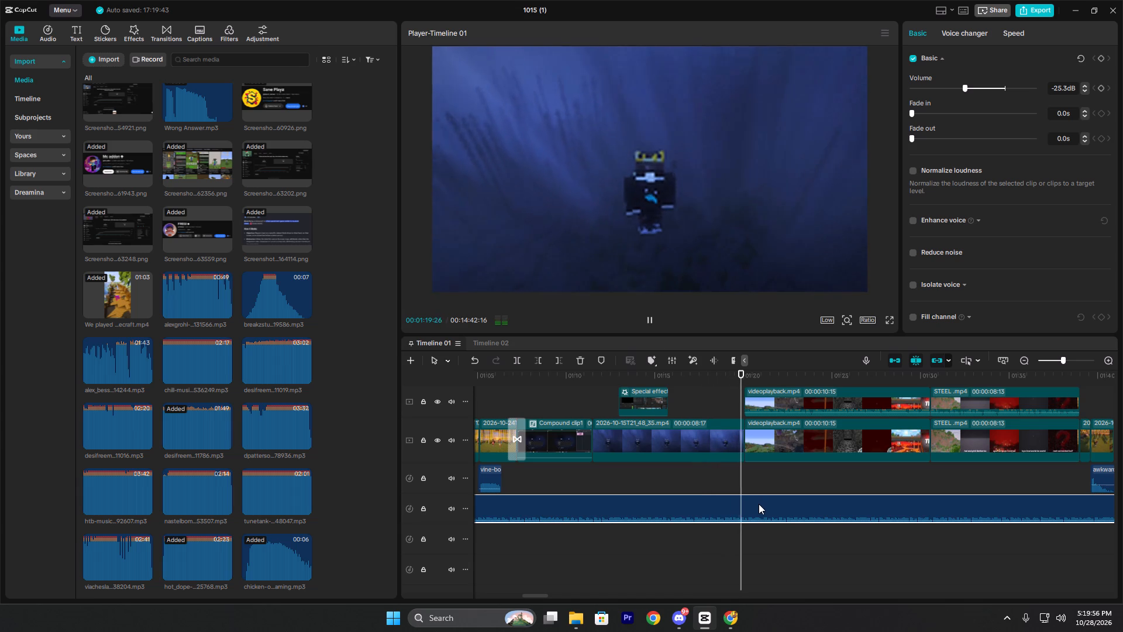
key(space)
key(ctrl+b)
drag(777, 510, 1059, 521)
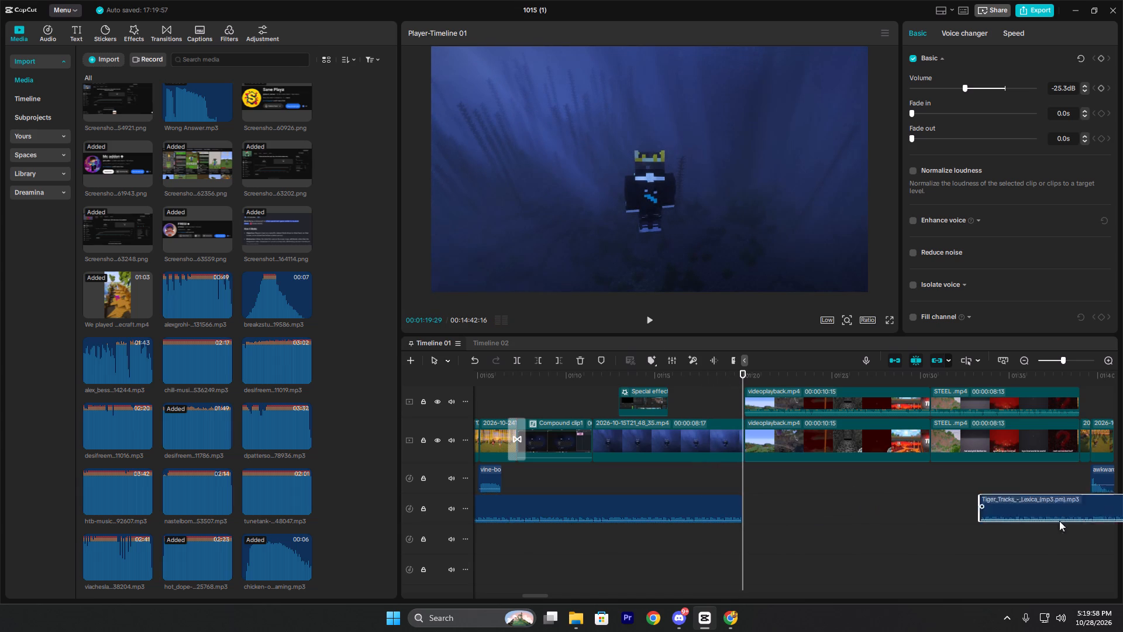
drag(1059, 521, 1022, 514)
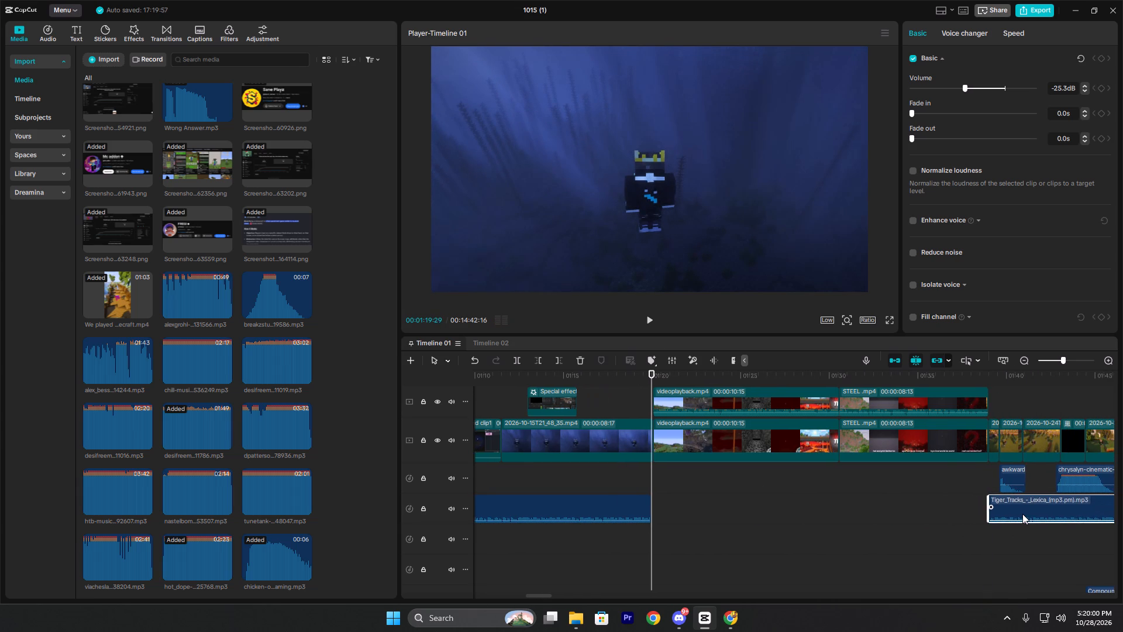
Play from 01:36:28, trim the end of the second Tiger Tracks piece at 01:43:02, at the black shot, and replay the cut.
key(space)
click(952, 494)
key(space)
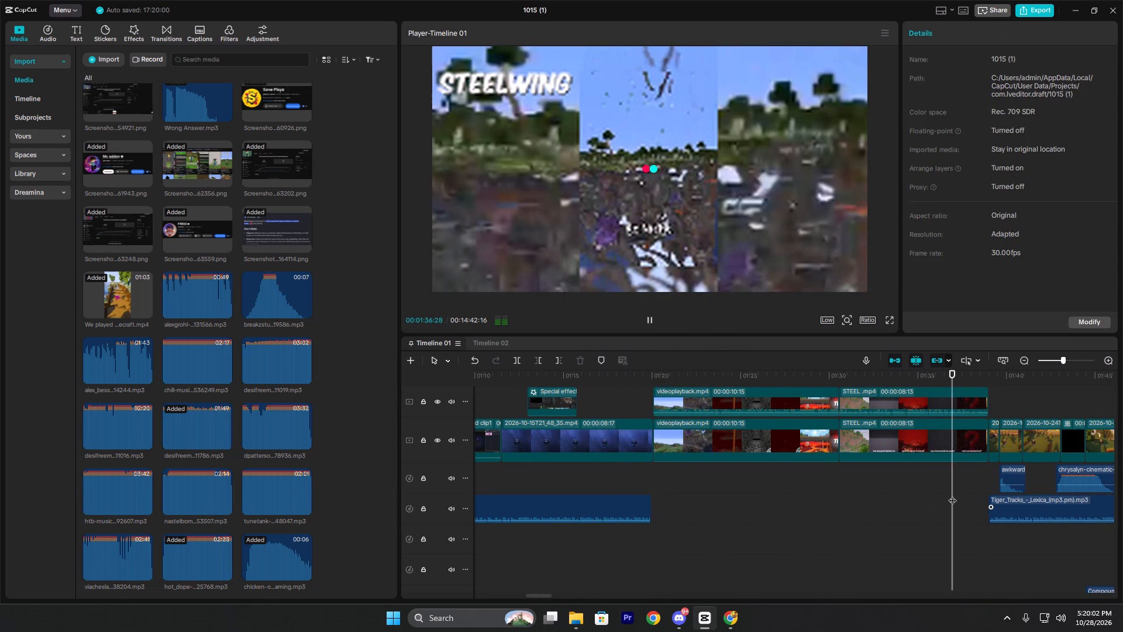
key(space)
key(space)
key(space)
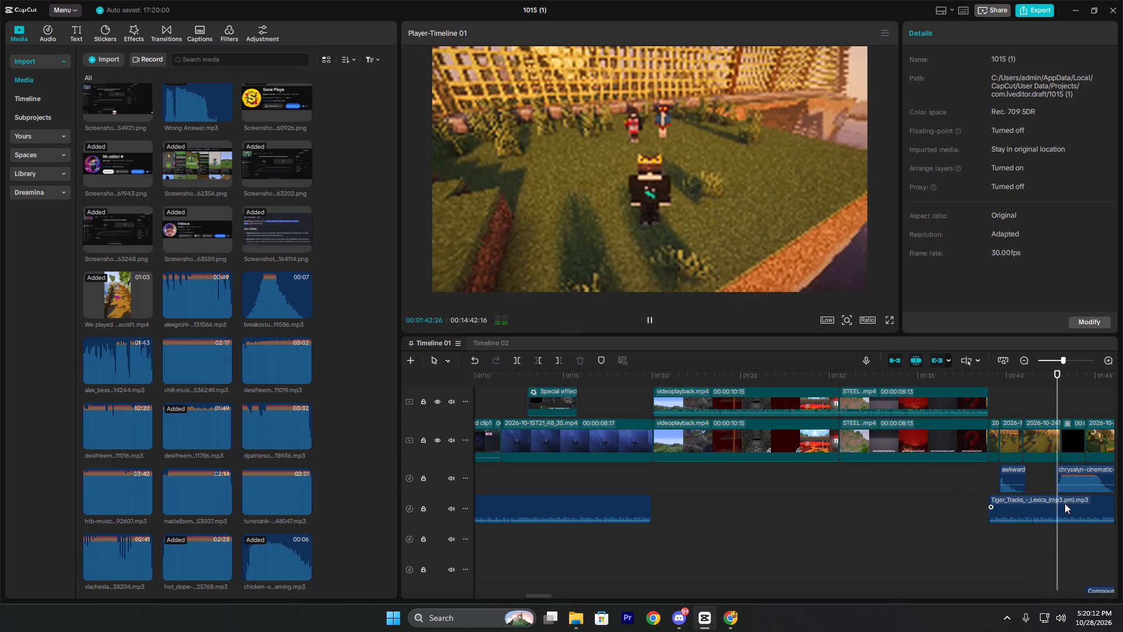
key(space)
click(1048, 478)
drag(1048, 478, 1057, 482)
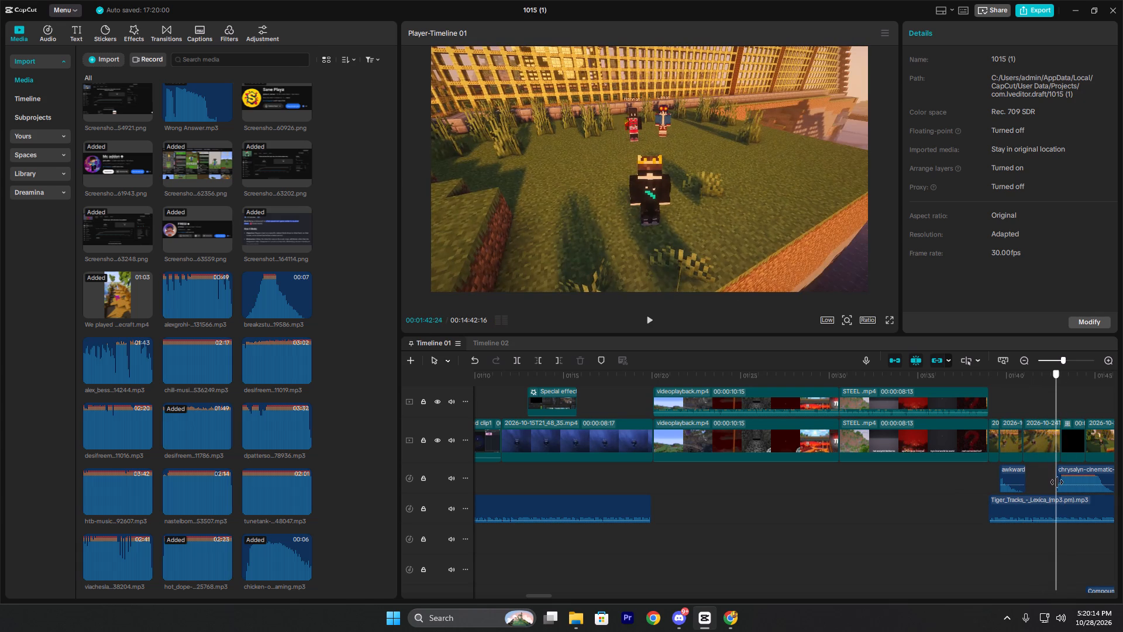
drag(1057, 482, 1059, 483)
click(1061, 508)
key(w)
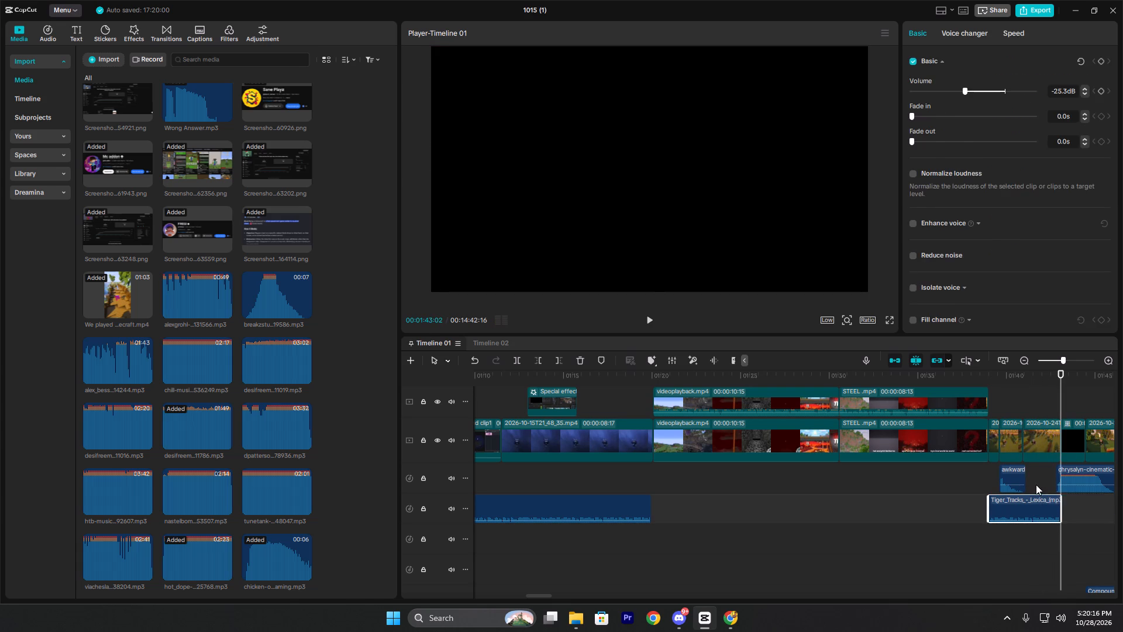
click(1036, 485)
key(space)
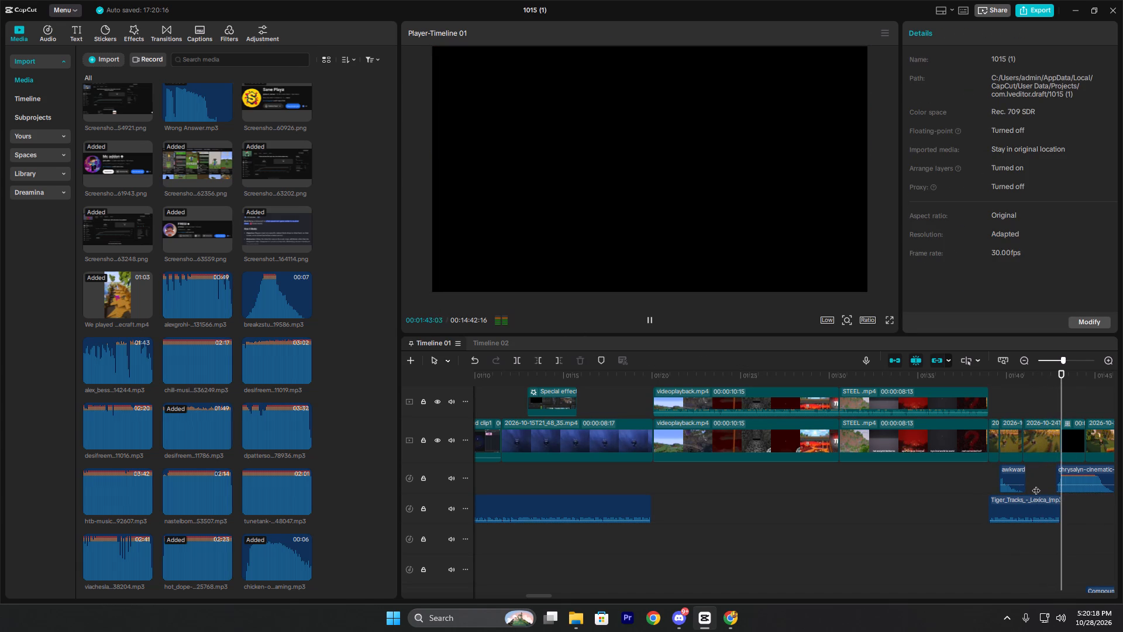
key(space)
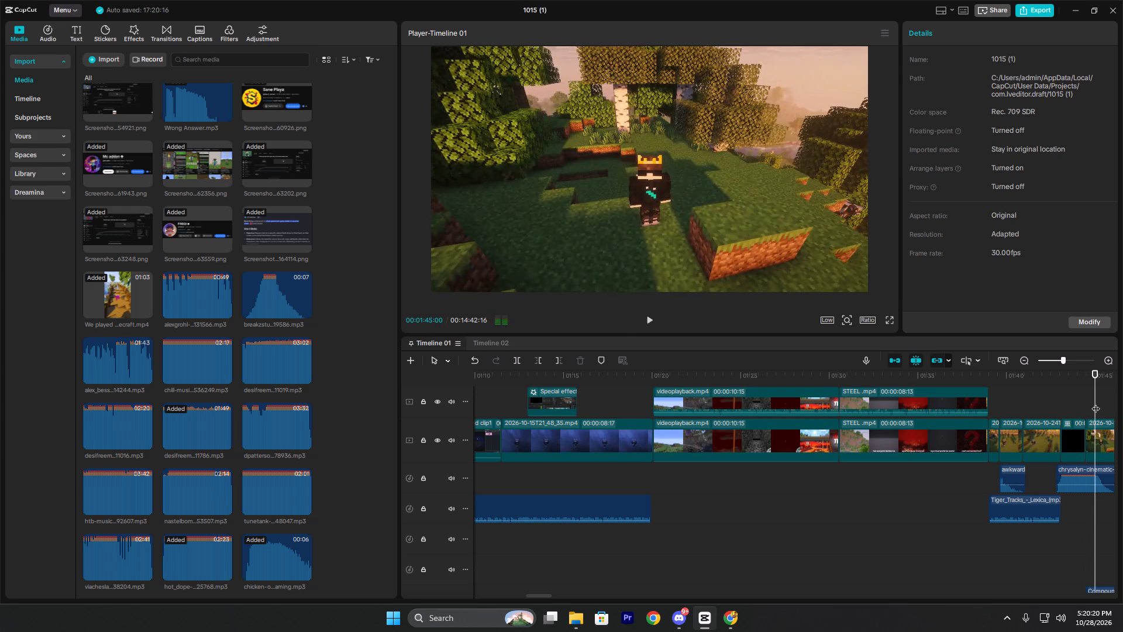
click(1088, 399)
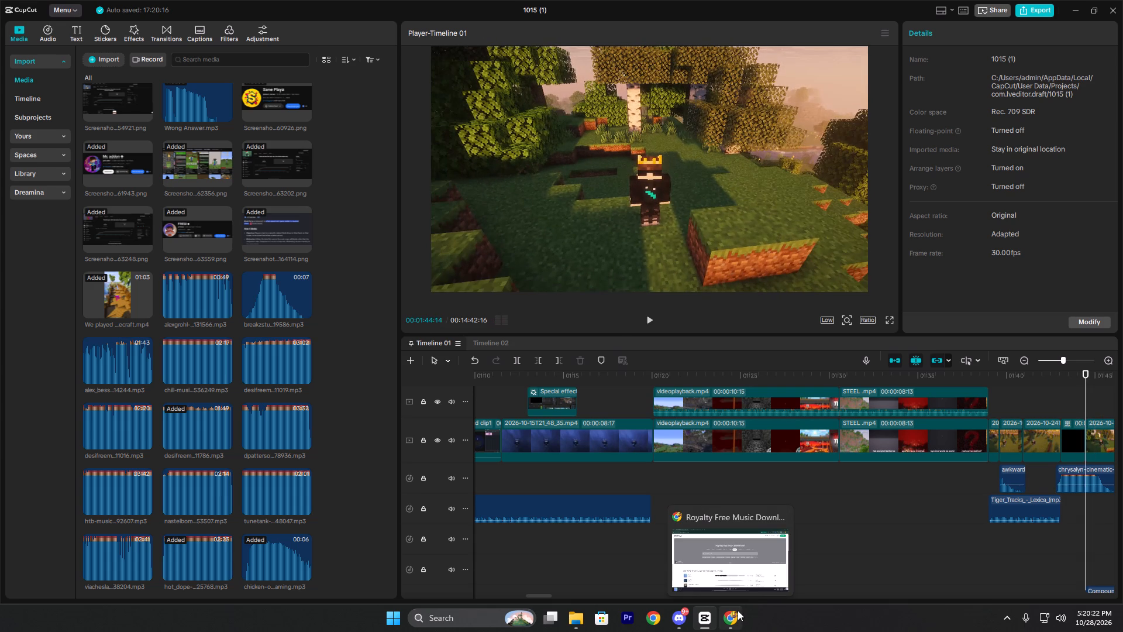
Switch to Chrome, open YouTube in a new tab and close both Pixabay tabs.
click(738, 609)
click(216, 0)
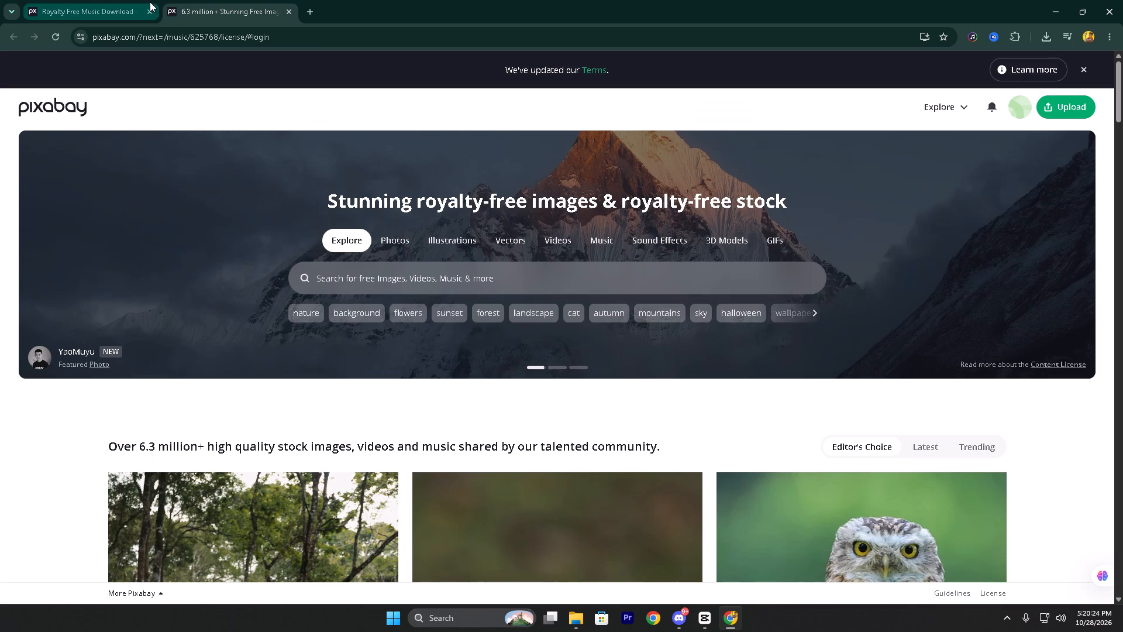
click(316, 18)
click(311, 17)
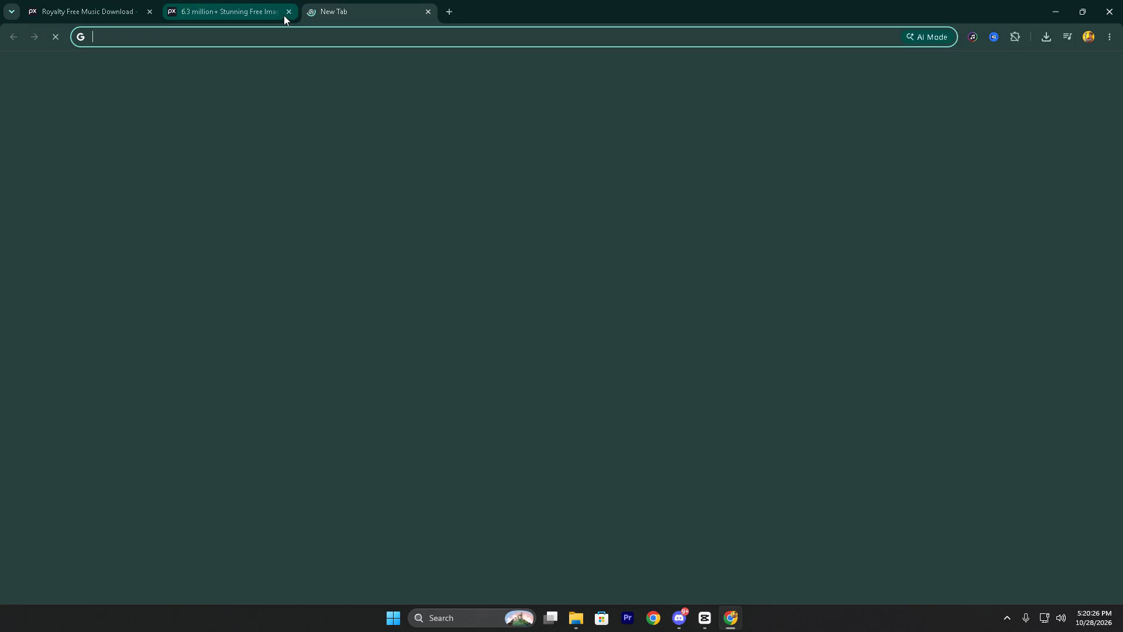
click(286, 13)
click(510, 312)
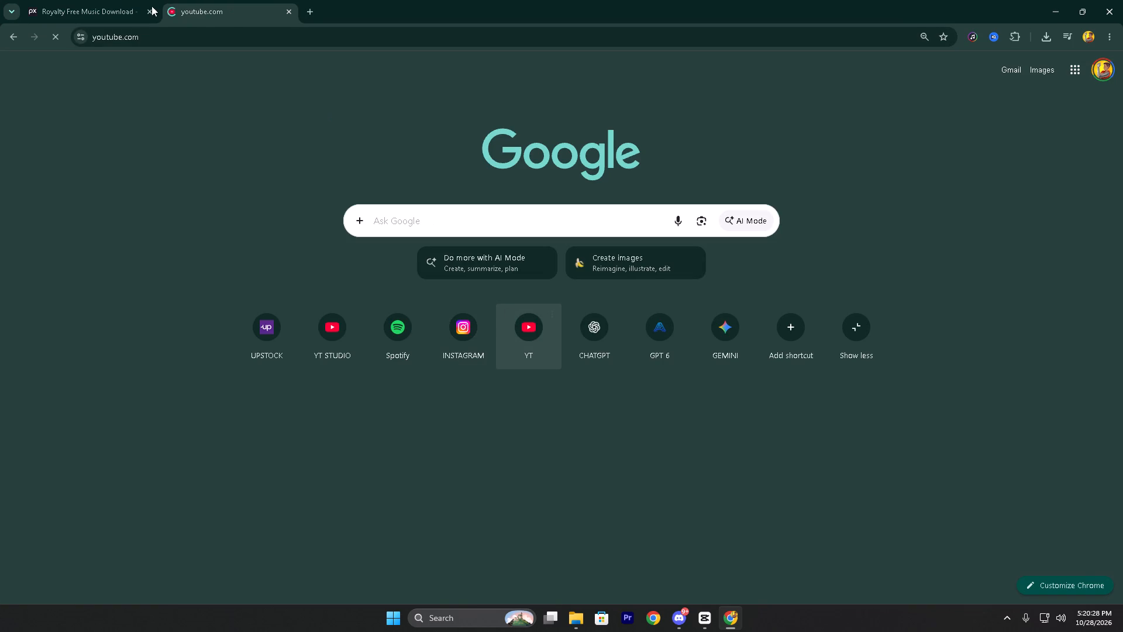
click(146, 12)
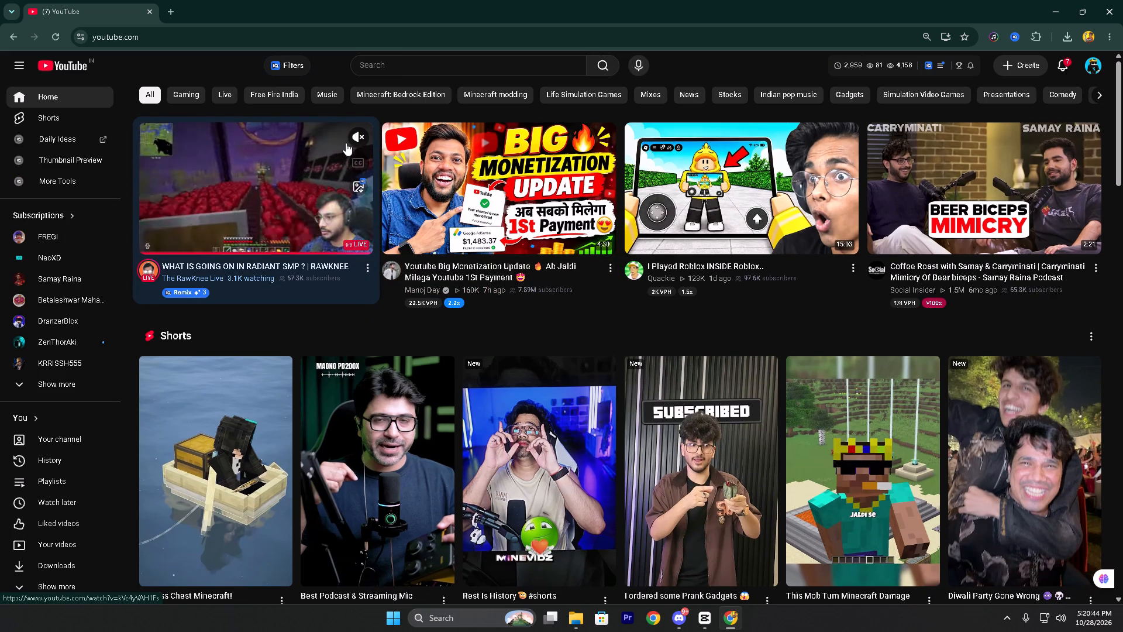
Unmute the RADIANT SMP live-stream preview on the YouTube home page.
click(353, 139)
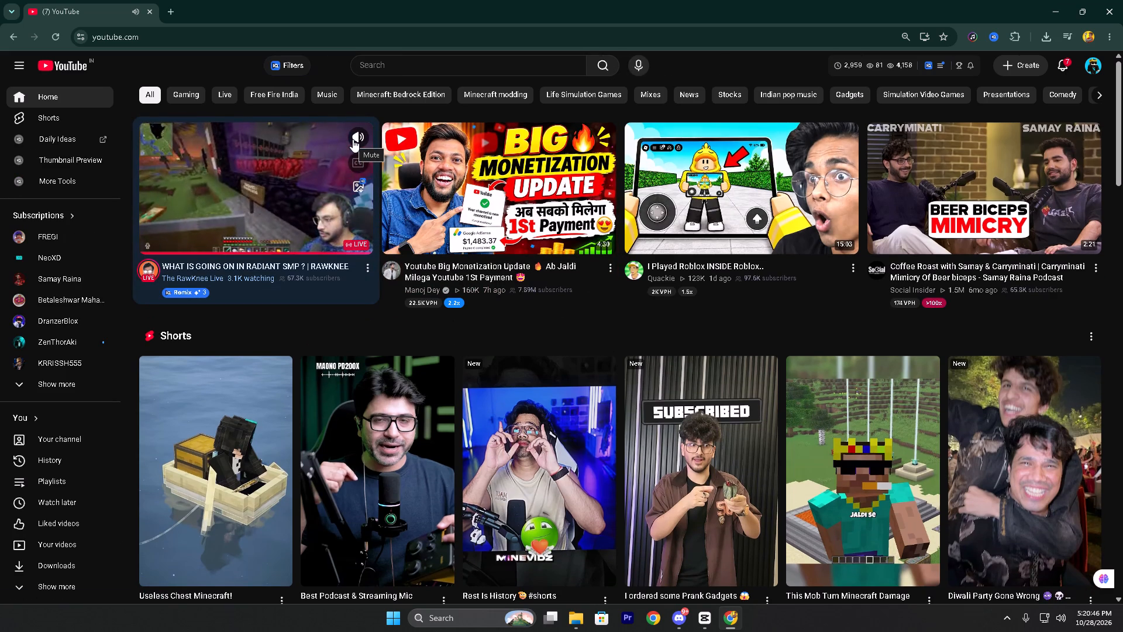
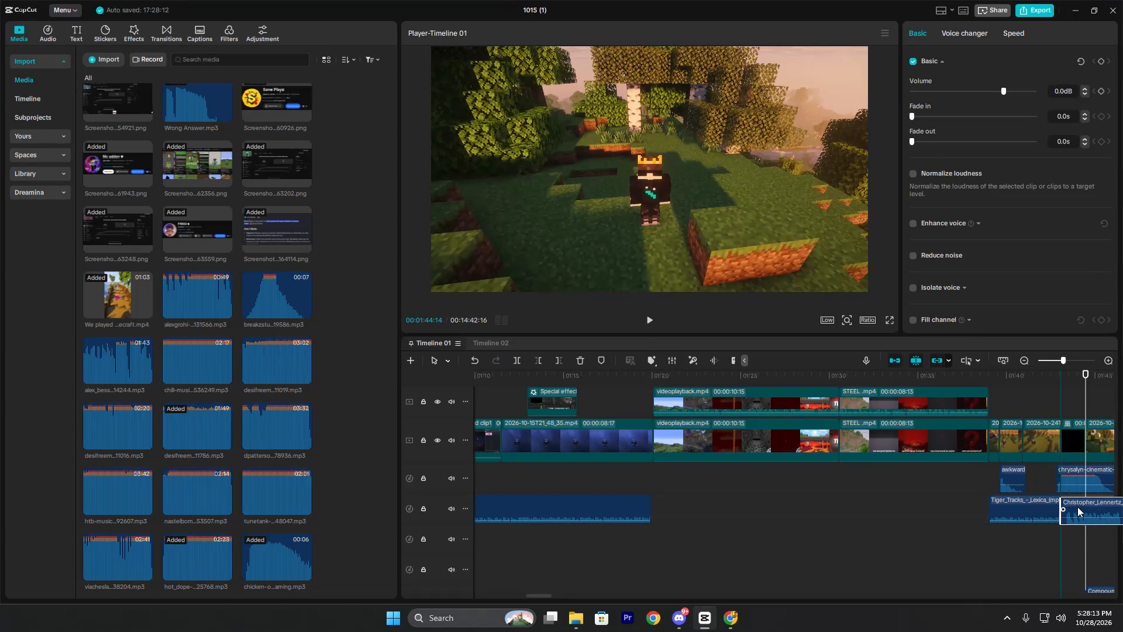
Move the Christopher_Lennertz music clip so it starts at about 1:44, right after the black clip.
click(1060, 401)
key(space)
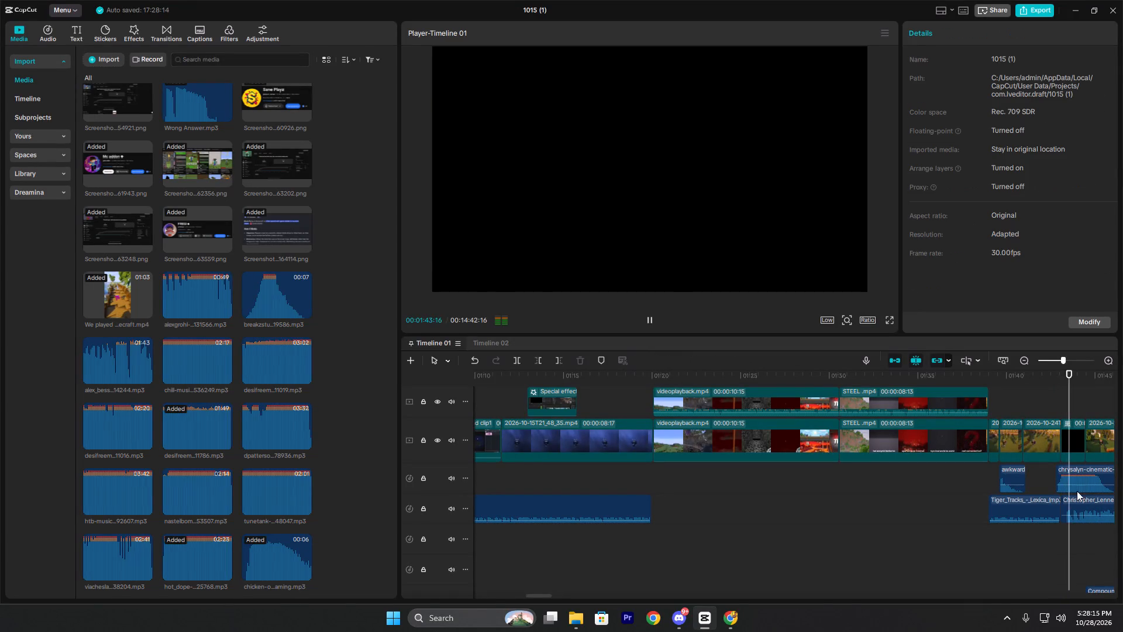
key(space)
click(1084, 506)
drag(1088, 506, 1108, 507)
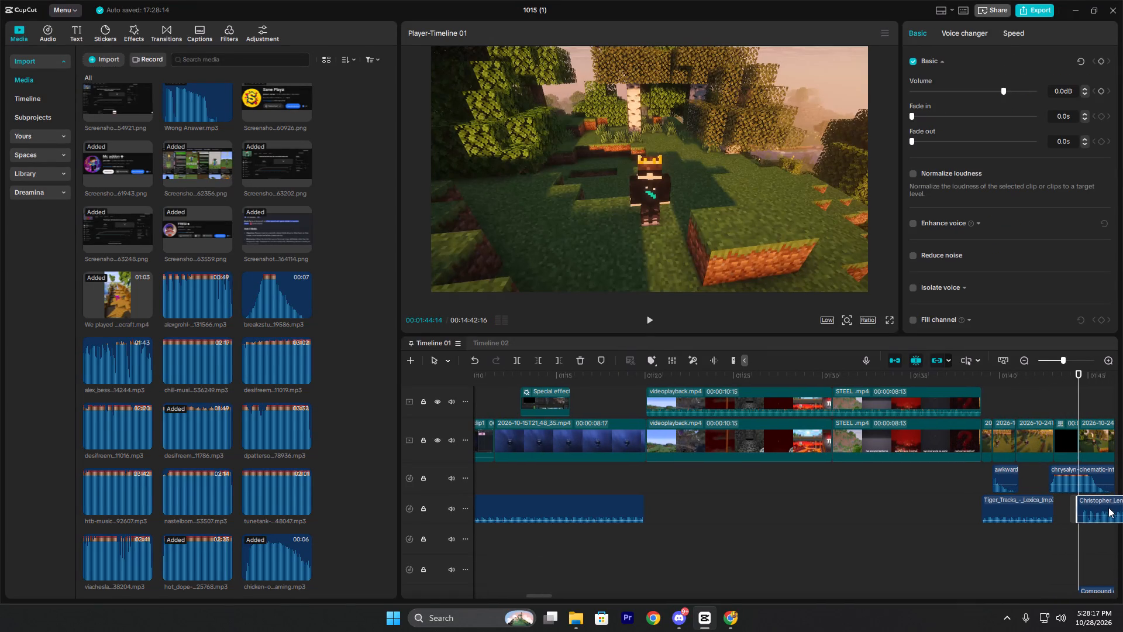
drag(1108, 507, 1094, 511)
Play the Christopher_Lennertz music and lower its volume to -18.5 dB.
key(space)
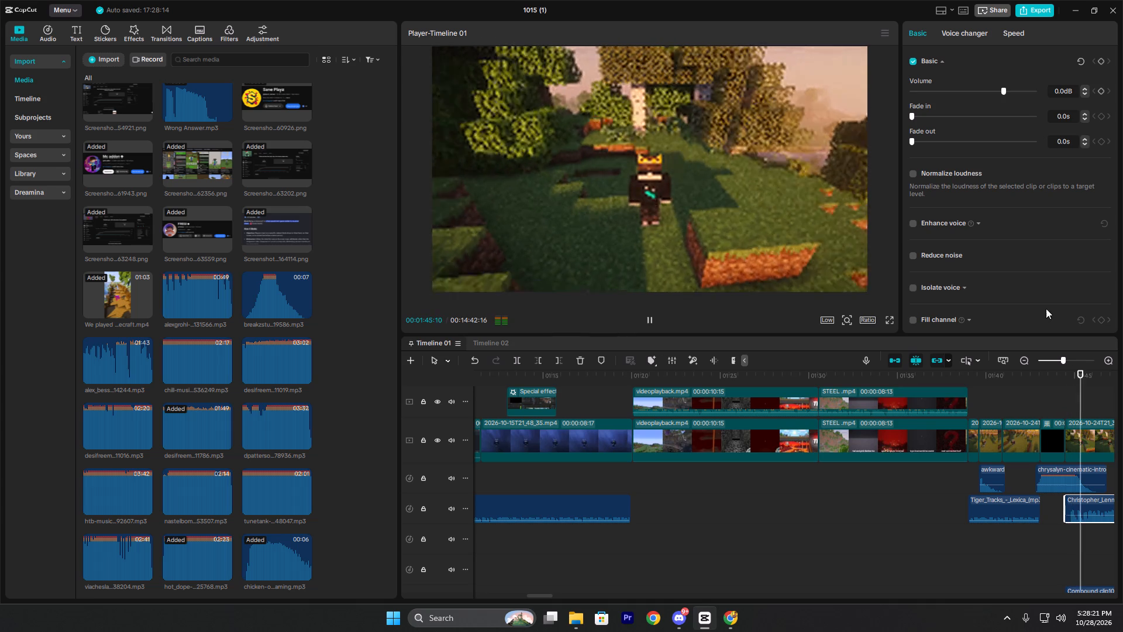
click(977, 92)
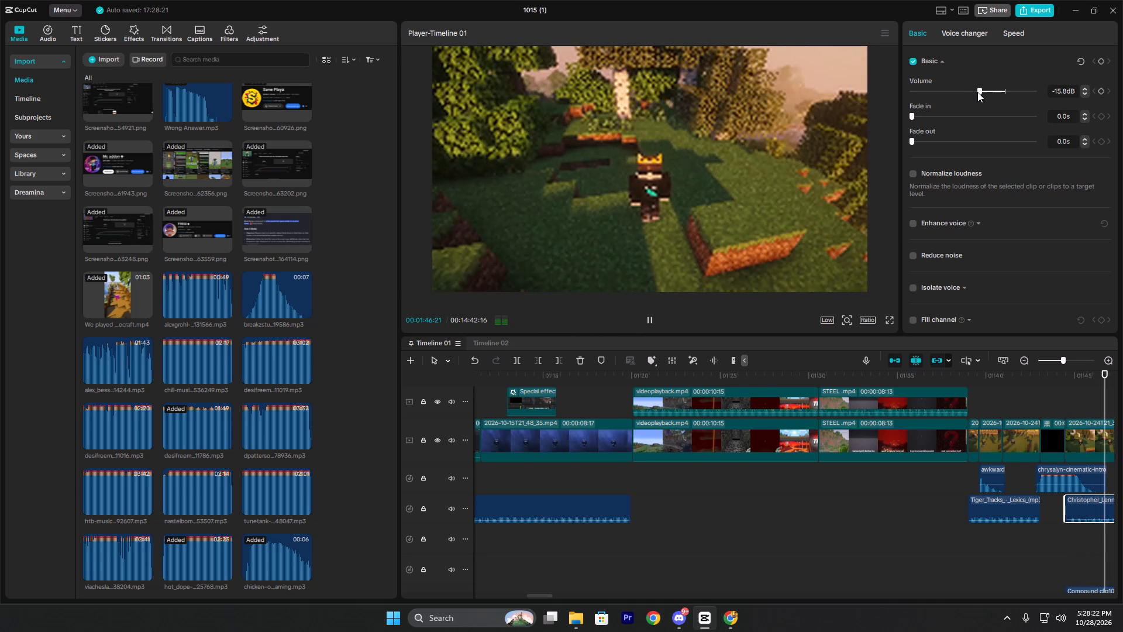
click(977, 92)
key(space)
Play the timeline from about 1:48 to 2:05 to review how the music and sound effects fit the clips.
click(529, 404)
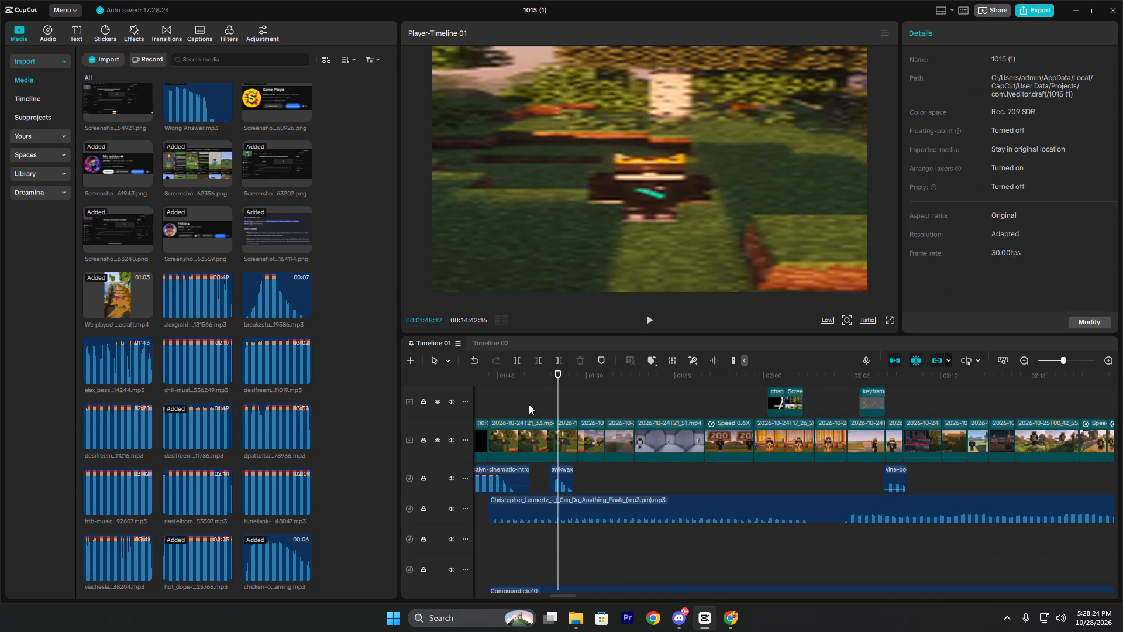
key(space)
key(space)
scroll(586, 517, up, 6)
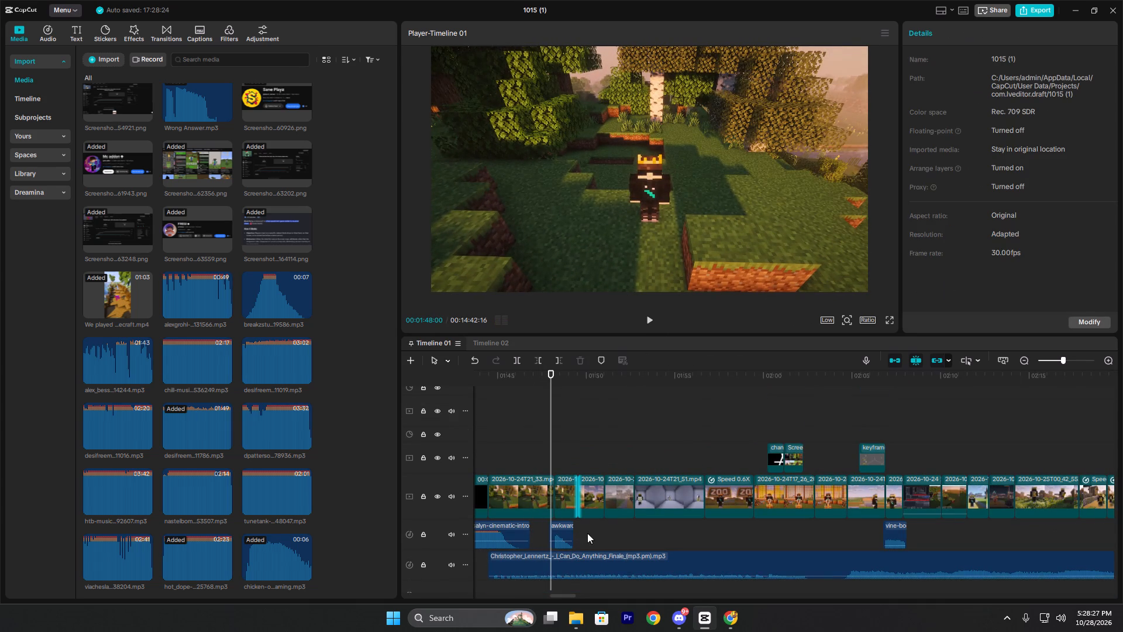
scroll(587, 533, up, 12)
scroll(594, 541, down, 9)
ctrl+scroll(636, 541, up, 3)
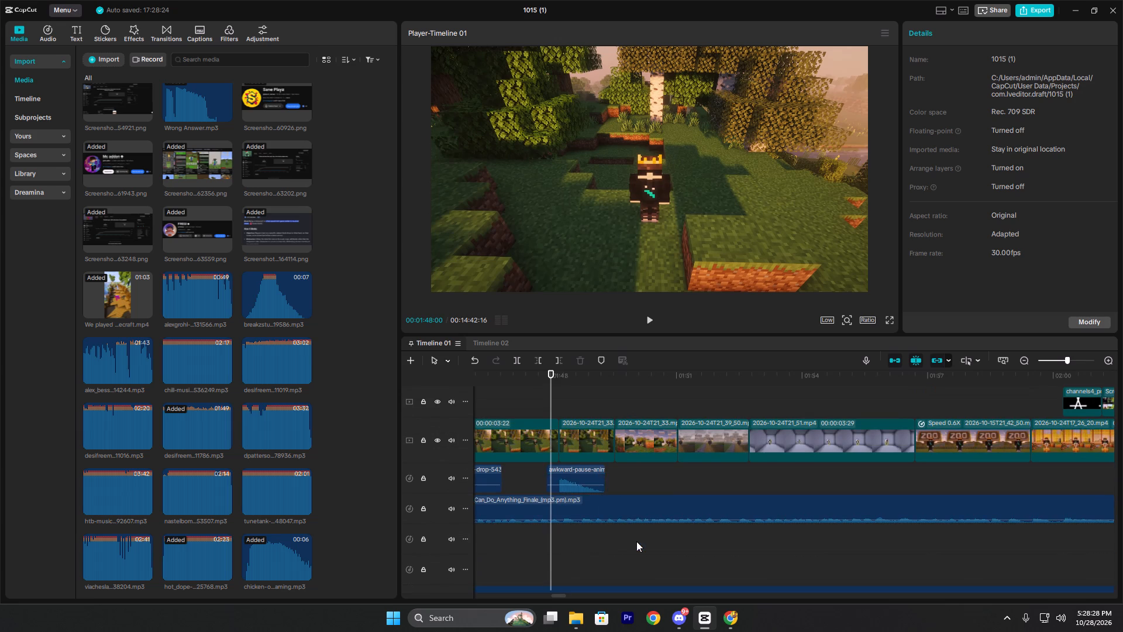
ctrl+scroll(636, 541, up, 16)
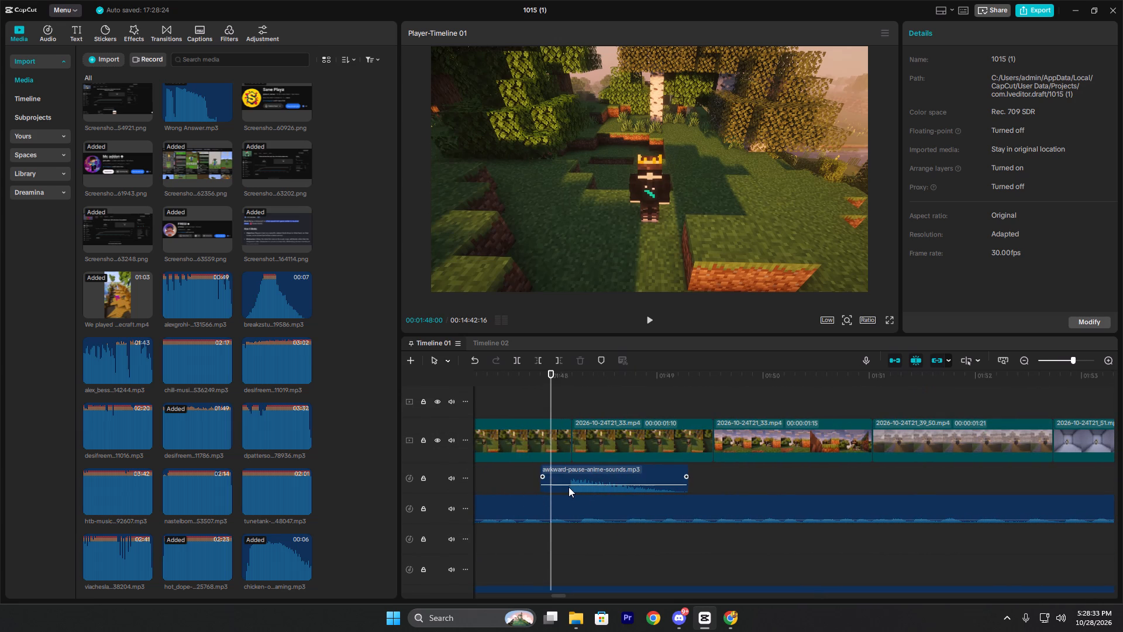
click(571, 515)
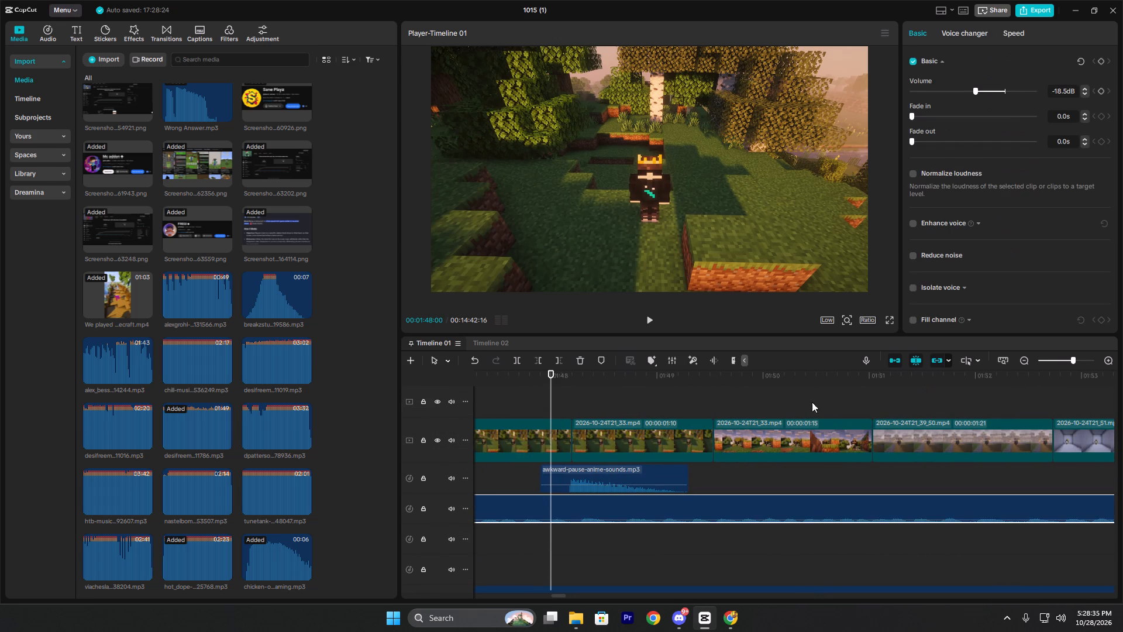
click(817, 392)
key(space)
ctrl+scroll(895, 497, down, 8)
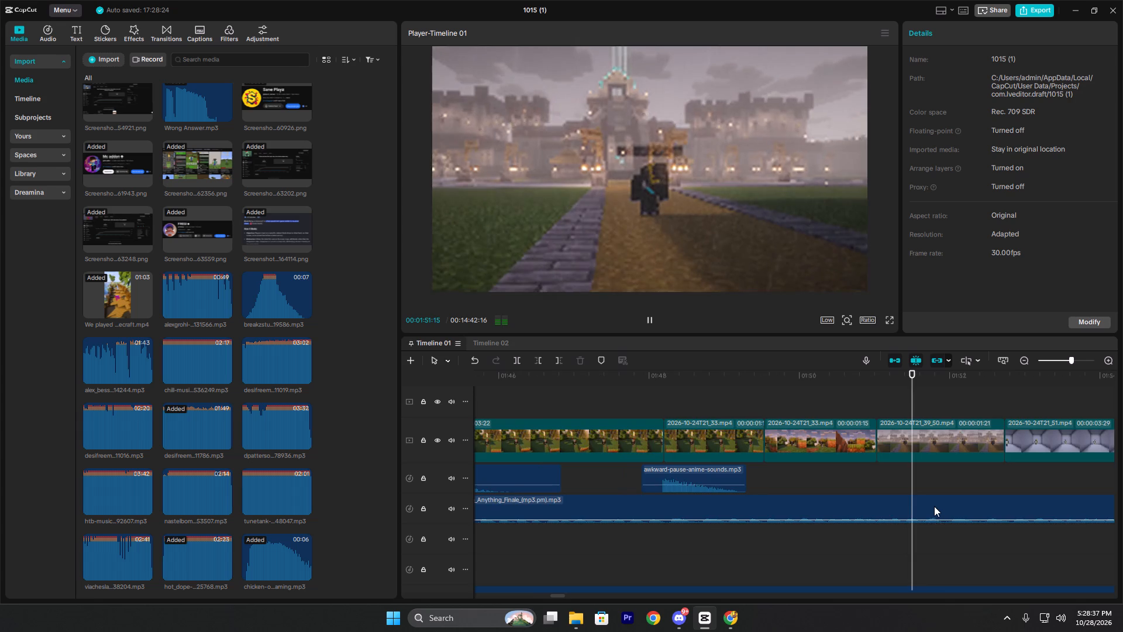
ctrl+scroll(934, 506, down, 12)
ctrl+scroll(1053, 477, down, 3)
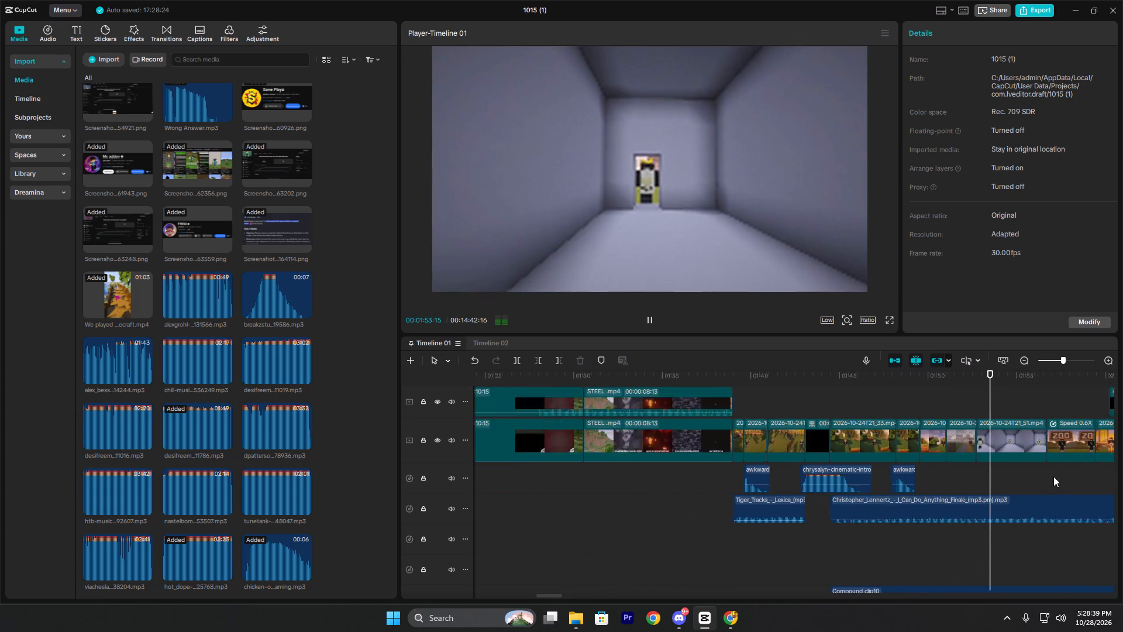
ctrl+scroll(1050, 467, down, 3)
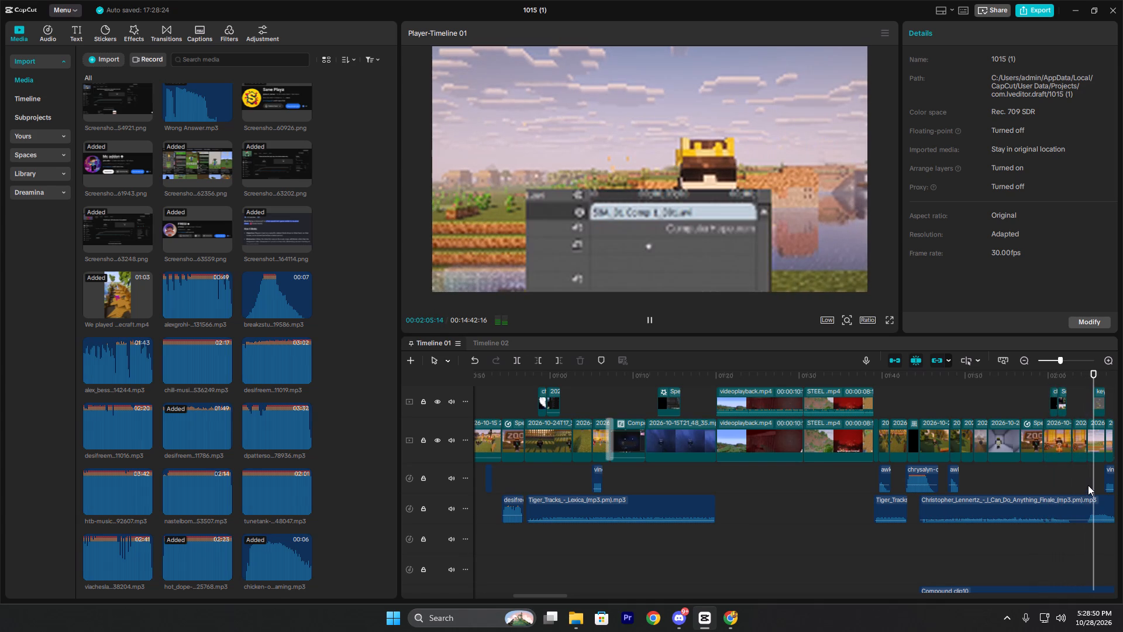
Trim off the Christopher_Lennertz music before about 2:04:22 and move the remainder against the end of the Tiger_Tracks clip at about 1:43, checking playback.
click(1089, 478)
click(1091, 503)
key(q)
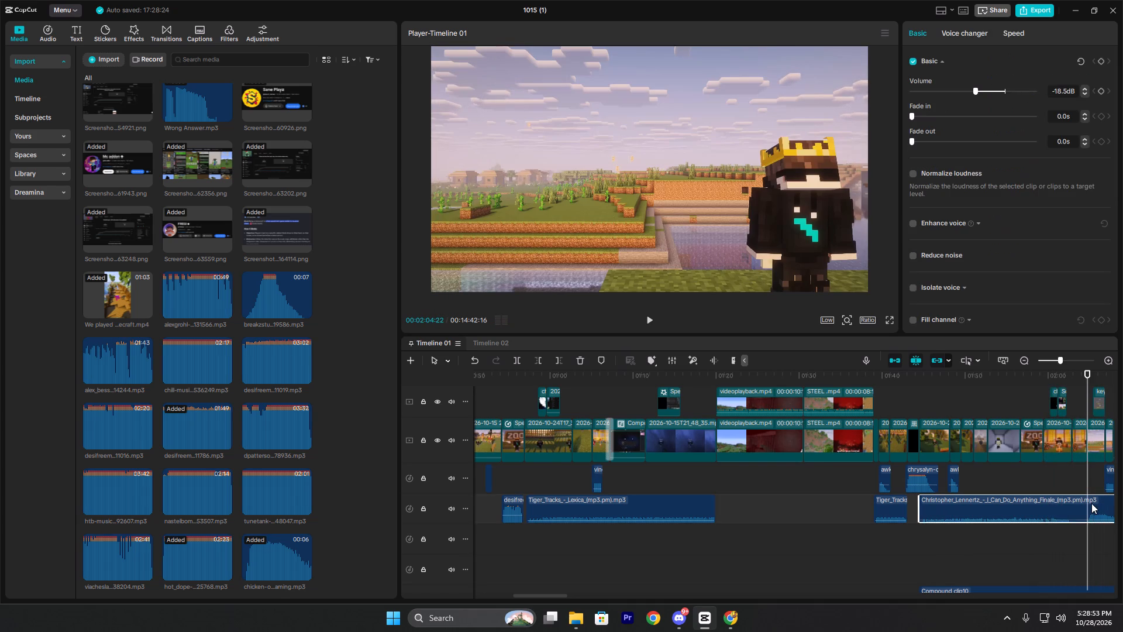
drag(1104, 506, 930, 510)
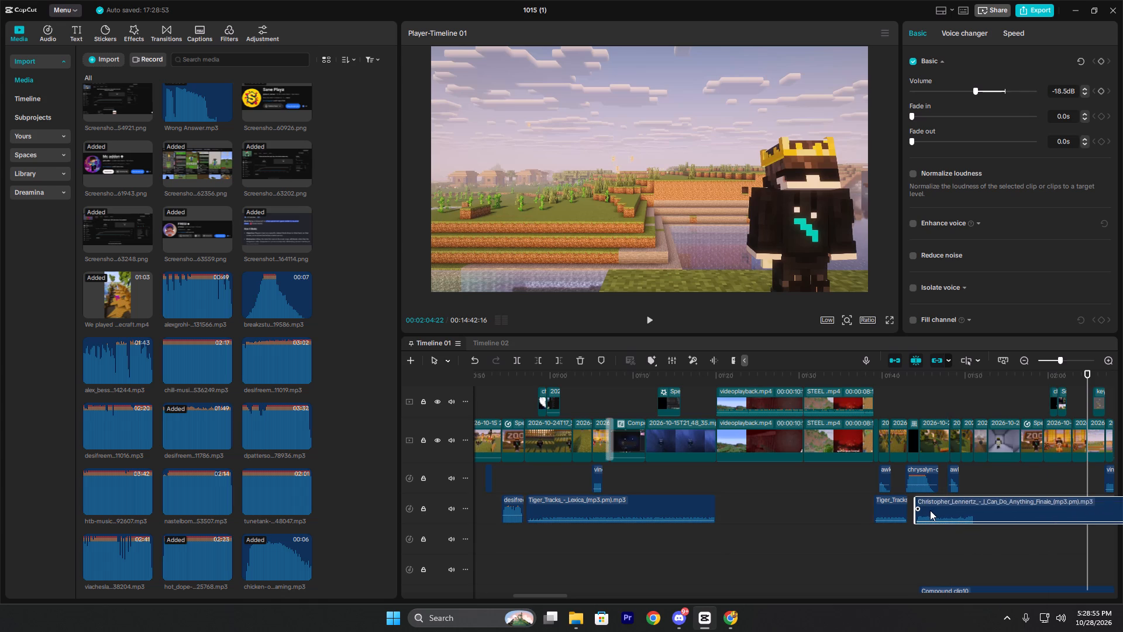
drag(930, 510, 926, 511)
click(910, 404)
key(space)
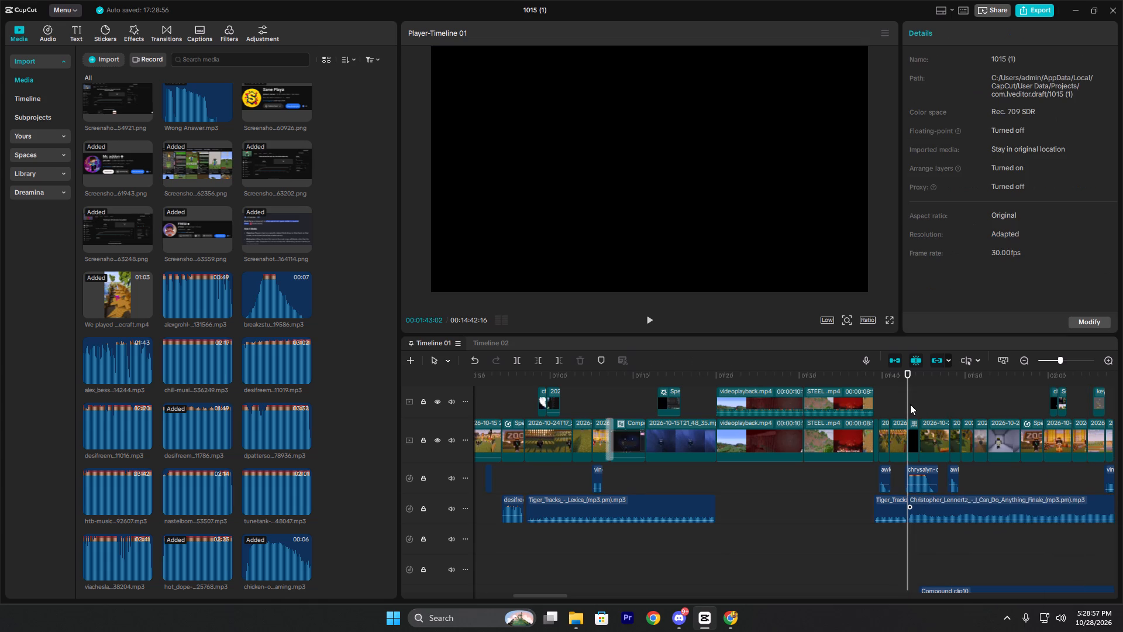
Reposition the trimmed Christopher_Lennertz music to start with the 3:22 video clip right after the black clip, checking the timing in playback.
click(937, 512)
drag(935, 511, 936, 511)
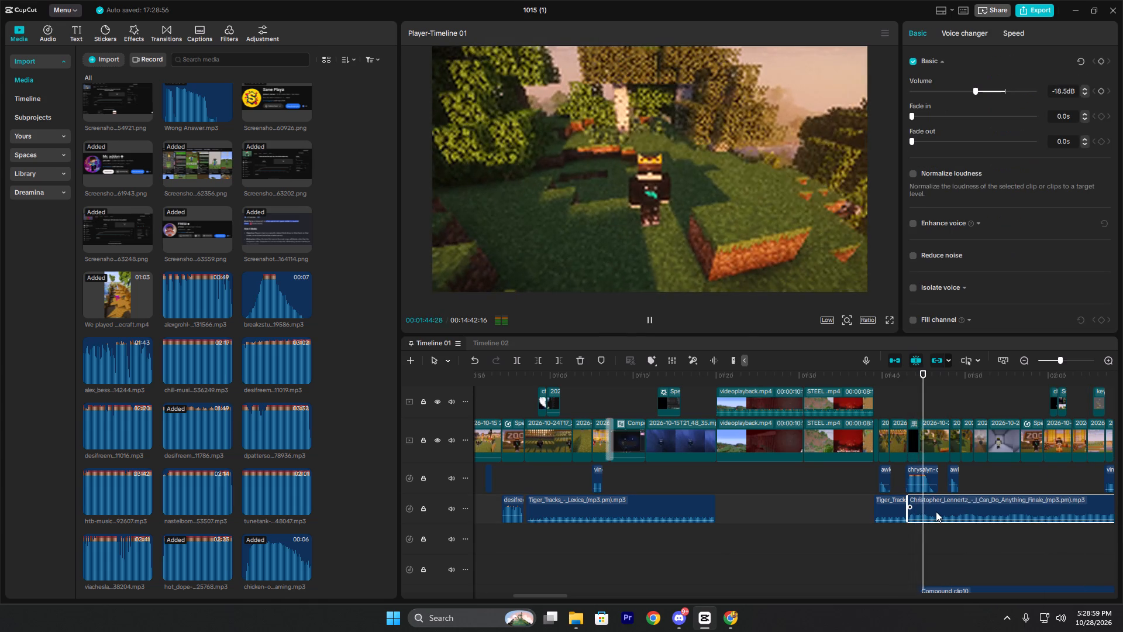
drag(936, 511, 951, 509)
click(922, 407)
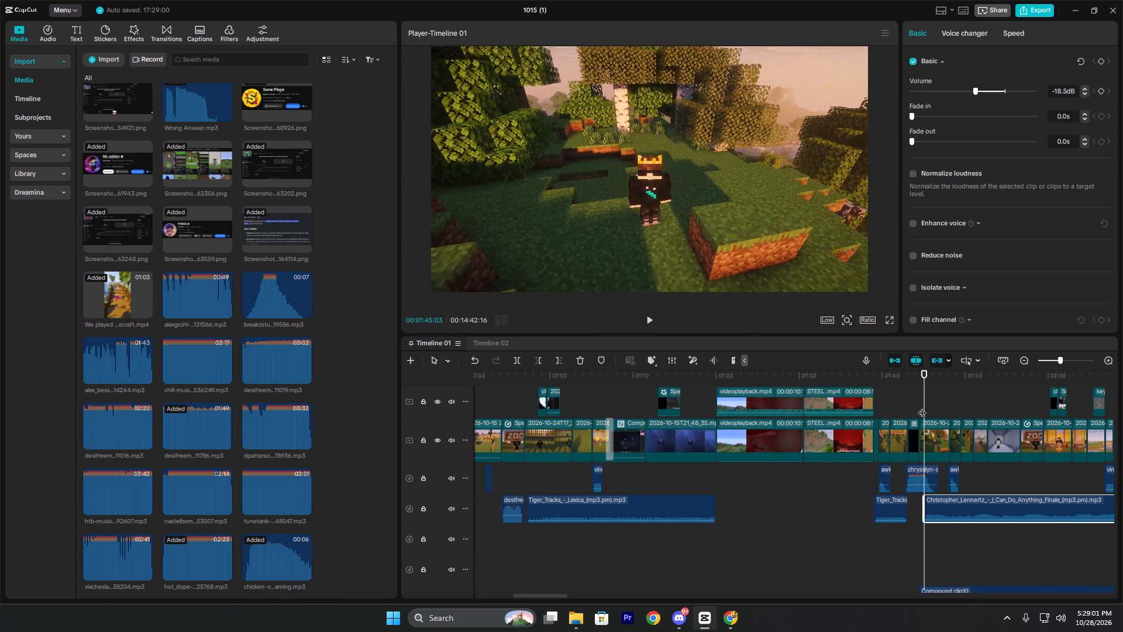
key(space)
scroll(952, 508, up, 3)
ctrl+scroll(959, 539, up, 3)
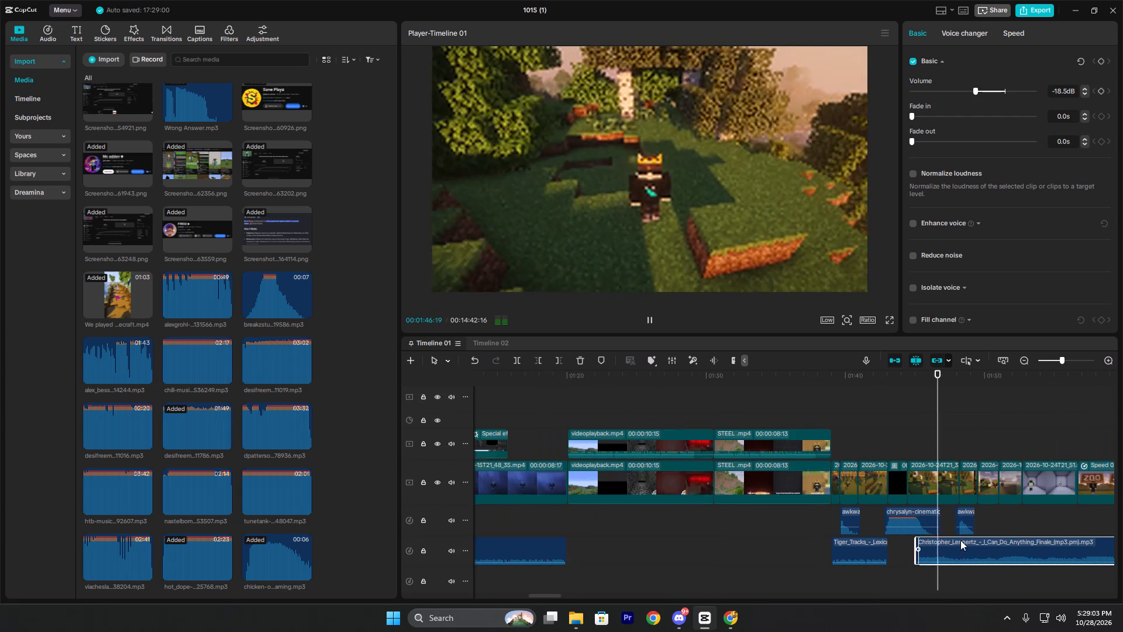
scroll(960, 540, down, 3)
scroll(961, 537, up, 12)
drag(946, 545, 926, 547)
click(835, 430)
key(space)
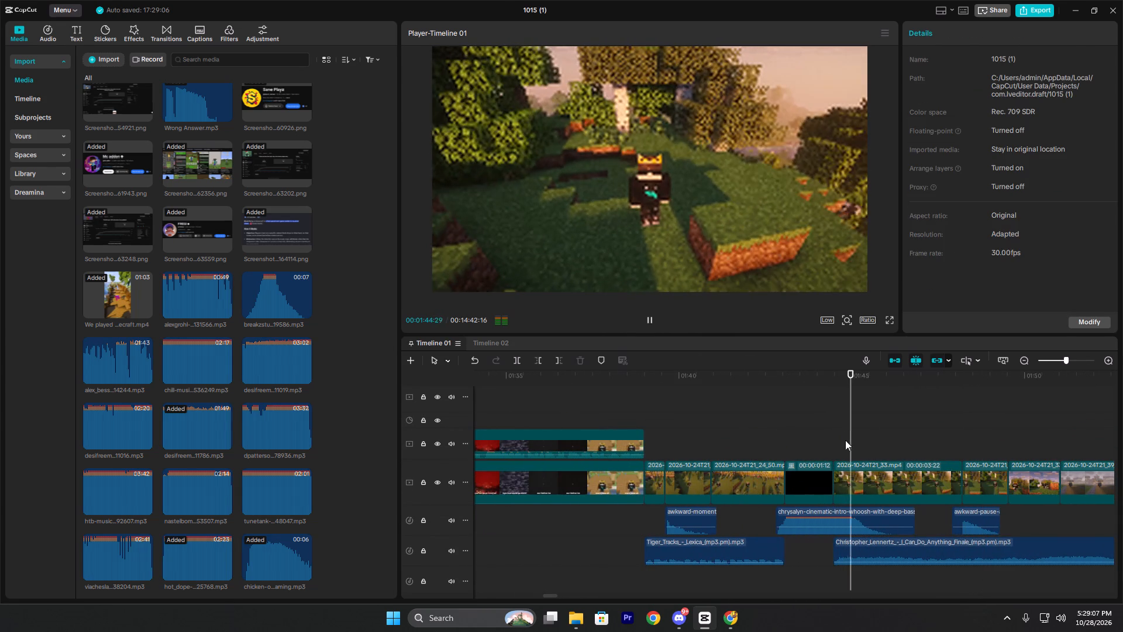
Trim off the rest of the Christopher_Lennertz music after about 1:48:03, near the start of the awkward-pause sound, and play past the cut.
key(space)
click(981, 558)
key(space)
key(space)
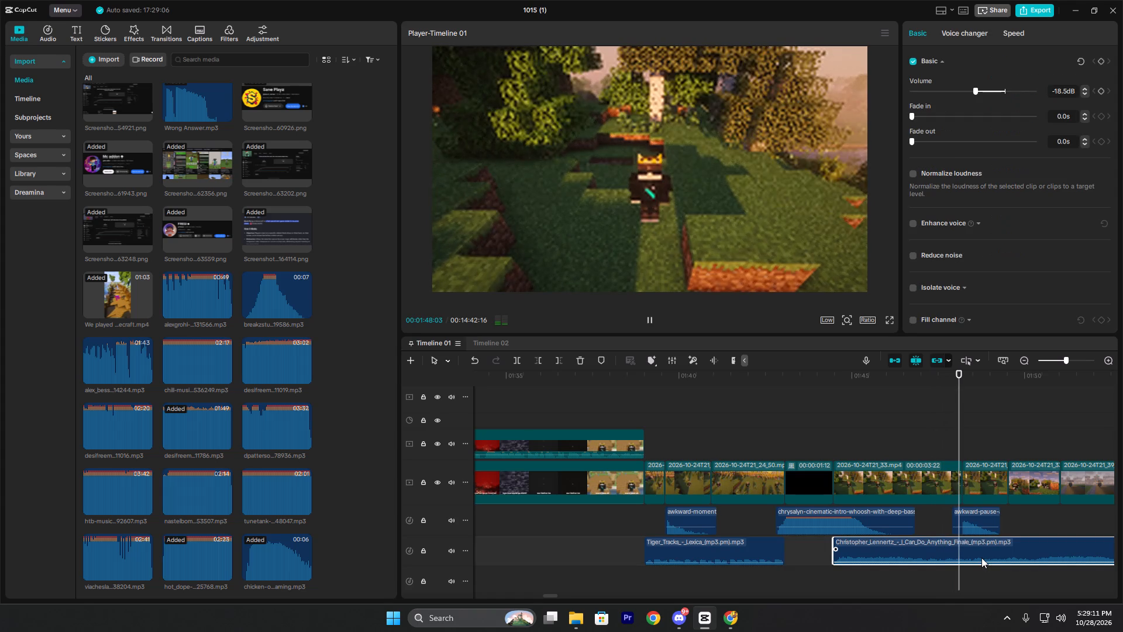
text(w)
key(space)
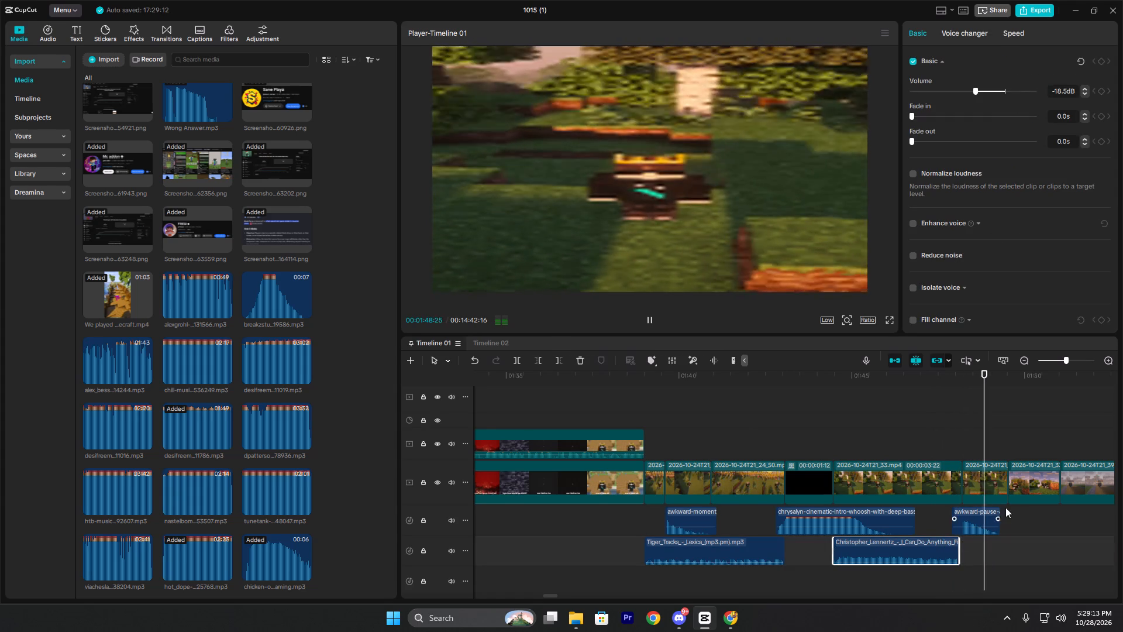
key(space)
Set the playhead to 1:49:20, then in File Explorer open BGM's LONG VIDEO SONG folder and select leberch-sad-emotional-509537 and nastelbom-intense-453507.
click(1014, 433)
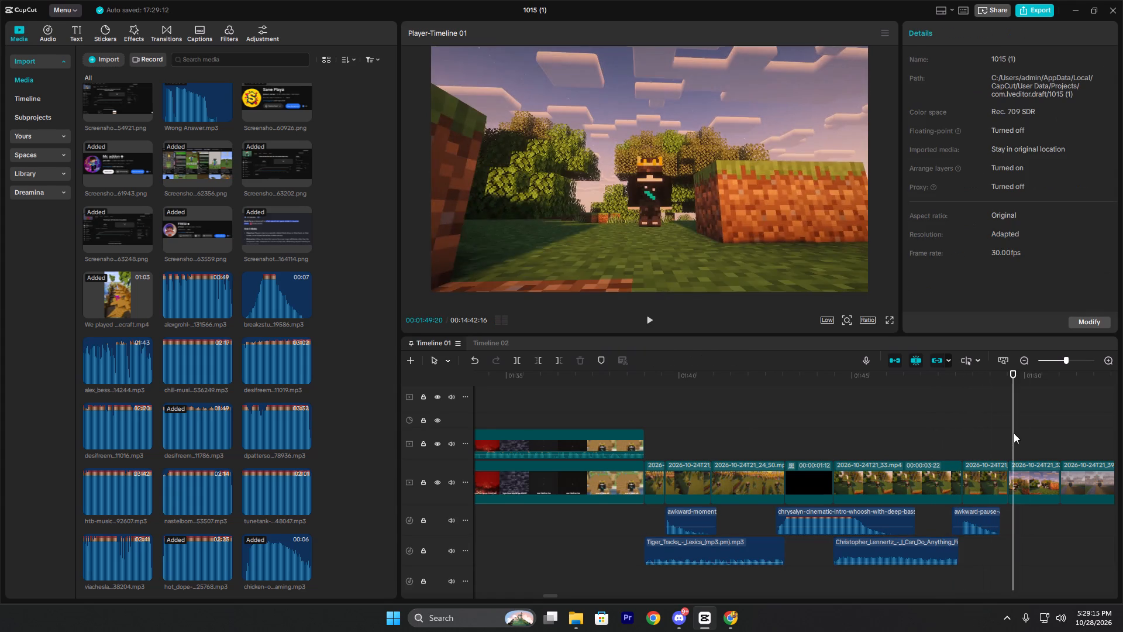
click(1014, 433)
click(585, 618)
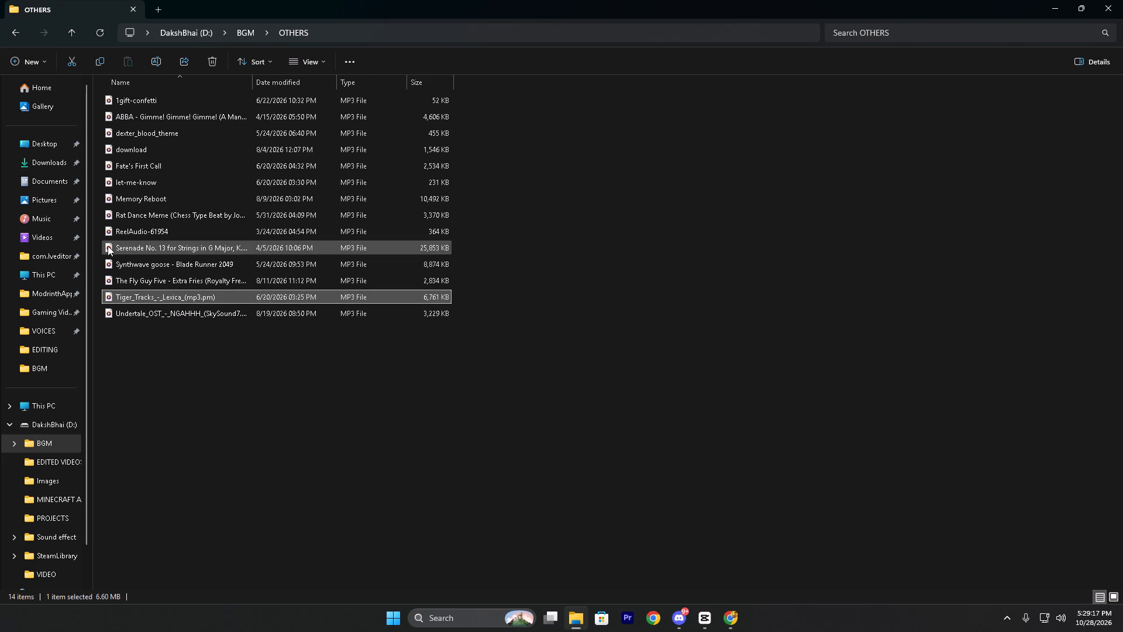
click(24, 36)
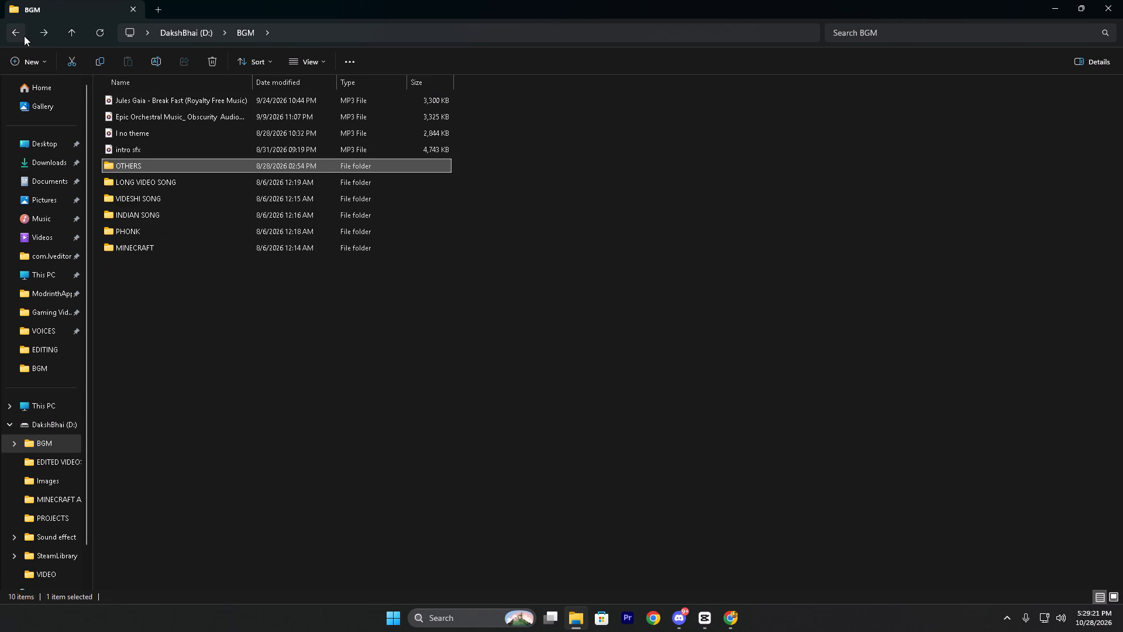
double_click(150, 177)
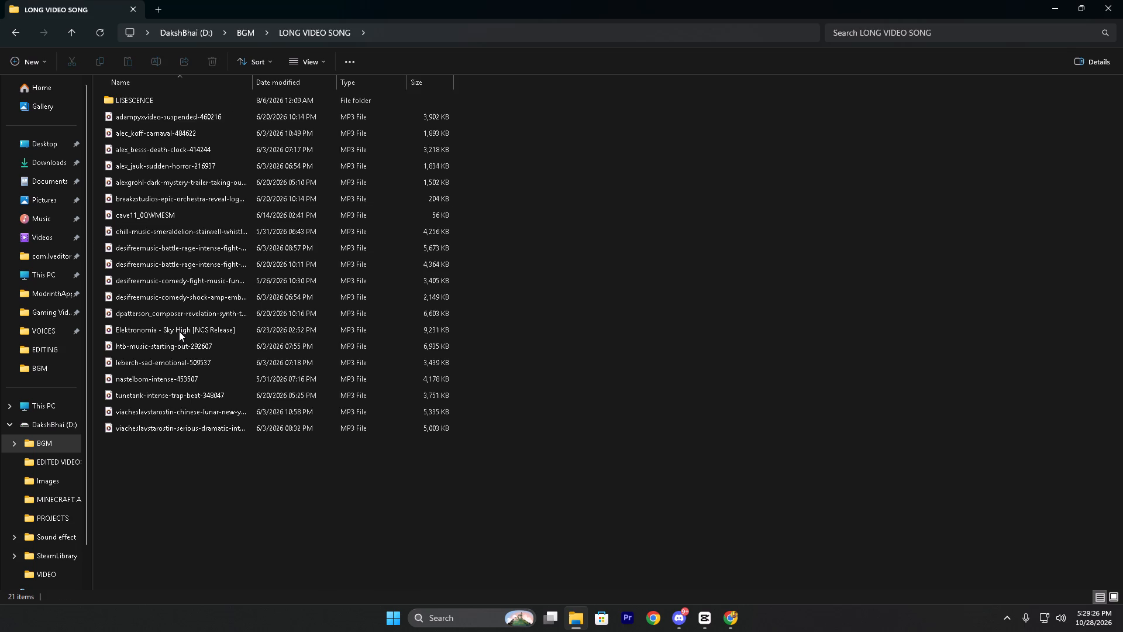
drag(172, 372, 163, 359)
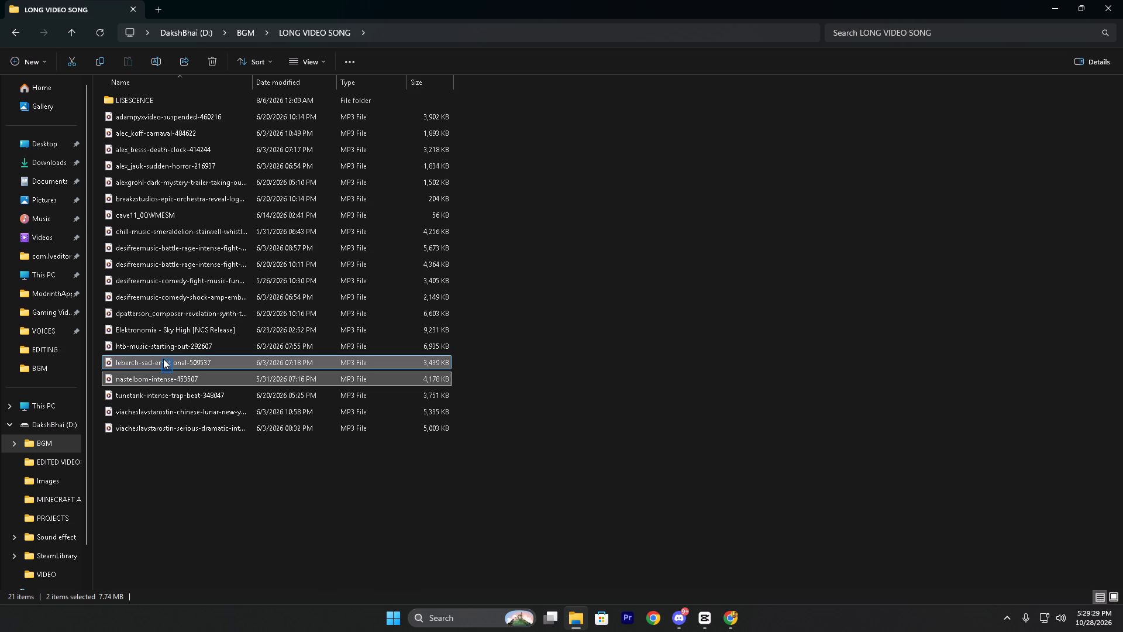
drag(163, 359, 169, 366)
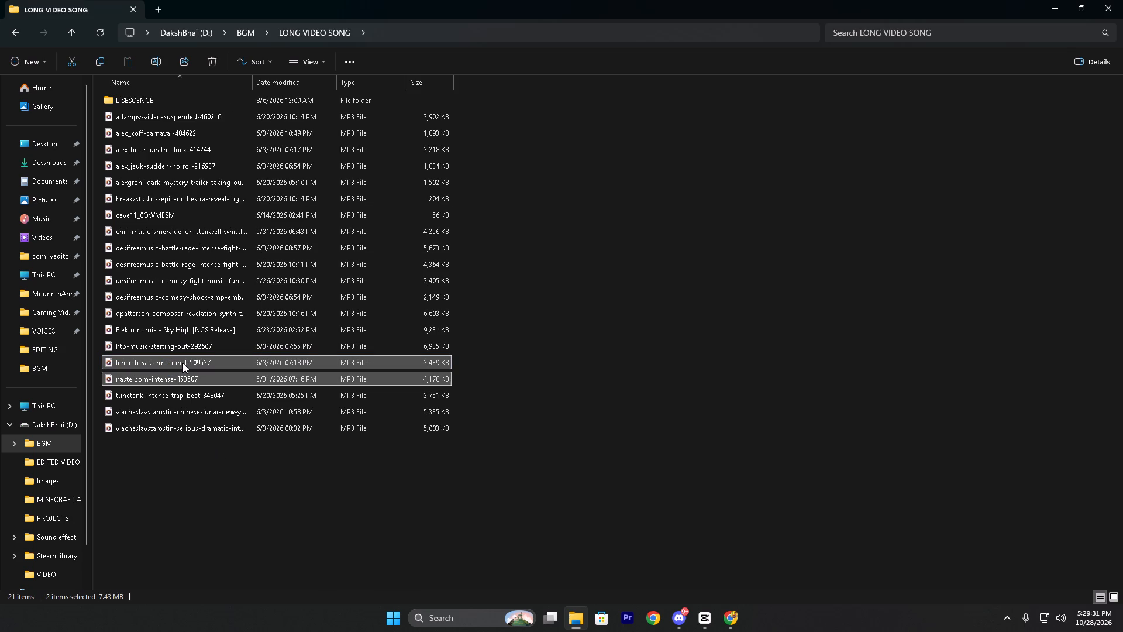
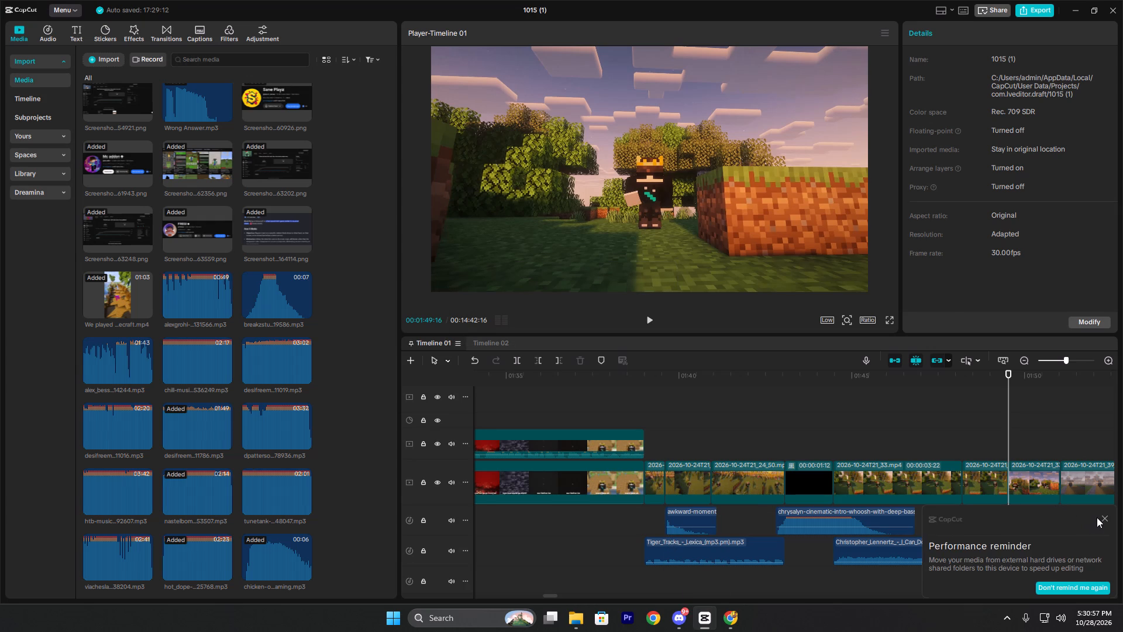
Play the nastelbom-intense-453507 music placed at 1:49:16, and delete it from the timeline.
click(1106, 517)
key(space)
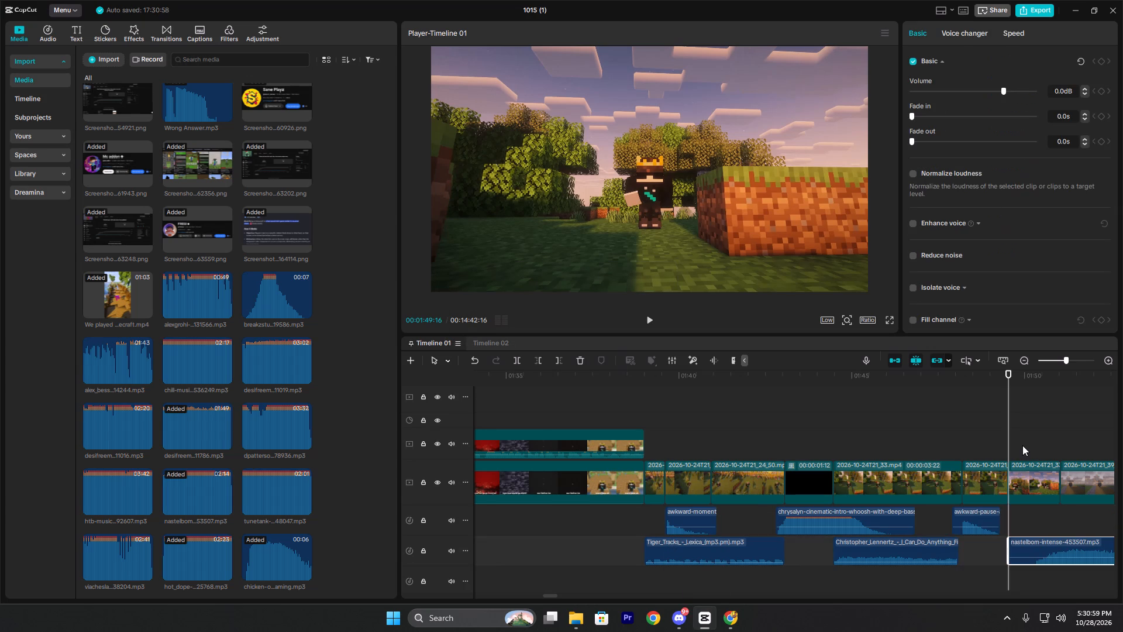
click(1006, 437)
key(space)
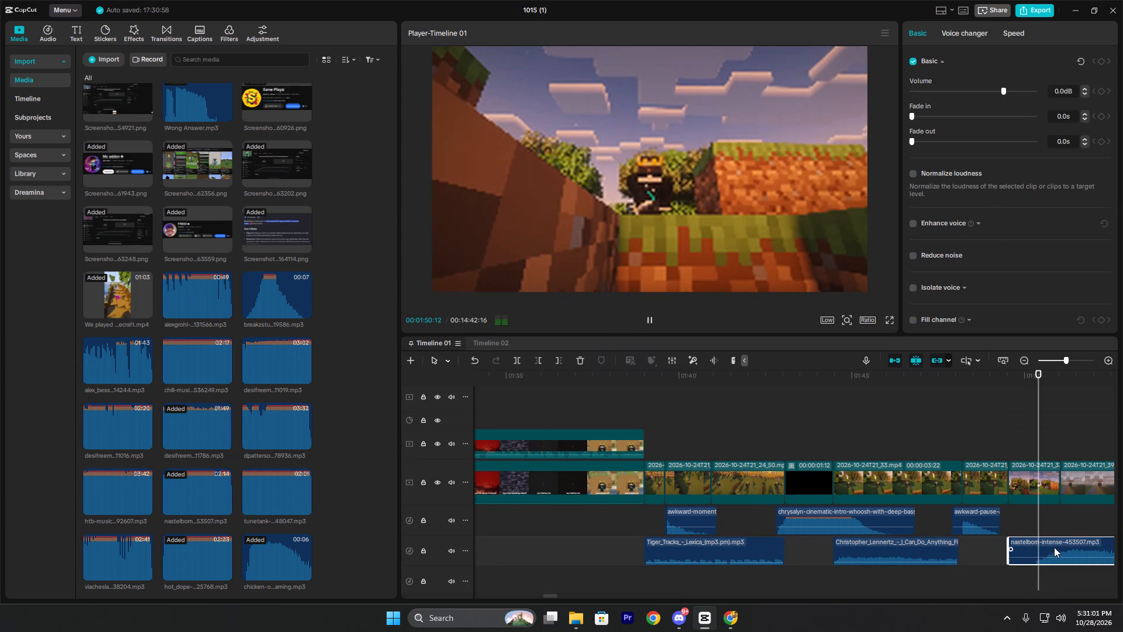
key(space)
key(BackSpace)
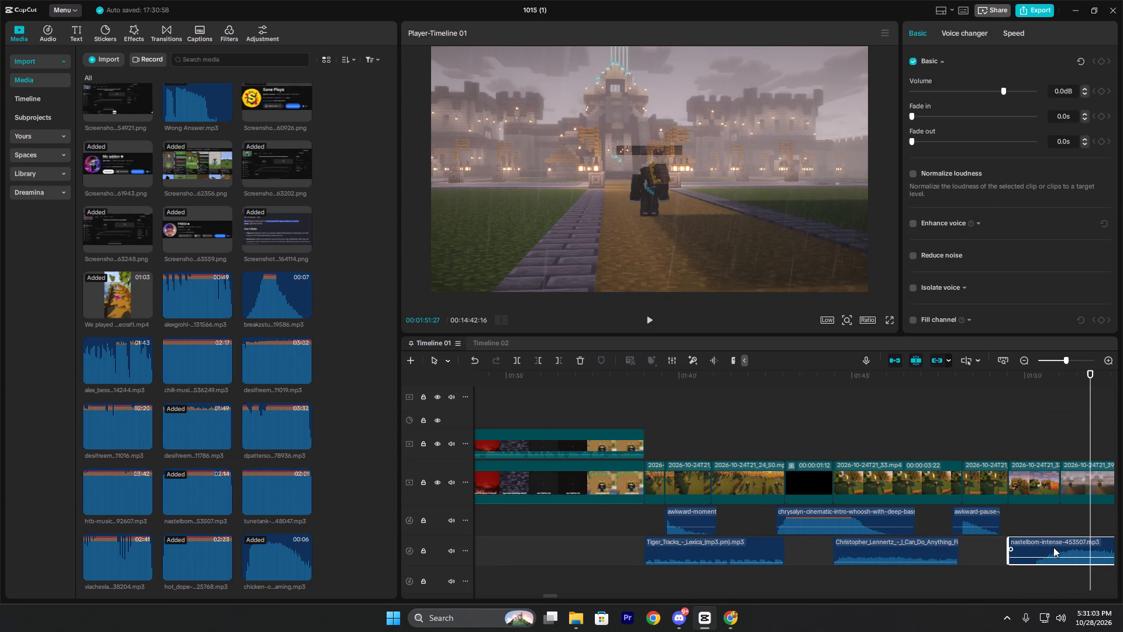
Add leberch-sad-emotional-509537 from the LONG VIDEO SONG folder in File Explorer to the CapCut timeline, starting right after the awkward-pause sound.
click(580, 631)
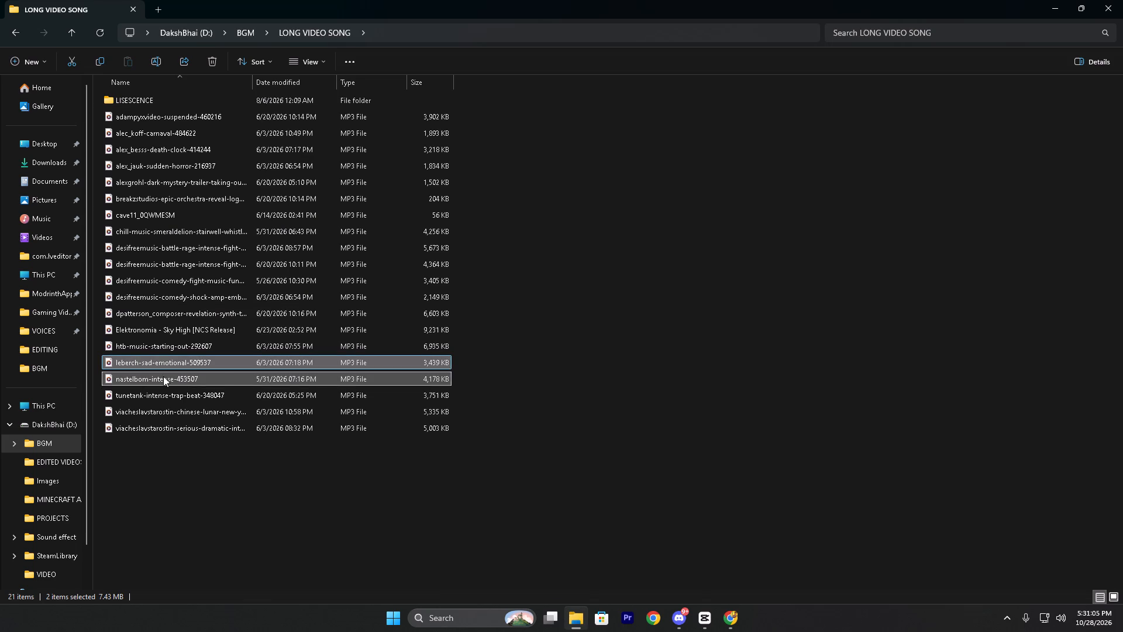
drag(160, 360, 280, 361)
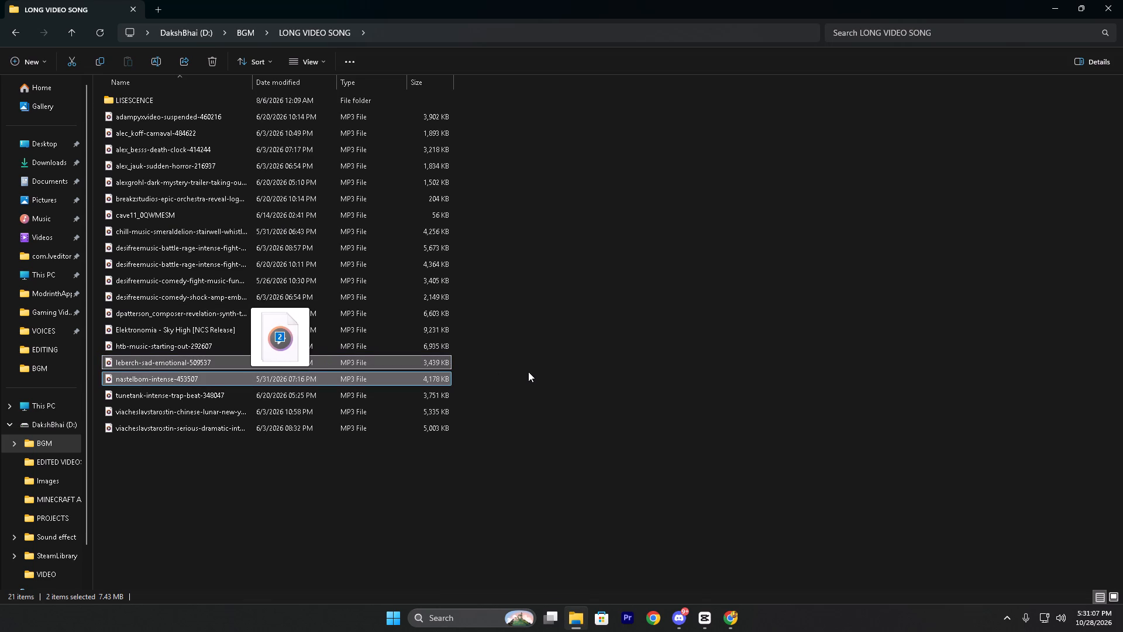
click(535, 372)
drag(411, 361, 517, 363)
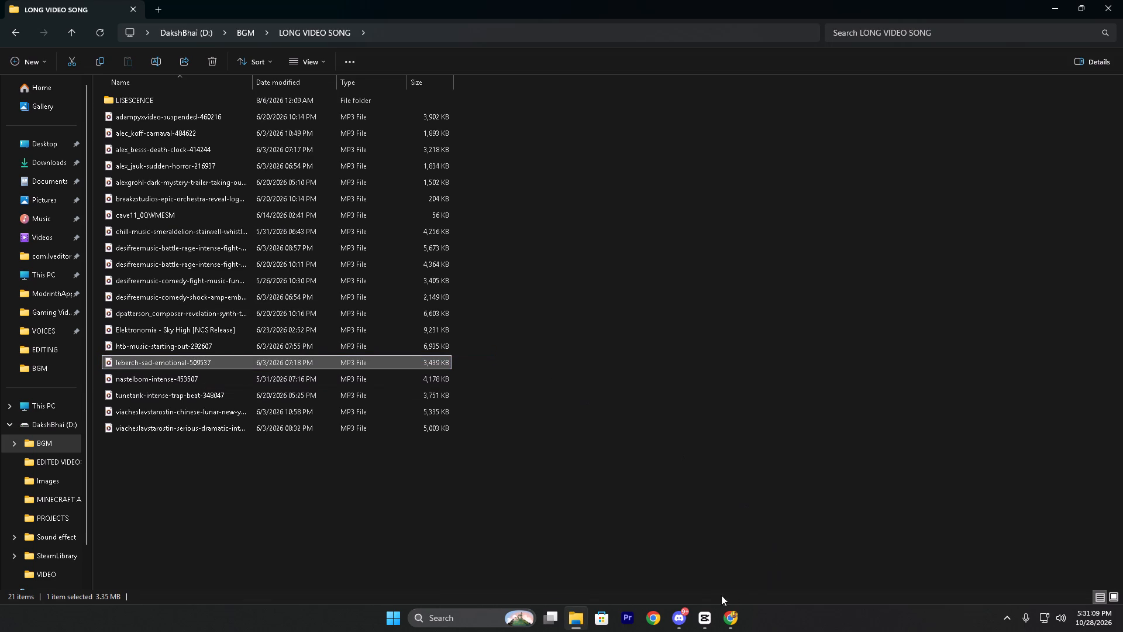
click(714, 597)
click(712, 607)
scroll(191, 421, down, 9)
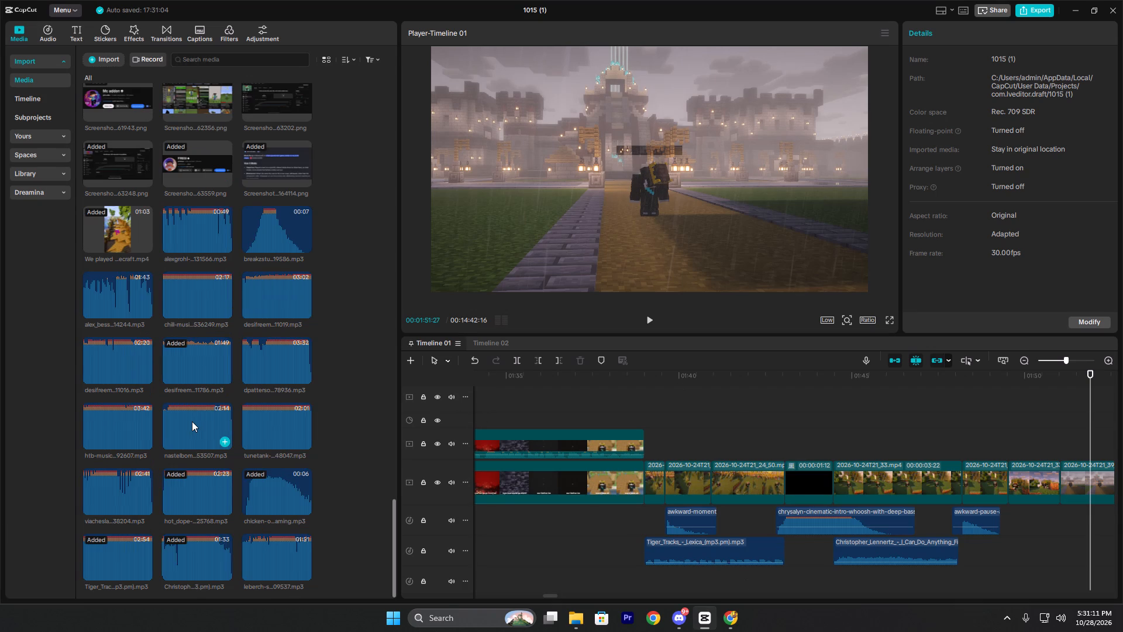
click(573, 625)
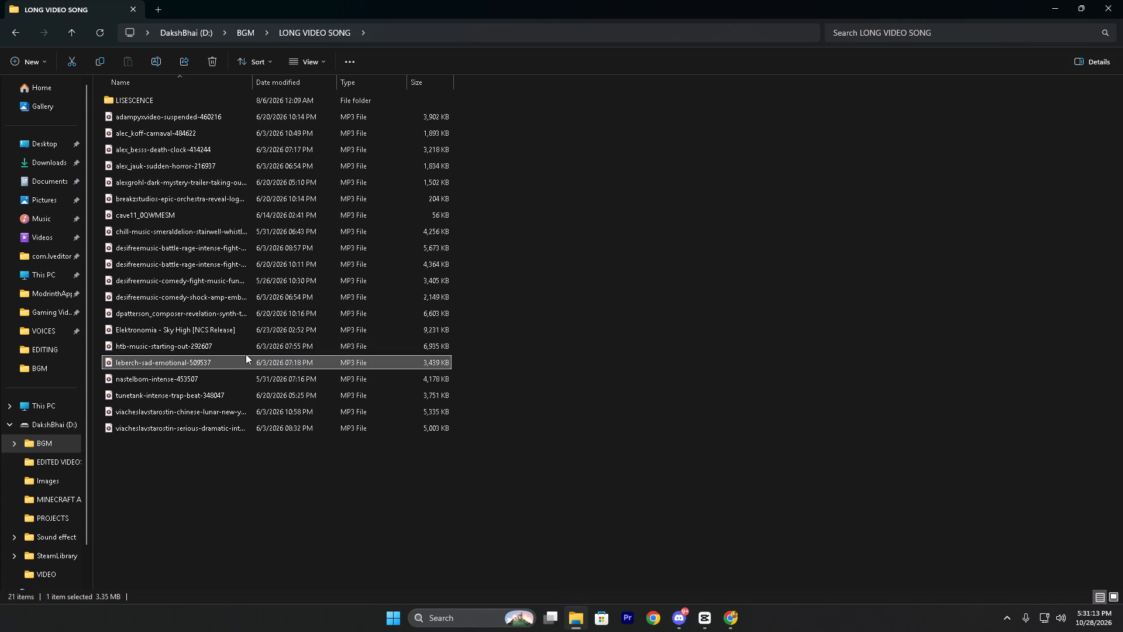
drag(233, 357, 722, 567)
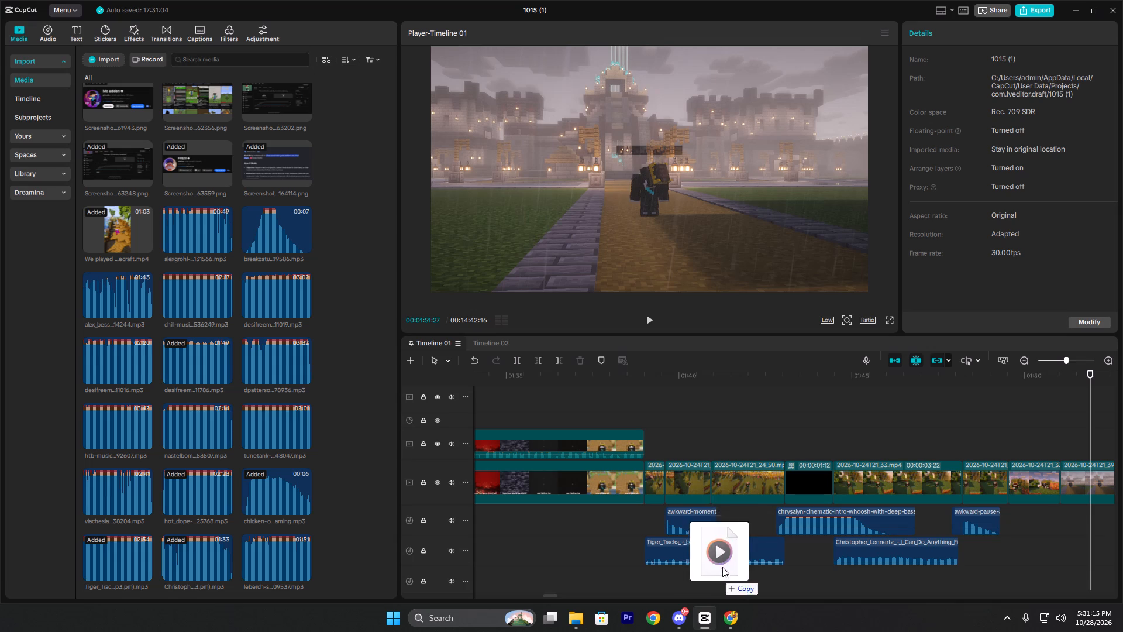
drag(722, 567, 727, 553)
click(1106, 519)
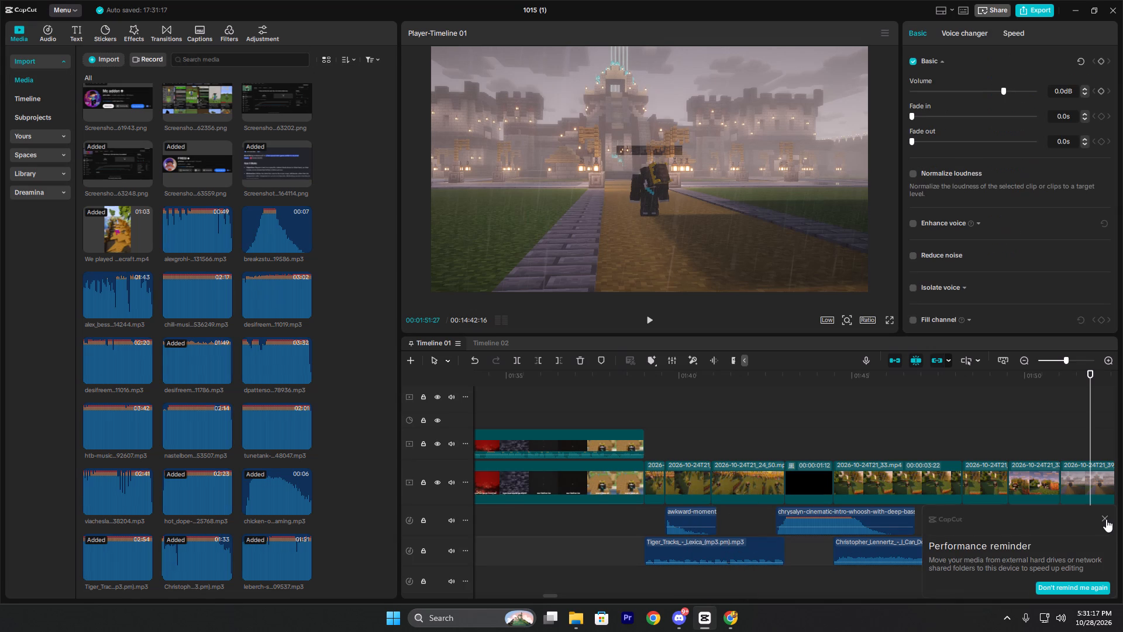
drag(1104, 545, 1028, 547)
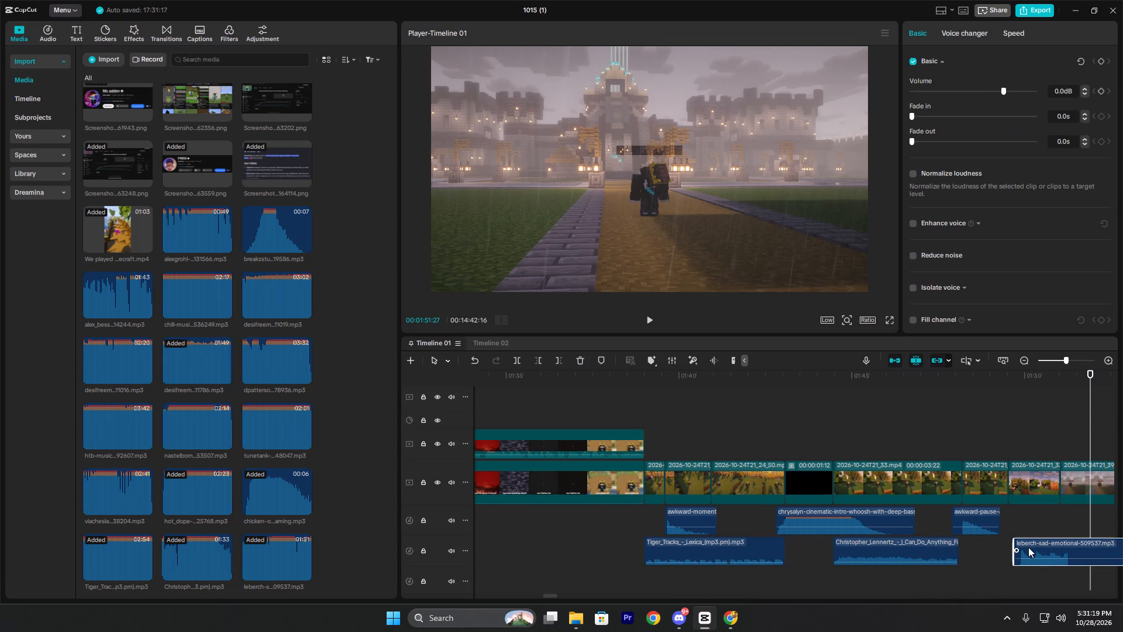
drag(1028, 547, 1018, 549)
Play from about 1:49 and set the volume of the leberch-sad-emotional music to -10.5 dB.
click(991, 442)
key(space)
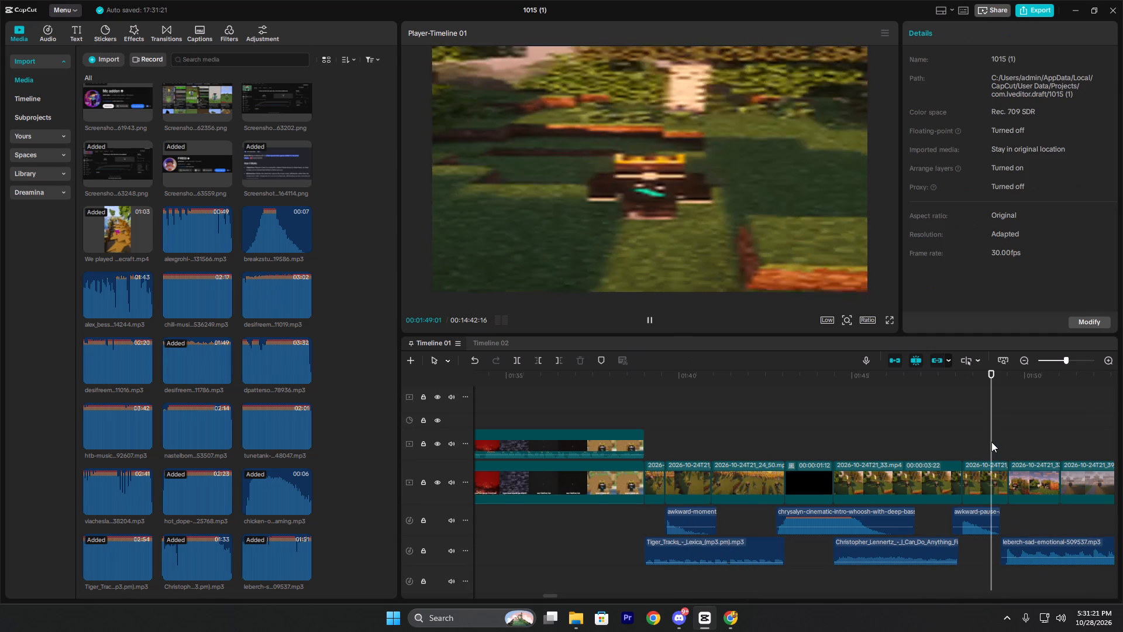
click(1049, 547)
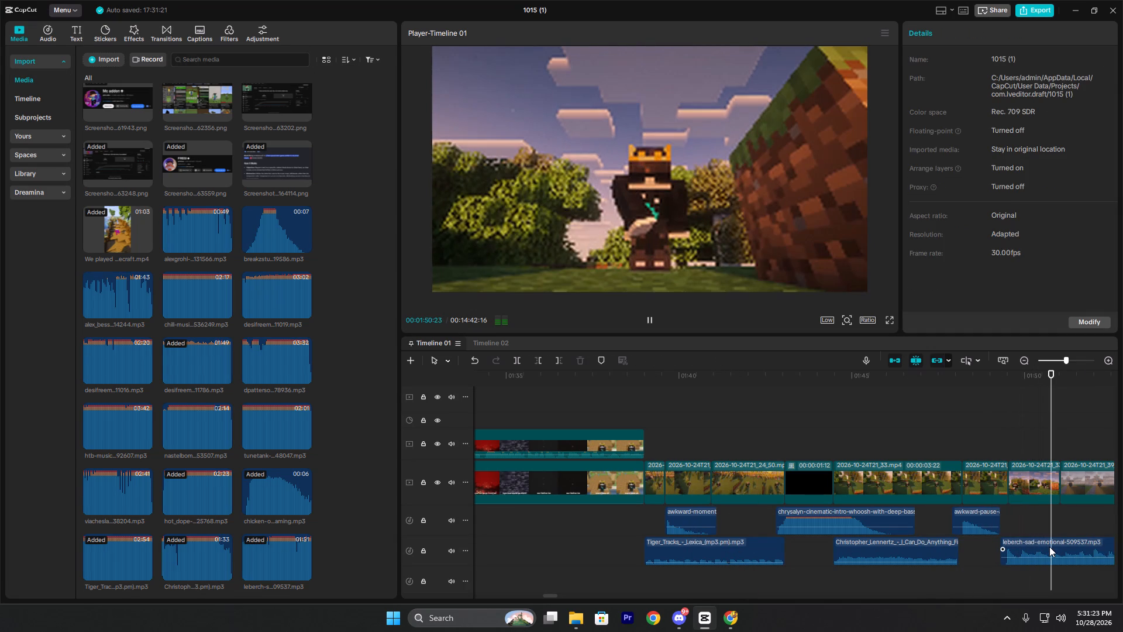
click(968, 91)
drag(968, 91, 977, 92)
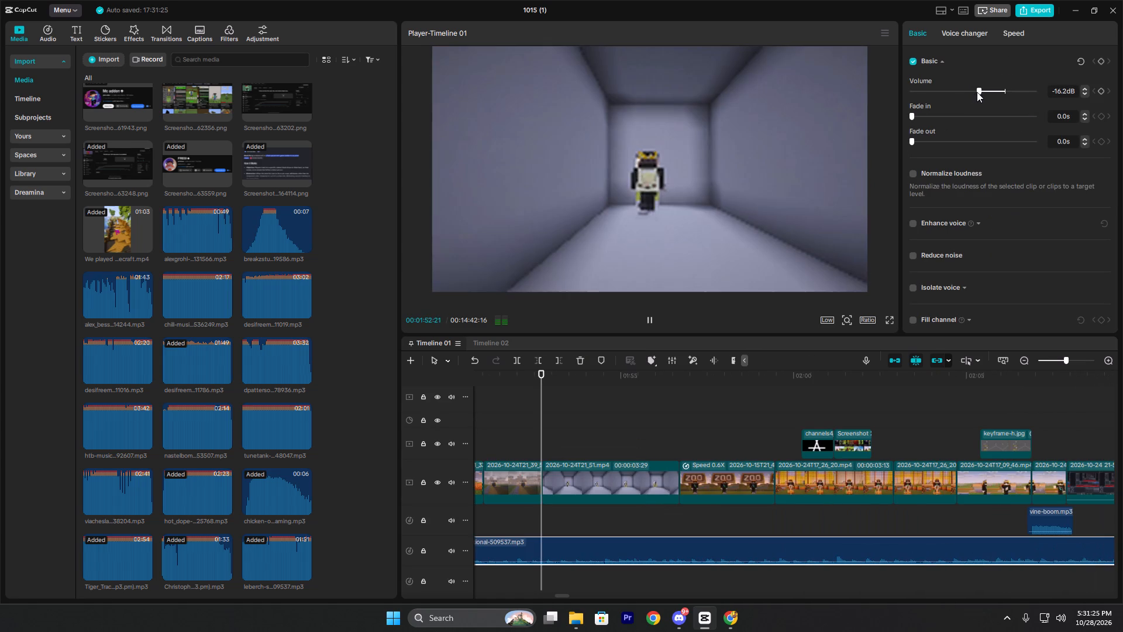
click(982, 90)
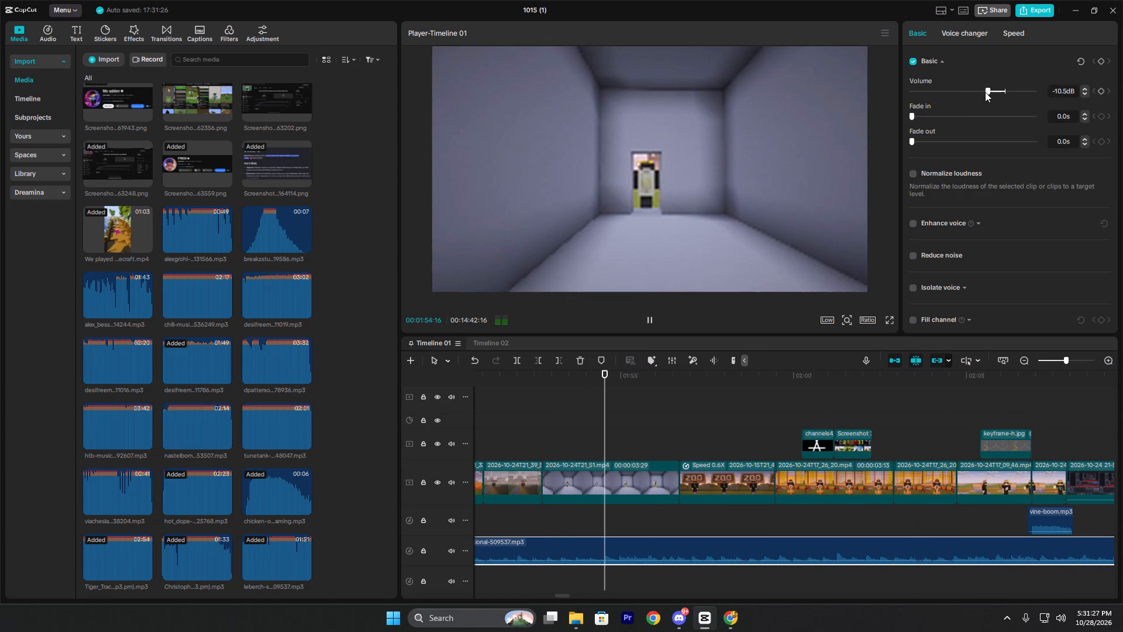
key(space)
key(space)
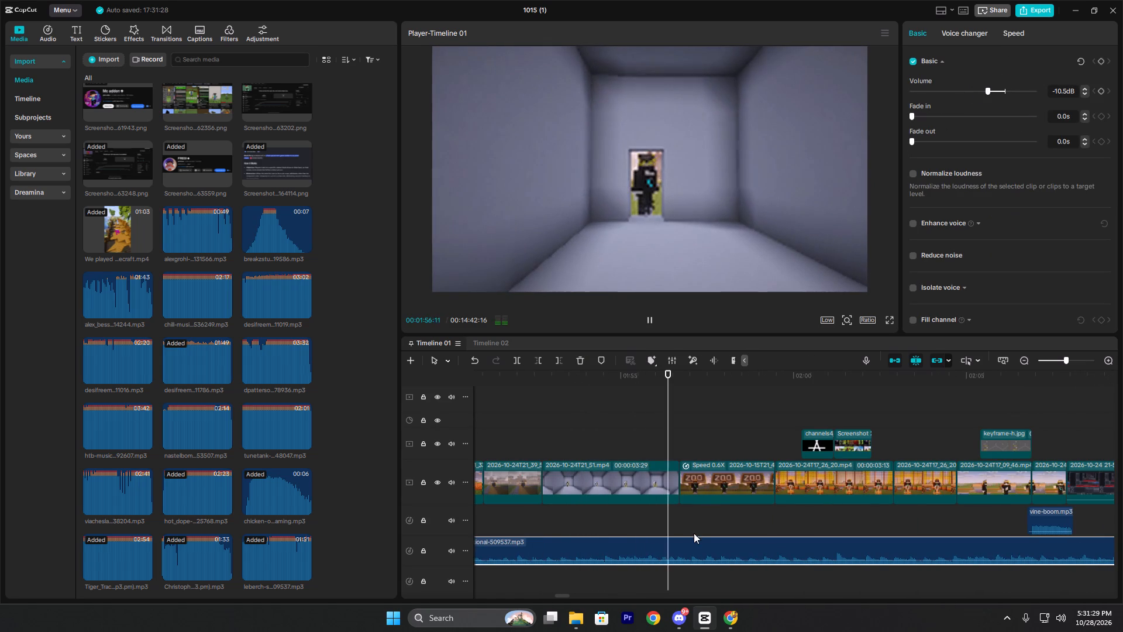
Replay from about 1:53 and trim off the leberch-sad-emotional music just before 1:55, checking playback past the cut.
key(space)
click(560, 445)
key(space)
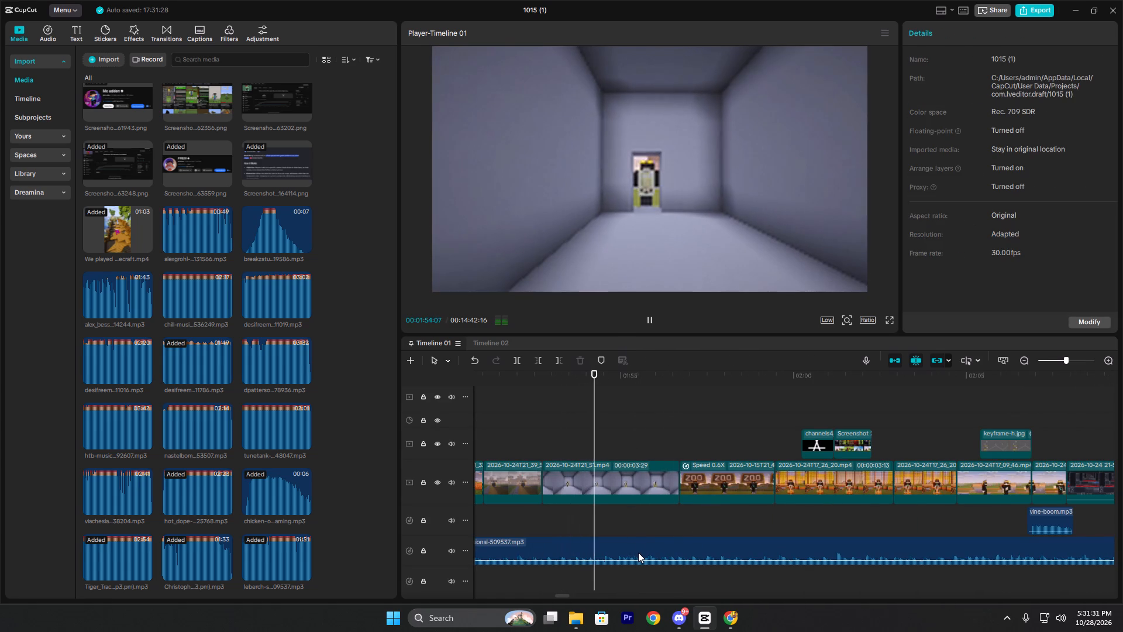
key(space)
click(638, 552)
text(w)
key(space)
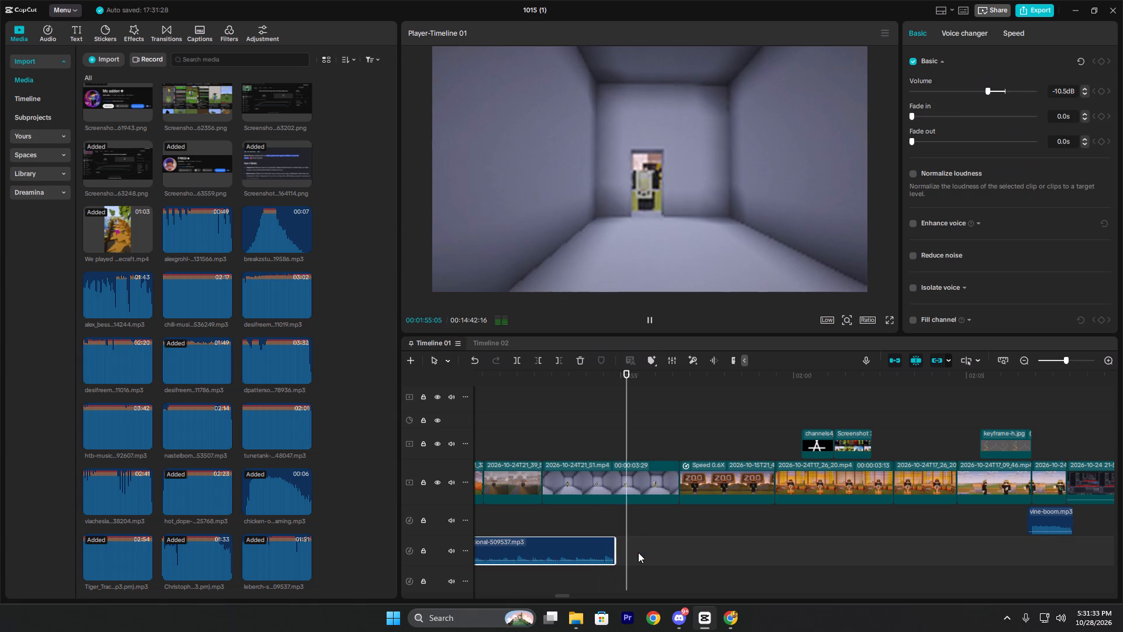
key(space)
click(664, 433)
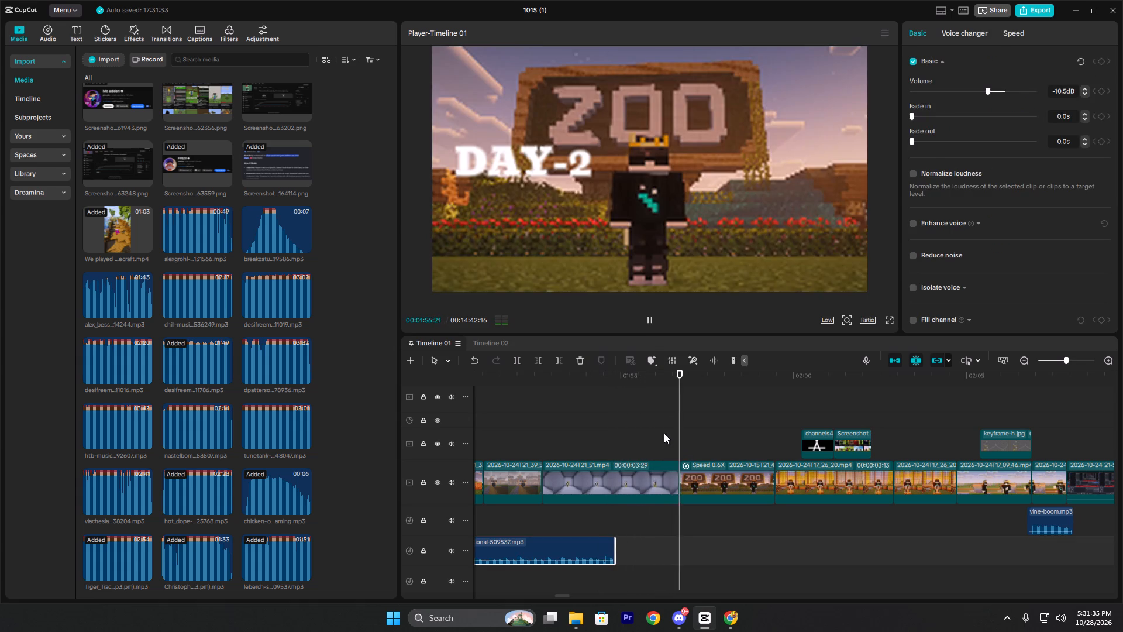
Go back to about 0:56 and copy the short desifreemusic-comedy-fight-music clip that sits directly before the Tiger_Tracks music.
drag(664, 433, 631, 467)
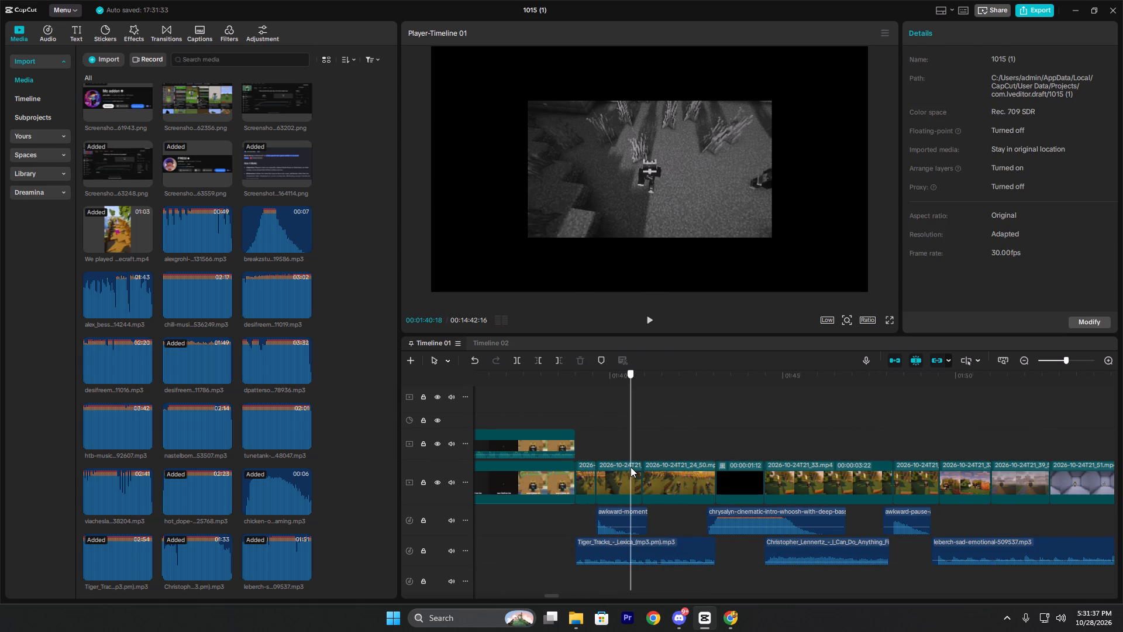
drag(631, 467, 632, 466)
ctrl+scroll(620, 473, down, 4)
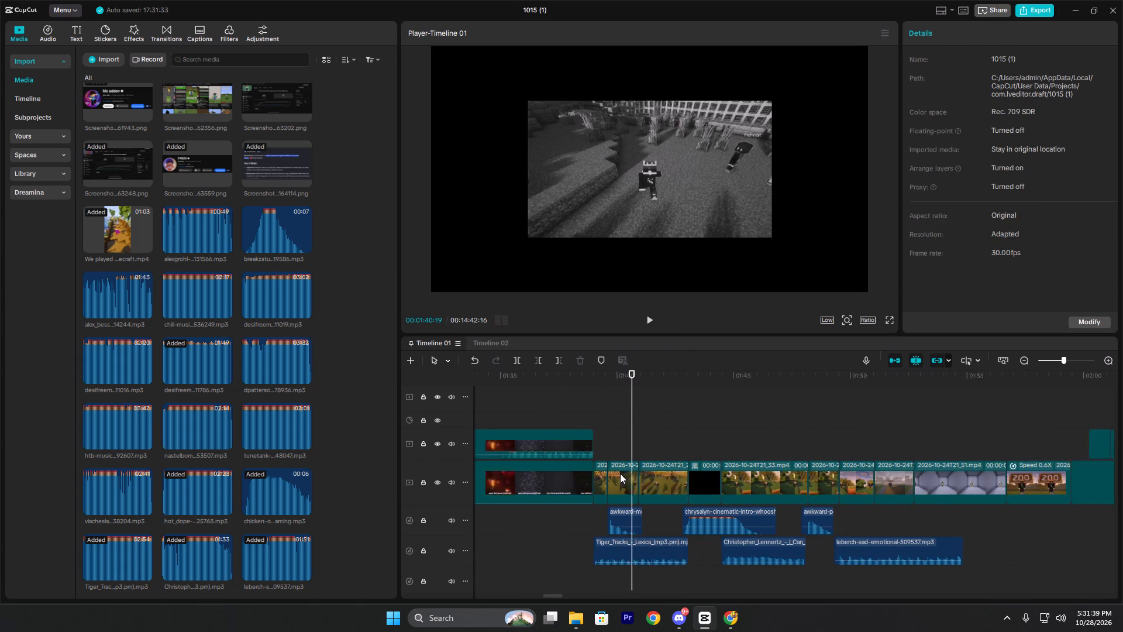
ctrl+scroll(619, 473, down, 12)
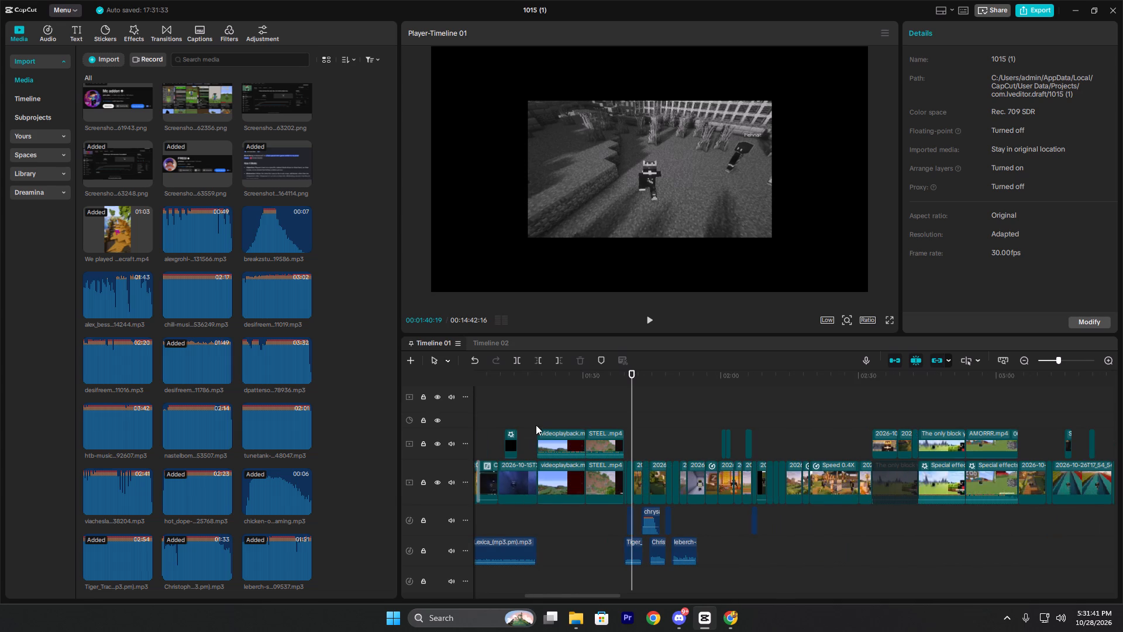
click(519, 405)
drag(519, 405, 471, 416)
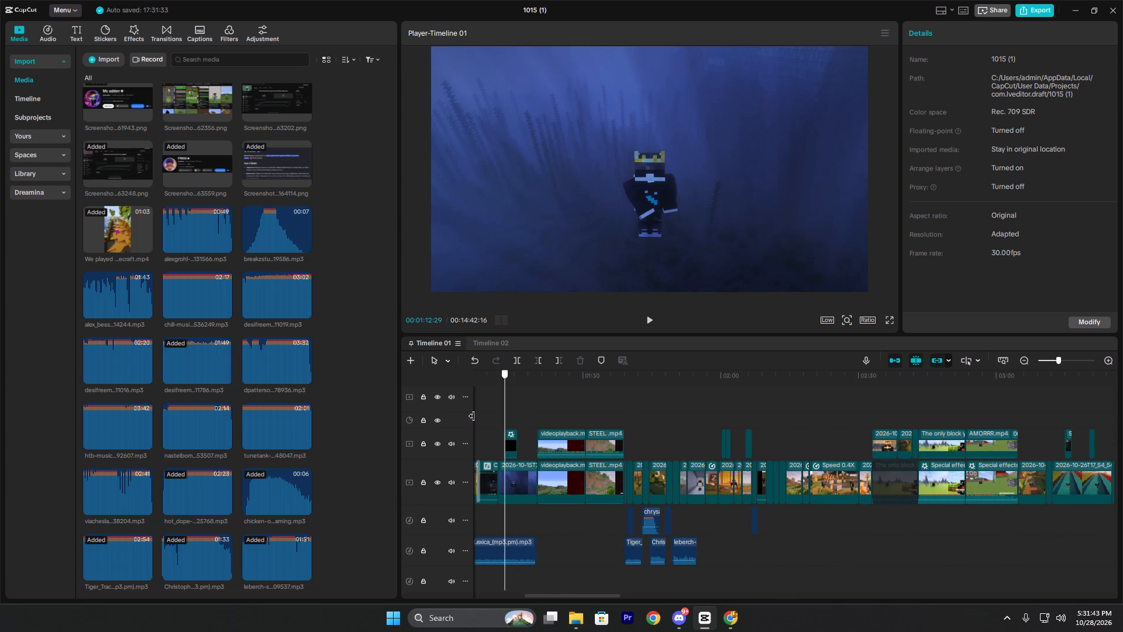
drag(471, 416, 542, 417)
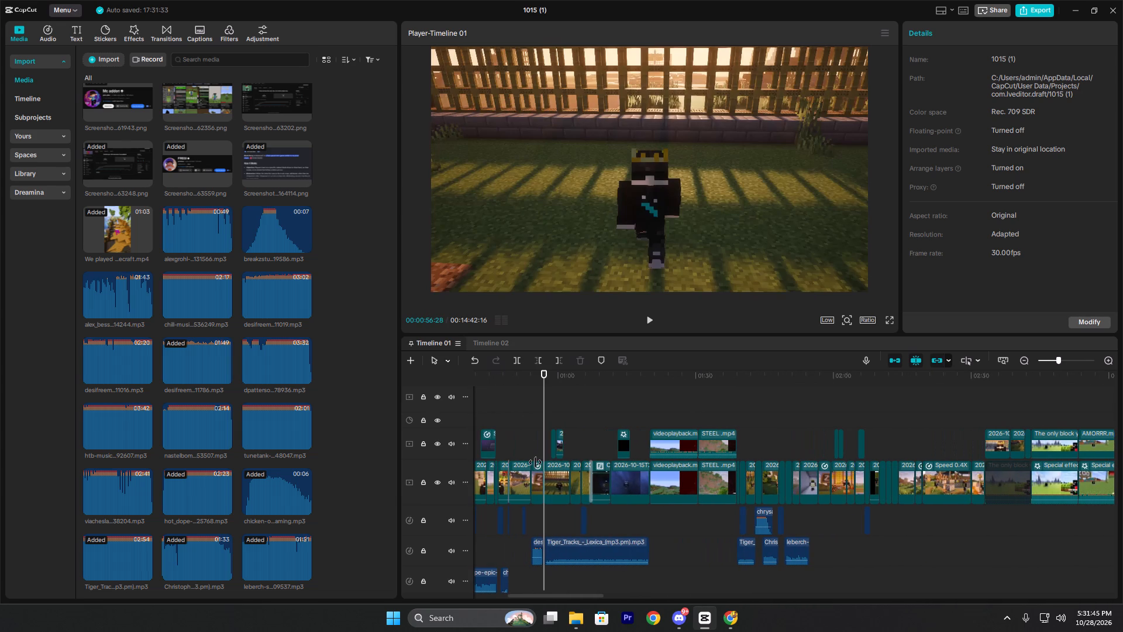
click(539, 549)
key(ctrl+c)
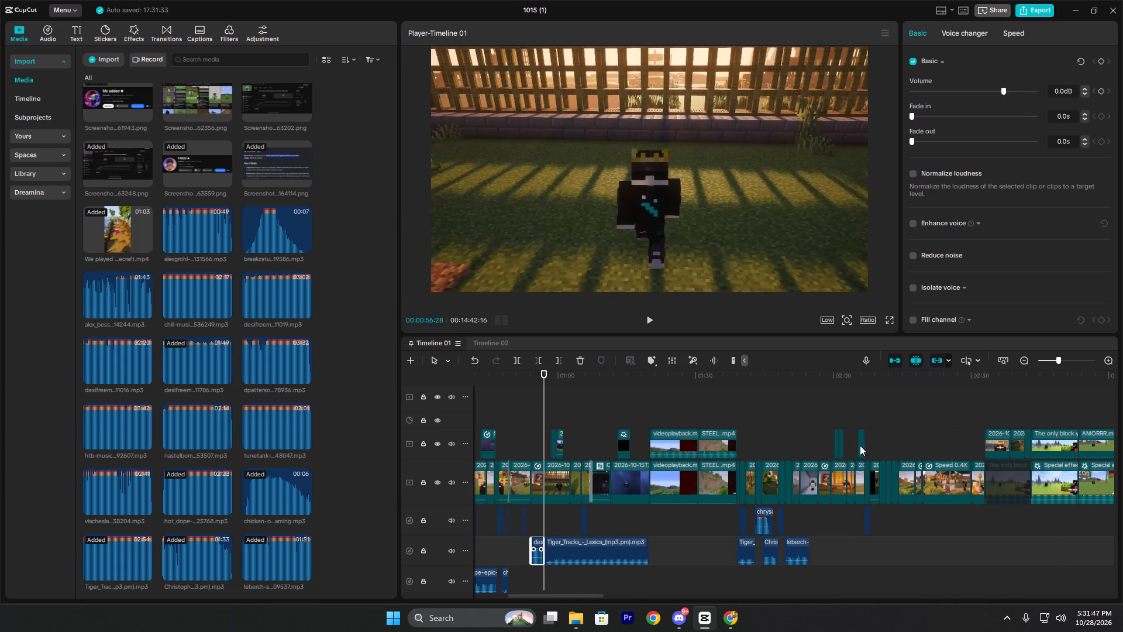
Play on from about 1:52 and paste the copied desifreemusic-comedy-fight-music clip at 1:56:00, after the leberch music.
click(792, 431)
drag(792, 431, 803, 431)
key(space)
ctrl+scroll(809, 454, up, 7)
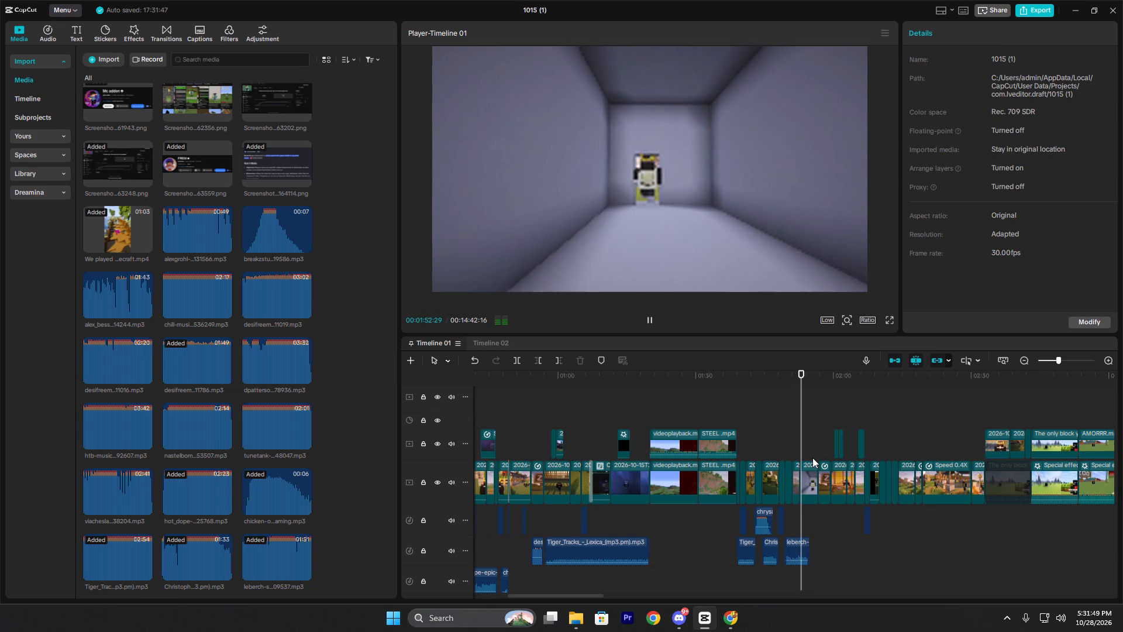
ctrl+scroll(812, 458, up, 11)
ctrl+scroll(862, 510, up, 4)
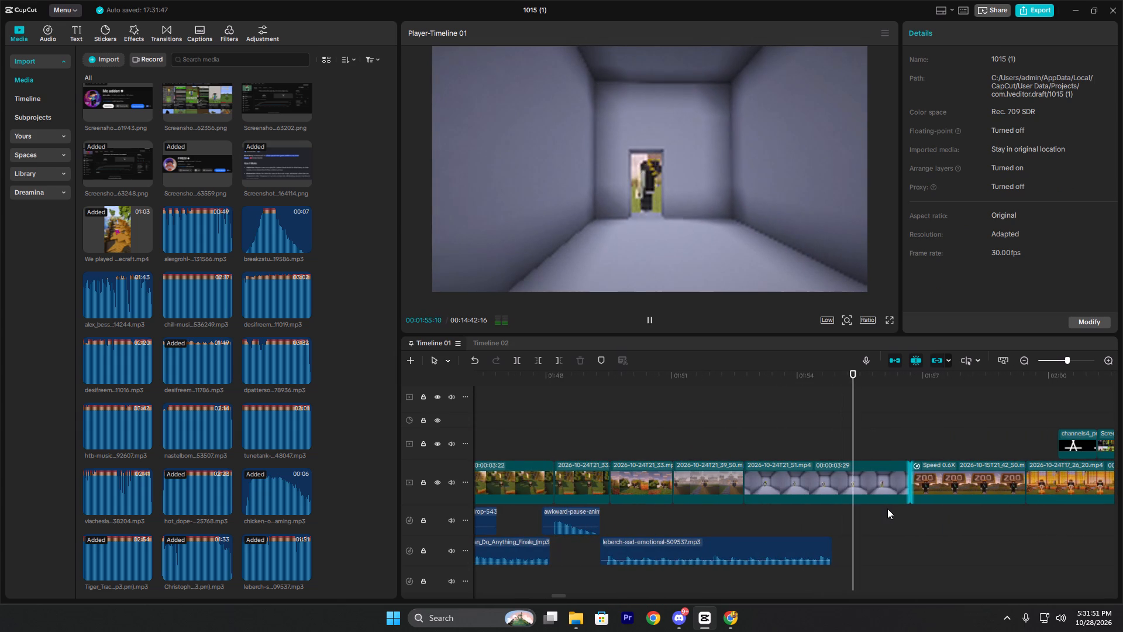
key(space)
key(ctrl+v)
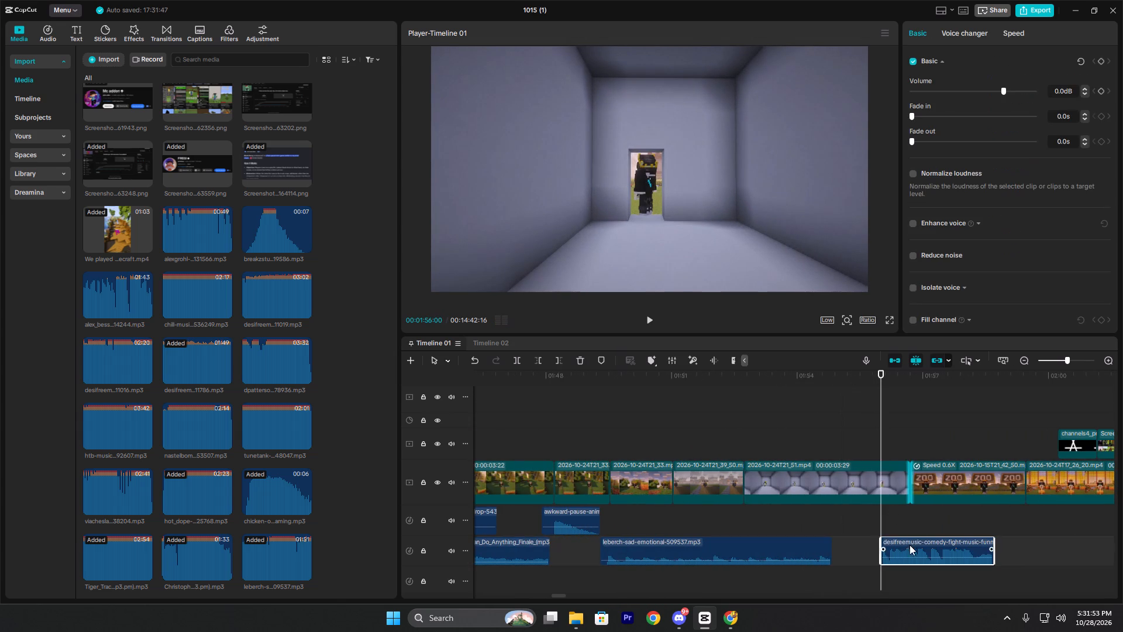
Move the pasted comedy-fight music to start with the ZOO "DAY-2" video clip at 1:56:21, checking the timing in playback.
key(space)
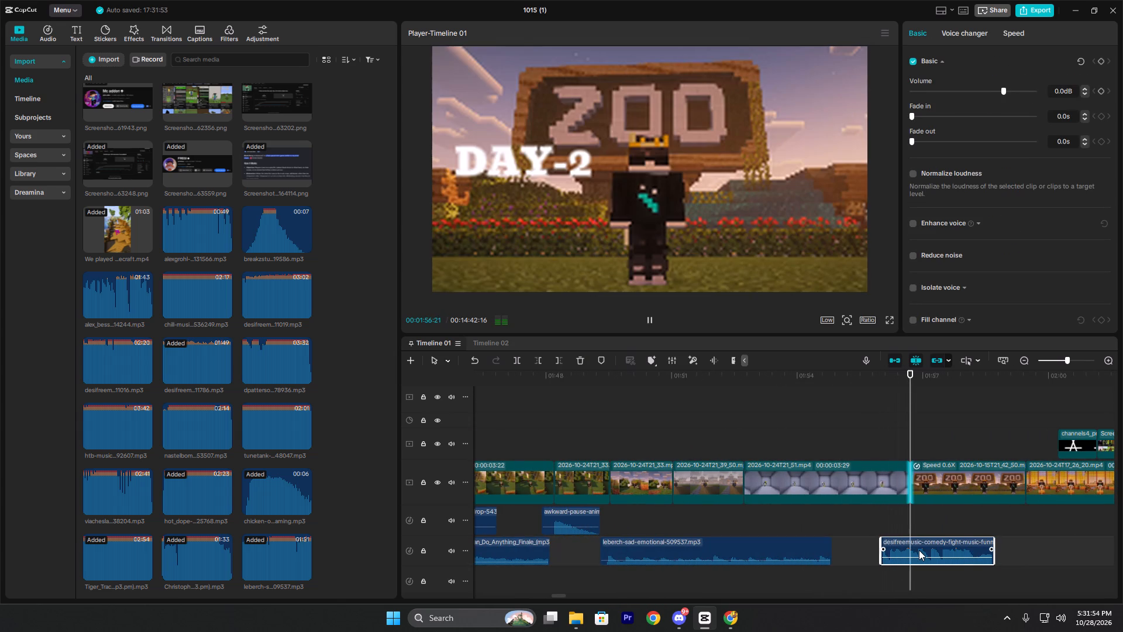
key(space)
drag(921, 549, 953, 540)
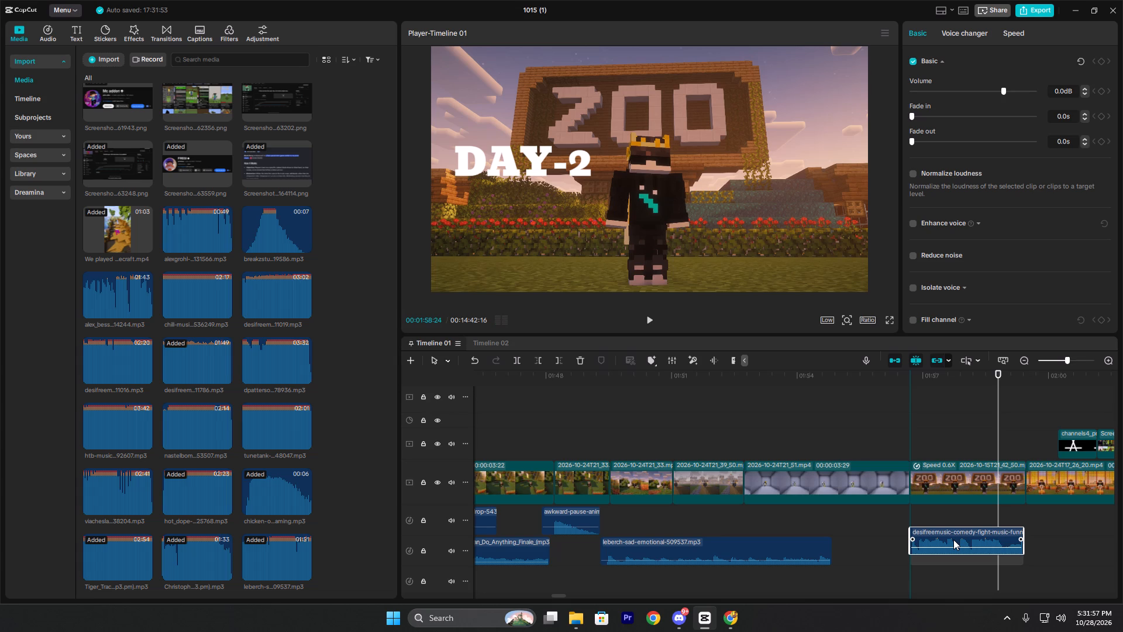
click(886, 434)
click(879, 434)
key(space)
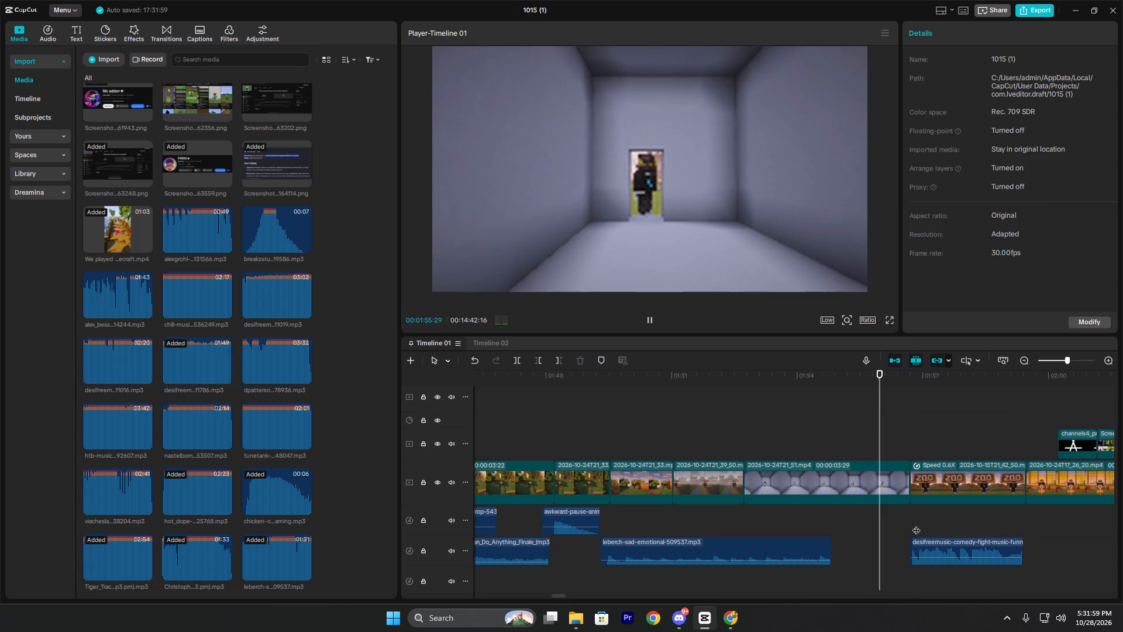
key(space)
click(936, 553)
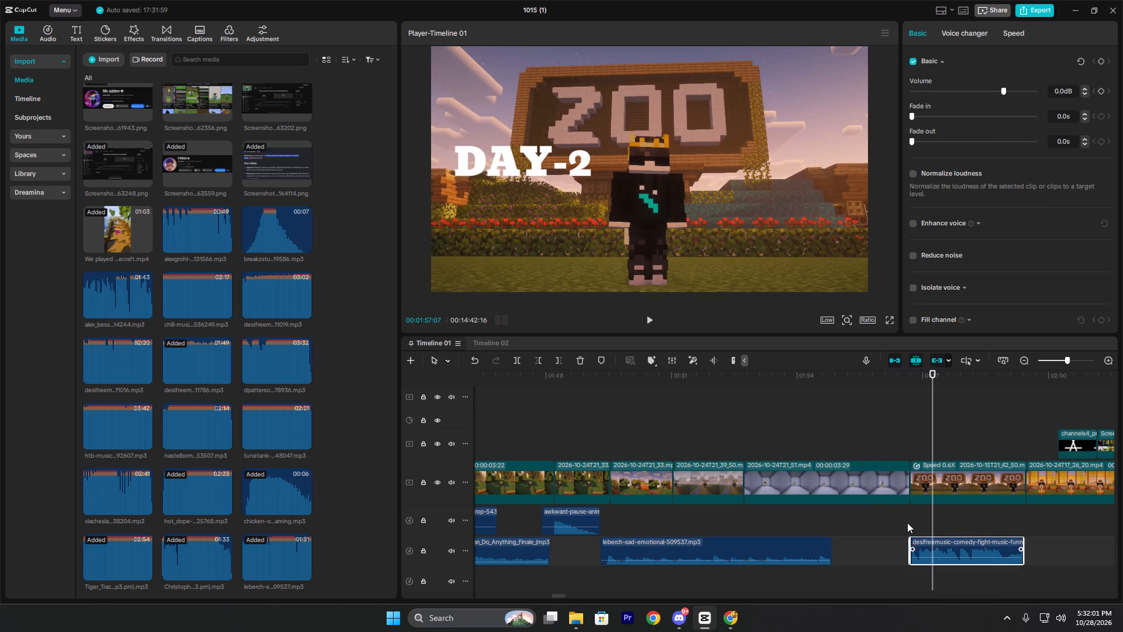
click(907, 515)
key(space)
key(space)
click(914, 509)
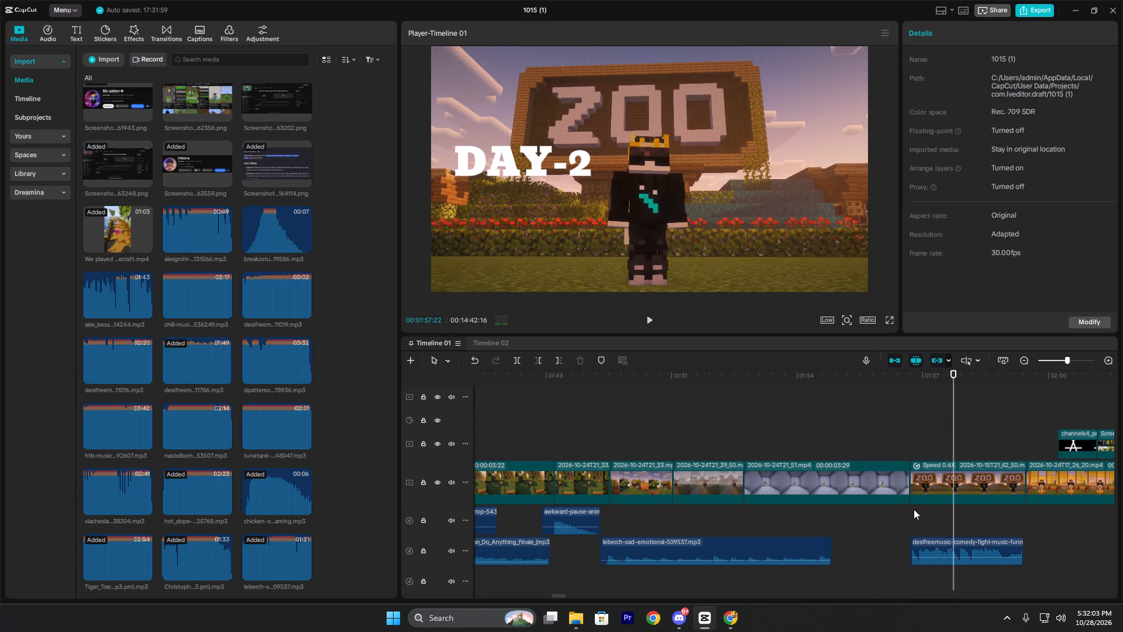
Extend the start of the comedy-fight music back to about 1:56:10, slightly before the ZOO "DAY-2" clip begins.
click(931, 544)
drag(910, 541, 909, 541)
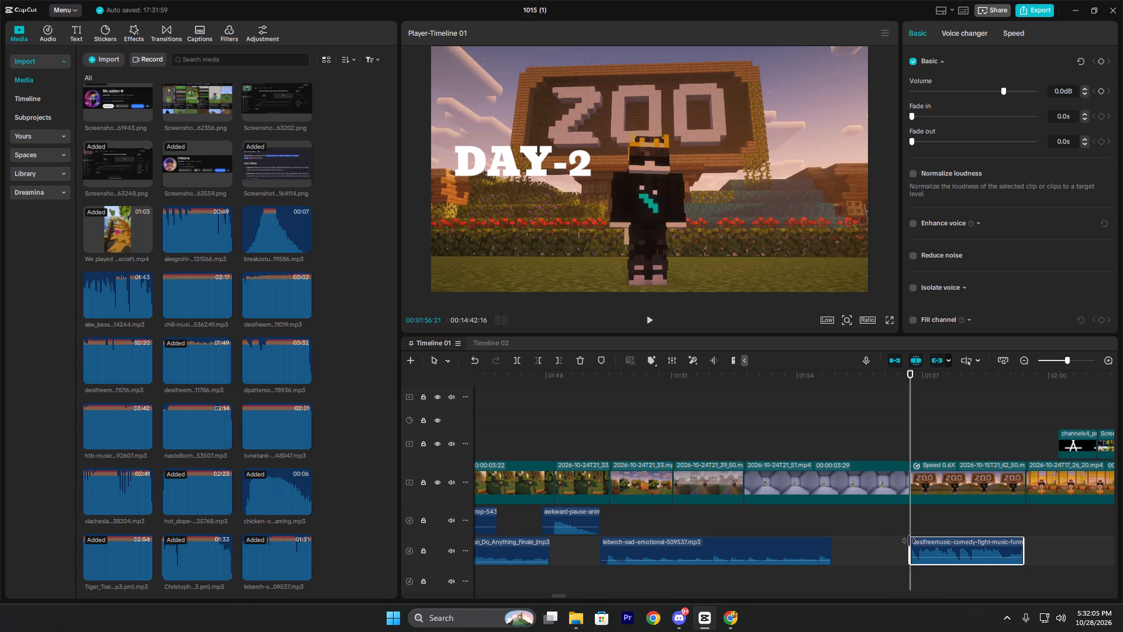
drag(909, 541, 898, 540)
click(886, 504)
click(846, 511)
click(868, 521)
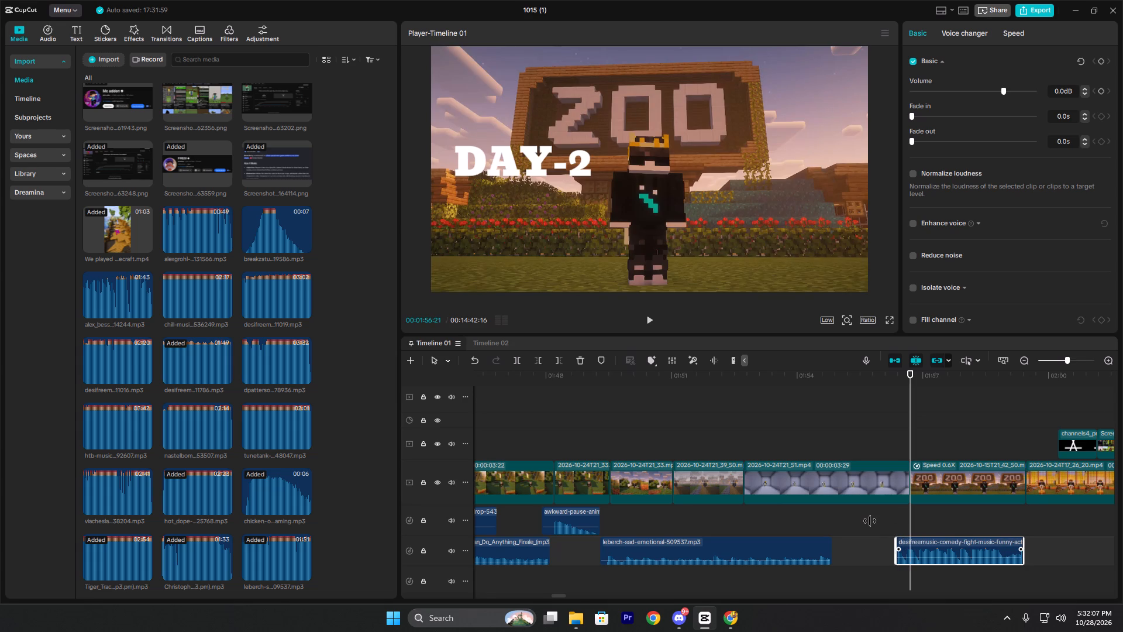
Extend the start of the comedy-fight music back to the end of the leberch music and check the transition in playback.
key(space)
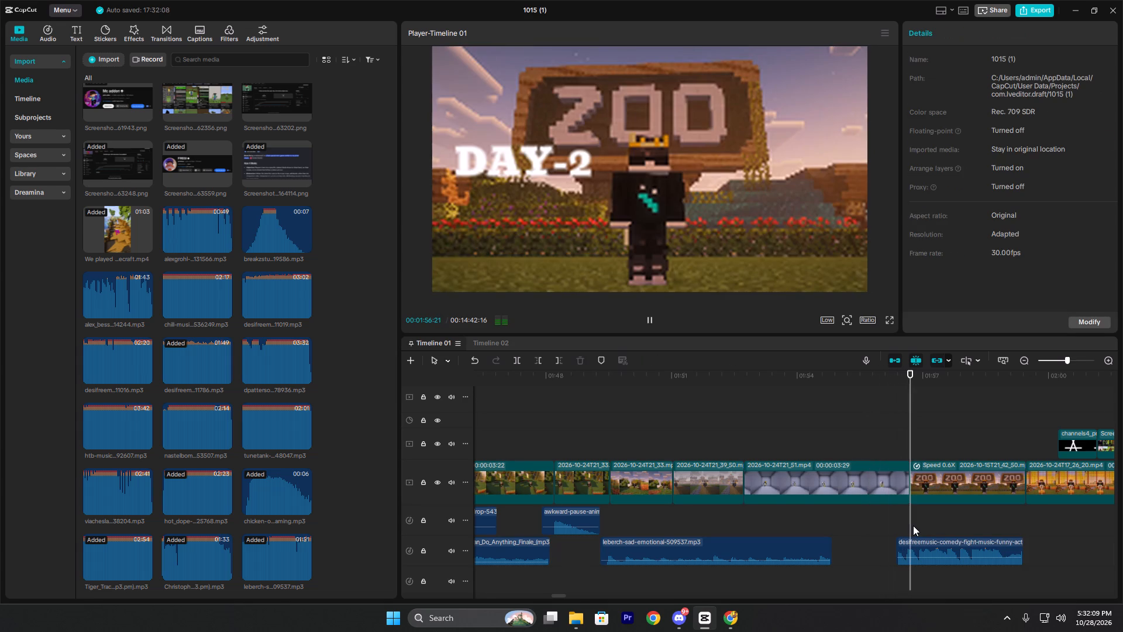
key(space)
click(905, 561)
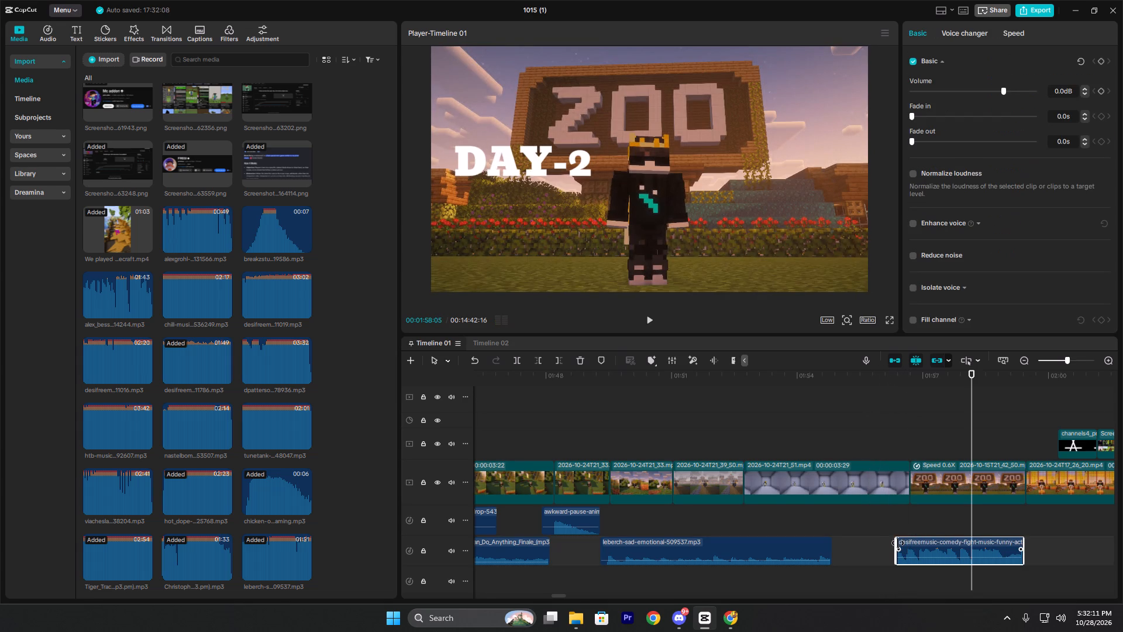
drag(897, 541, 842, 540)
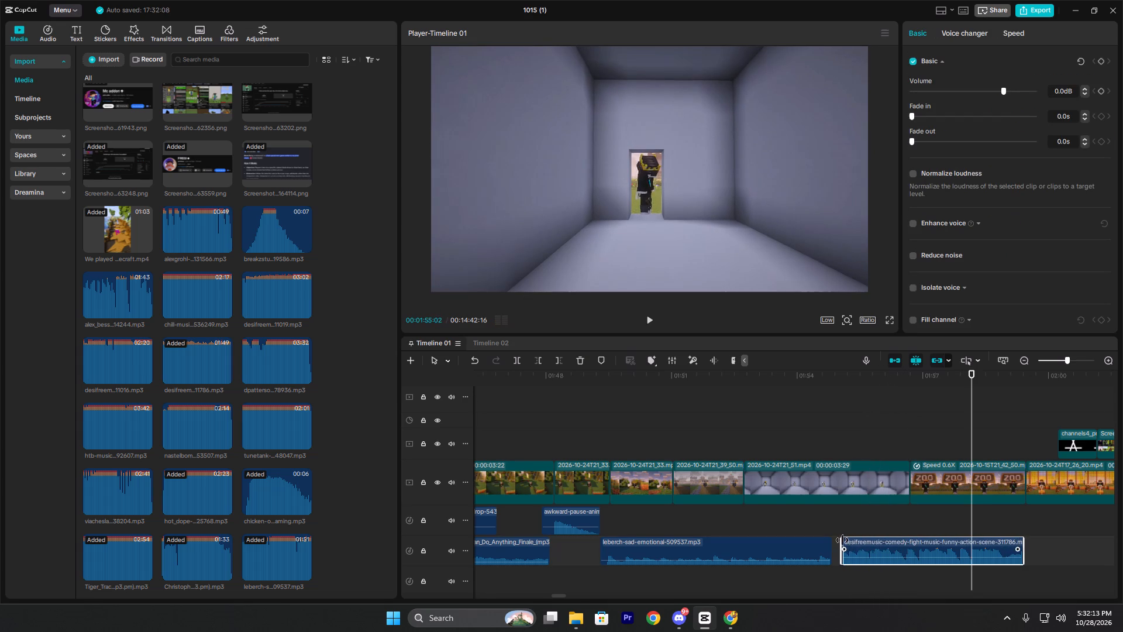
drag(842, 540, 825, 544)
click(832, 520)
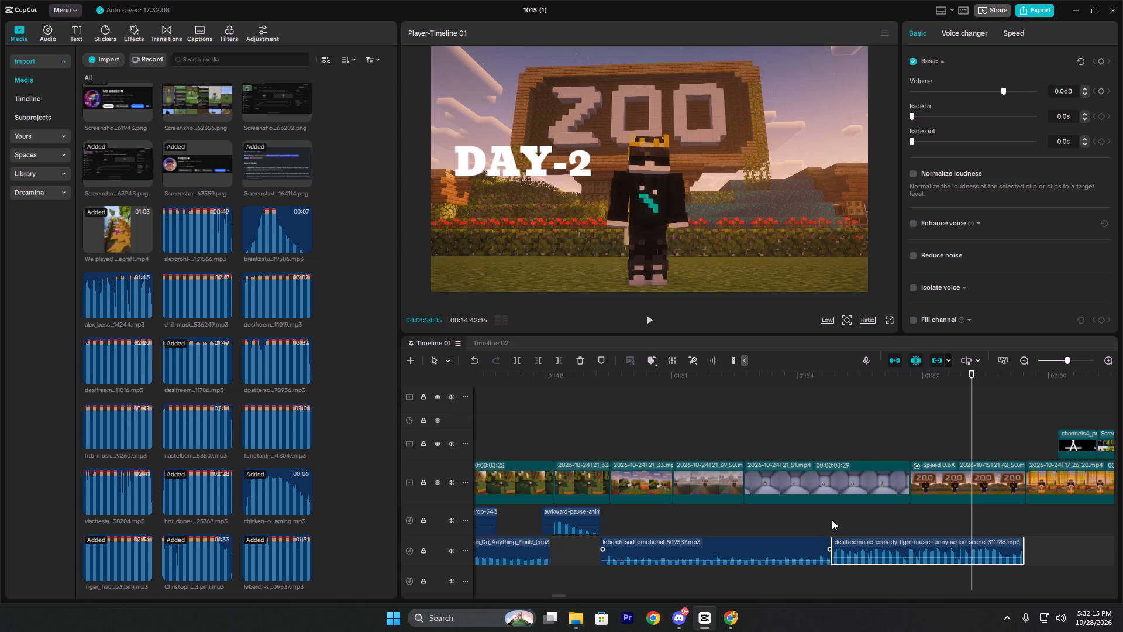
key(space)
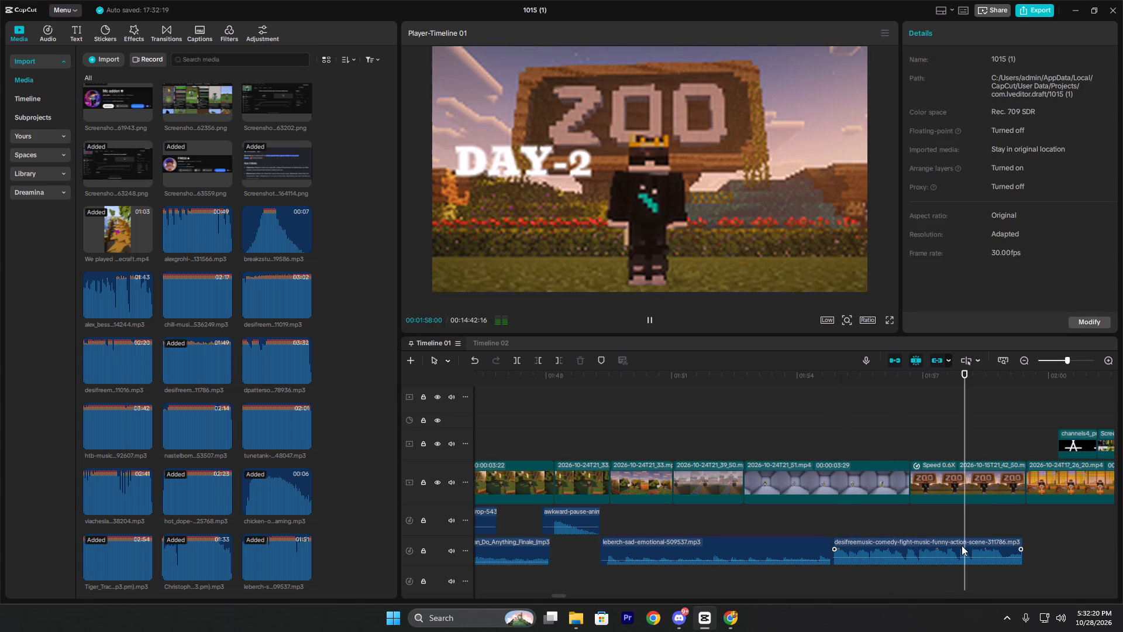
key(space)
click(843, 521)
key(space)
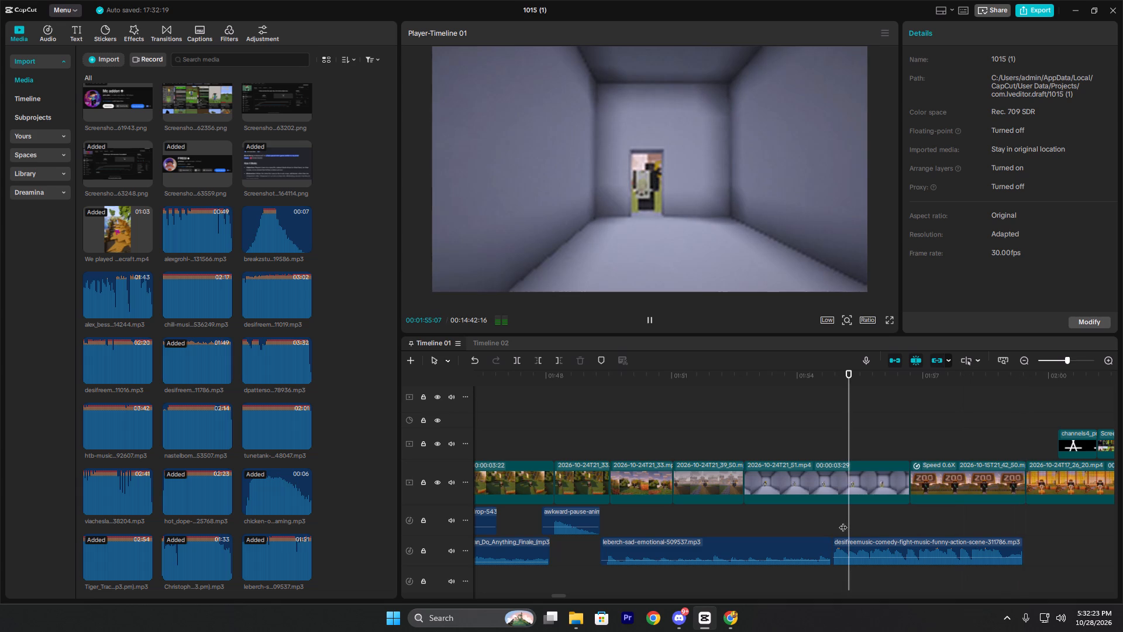
Trim the start of the comedy-fight music to 1:56:18, just before the ZOO "DAY-2" clip, and replay the lead-in from about 1:53:27.
double_click(911, 521)
click(911, 521)
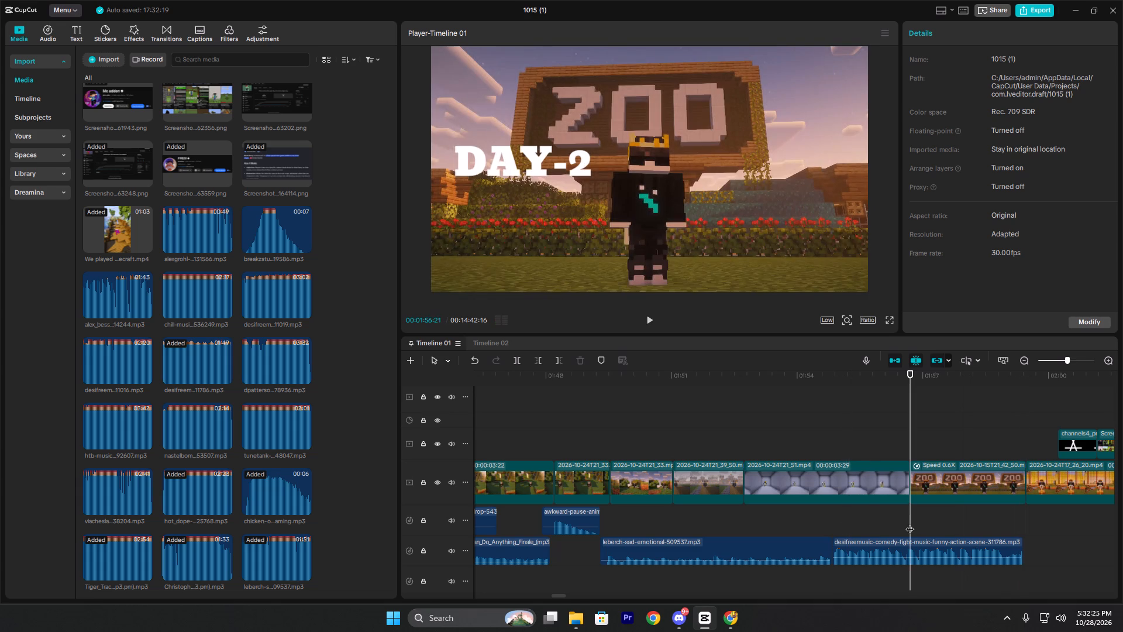
click(906, 545)
click(906, 525)
click(908, 554)
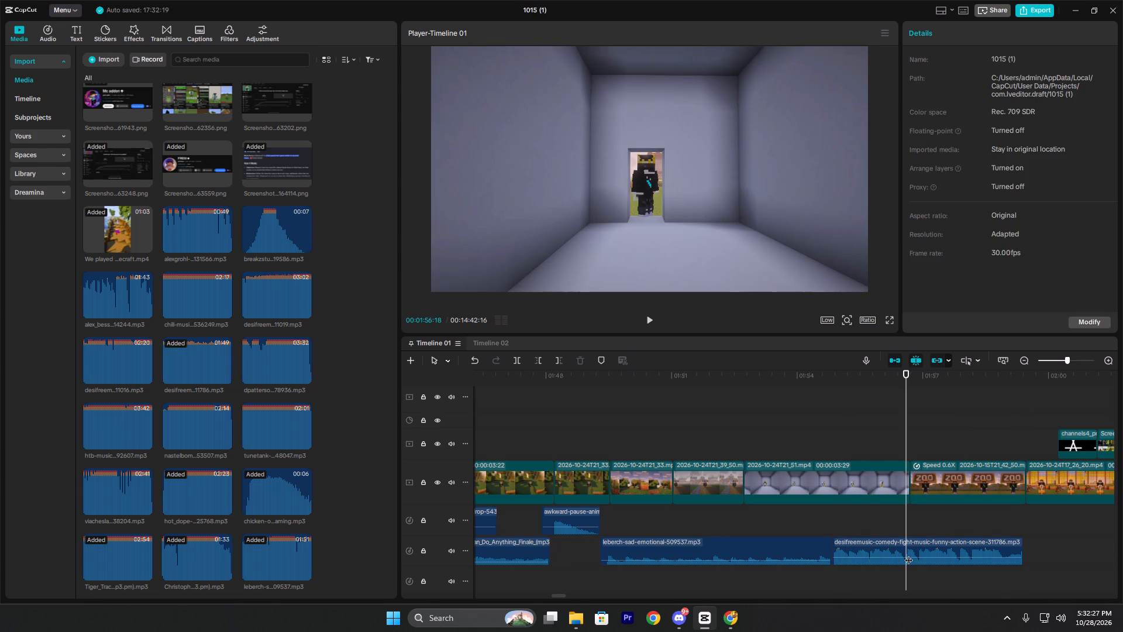
key(q)
key(space)
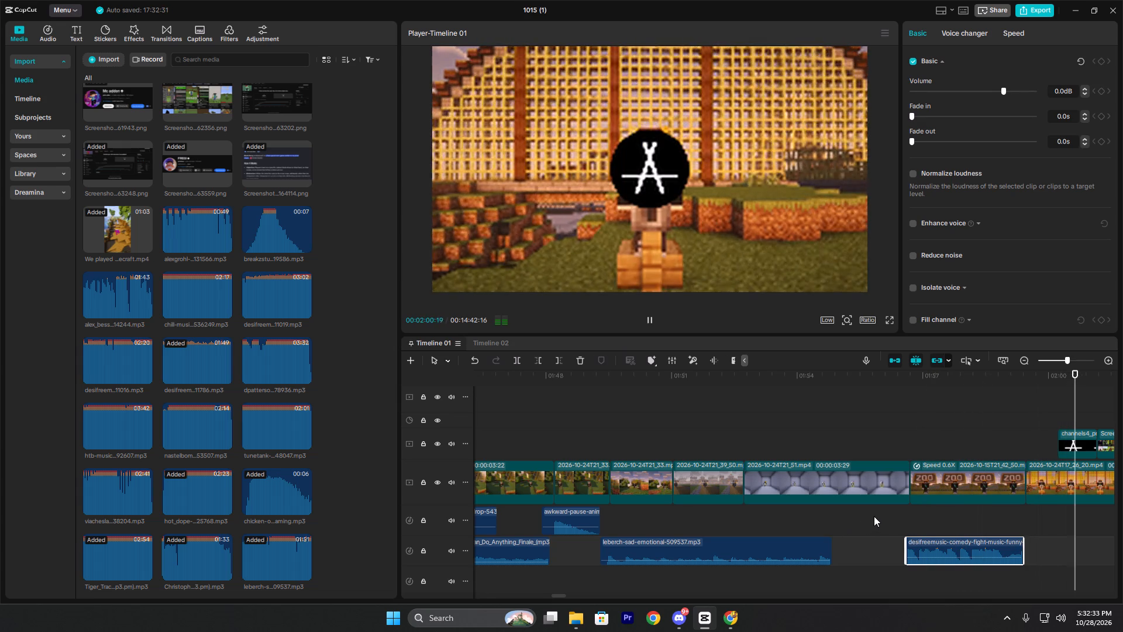
key(space)
click(874, 516)
key(space)
key(space)
click(793, 427)
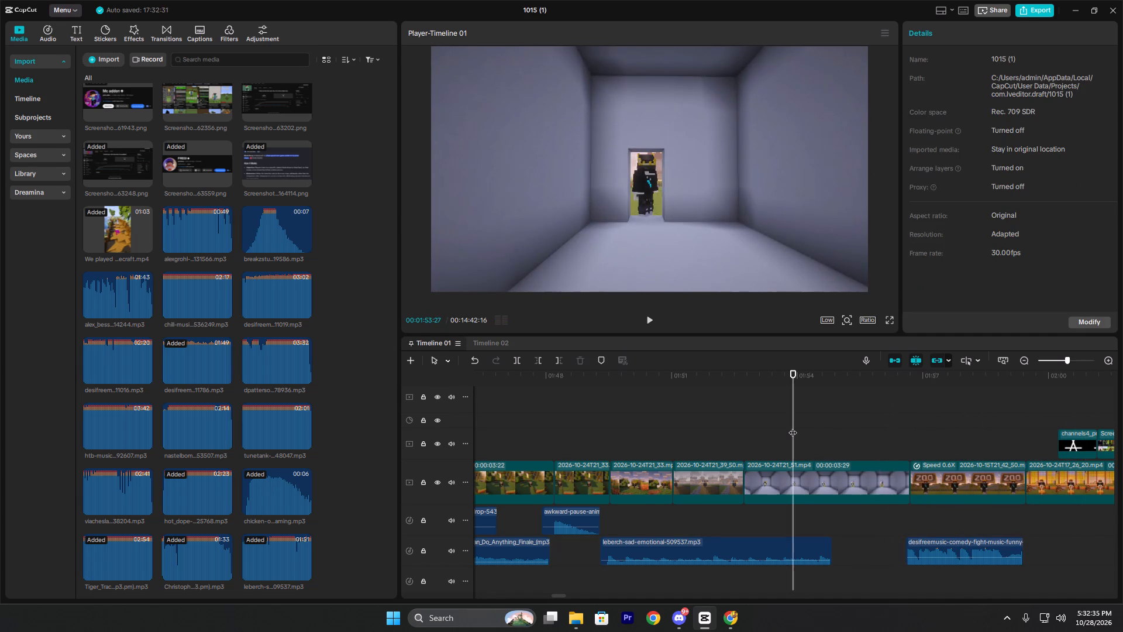
key(space)
key(space)
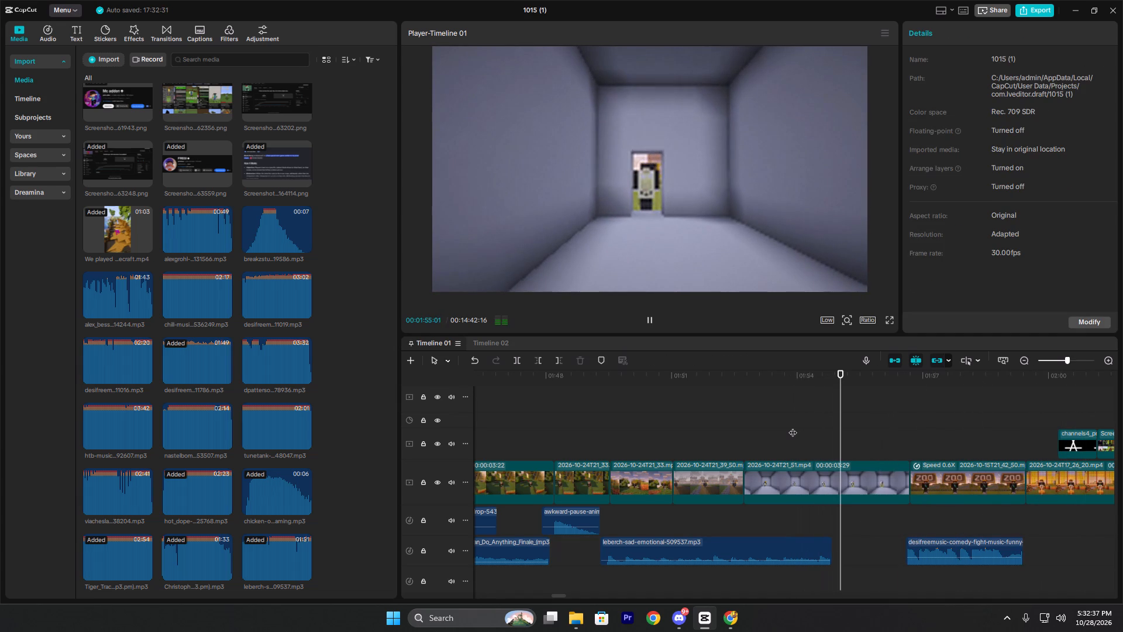
Add the u_1pruylktlg-riser-7-130957 sound from the Downloads folder on the audio track below the music, starting at about 1:54.
scroll(216, 374, down, 4)
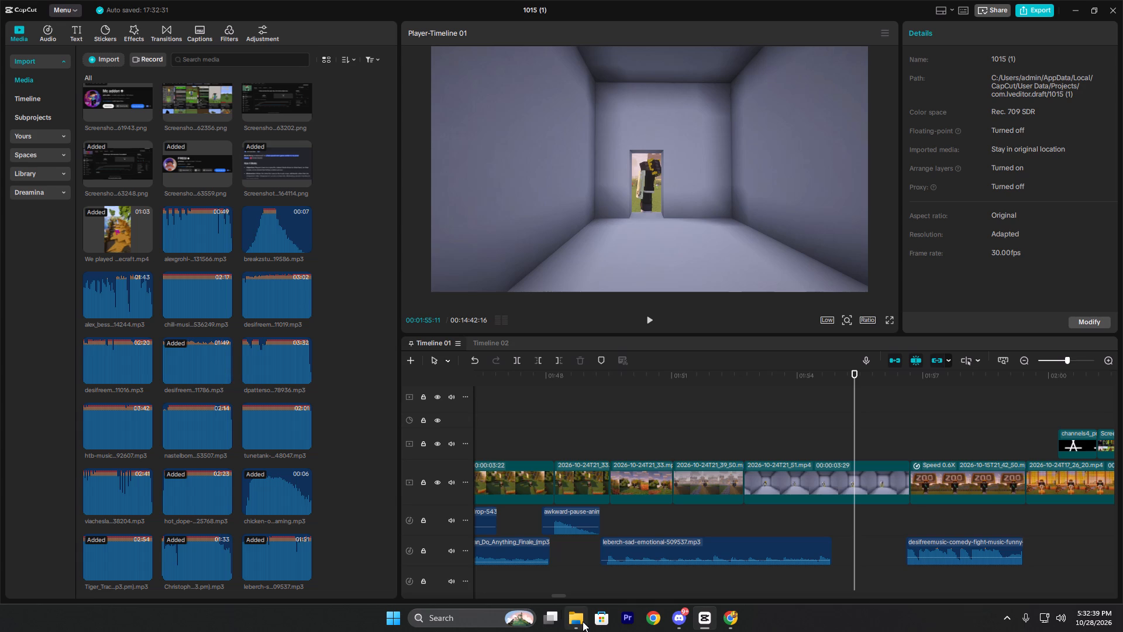
scroll(243, 442, up, 1)
click(577, 610)
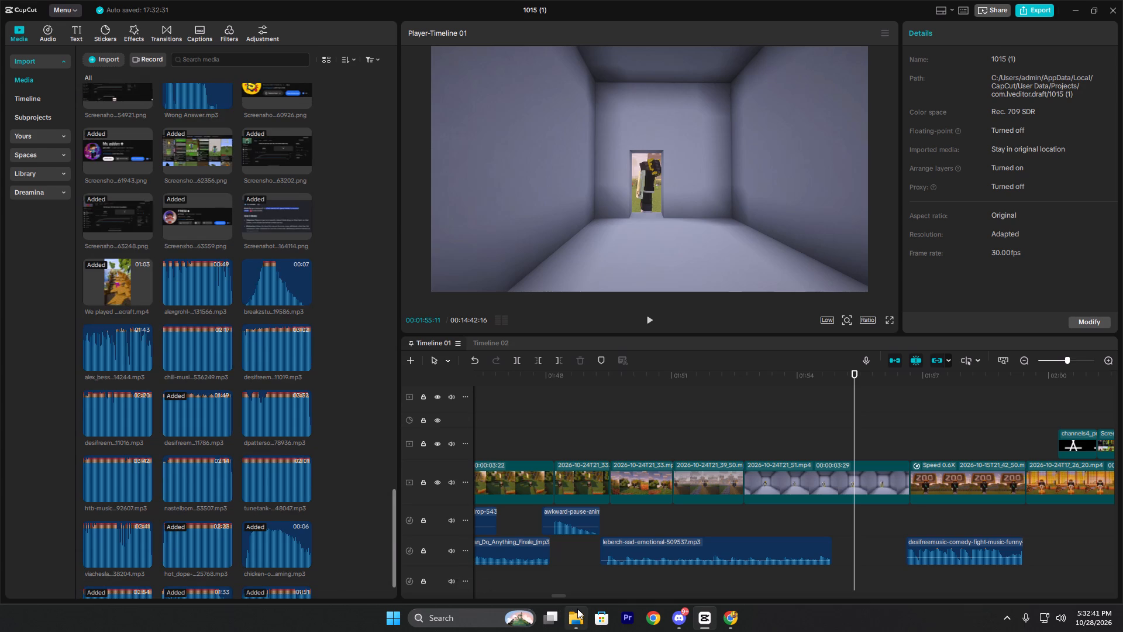
click(36, 159)
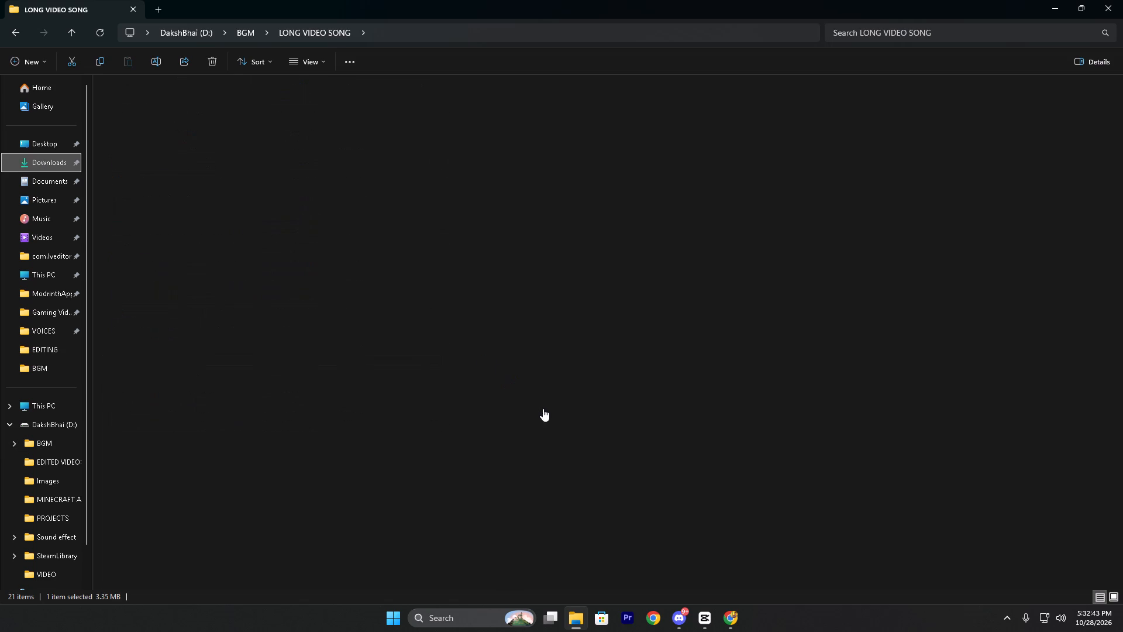
scroll(554, 418, down, 18)
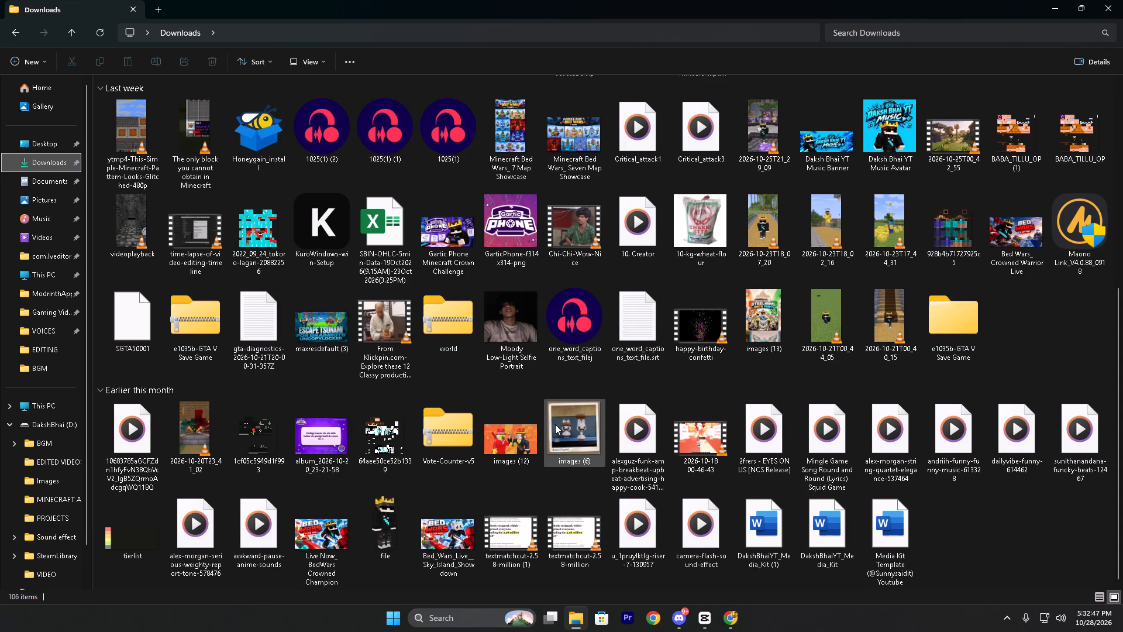
scroll(578, 10, down, 13)
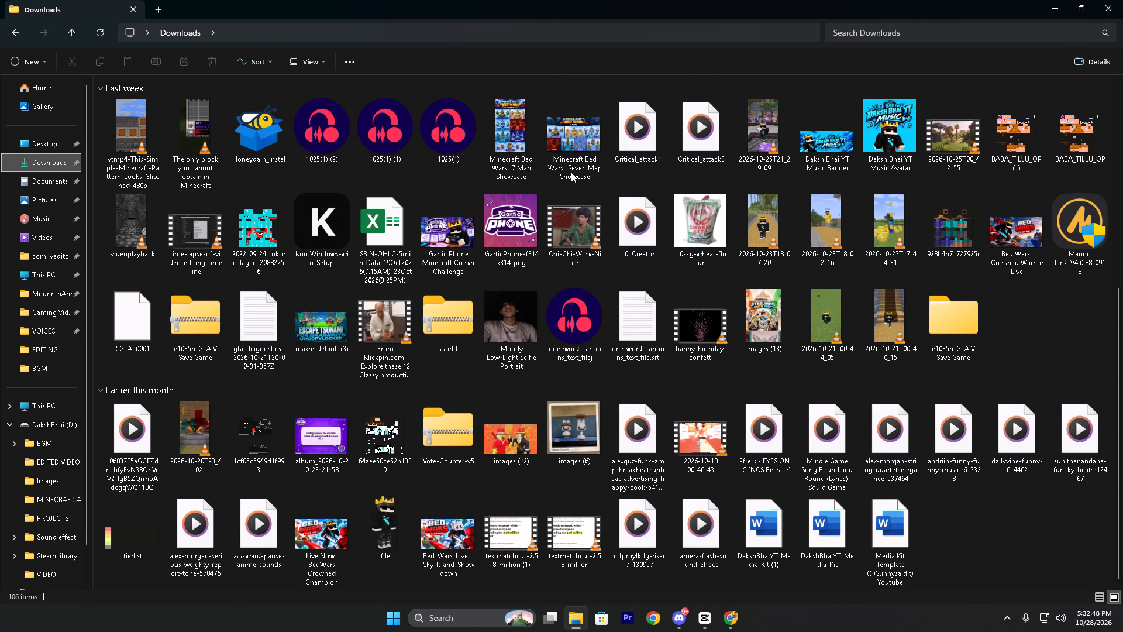
scroll(571, 172, down, 6)
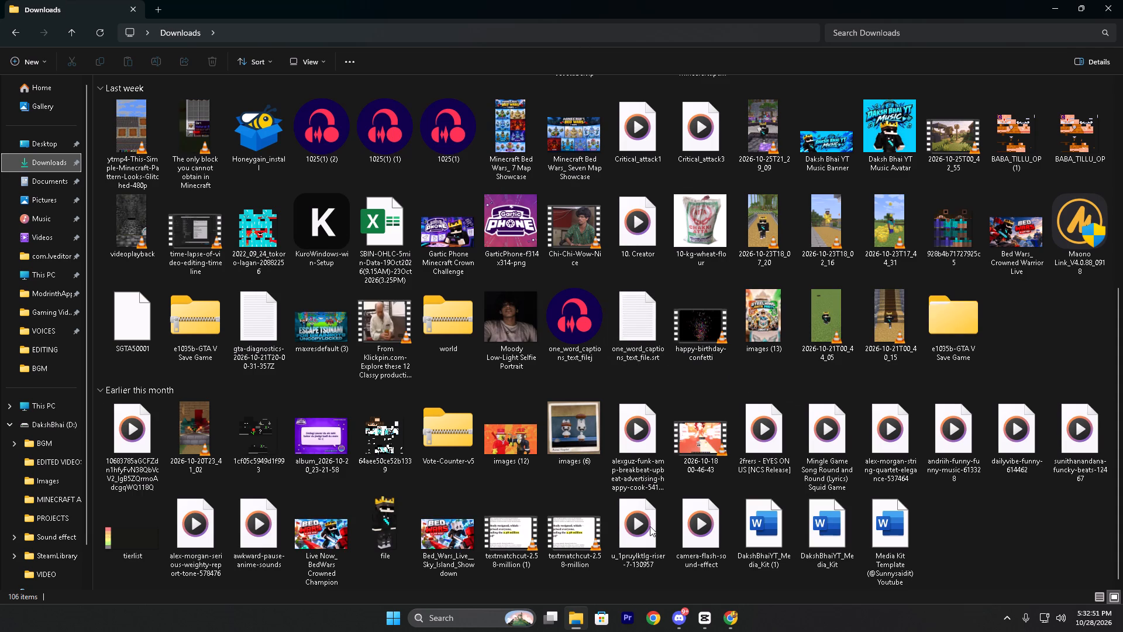
drag(643, 526, 695, 526)
drag(884, 520, 832, 535)
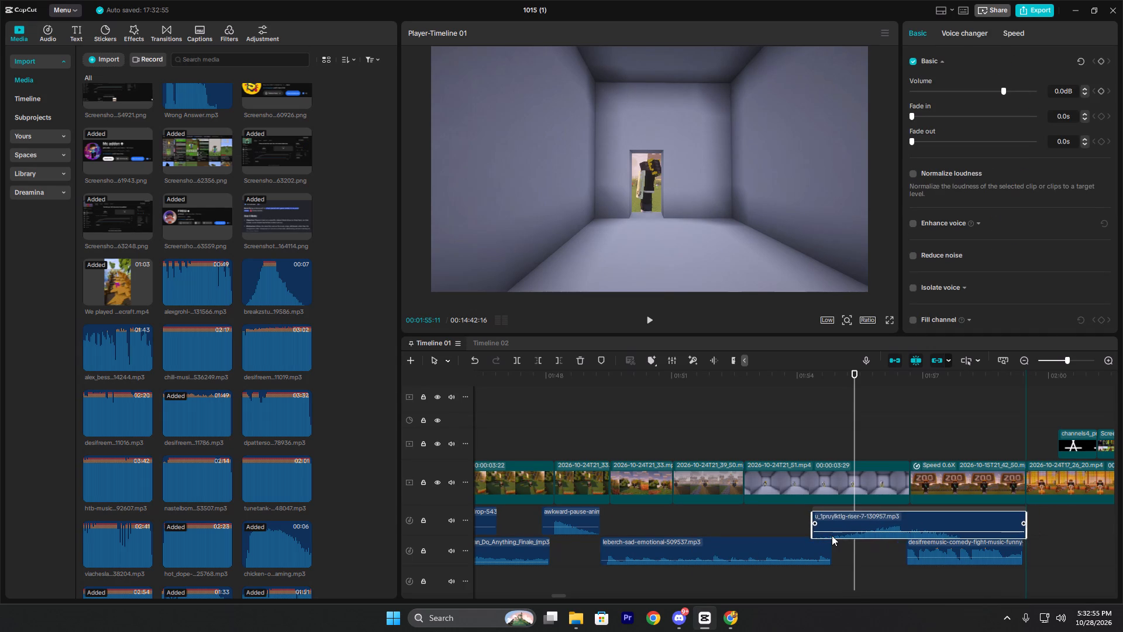
drag(832, 535, 835, 549)
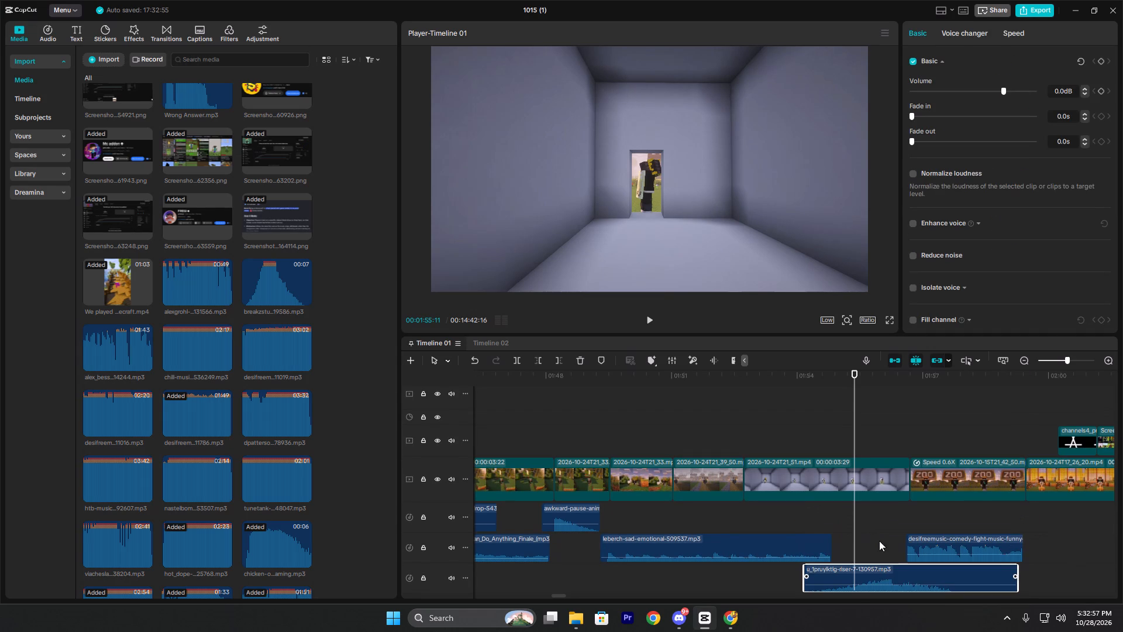
Shift the riser sound earlier to start at about 1:53:14, checking its timing against the DAY-2 opening in playback.
drag(895, 572, 879, 572)
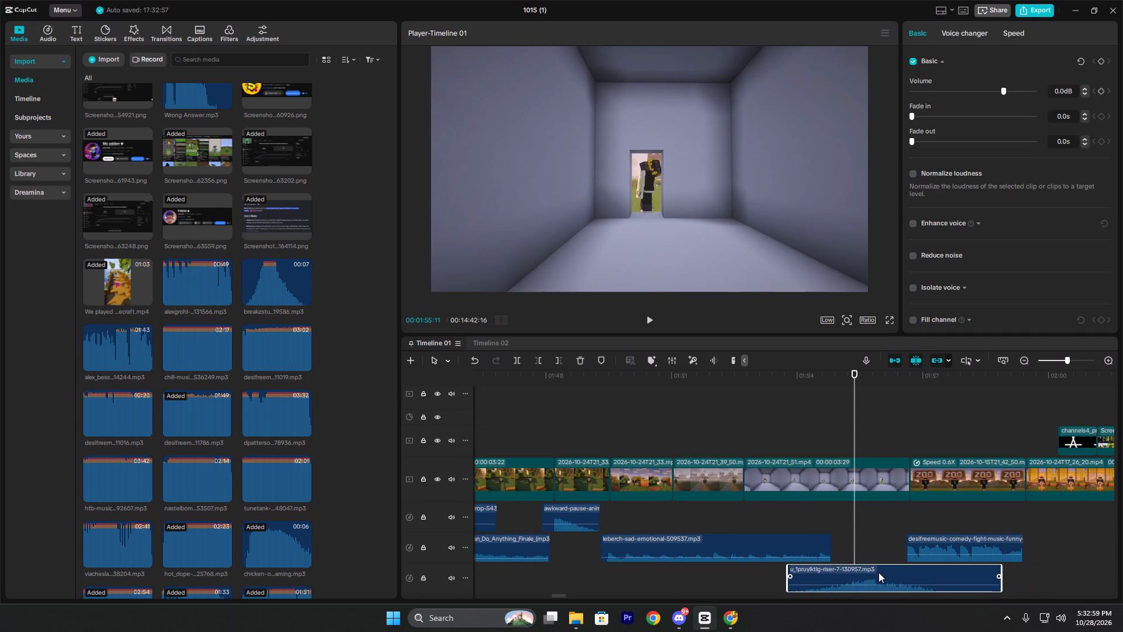
drag(879, 572, 876, 573)
click(778, 445)
key(space)
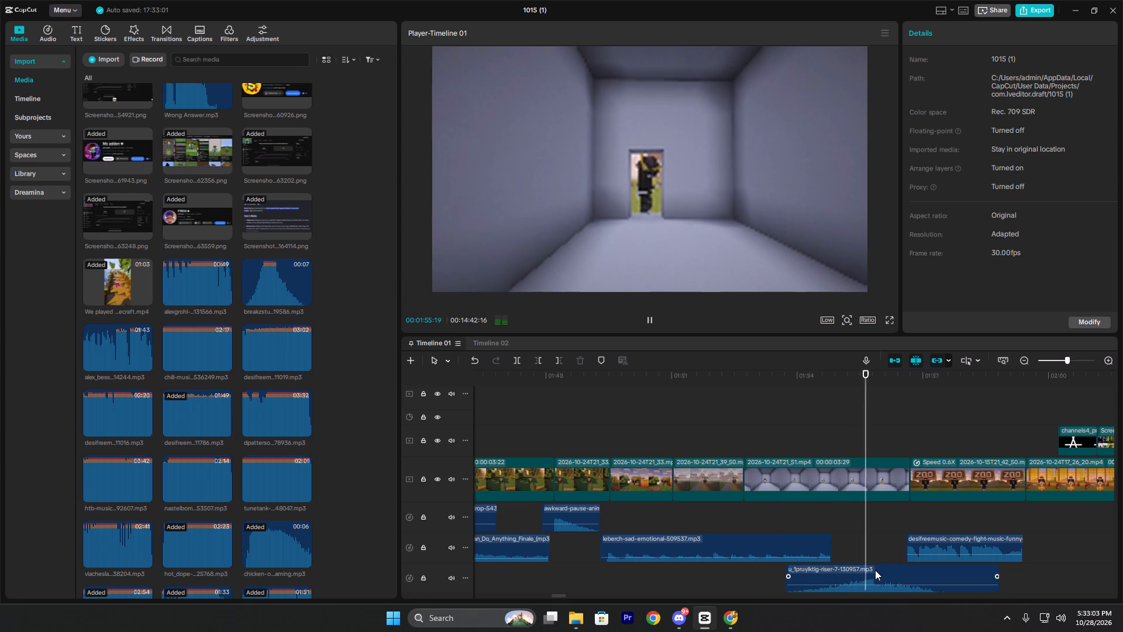
key(space)
drag(879, 572, 868, 573)
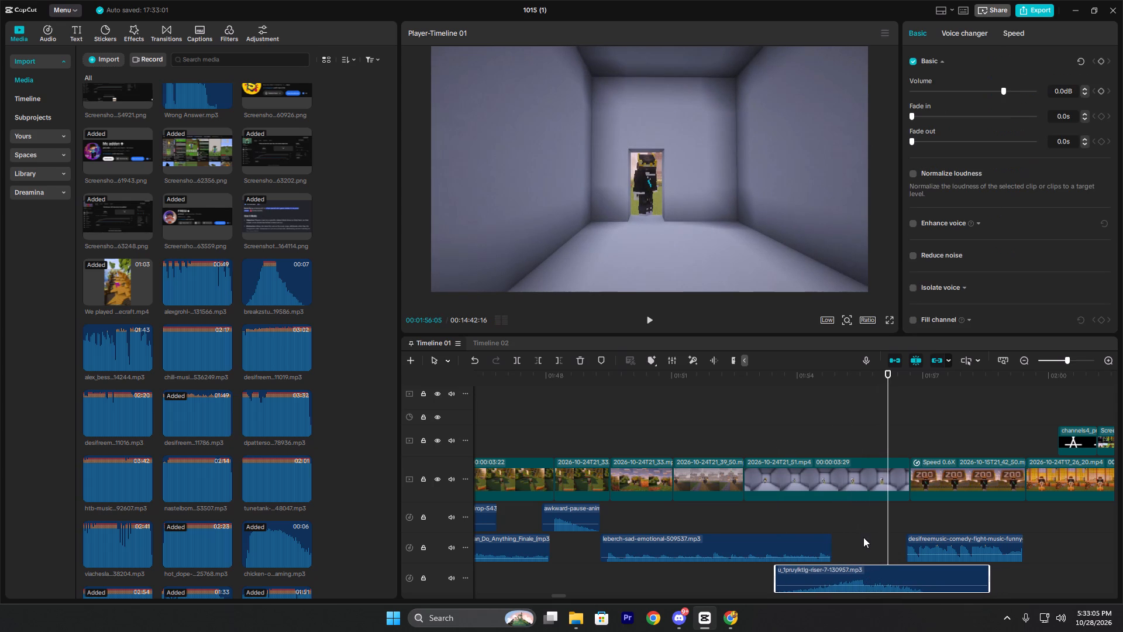
click(794, 437)
key(space)
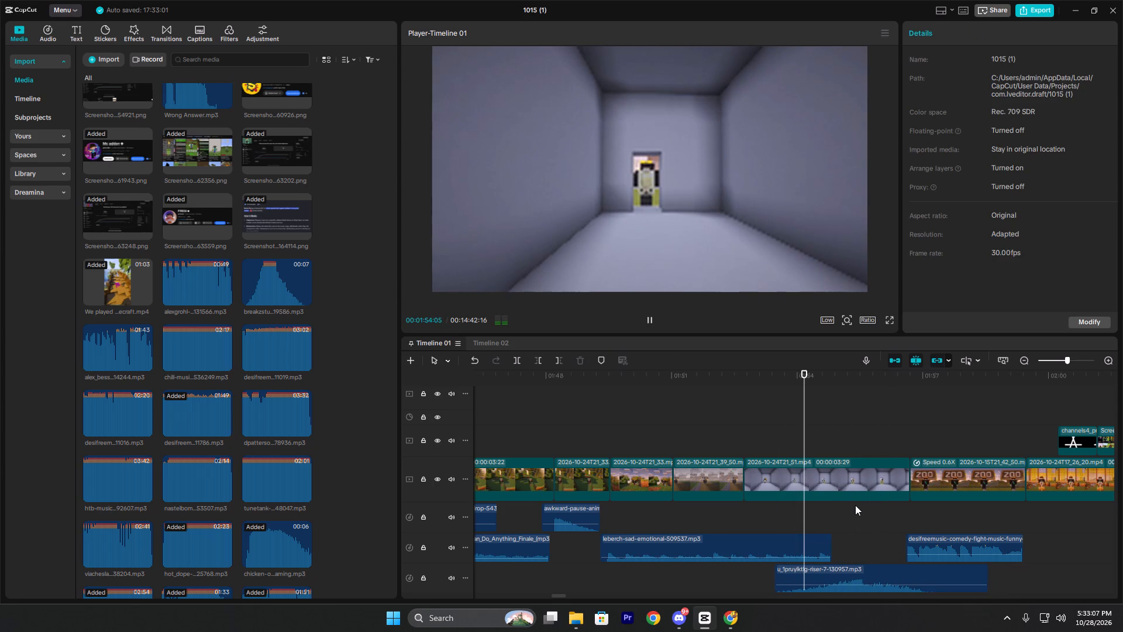
key(space)
Trim off the riser sound after 1:55:16 and play on through the DAY-2 opening to about 2:03.
click(879, 577)
text(w)
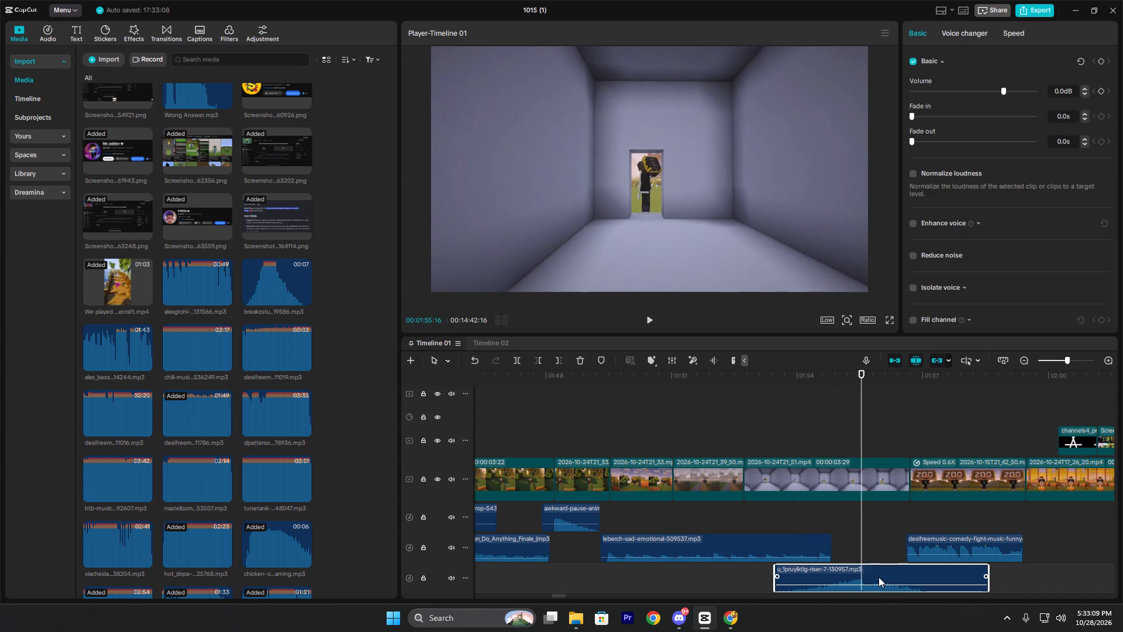
key(space)
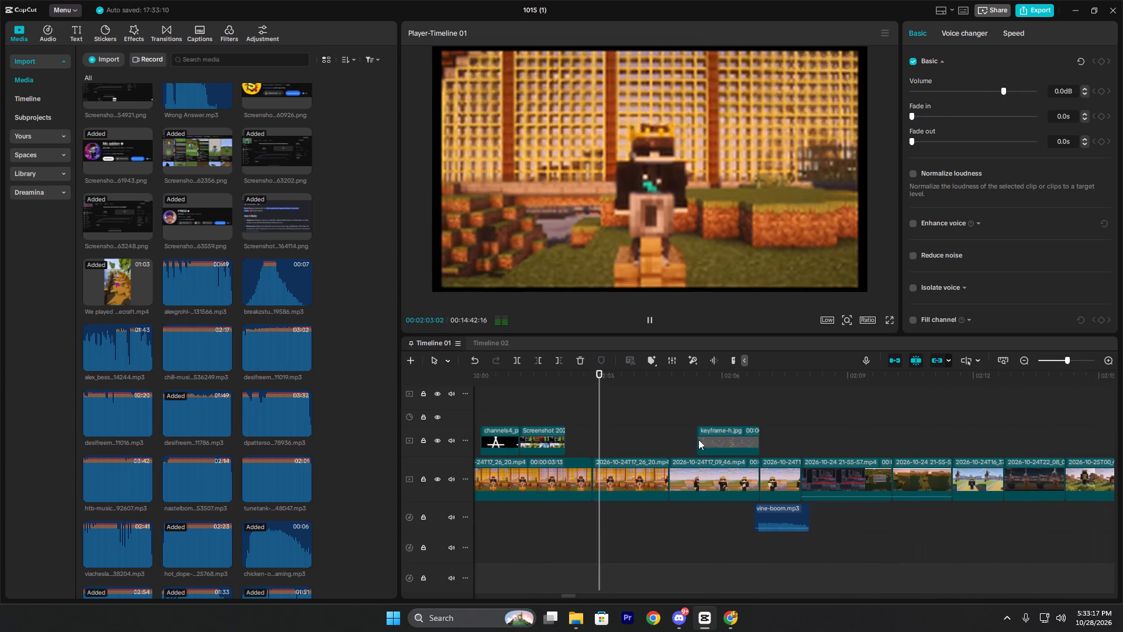
key(space)
Add andriih-funny-funny-music-613328 from the Downloads folder at 1:59:14, directly after the comedy-fight music on the same track.
click(588, 434)
drag(588, 433, 467, 445)
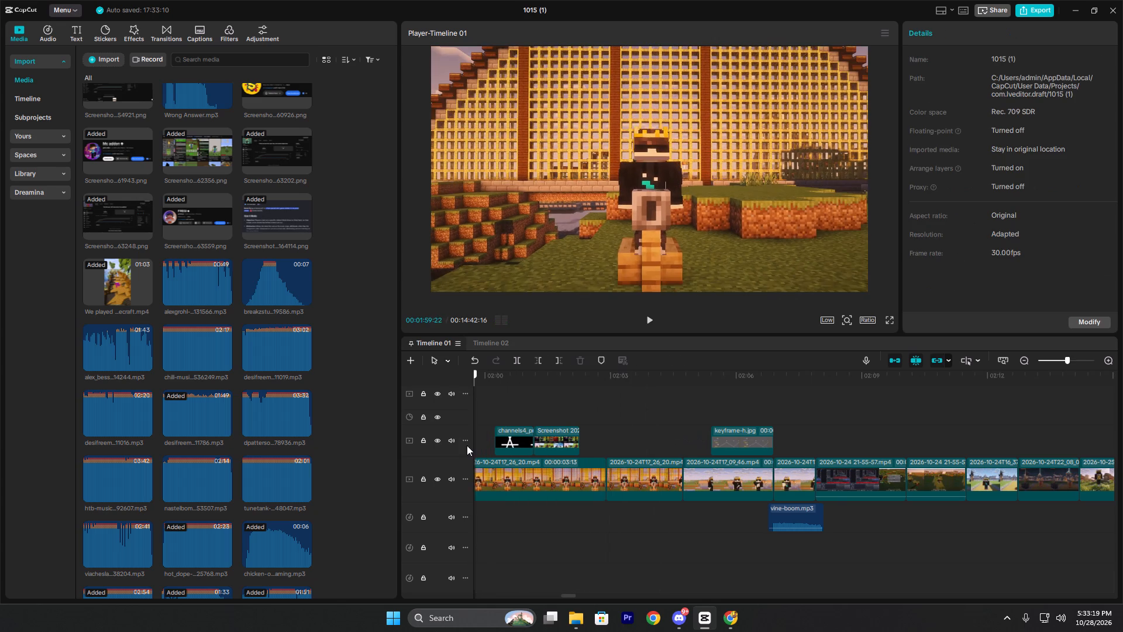
drag(467, 445, 525, 458)
click(557, 436)
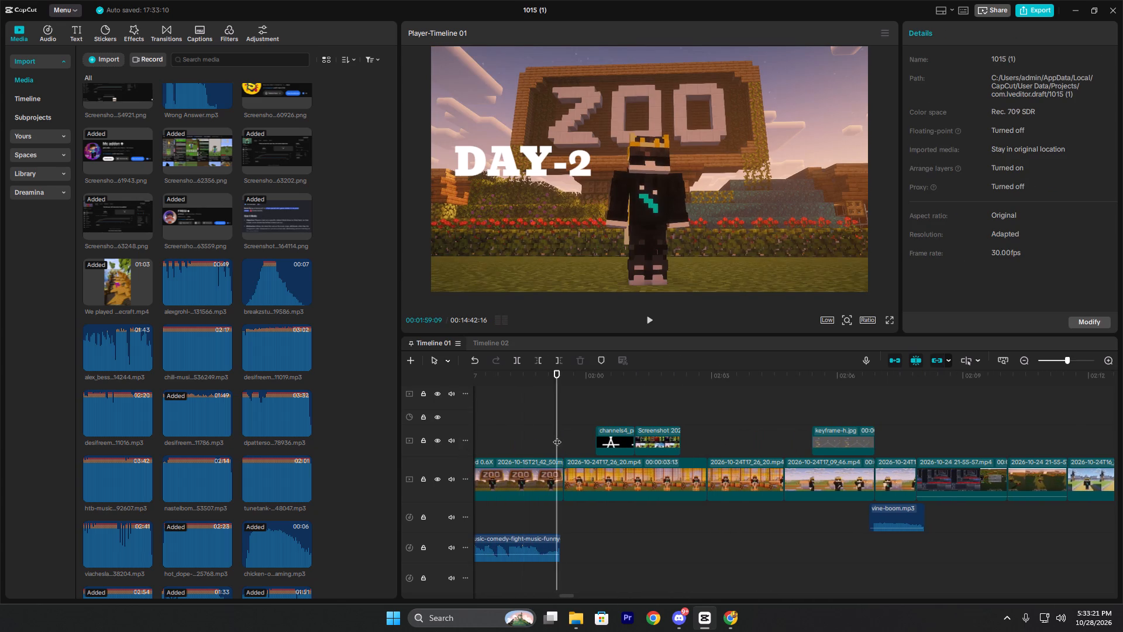
drag(557, 436, 566, 444)
scroll(574, 444, down, 5)
click(579, 612)
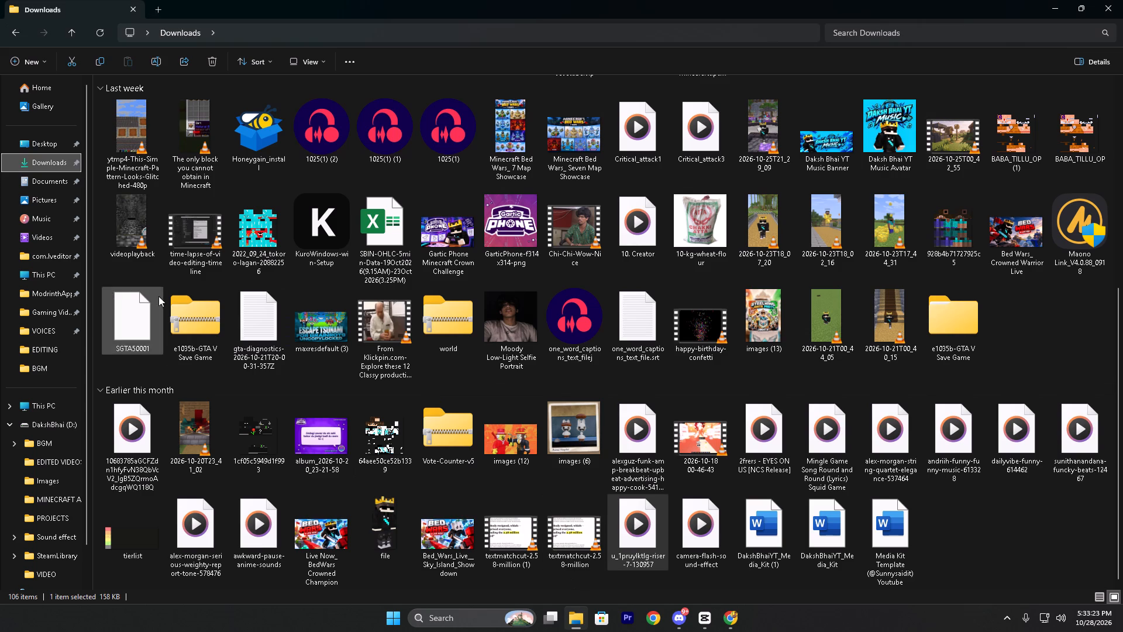
click(36, 451)
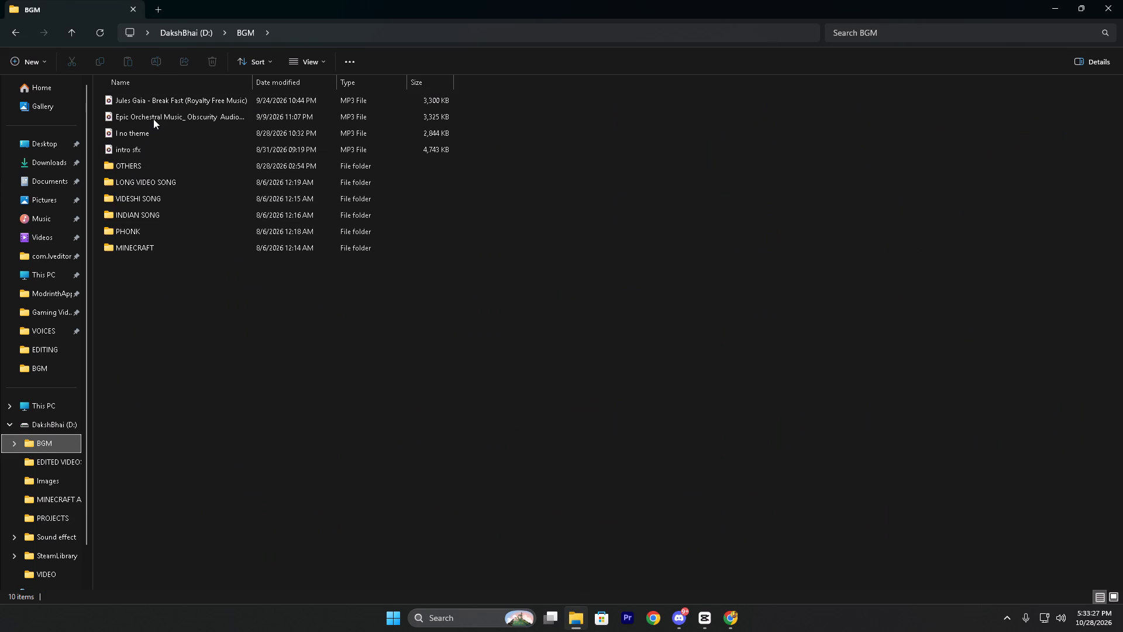
click(41, 166)
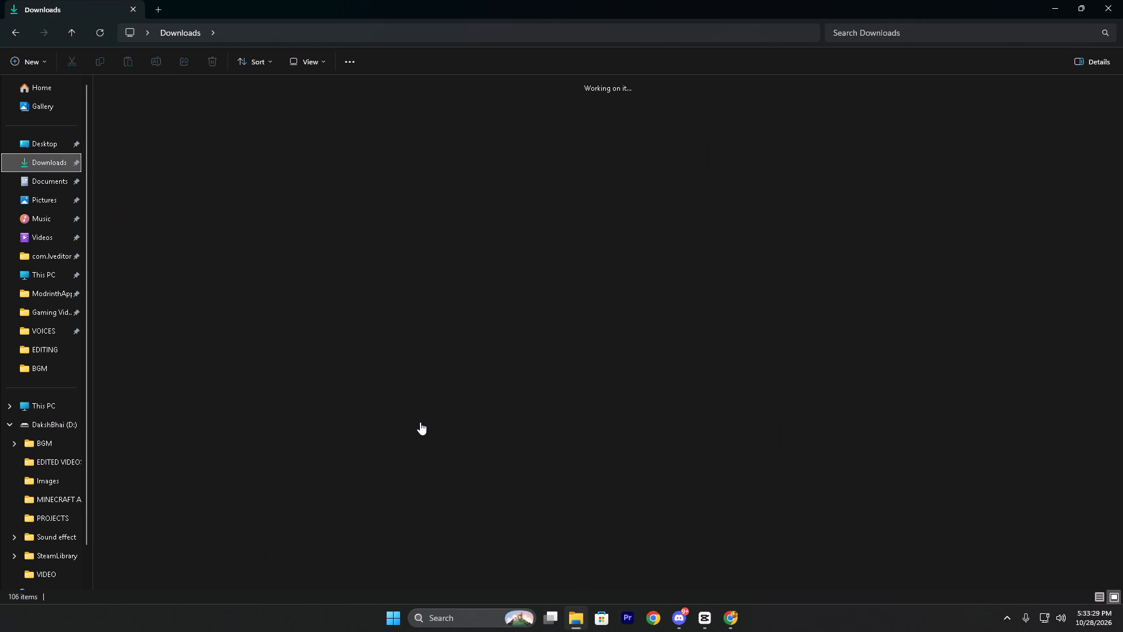
scroll(357, 424, down, 4)
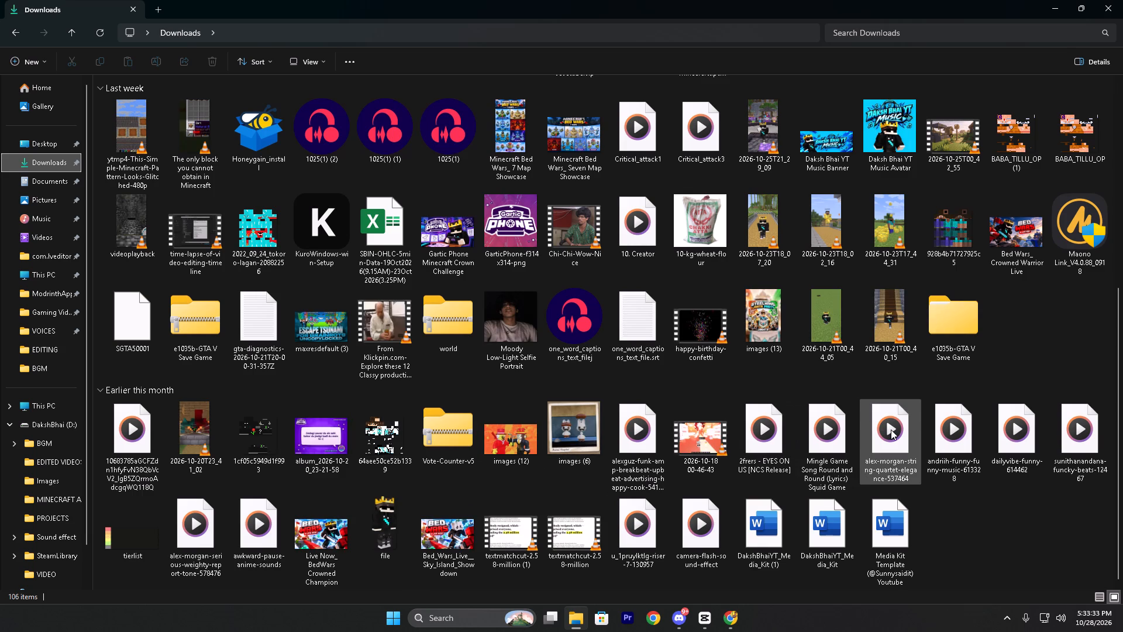
drag(952, 431, 784, 612)
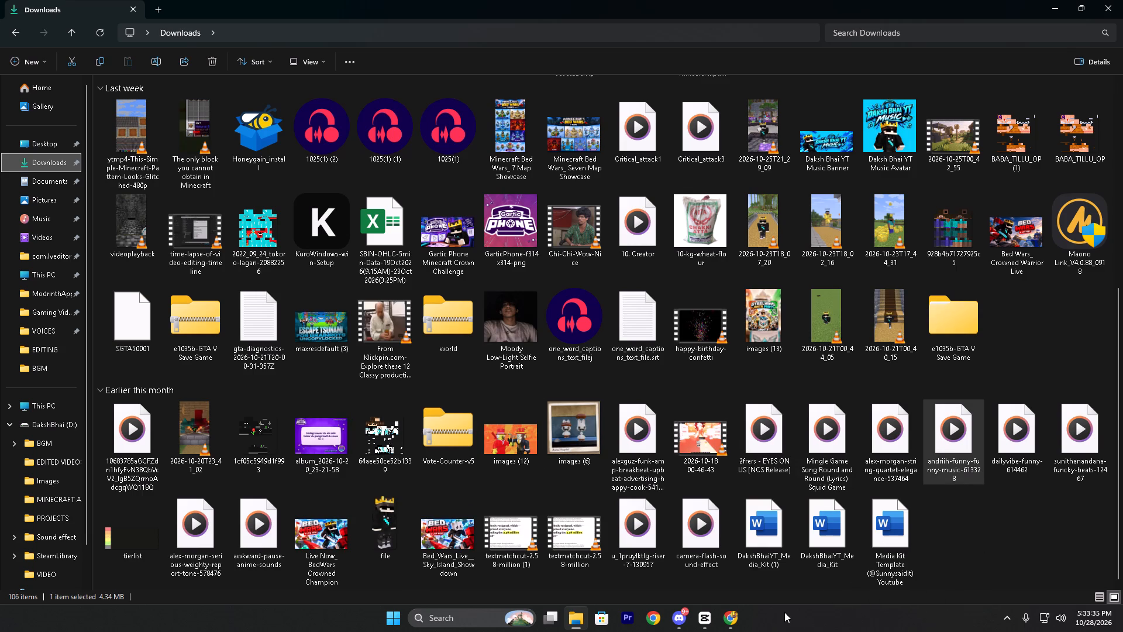
drag(784, 612, 697, 511)
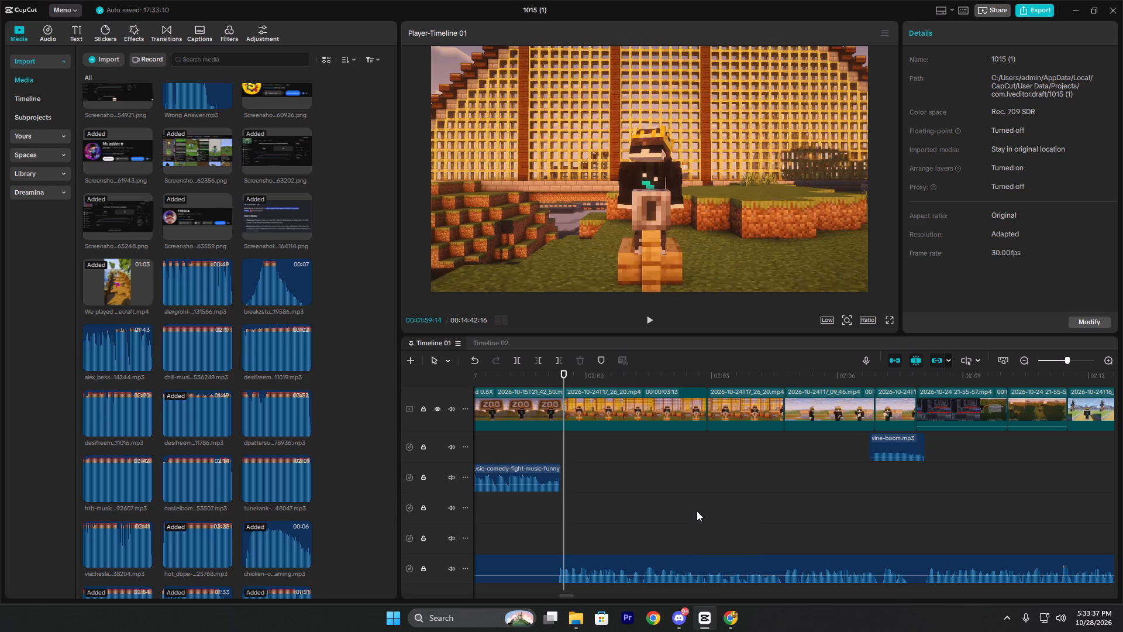
Play from the start of the andriih-funny-funny-music clip and lower its volume to -12.0 dB.
click(563, 445)
key(space)
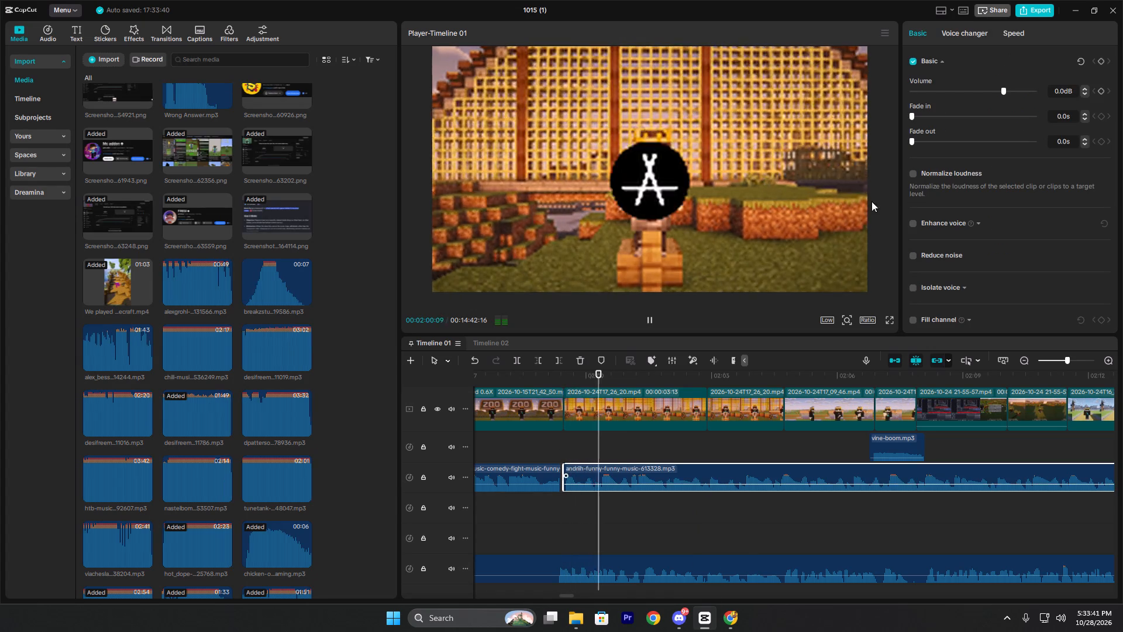
click(985, 90)
click(983, 90)
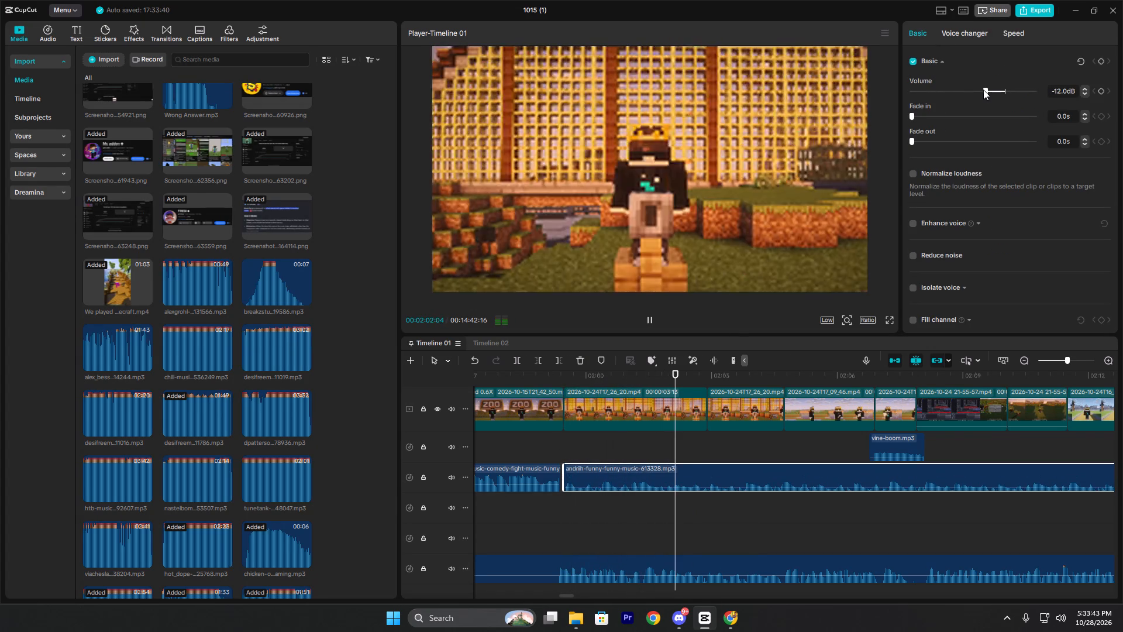
Set the andriih-funny-funny-music clip's volume to -13.5 dB and play on to the castle shot at about 2:12.
click(983, 90)
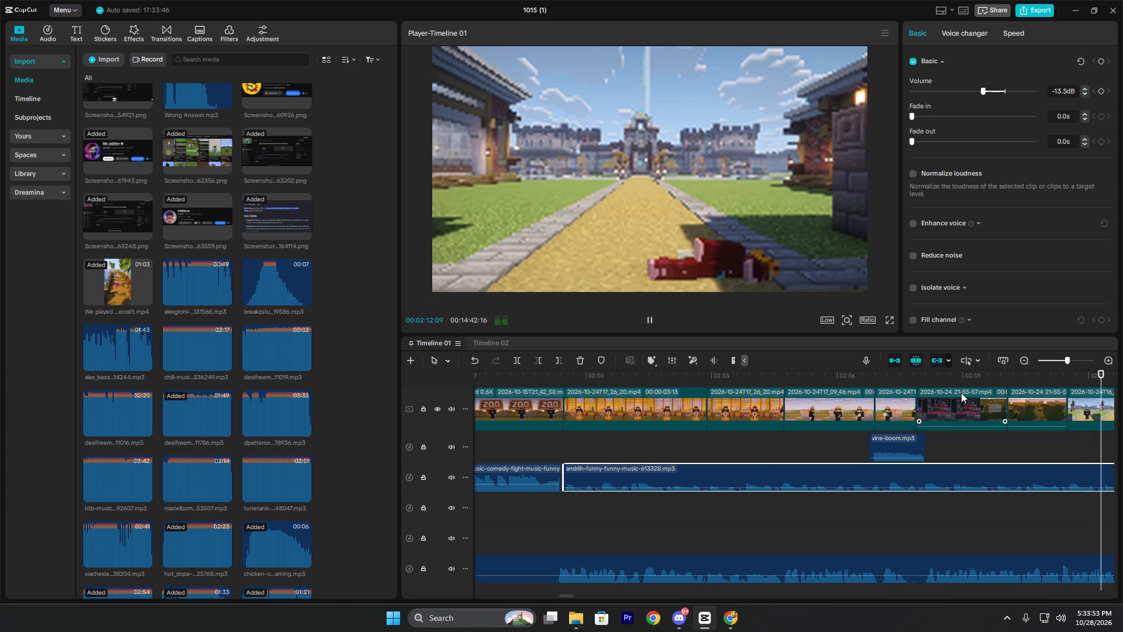
key(space)
Switch to Chrome and search Google in a new tab for "baba tillu meme", refined to "mai baba tillu meme sound effect".
click(740, 631)
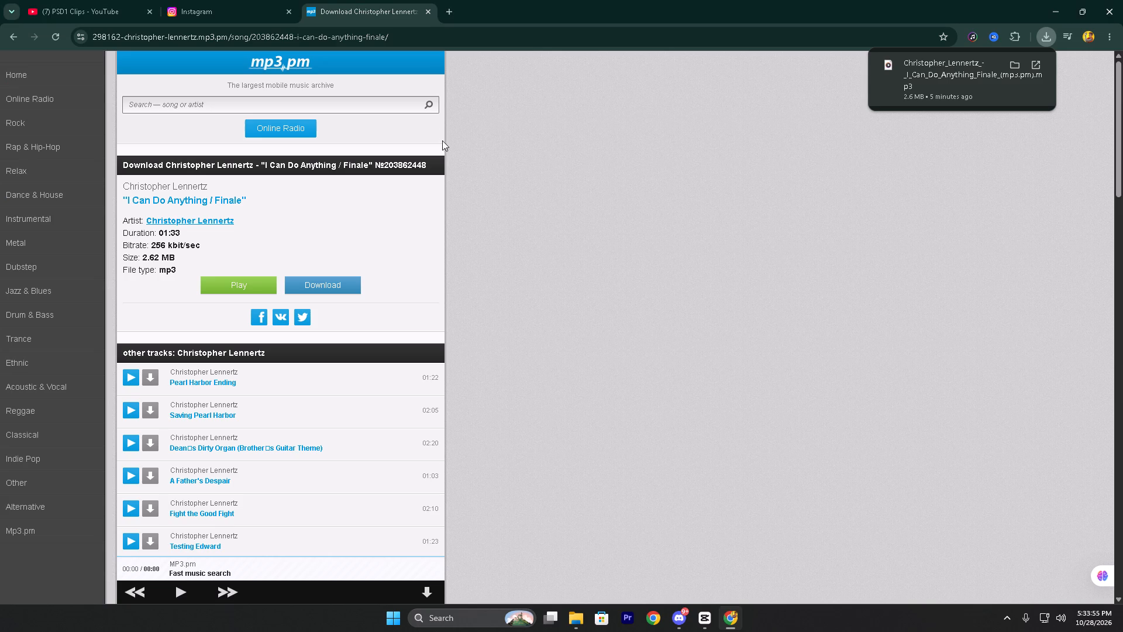
click(449, 13)
click(454, 35)
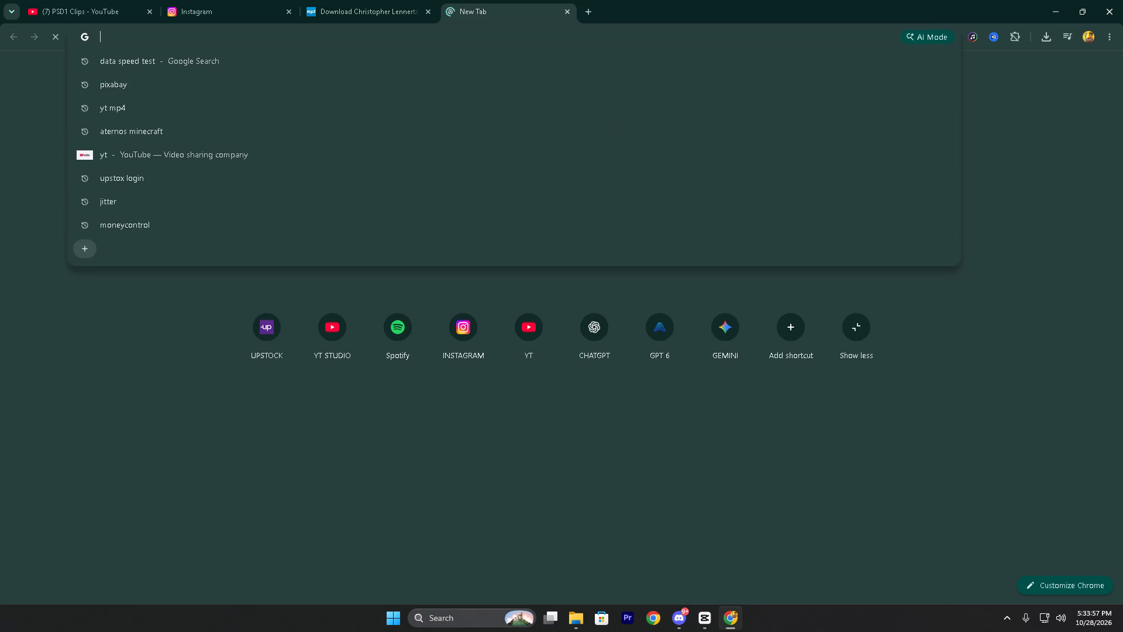
text(baba tillu)
key(space)
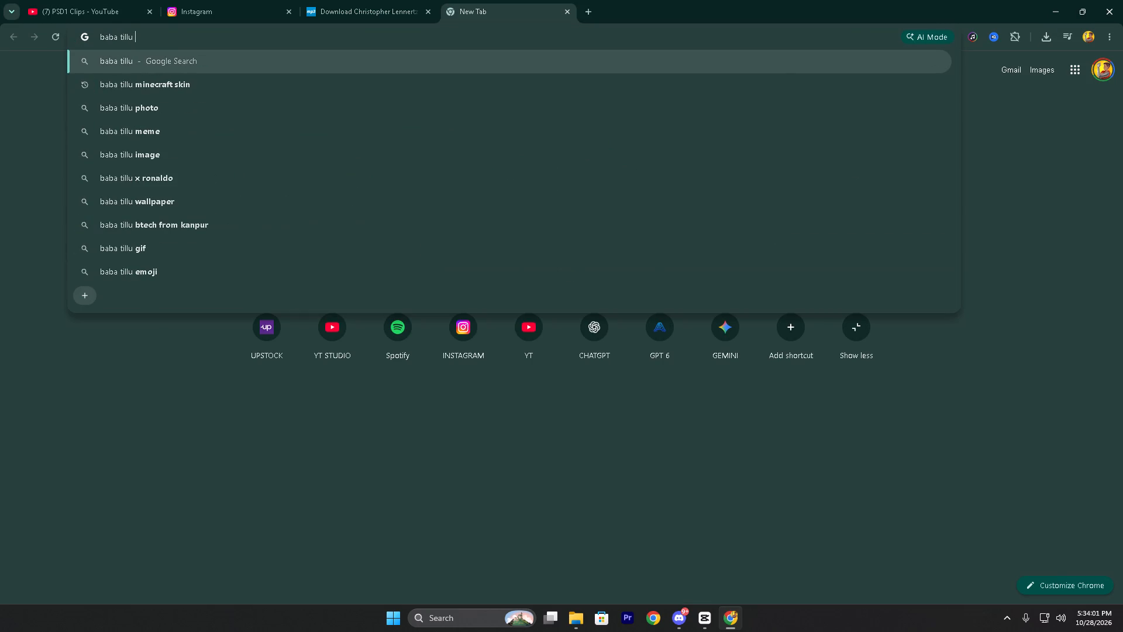
text(meme)
key(Return)
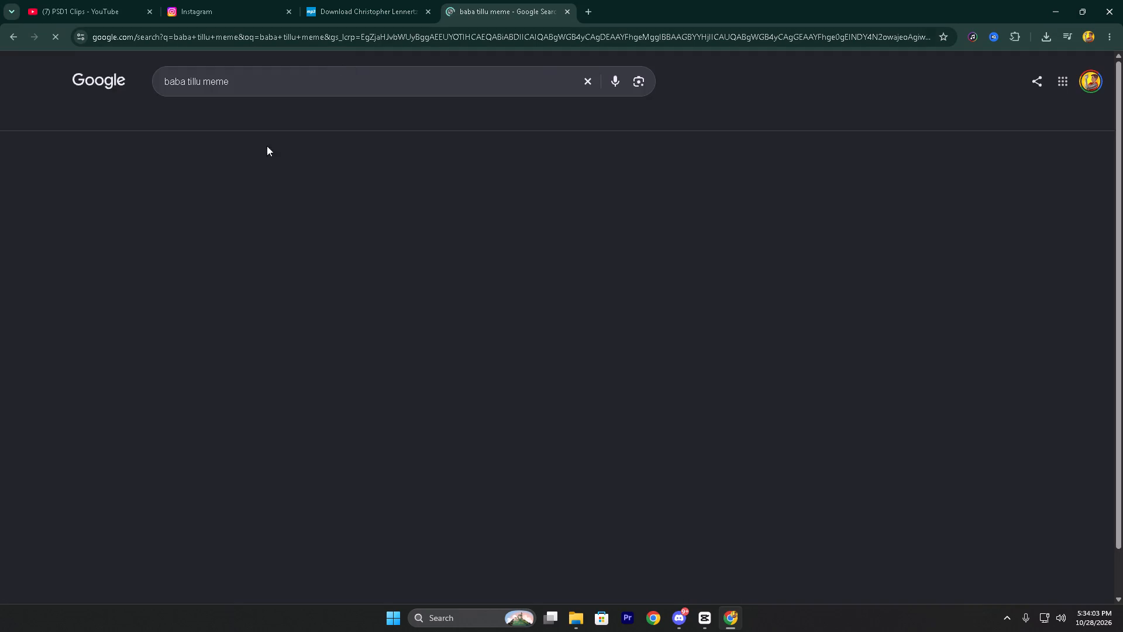
scroll(241, 523, down, 1)
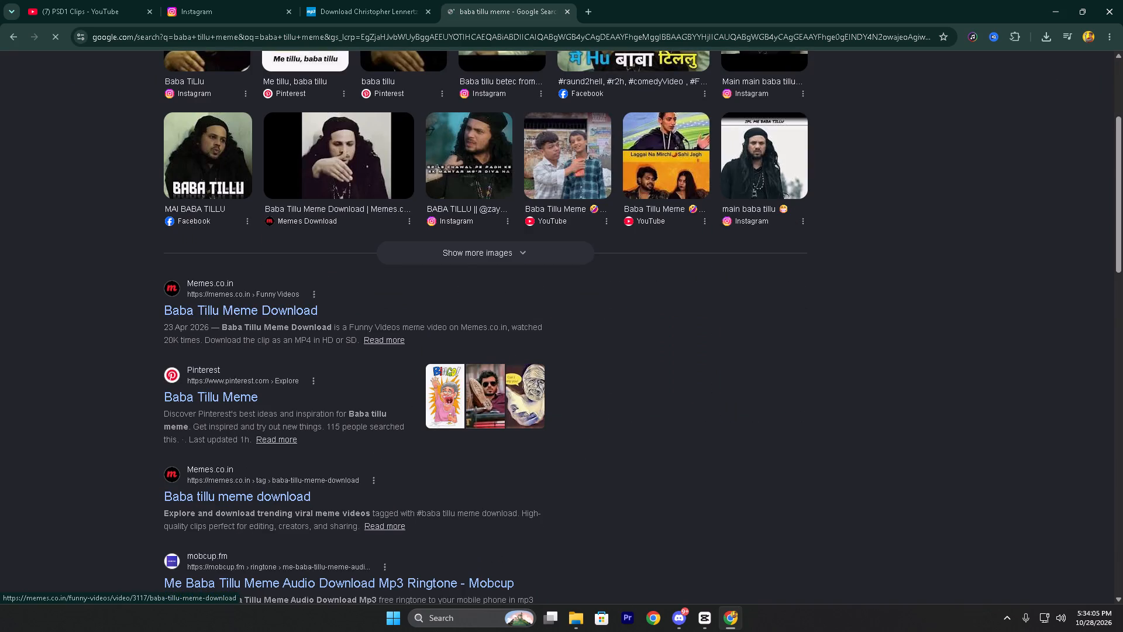
scroll(225, 478, down, 1)
scroll(225, 474, up, 2)
click(246, 83)
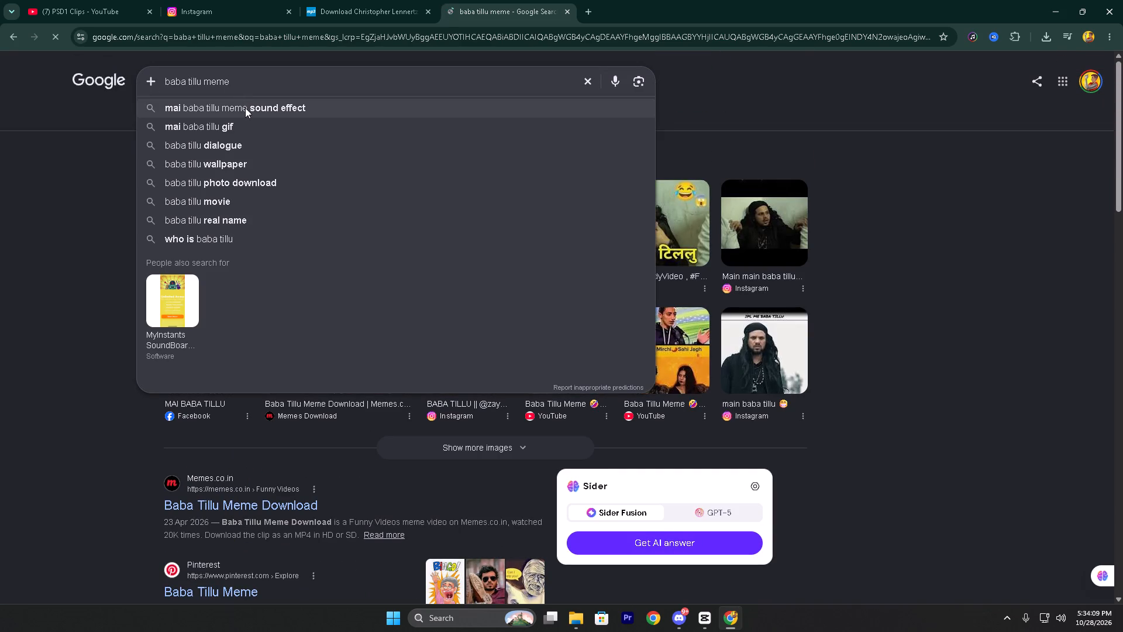
click(245, 108)
Listen to the gravity gayi (r2h) sound on the Myinstants Baba Tillu soundboard and return to the search results.
click(236, 353)
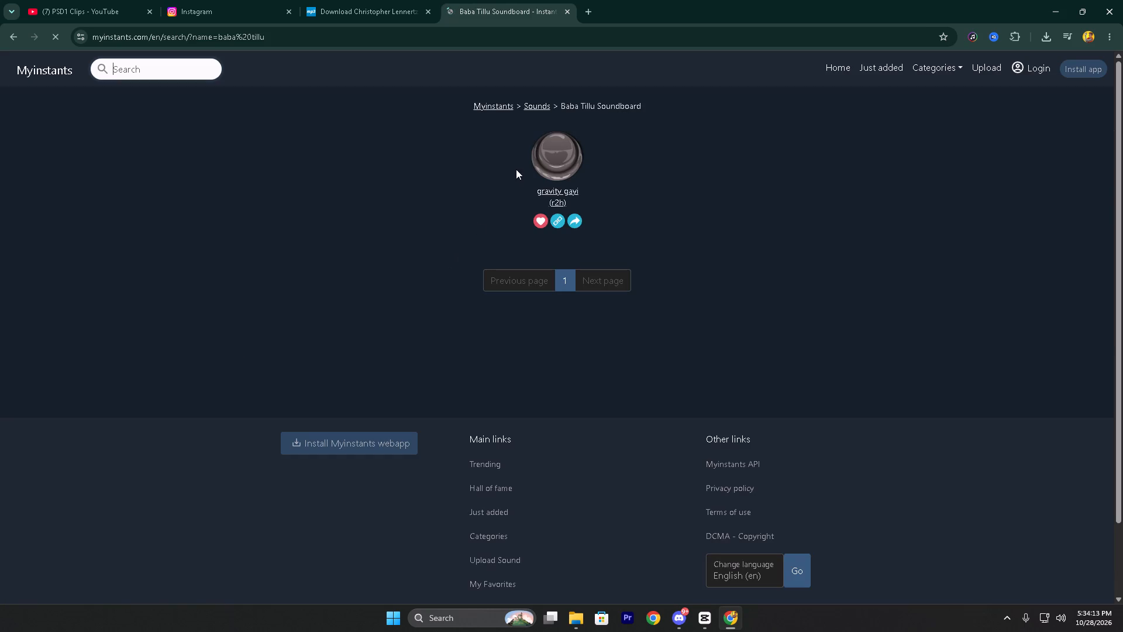
click(535, 163)
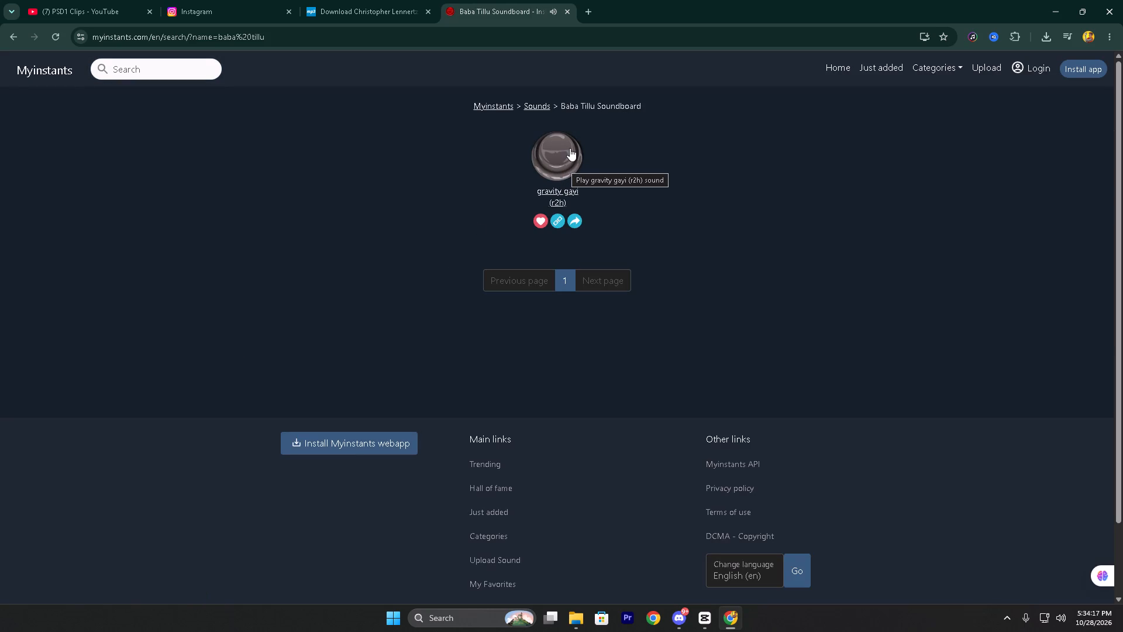
click(560, 150)
click(24, 42)
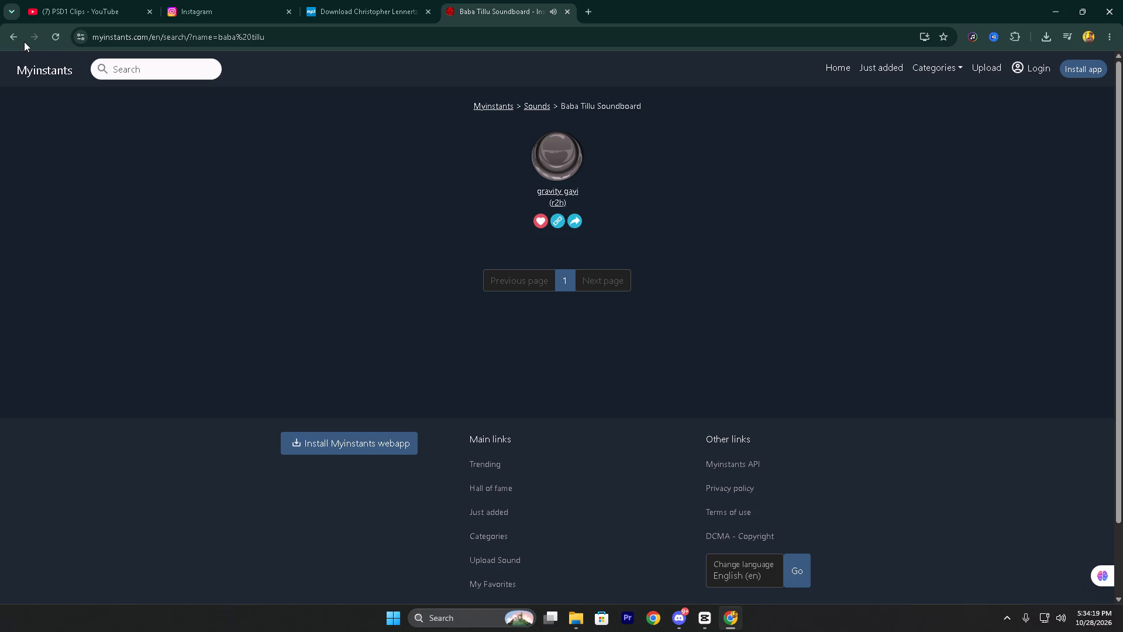
click(20, 40)
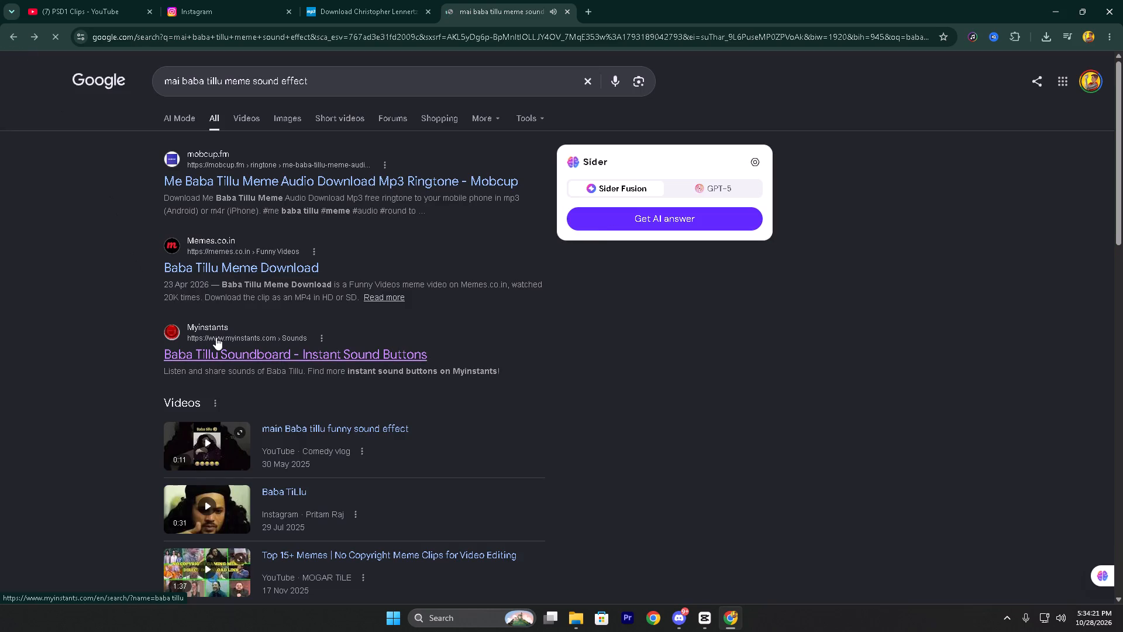
Preview the Me Baba Tillu Meme Audio ringtone on Mobcup and download it as an mp3, sampling related meme sounds meanwhile.
click(215, 176)
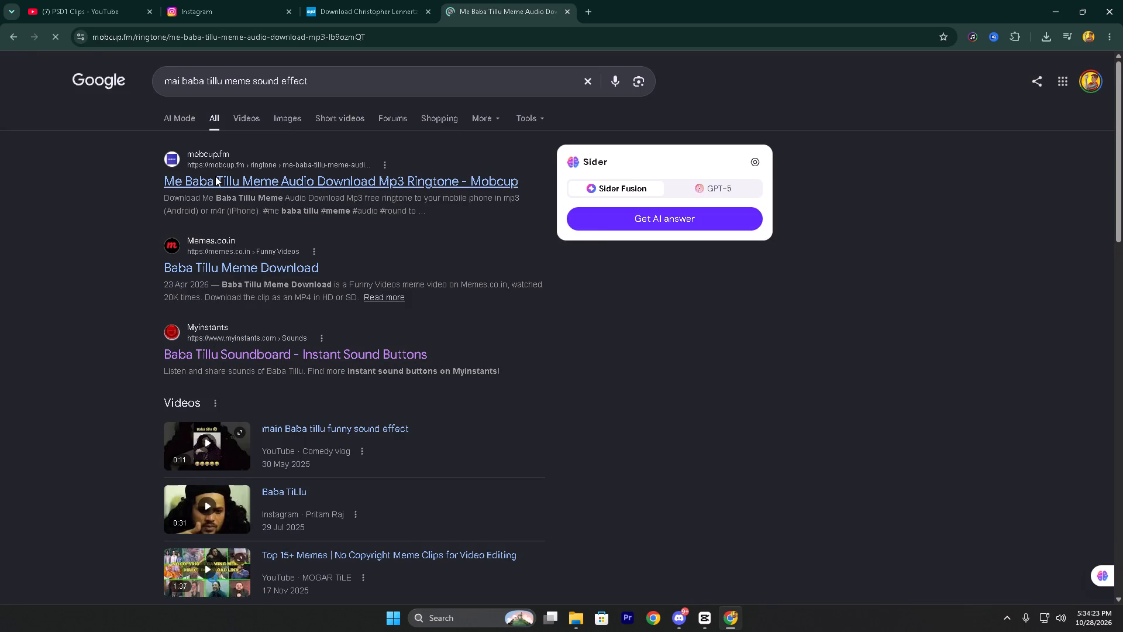
click(562, 195)
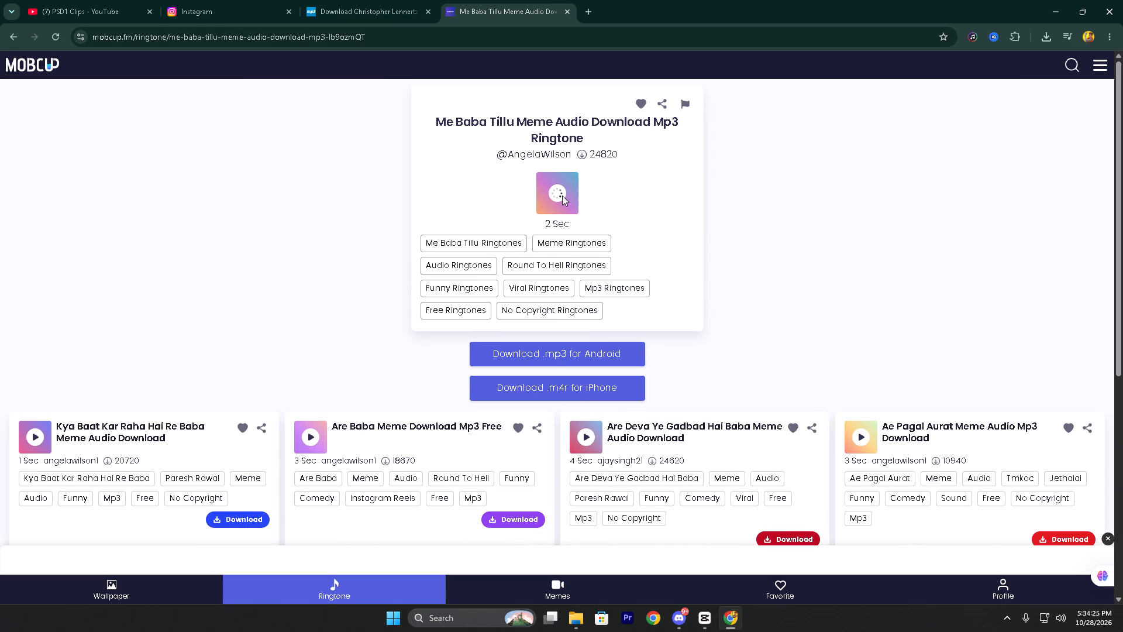
click(558, 352)
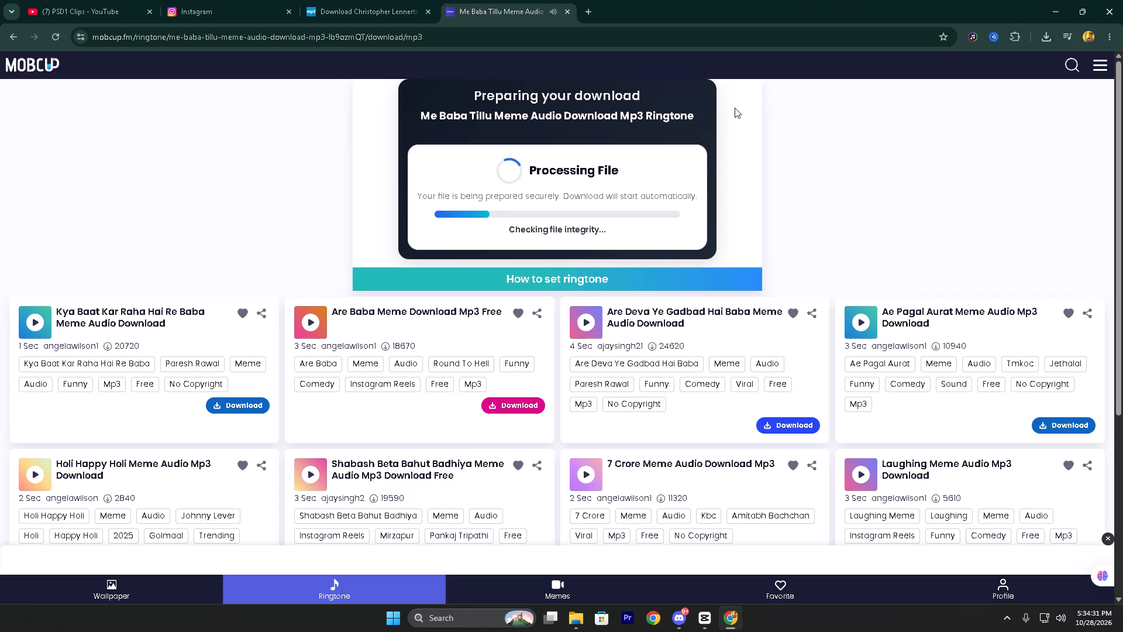
click(309, 323)
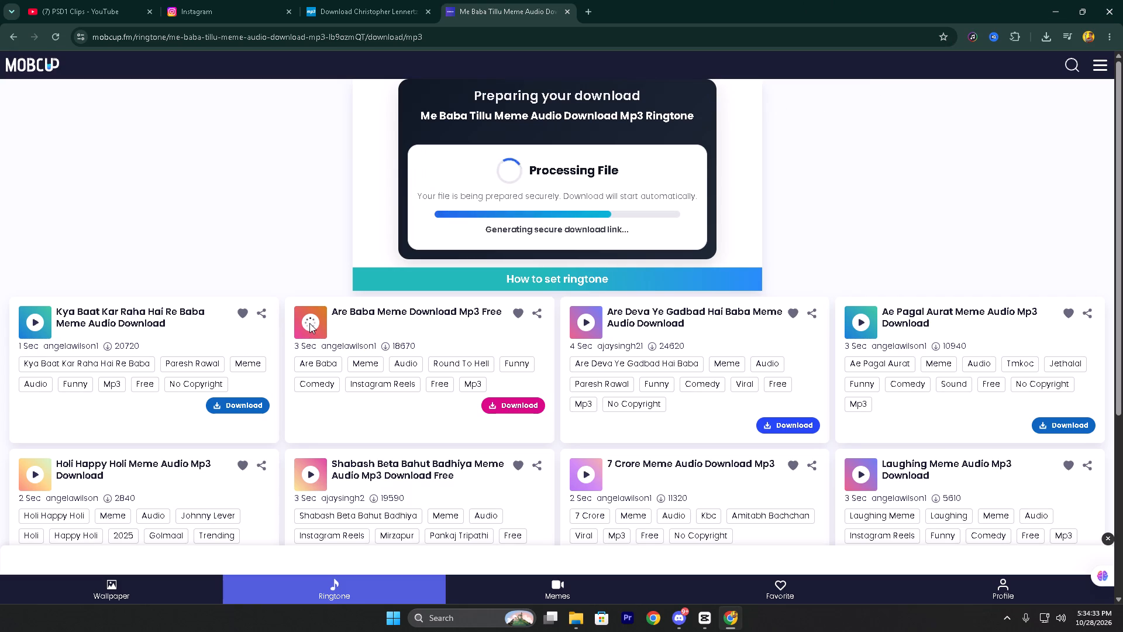
click(33, 322)
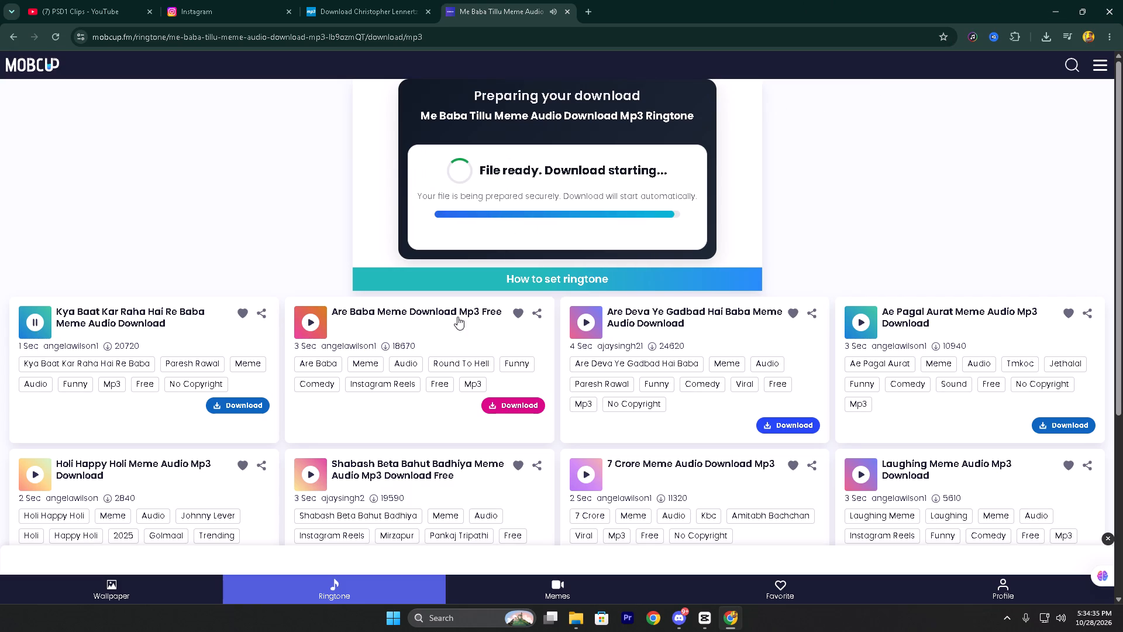
Bring the downloaded Me Baba Tillu Meme Audio into CapCut above the music, starting with the BABA TILLU night shot at about 2:12:21, and play it.
drag(936, 74, 705, 574)
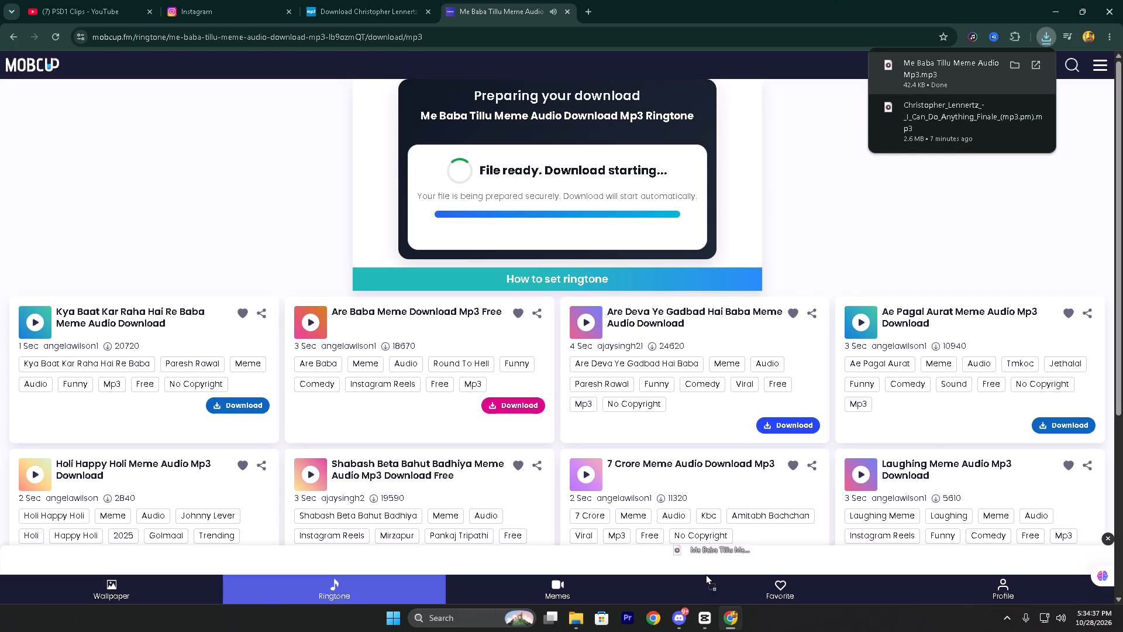
drag(705, 574, 711, 512)
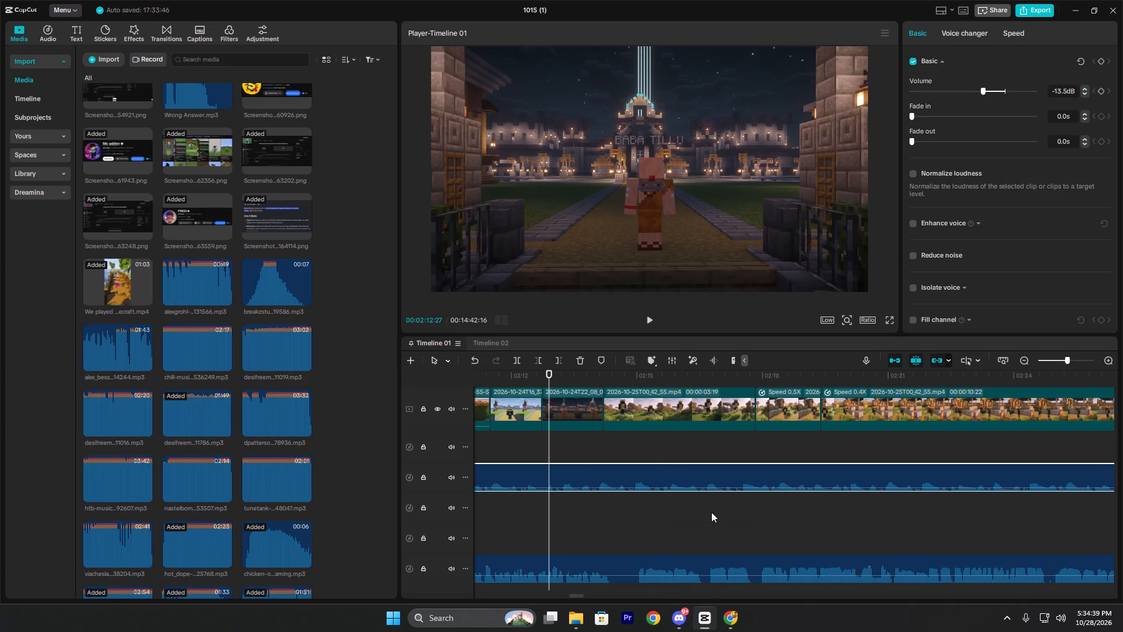
drag(579, 448, 571, 446)
click(532, 373)
key(space)
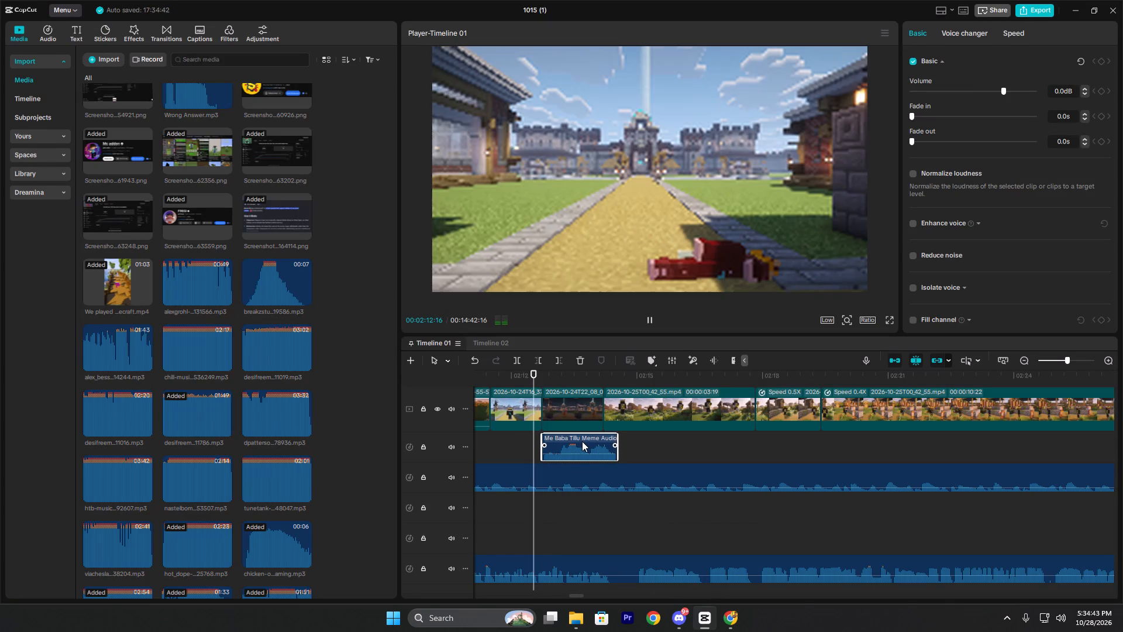
key(space)
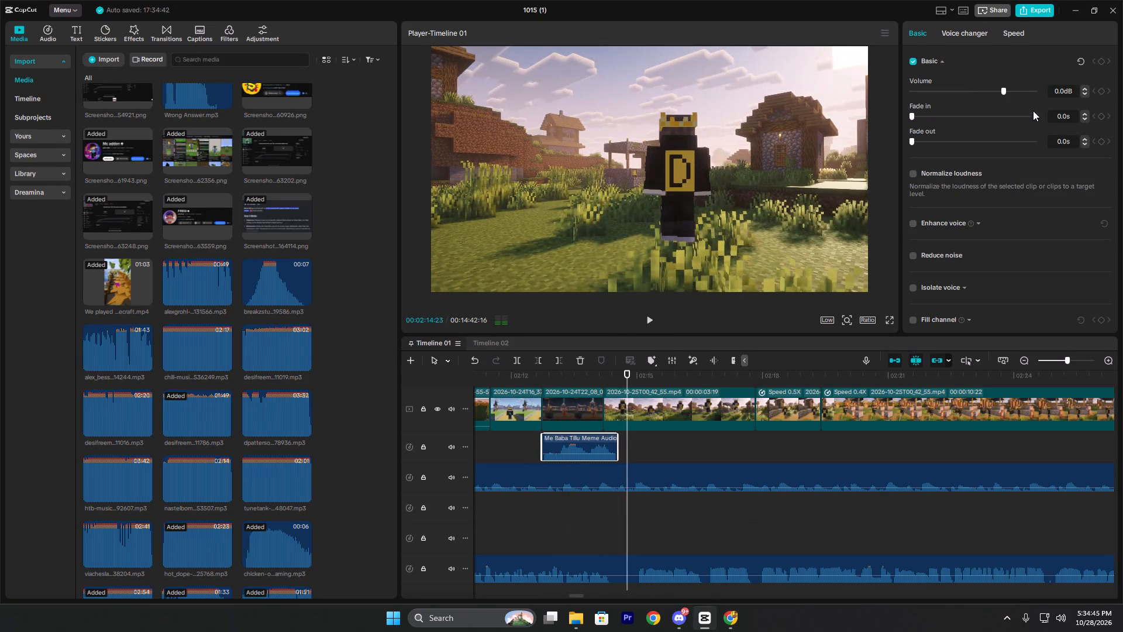
Lower the Me Baba Tillu Meme Audio clip's volume to -20.0 dB and replay it from about 2:12:15.
click(971, 87)
click(532, 380)
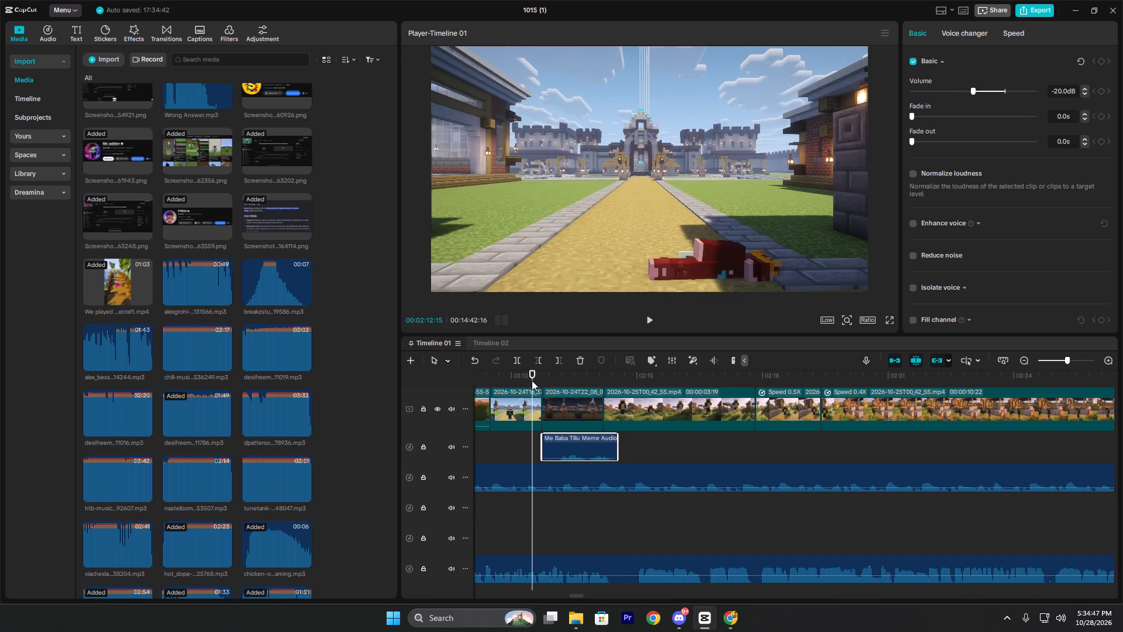
key(space)
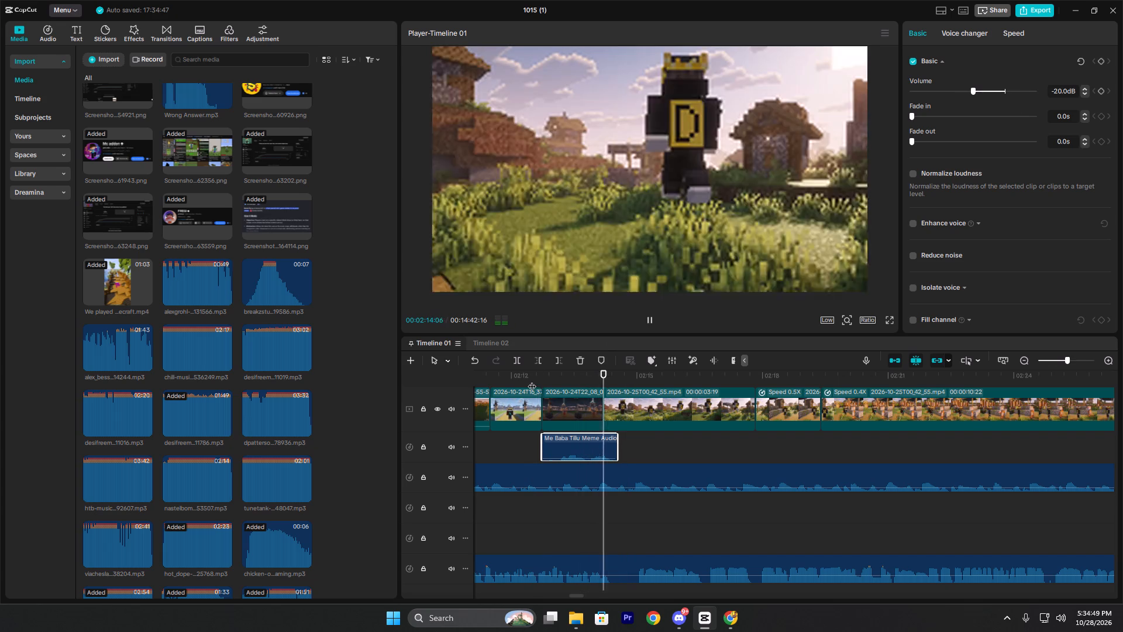
key(space)
Play on from the Baba Tillu sound to about 2:43, checking the background music under the village scenes and the inserted AMOR PLAYZ clip.
key(space)
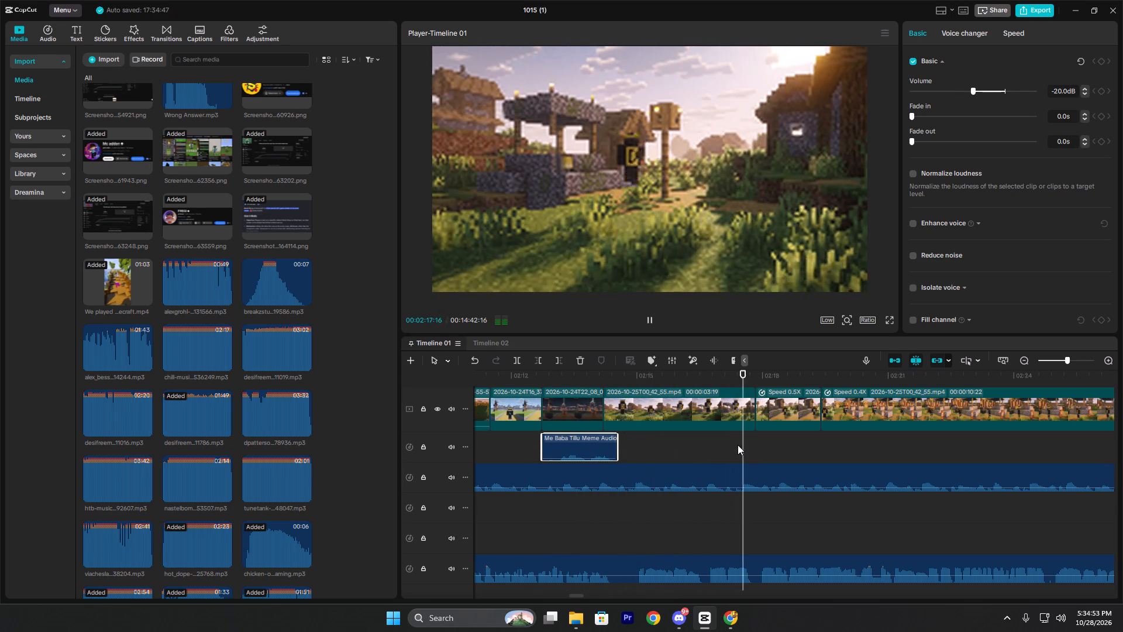
scroll(867, 454, down, 9)
ctrl+scroll(901, 452, down, 3)
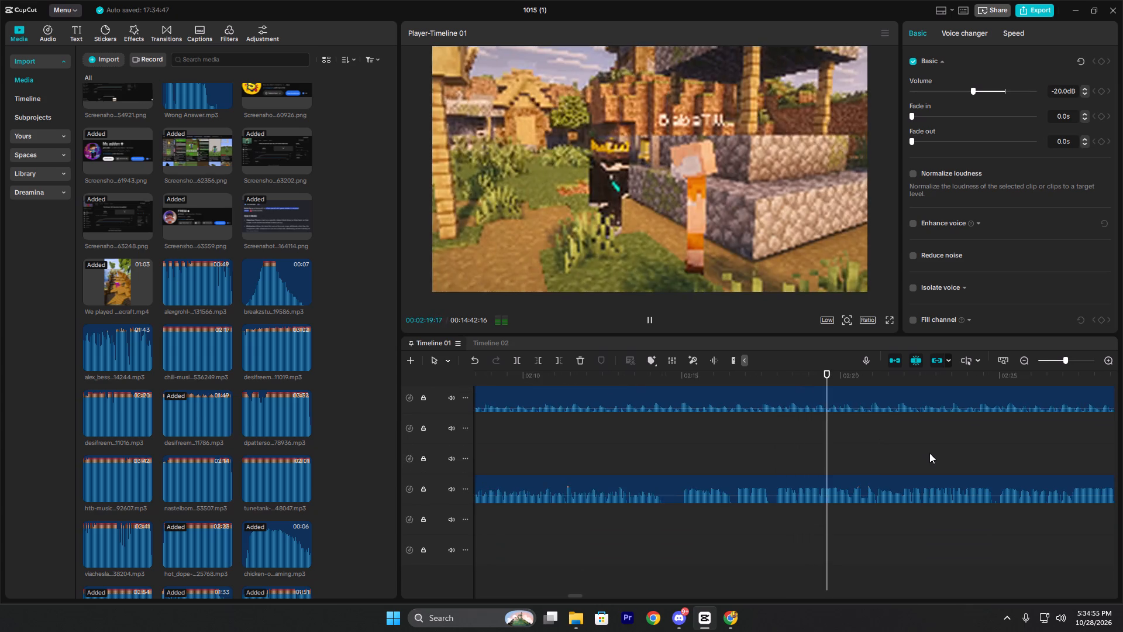
ctrl+scroll(931, 452, down, 5)
ctrl+scroll(973, 456, up, 6)
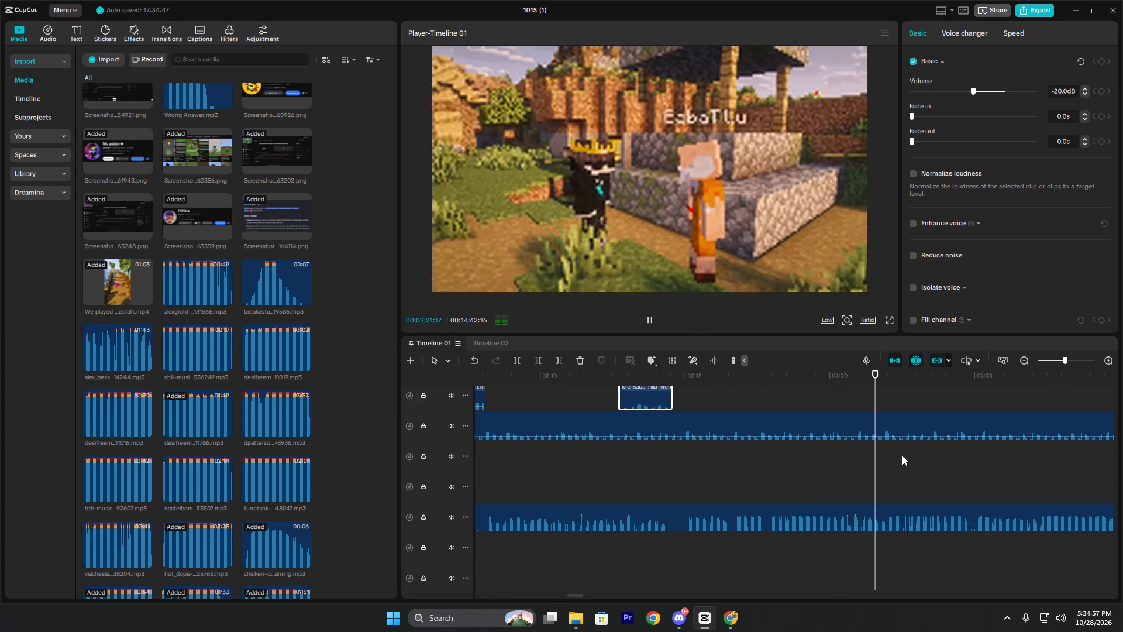
scroll(902, 455, up, 3)
ctrl+scroll(918, 459, up, 4)
ctrl+scroll(930, 459, down, 10)
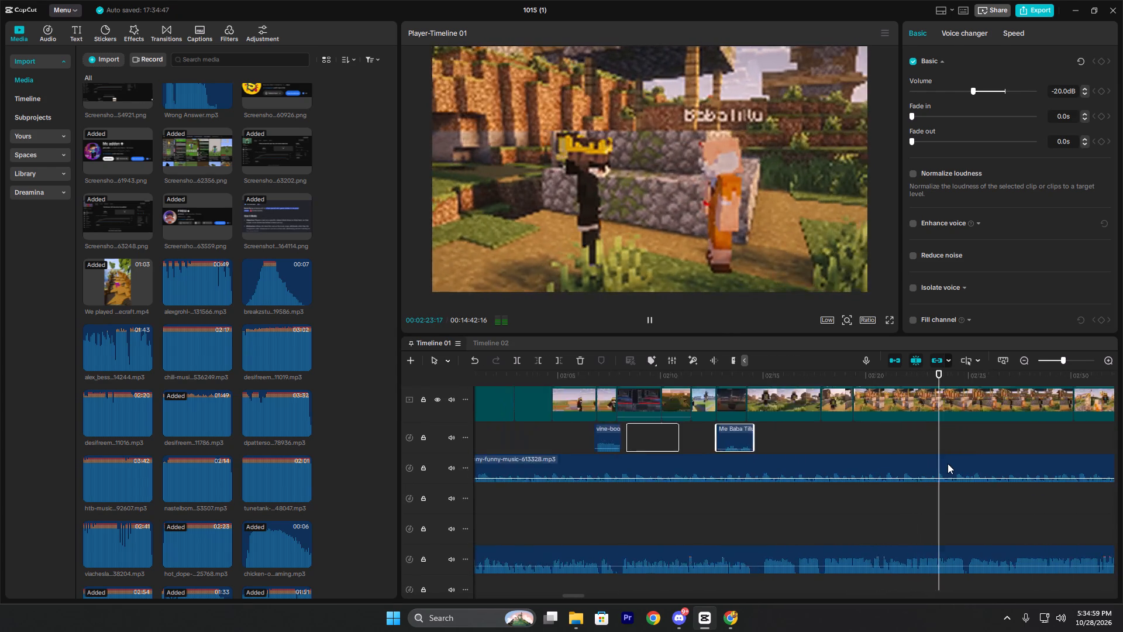
ctrl+scroll(948, 463, down, 5)
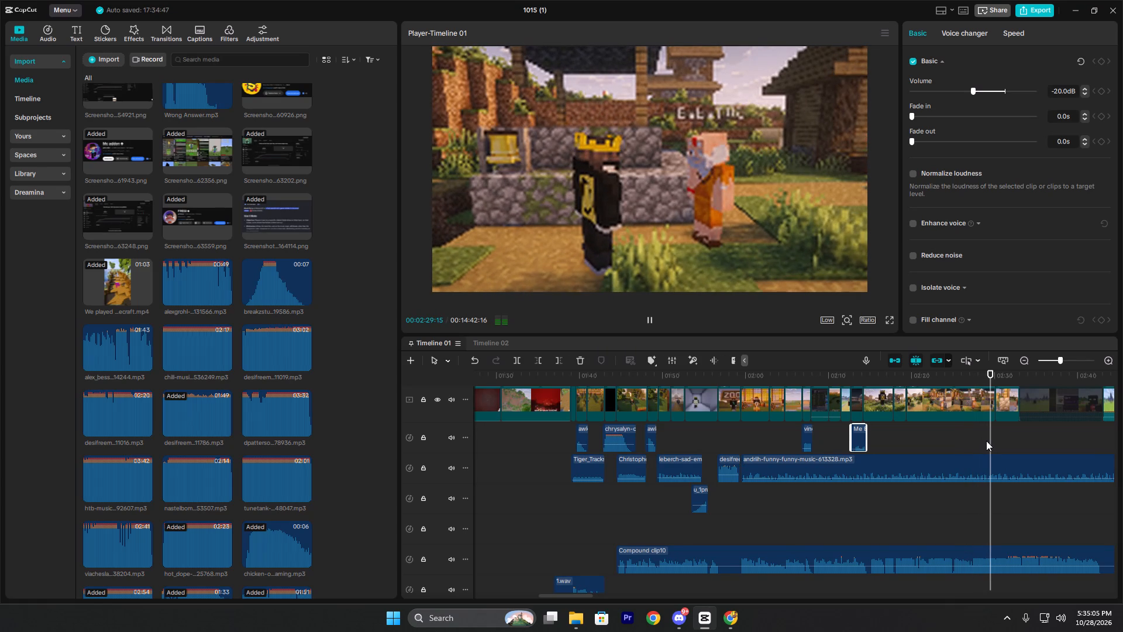
scroll(1005, 443, up, 4)
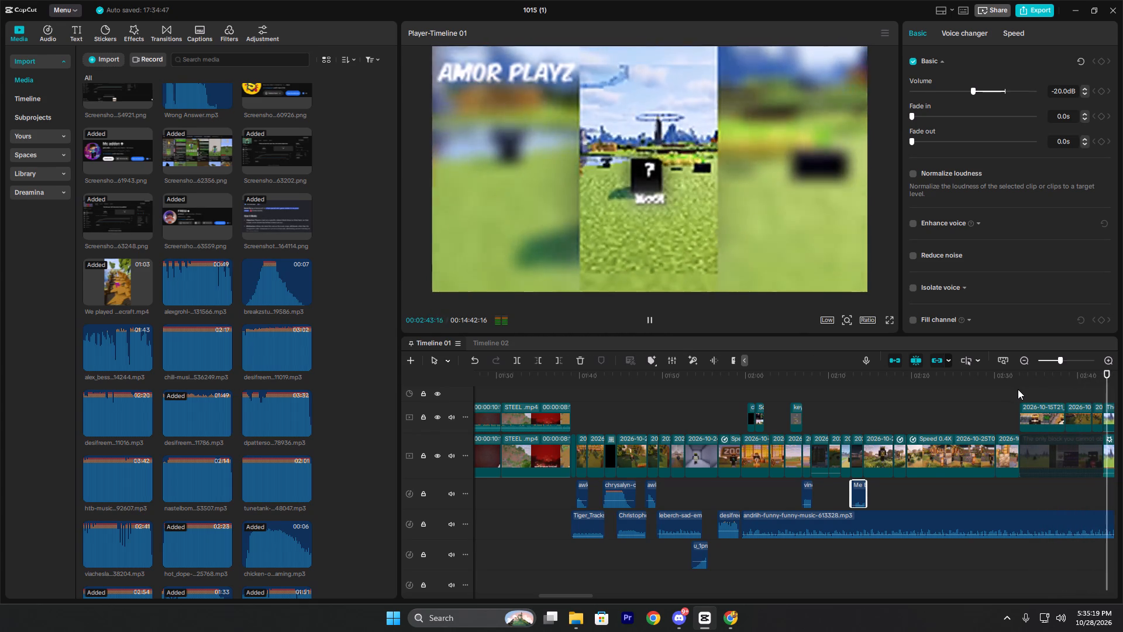
Trim off the andriih-funny-funny-music clip after about 2:41, shortly before the inserted AMOR PLAYZ clip.
click(1081, 397)
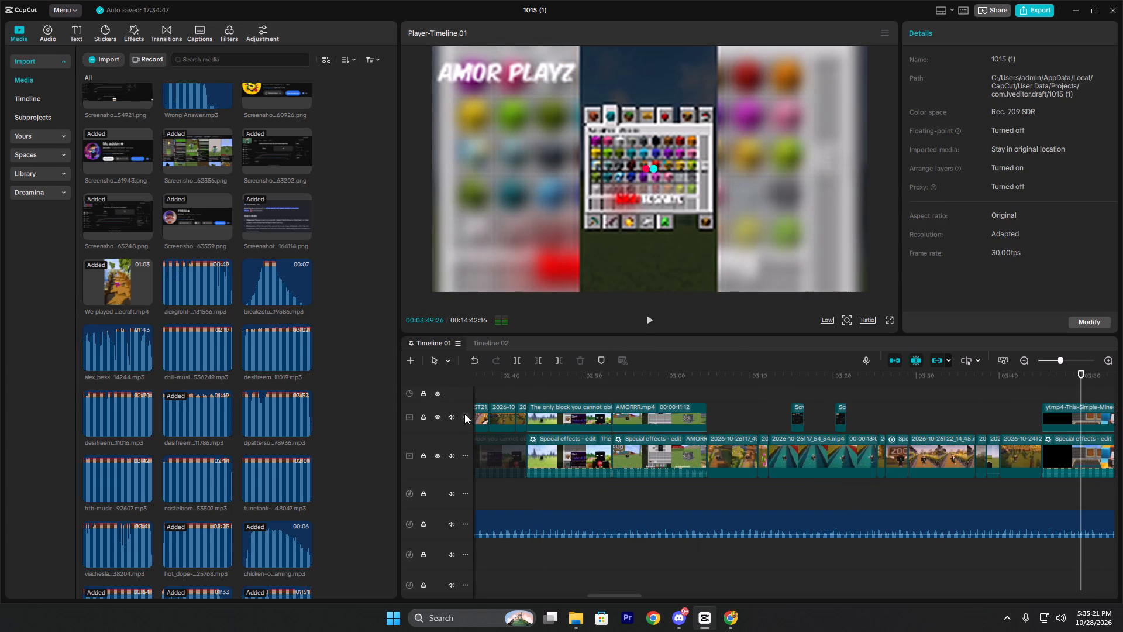
click(500, 393)
key(space)
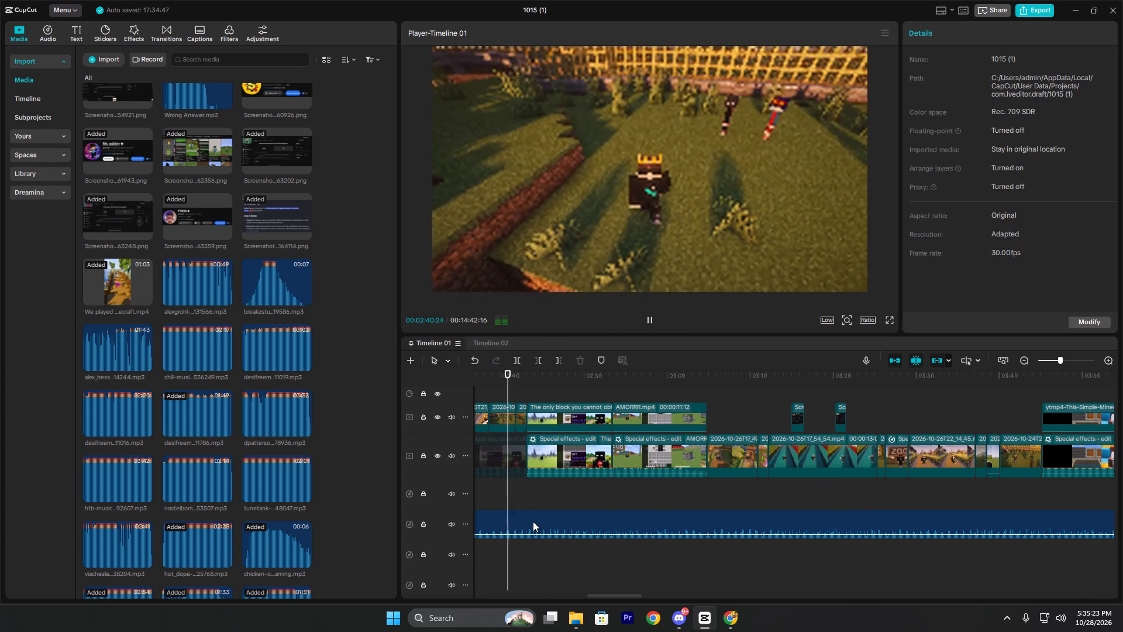
key(space)
click(533, 521)
text(w)
key(space)
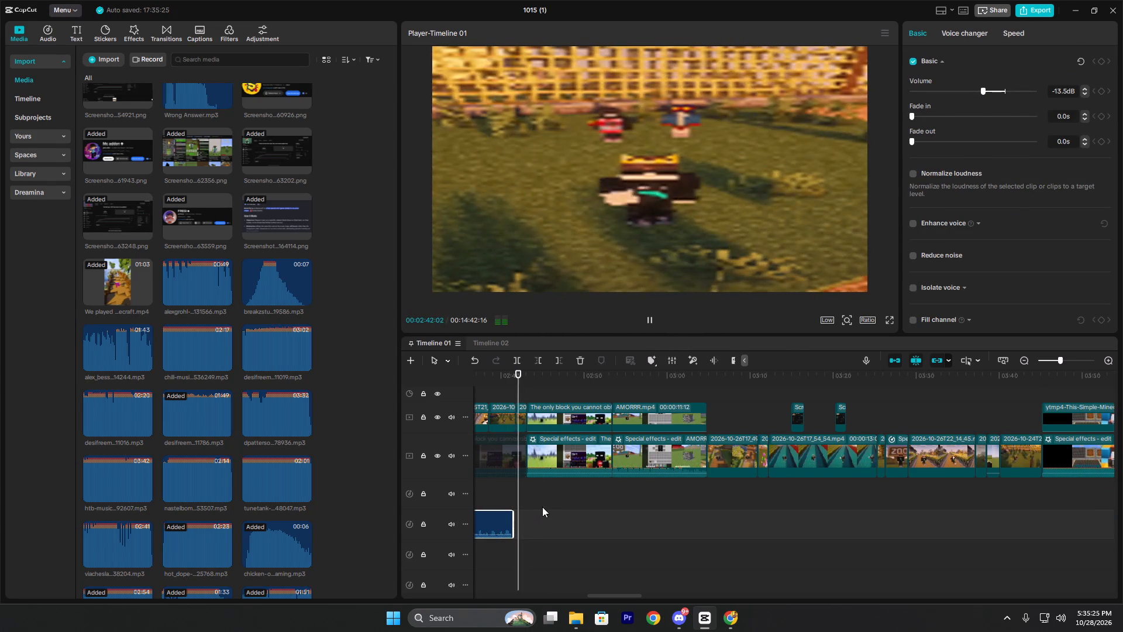
Check the playback around the end of the AMOR PLAYZ inserts and cue the start of the following bridge scene at 3:04:24.
ctrl+scroll(673, 499, down, 4)
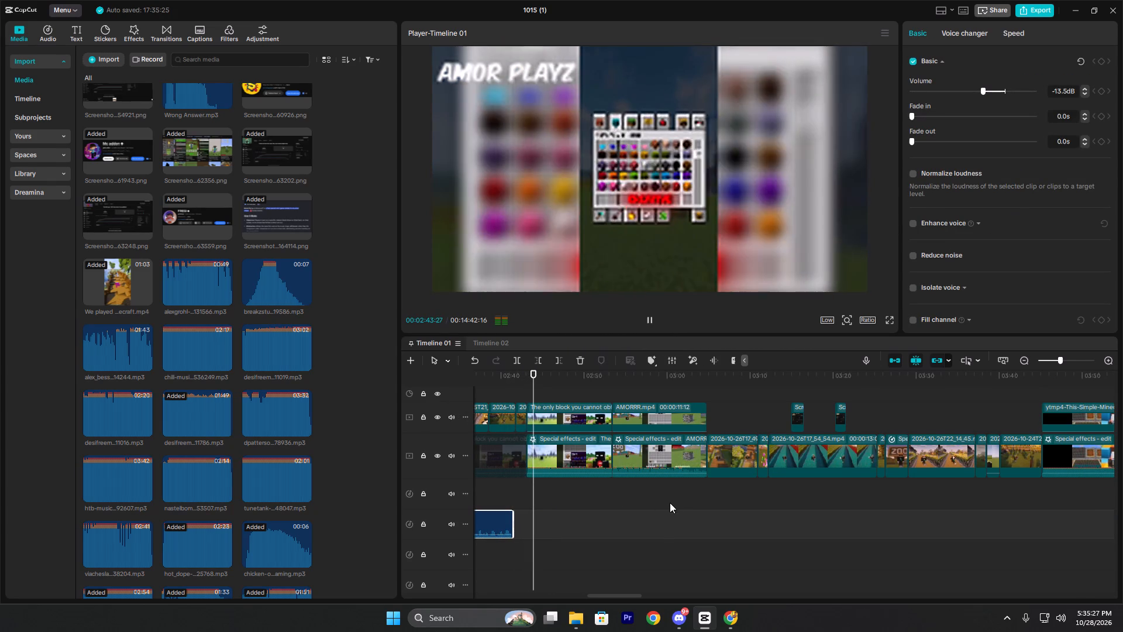
ctrl+scroll(670, 503, down, 5)
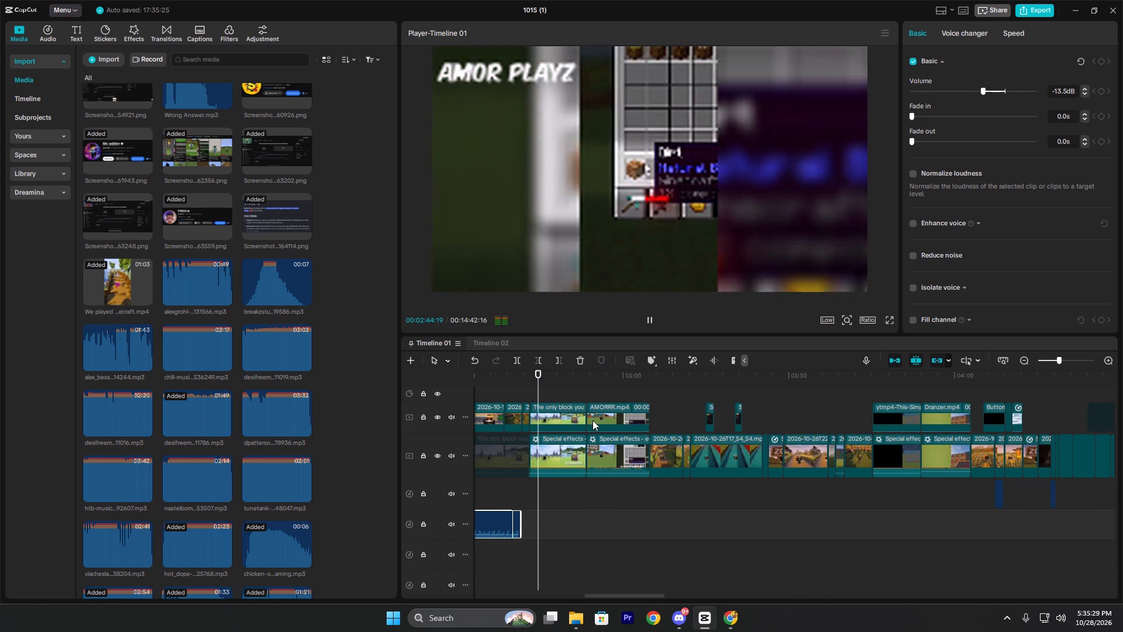
ctrl+scroll(621, 439, down, 3)
ctrl+scroll(609, 441, up, 3)
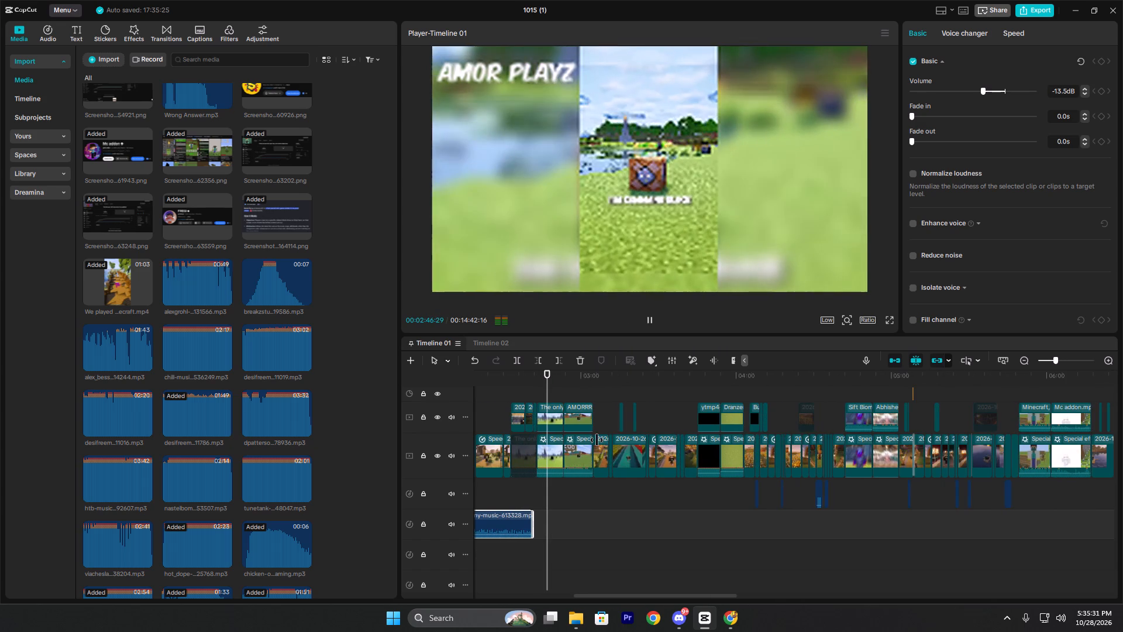
click(612, 388)
key(space)
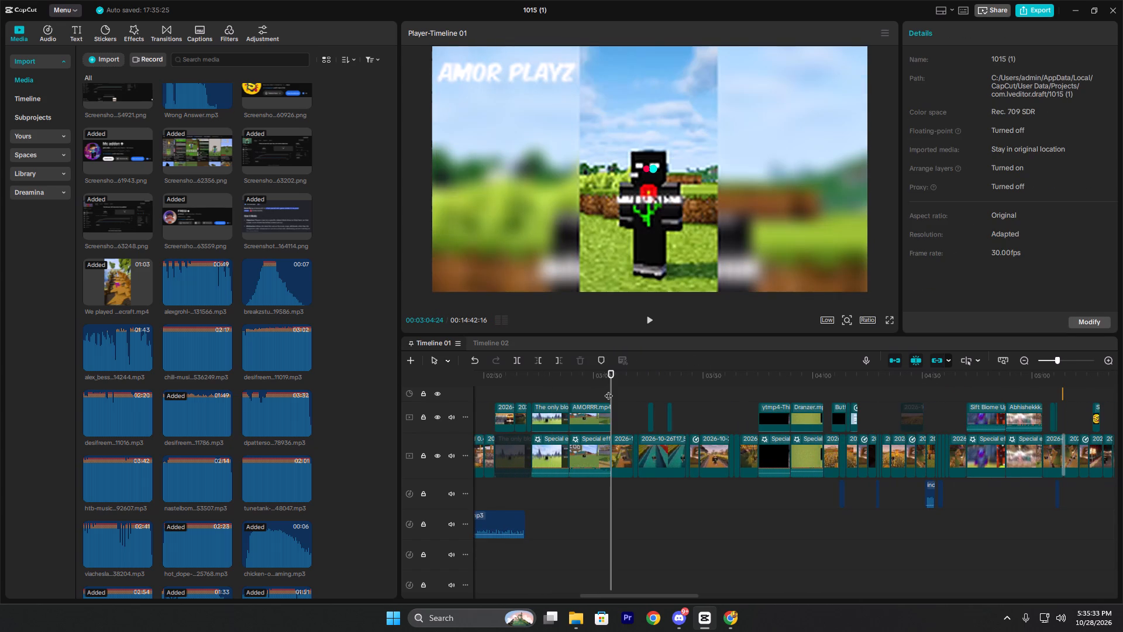
scroll(690, 436, up, 4)
scroll(655, 471, down, 5)
key(space)
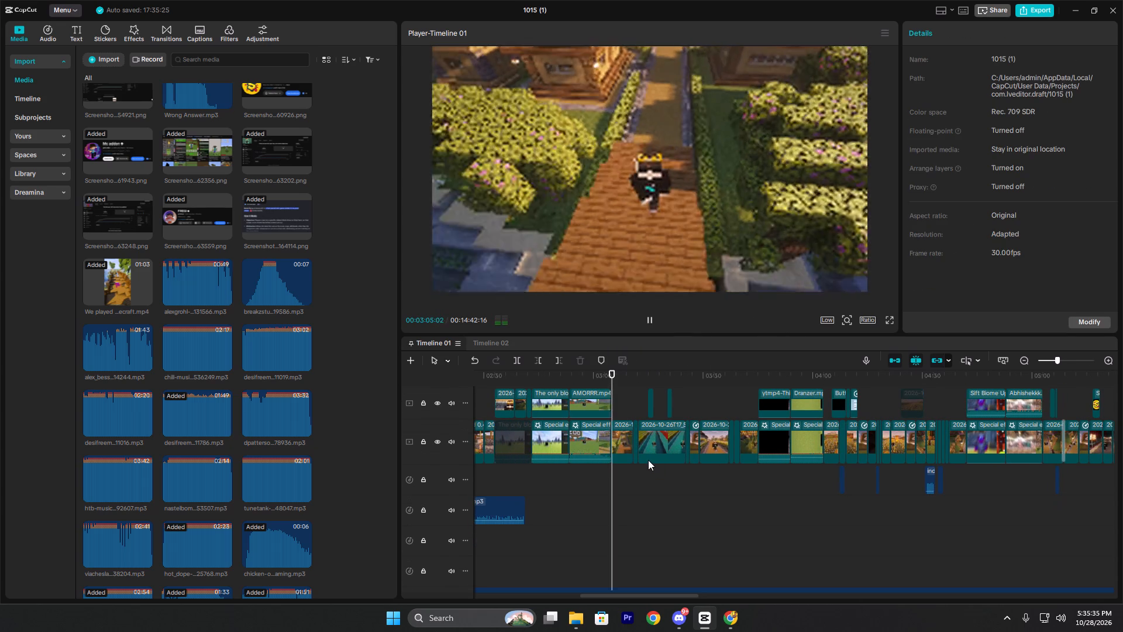
scroll(648, 460, down, 4)
scroll(622, 412, up, 3)
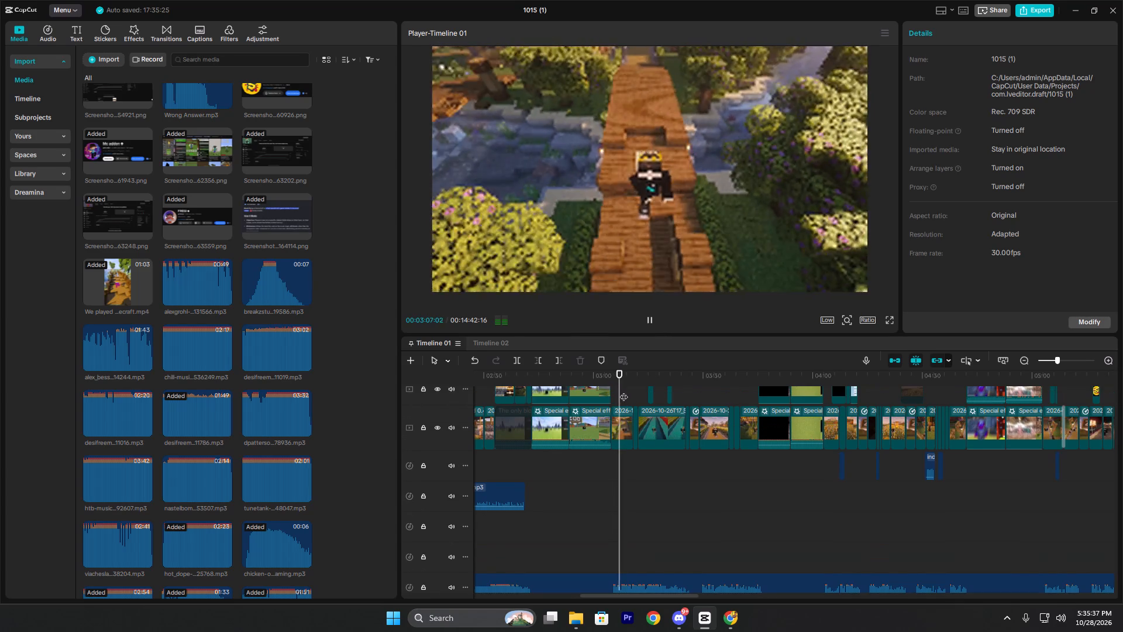
drag(621, 376, 612, 376)
key(space)
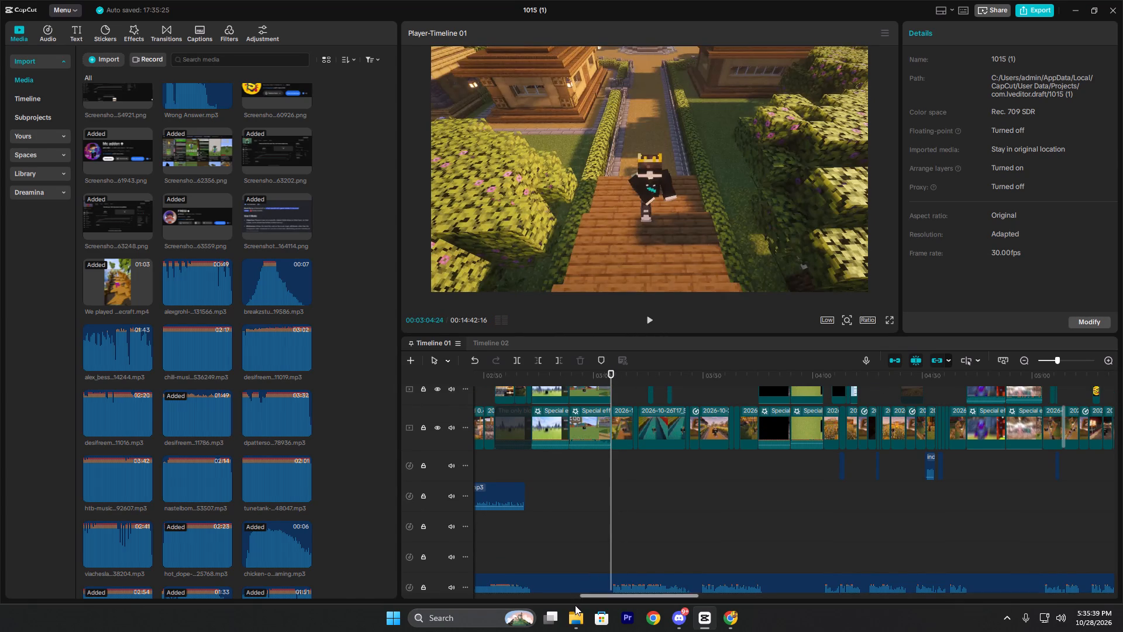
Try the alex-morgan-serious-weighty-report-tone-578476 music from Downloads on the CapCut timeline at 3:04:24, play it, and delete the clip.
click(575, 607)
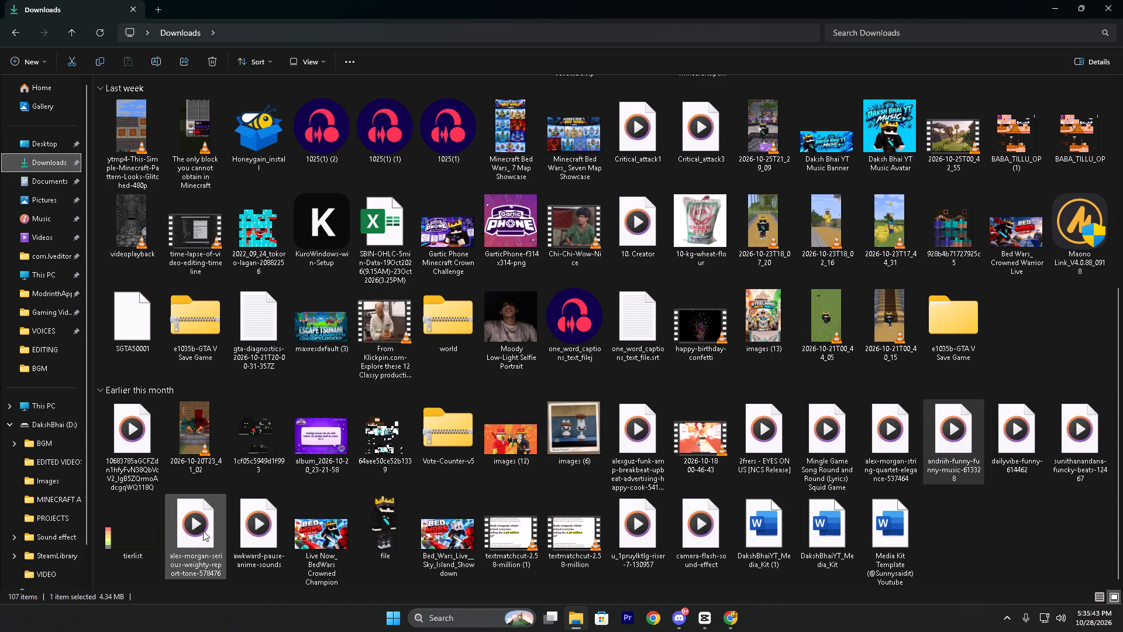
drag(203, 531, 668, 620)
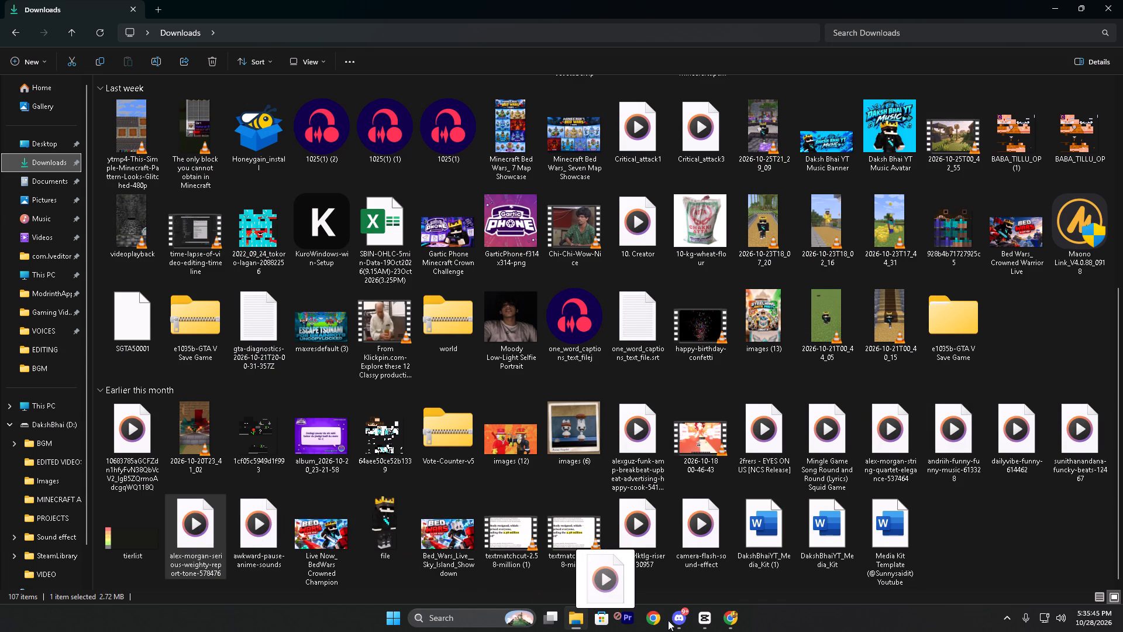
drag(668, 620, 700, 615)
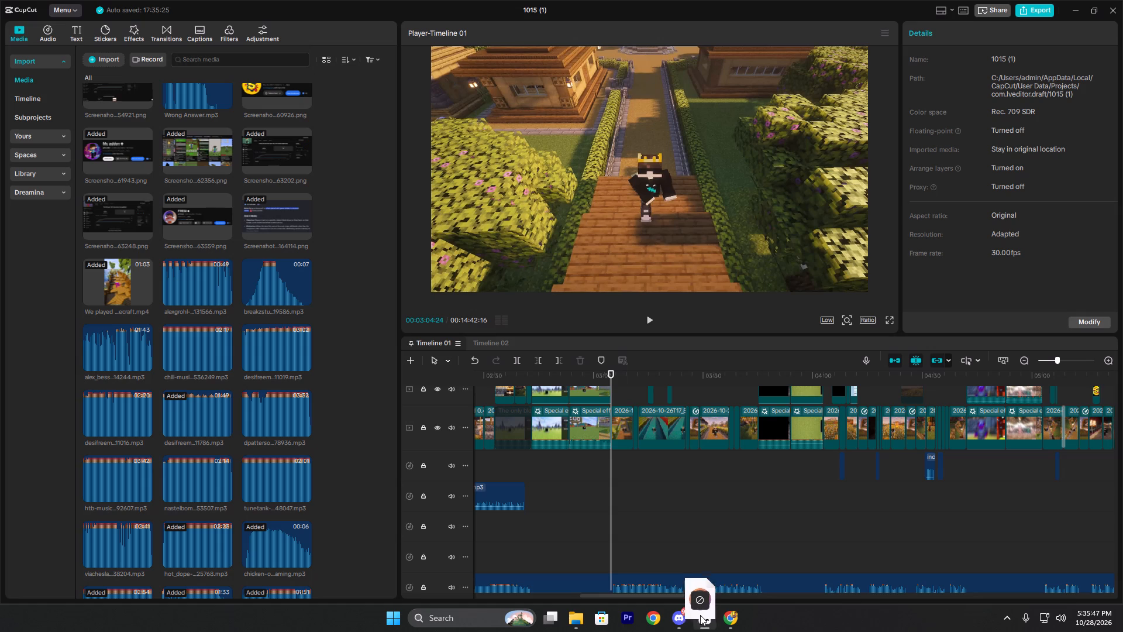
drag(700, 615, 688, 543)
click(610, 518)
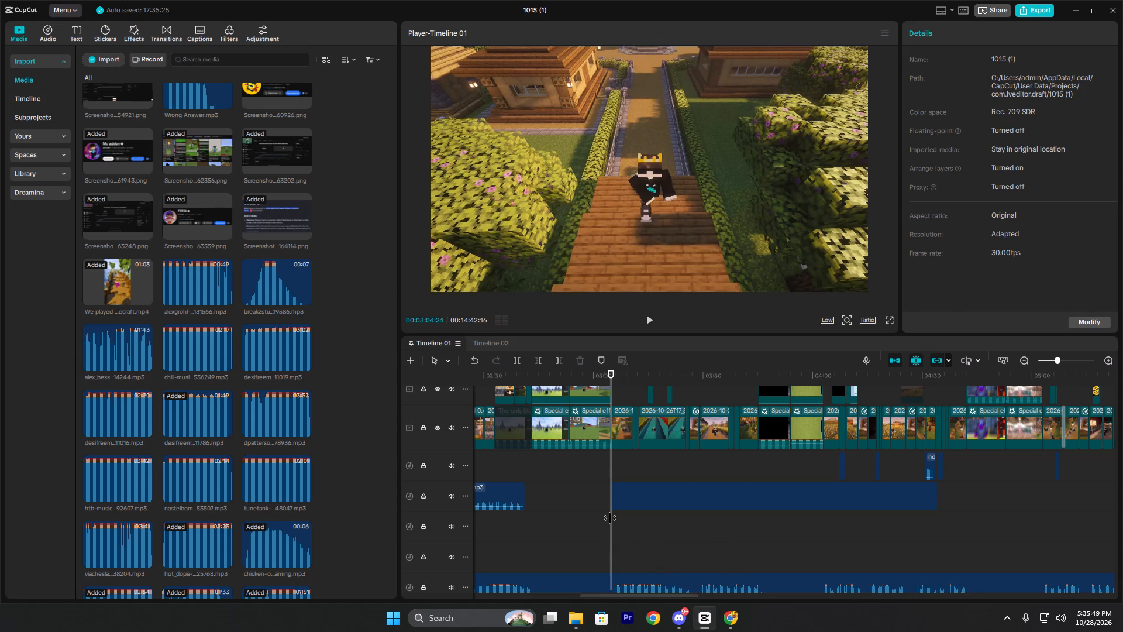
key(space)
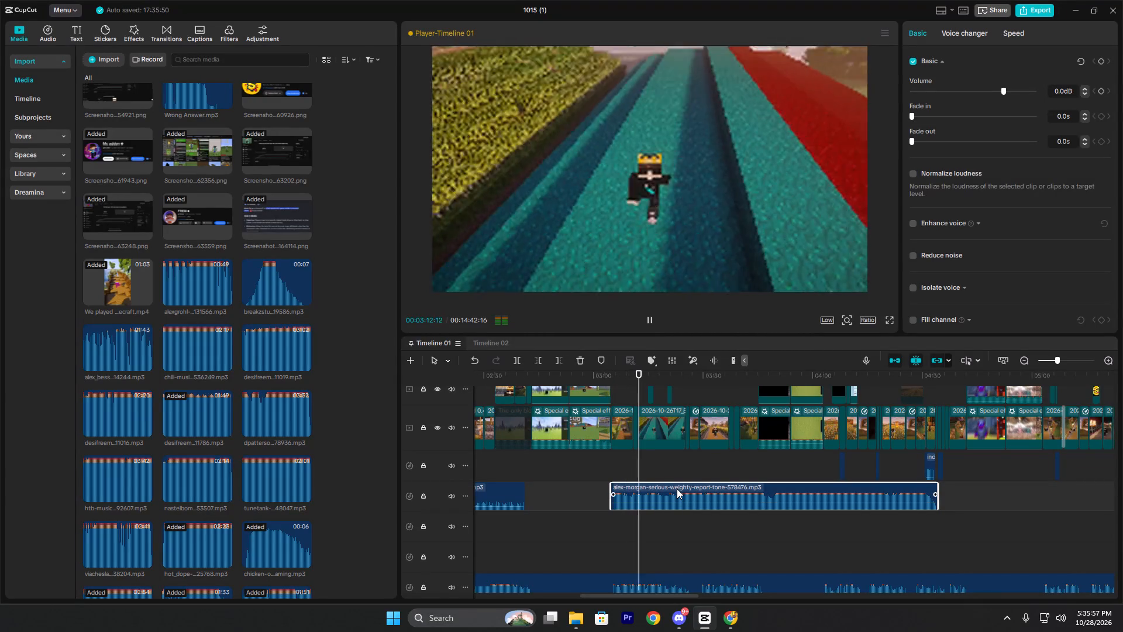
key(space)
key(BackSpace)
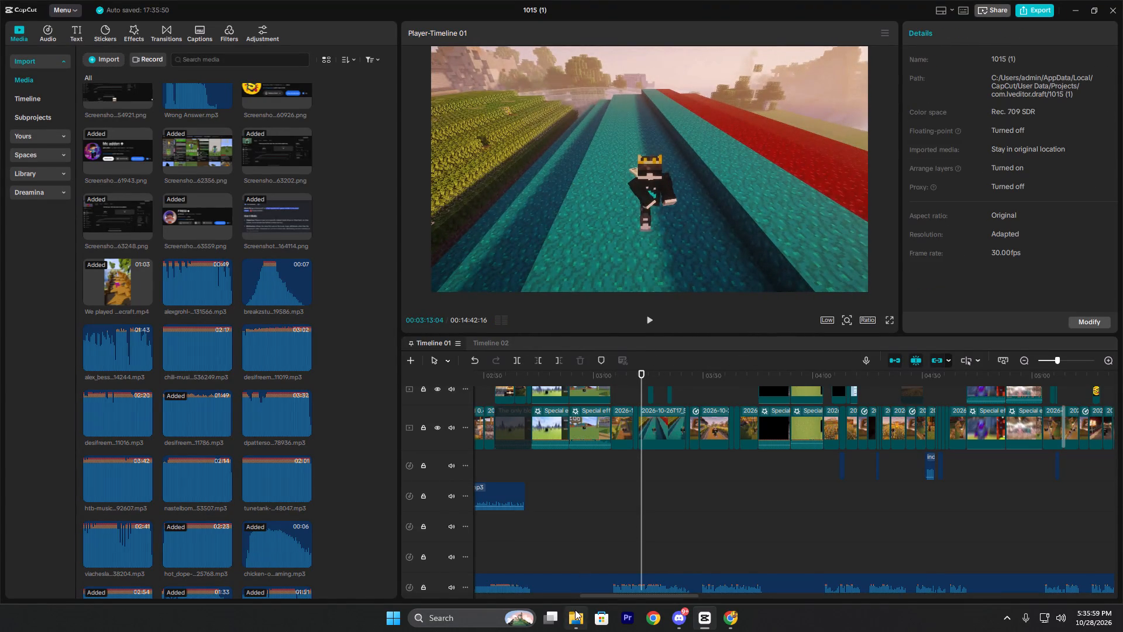
Bring dailyvibe-funny-614462 from the Downloads folder onto the CapCut music track, starting at about 3:12.
click(575, 610)
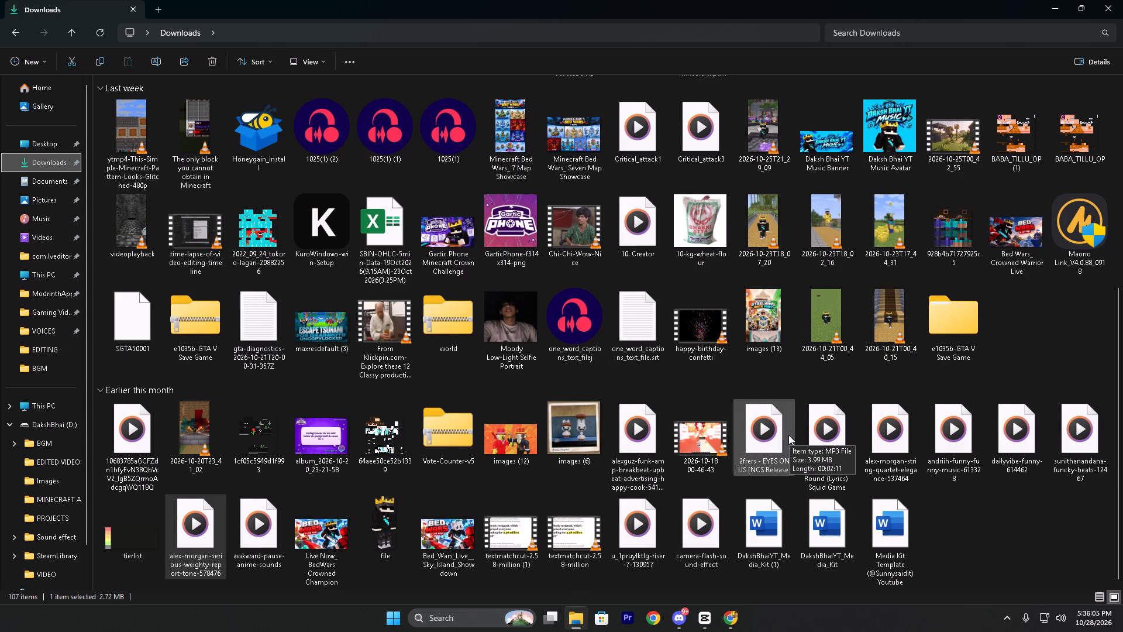
drag(1007, 435, 701, 549)
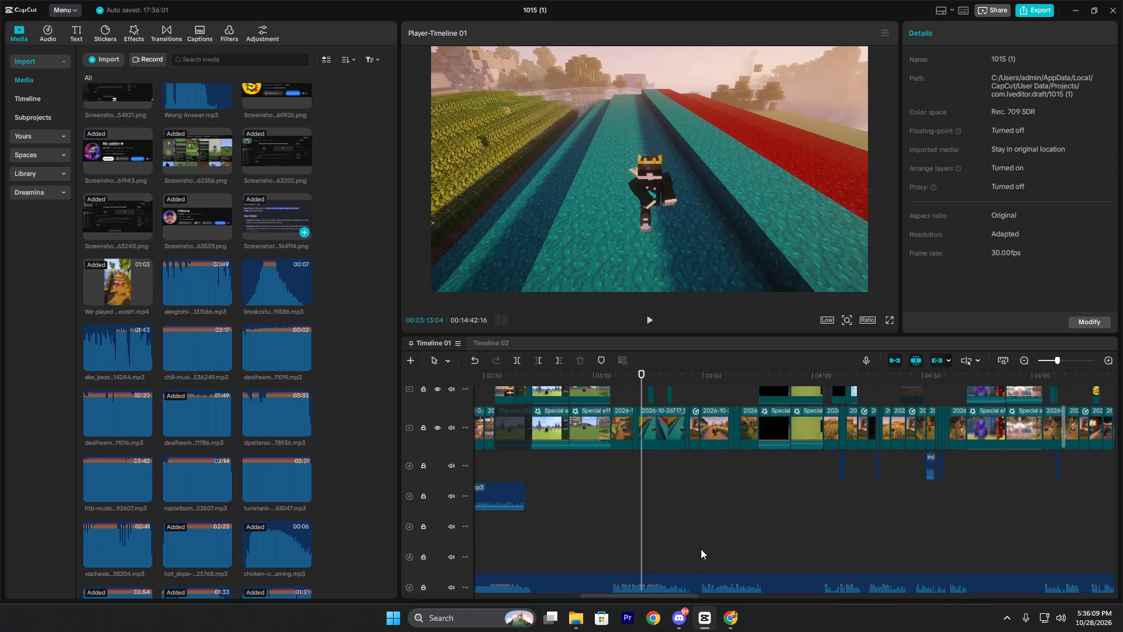
click(641, 482)
Play the dailyvibe-funny-614462 music from about 3:11 to 3:16 to check it against the striped field scene and the inserted screenshot.
key(space)
click(638, 462)
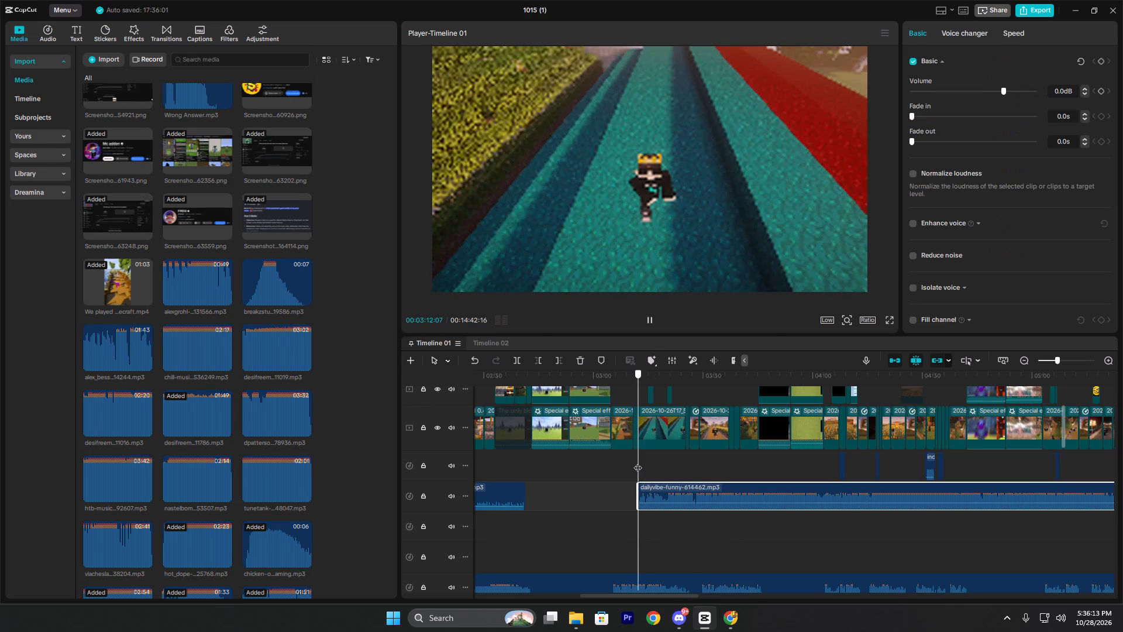
key(space)
key(space)
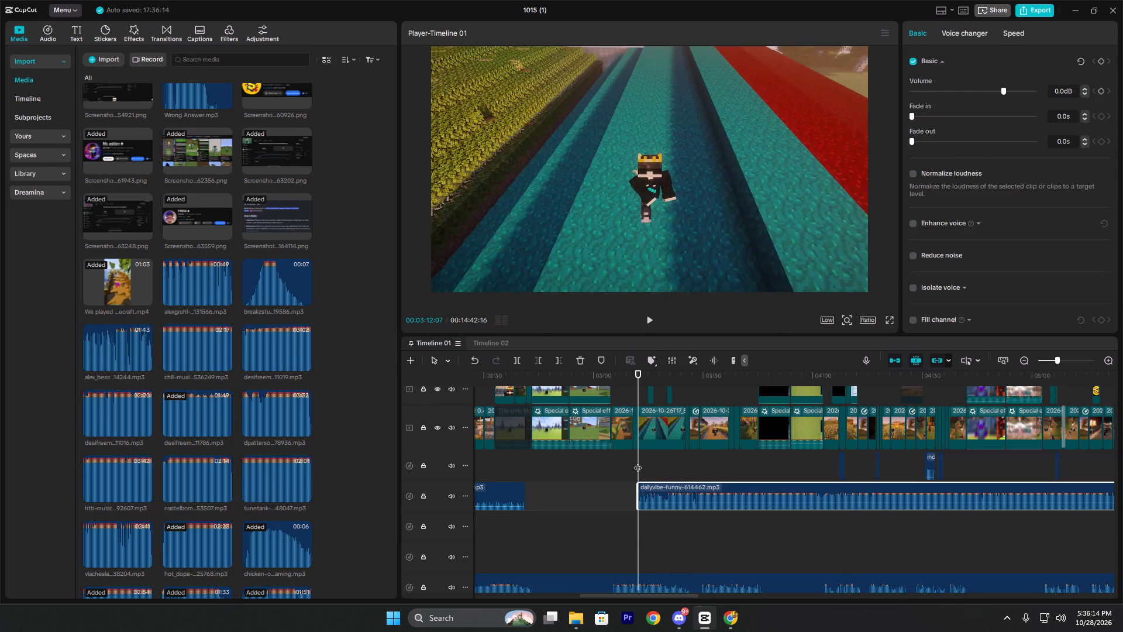
click(636, 463)
key(space)
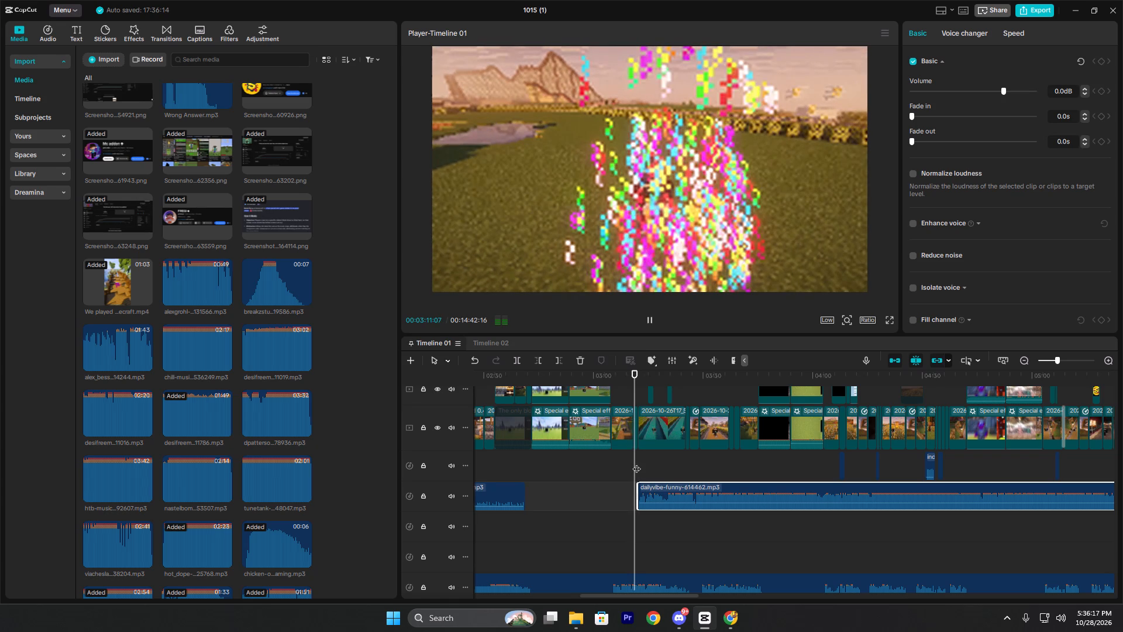
ctrl+scroll(673, 480, down, 4)
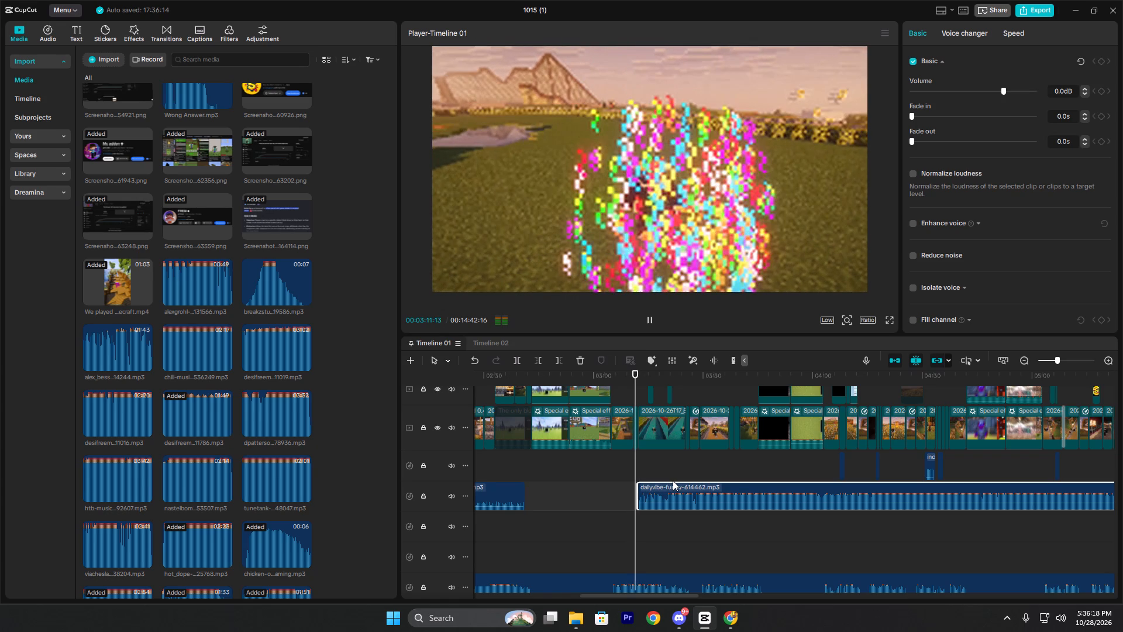
ctrl+scroll(690, 502, down, 5)
ctrl+scroll(697, 501, up, 2)
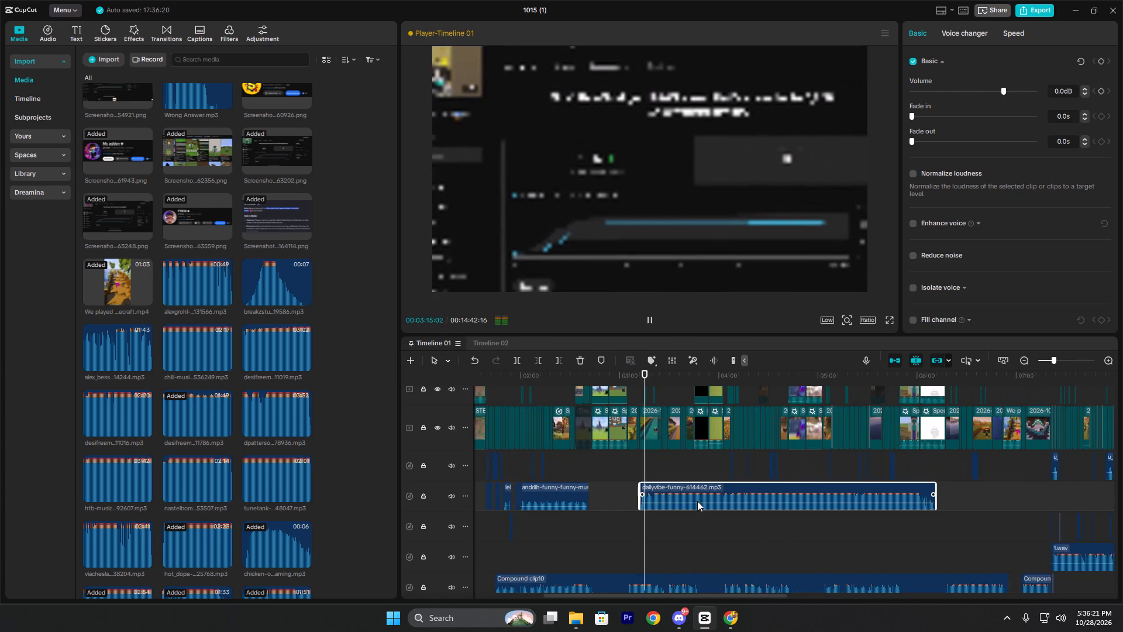
ctrl+scroll(697, 501, up, 6)
key(space)
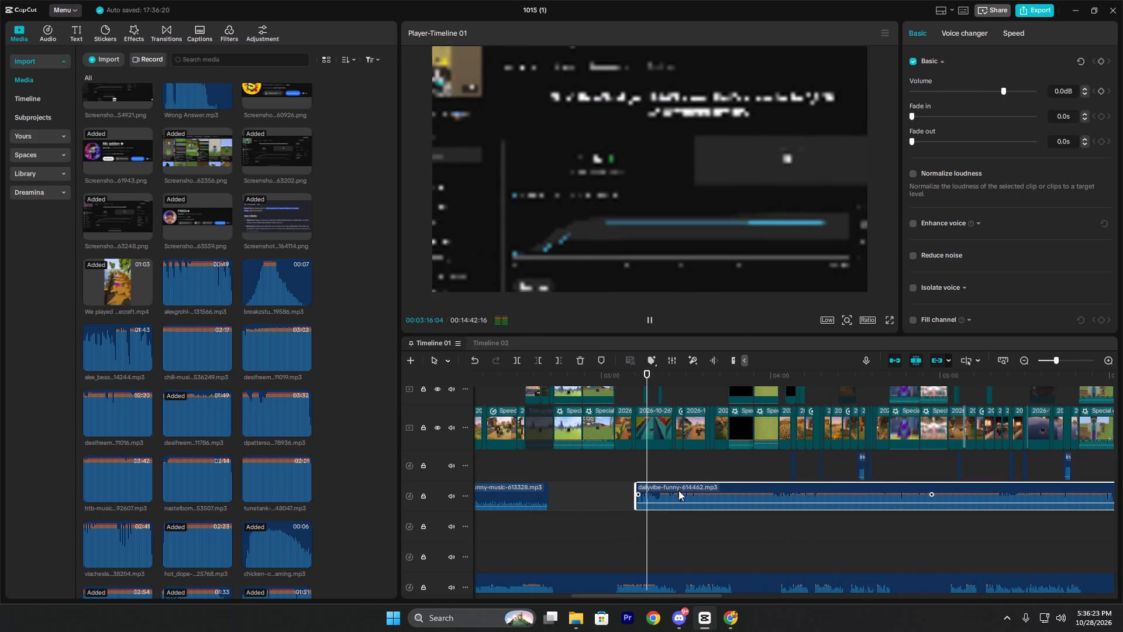
ctrl+scroll(680, 493, up, 7)
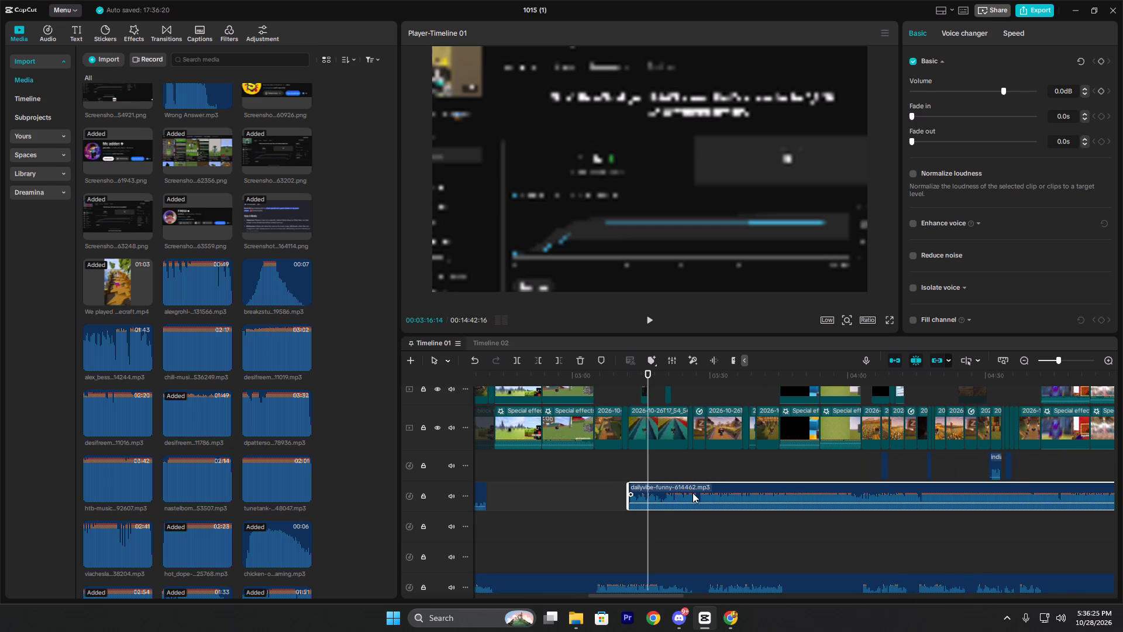
Move the dailyvibe-funny-614462 clip earlier so it starts at the end of the AMOR PLAYZ inserts, about 3:04:24.
drag(695, 489, 629, 485)
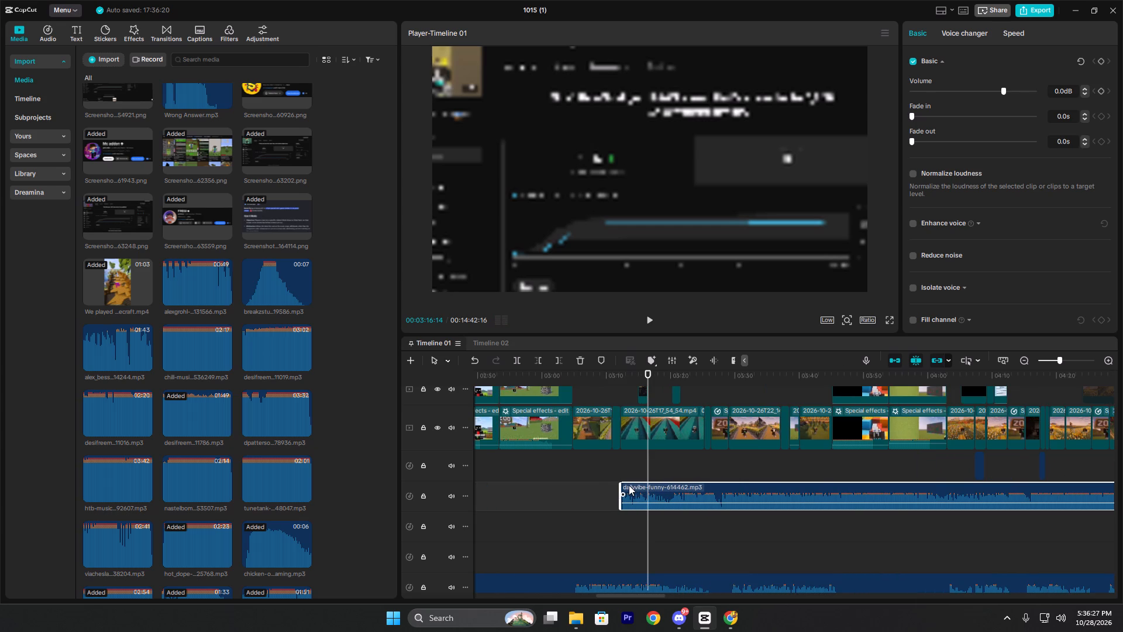
drag(629, 485, 646, 478)
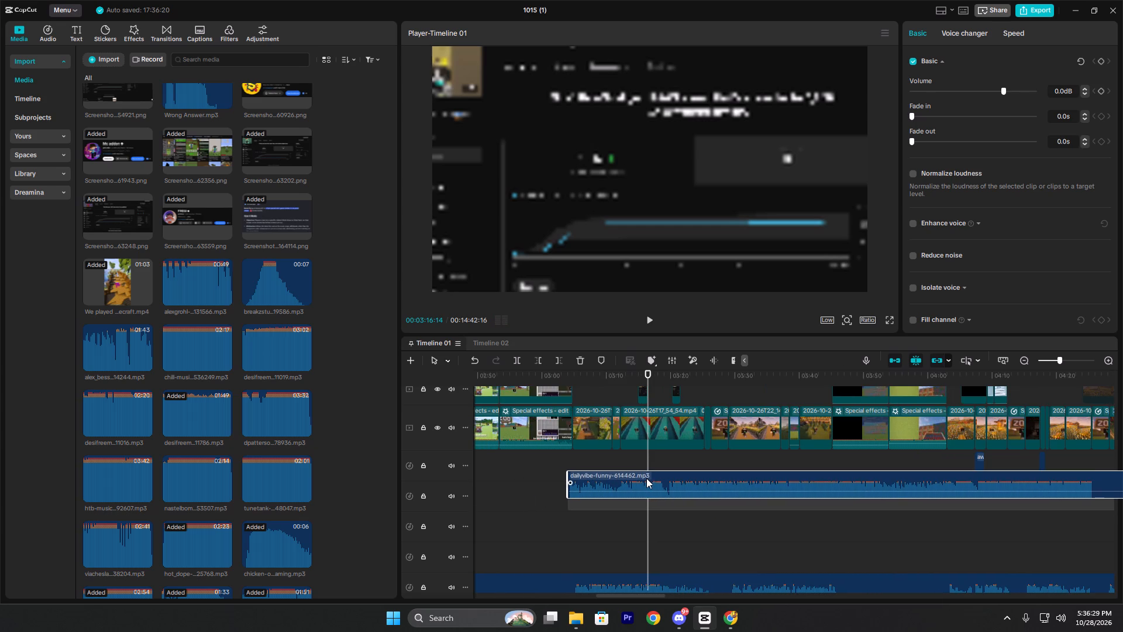
drag(646, 478, 648, 479)
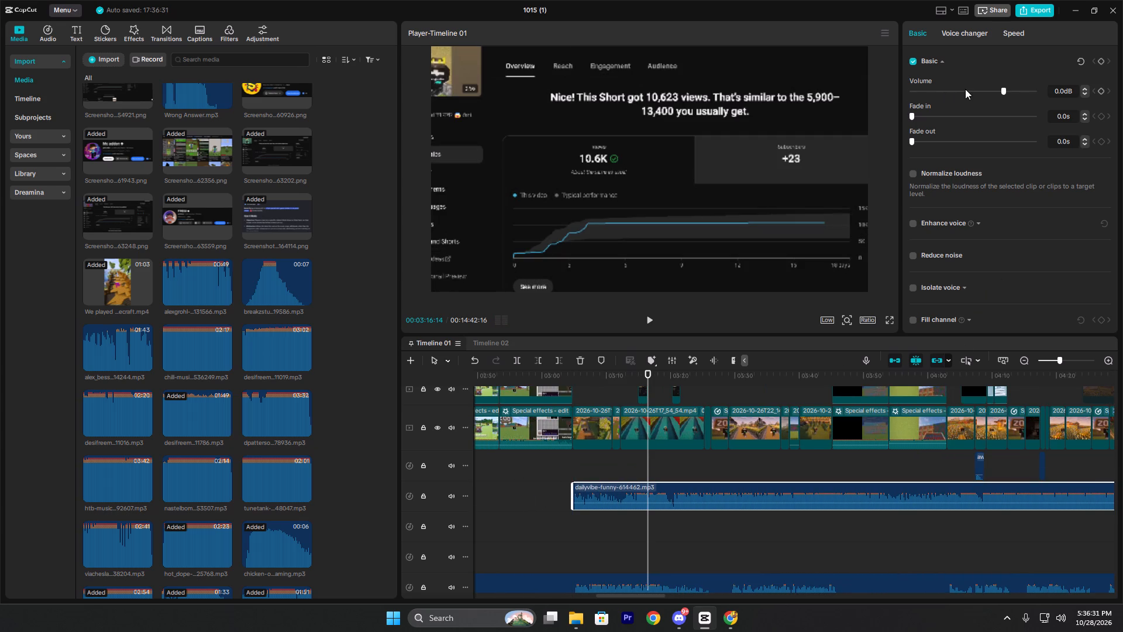
Lower the dailyvibe-funny-614462 clip's volume and replay the music's entry from about 3:03:20 into the bridge scene.
double_click(972, 89)
click(566, 460)
key(space)
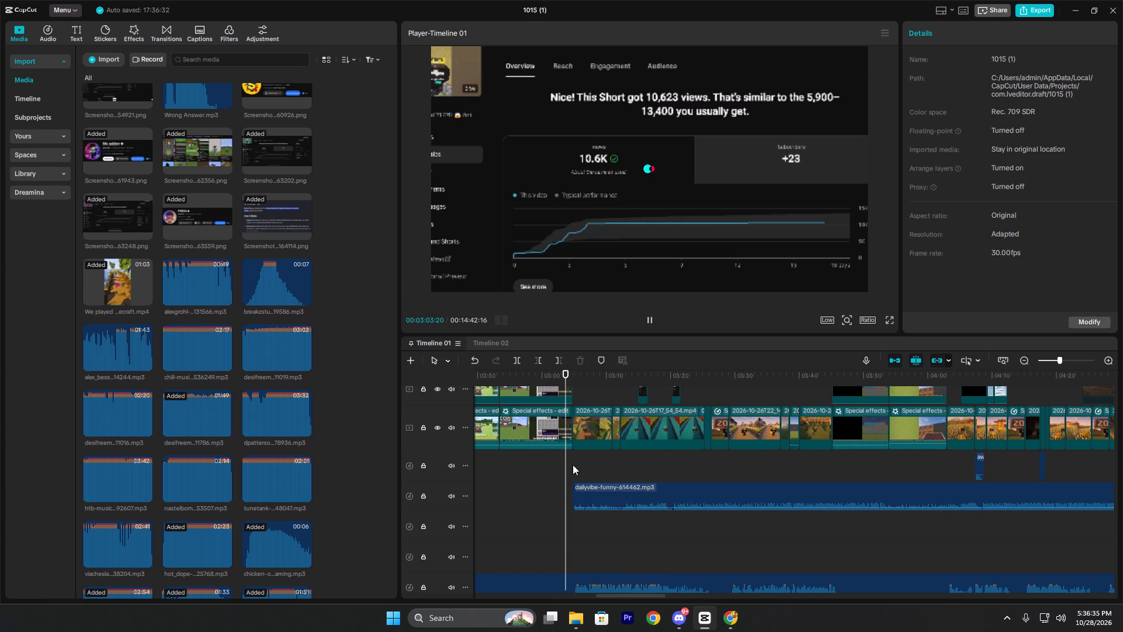
click(566, 466)
key(space)
key(space)
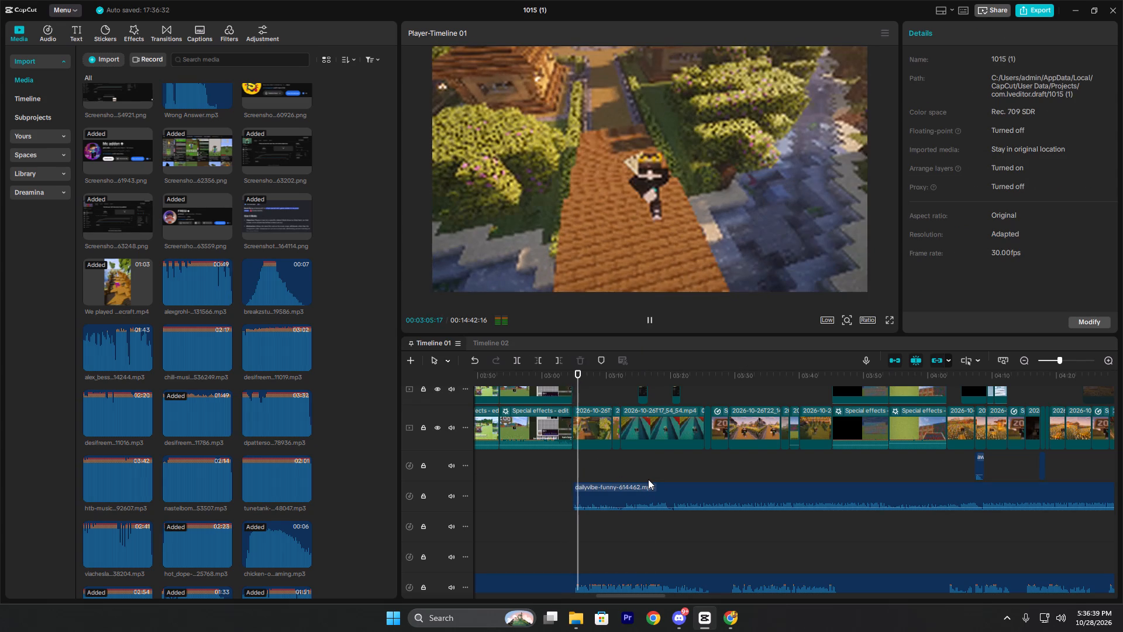
ctrl+scroll(665, 482, up, 2)
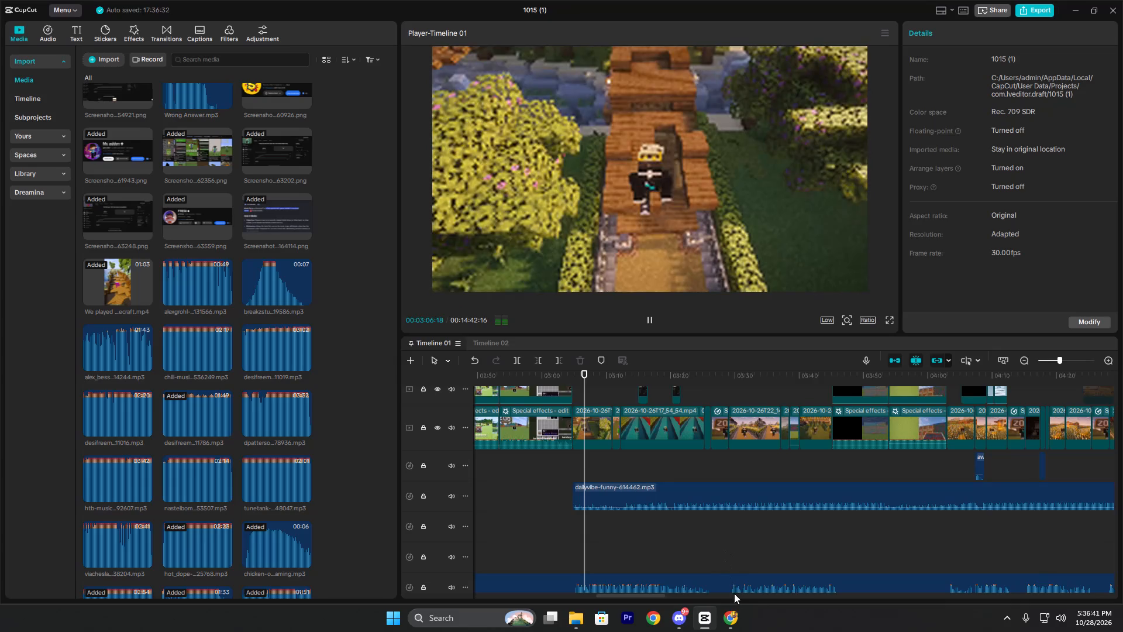
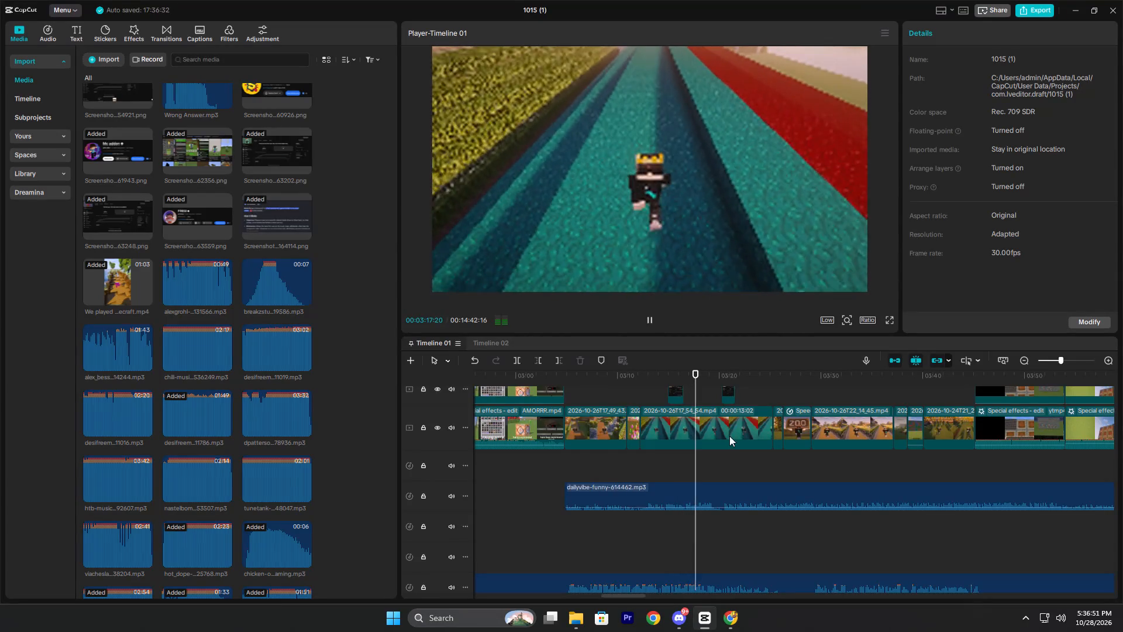
Play on to the ZOO sign scene, trim the dailyvibe-funny-614462 clip to end at about 3:26:09, and replay the cut.
scroll(731, 440, up, 7)
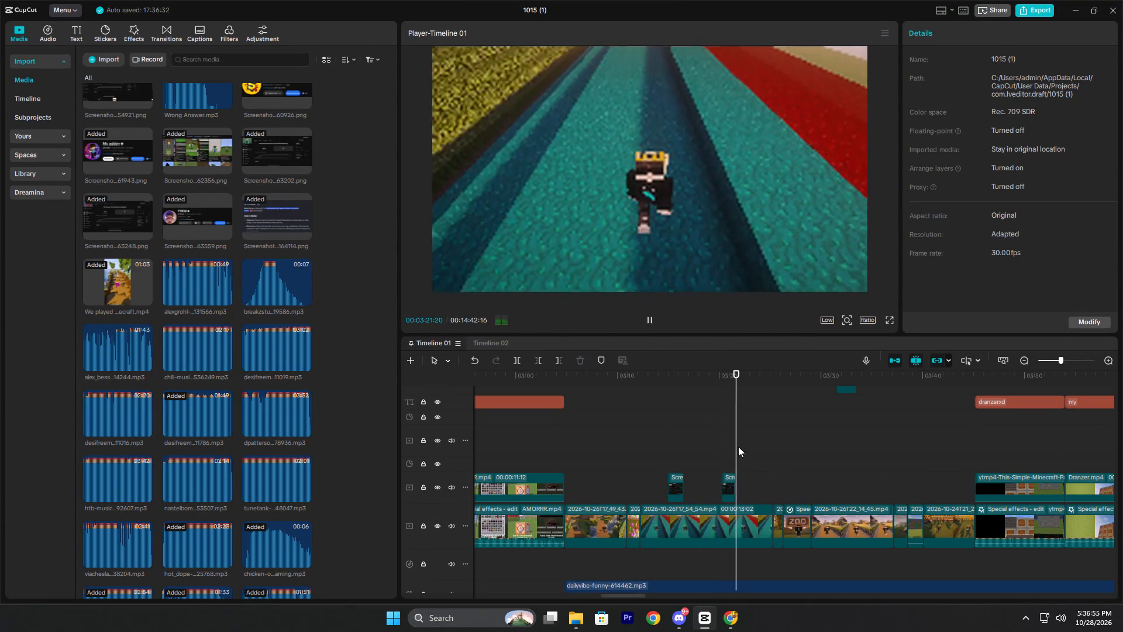
scroll(766, 478, down, 5)
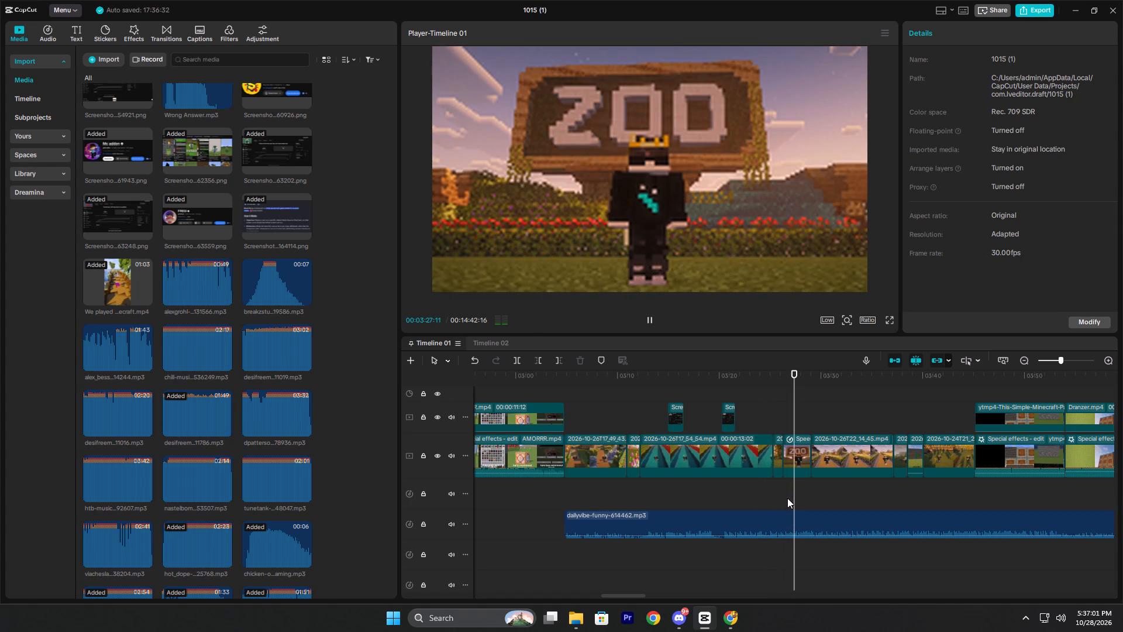
click(782, 420)
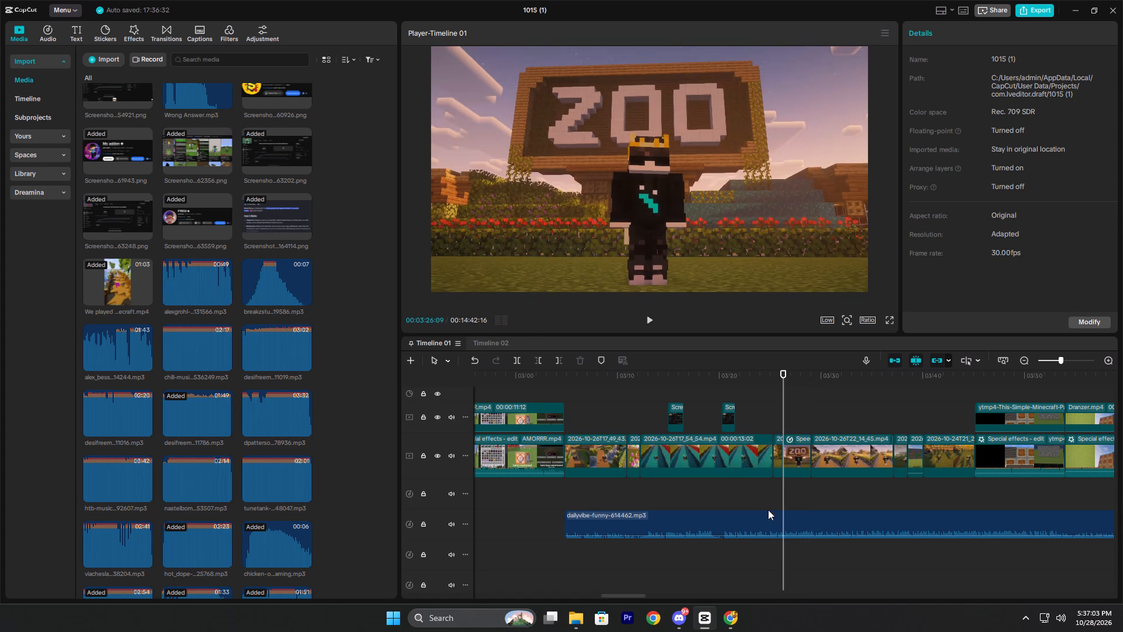
click(775, 523)
key(w)
click(773, 406)
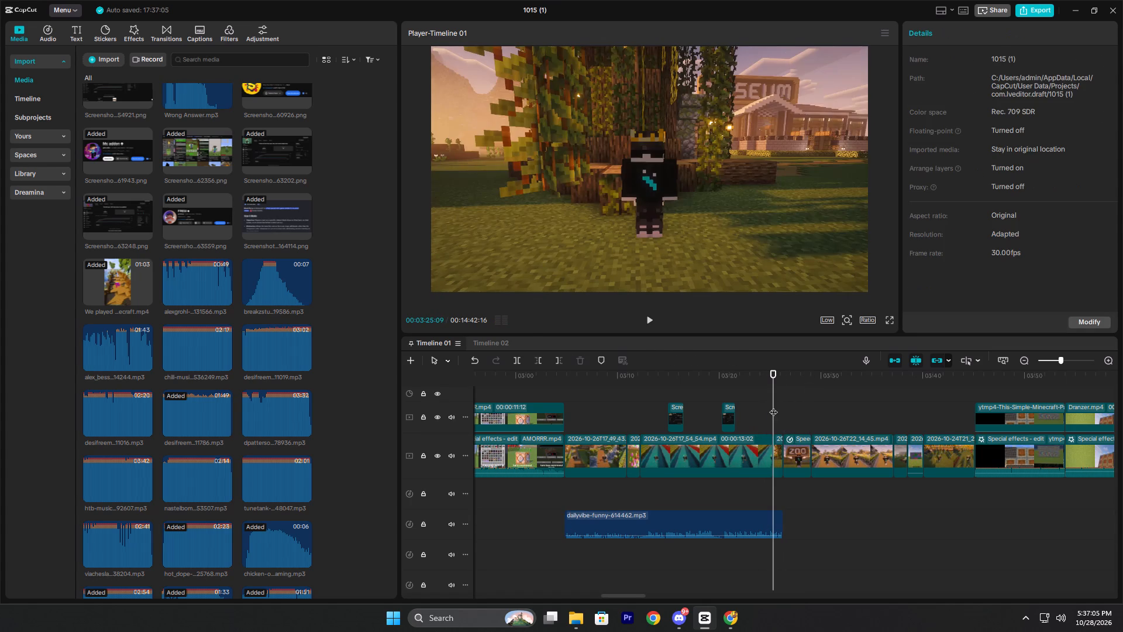
key(space)
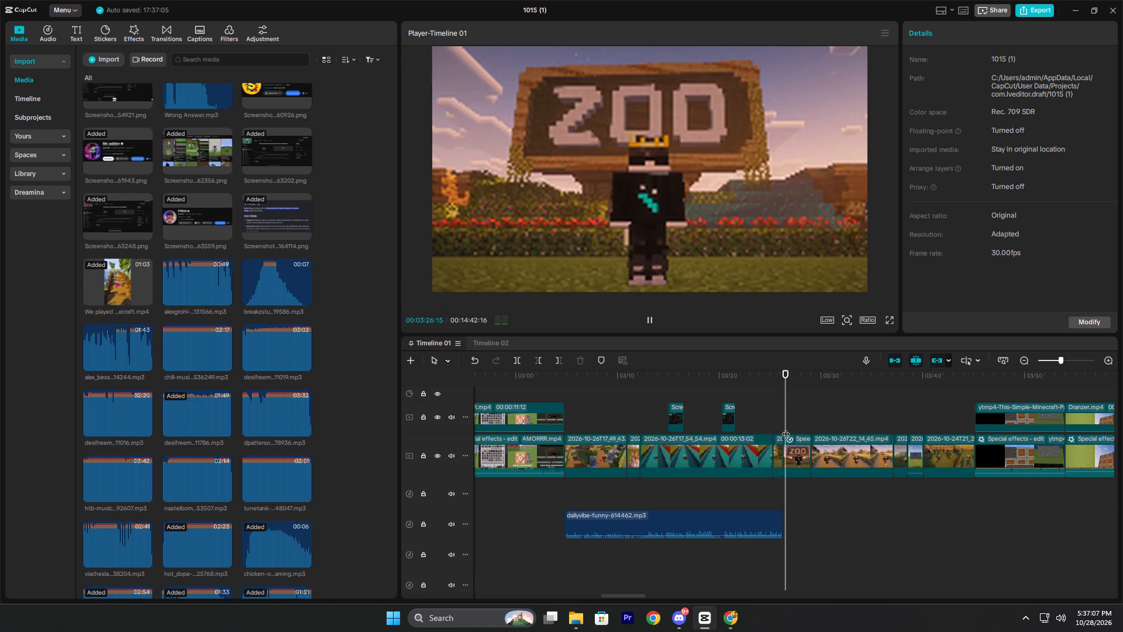
key(space)
Paste the desifreemusic comedy-fight clip under the ZOO sign scene, right after the dailyvibe-funny clip, and play it back.
key(ctrl+v)
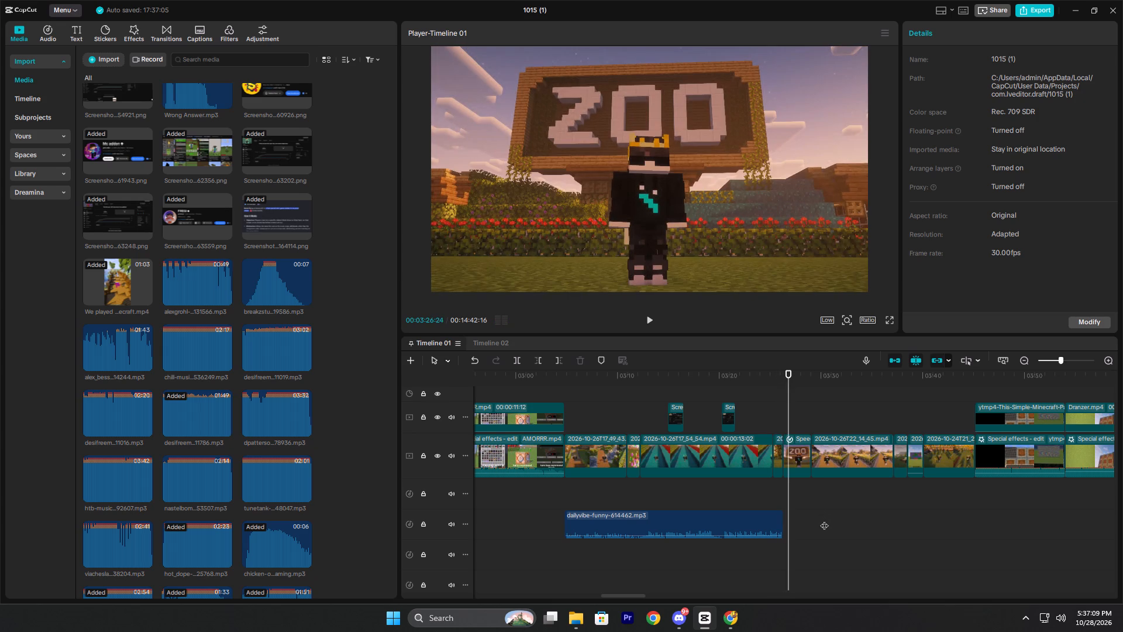
click(801, 521)
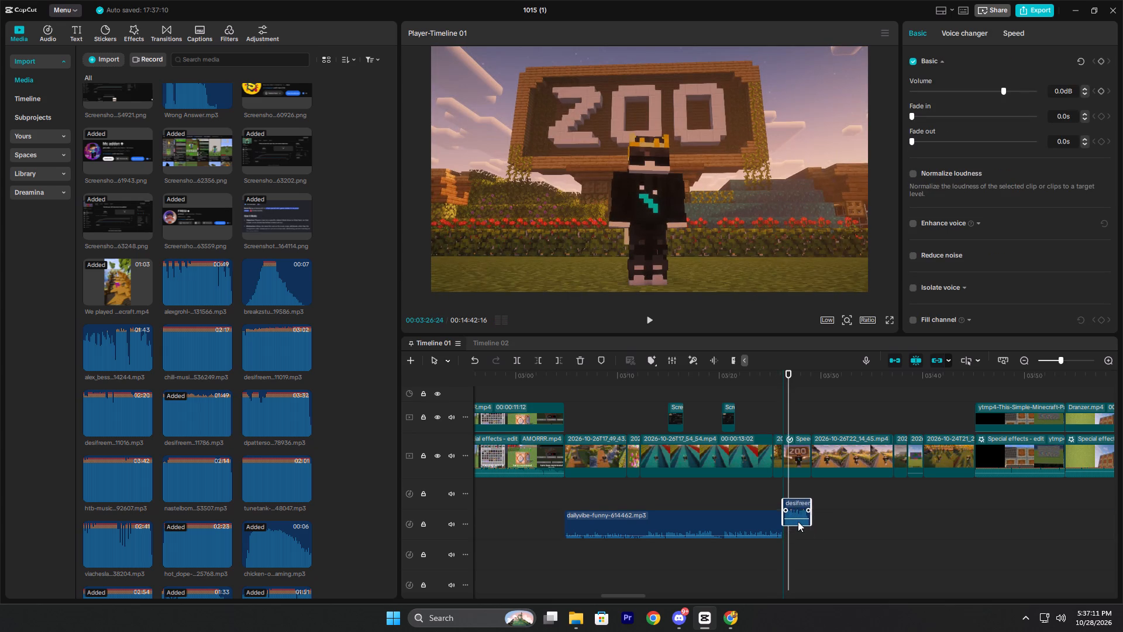
click(777, 414)
key(space)
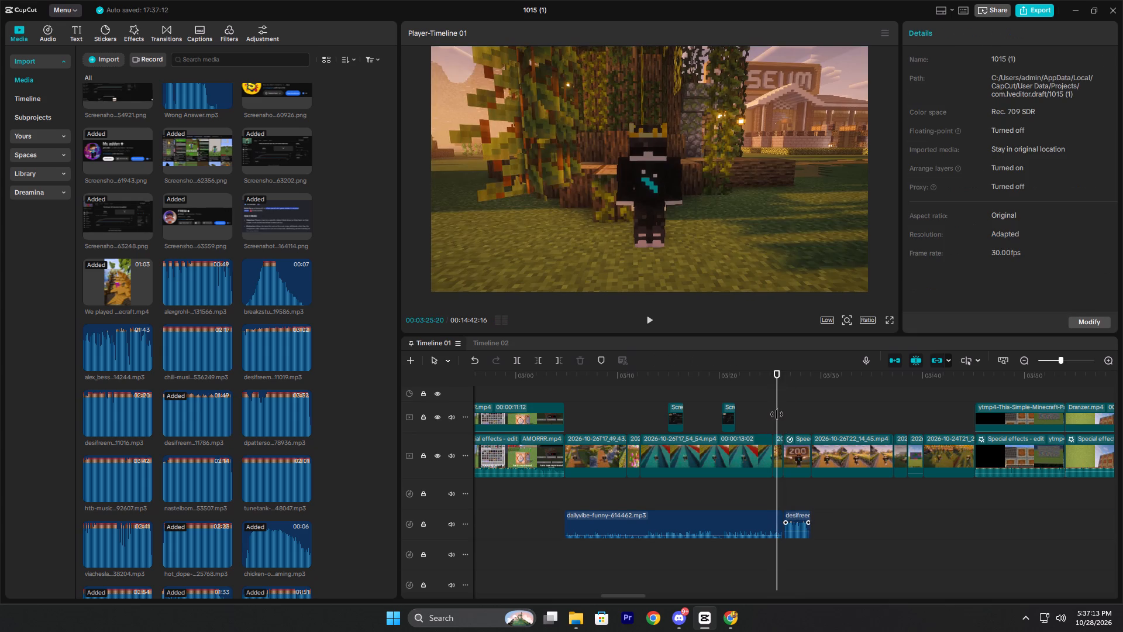
ctrl+scroll(775, 486, up, 11)
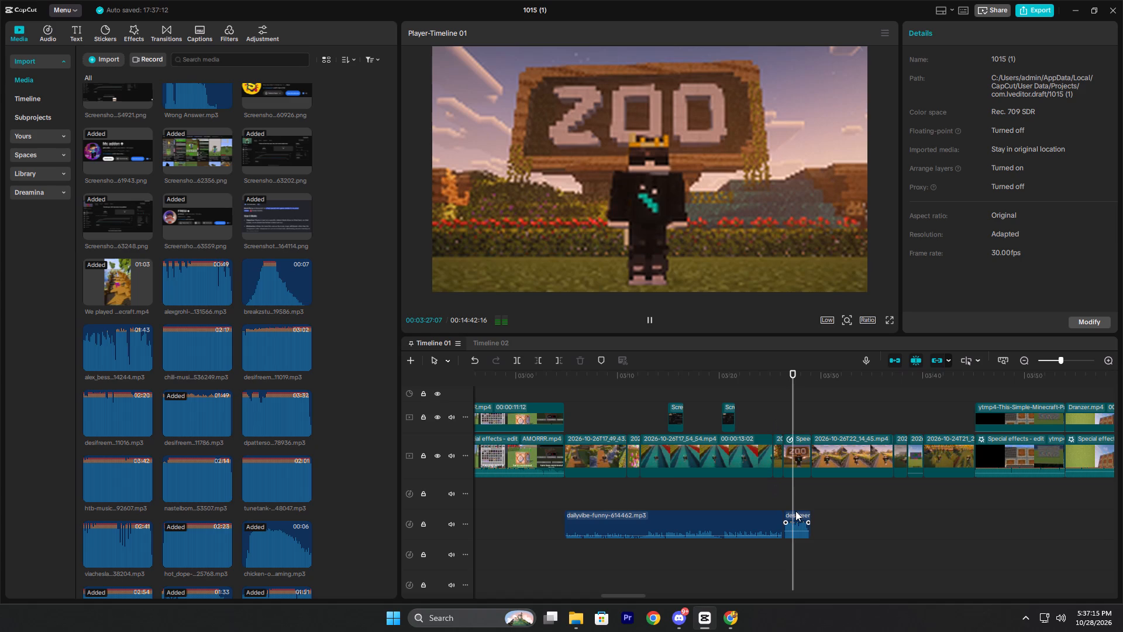
ctrl+scroll(795, 511, up, 4)
click(784, 415)
click(731, 419)
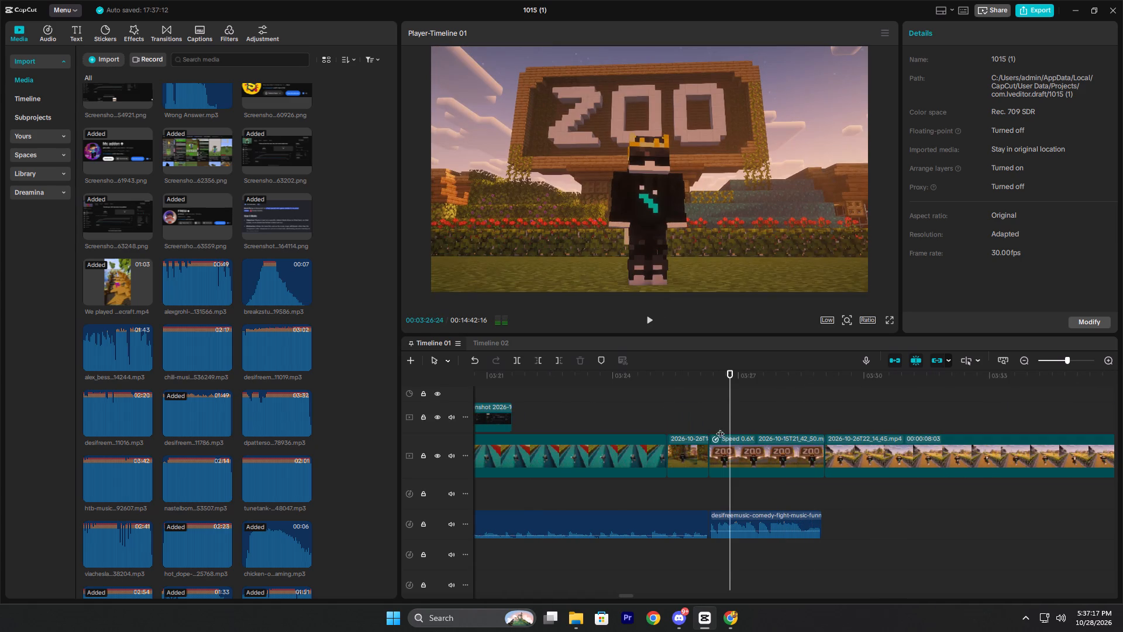
Move the comedy-fight clip to the audio track above, extend its start back to about 3:26:00, and replay the transition.
click(687, 520)
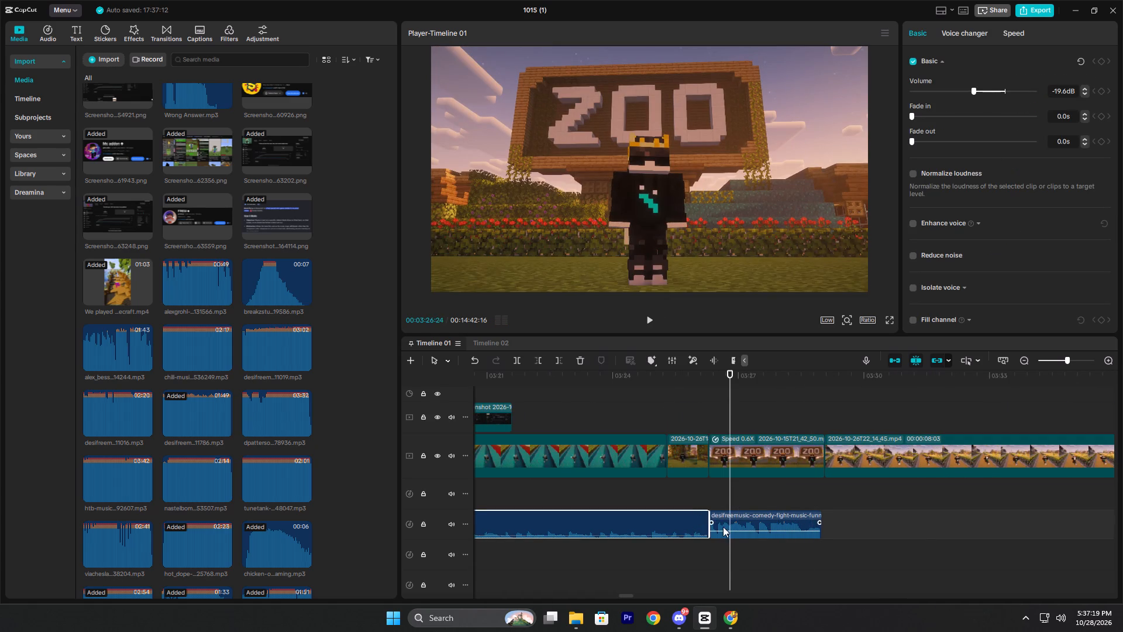
click(723, 520)
drag(726, 517, 726, 499)
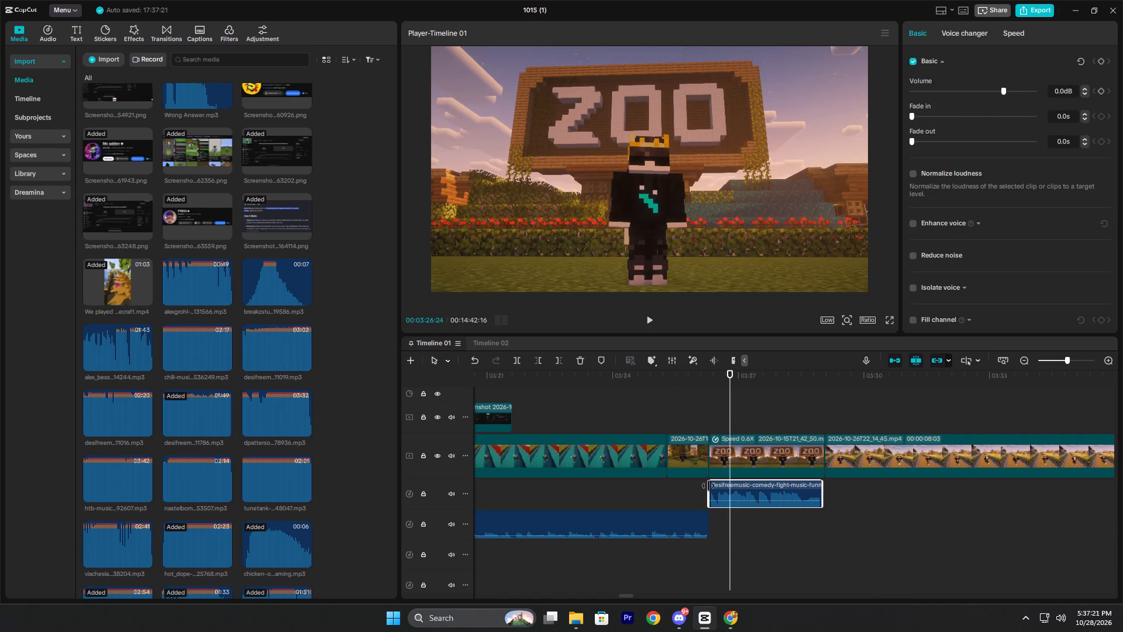
drag(708, 486, 695, 483)
click(683, 431)
key(space)
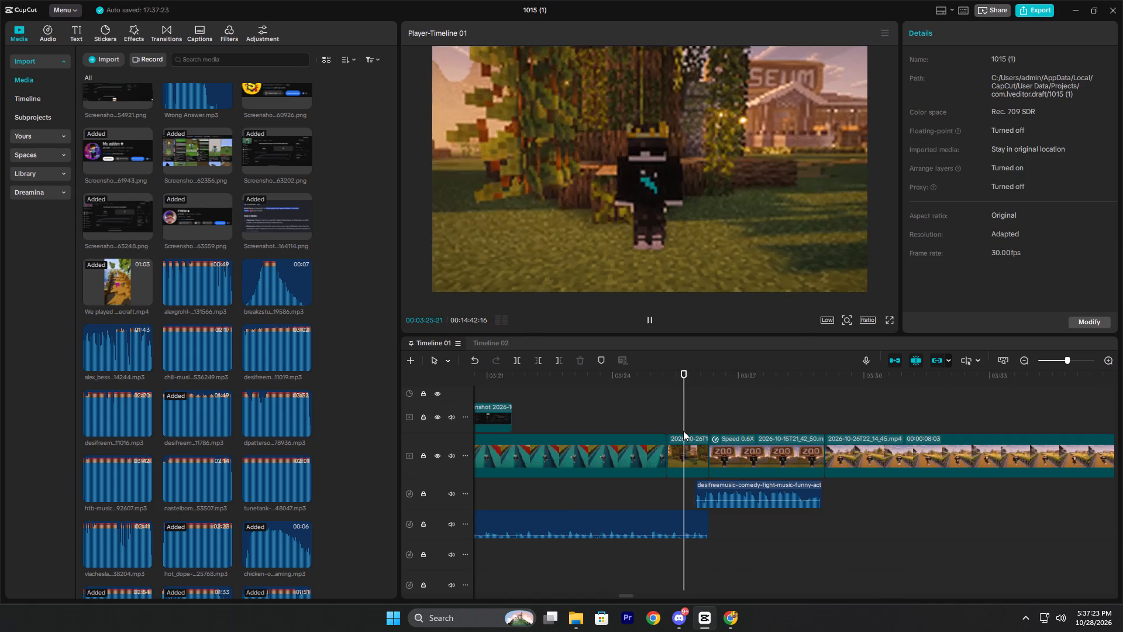
key(space)
click(684, 420)
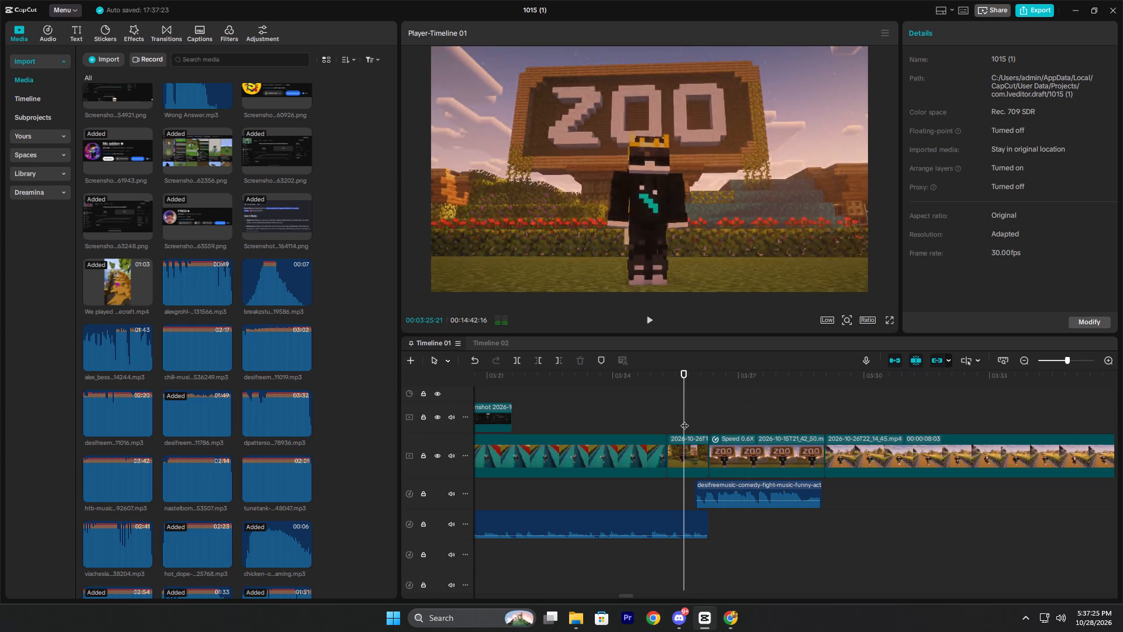
key(space)
key(space)
Give the desifreemusic comedy-fight clip a 0.3 s fade-in and play it back.
click(710, 492)
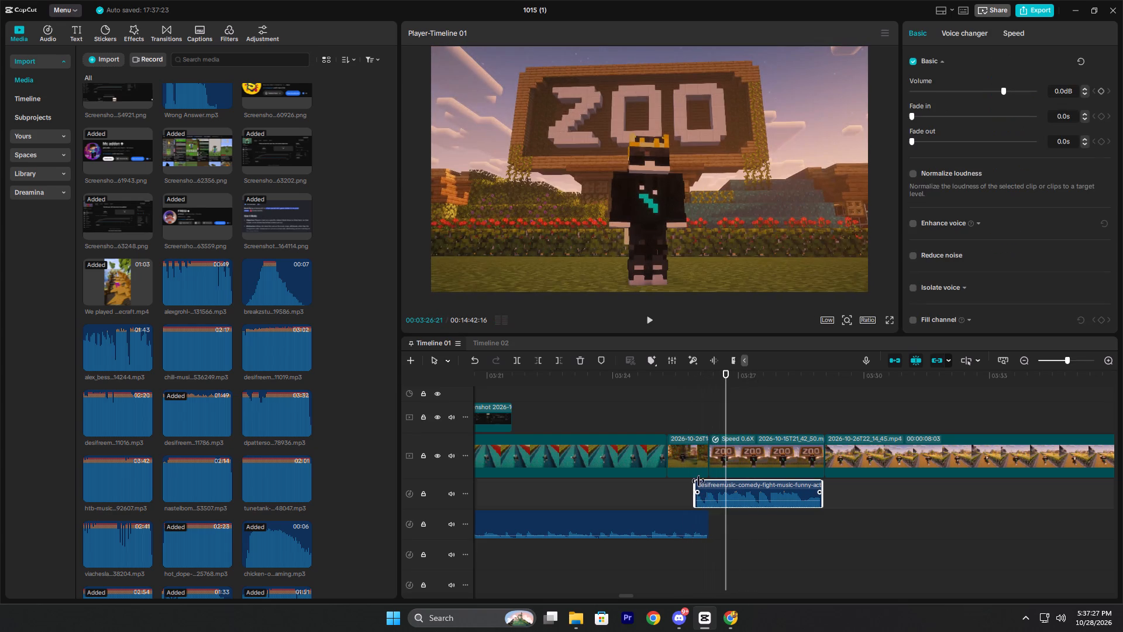
drag(698, 491, 711, 494)
drag(711, 494, 714, 496)
click(691, 410)
key(space)
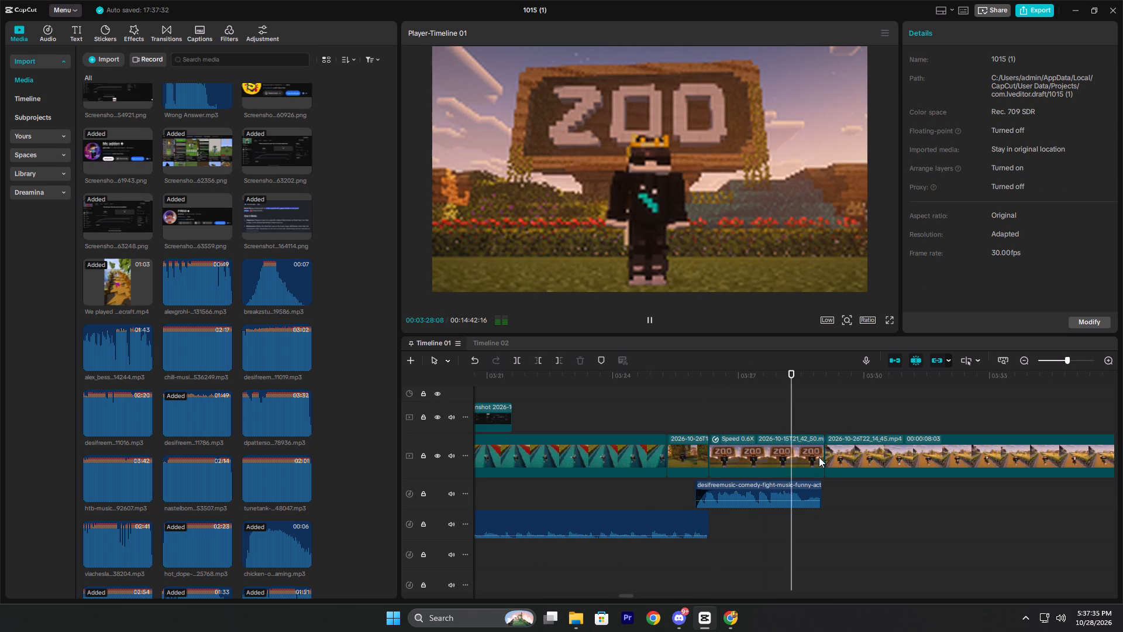
key(space)
Play from about 3:26:27 through the garden path scene to about 3:38 to examine the section that still needs music.
click(734, 416)
key(space)
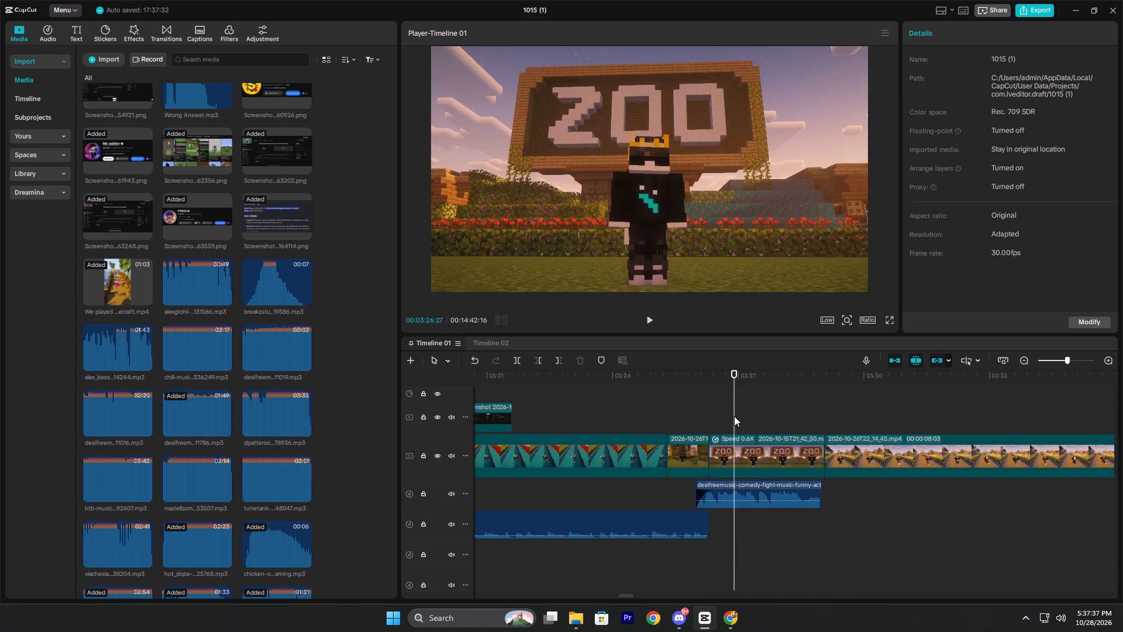
scroll(749, 435, up, 7)
scroll(835, 482, down, 5)
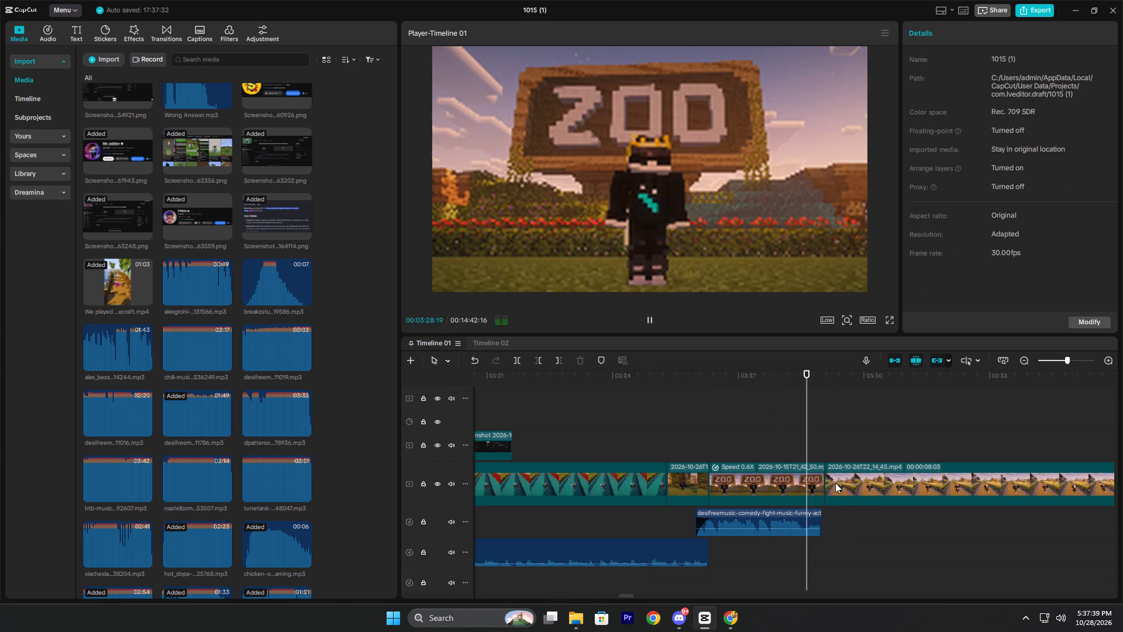
ctrl+scroll(836, 483, down, 9)
ctrl+scroll(887, 469, up, 3)
scroll(887, 469, up, 5)
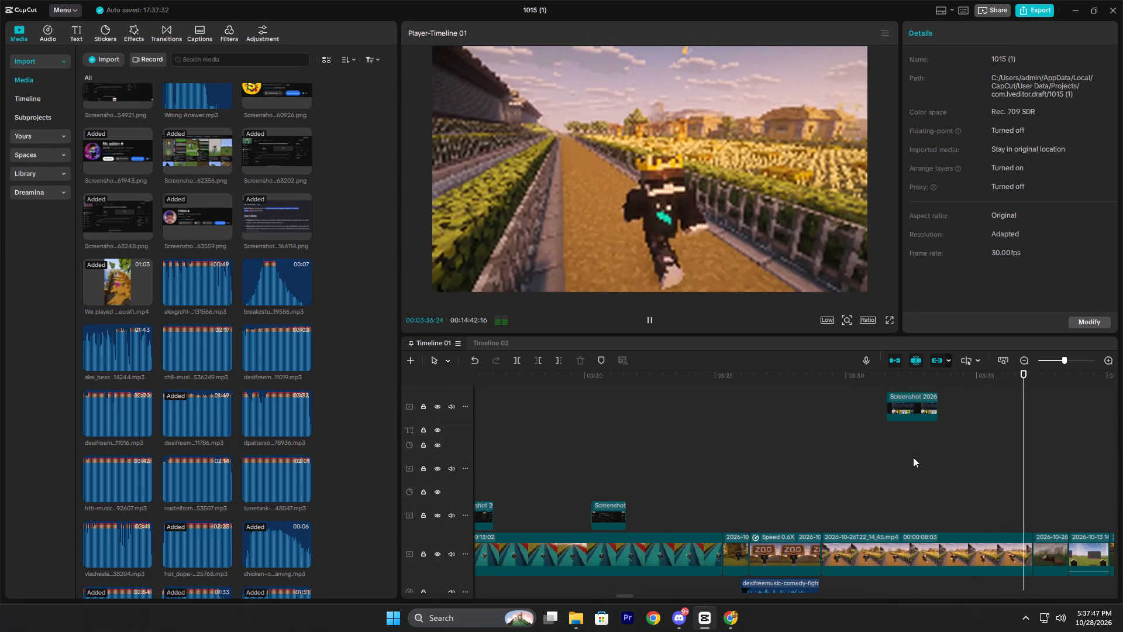
key(space)
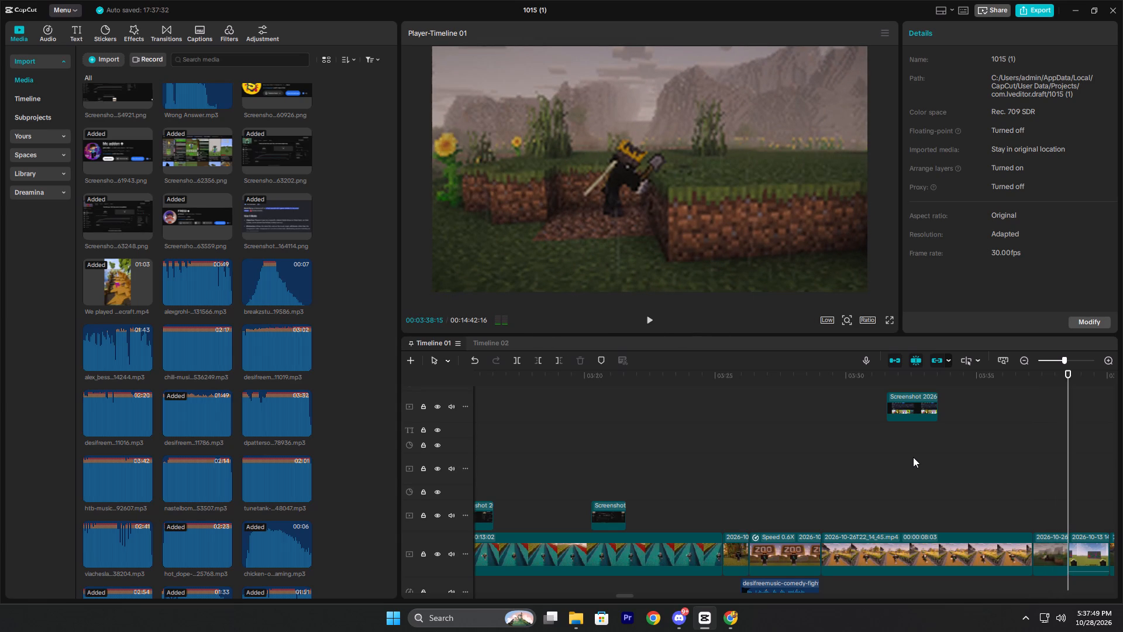
Bring 2frers - EYES ON US [NCS Release] from the Downloads folder into the CapCut timeline at about 3:29:10.
click(828, 489)
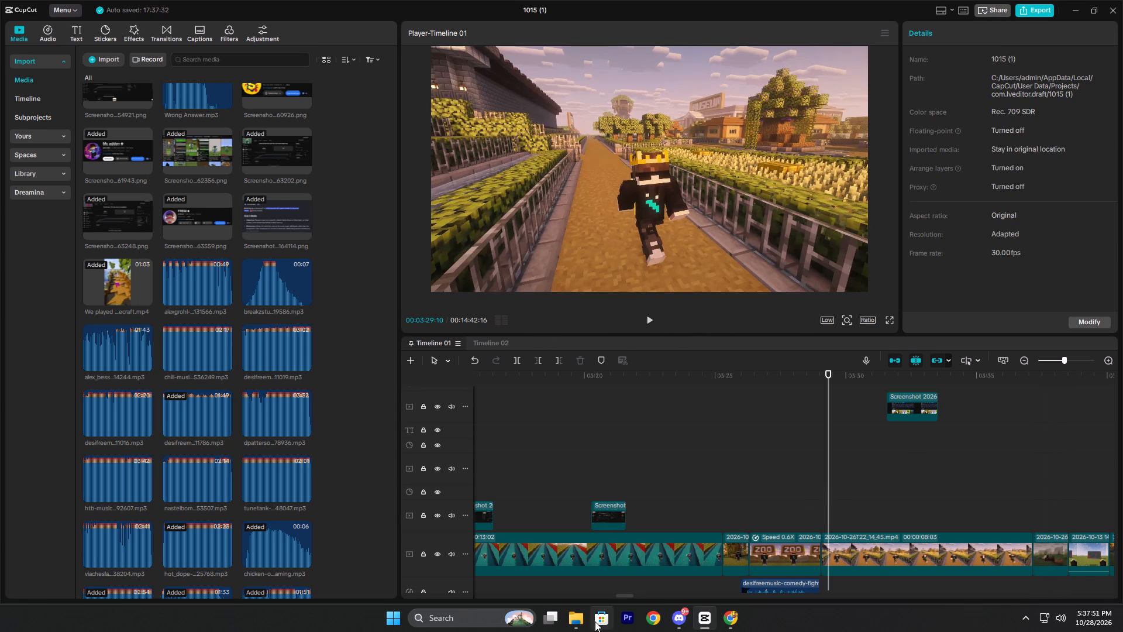
click(583, 623)
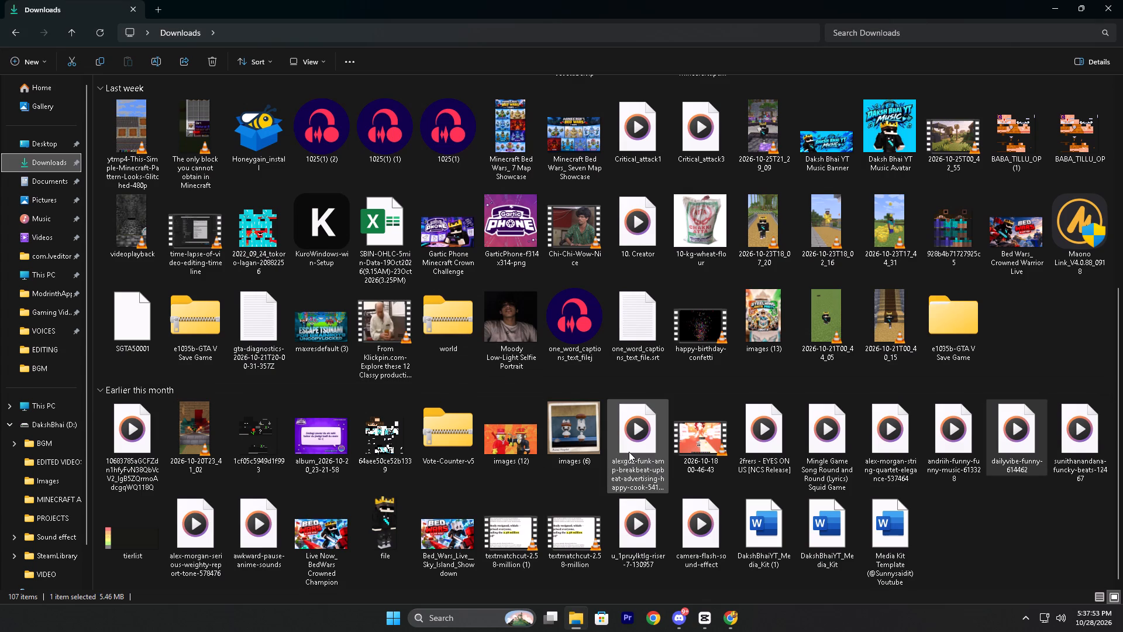
drag(761, 432, 727, 623)
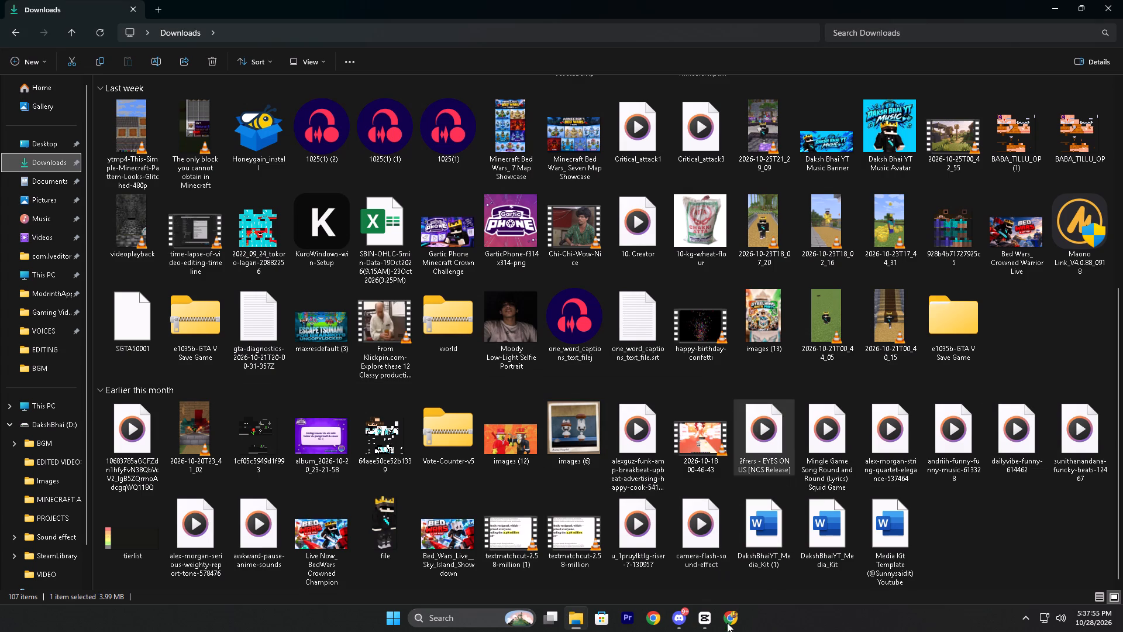
drag(727, 623, 755, 527)
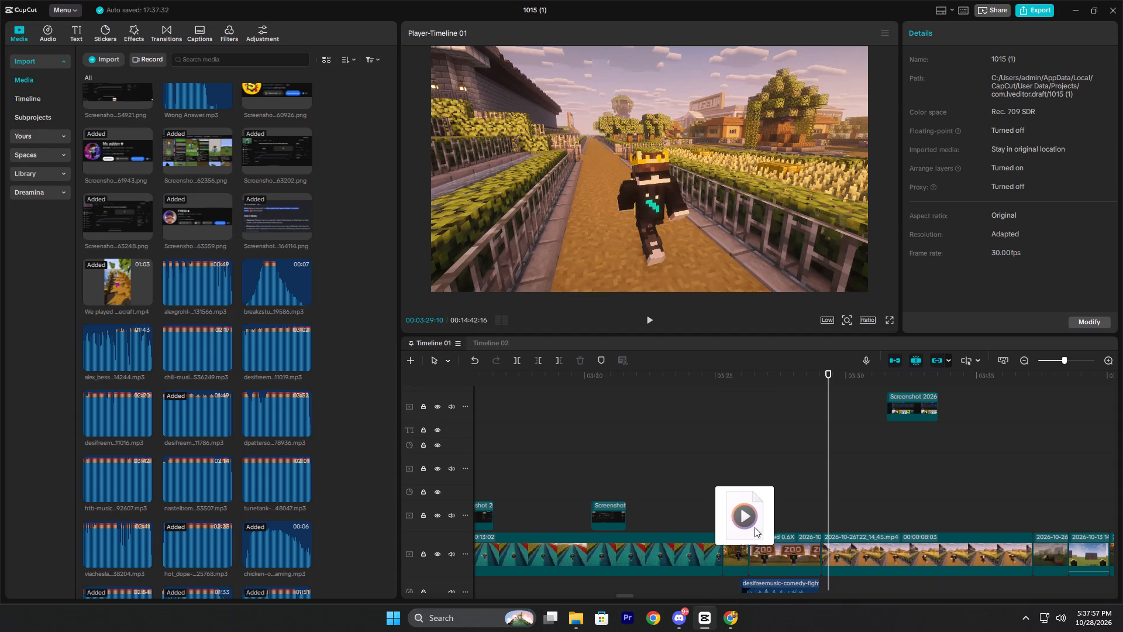
drag(755, 527, 755, 526)
Move the EYES ON US clip slightly earlier so it starts right after the comedy-fight clip, at about 3:29.
scroll(850, 547, down, 8)
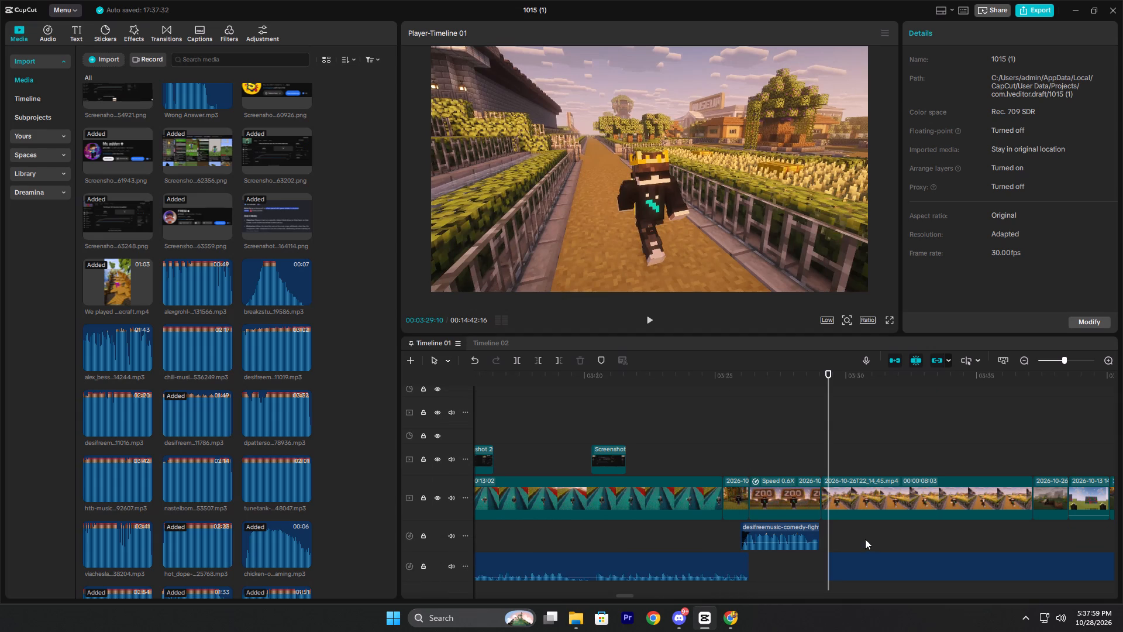
scroll(865, 538, down, 4)
scroll(861, 535, up, 3)
drag(866, 493, 855, 493)
Lower the EYES ON US clip's volume to -21.5 dB while playing it through the garden path scene to about 3:37.
key(space)
click(973, 91)
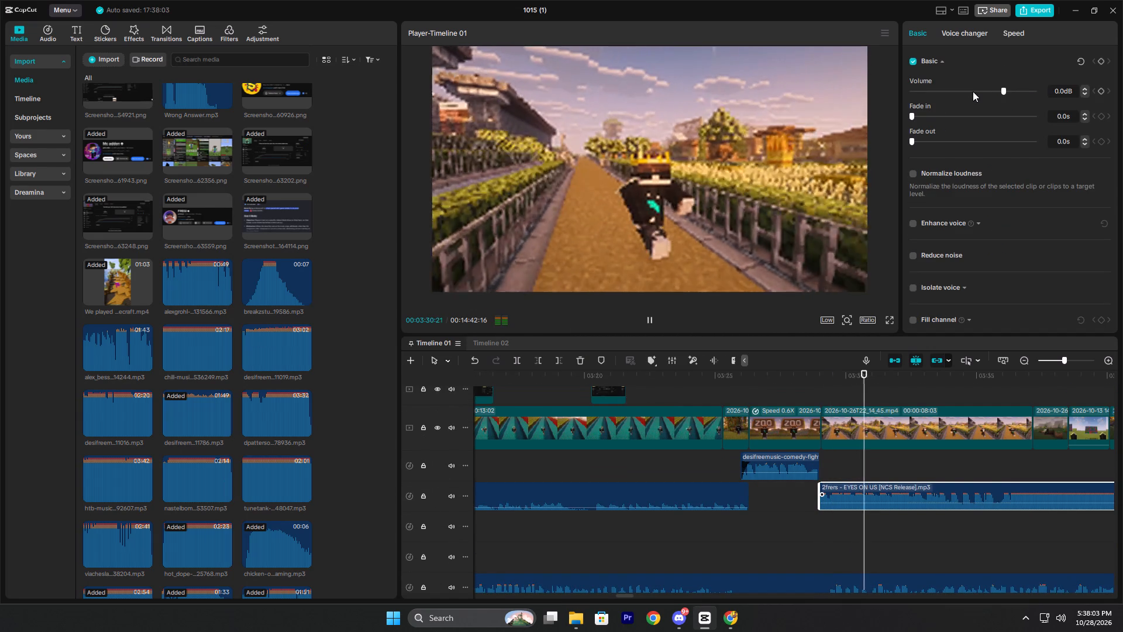
click(972, 90)
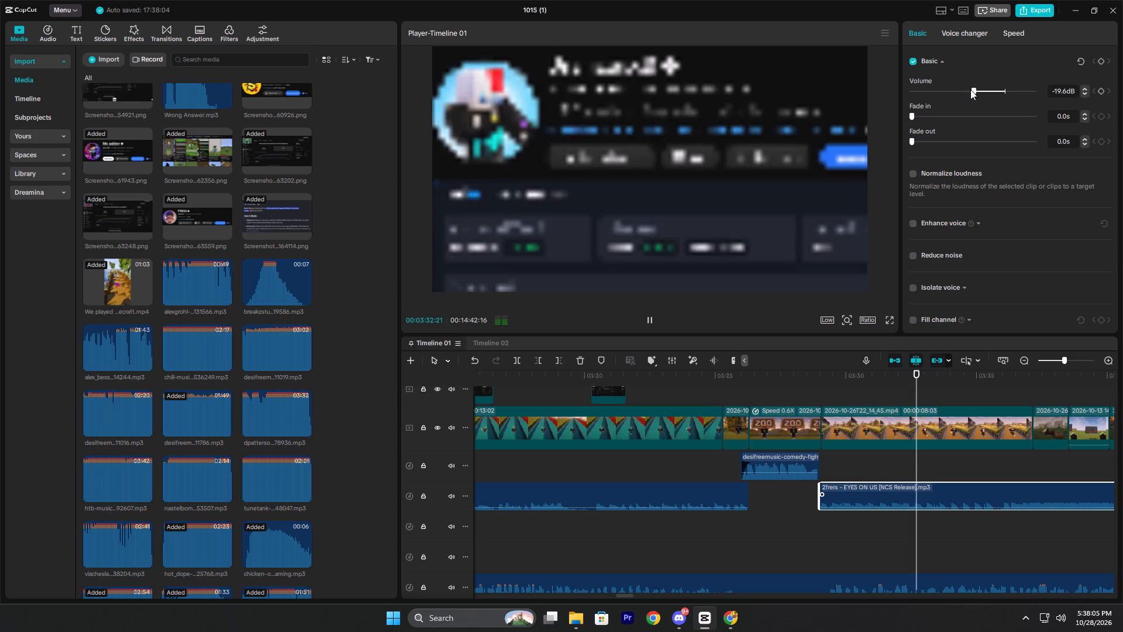
scroll(945, 472, up, 1)
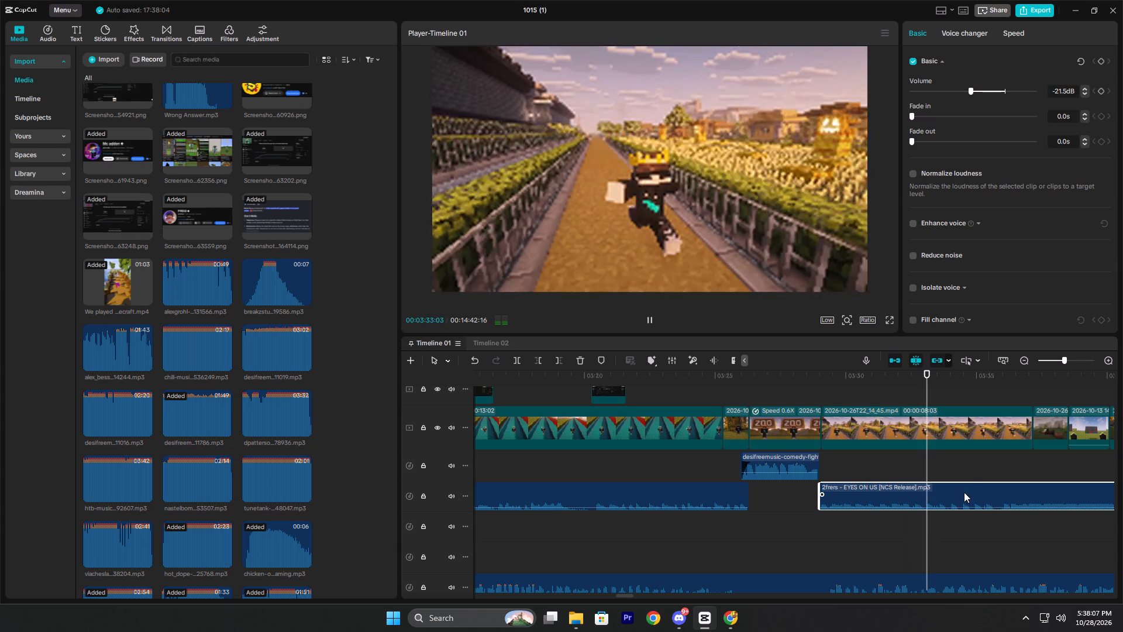
scroll(968, 482, up, 3)
key(space)
key(space)
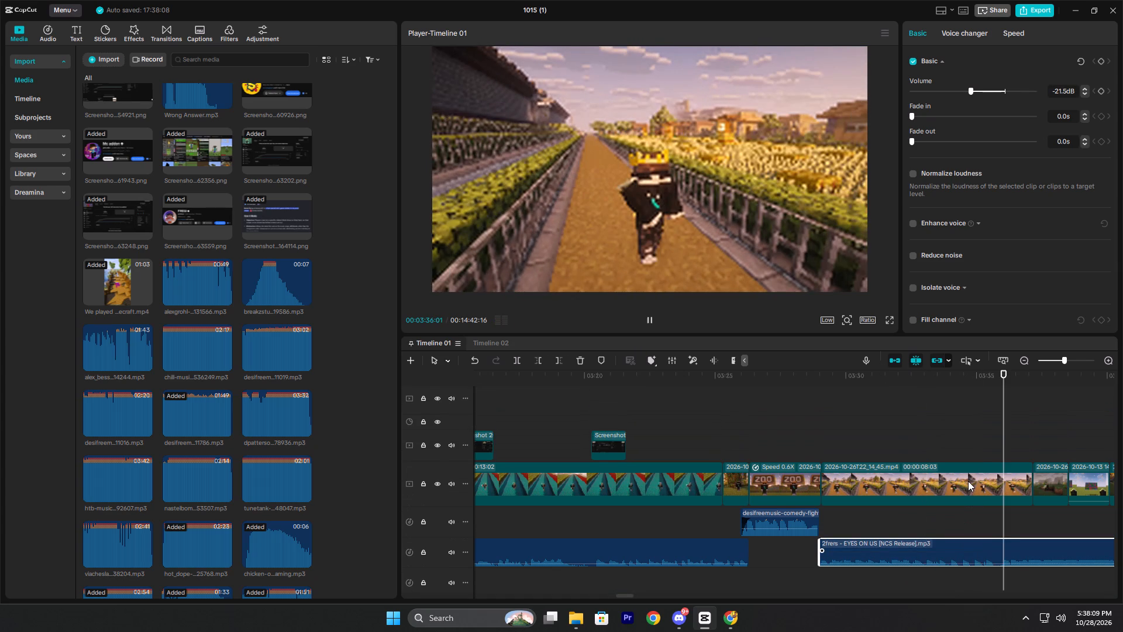
key(space)
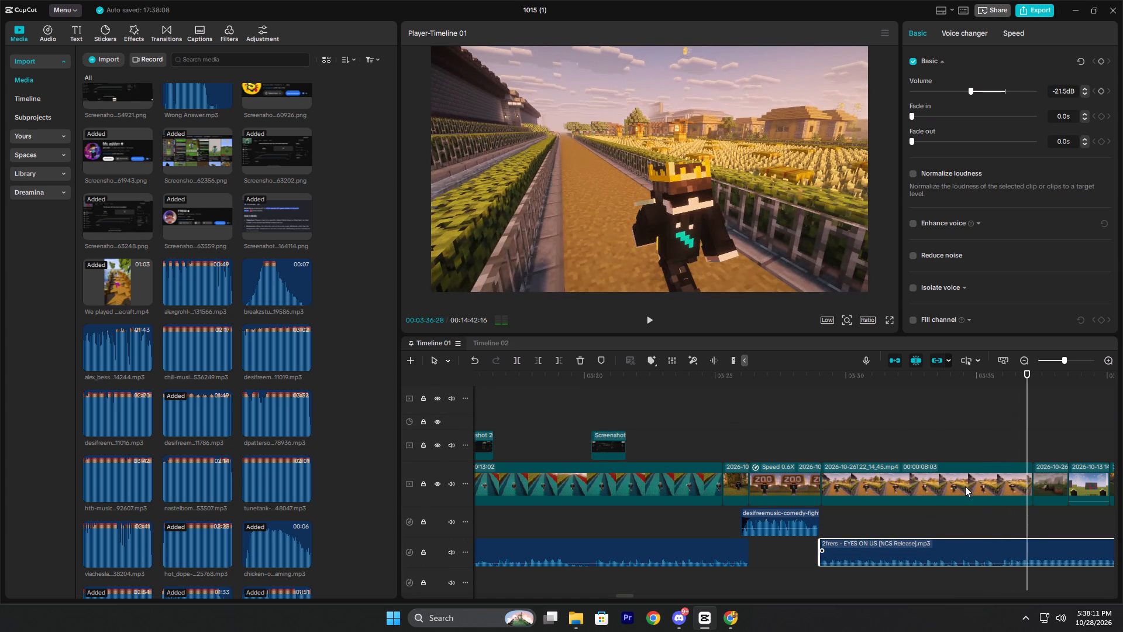
key(space)
key(space)
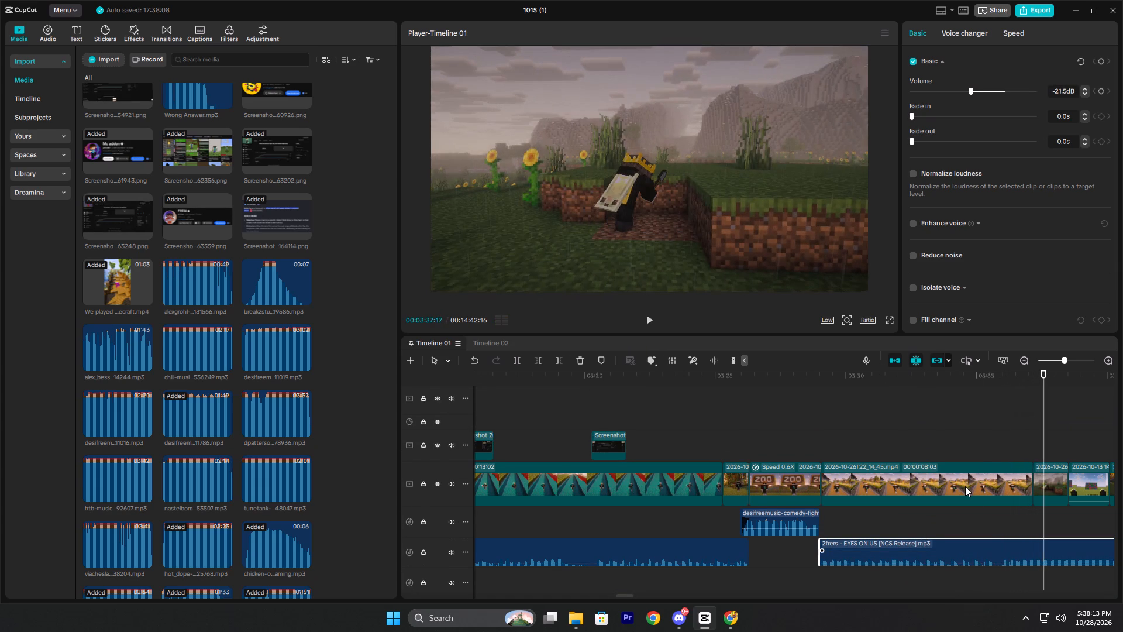
Split the EYES ON US clip at 3:37:05 and move its second part to start at the following video clip, at about 3:38.
double_click(1038, 446)
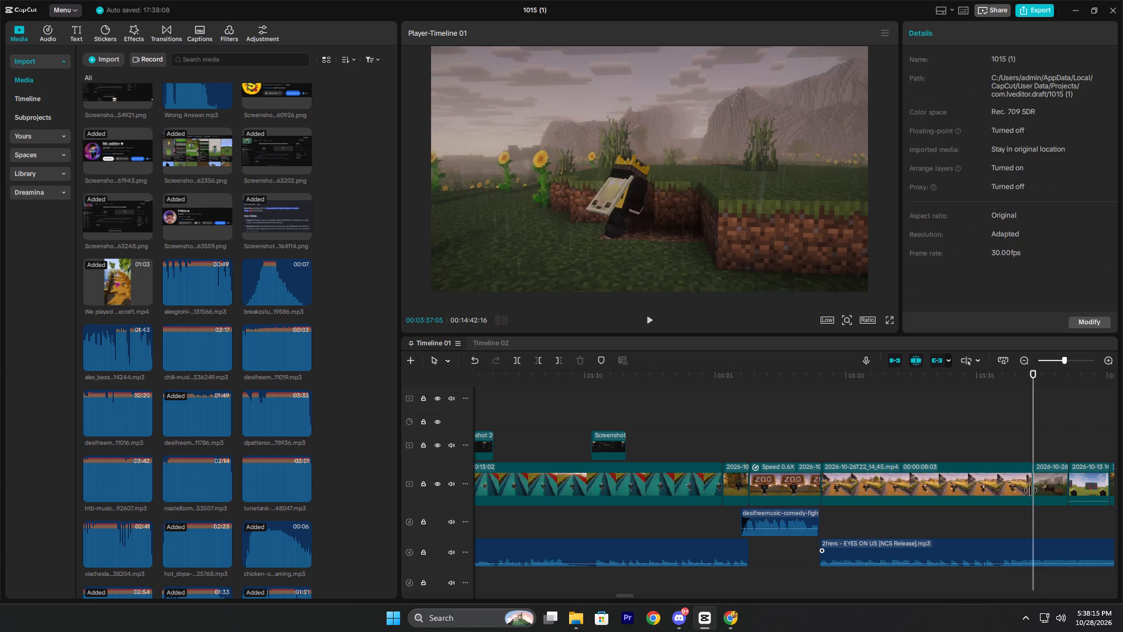
click(1032, 549)
key(ctrl+b)
key(space)
drag(1060, 546, 1070, 549)
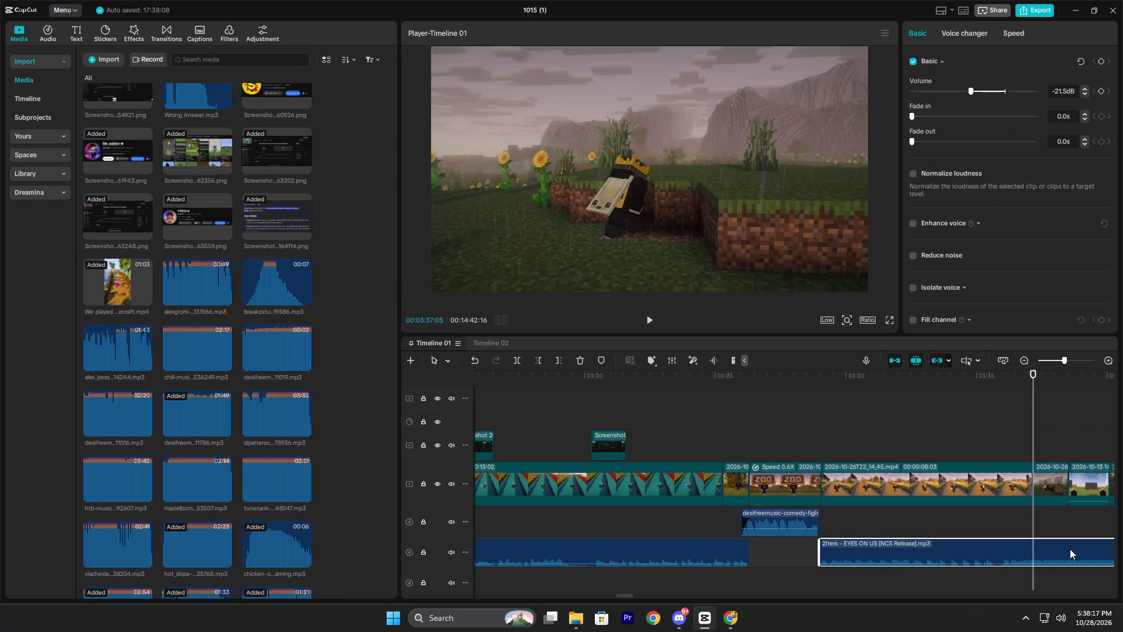
drag(1070, 549, 1094, 540)
click(1029, 441)
click(1004, 438)
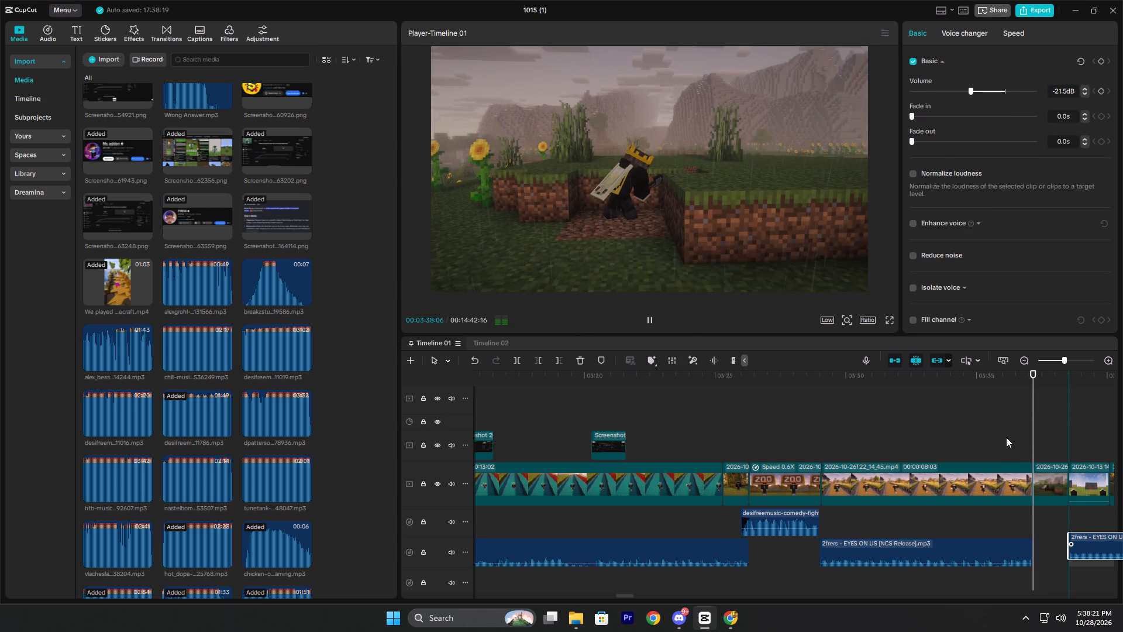
Play the second EYES ON US part through its scene and trim off its end at 3:45:05, where the glitched-pattern clip begins.
click(991, 435)
click(995, 431)
key(space)
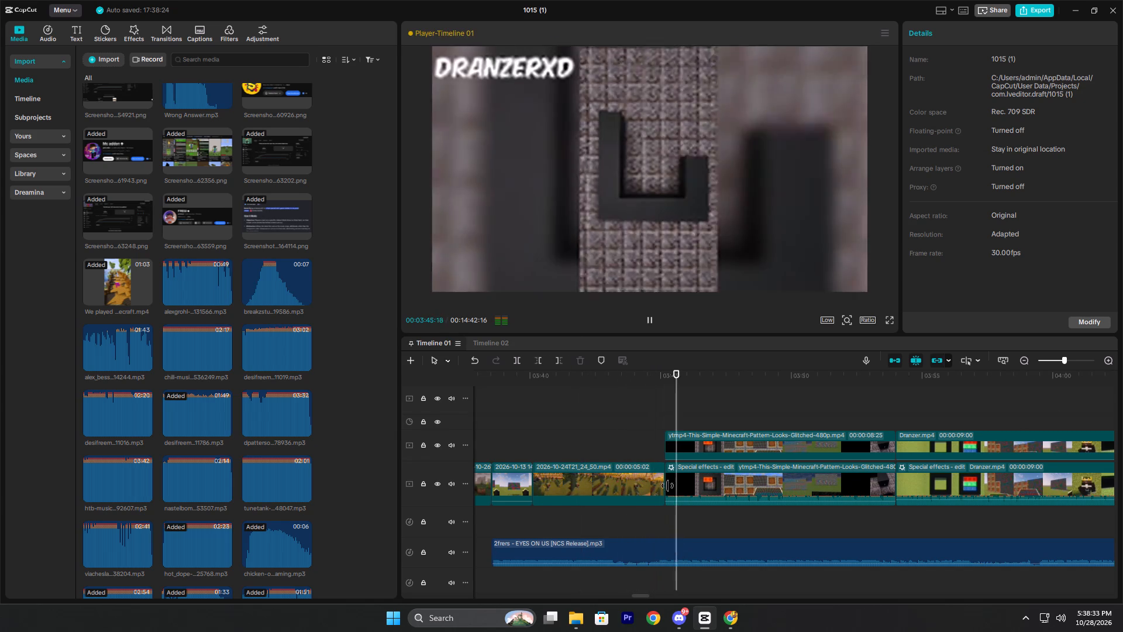
key(space)
click(653, 442)
drag(653, 442, 662, 445)
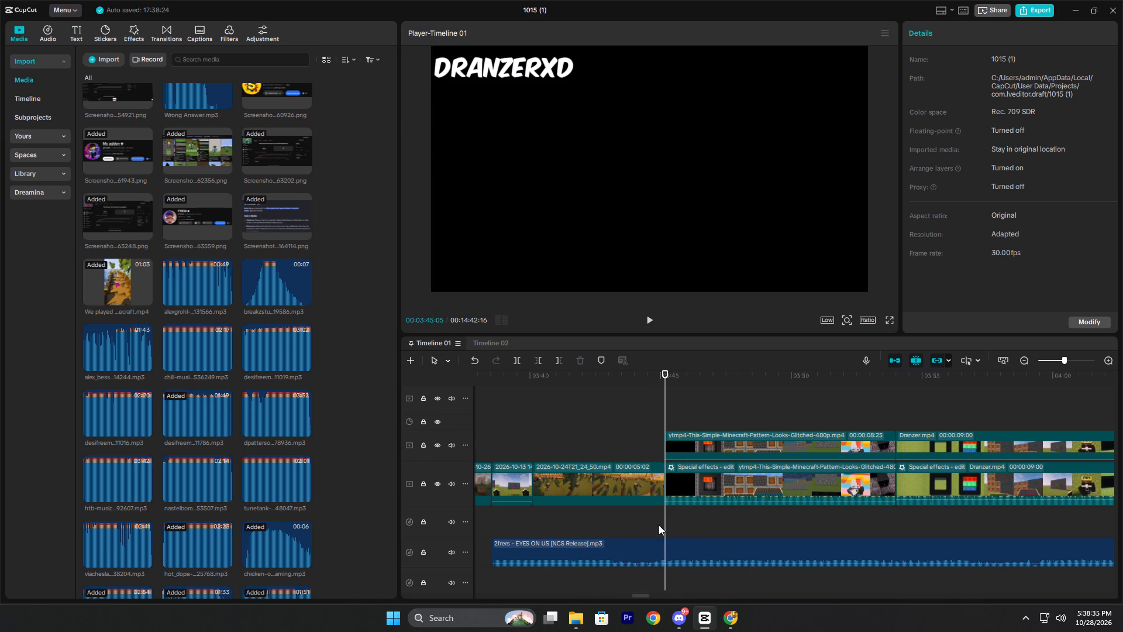
click(663, 546)
text(w)
Play parts of the glitched-pattern and Dranzer clips from 3:45:05 to about 4:04 to examine where a sound is needed.
key(space)
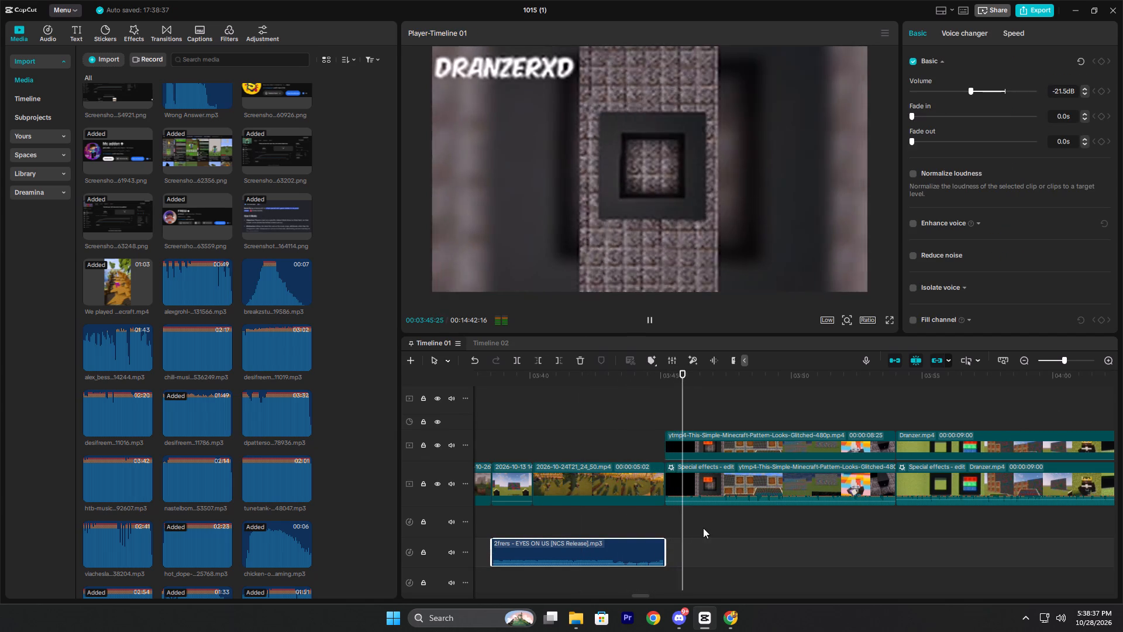
ctrl+scroll(874, 511, down, 5)
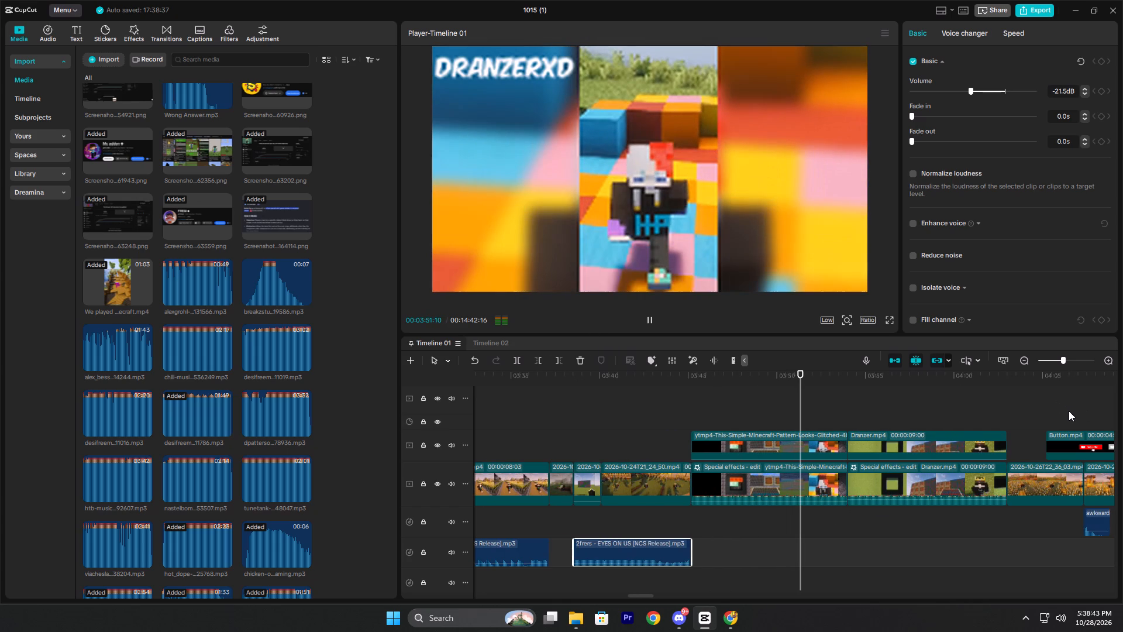
click(995, 406)
key(space)
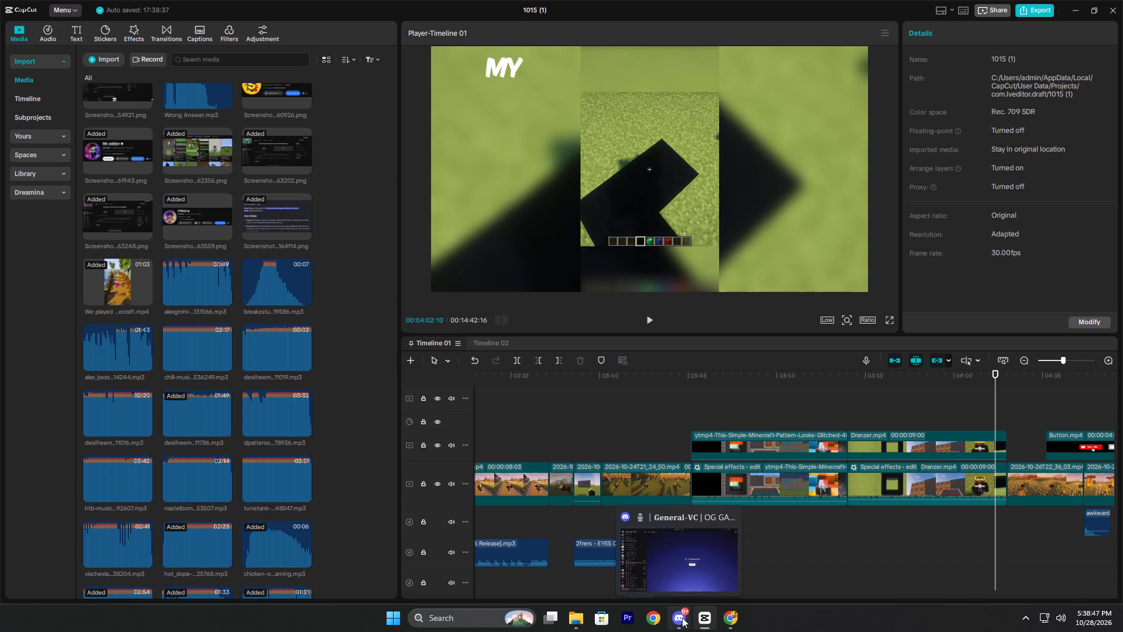
click(995, 411)
key(space)
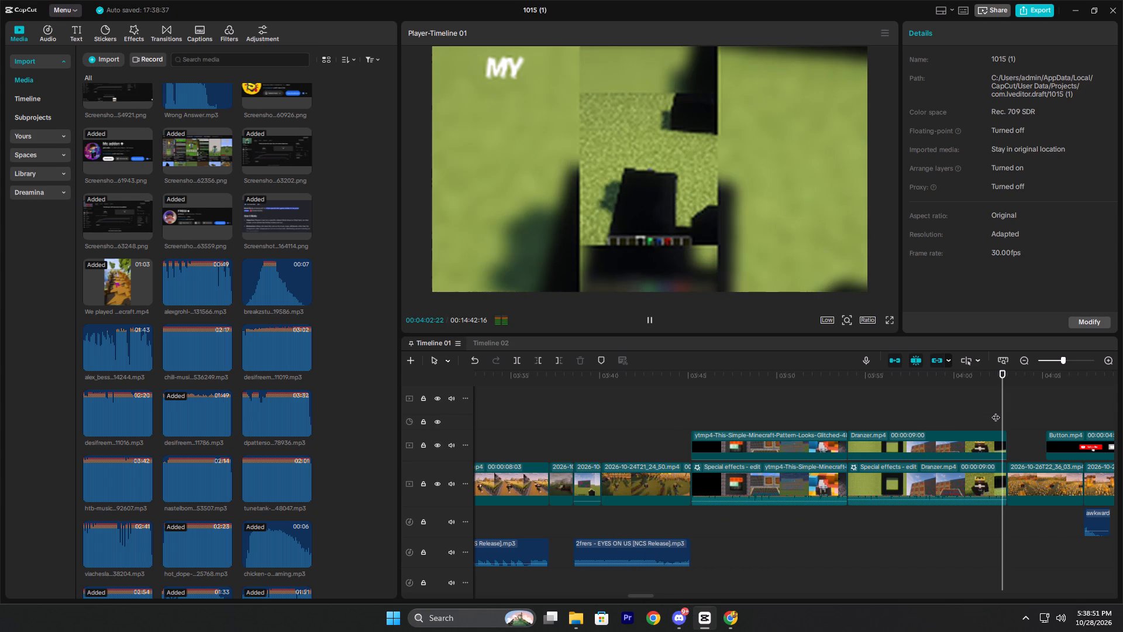
key(space)
click(1005, 413)
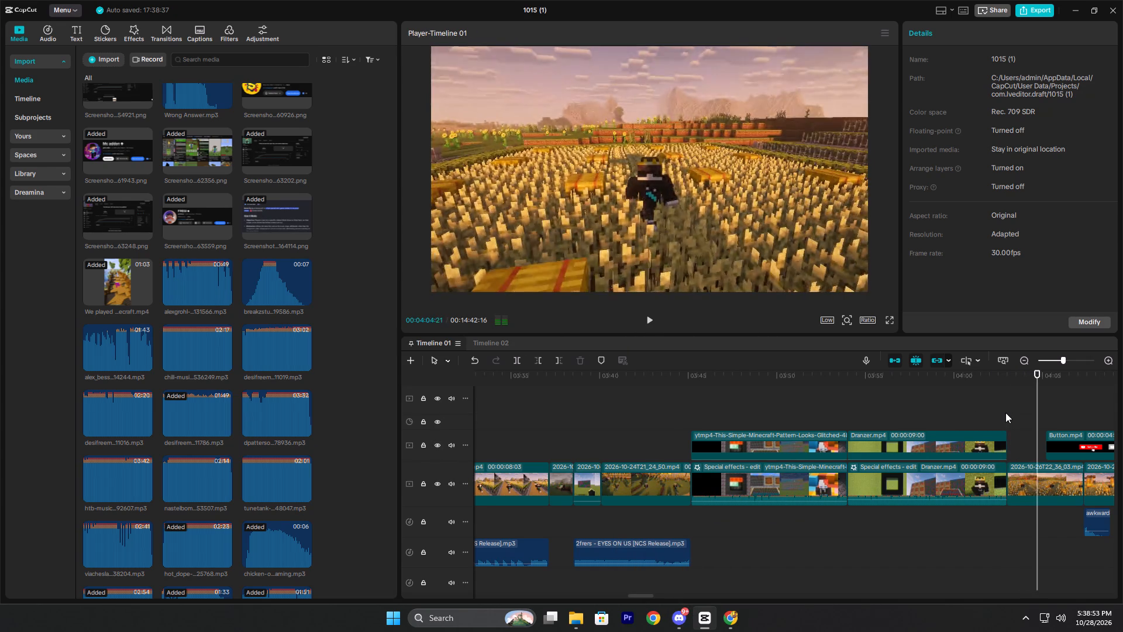
Switch to Chrome, close the Mobcup page and open the Myinstants "elvish bhai" sound page in a new tab.
click(583, 622)
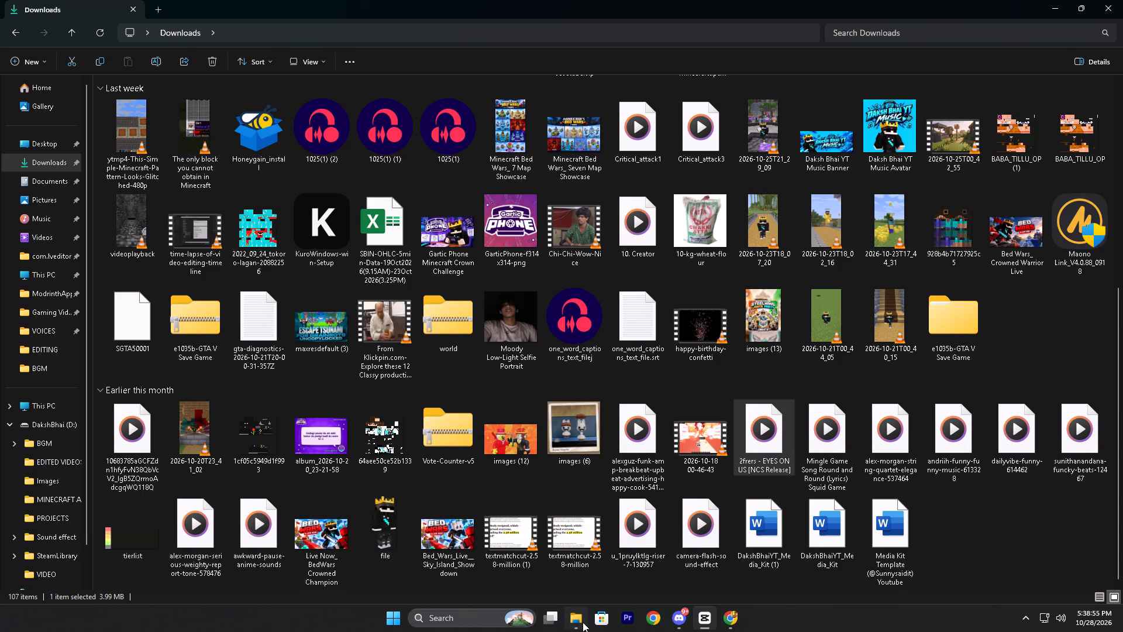
click(726, 624)
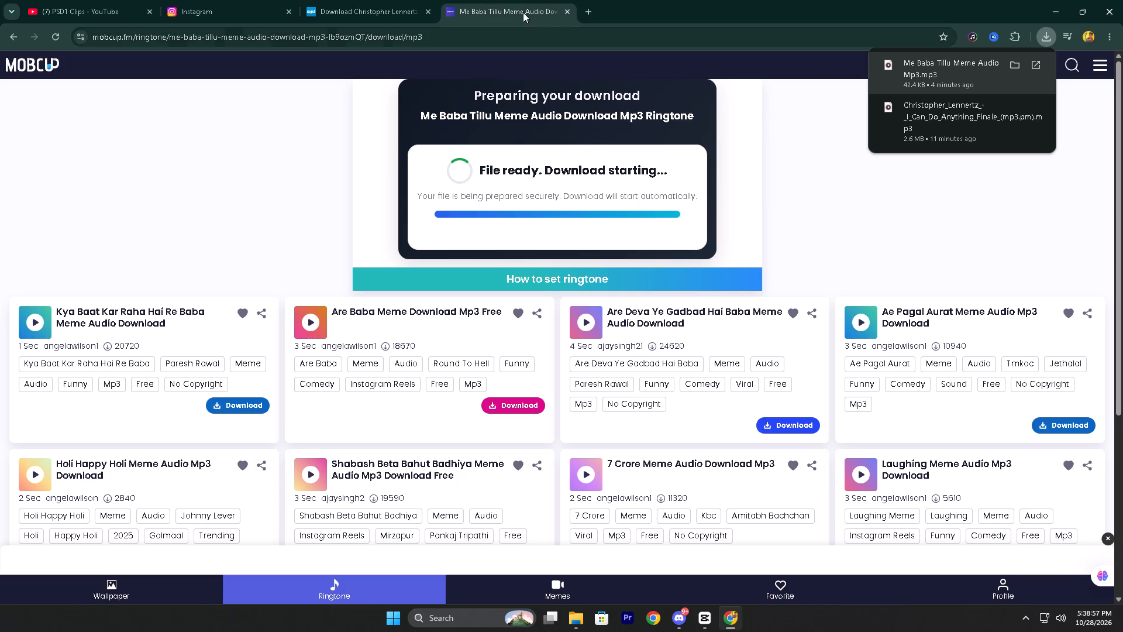
click(564, 12)
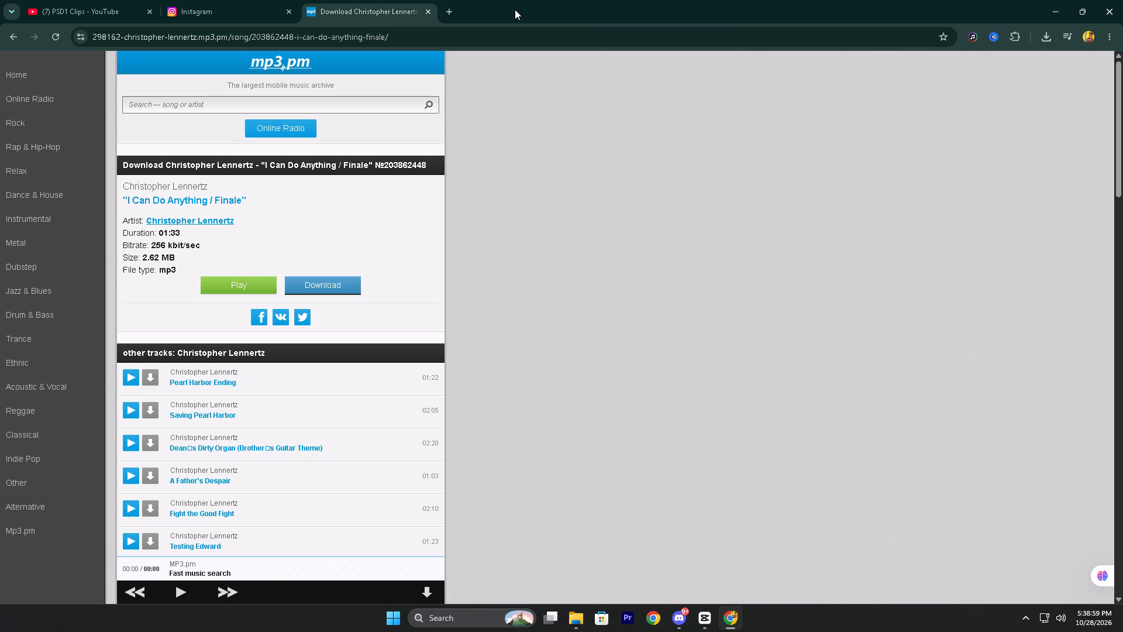
click(454, 8)
click(445, 36)
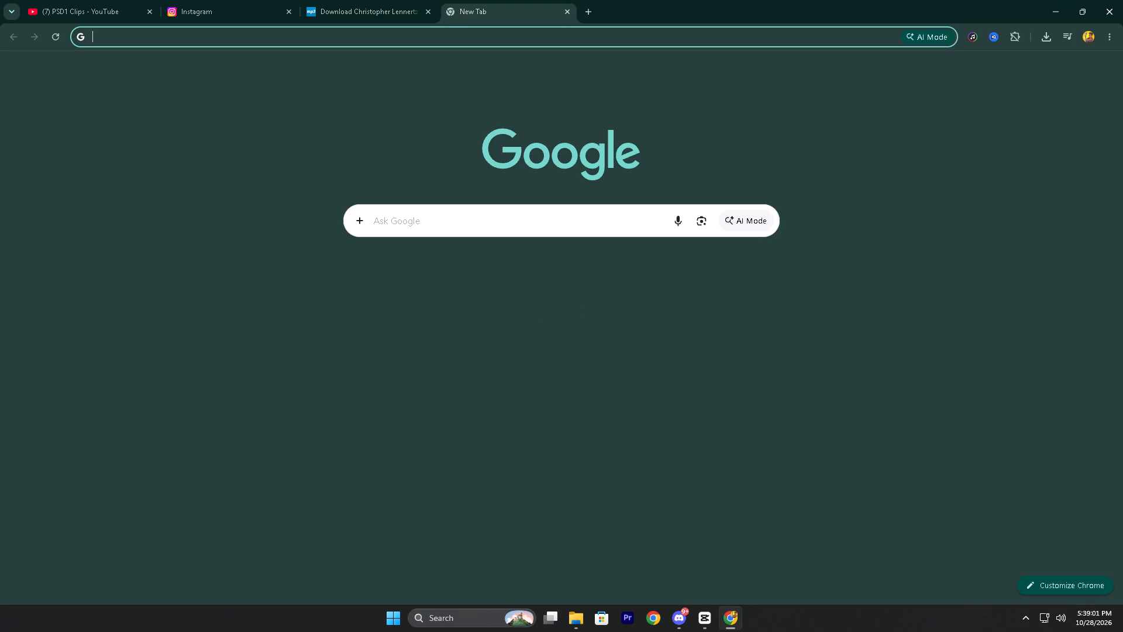
text(my)
key(space)
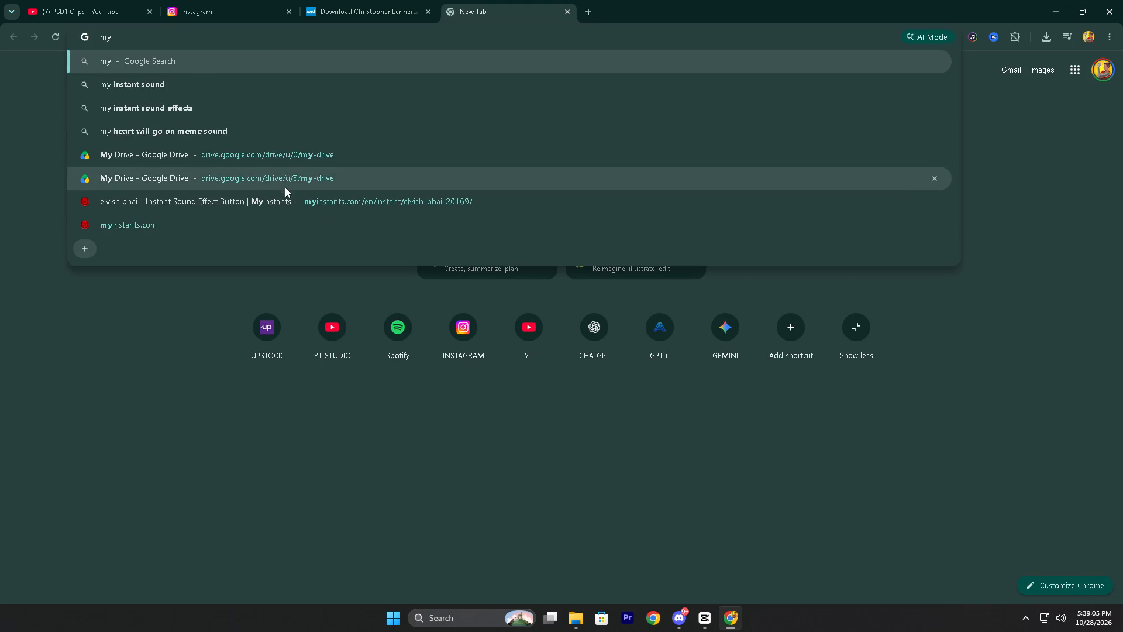
click(285, 200)
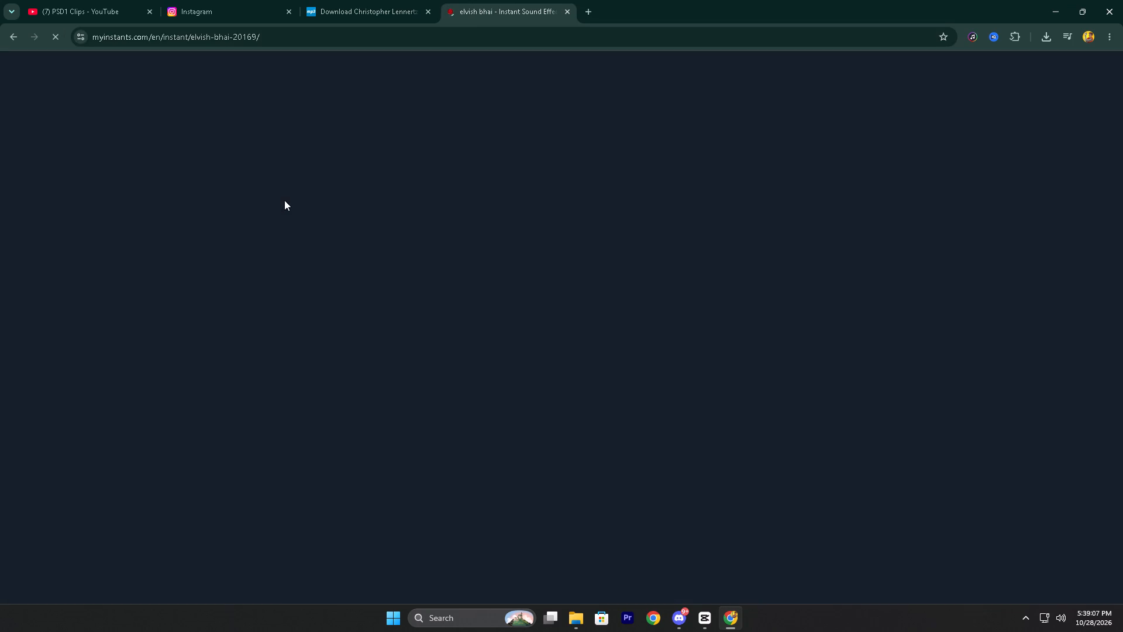
Preview suggested sounds on the elvish bhai page, including Metal pipe clang, Raja gujjar, Galaxy meme, Faaaa and iPhone Notification.
scroll(553, 277, down, 1)
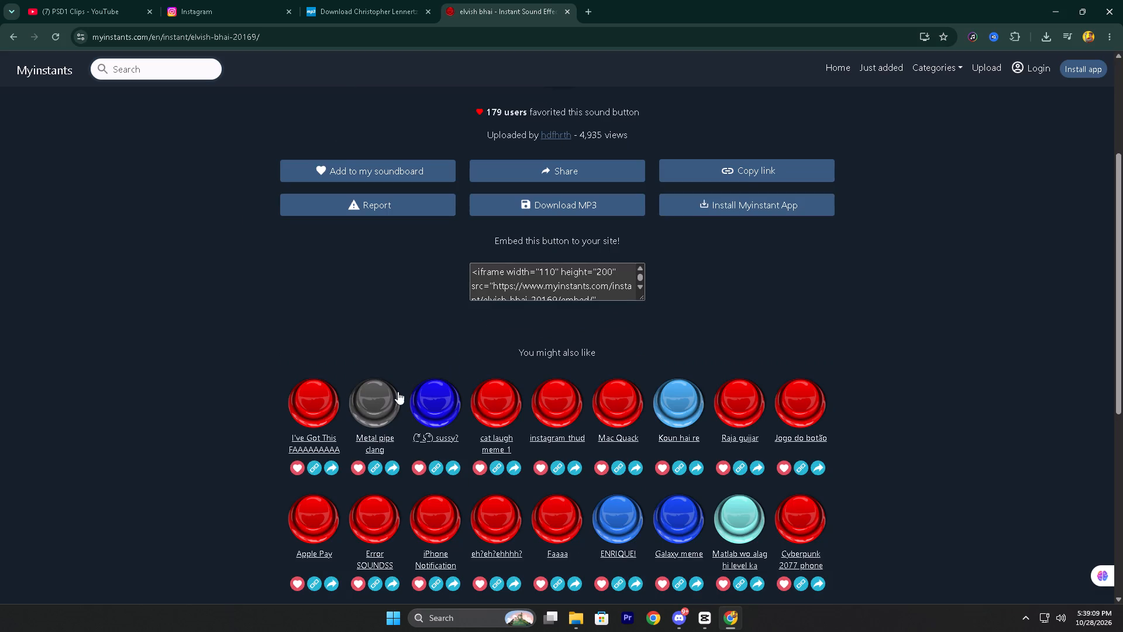
click(326, 401)
click(371, 397)
click(429, 400)
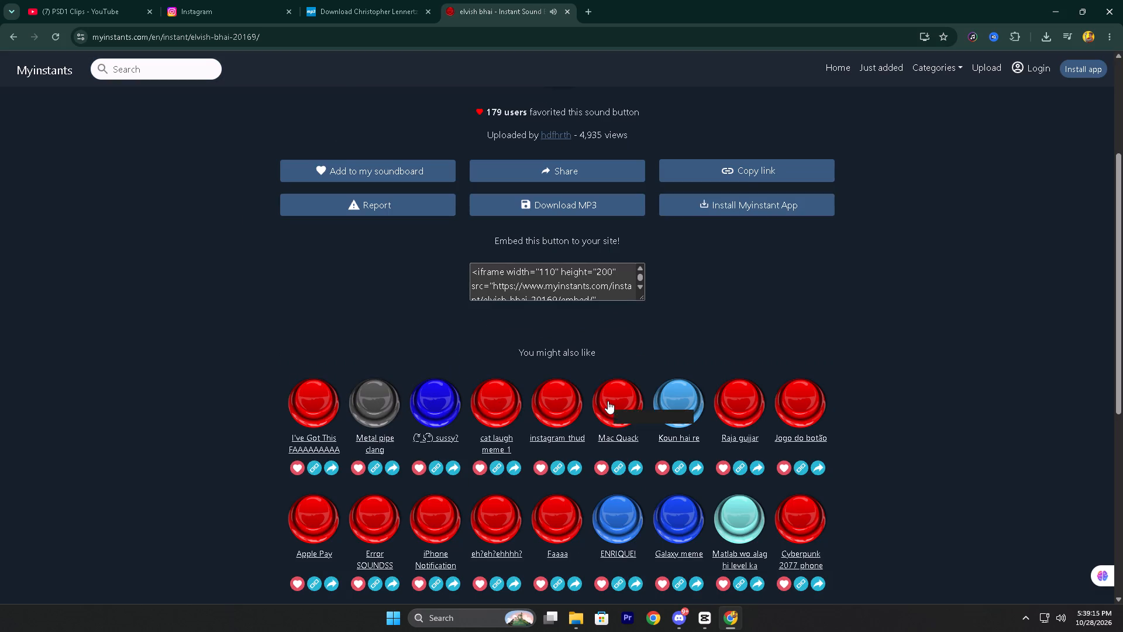
click(749, 415)
scroll(749, 415, down, 1)
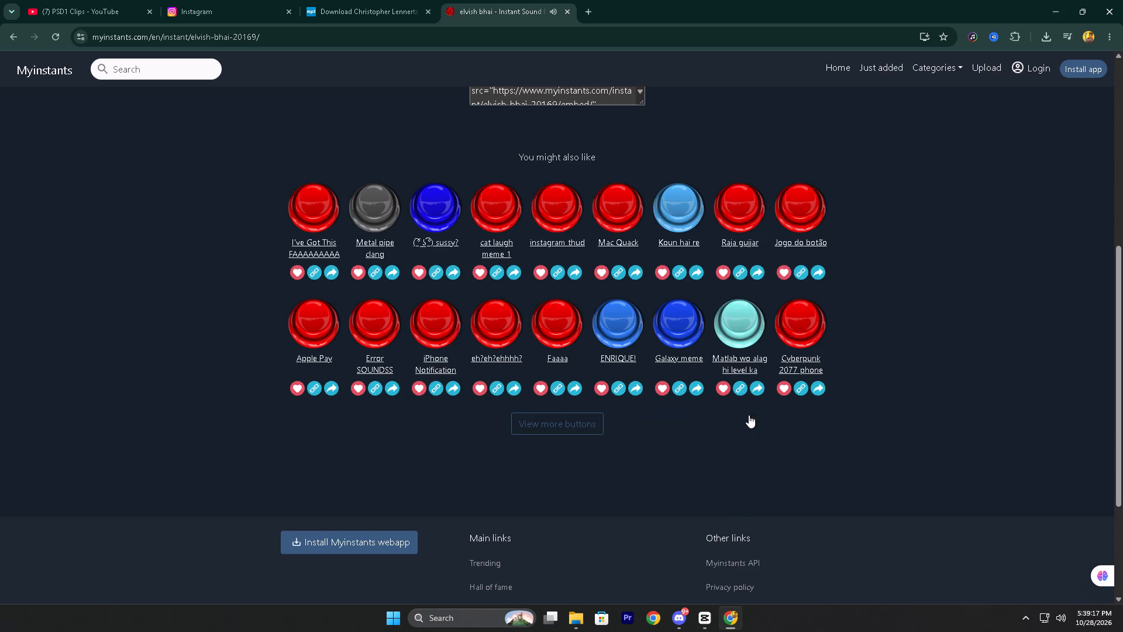
click(748, 331)
click(677, 332)
click(554, 320)
click(488, 328)
click(423, 324)
scroll(197, 126, up, 2)
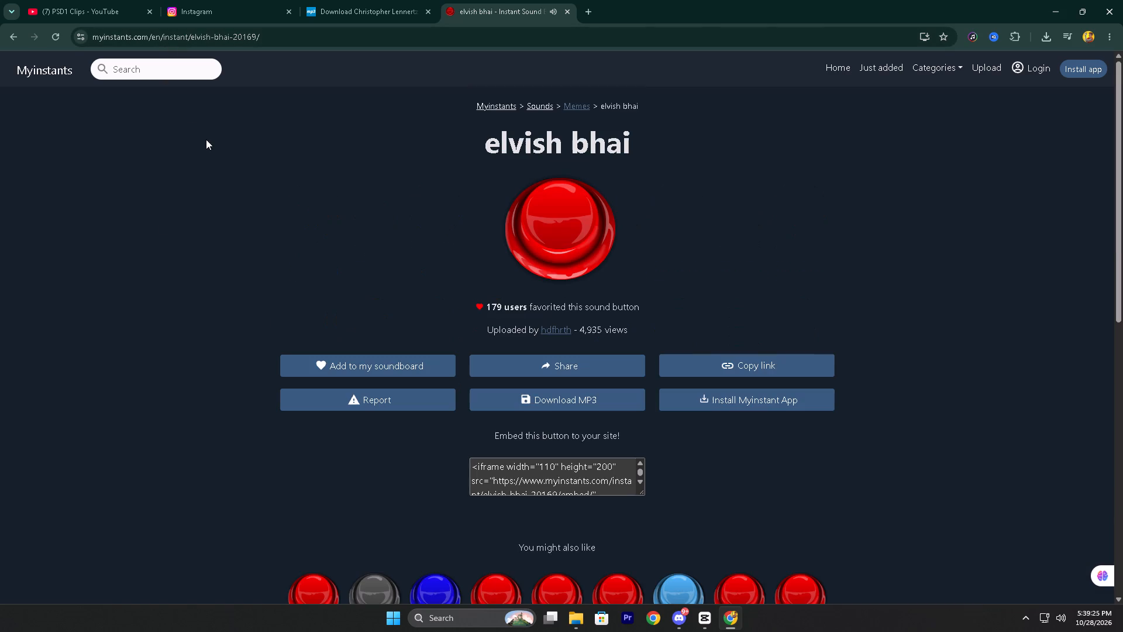
Open the Myinstants home page and preview the trending Among Us role reveal and Sad Violin sounds.
click(514, 102)
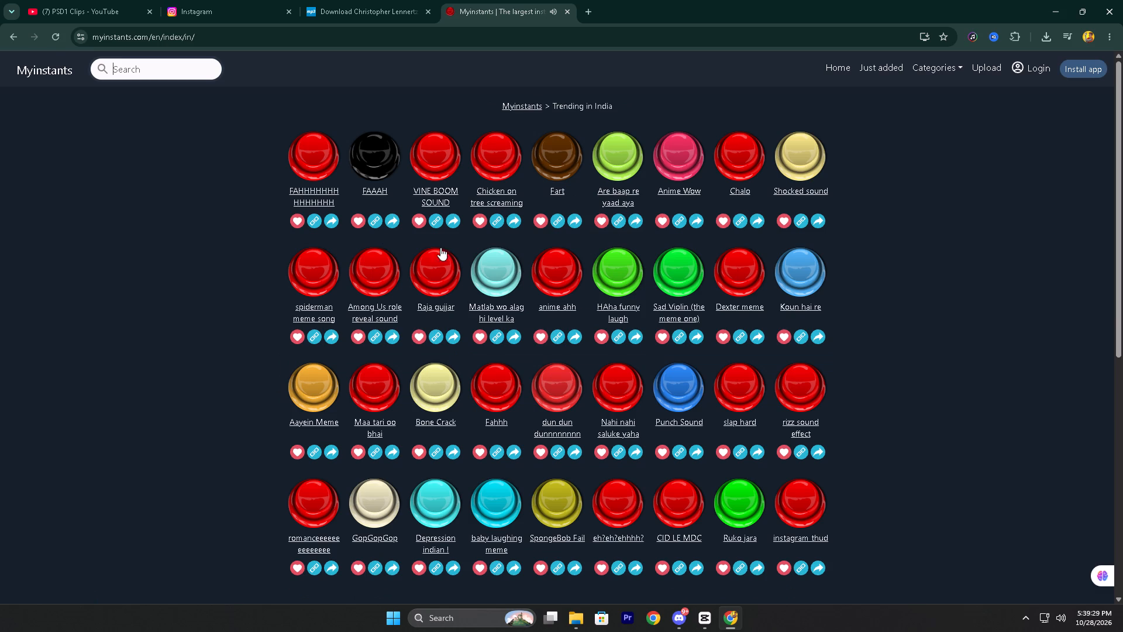
click(390, 278)
click(676, 273)
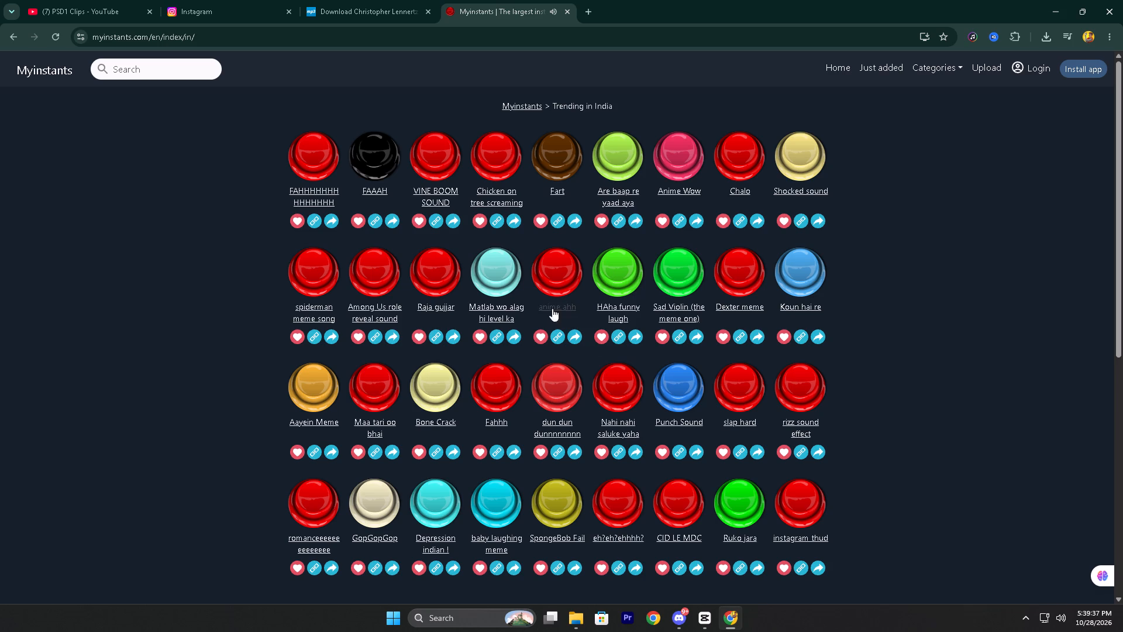
Search Myinstants for "hey" and preview results such as Hey prabhu hey hari ram, Whisper Song, Hey that's pretty good and Family Guy Opening Scene.
click(180, 76)
text(hey)
key(Return)
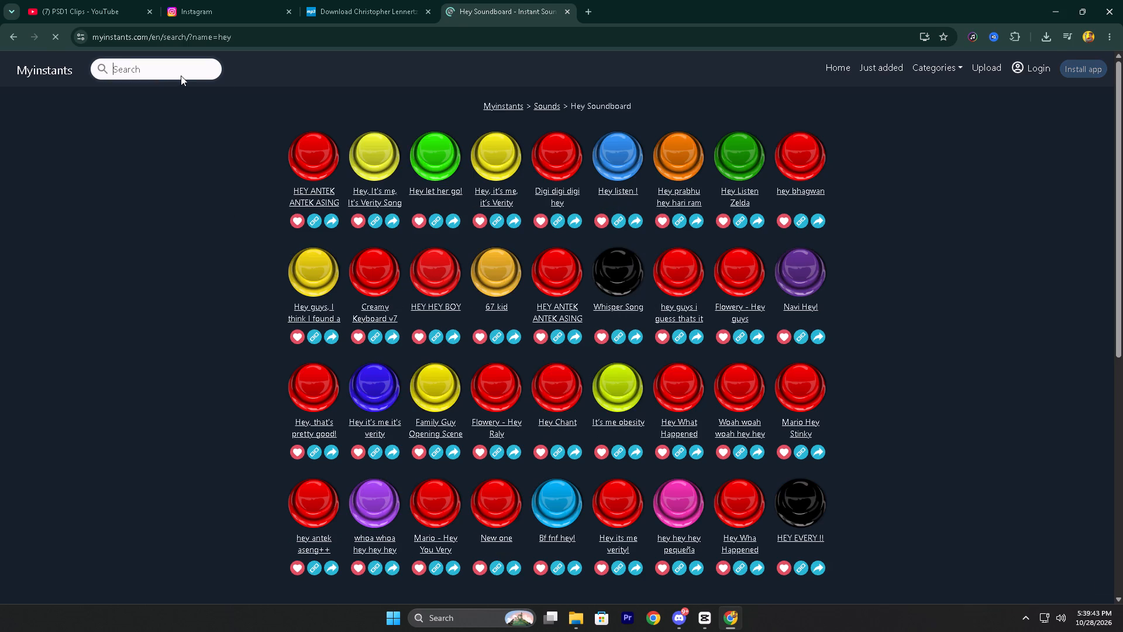
click(310, 164)
click(381, 166)
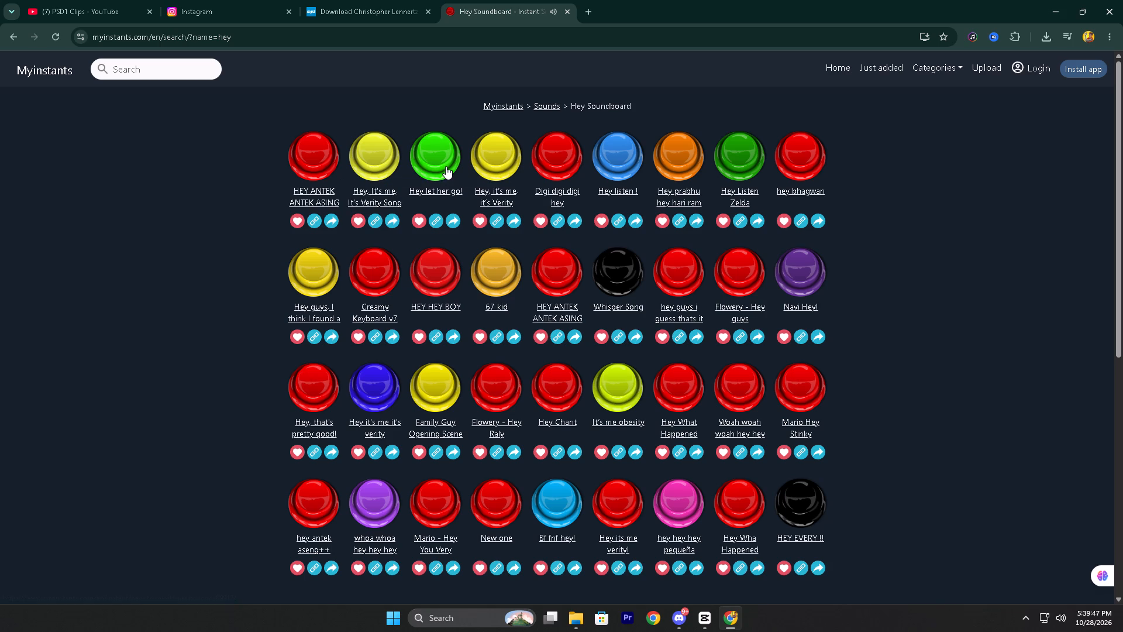
click(686, 157)
click(628, 269)
click(302, 260)
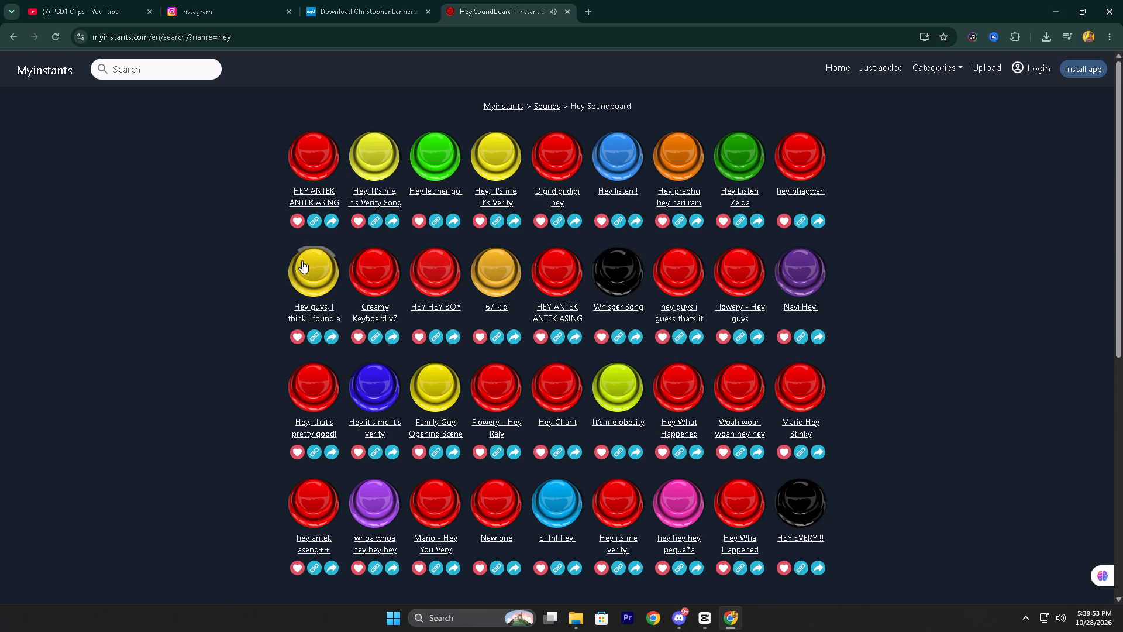
click(329, 389)
click(442, 393)
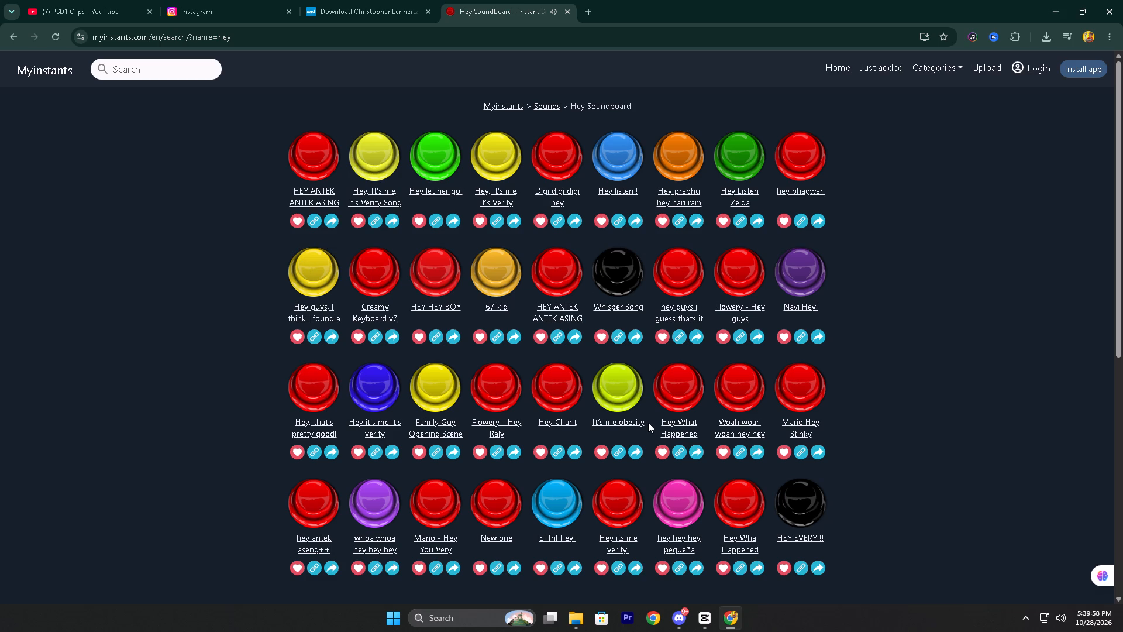
Search Myinstants for "emotional" and preview Emotional Damage Meme, Meri jung Emotional, FUNNY SAD MUSIC, Coolio and Raj singh.
click(178, 66)
text(emotional)
key(Return)
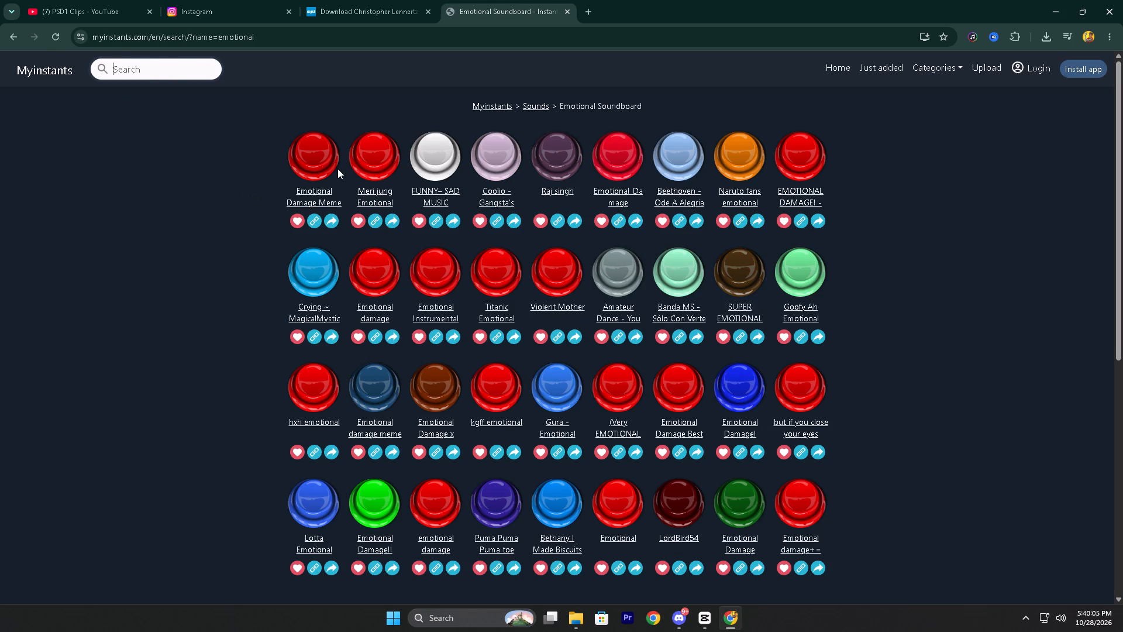
click(309, 158)
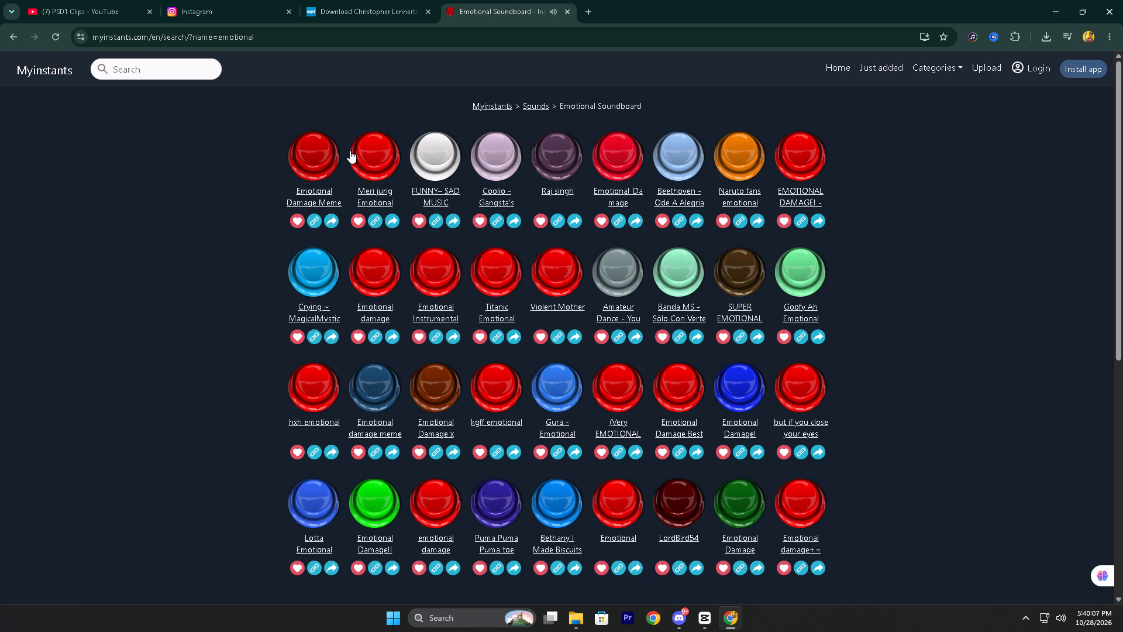
click(359, 149)
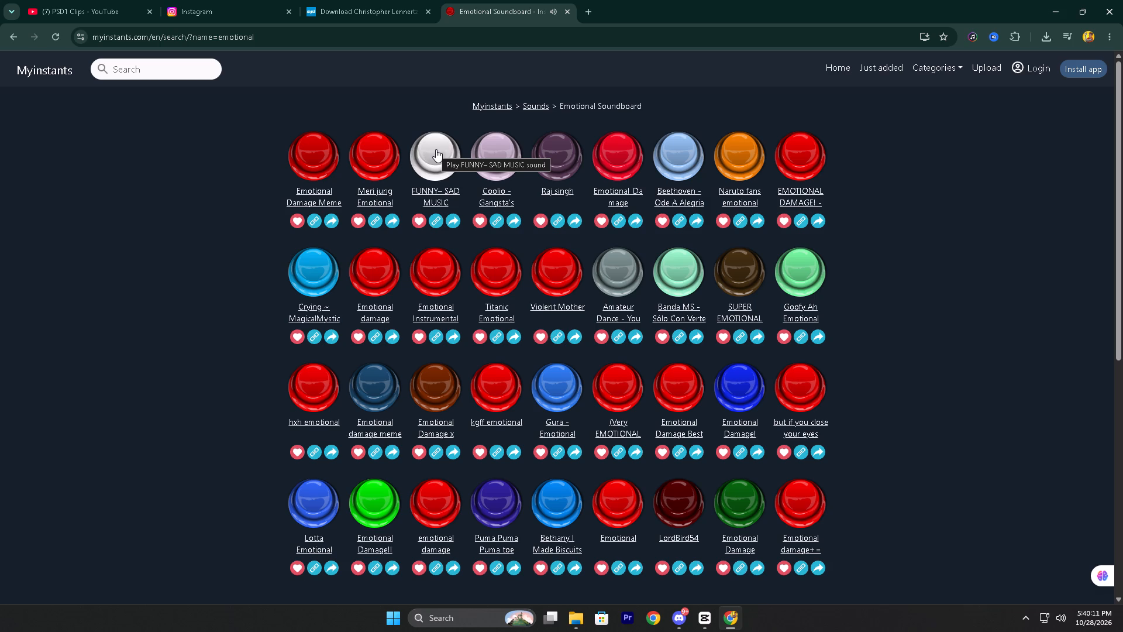
click(436, 149)
click(478, 149)
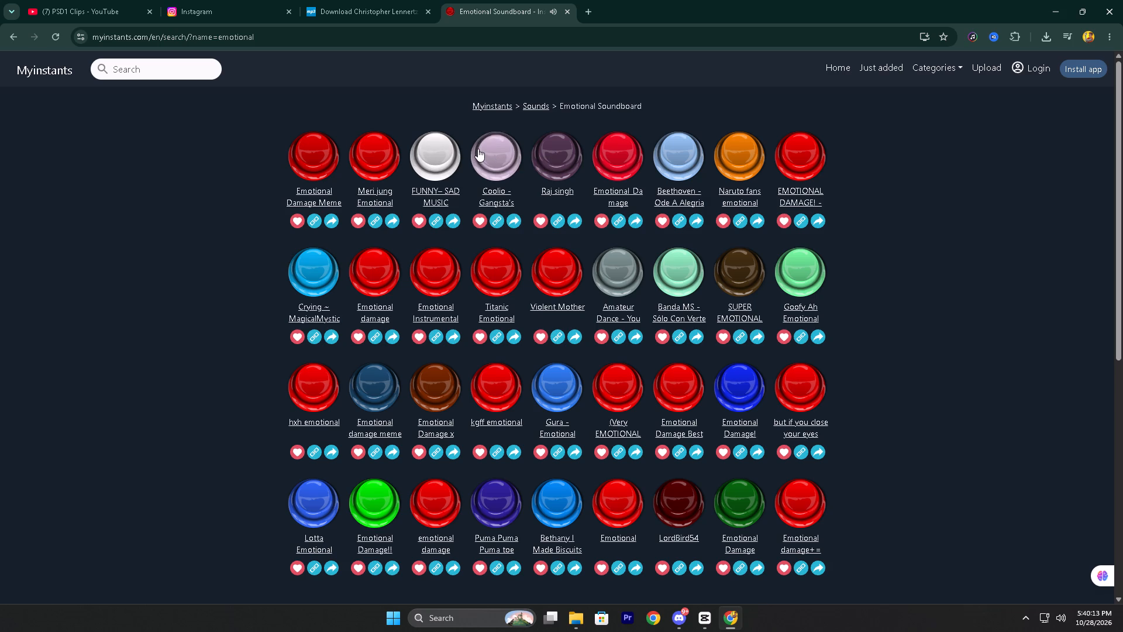
click(559, 142)
Download the Meri jung Emotional MP3 and place it on the CapCut timeline's lower music track at 4:03, where the Dranzer clip ends.
click(371, 195)
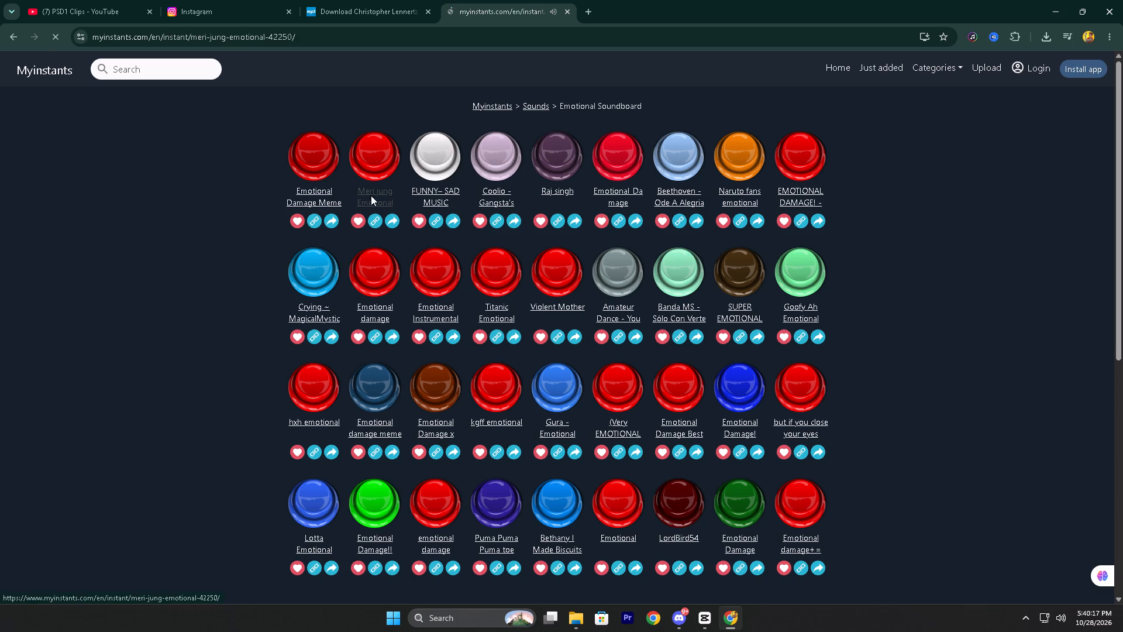
click(575, 428)
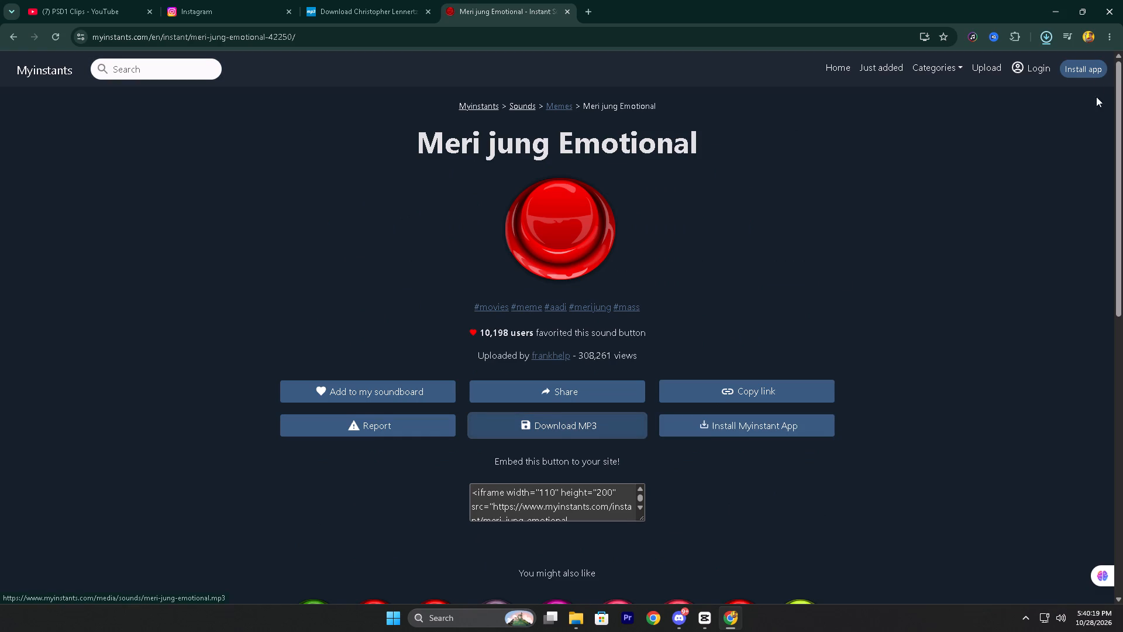
drag(962, 59, 770, 517)
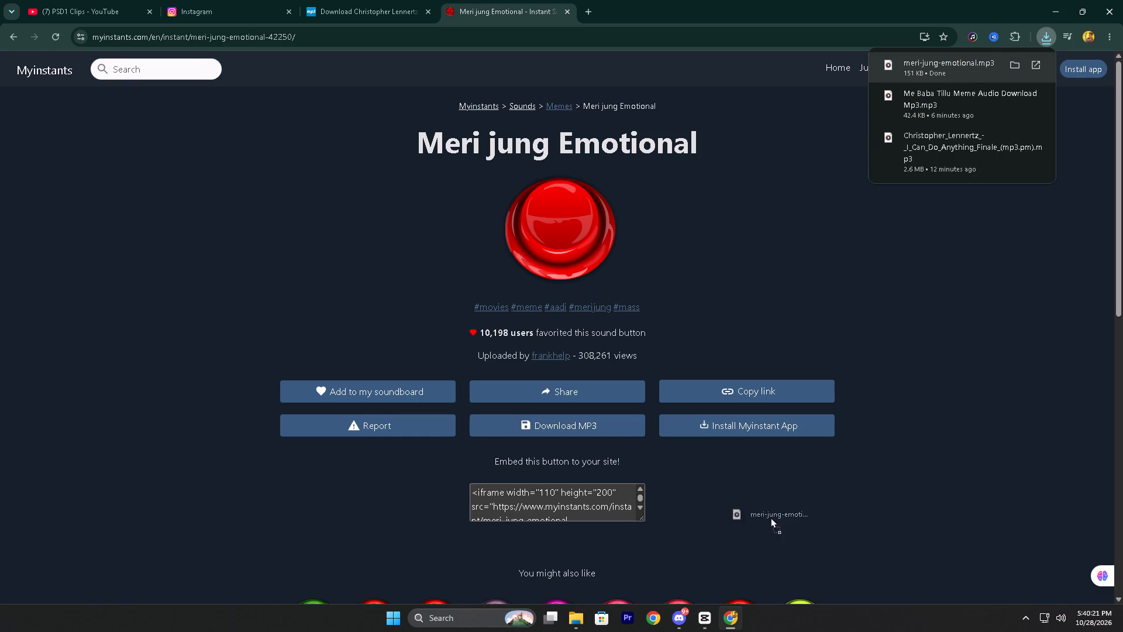
drag(770, 517, 690, 530)
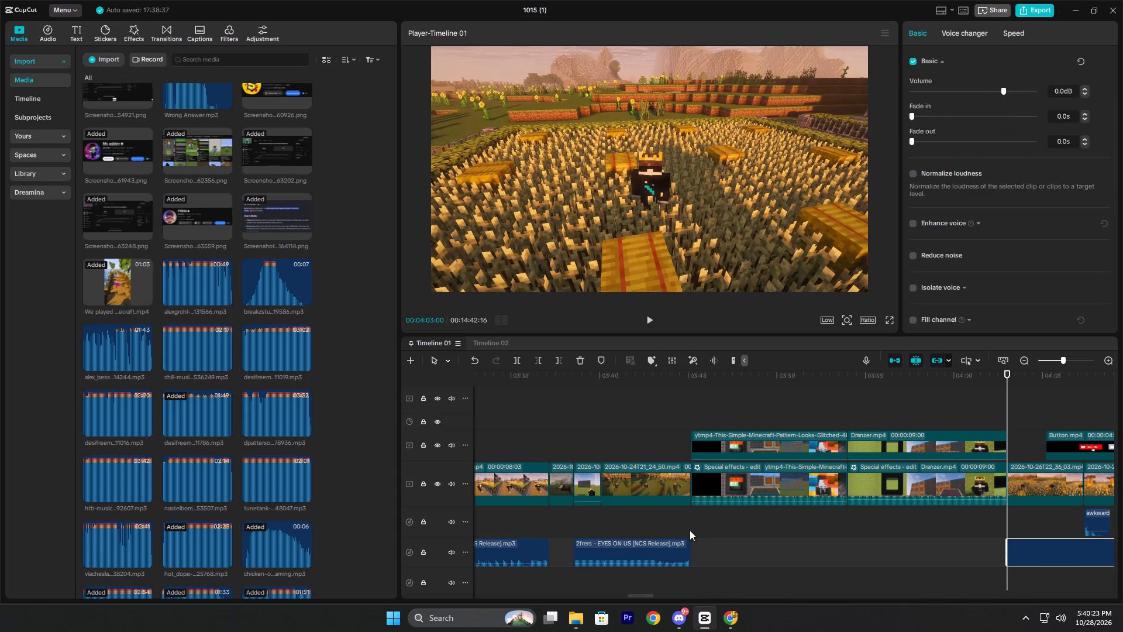
Play the meri-jung-emotional clip and lower its volume to -23.4 dB.
key(space)
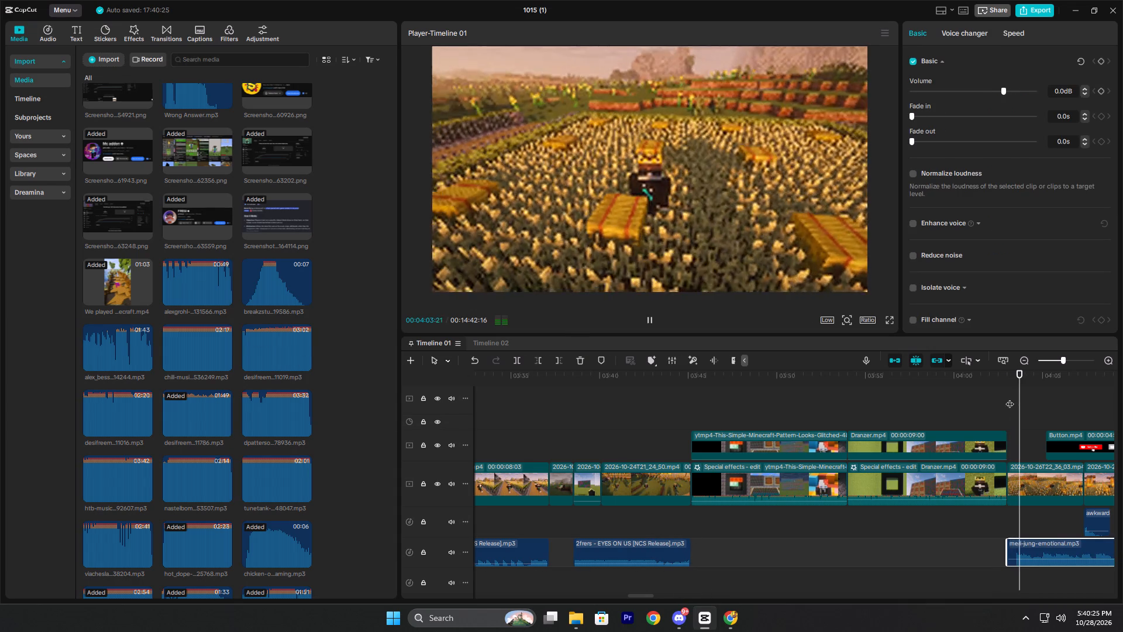
click(984, 91)
drag(980, 91, 974, 91)
click(973, 91)
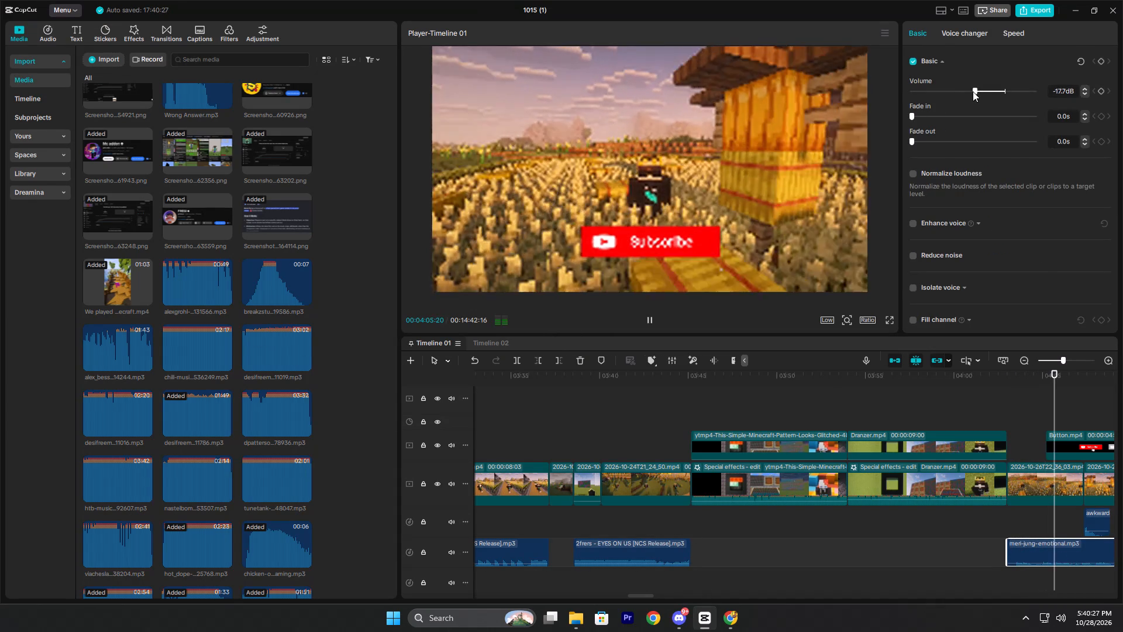
click(966, 91)
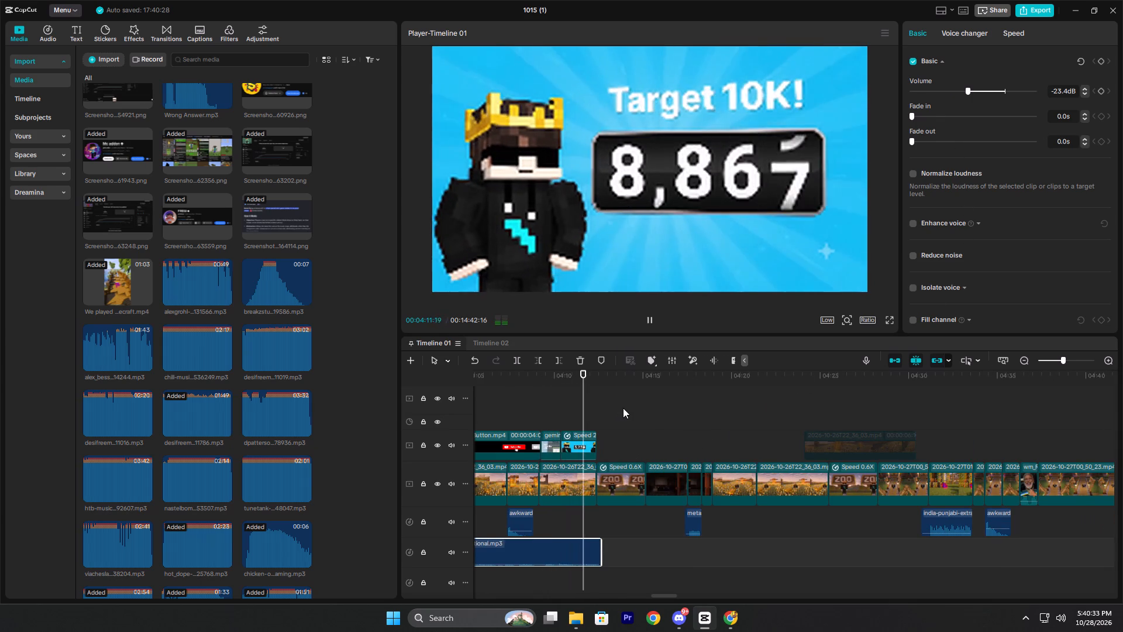
key(space)
Paste the comedy-fight music near 4:12, move it to the upper audio track and extend its start to just before the ZOO clip.
click(597, 407)
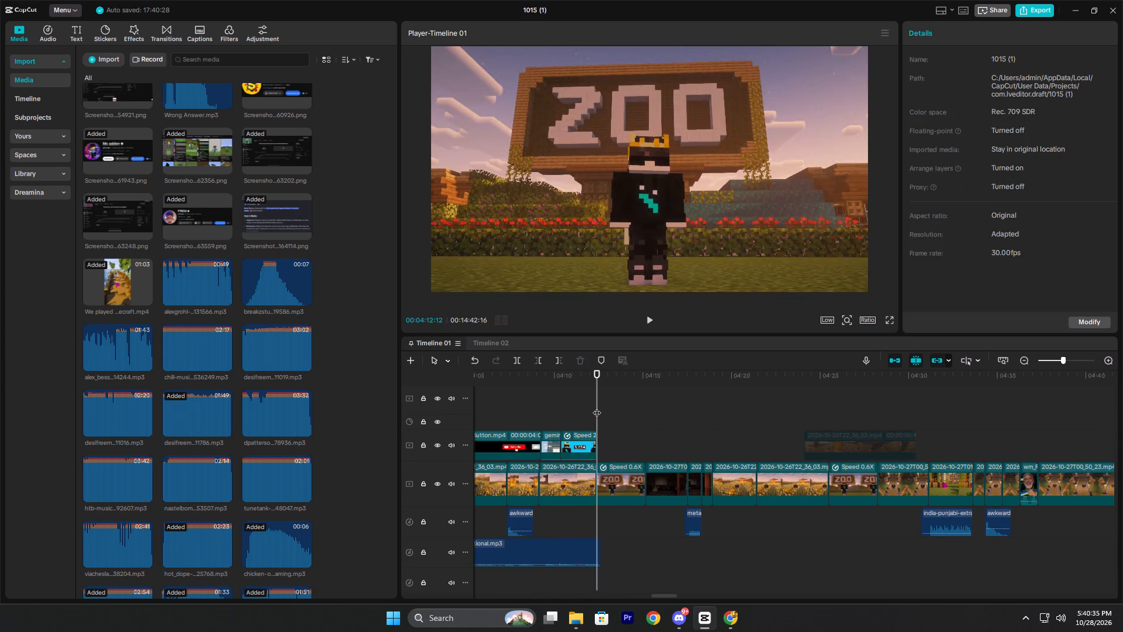
key(space)
key(space)
key(ctrl+v)
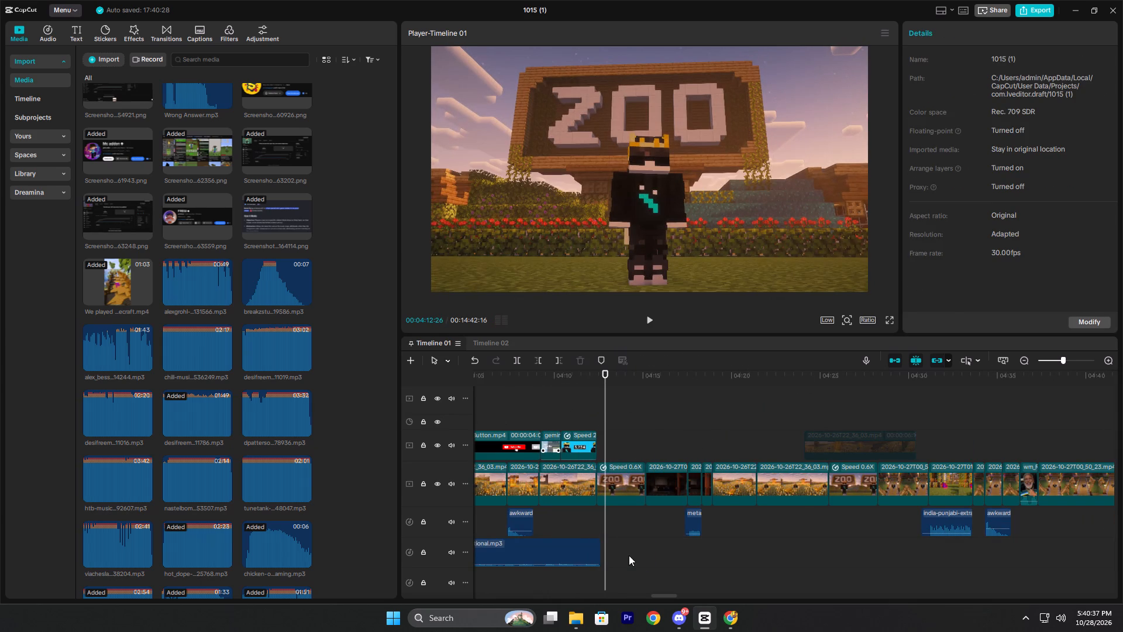
ctrl+scroll(615, 554, up, 12)
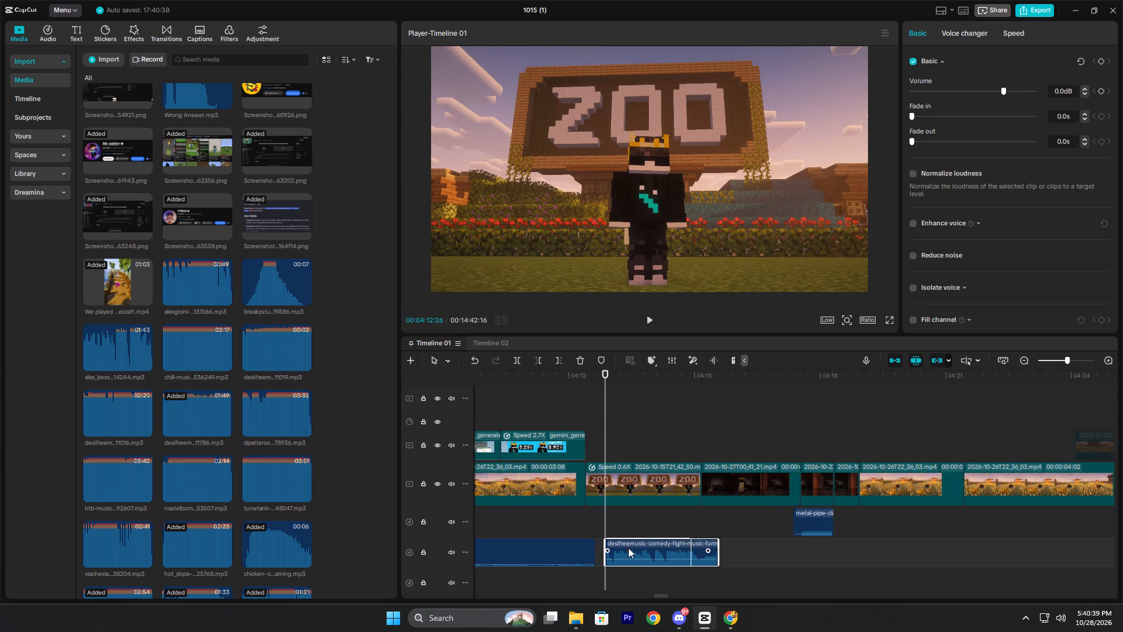
drag(633, 552, 614, 528)
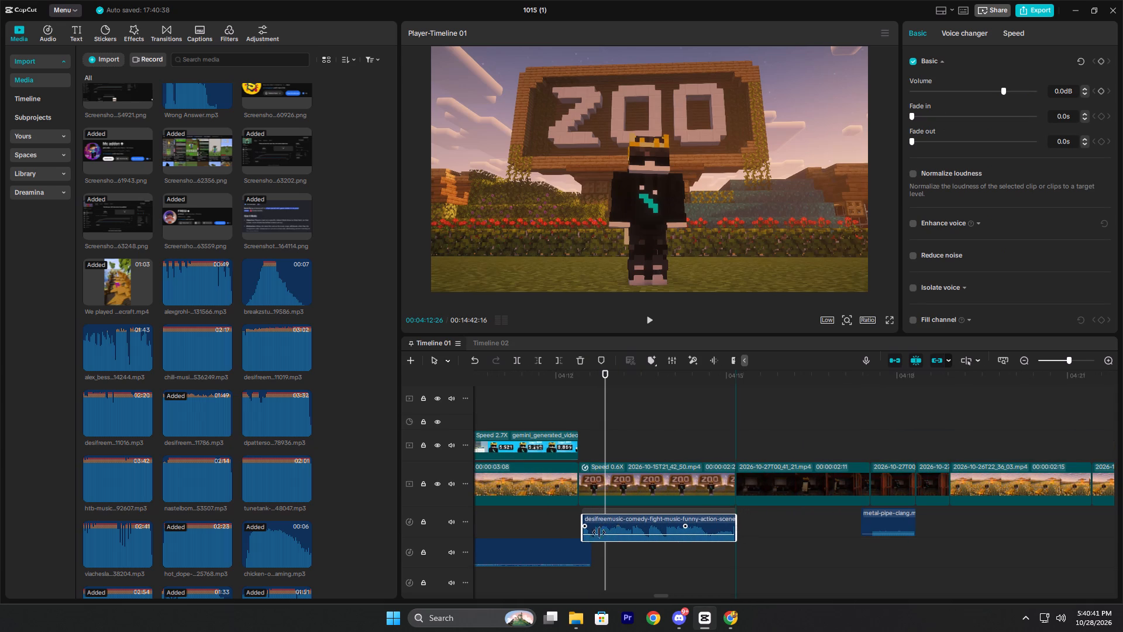
drag(584, 513, 556, 518)
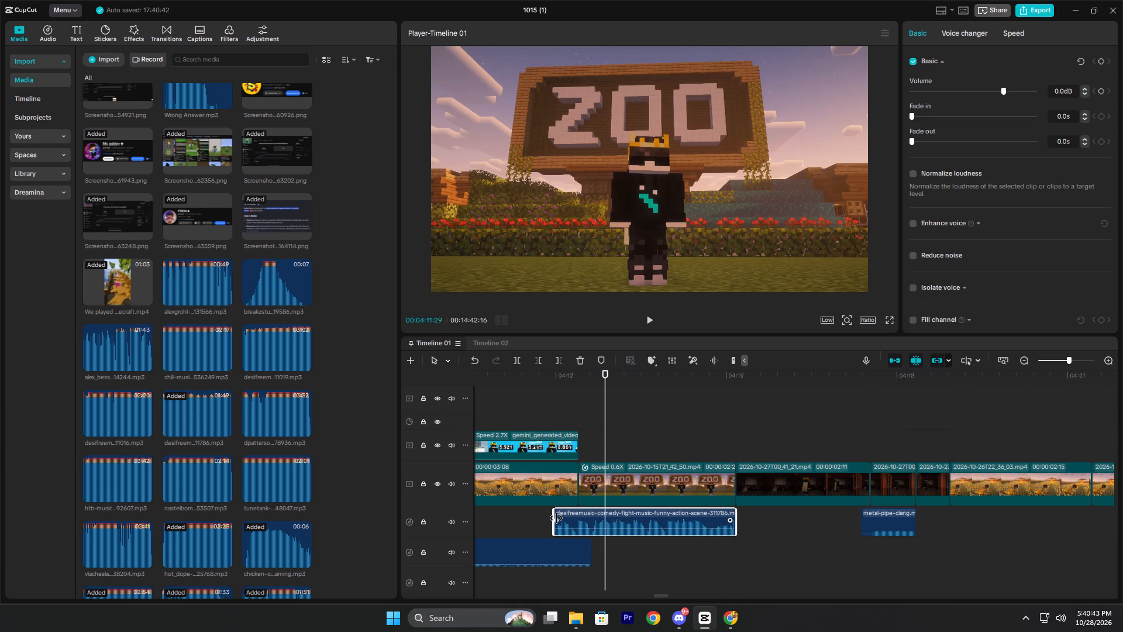
drag(556, 518, 578, 521)
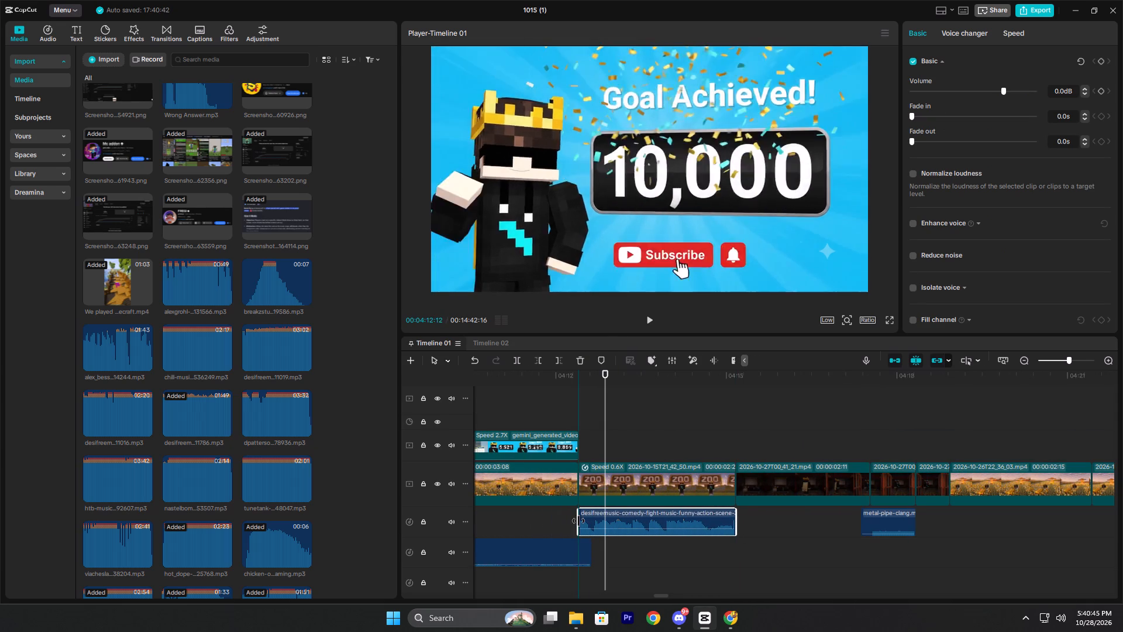
drag(578, 521, 575, 522)
Play the ZOO and dark room clips from about 4:12 to 4:18 to examine the music and where another sound is needed.
click(564, 414)
key(space)
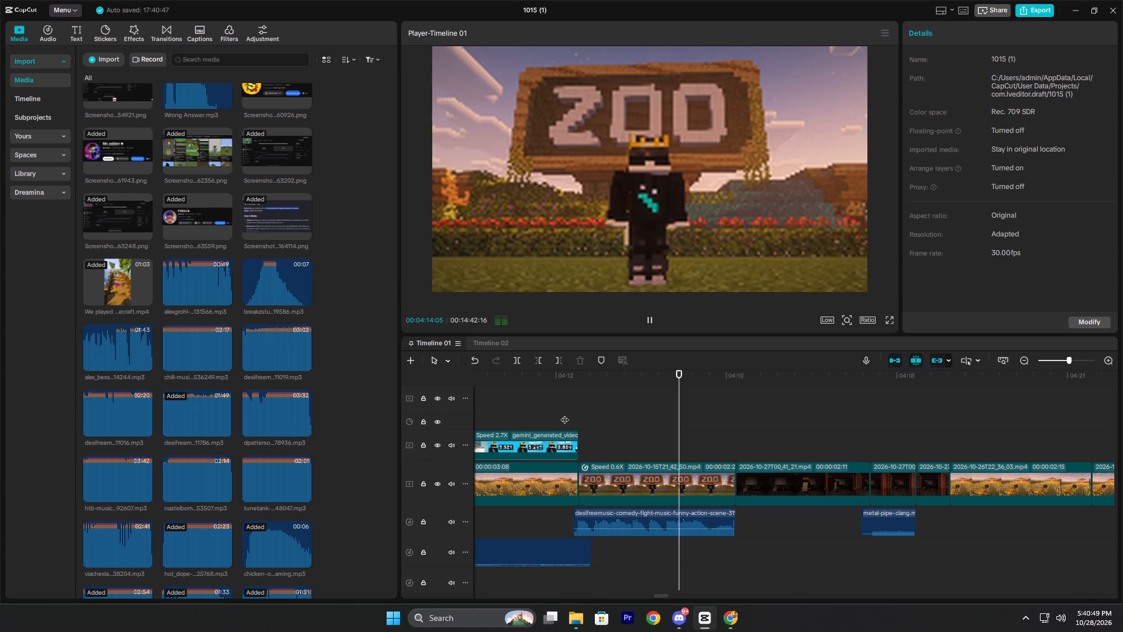
key(space)
click(571, 421)
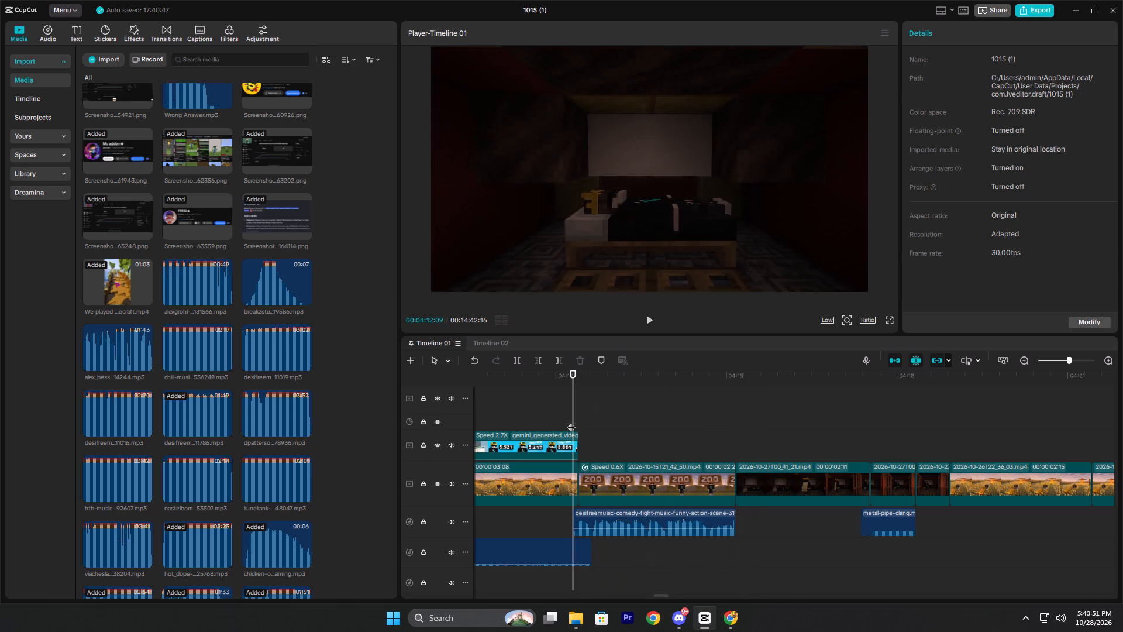
key(space)
ctrl+scroll(603, 448, down, 9)
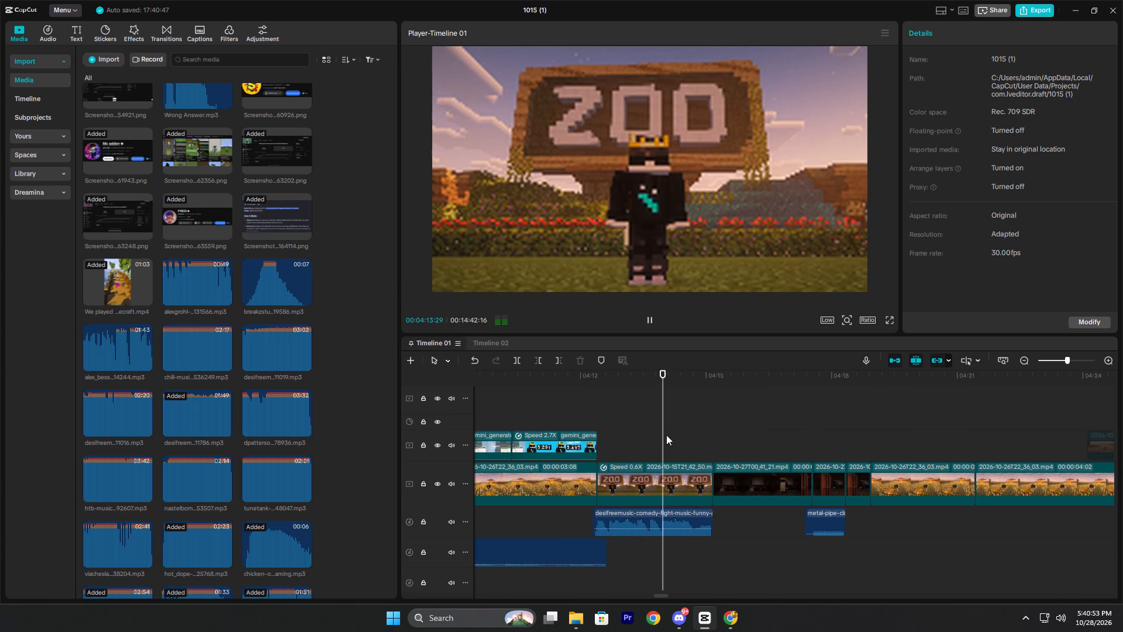
ctrl+scroll(698, 439, down, 4)
ctrl+scroll(717, 453, up, 8)
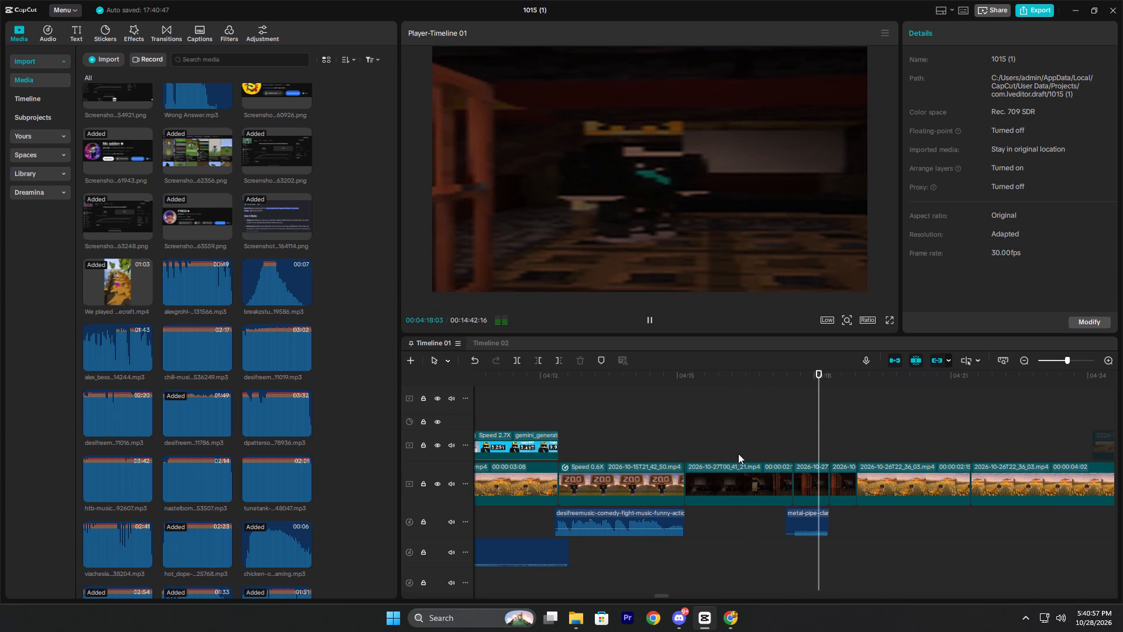
key(space)
double_click(659, 430)
drag(659, 430, 657, 430)
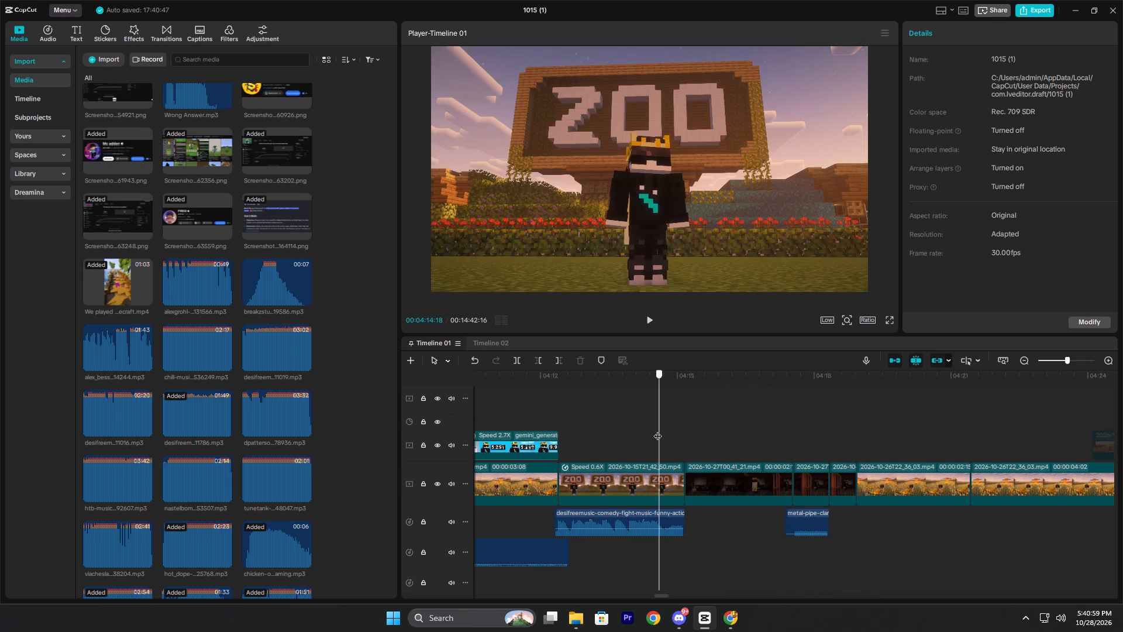
drag(657, 430, 684, 445)
Switch to Chrome and search Myinstants for "good morning golkul dham".
click(722, 627)
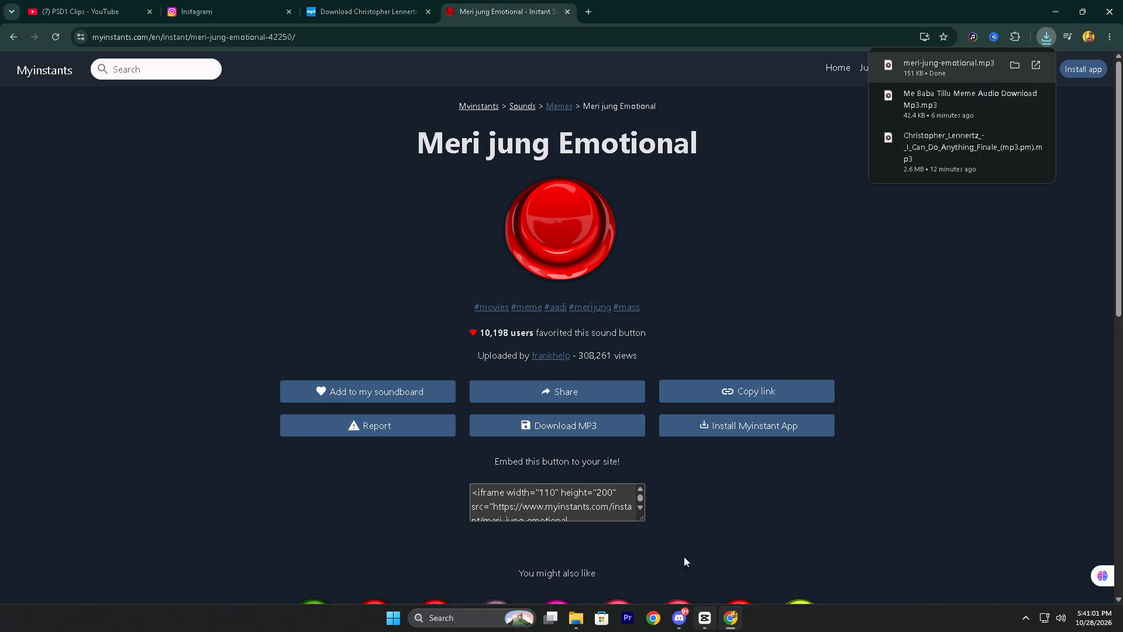
click(126, 67)
text(good moer)
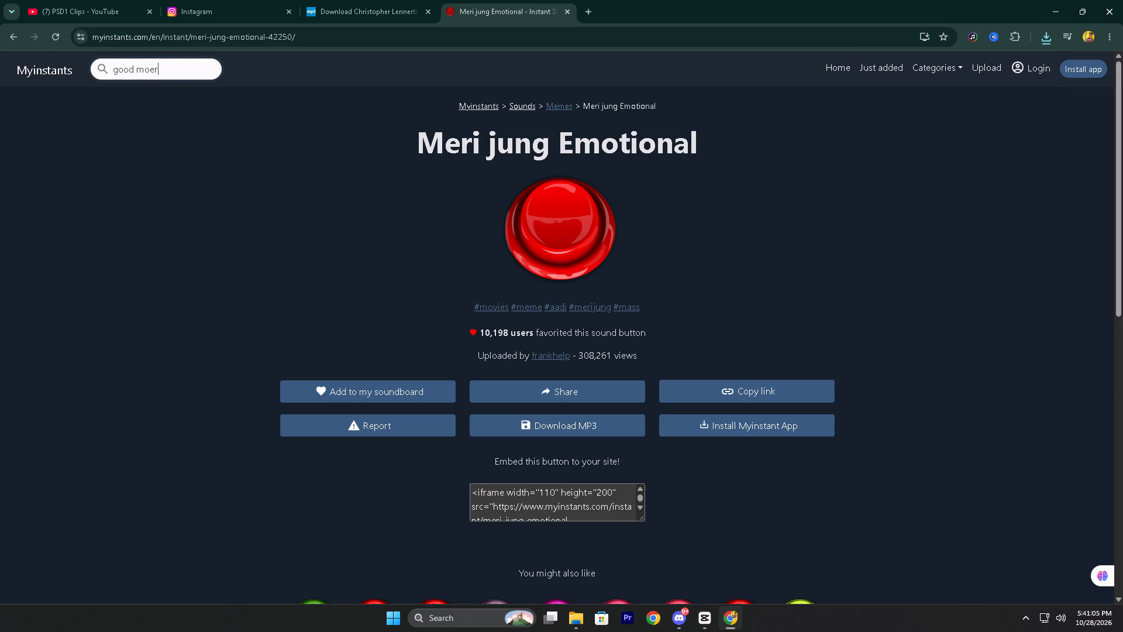
key(BackSpace)
key(BackSpace)
text(rning g)
text(olkul dham)
key(Return)
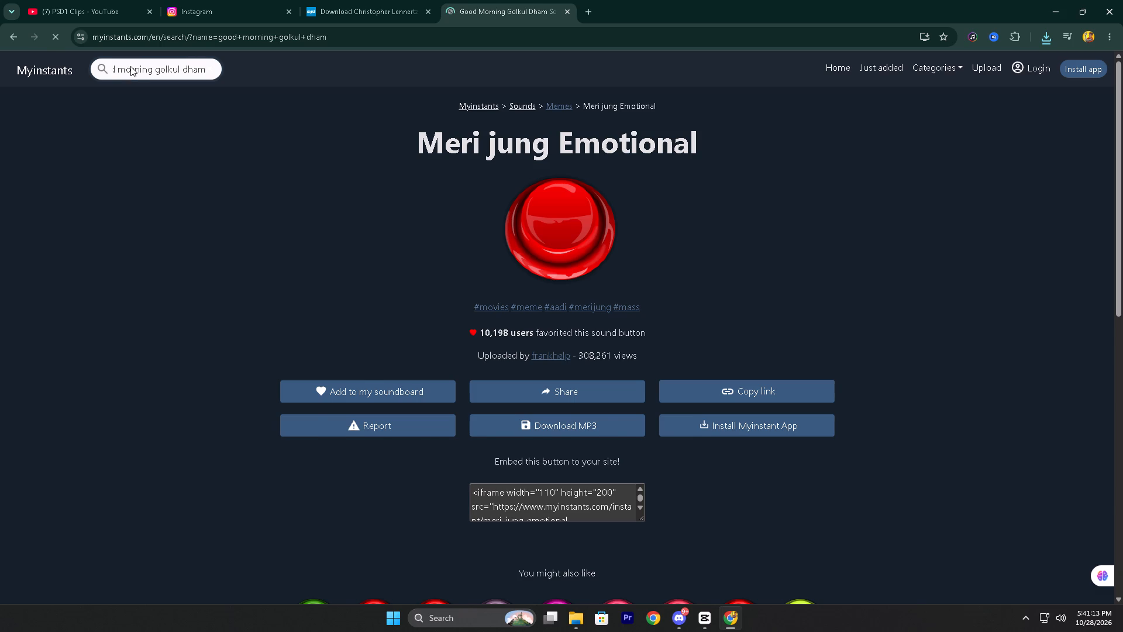
Preview the Gutenmorgen Sonnenschein, Good morning vietnam! and Hi! Hi! Good Morning sounds in the Myinstants results.
click(316, 167)
click(372, 162)
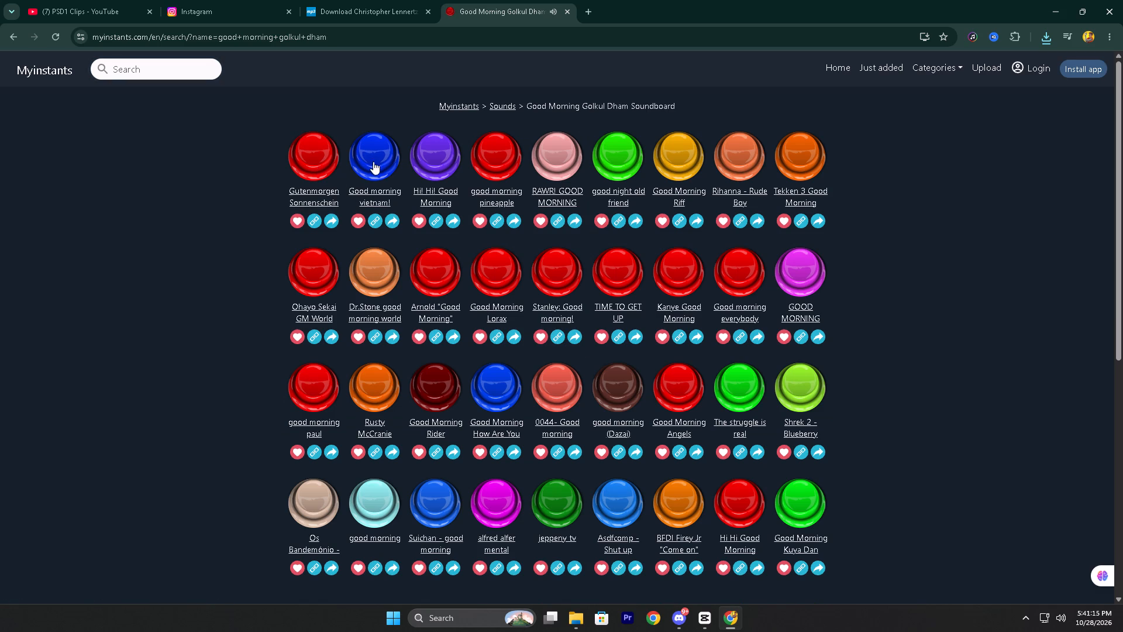
click(429, 154)
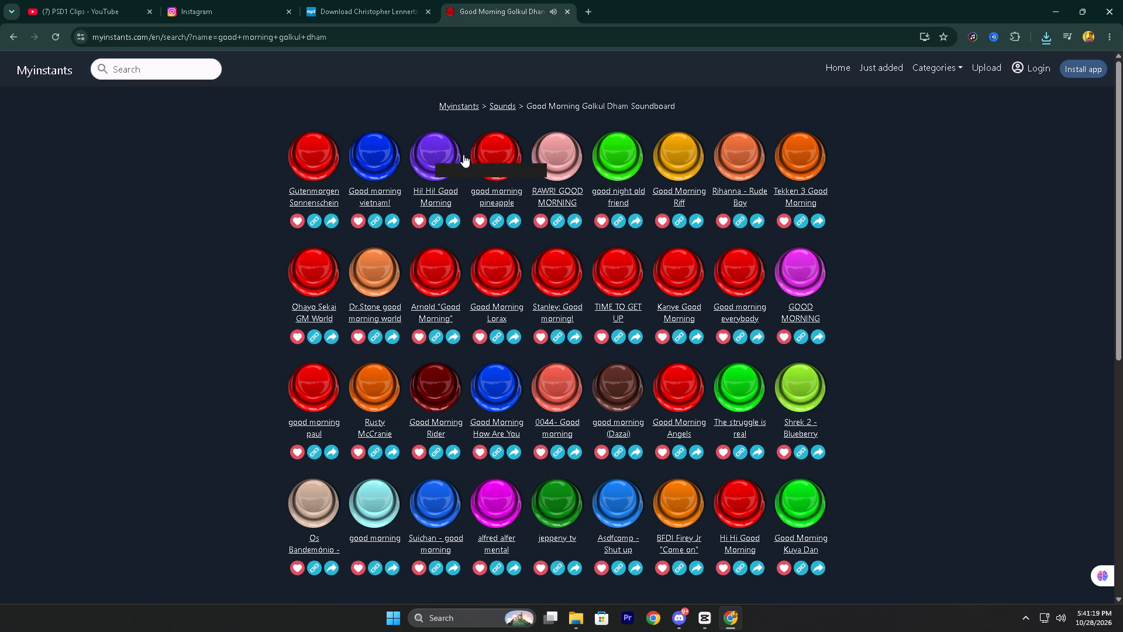
scroll(307, 112, up, 2)
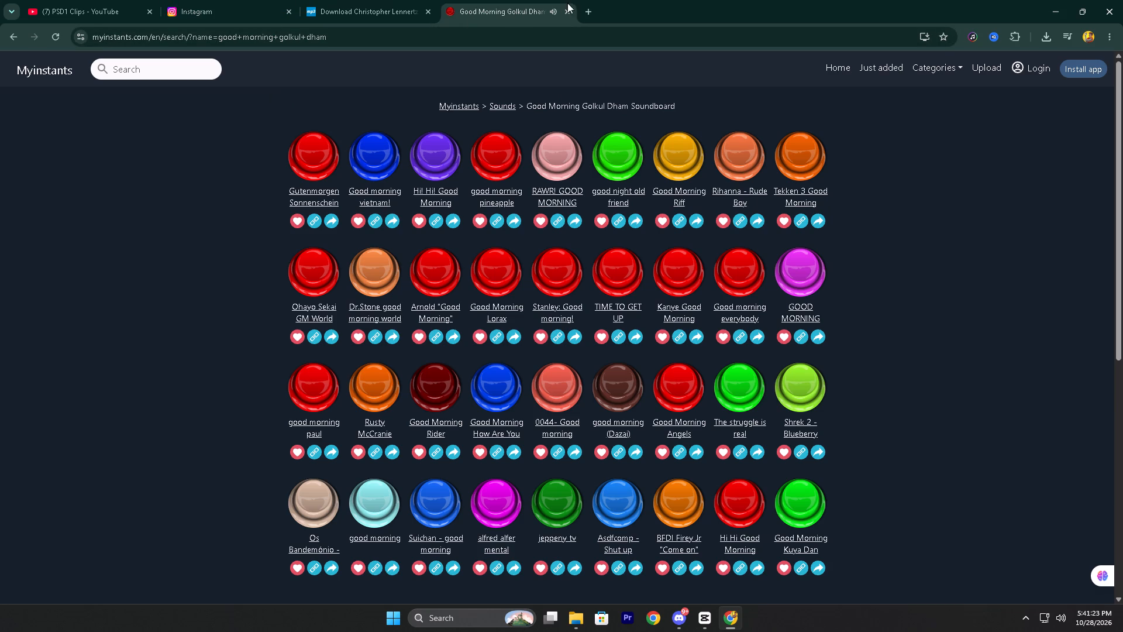
Search Google in a new tab for "good morning gokuldham sound download".
click(586, 14)
click(567, 43)
text(good morning)
key(space)
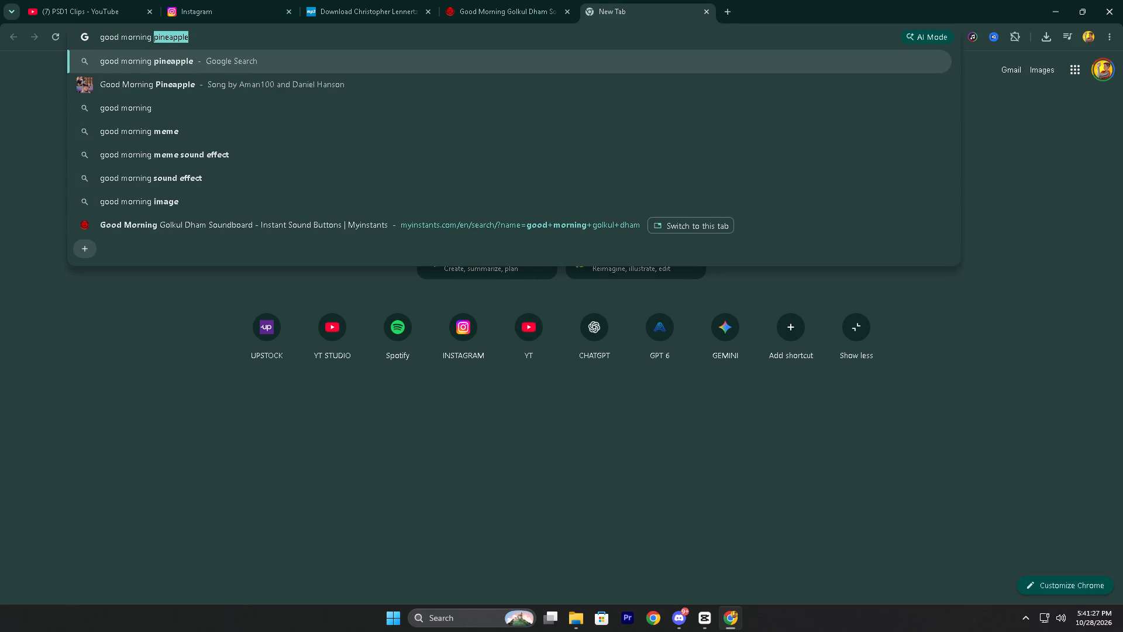
key(f)
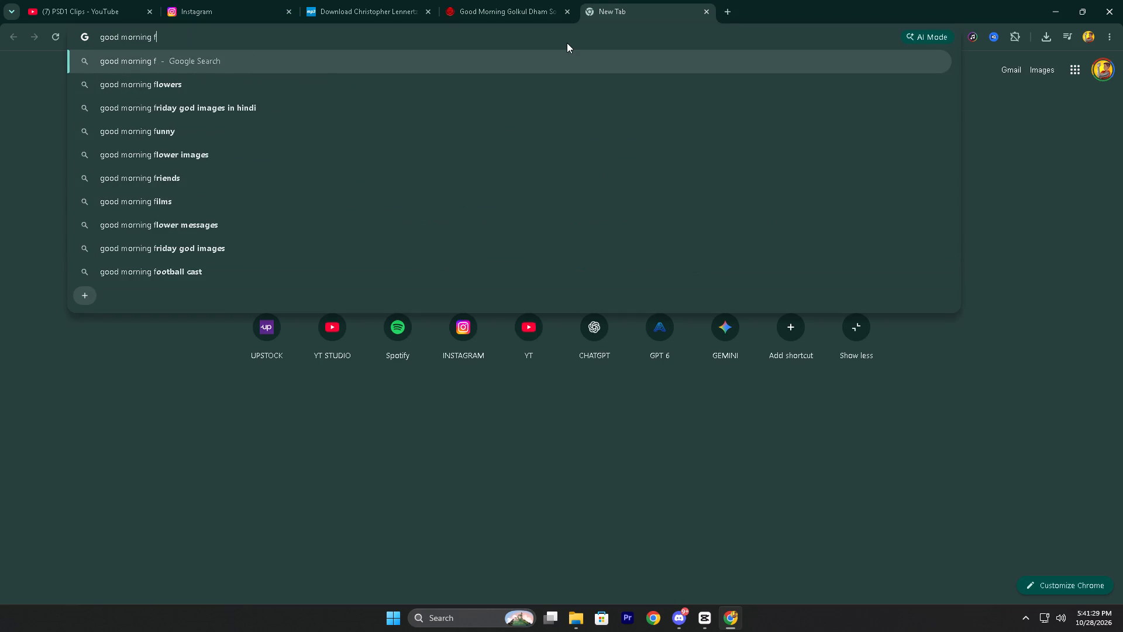
key(BackSpace)
text(go)
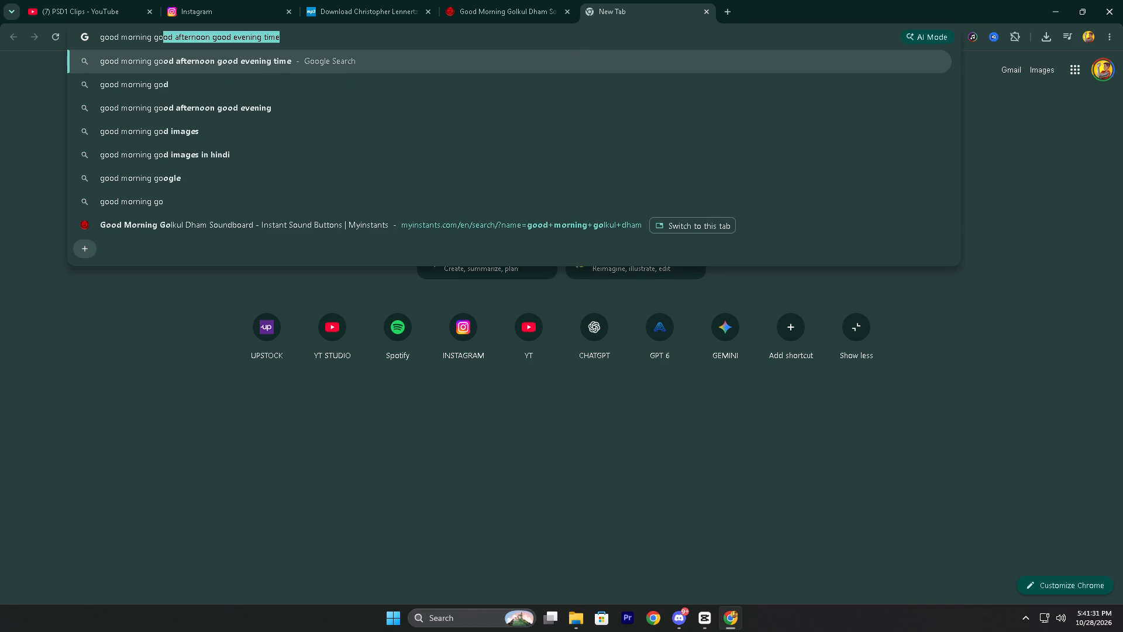
text(ku)
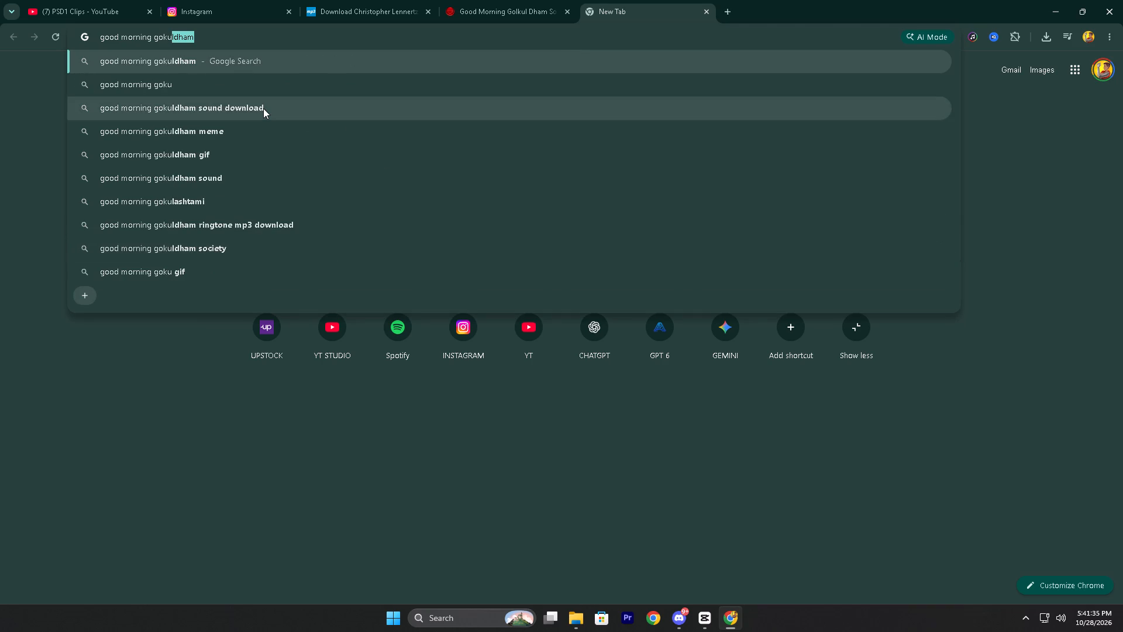
click(263, 108)
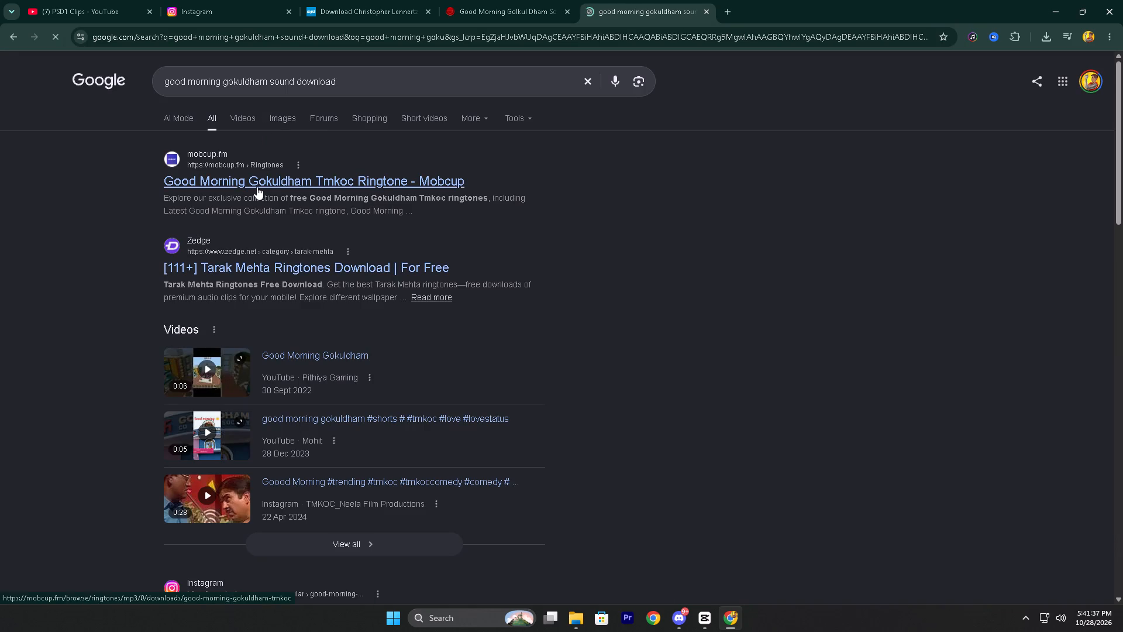
Open the Mobcup Good Morning Gokuldham Tmkoc page, preview its first two ringtones and return to the search results.
click(257, 187)
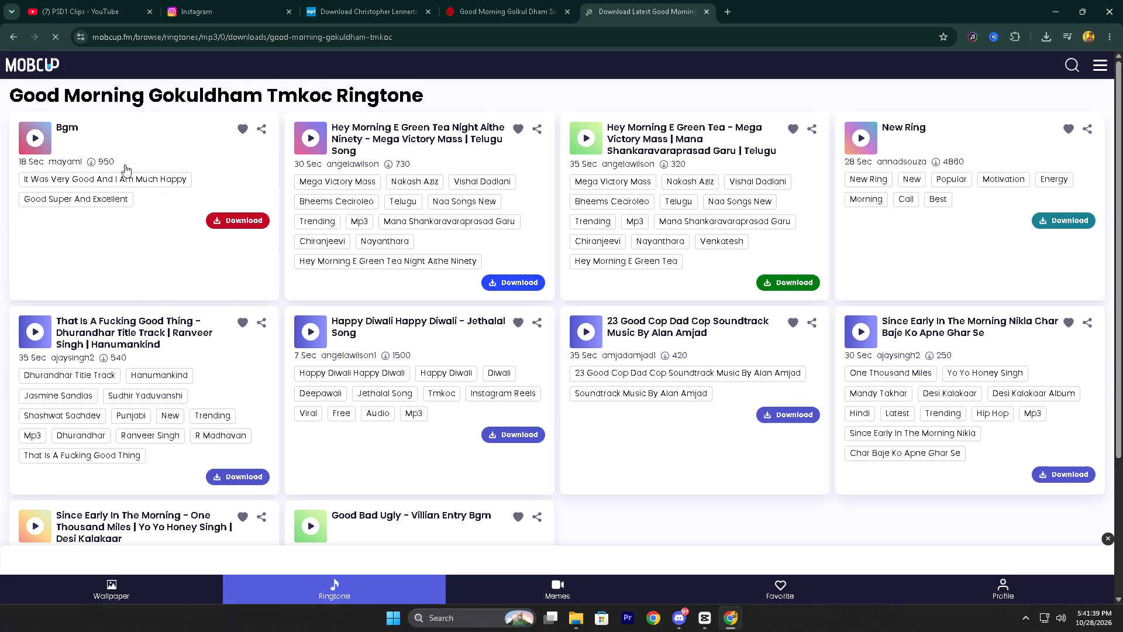
click(40, 136)
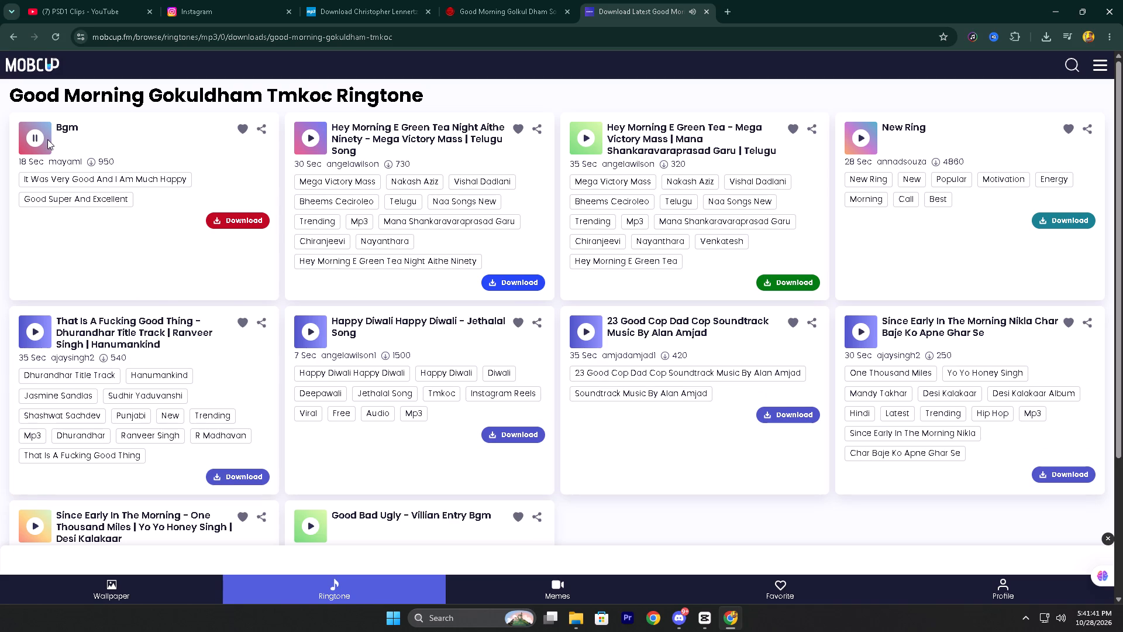
click(315, 139)
click(13, 41)
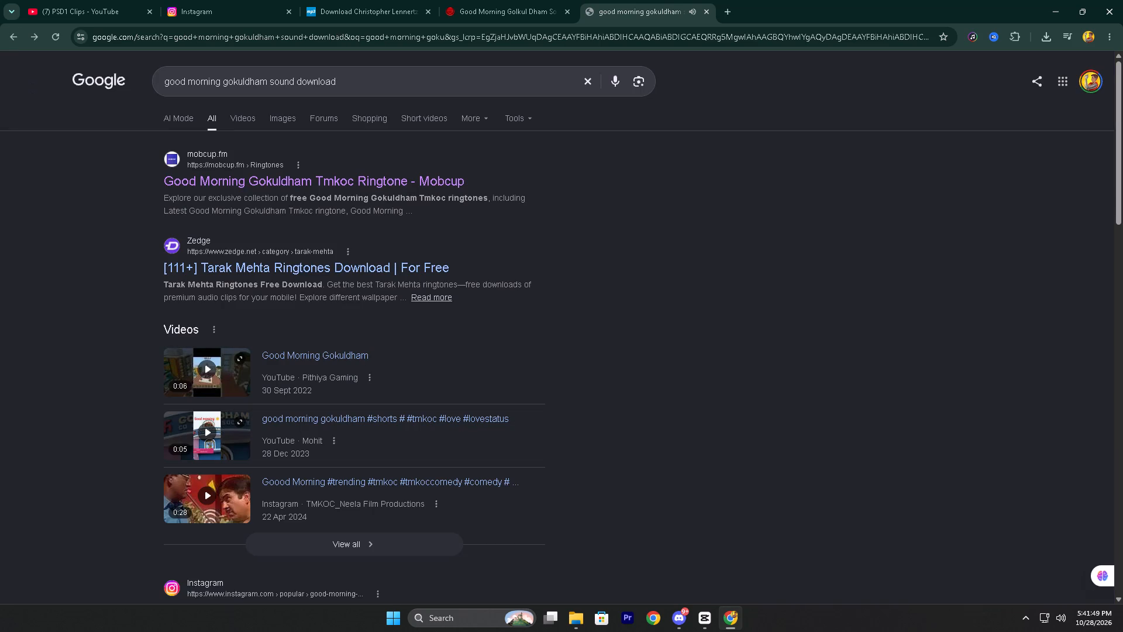
Look through the Google results for another source of the good morning Gokuldham sound.
scroll(244, 269, down, 2)
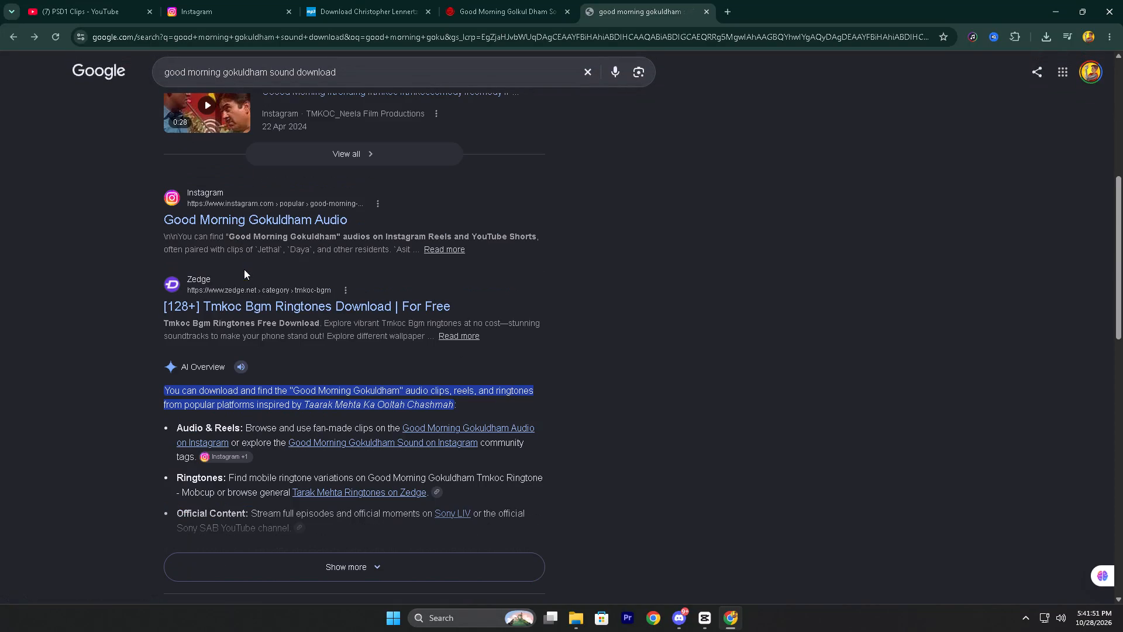
scroll(280, 348, down, 3)
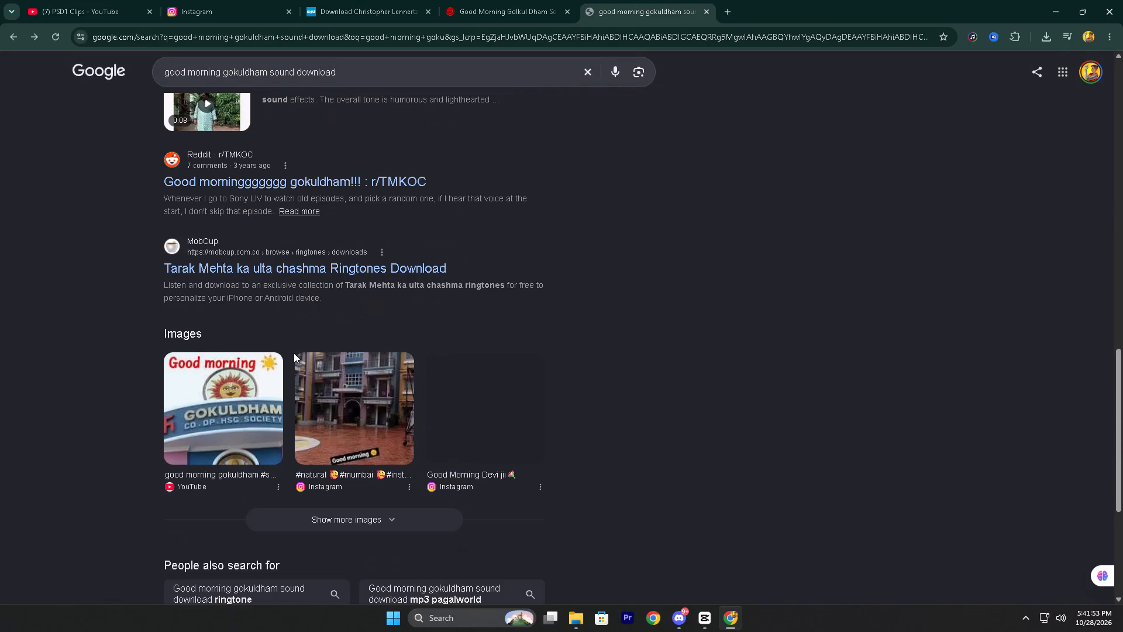
scroll(299, 270, down, 2)
scroll(299, 272, up, 7)
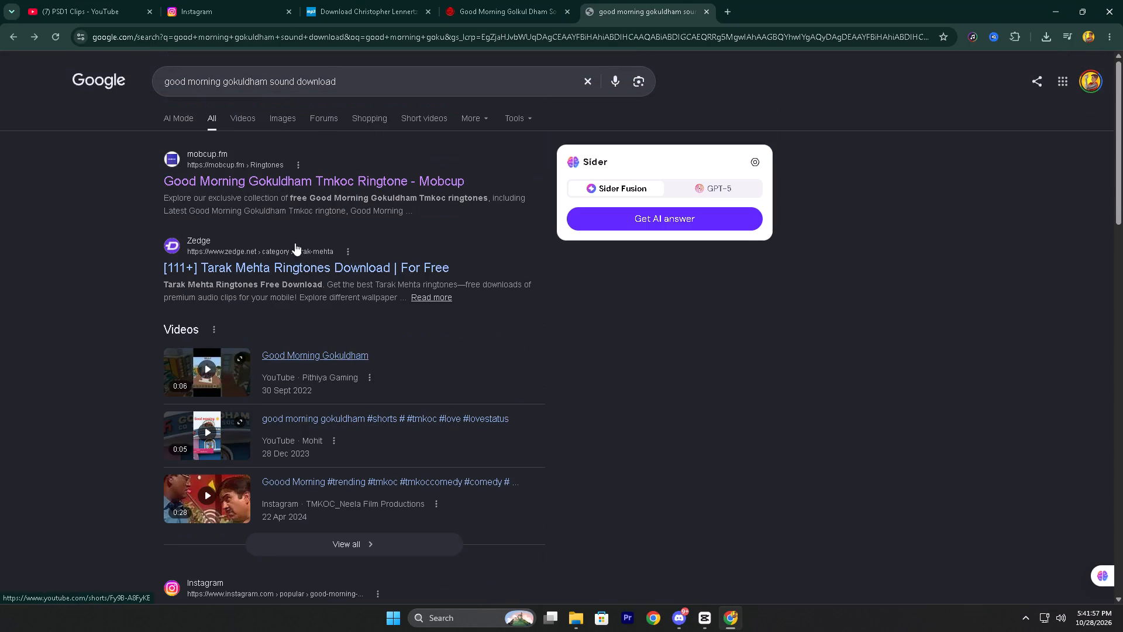
Reopen the Mobcup page, preview the Happy Diwali Jethalal Song and Good Bad Ugly ringtones, and return to the search results.
click(282, 183)
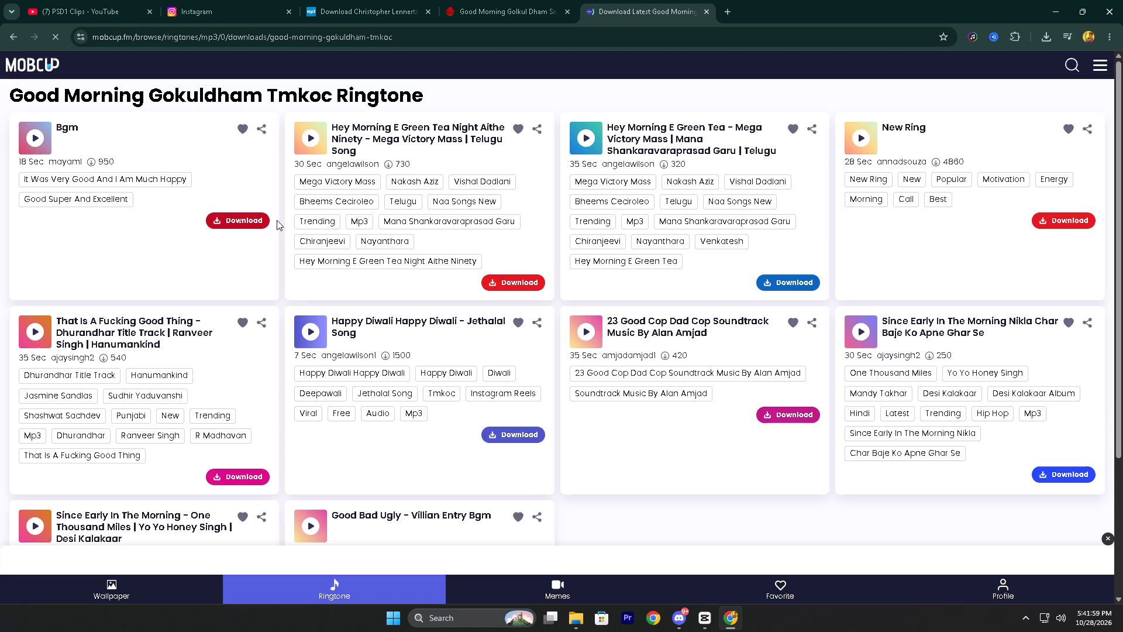
click(304, 327)
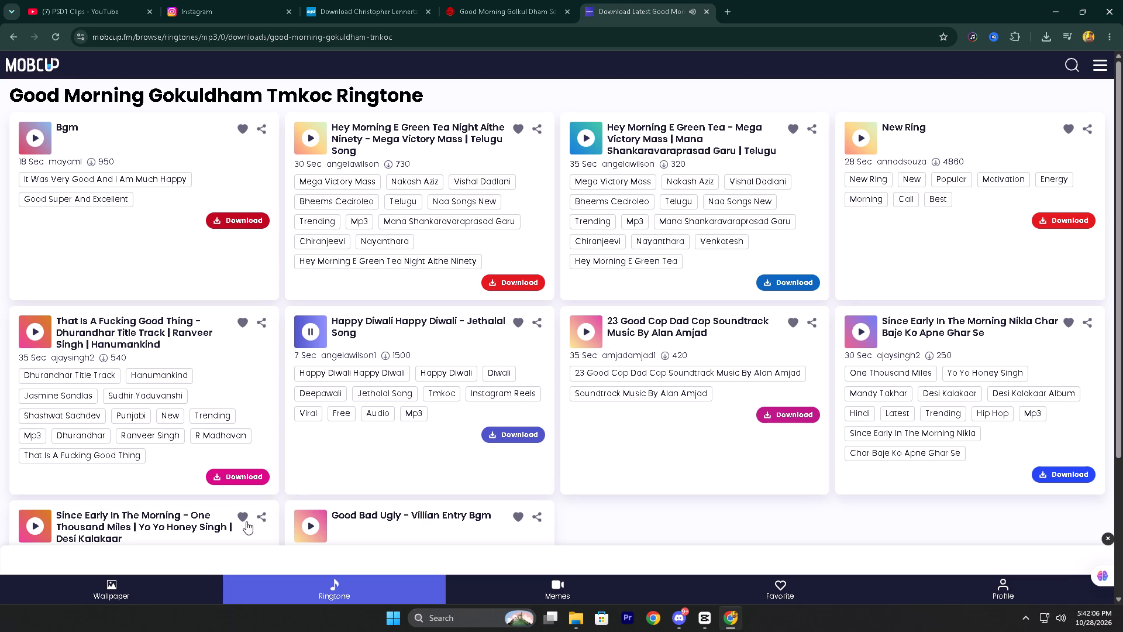
click(317, 529)
scroll(323, 507, down, 1)
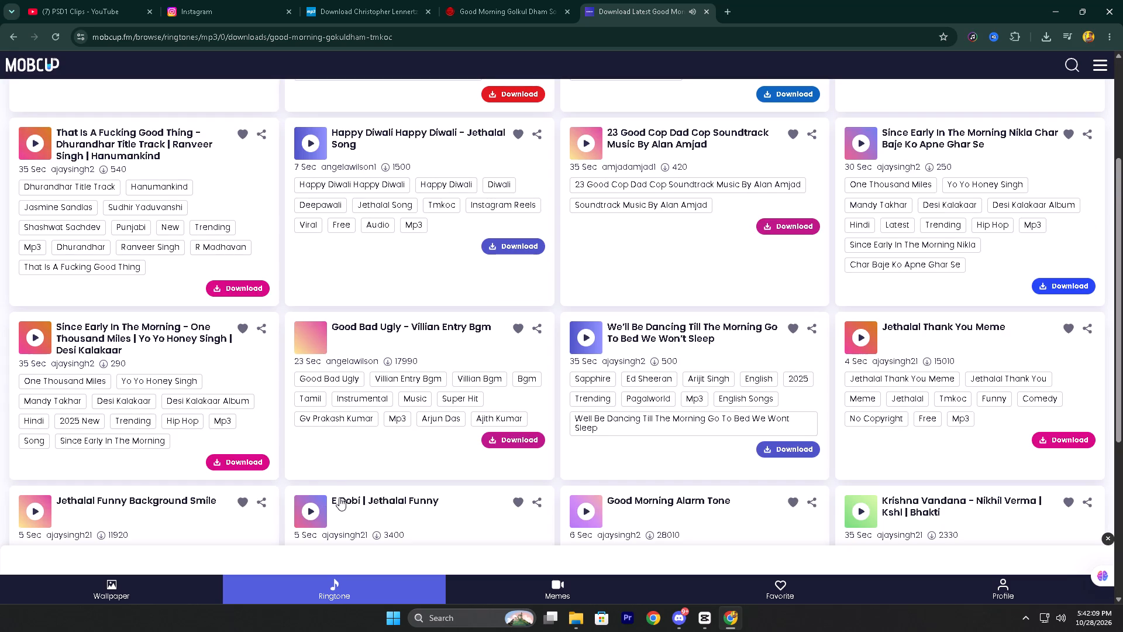
click(16, 37)
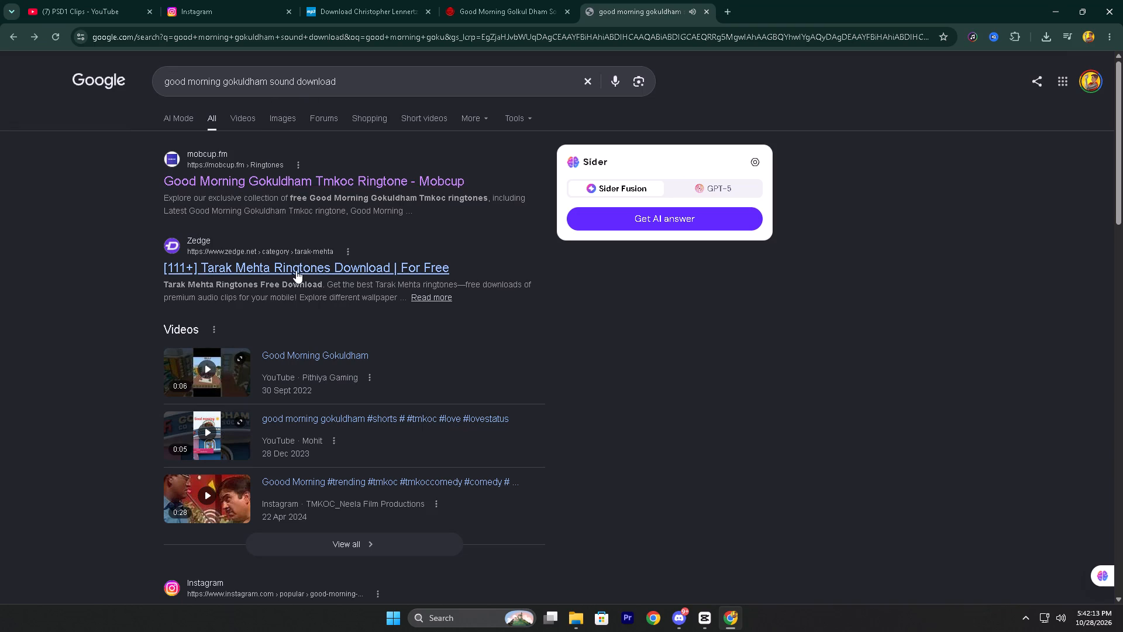
Open Zedge's Tarak Mehta ringtones, preview the first Tarak Mehta tone and download it.
click(296, 270)
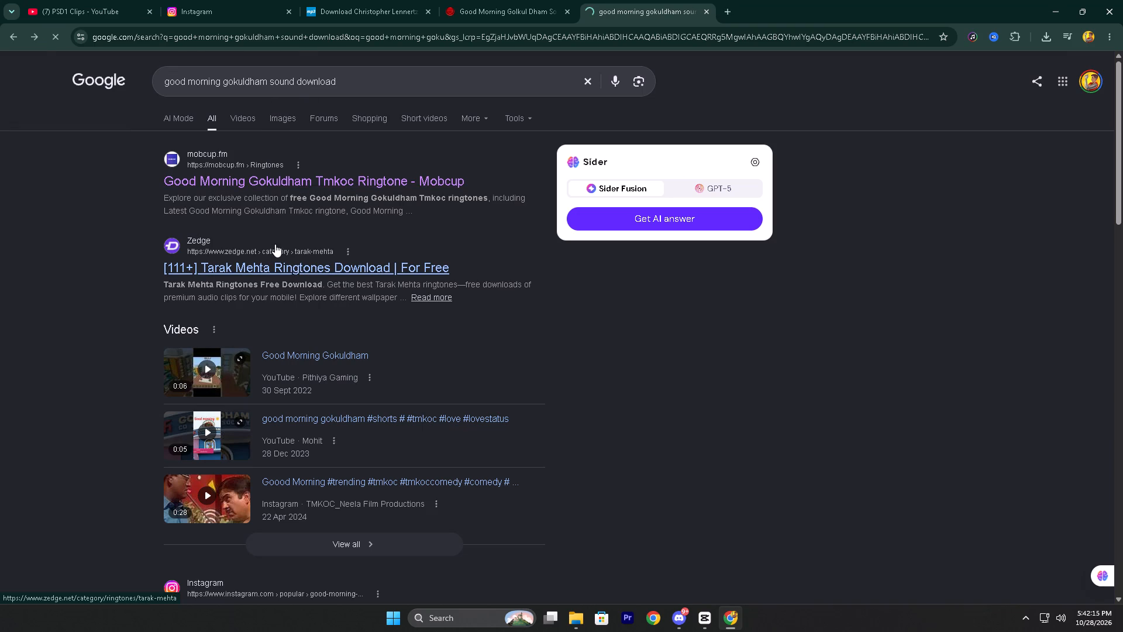
scroll(263, 240, down, 3)
scroll(264, 239, up, 4)
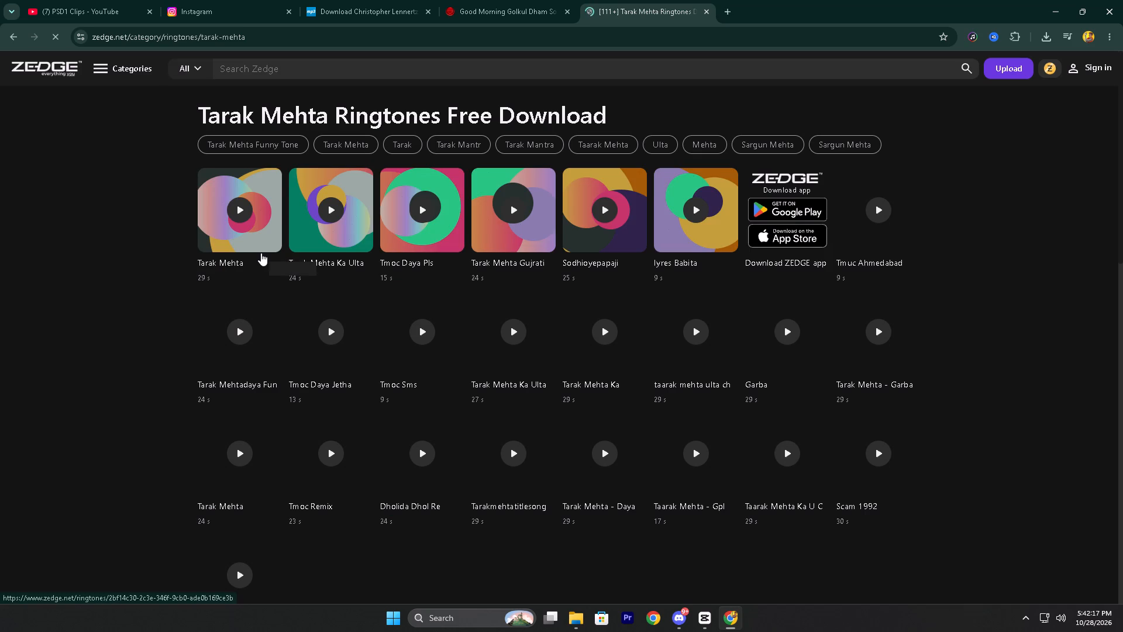
click(234, 204)
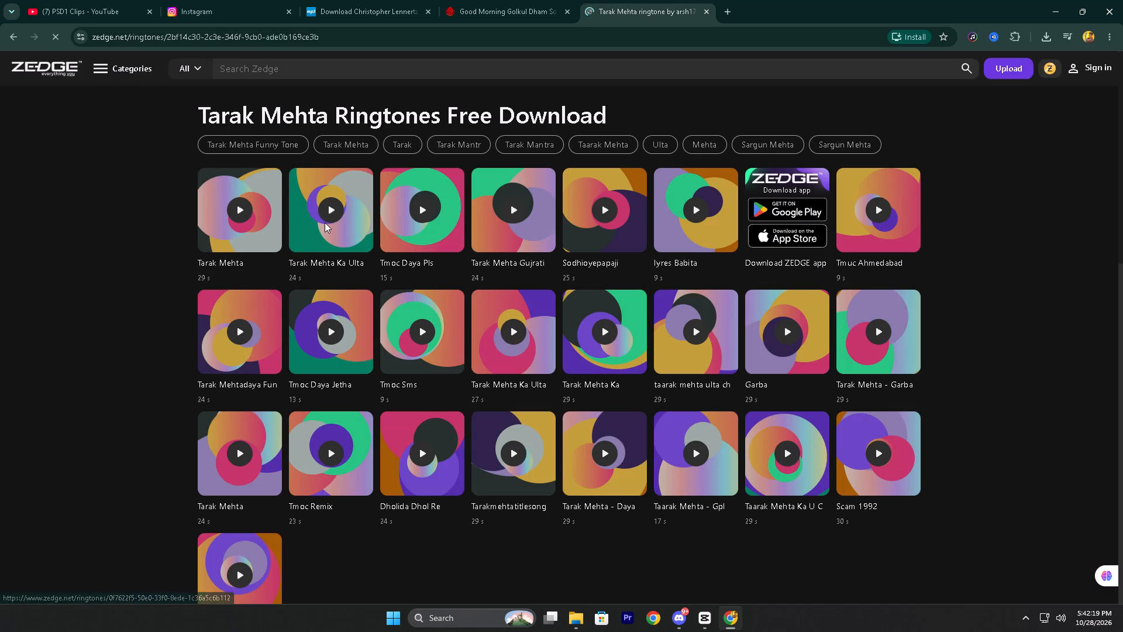
click(457, 269)
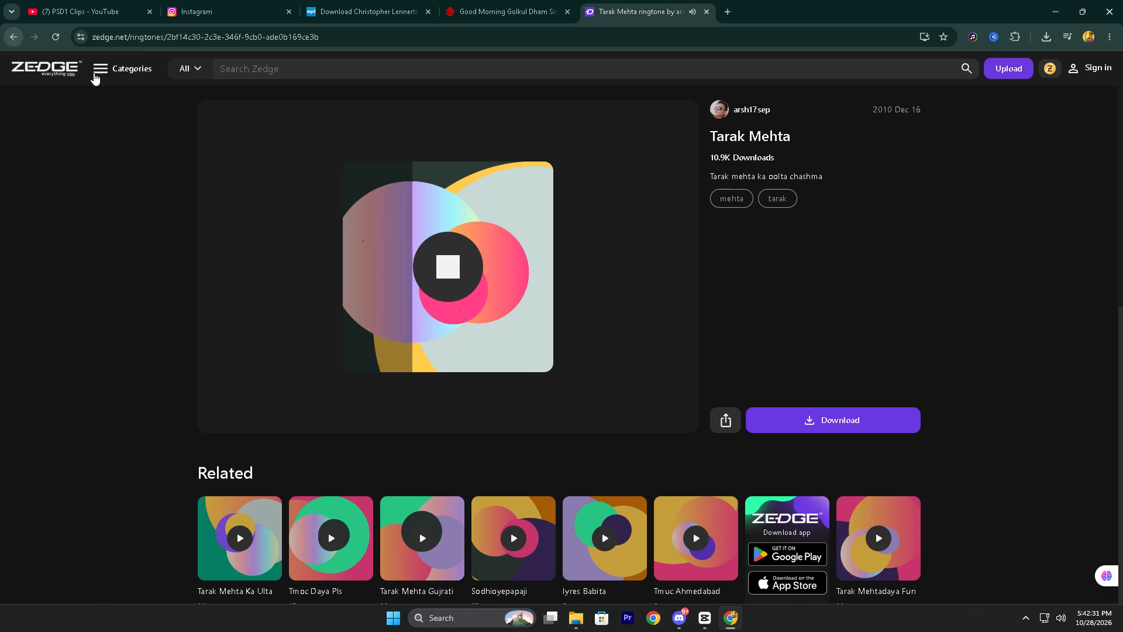
click(864, 418)
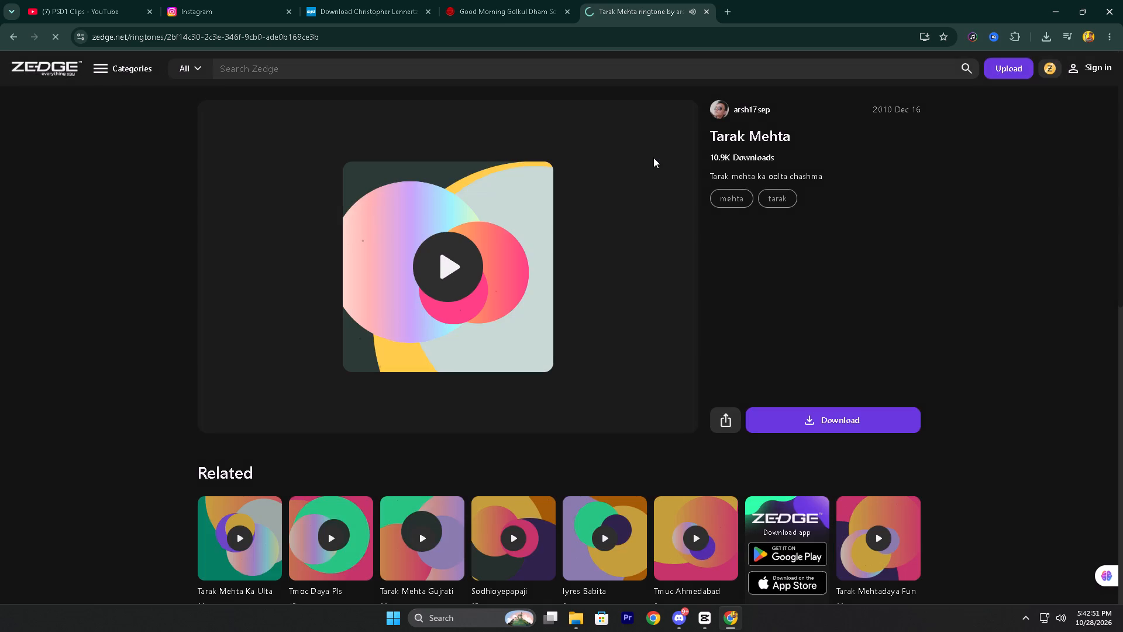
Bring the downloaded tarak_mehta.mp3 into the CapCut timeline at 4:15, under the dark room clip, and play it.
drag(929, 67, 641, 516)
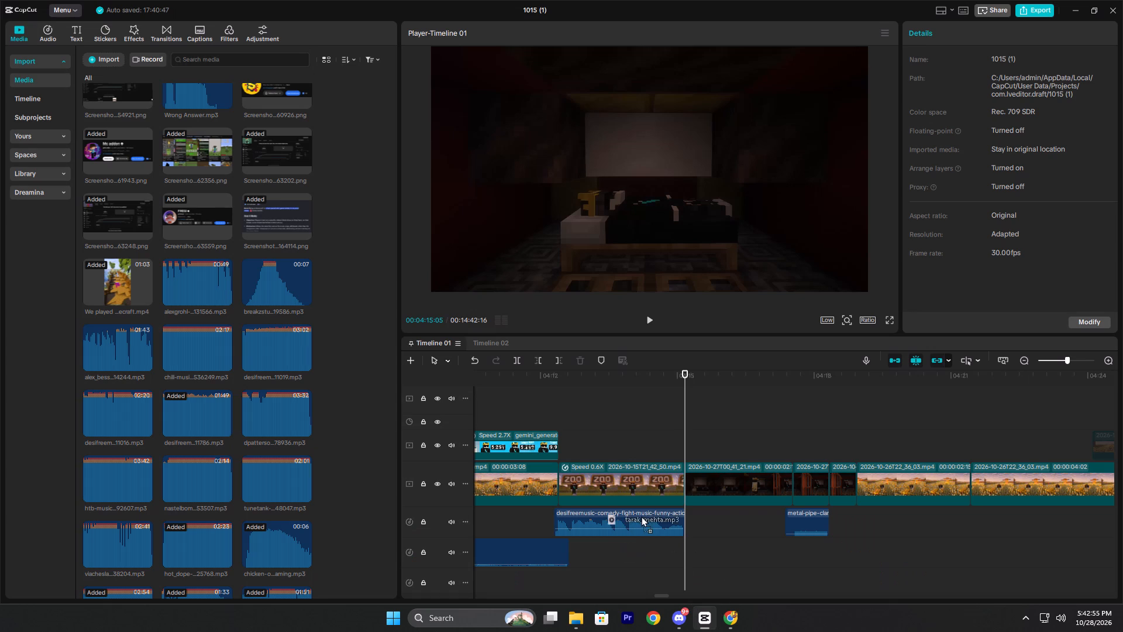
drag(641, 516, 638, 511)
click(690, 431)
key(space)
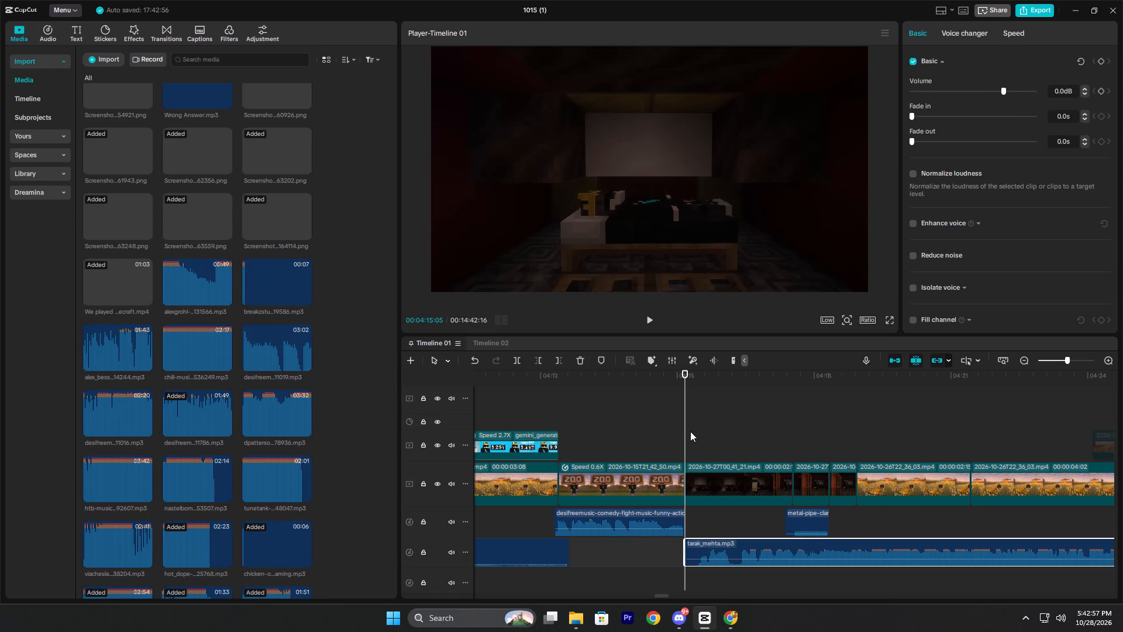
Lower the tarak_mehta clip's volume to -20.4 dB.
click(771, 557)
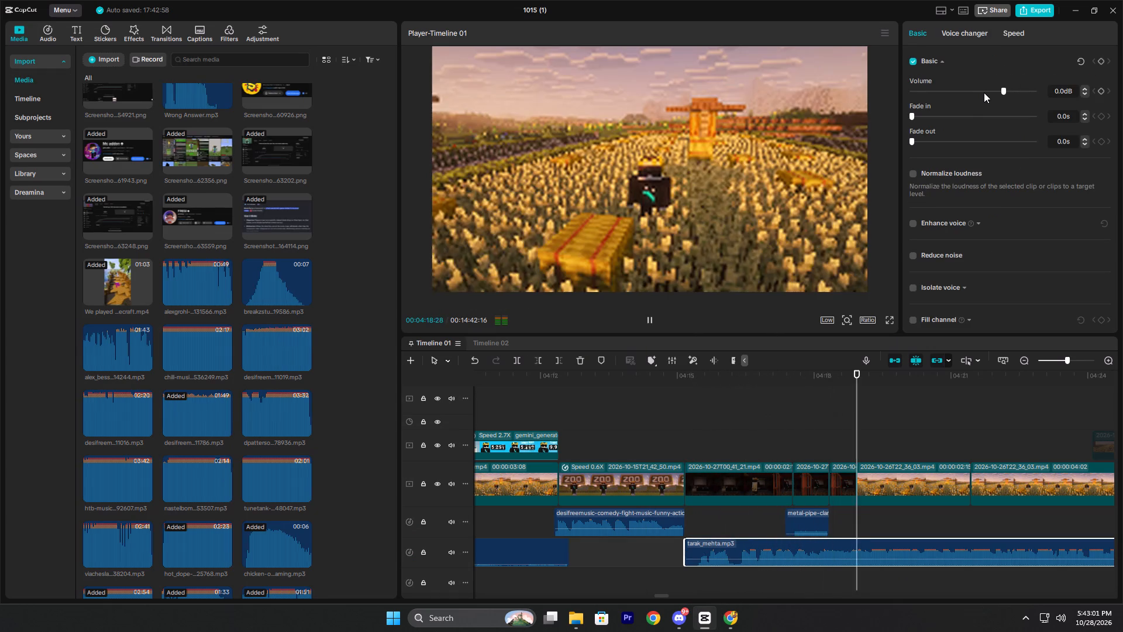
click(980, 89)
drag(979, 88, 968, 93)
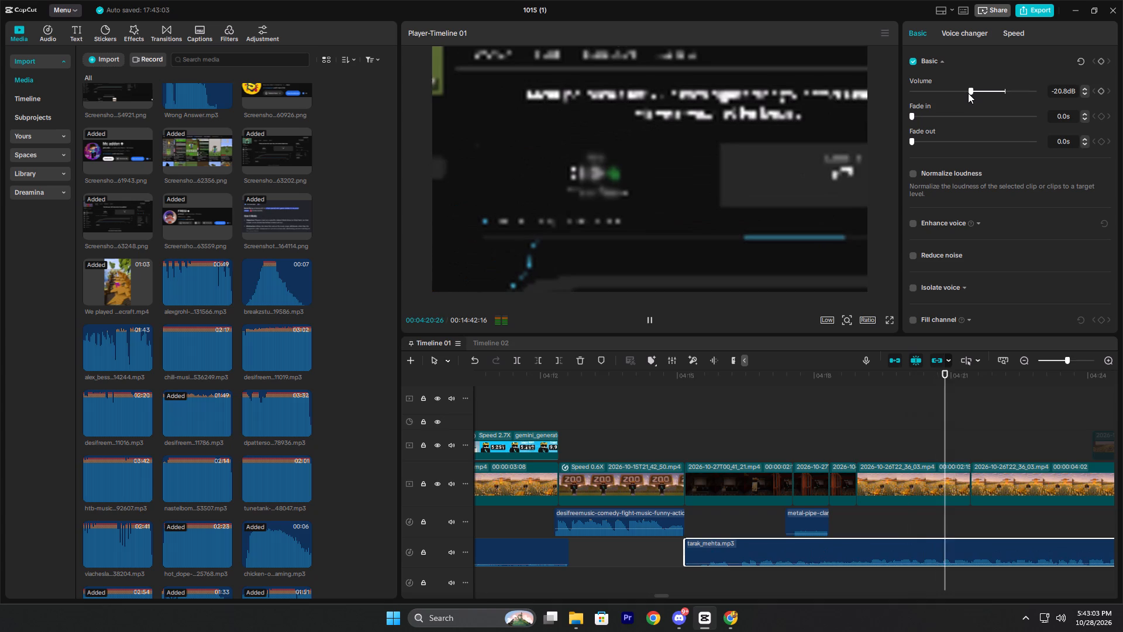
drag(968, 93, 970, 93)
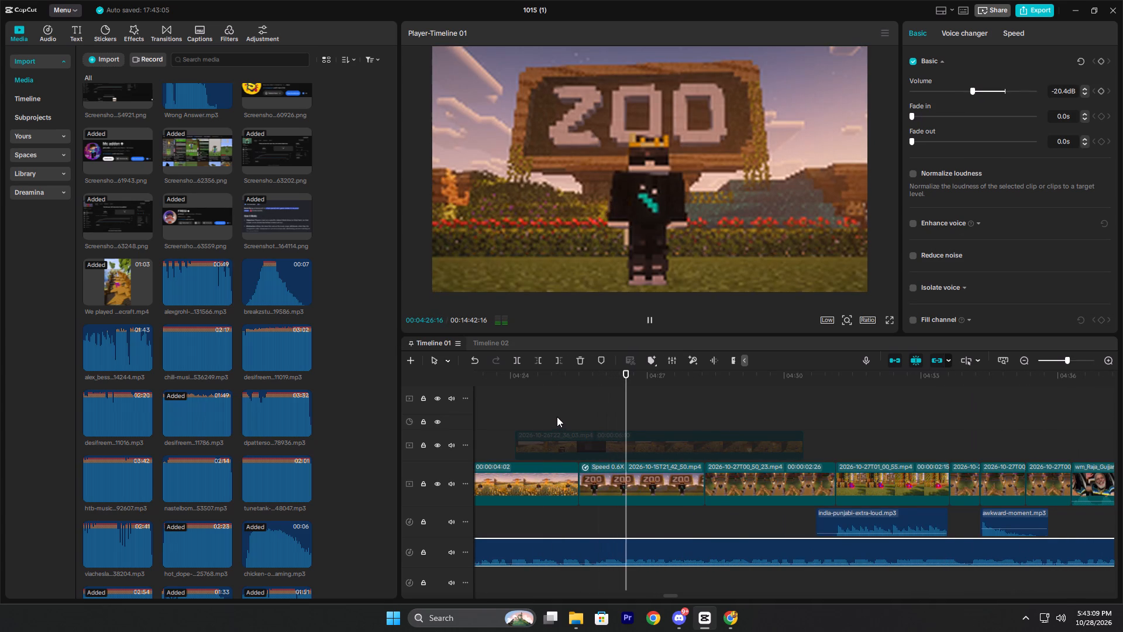
Replay the dark room and wheat field clips up to about 4:21 to judge how the tarak_mehta music fits.
key(space)
click(561, 413)
drag(561, 413, 487, 426)
click(514, 400)
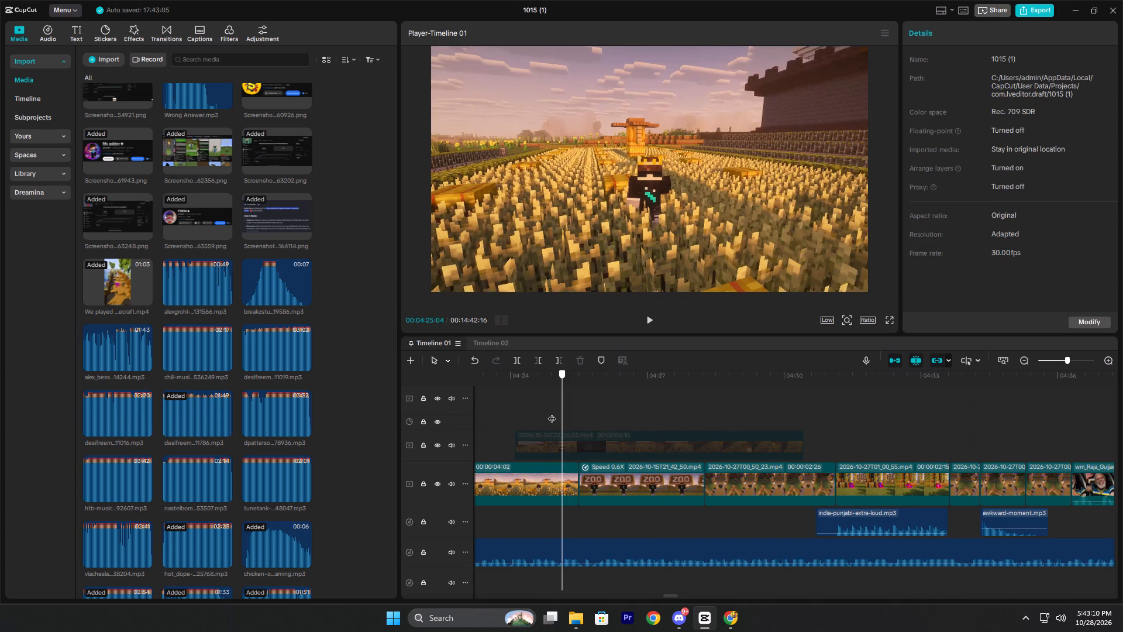
drag(514, 400, 452, 418)
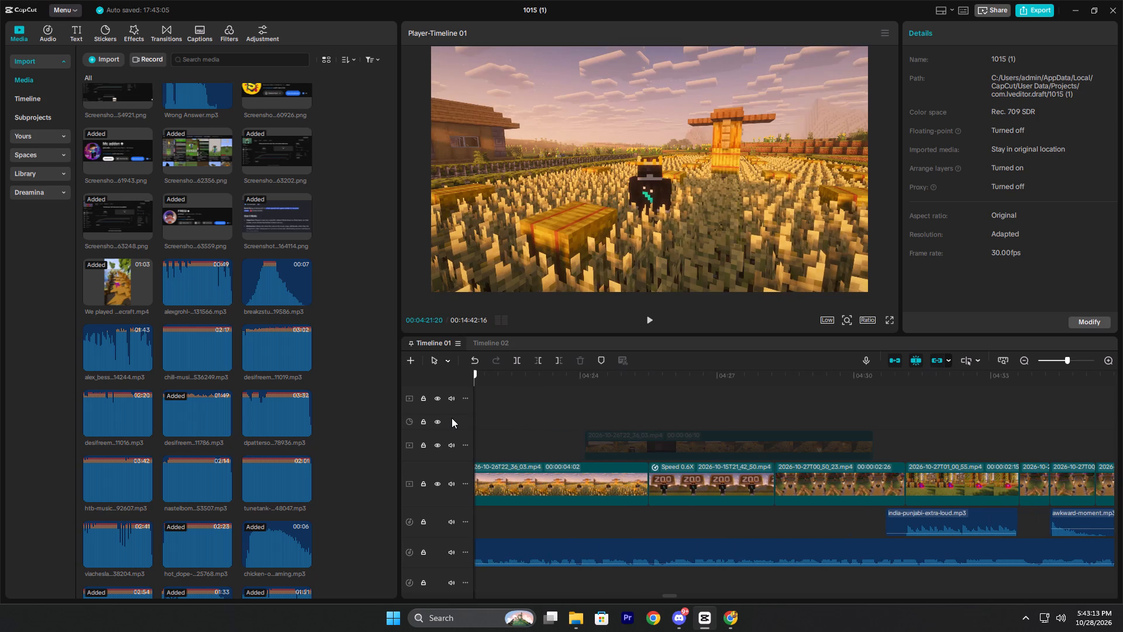
drag(452, 418, 559, 422)
key(space)
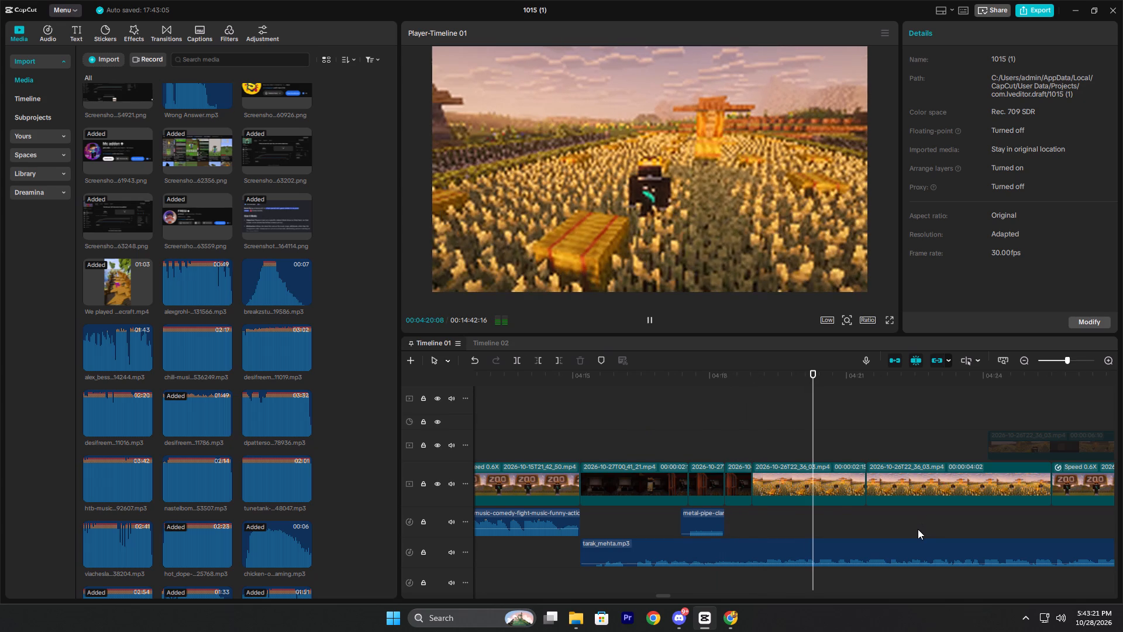
key(space)
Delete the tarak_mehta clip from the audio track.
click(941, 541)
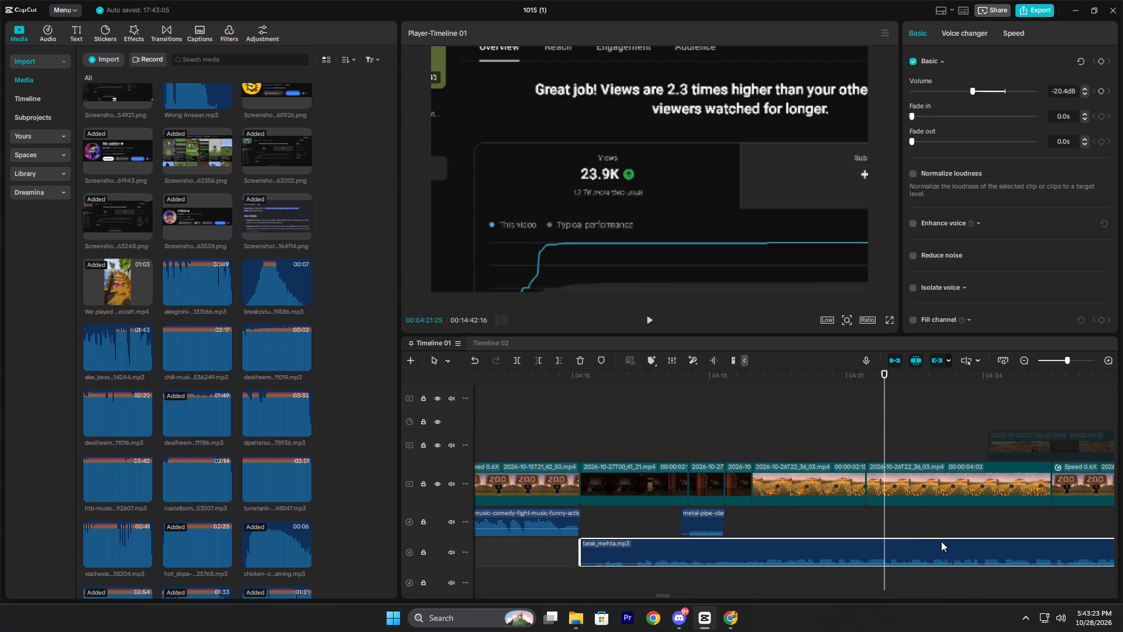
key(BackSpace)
Switch to Chrome and preview several ringtones in Zedge's Tarak Mehta collection, including Taarak Mehta - Gpl, Tarak Mehta Ka and Tarakmehtatitlesong.
click(708, 631)
click(751, 612)
click(734, 621)
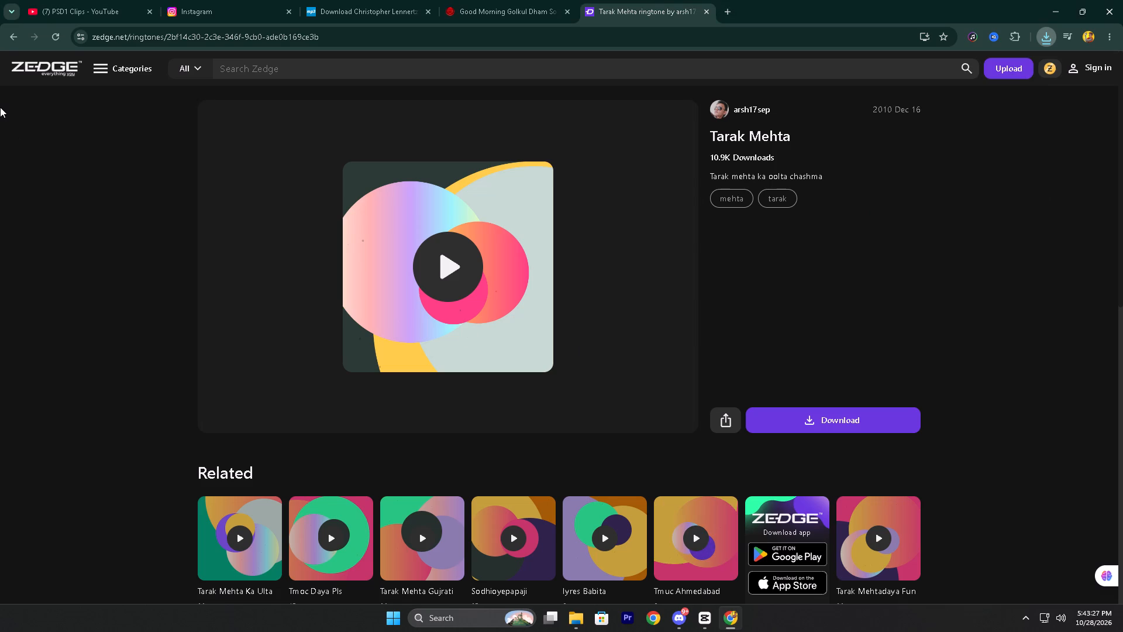
click(236, 537)
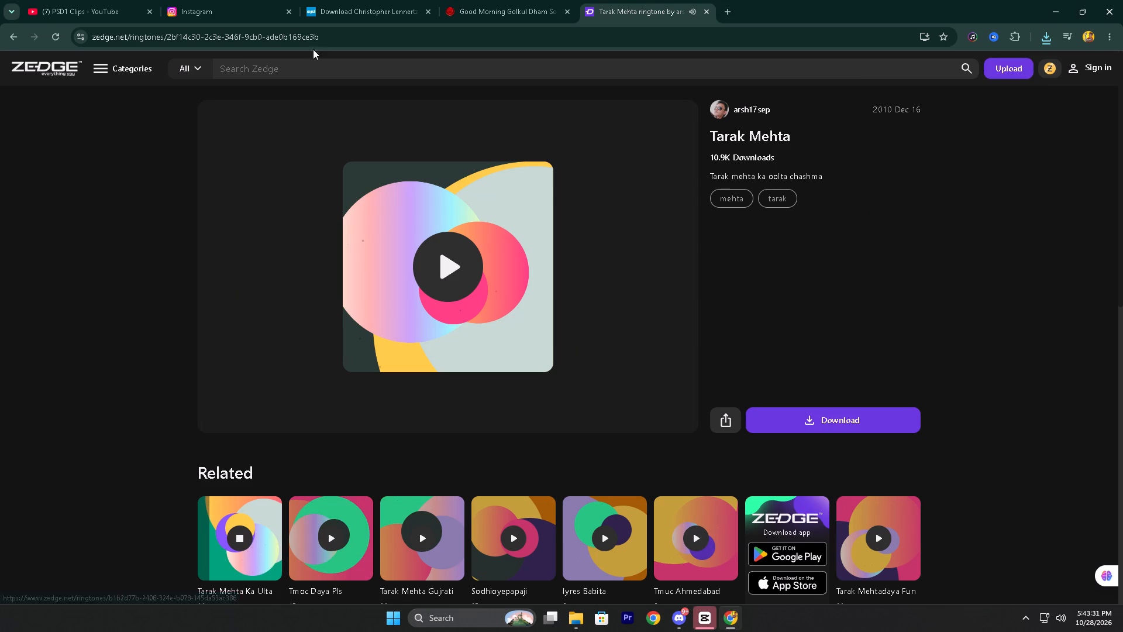
click(6, 32)
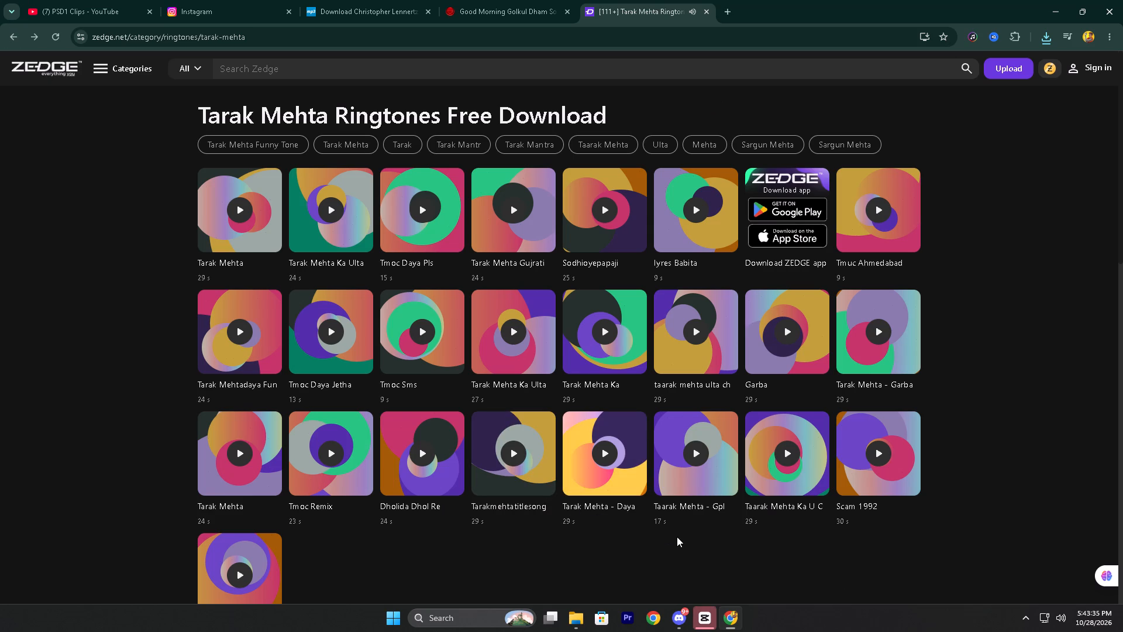
click(694, 452)
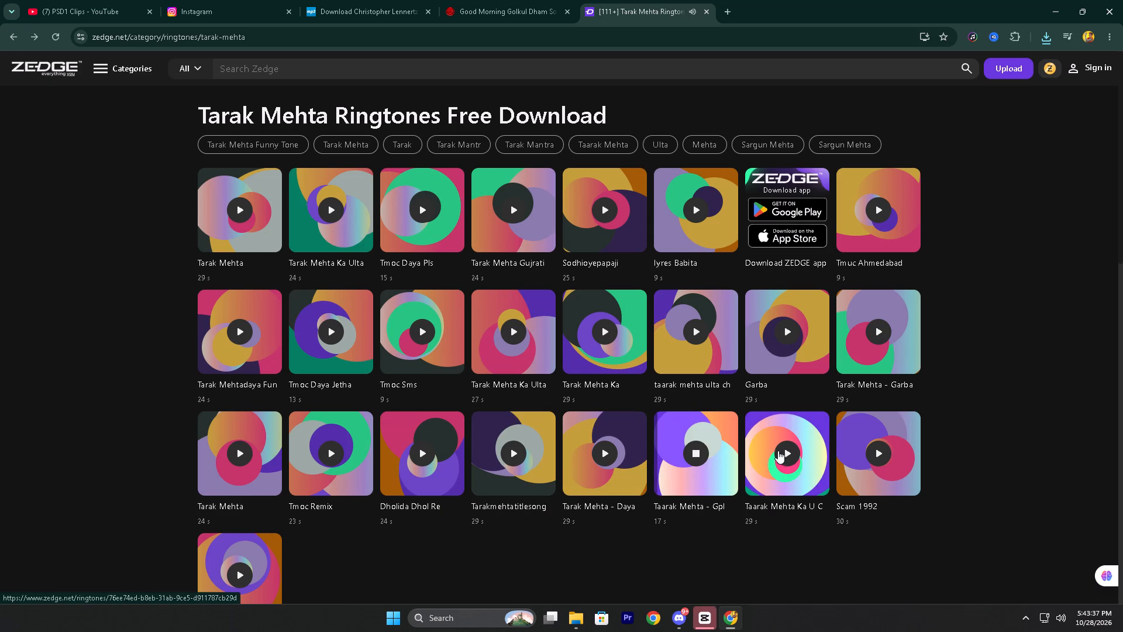
click(784, 452)
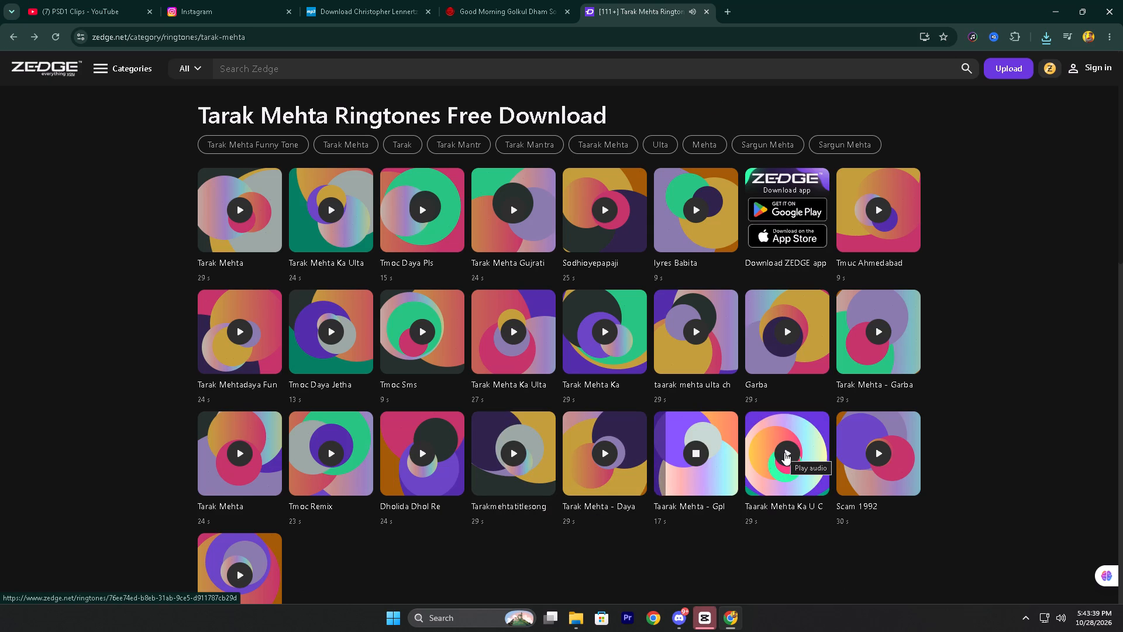
click(609, 335)
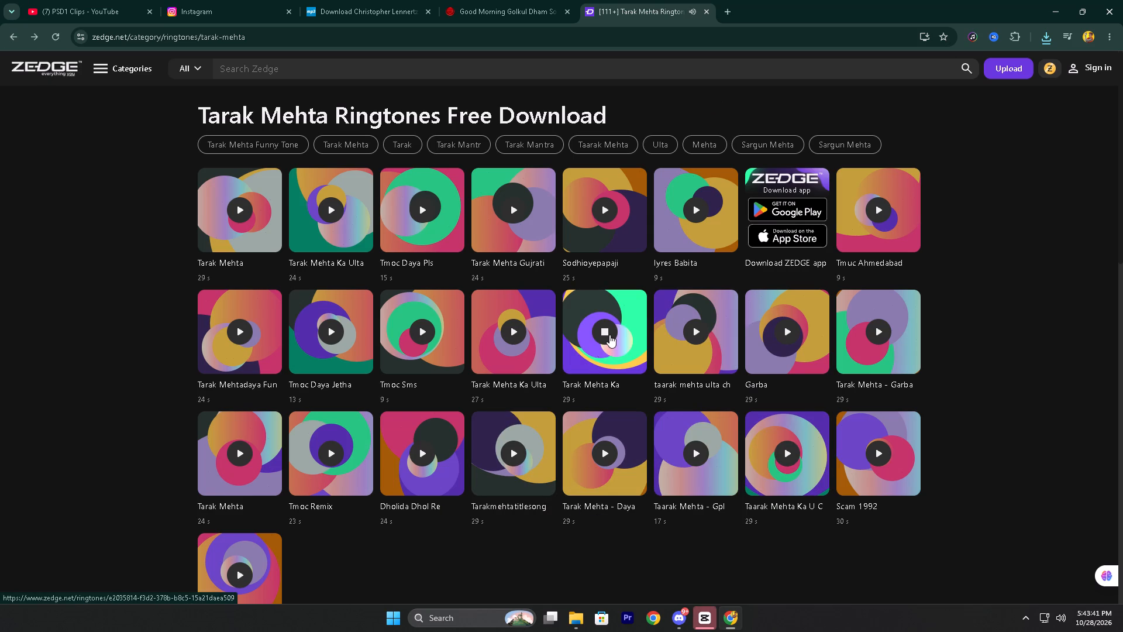
click(507, 452)
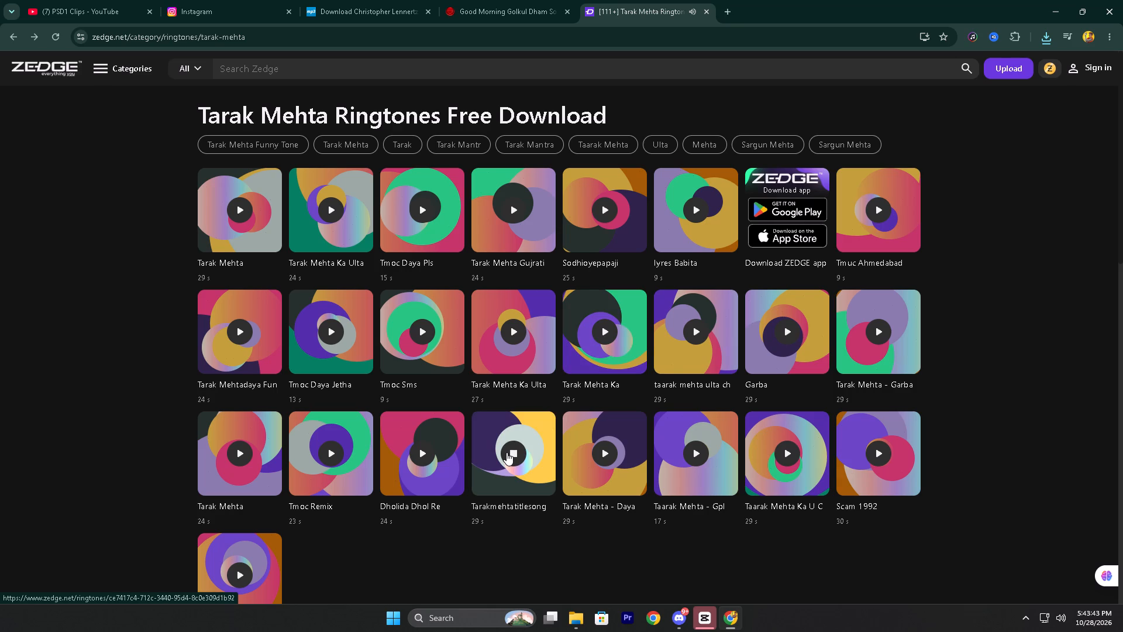
click(423, 442)
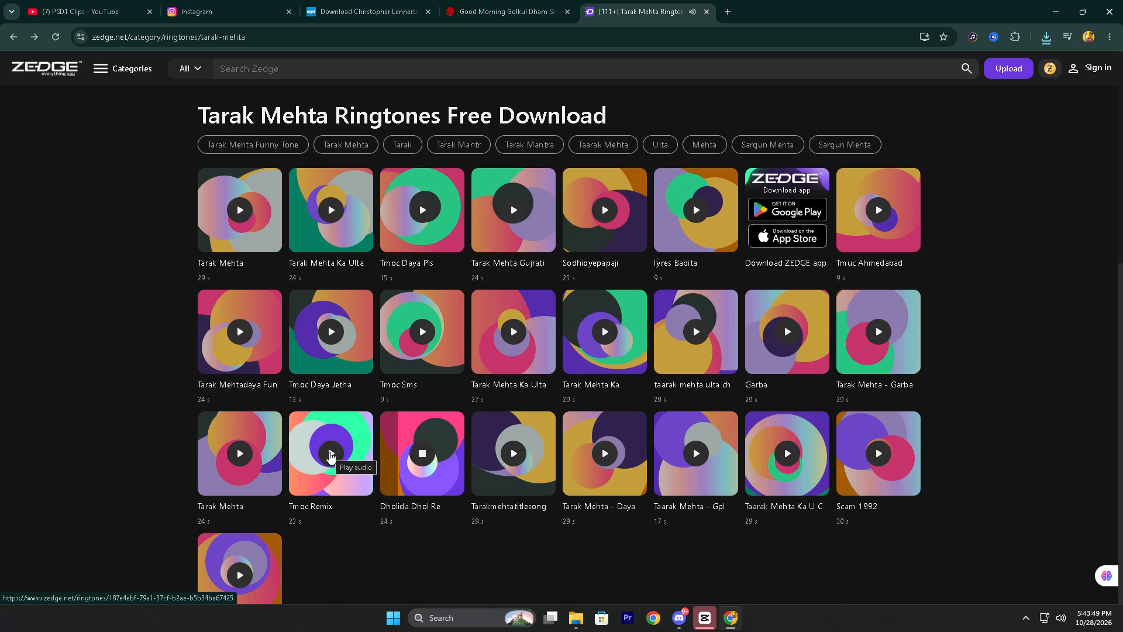
click(329, 452)
click(241, 336)
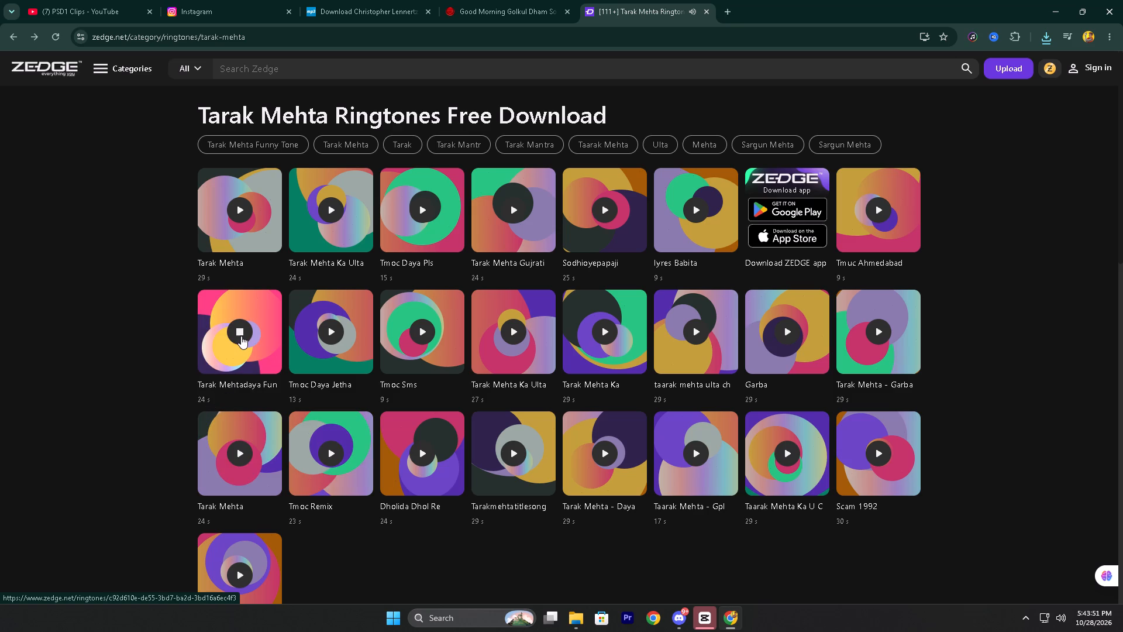
Go back to Google and search for "ee ji ree tmkoc sound download".
click(10, 35)
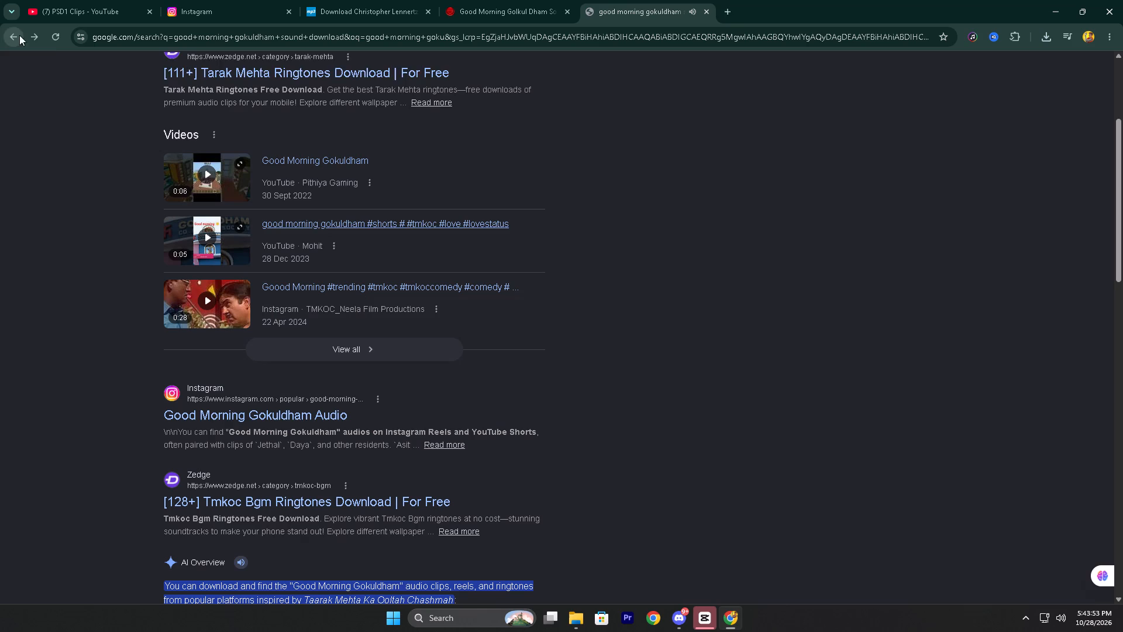
drag(398, 65, 0, 71)
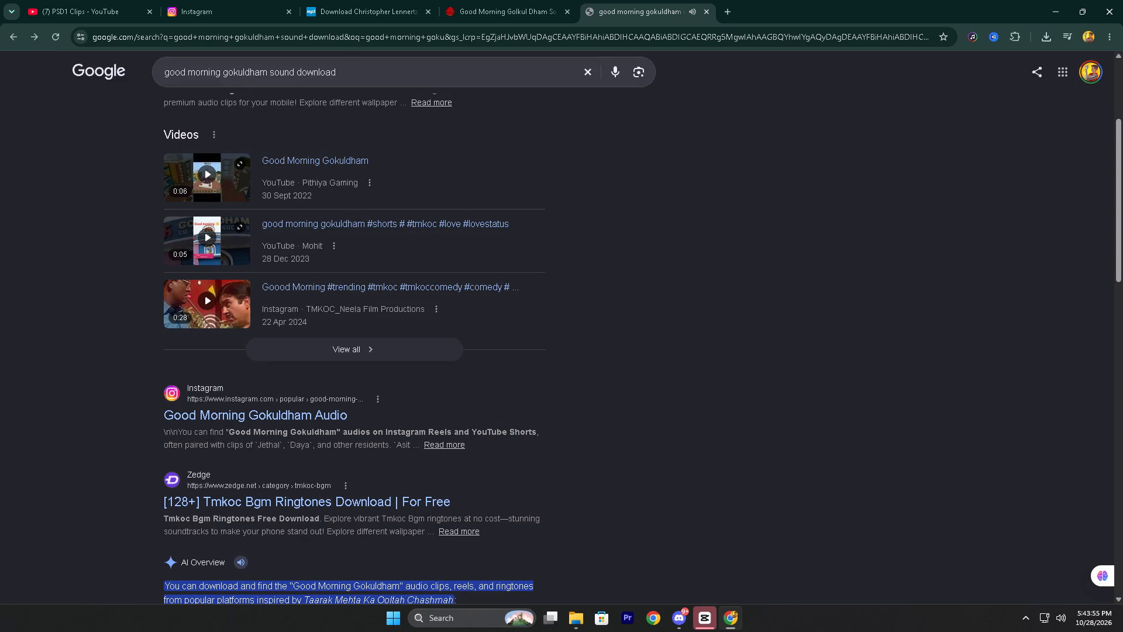
drag(422, 85, 96, 71)
click(96, 71)
drag(357, 71, 62, 57)
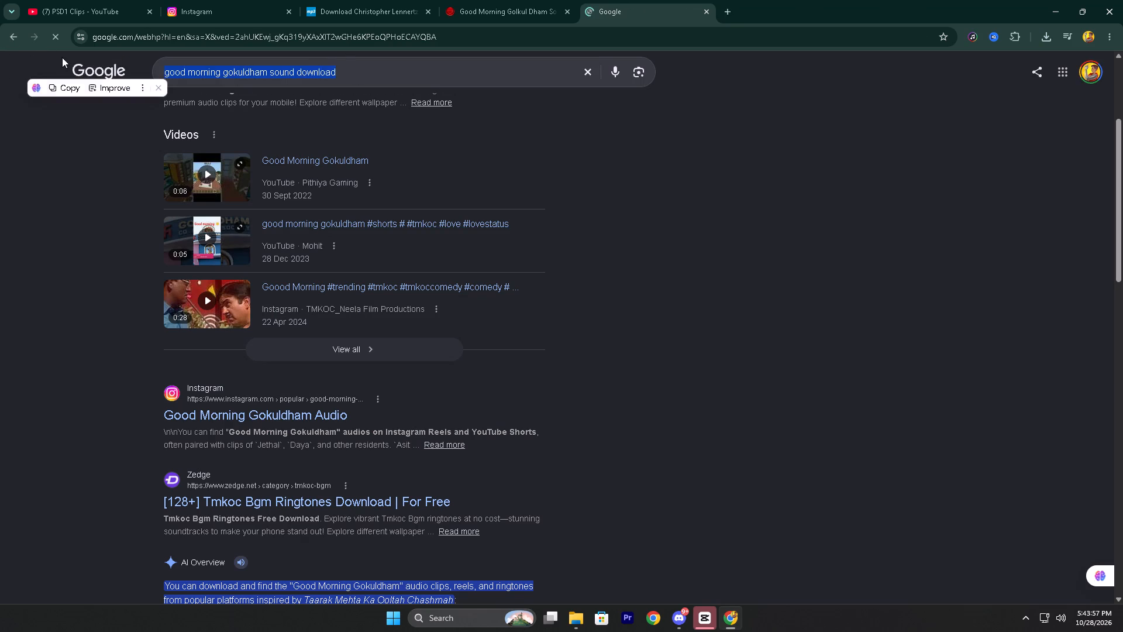
key(e)
key(e)
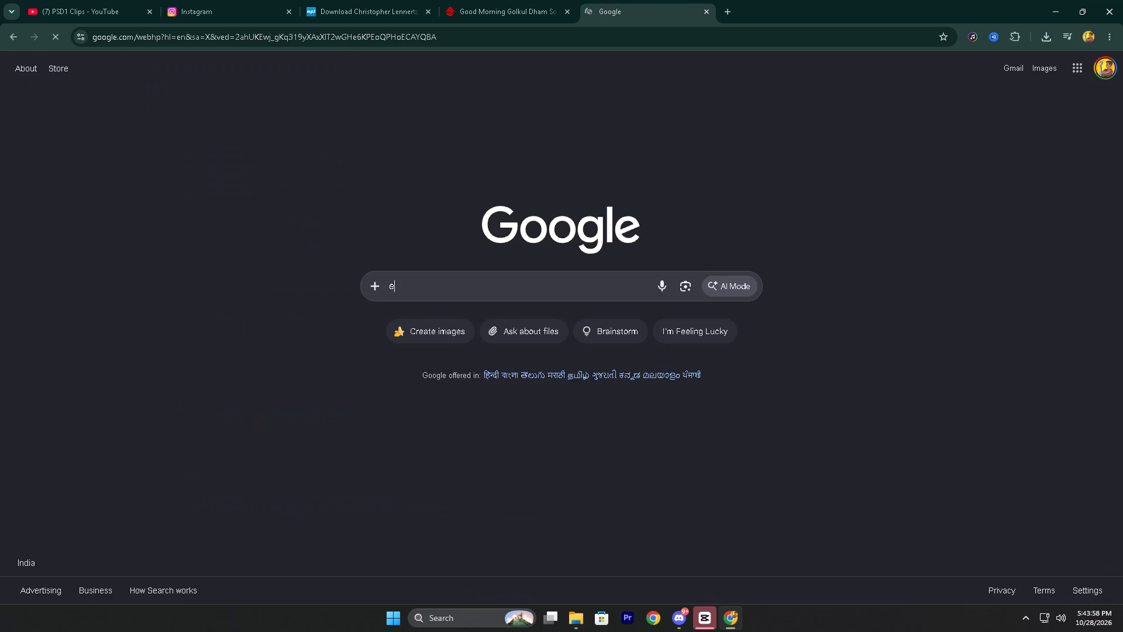
key(space)
text(j)
key(i)
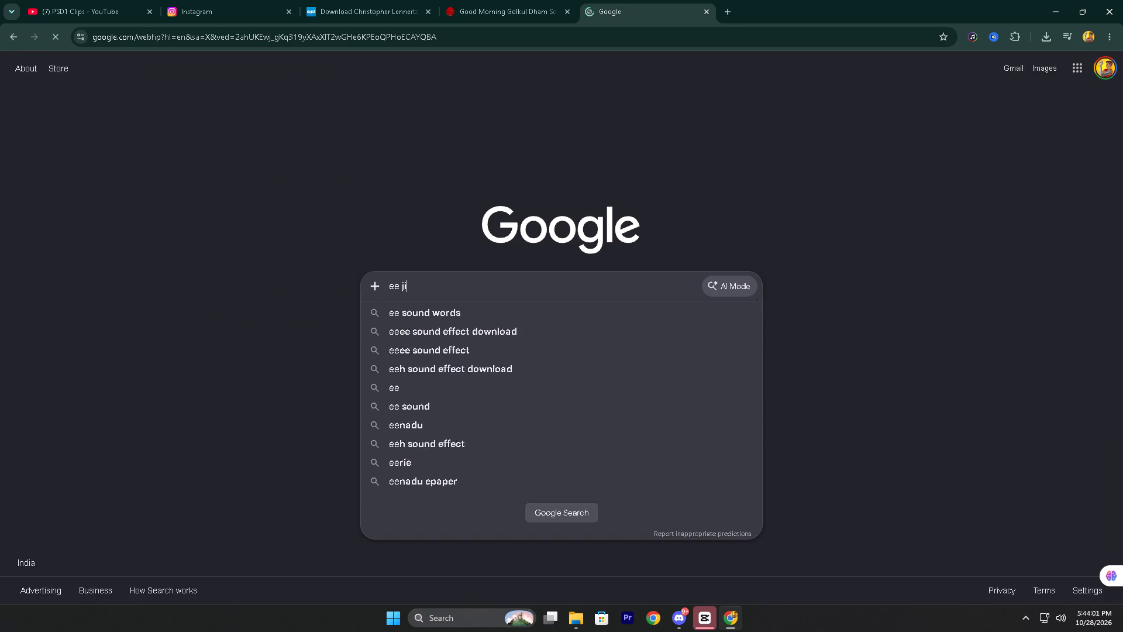
key(space)
text(ree)
key(space)
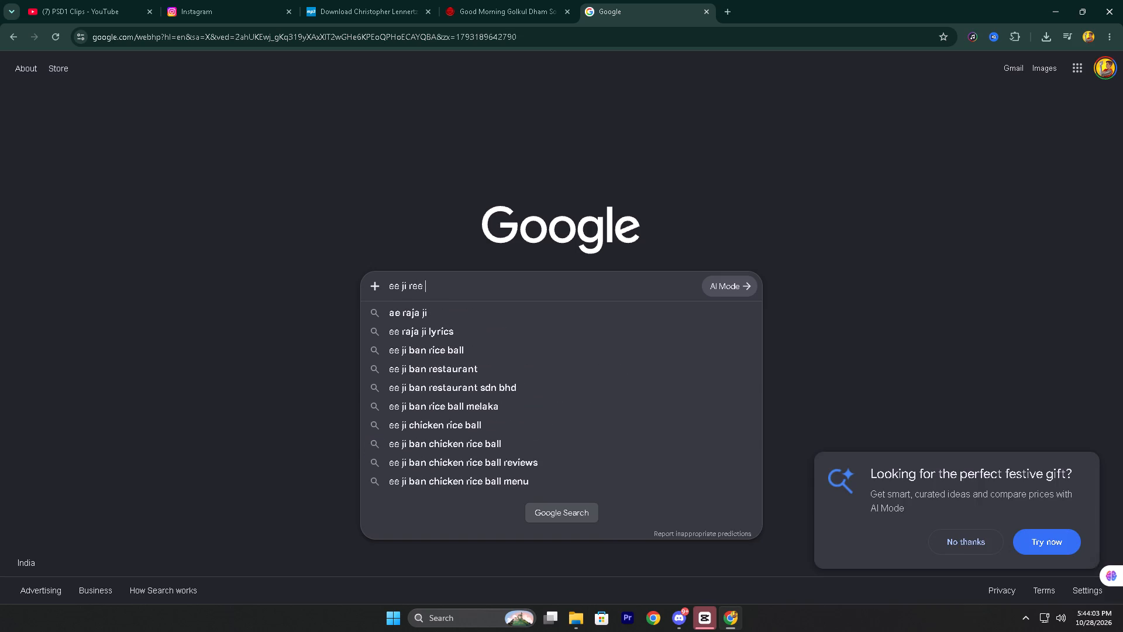
key(t)
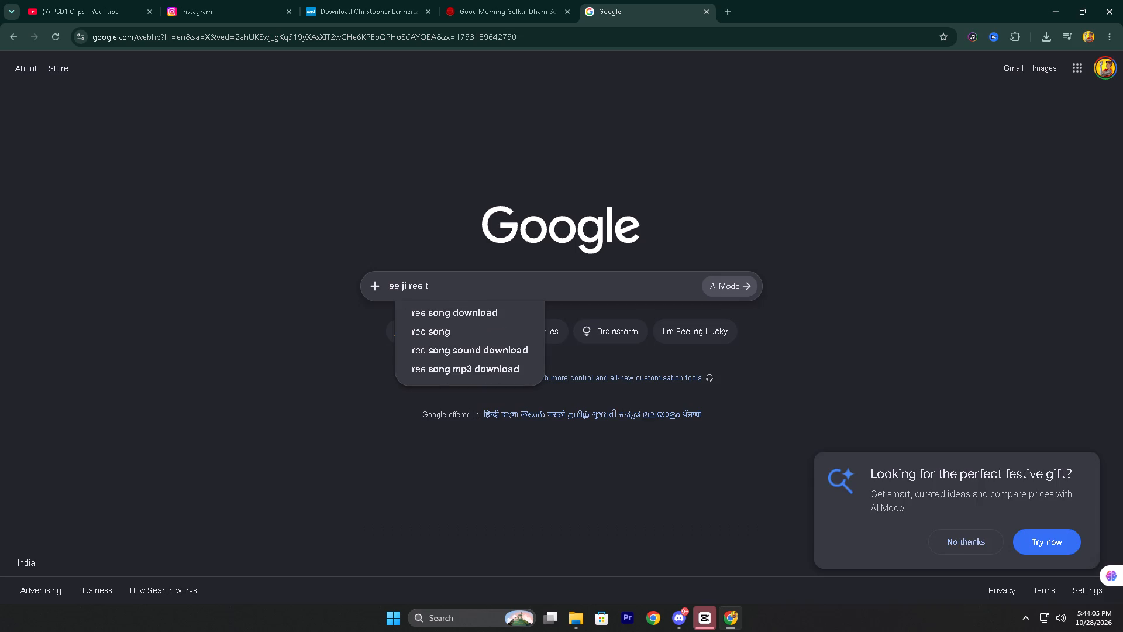
key(m)
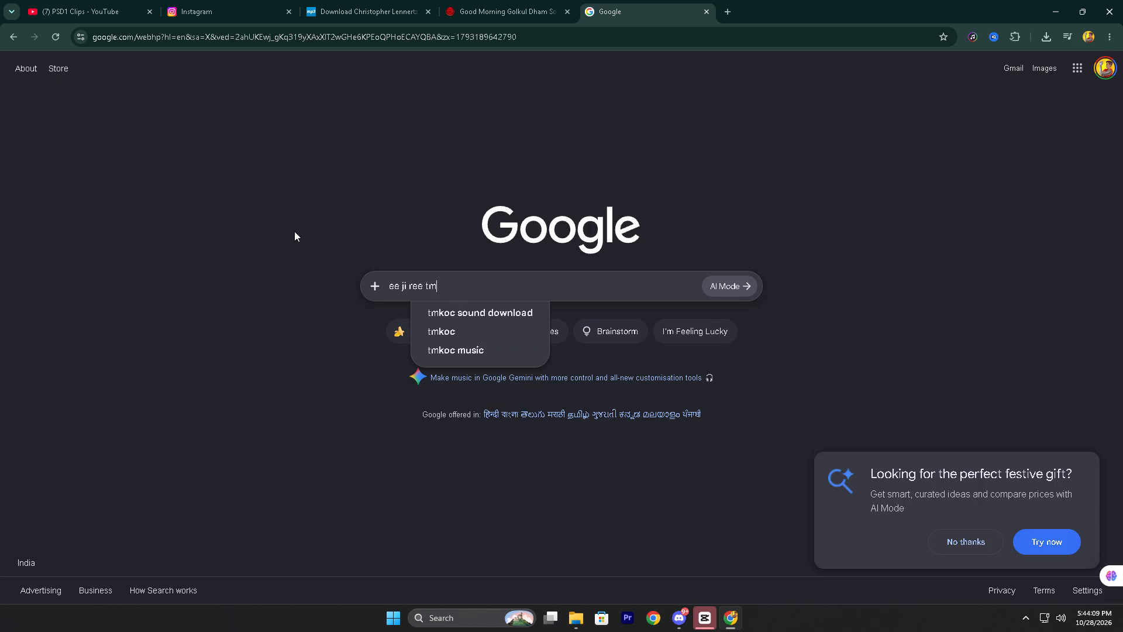
click(440, 312)
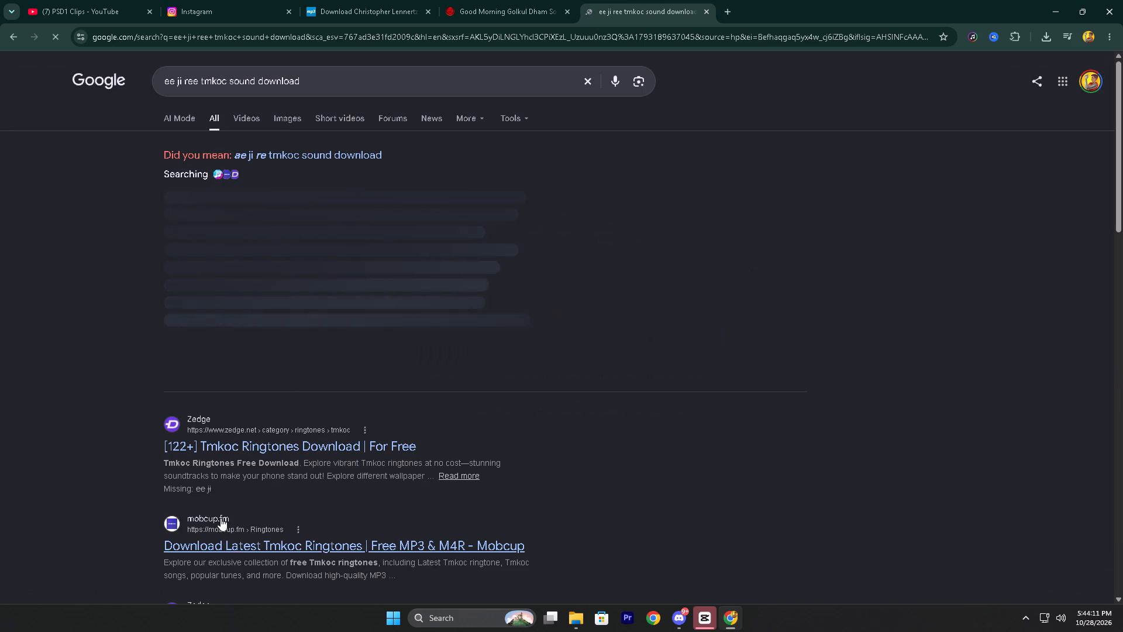
Look through the search results, open MobCup's Tarak Mehta ka ulta chashma ringtones, sample the first one and return to the results.
scroll(237, 496, down, 1)
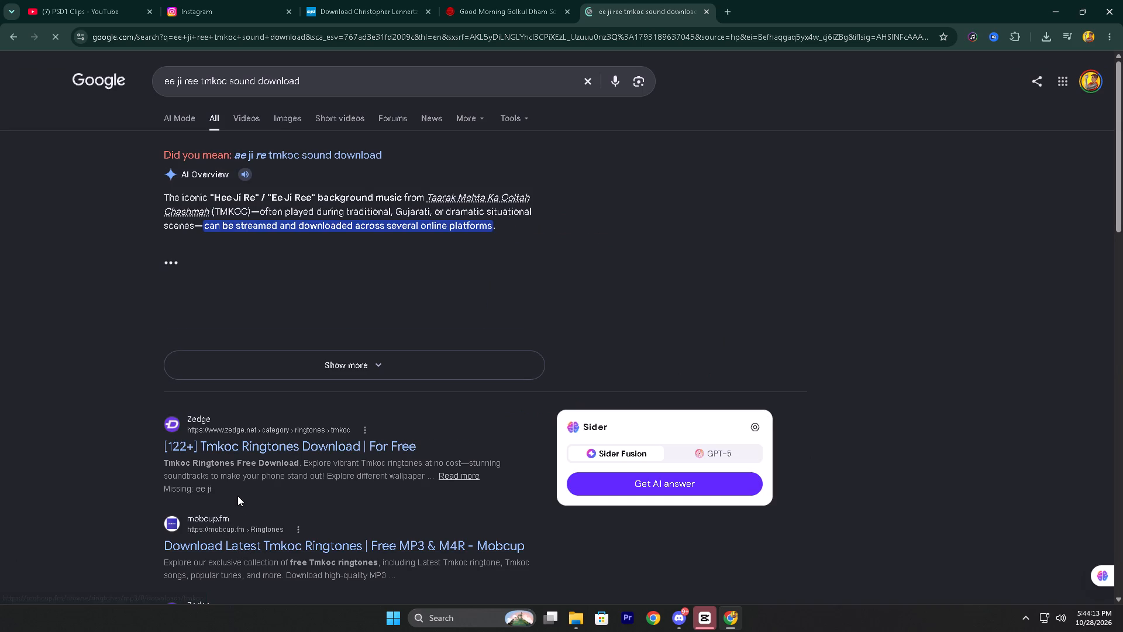
scroll(281, 397, down, 2)
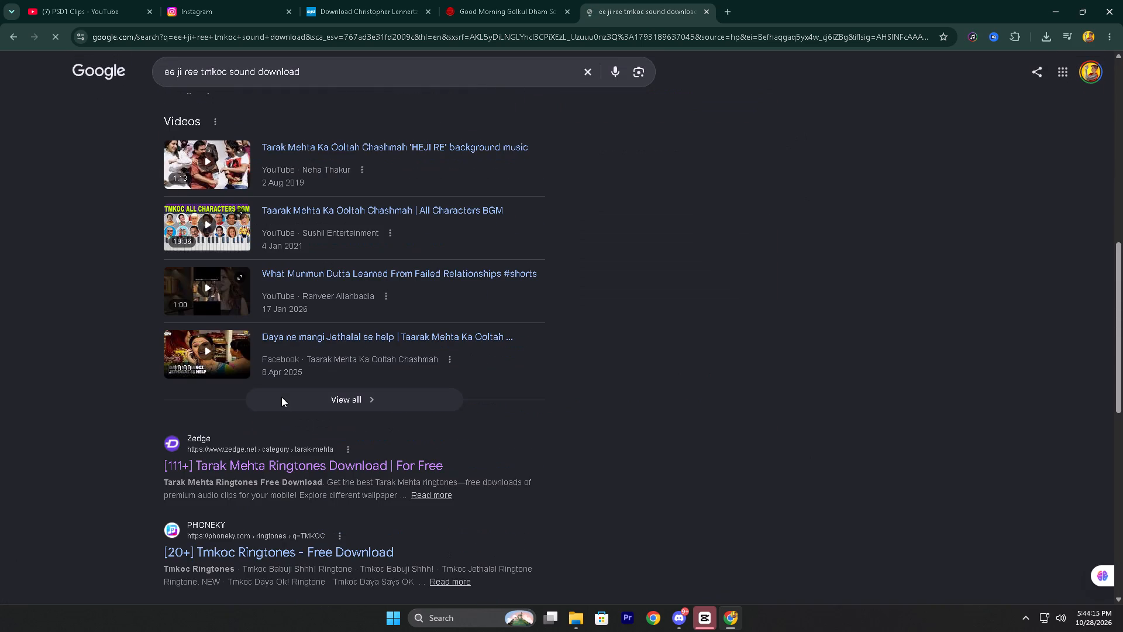
scroll(295, 498, down, 1)
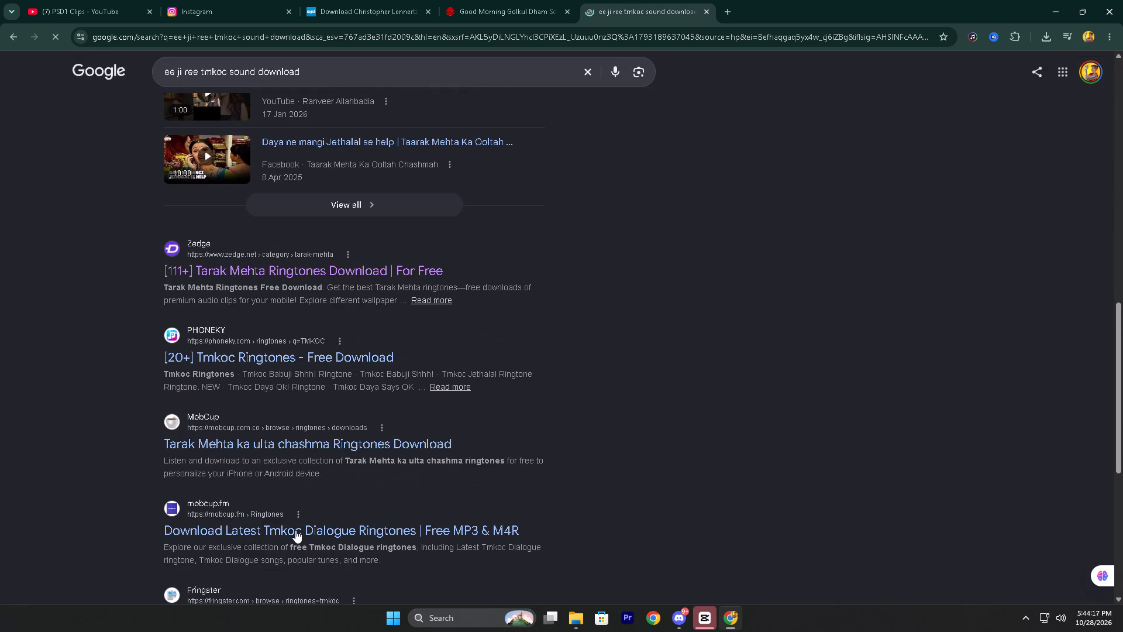
click(280, 447)
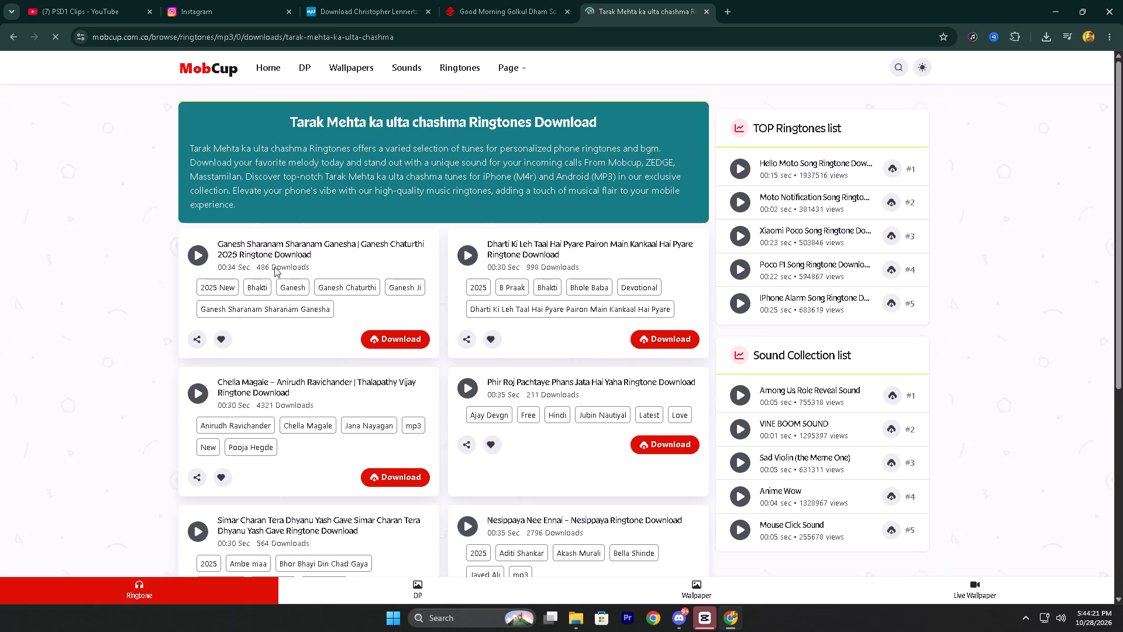
click(199, 248)
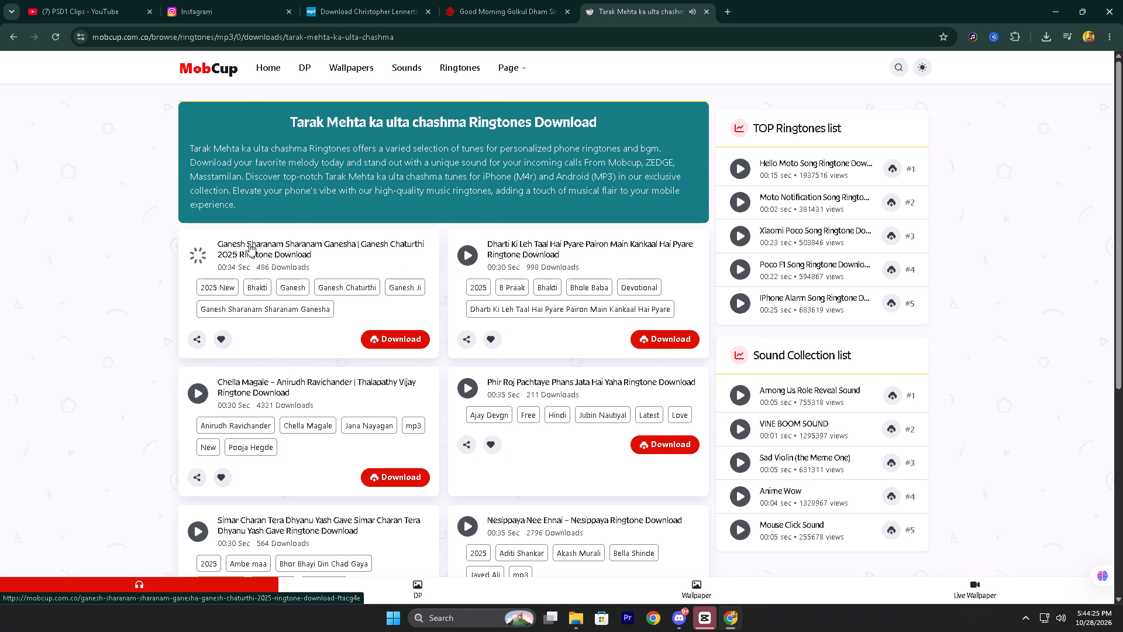
click(10, 35)
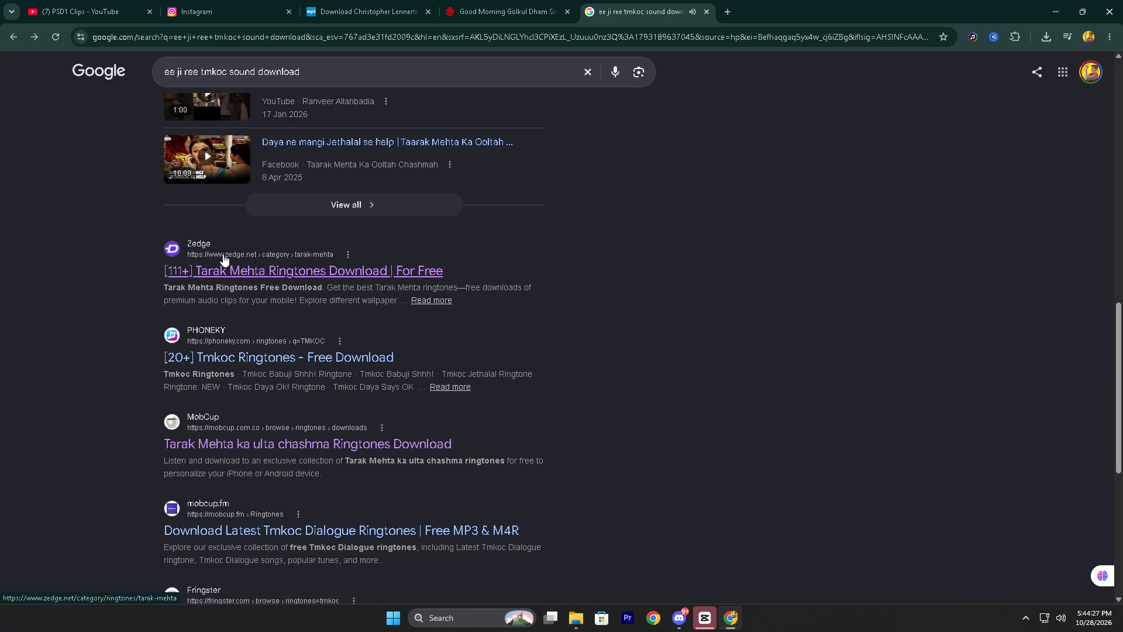
Open Zedge's Tarak Mehta ringtones page and search the site for "eee ji re".
click(245, 275)
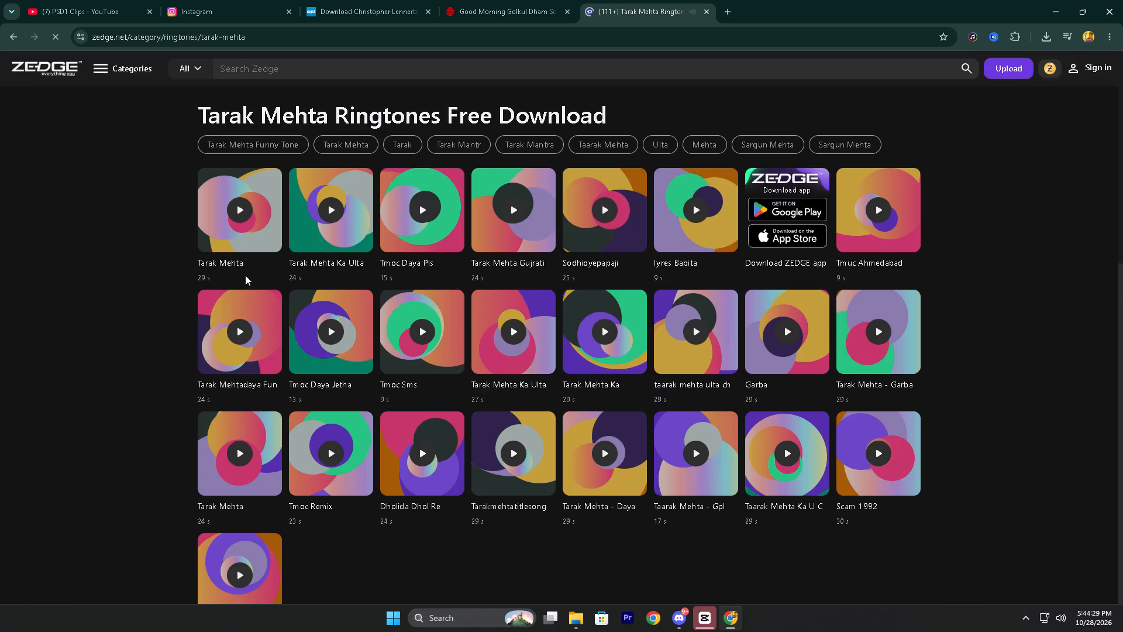
click(260, 54)
click(258, 64)
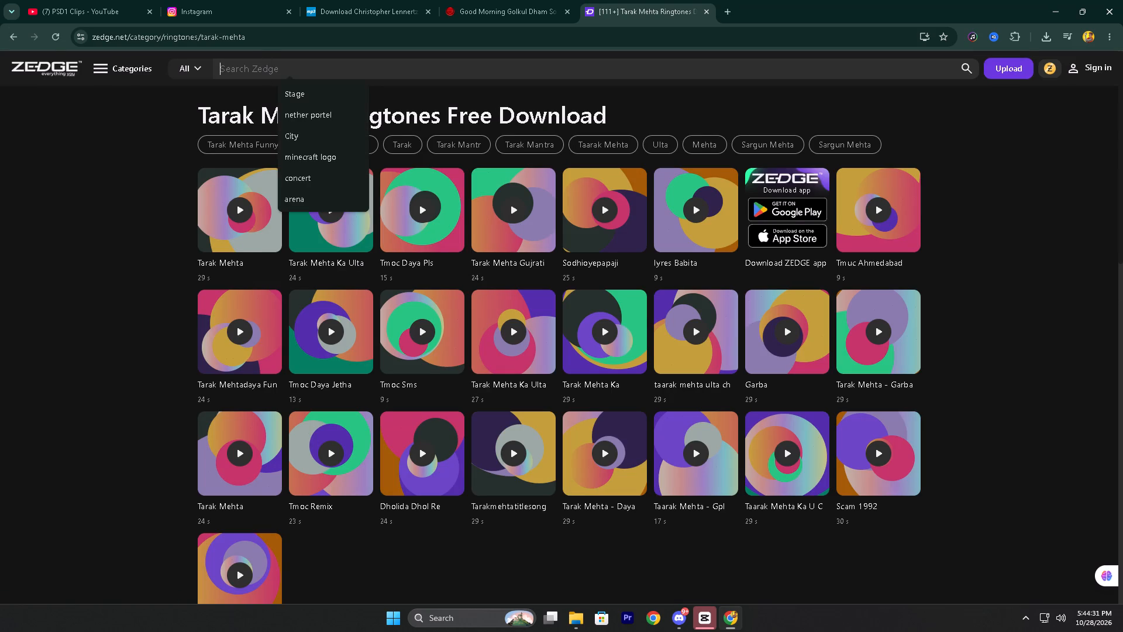
text(ee)
text(e ji re)
key(Return)
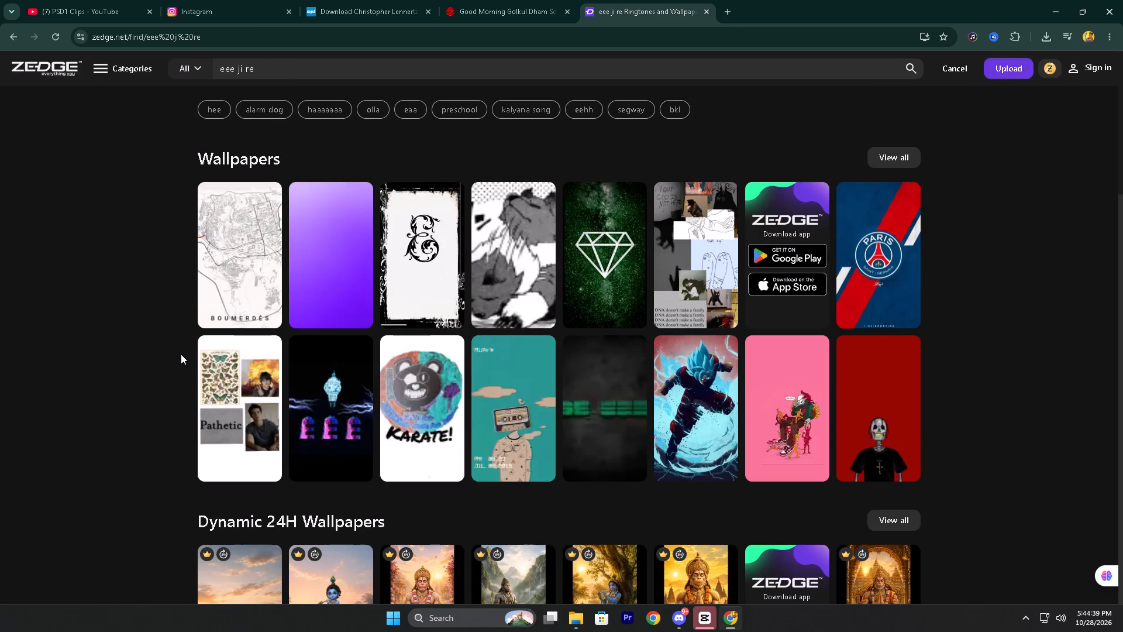
Preview the Bajirao ji ji, Chela Ji Re, Mann Re and Patan Thi Patoda sounds, then leave the Zedge search results.
scroll(204, 375, down, 3)
scroll(249, 393, down, 2)
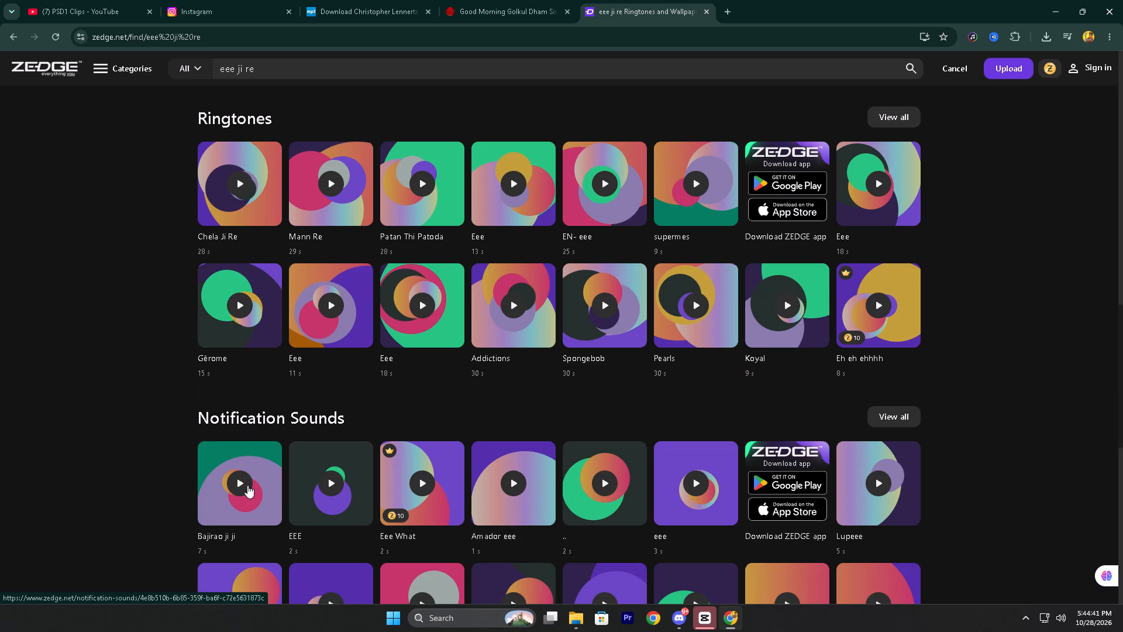
click(234, 484)
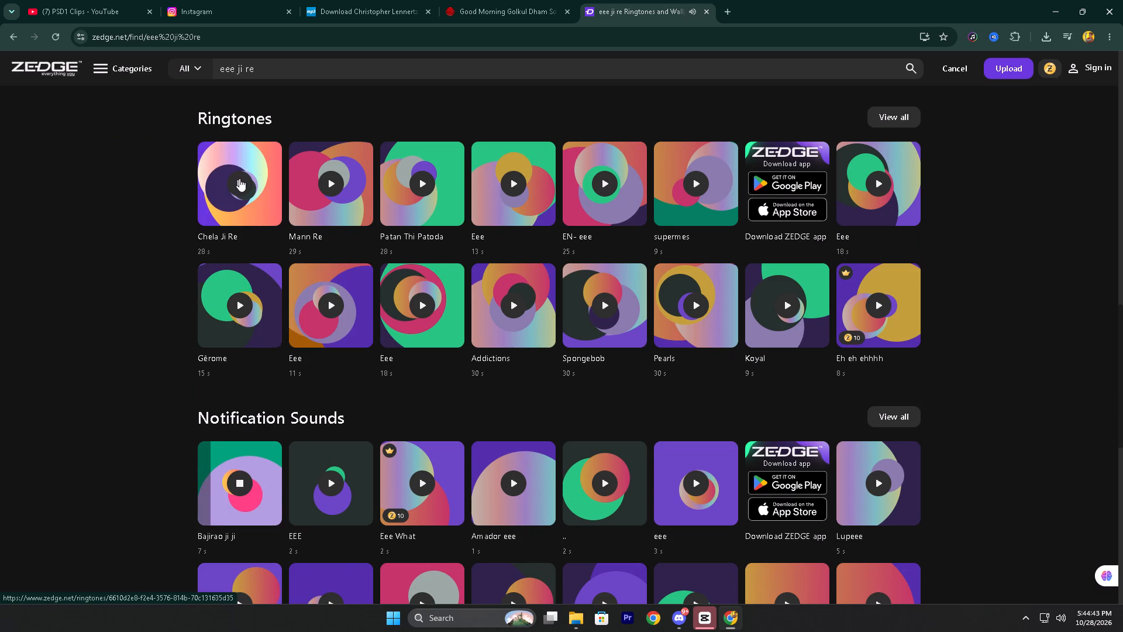
click(242, 181)
click(325, 180)
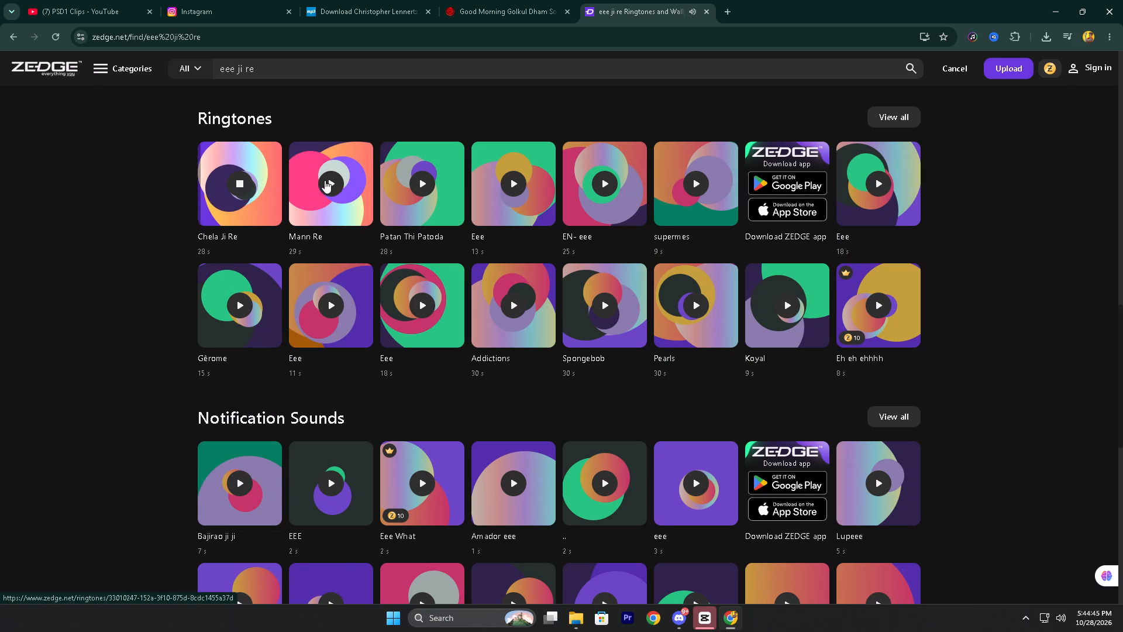
click(427, 187)
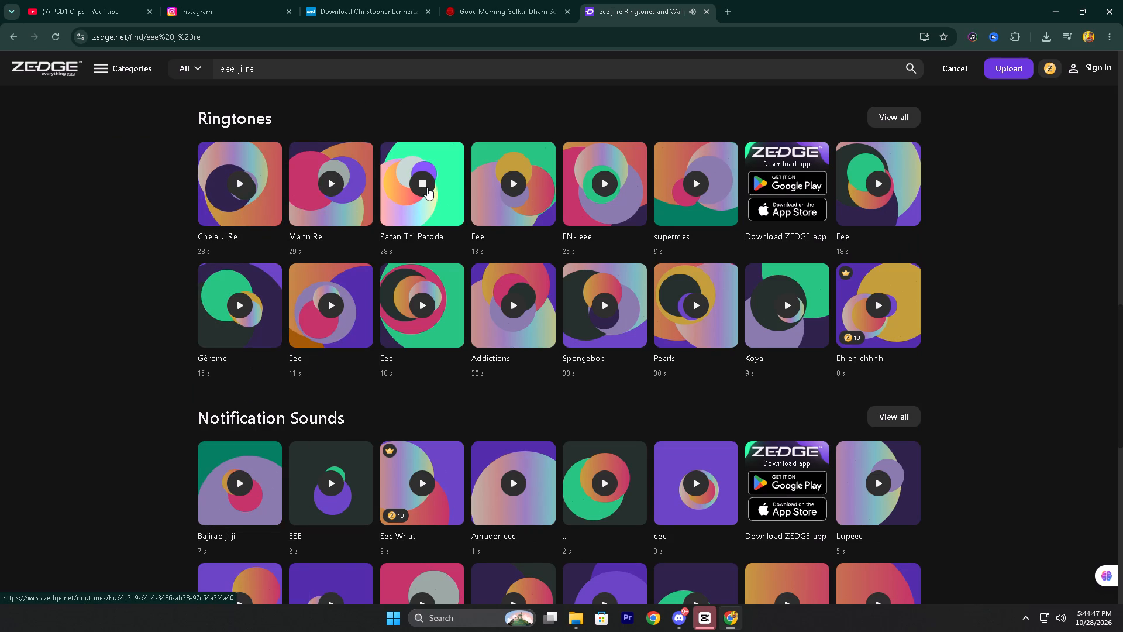
click(20, 38)
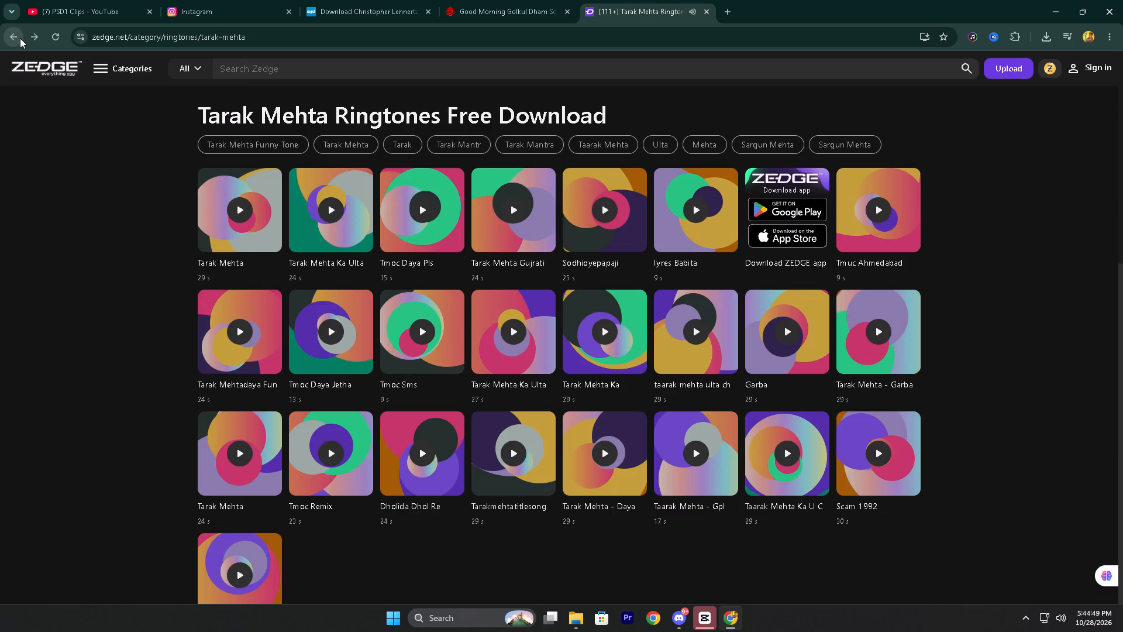
click(20, 38)
Switch to CapCut and undo the last change to restore the tarak_mehta.mp3 clip on the timeline.
click(710, 630)
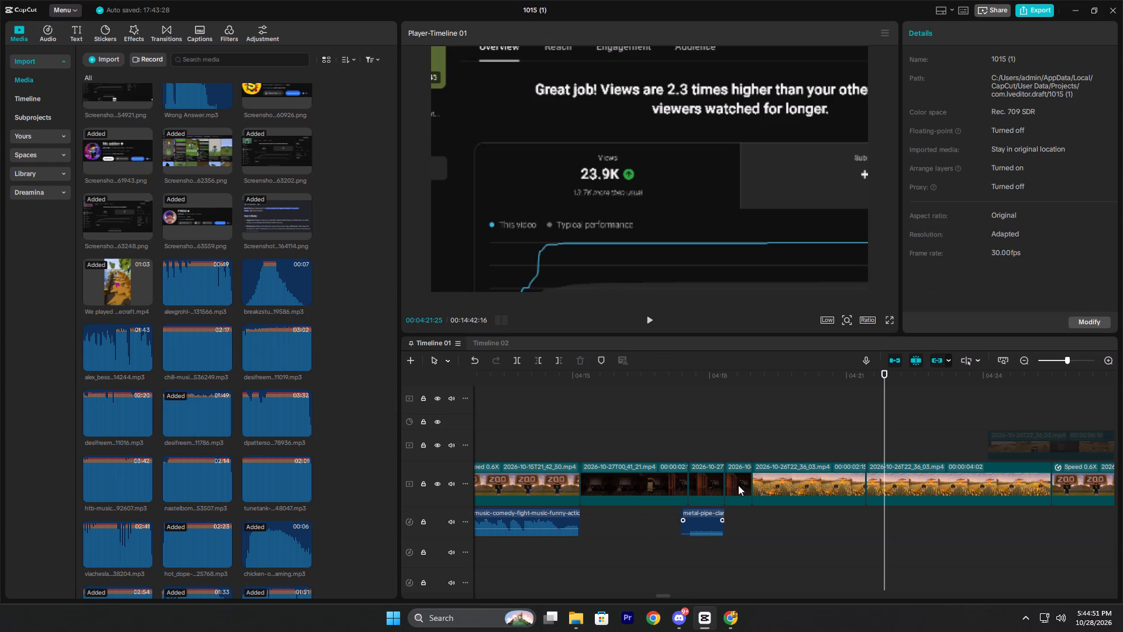
scroll(160, 516, down, 5)
scroll(211, 507, down, 5)
key(ctrl+z)
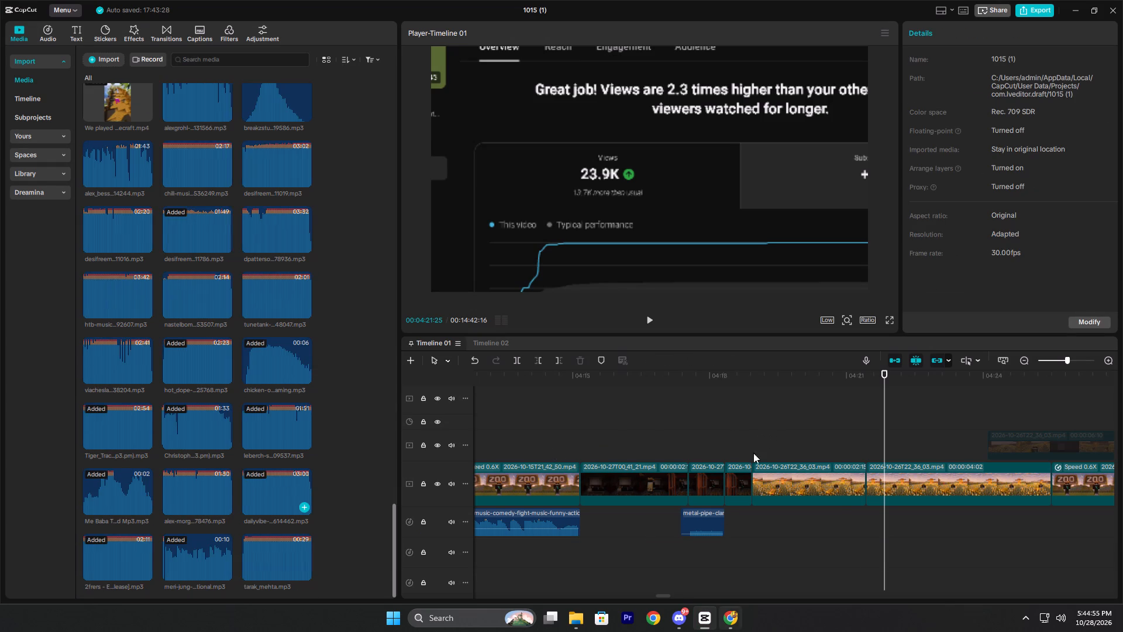
Cut the opening of tarak_mehta.mp3 up to 04:17:12 and shift the remainder back to the start of the dark bedroom clip at about 04:15.
click(750, 444)
click(592, 473)
click(604, 439)
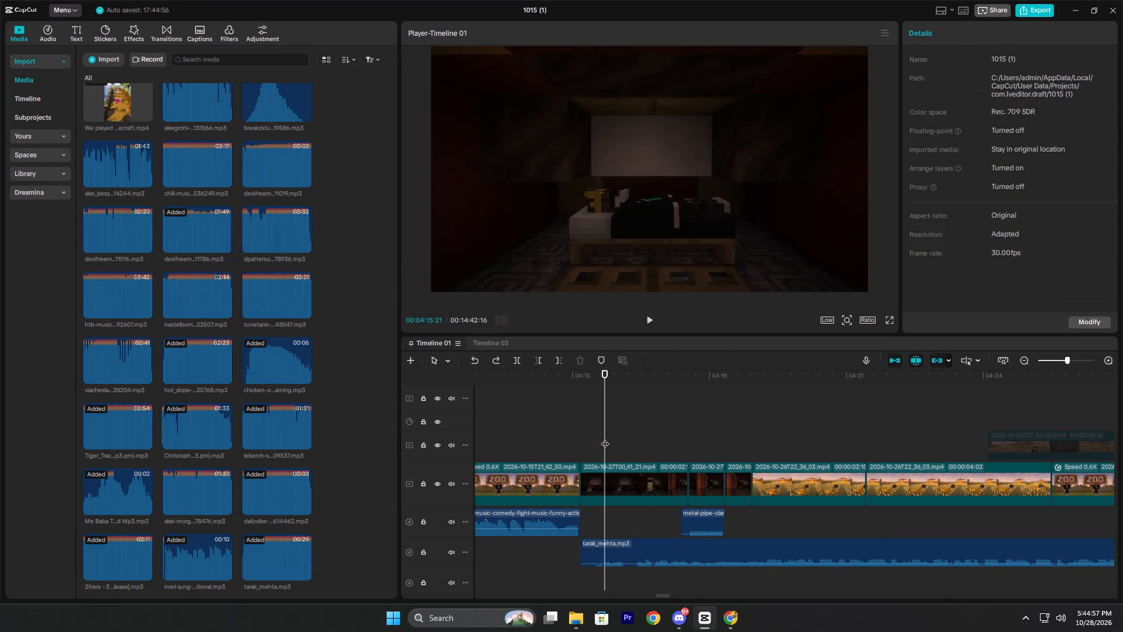
key(space)
key(space)
key(space)
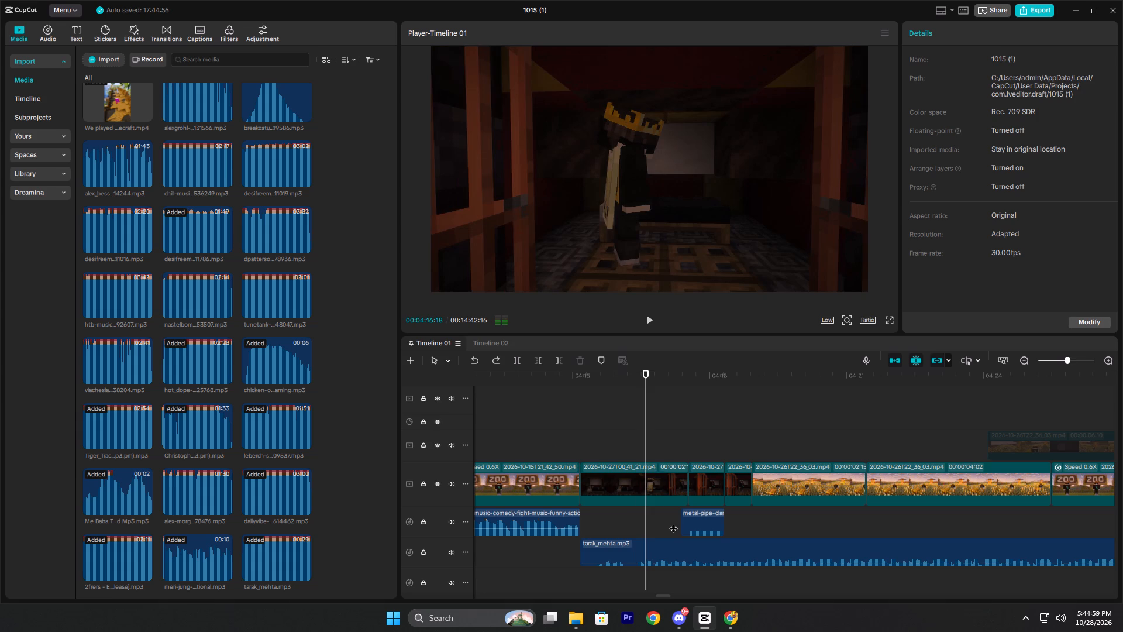
key(space)
click(687, 553)
key(q)
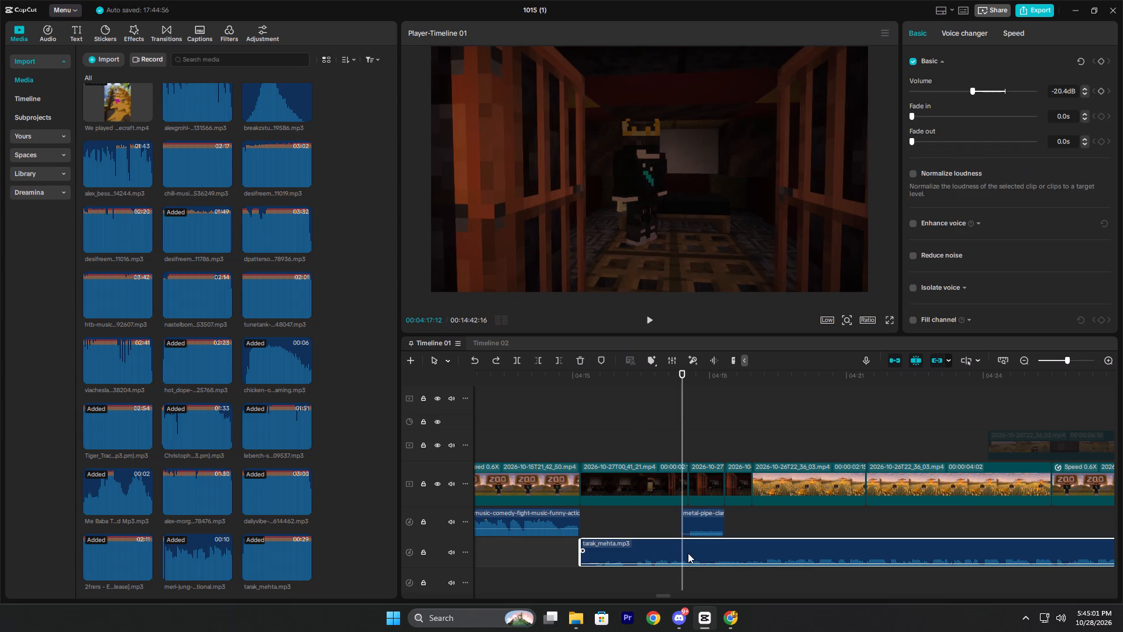
drag(725, 547, 623, 545)
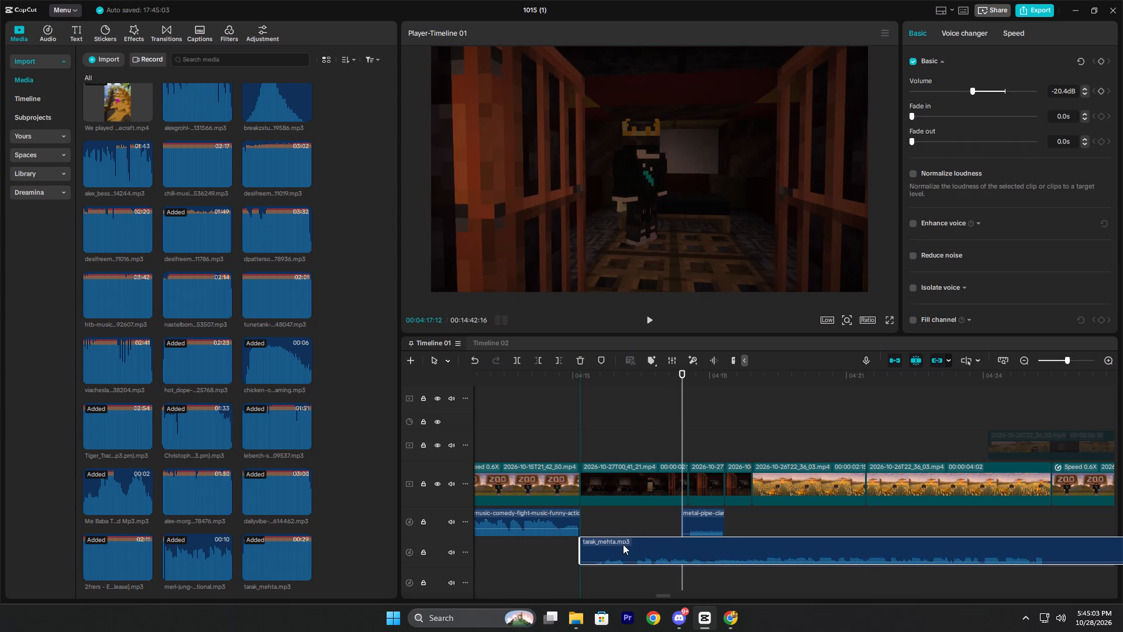
Play tarak_mehta.mp3 from about 04:15 and replay the wheat-field section around 04:24 to examine where the sound should end.
double_click(585, 446)
key(space)
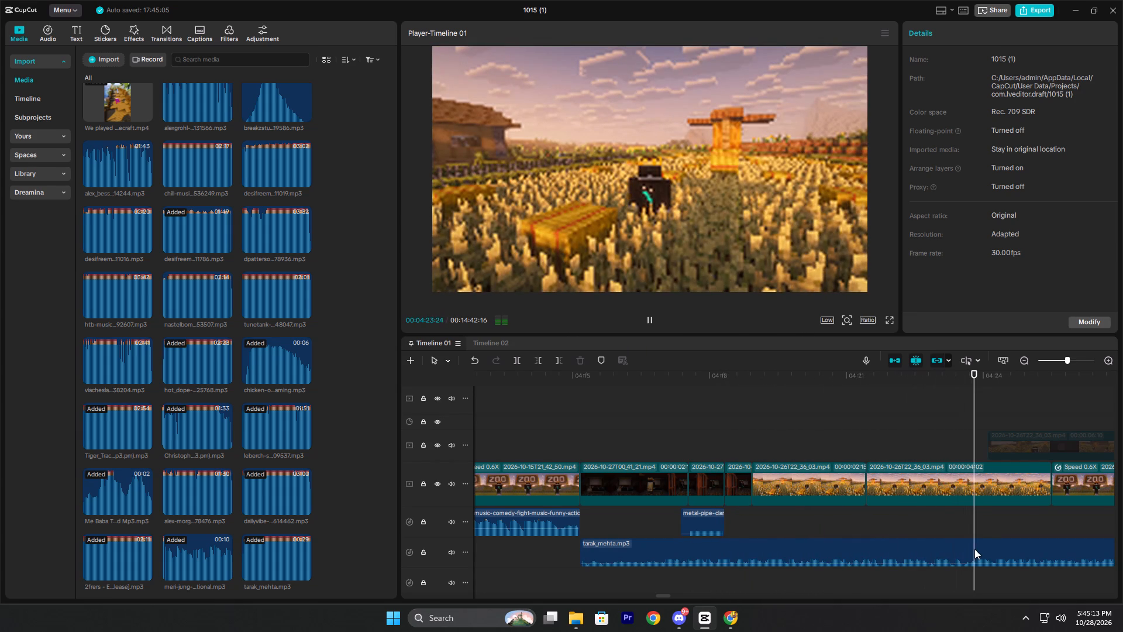
key(space)
click(998, 548)
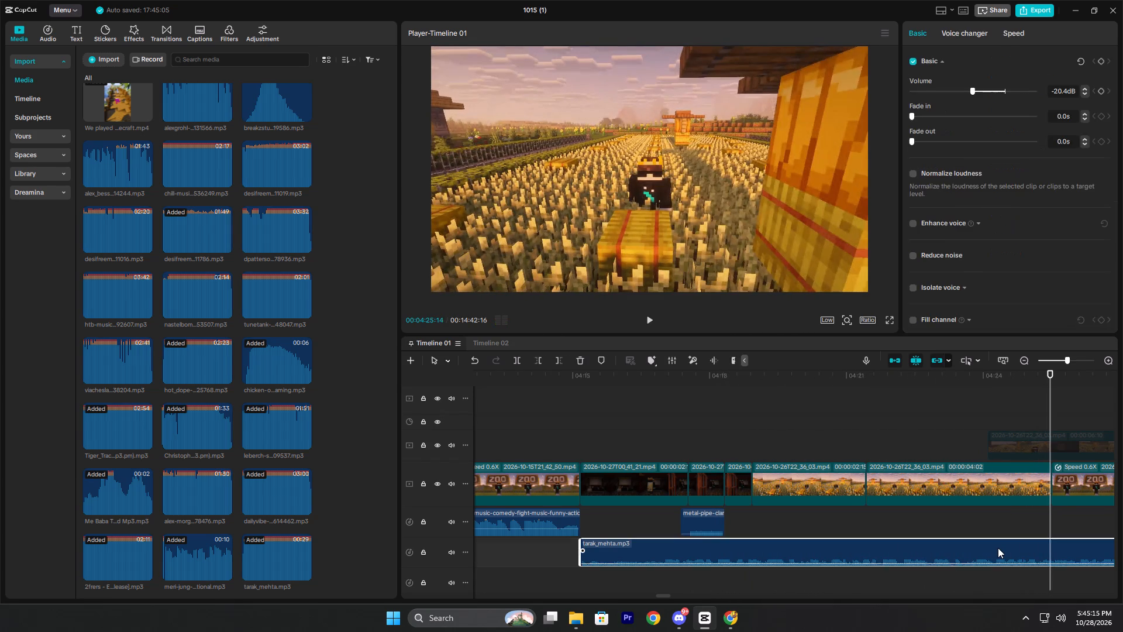
click(1008, 410)
key(space)
key(space)
click(942, 408)
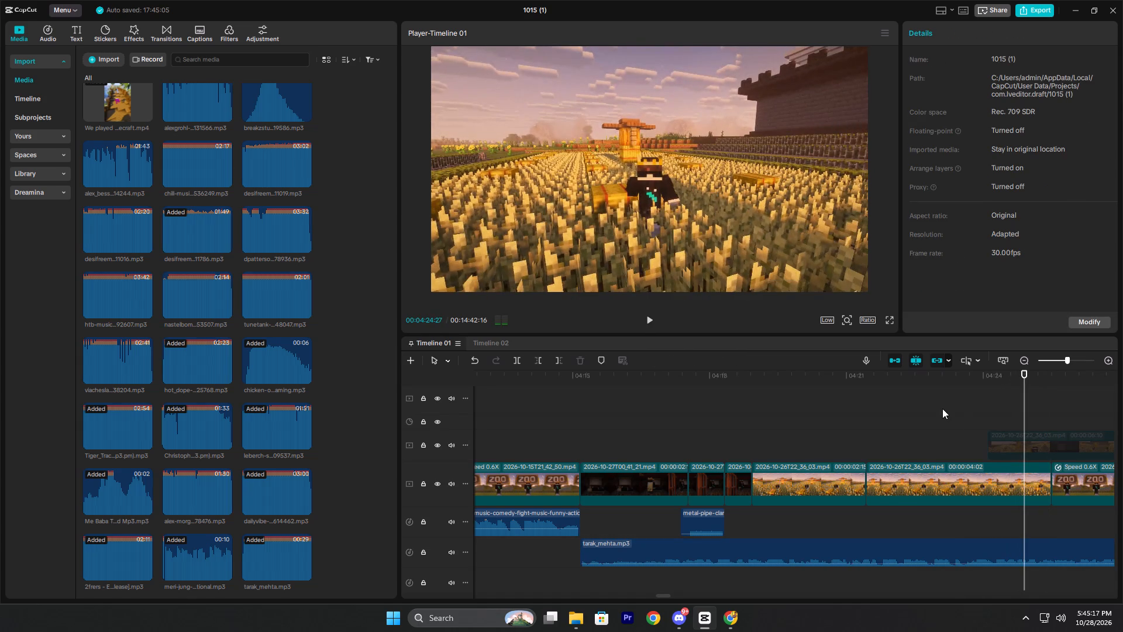
key(space)
key(space)
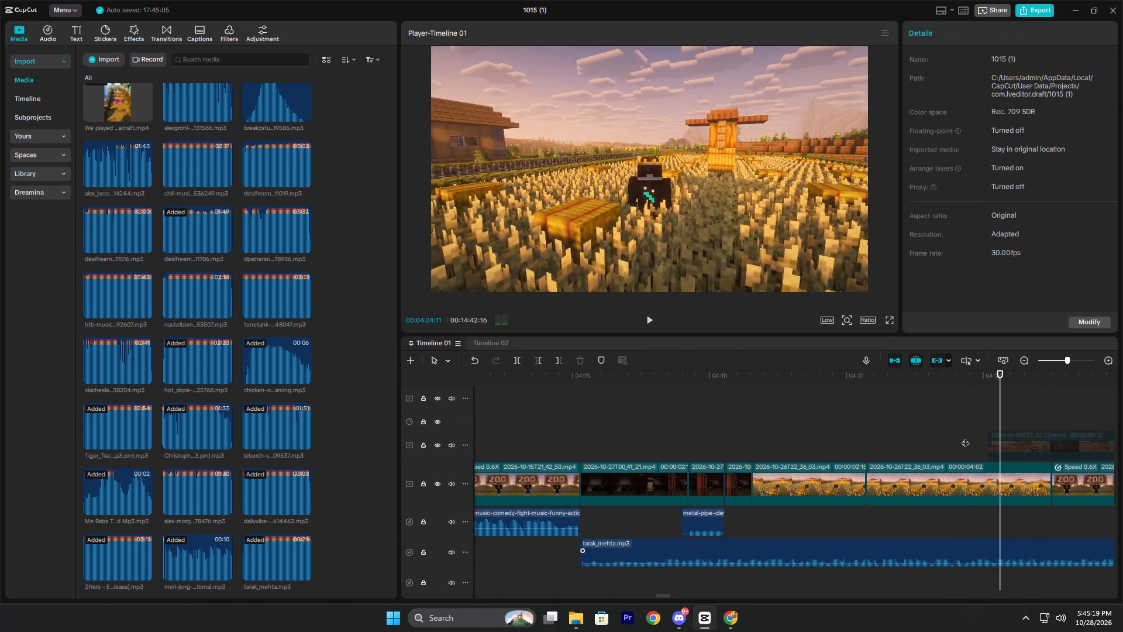
click(957, 407)
key(space)
key(space)
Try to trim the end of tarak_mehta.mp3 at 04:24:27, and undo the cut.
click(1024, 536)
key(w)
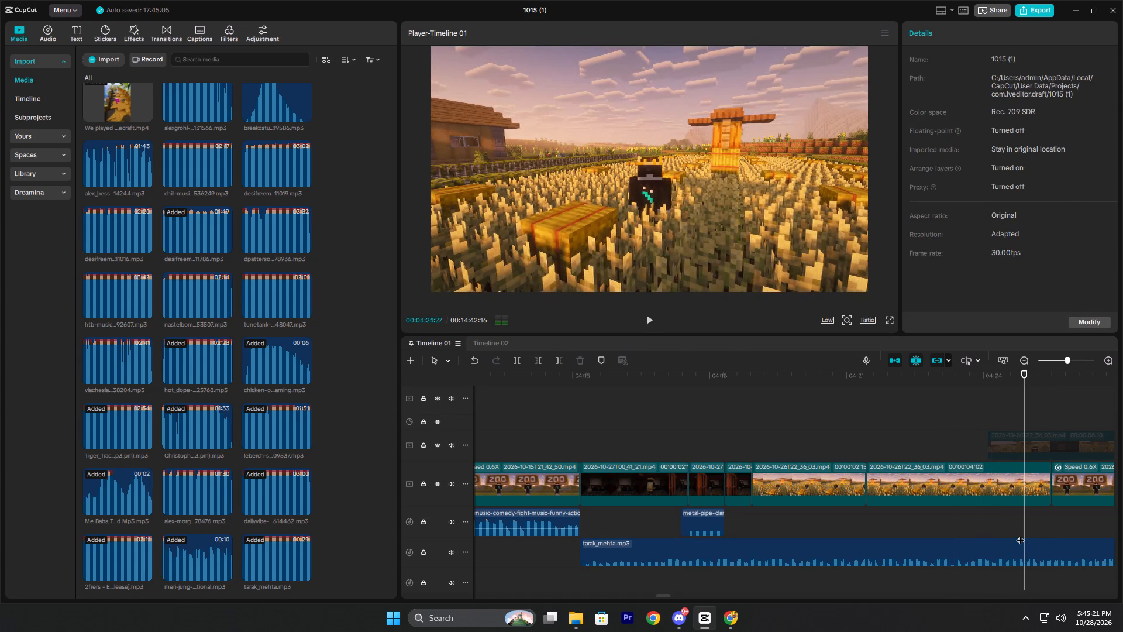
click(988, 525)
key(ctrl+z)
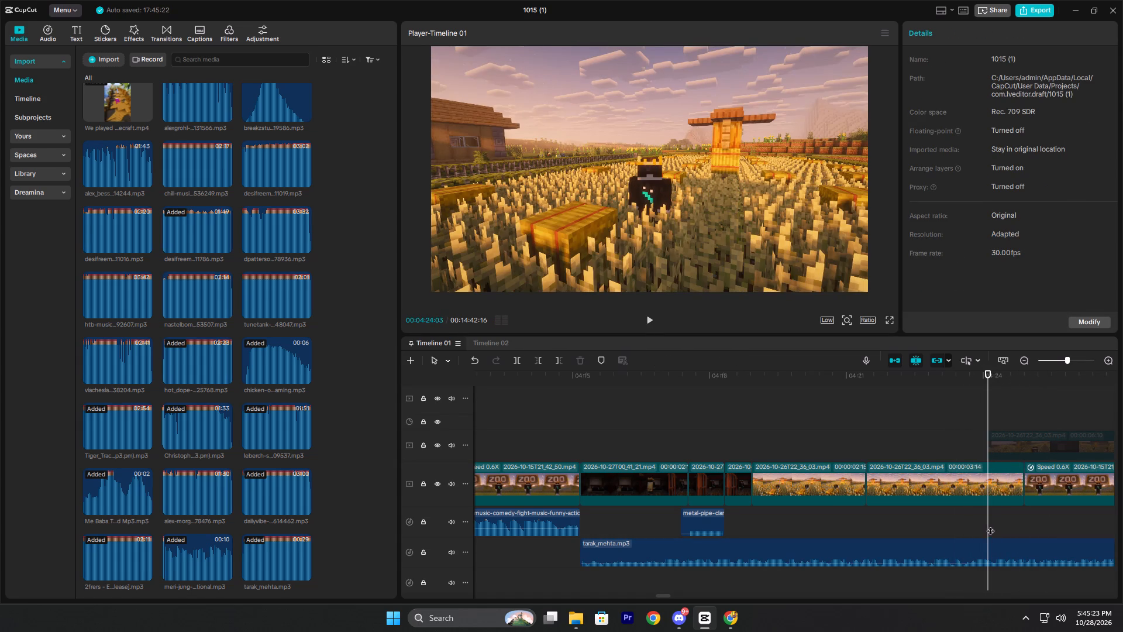
Trim the end of tarak_mehta.mp3 at 04:24:07.
drag(988, 521, 994, 523)
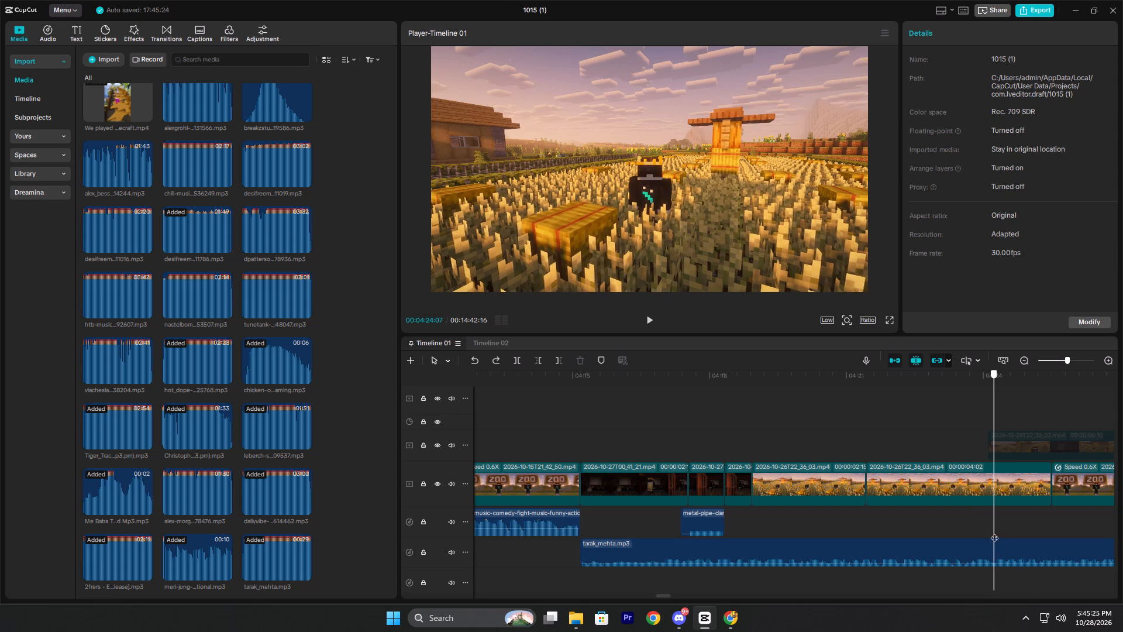
click(997, 549)
key(w)
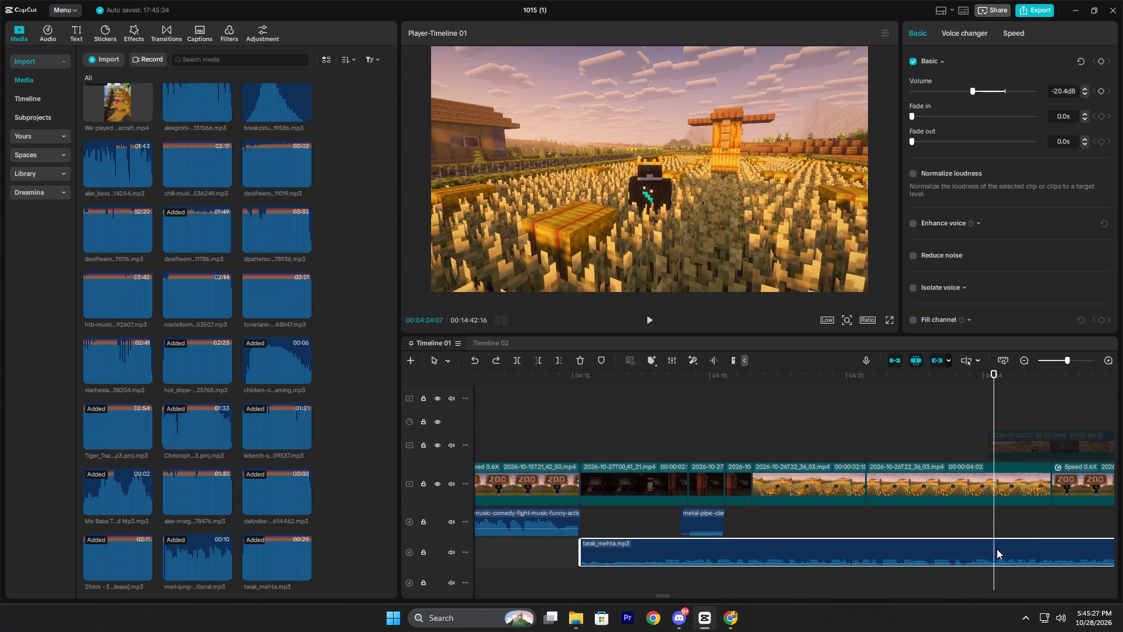
Paste the desifreemusic comedy-fight clip, place it under the 0.6X zoo sign clip and extend its start back to 04:24:03.
key(ctrl+v)
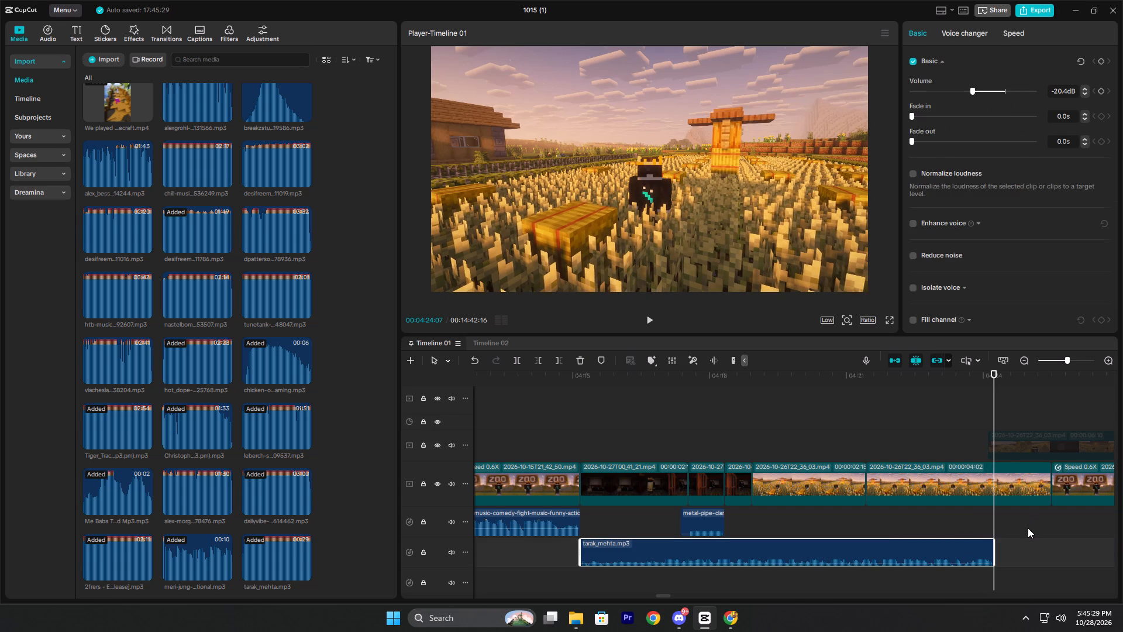
drag(1032, 549, 1088, 550)
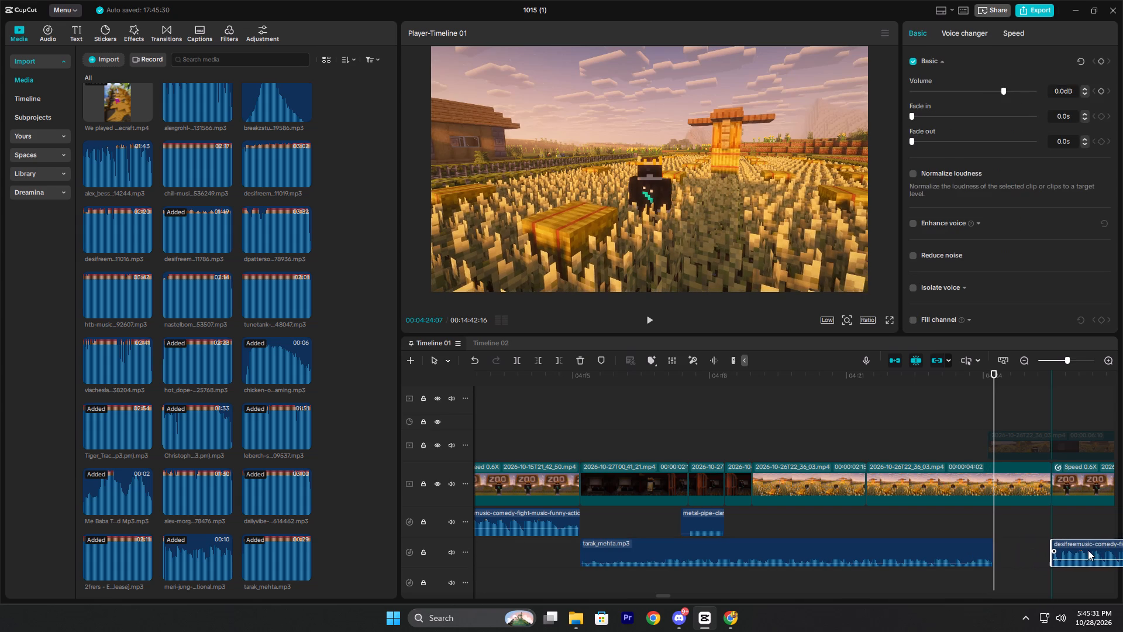
drag(1088, 550, 1060, 555)
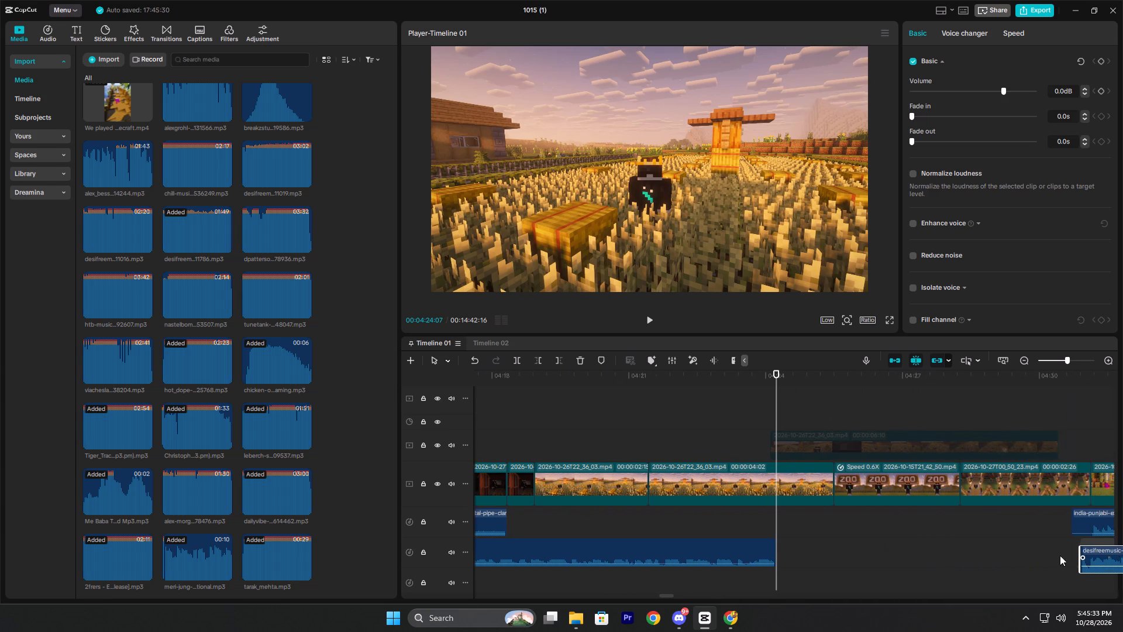
drag(1060, 555, 844, 538)
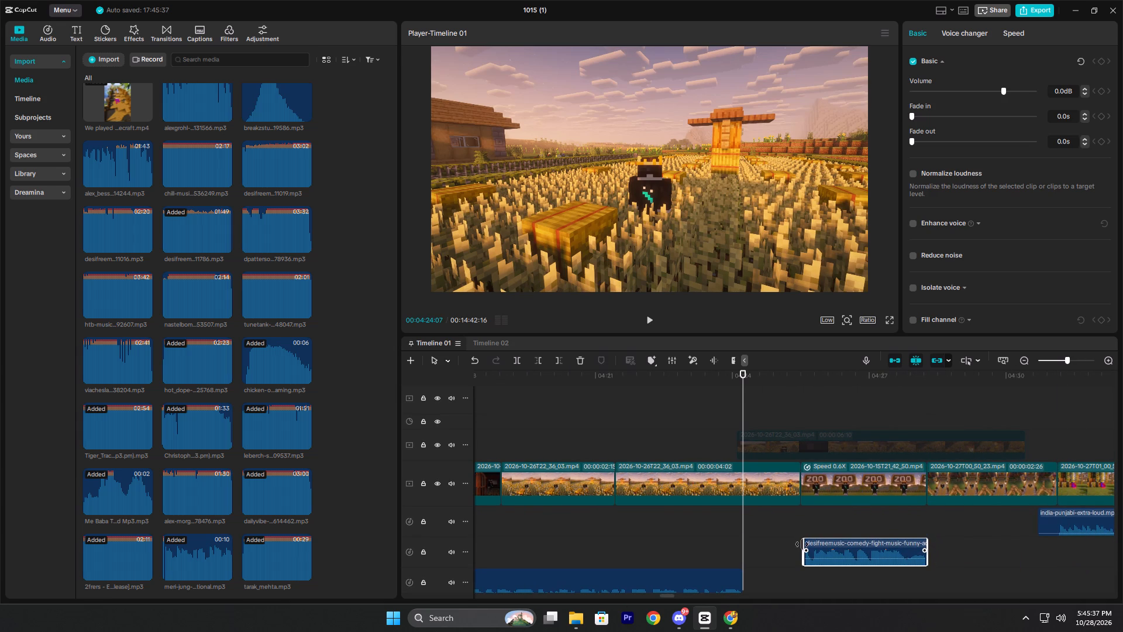
drag(801, 544, 738, 546)
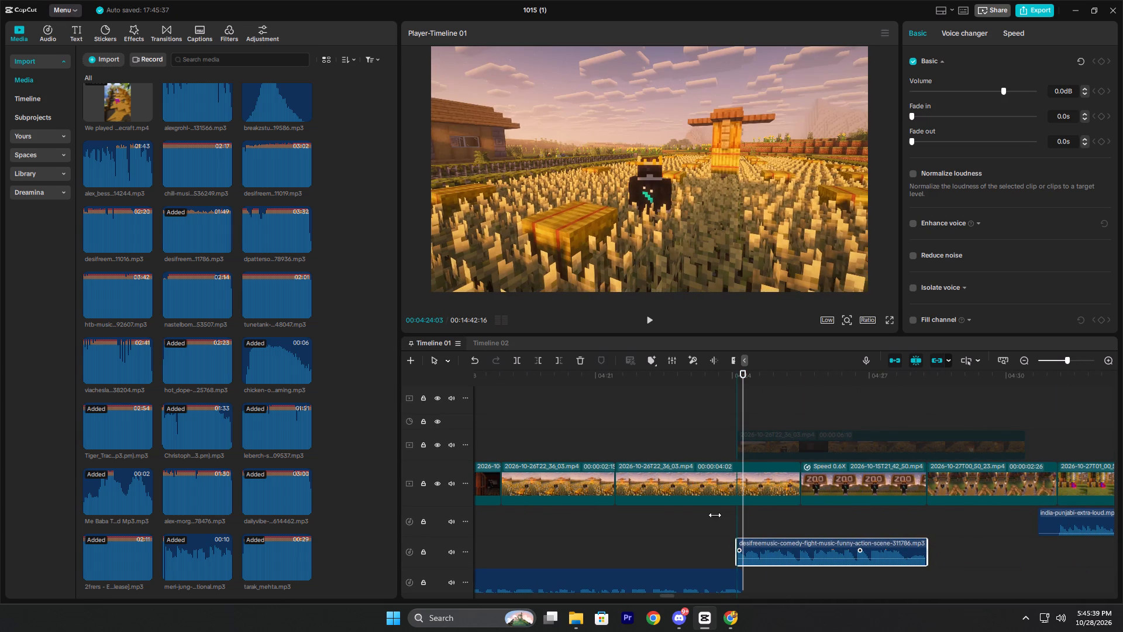
Set the pasted comedy-fight music's volume to -12.4 dB while playing back from about 04:24.
click(715, 515)
key(space)
click(812, 547)
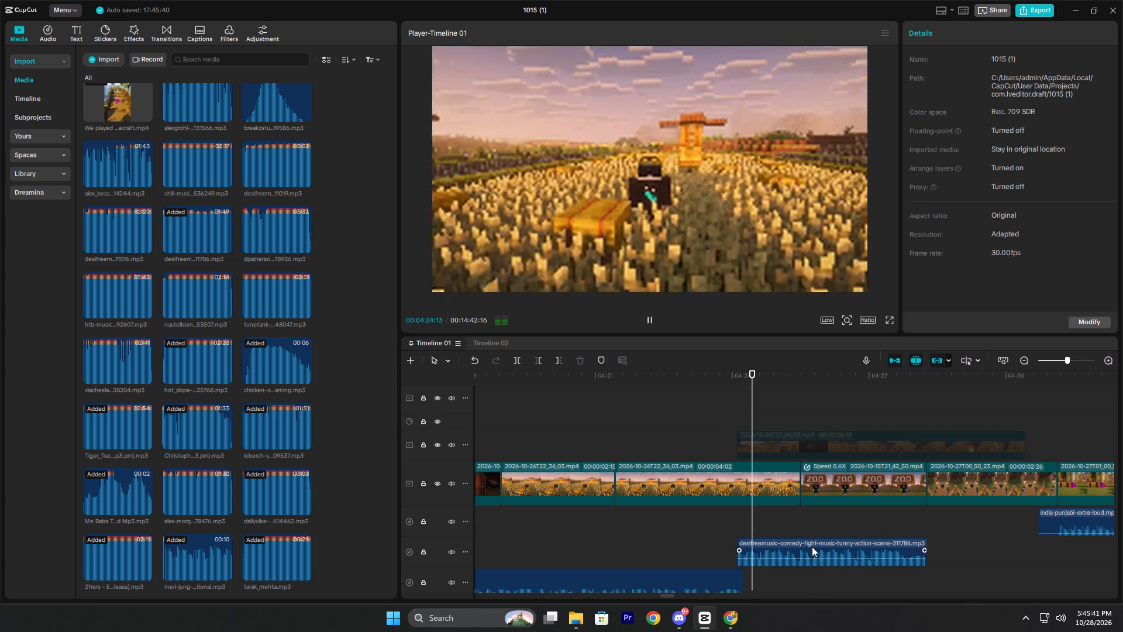
click(970, 91)
drag(971, 91, 970, 91)
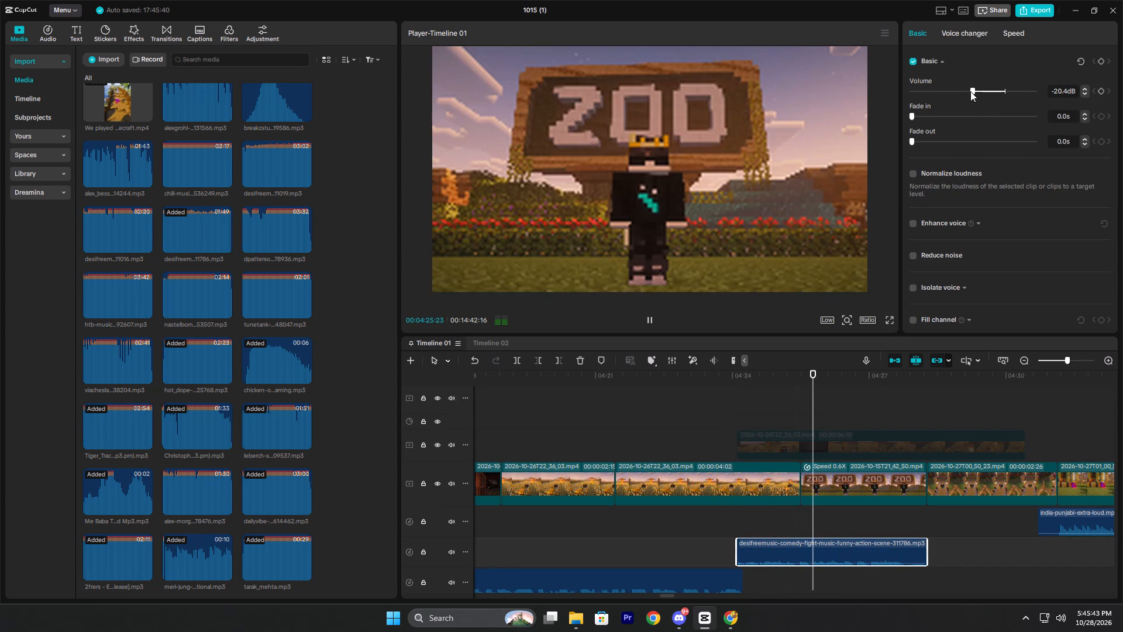
drag(970, 91, 983, 94)
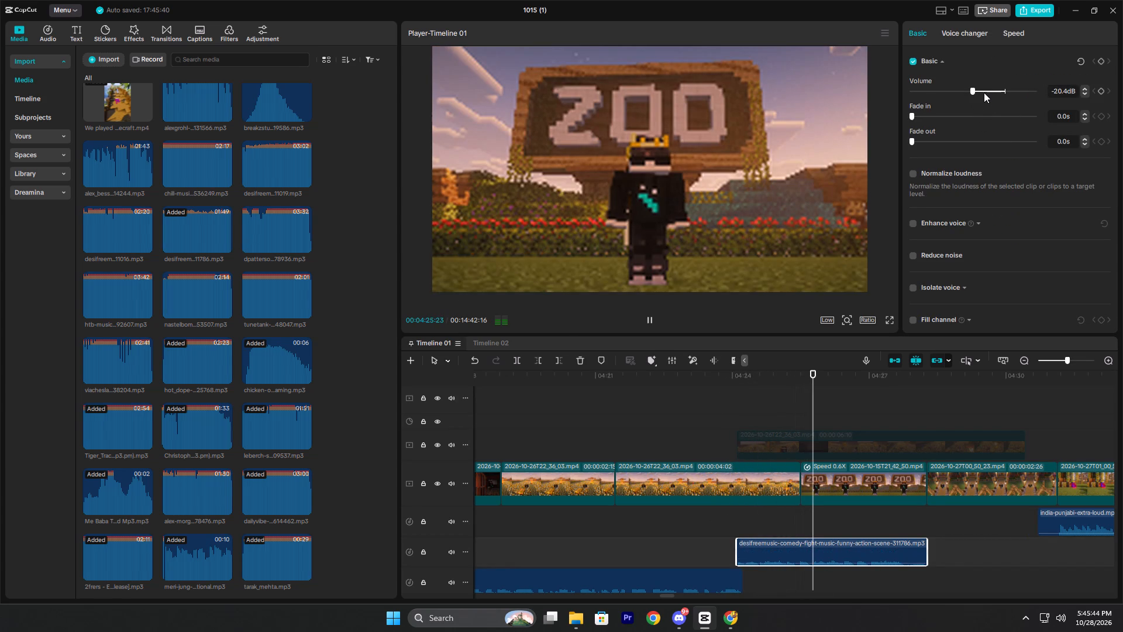
key(space)
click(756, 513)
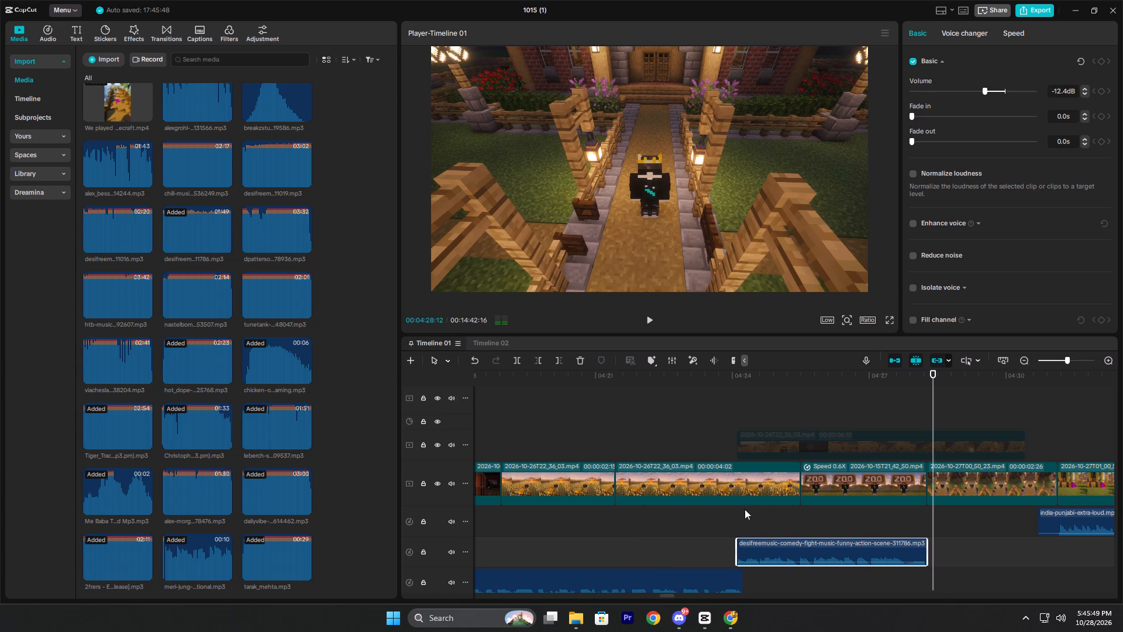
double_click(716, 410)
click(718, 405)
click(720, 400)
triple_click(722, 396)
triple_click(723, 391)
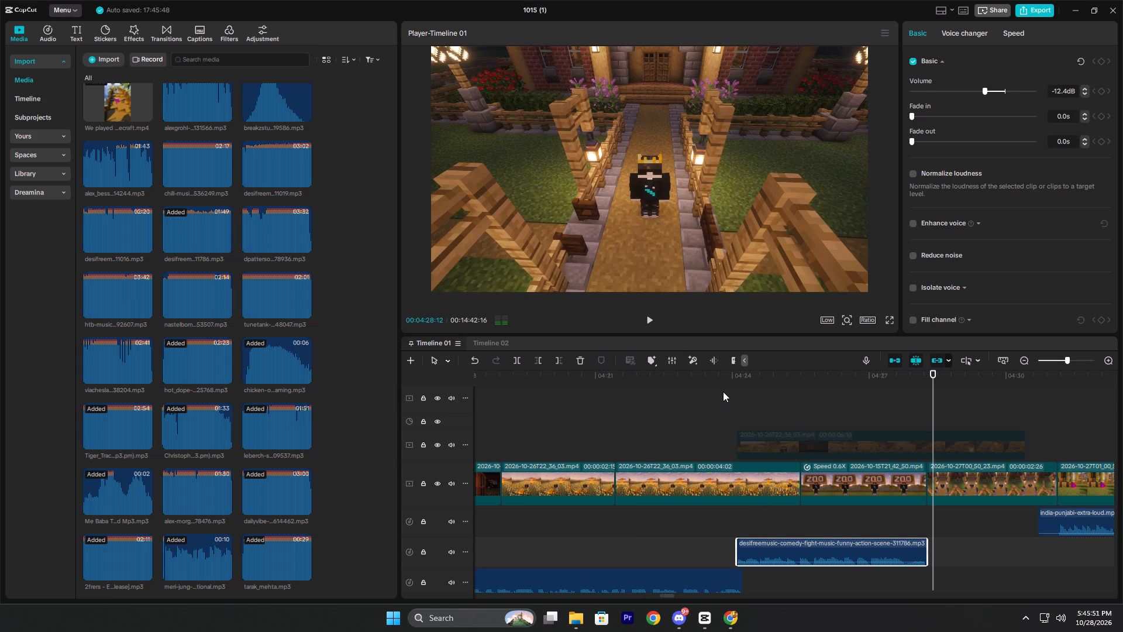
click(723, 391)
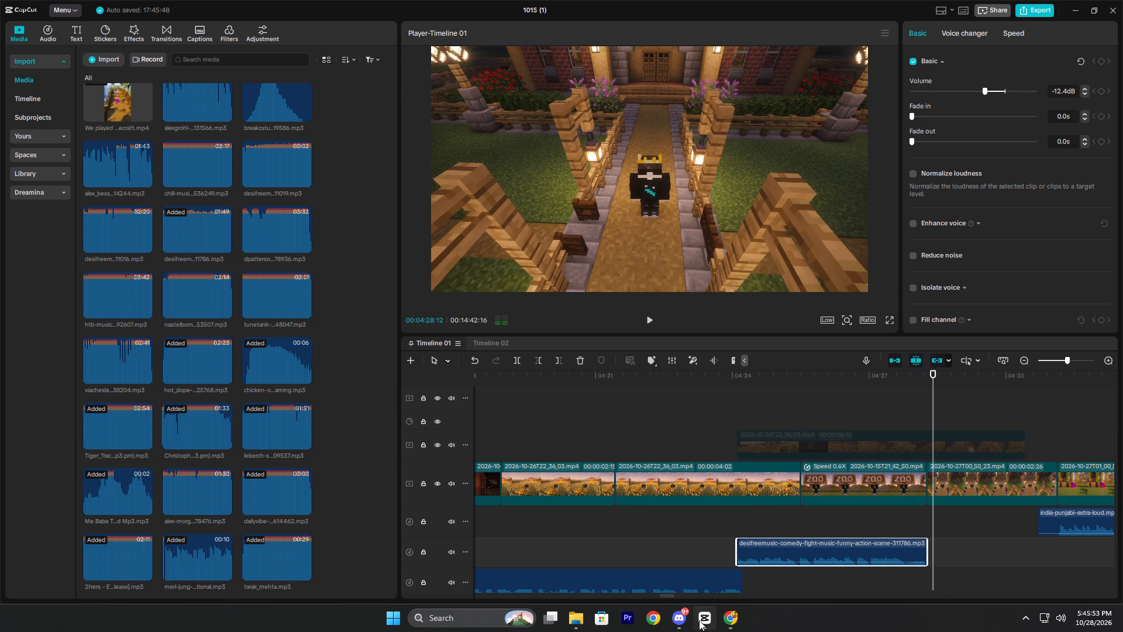
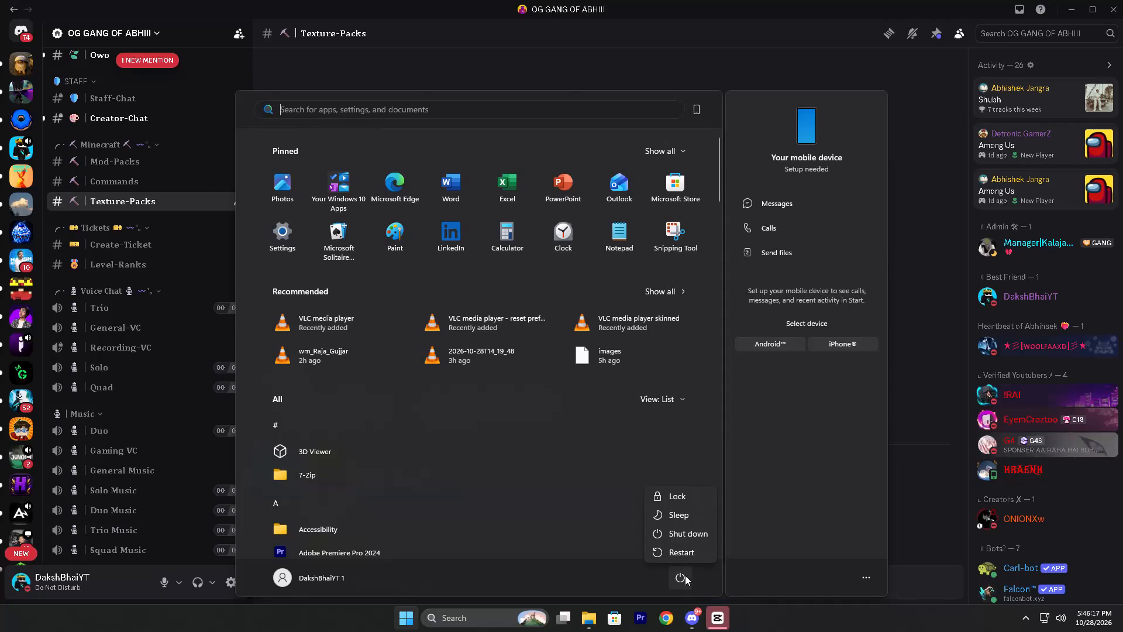
Shut down the computer.
click(677, 534)
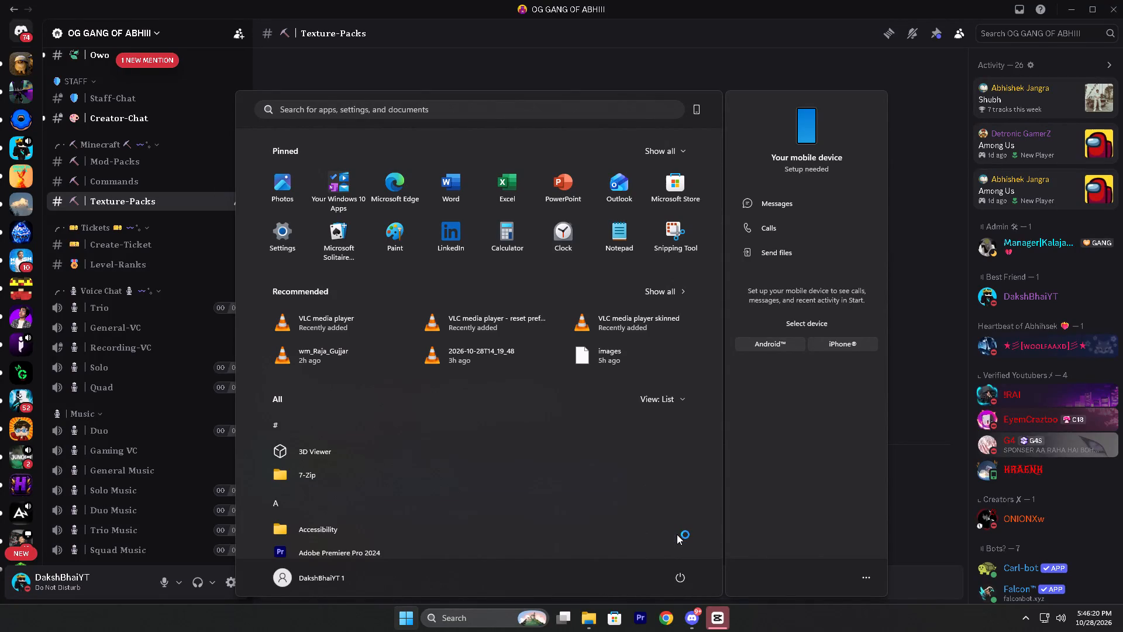